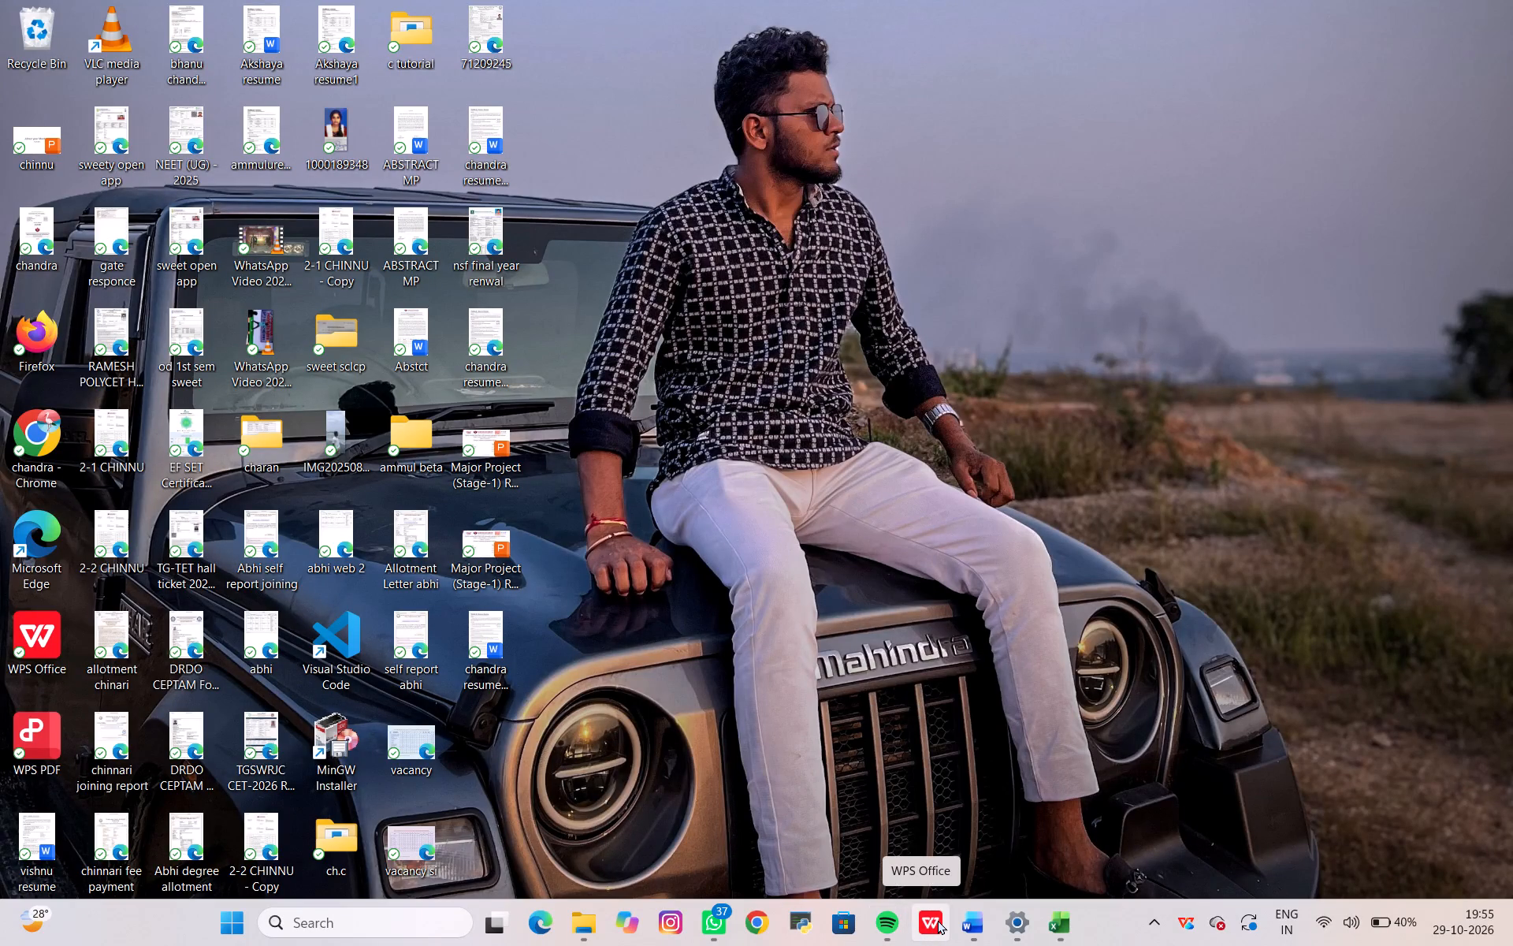
Switch to the Book2 workbook in Excel, which holds the Chitt Fund sheet.
{"action": "left_click", "coordinate": [1066, 922]}
{"action": "left_click", "coordinate": [1050, 845]}
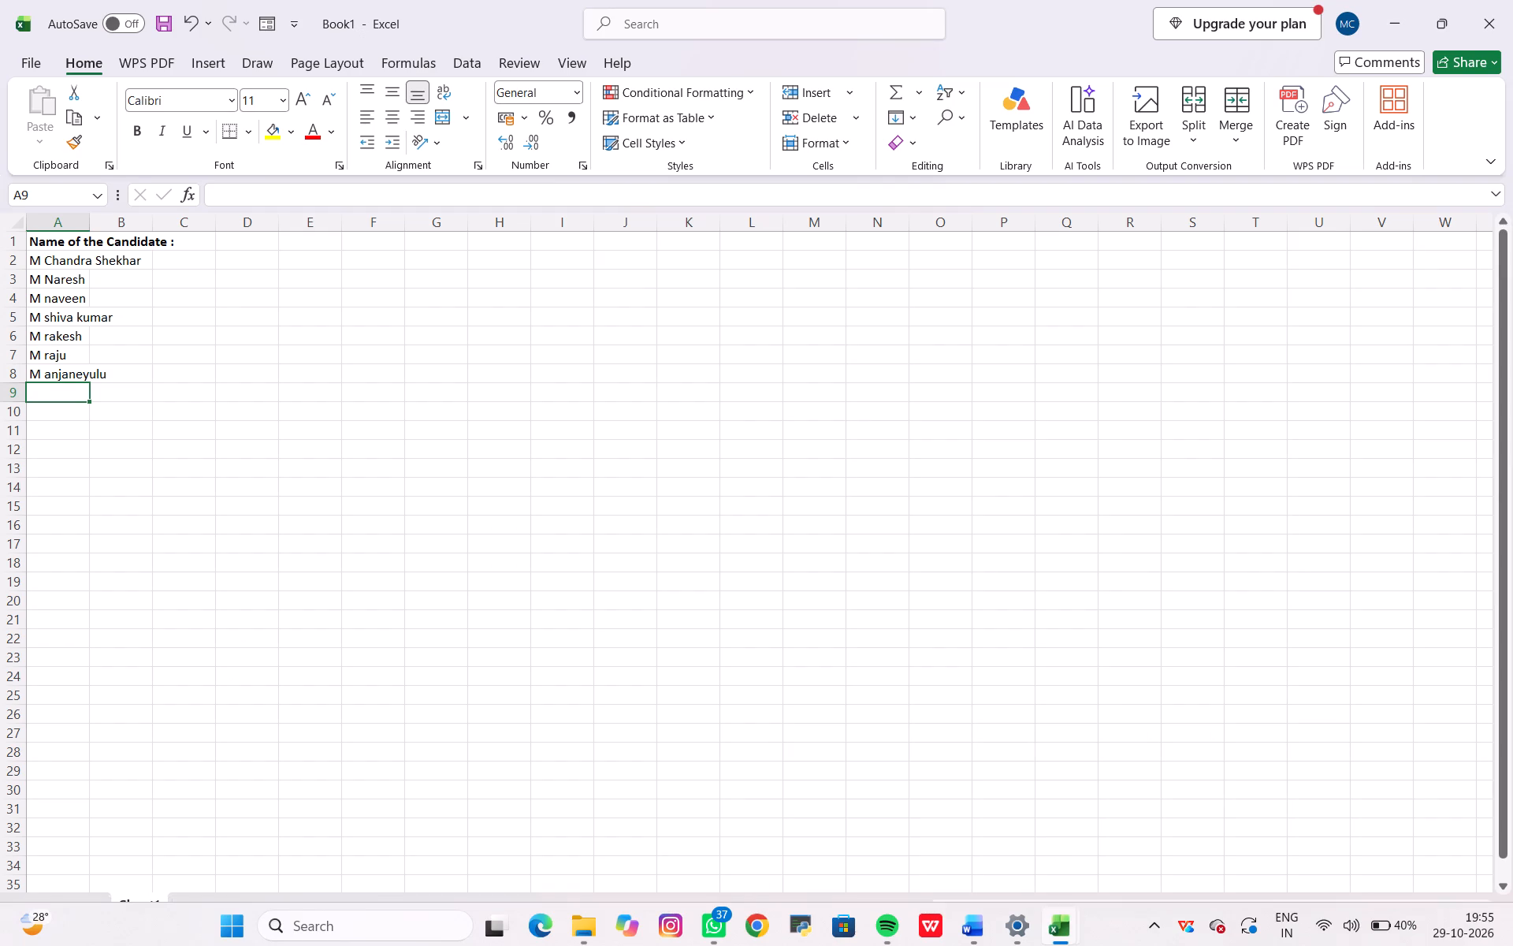
{"action": "scroll", "coordinate": [44, 489], "scroll_direction": "up", "scroll_amount": 3}
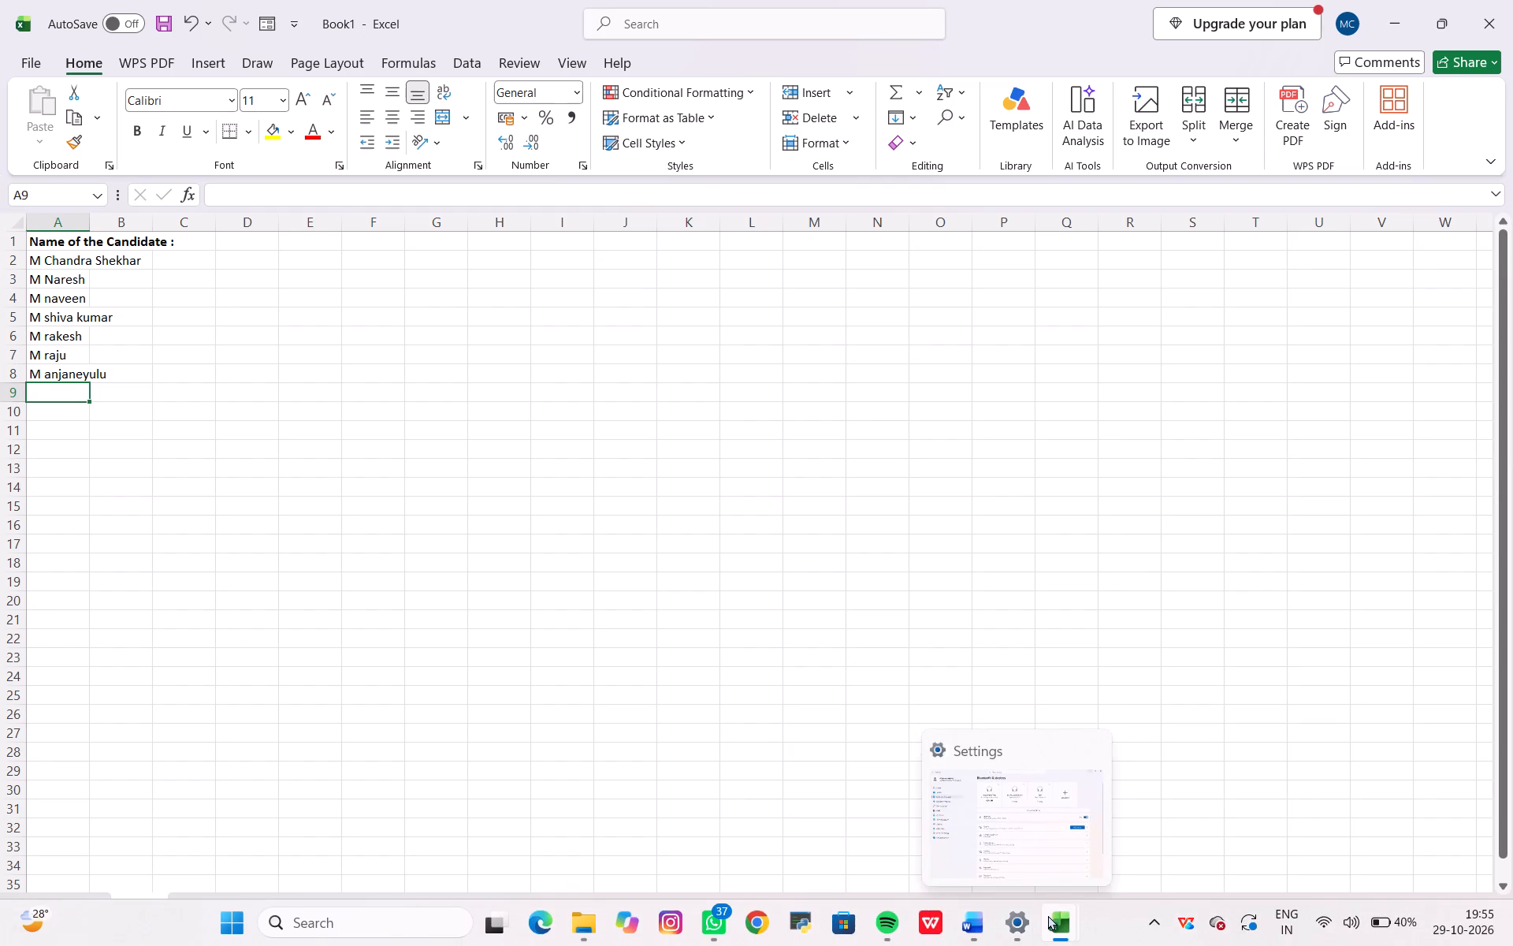
{"action": "left_click", "coordinate": [1021, 837]}
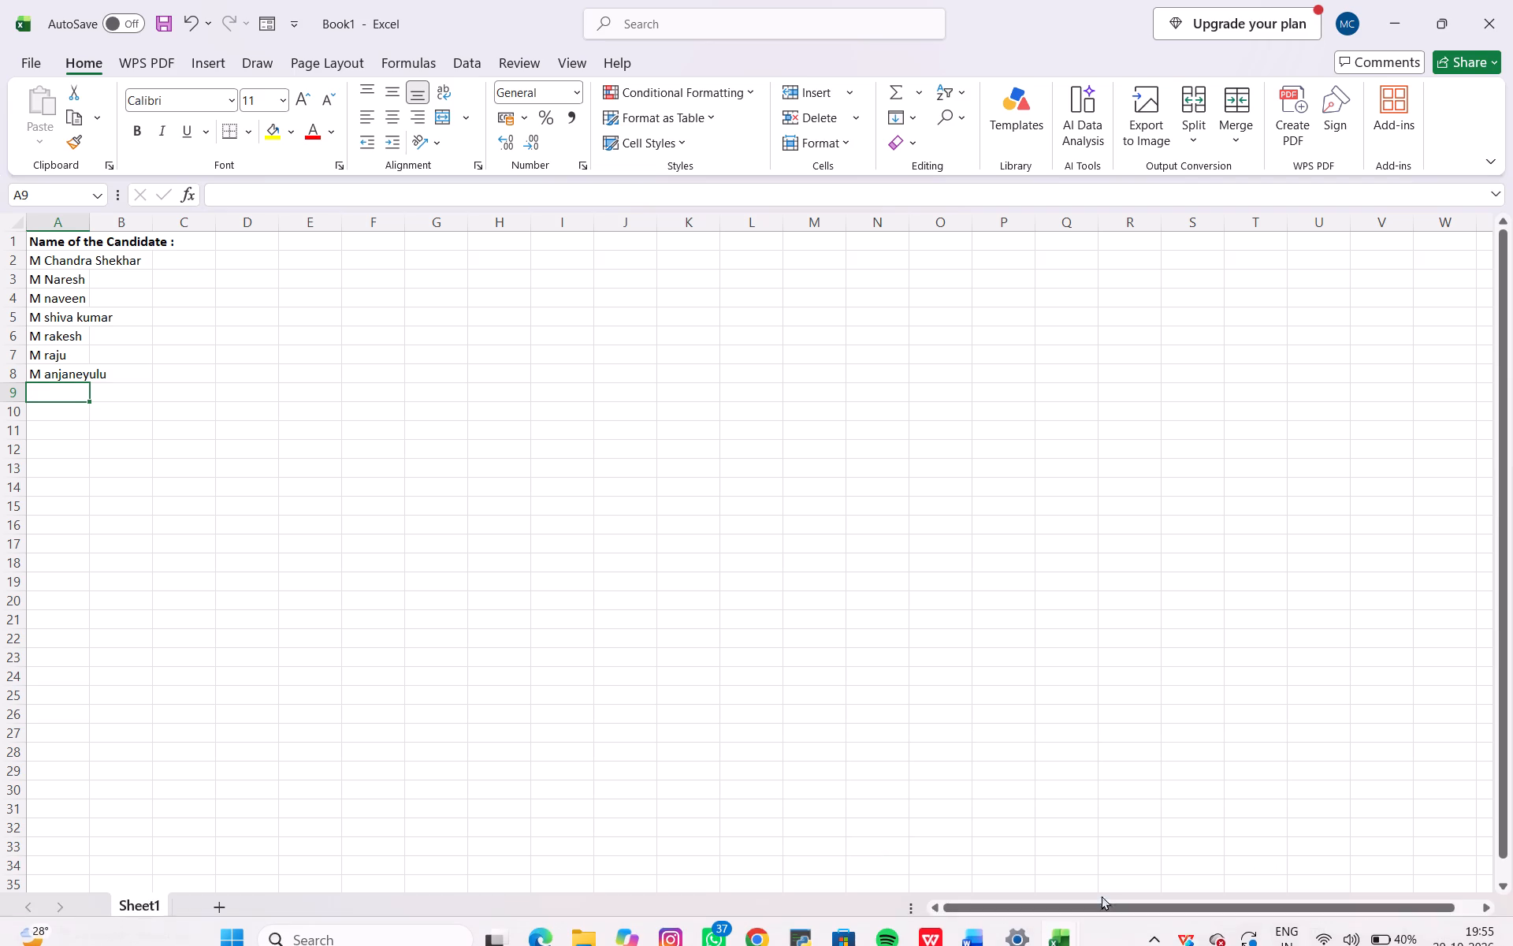
{"action": "left_click", "coordinate": [1188, 851]}
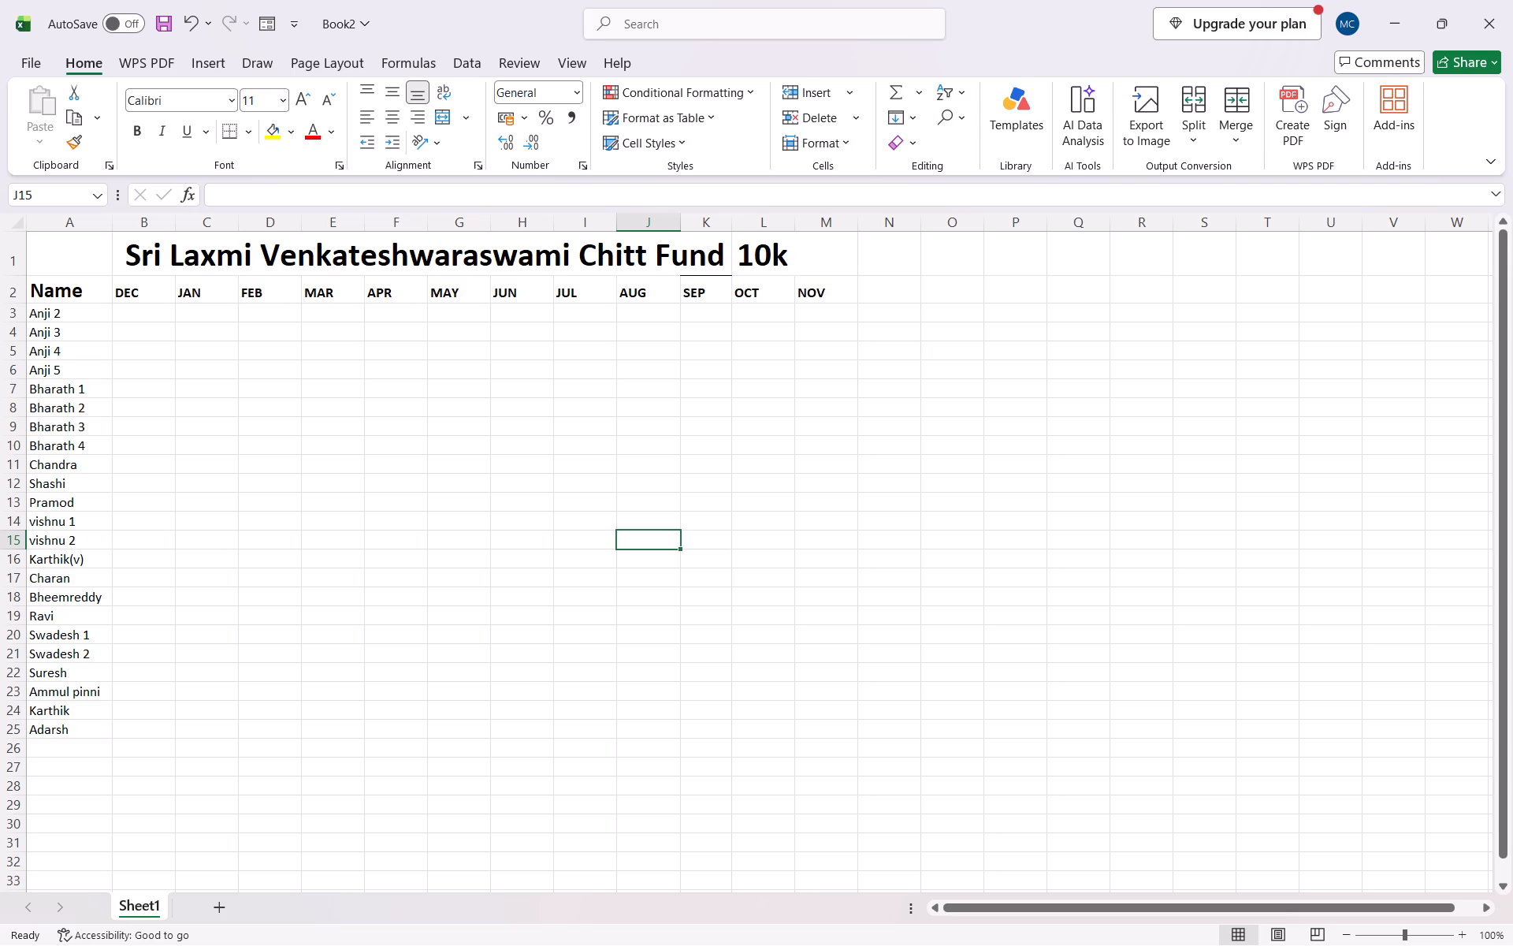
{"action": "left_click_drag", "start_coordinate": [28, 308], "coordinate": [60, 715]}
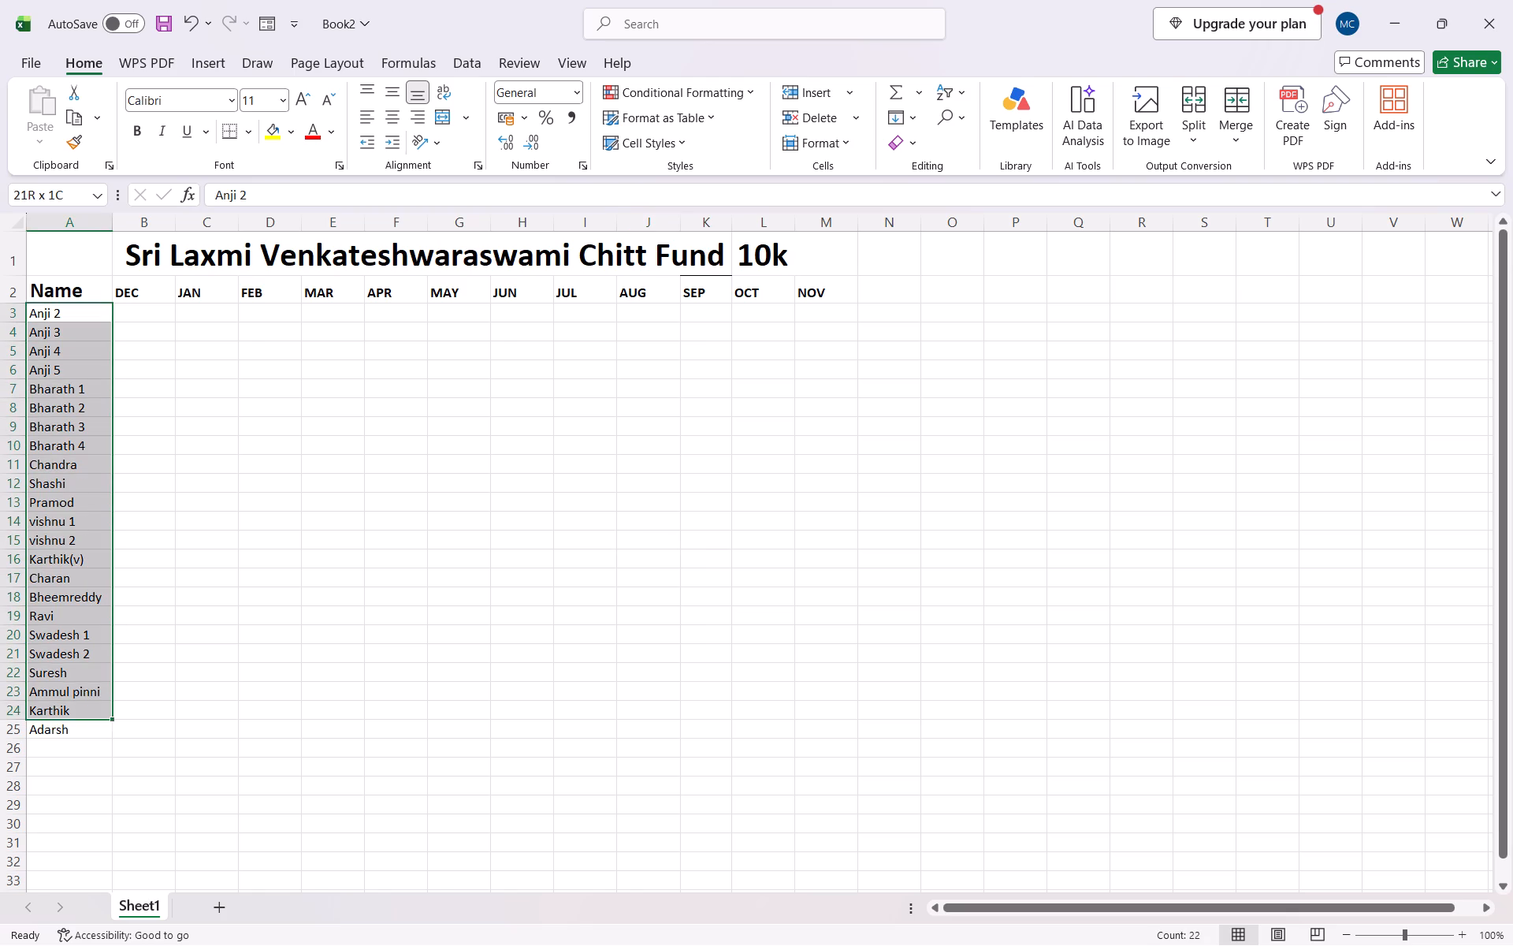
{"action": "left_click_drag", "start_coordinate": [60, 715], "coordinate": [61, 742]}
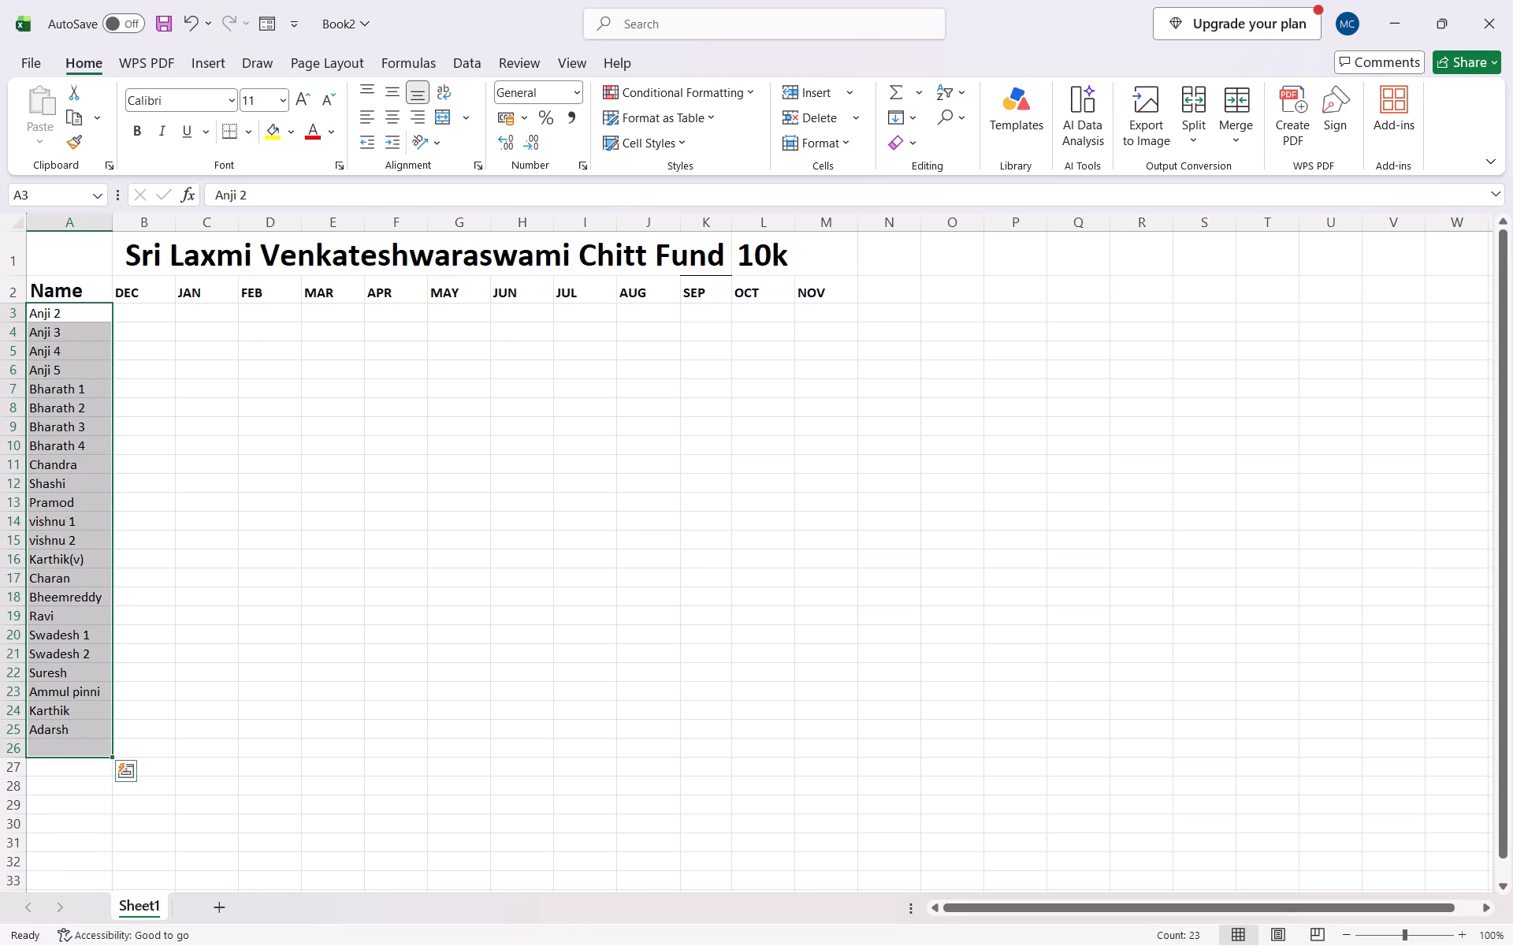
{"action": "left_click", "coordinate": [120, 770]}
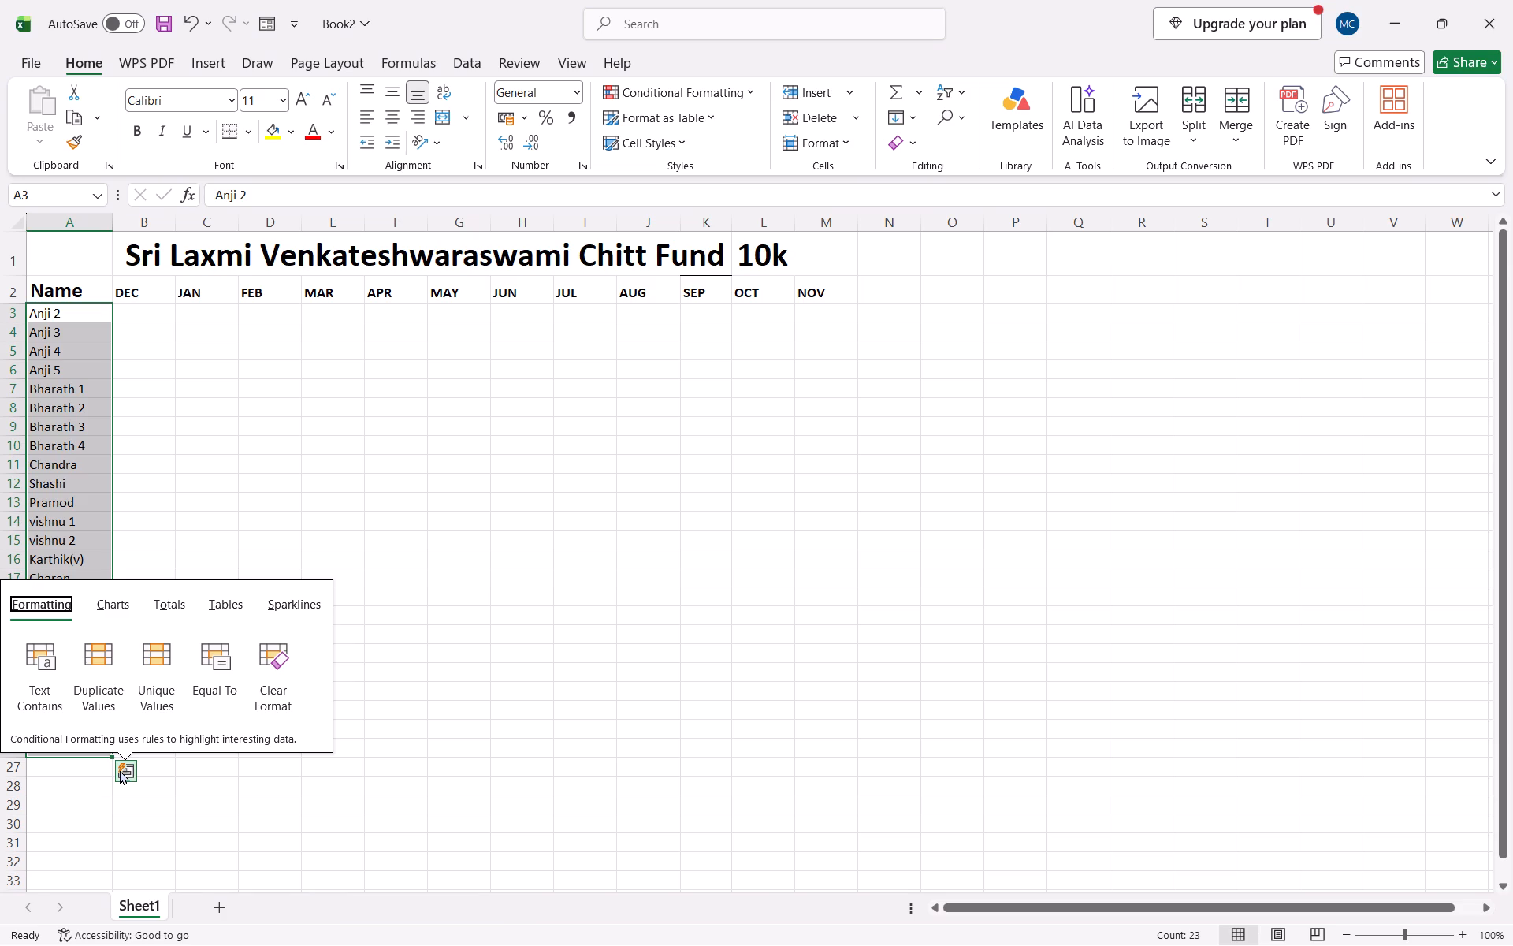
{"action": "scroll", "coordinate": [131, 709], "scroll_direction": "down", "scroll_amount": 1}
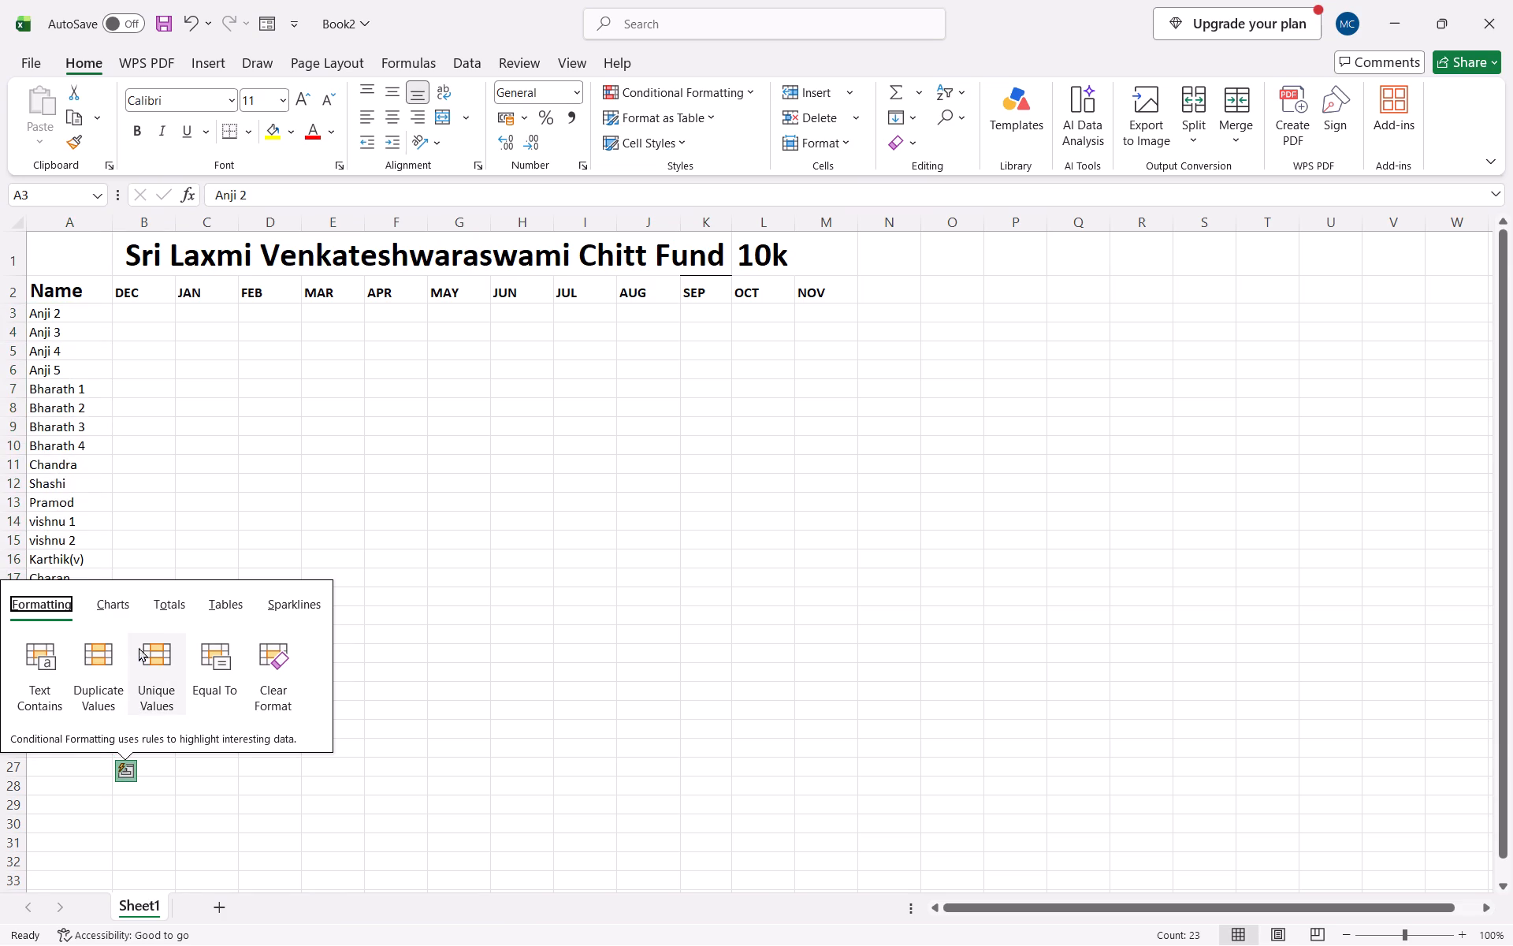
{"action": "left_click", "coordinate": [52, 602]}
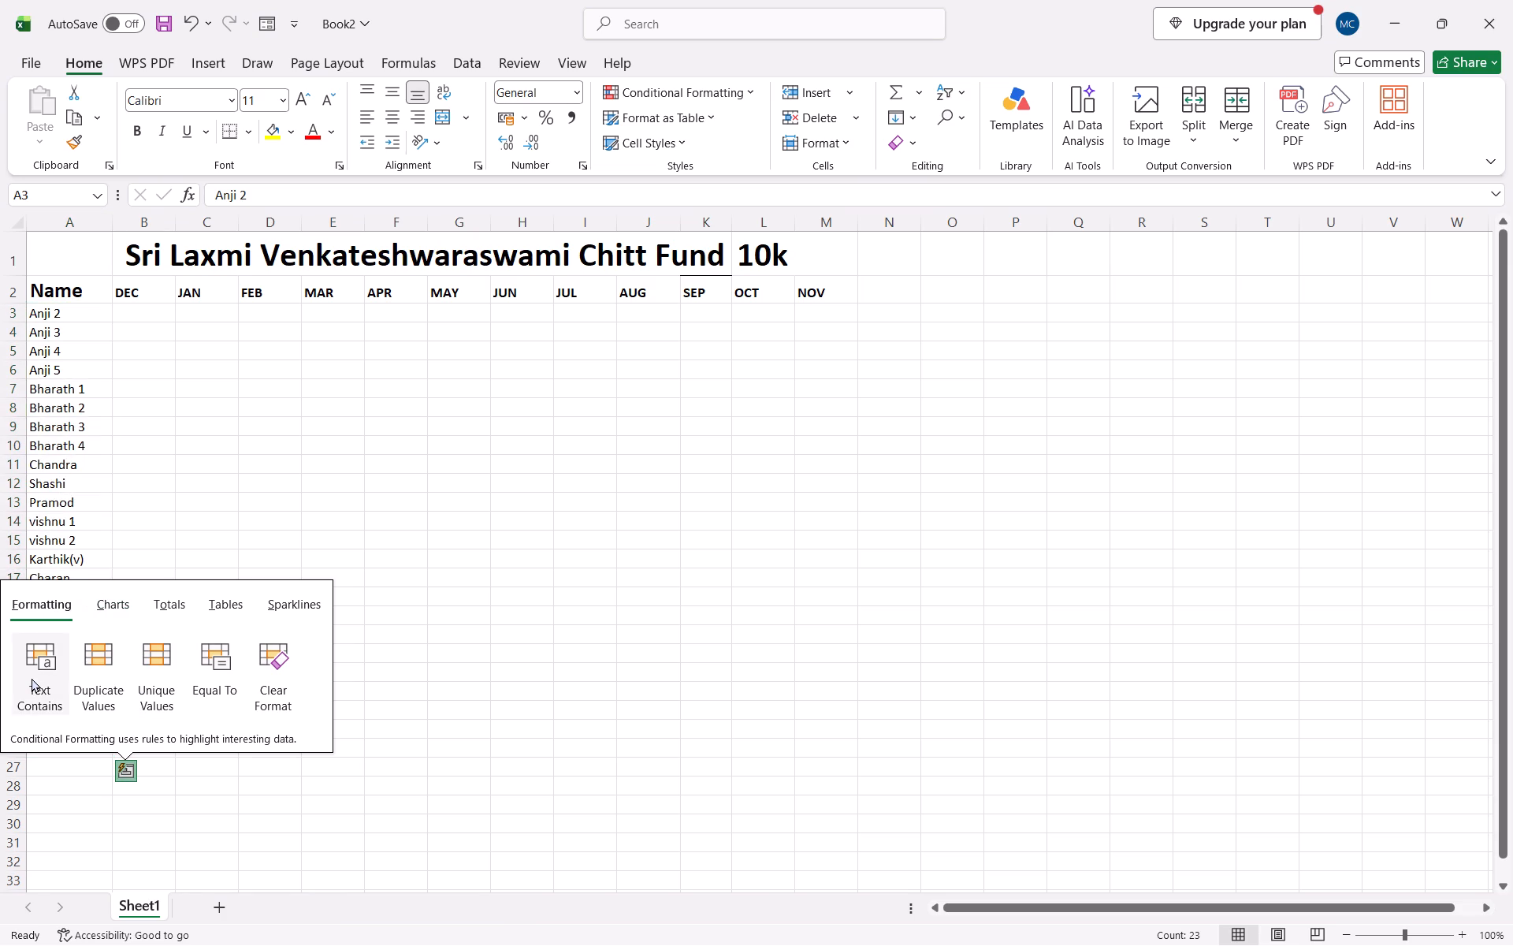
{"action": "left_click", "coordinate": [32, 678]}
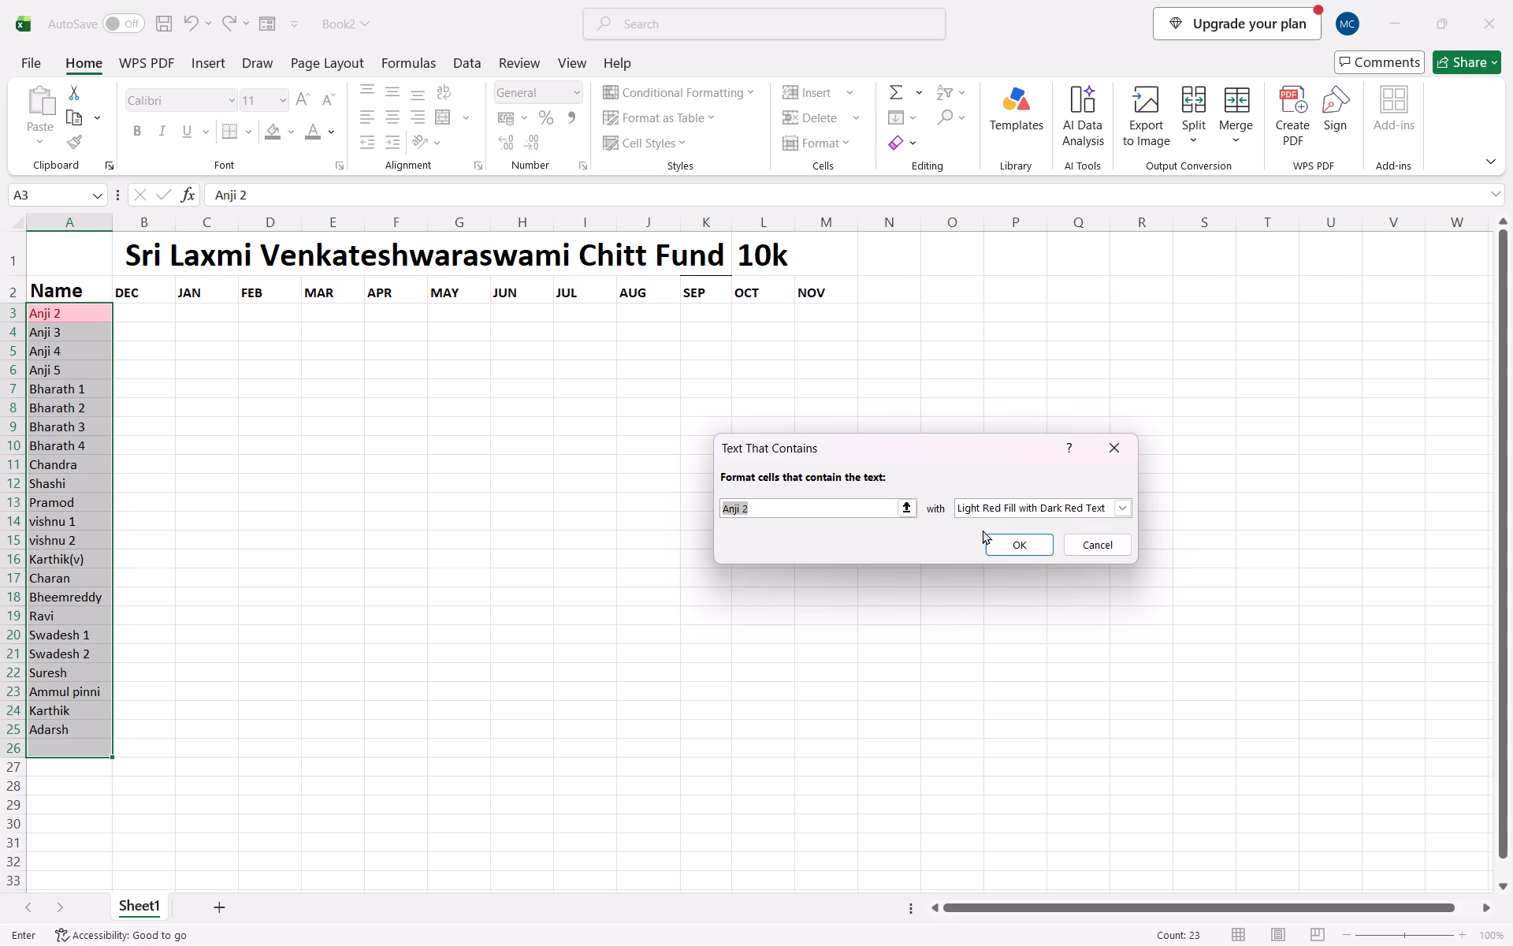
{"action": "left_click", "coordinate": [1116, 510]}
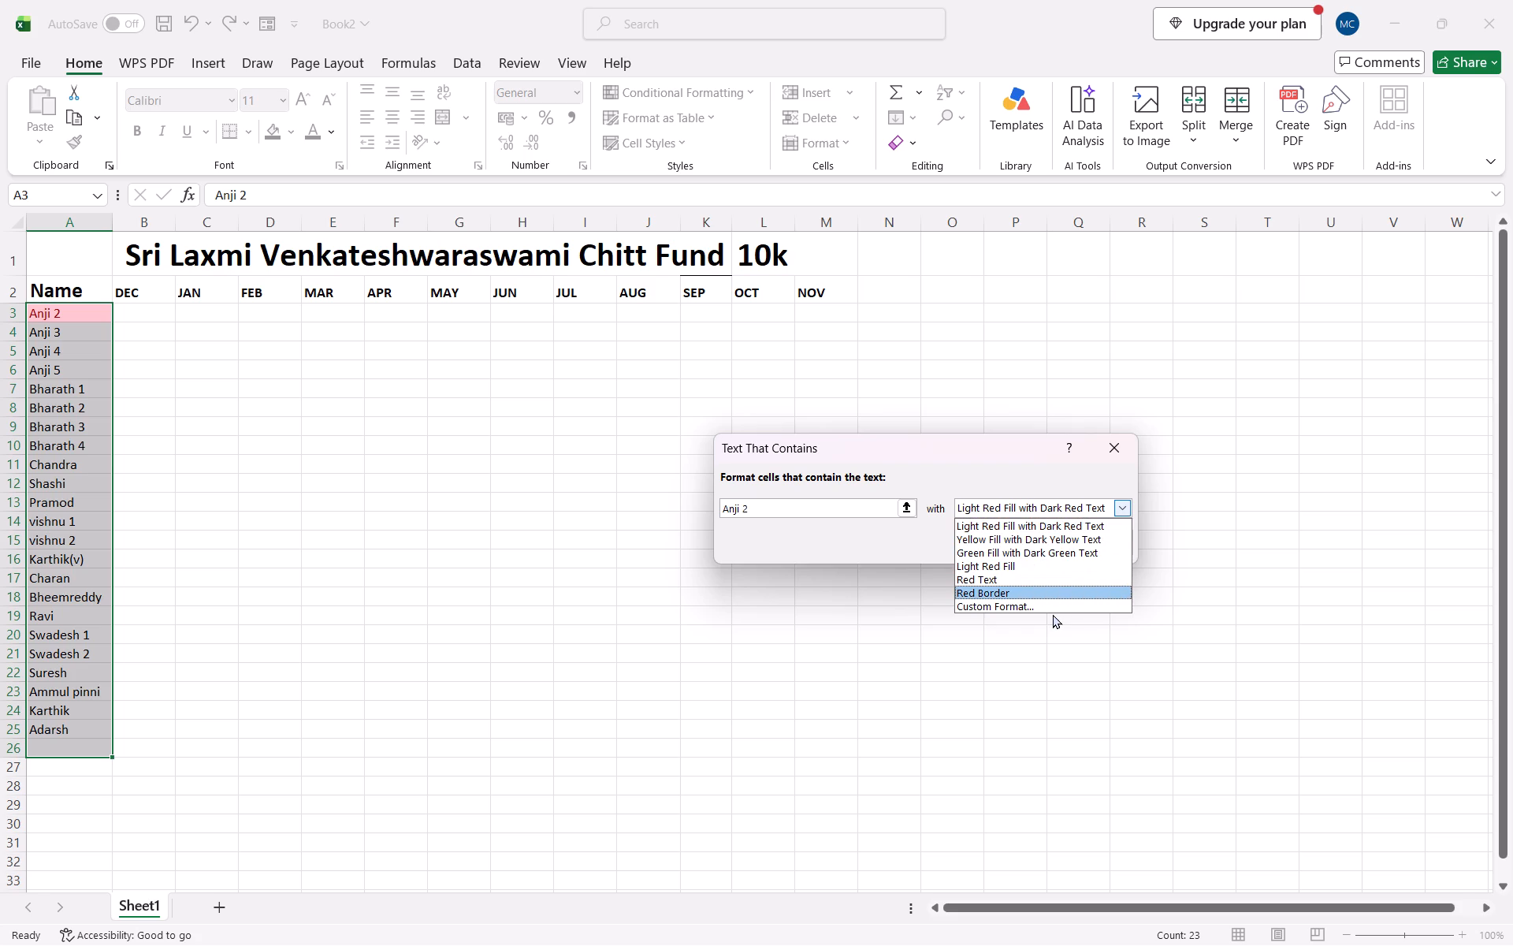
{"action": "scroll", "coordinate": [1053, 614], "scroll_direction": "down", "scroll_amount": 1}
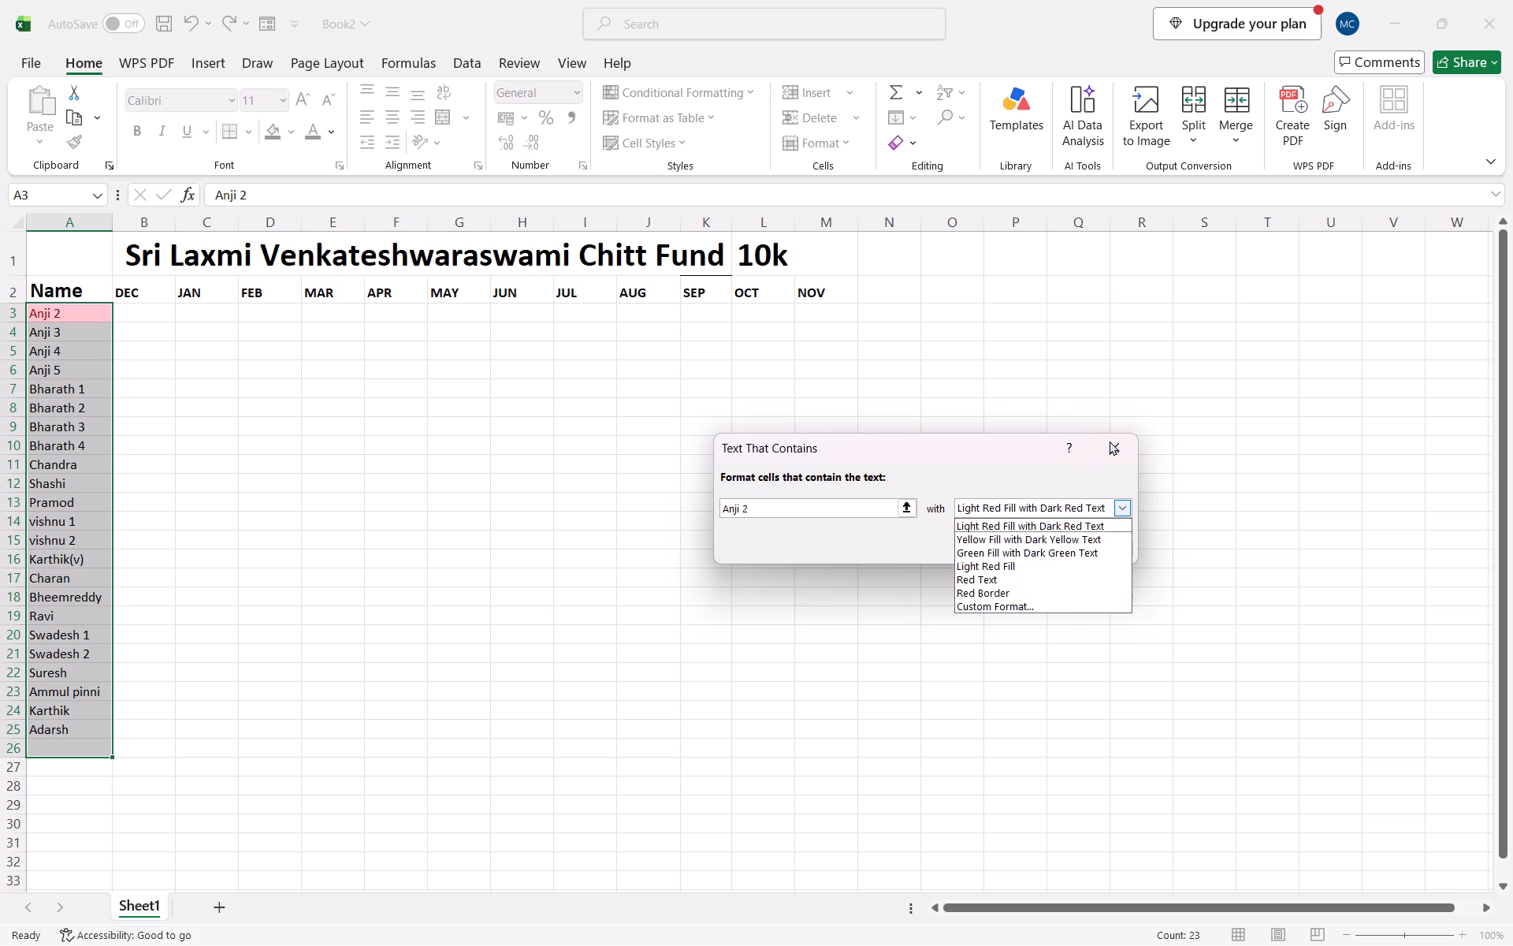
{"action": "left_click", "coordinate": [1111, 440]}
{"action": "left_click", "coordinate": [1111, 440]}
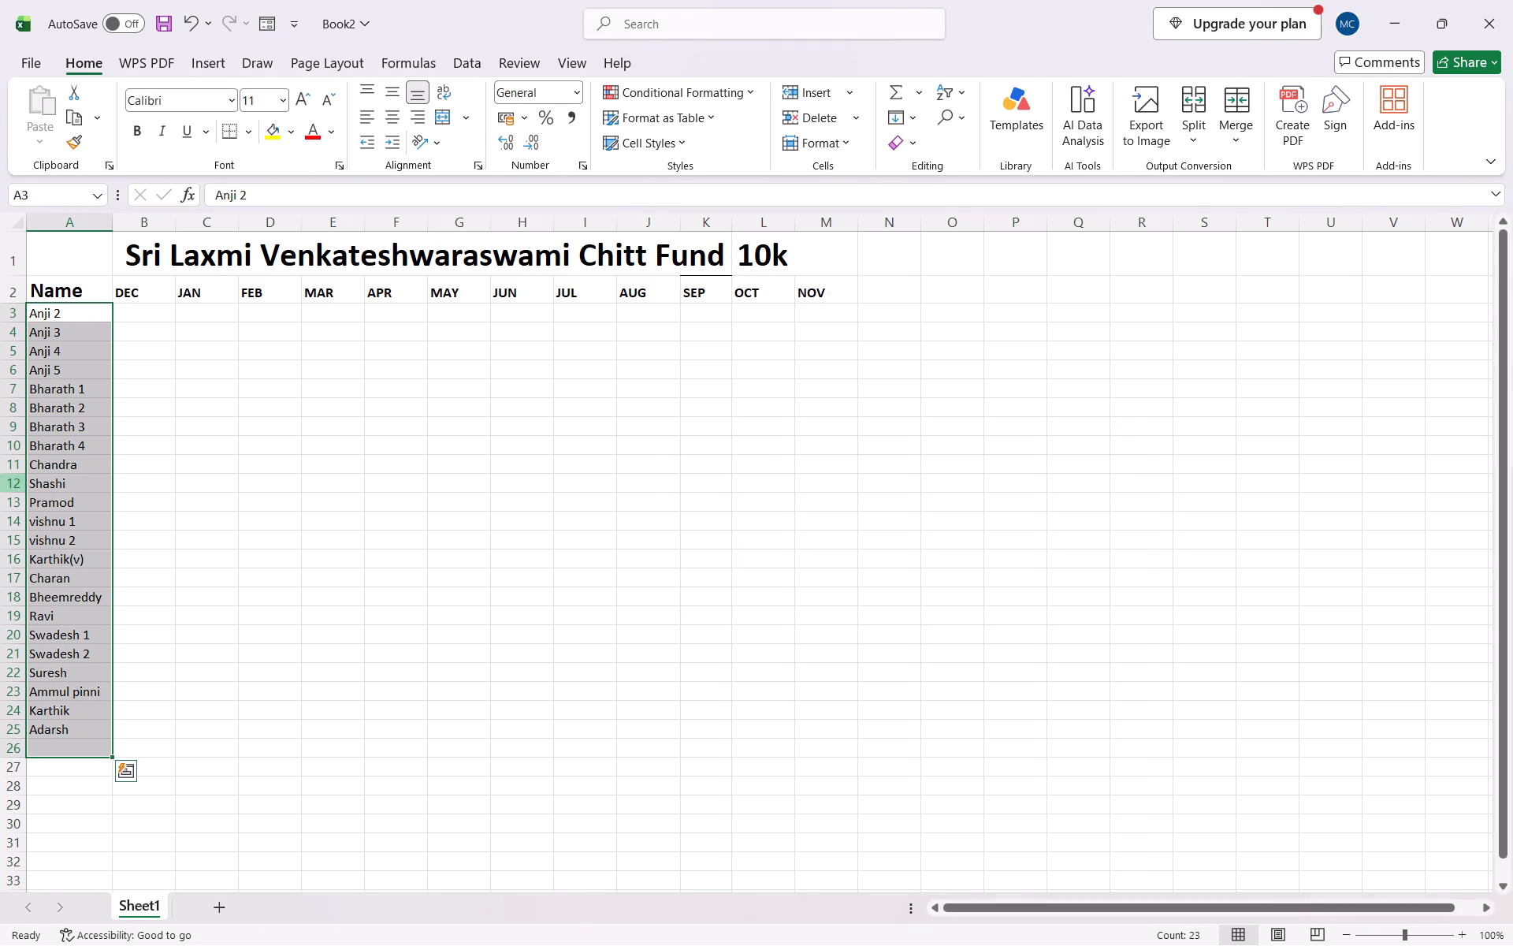
Review the Quick Analysis chart, totals, table and sparkline options for the list of names.
{"action": "left_click", "coordinate": [118, 775]}
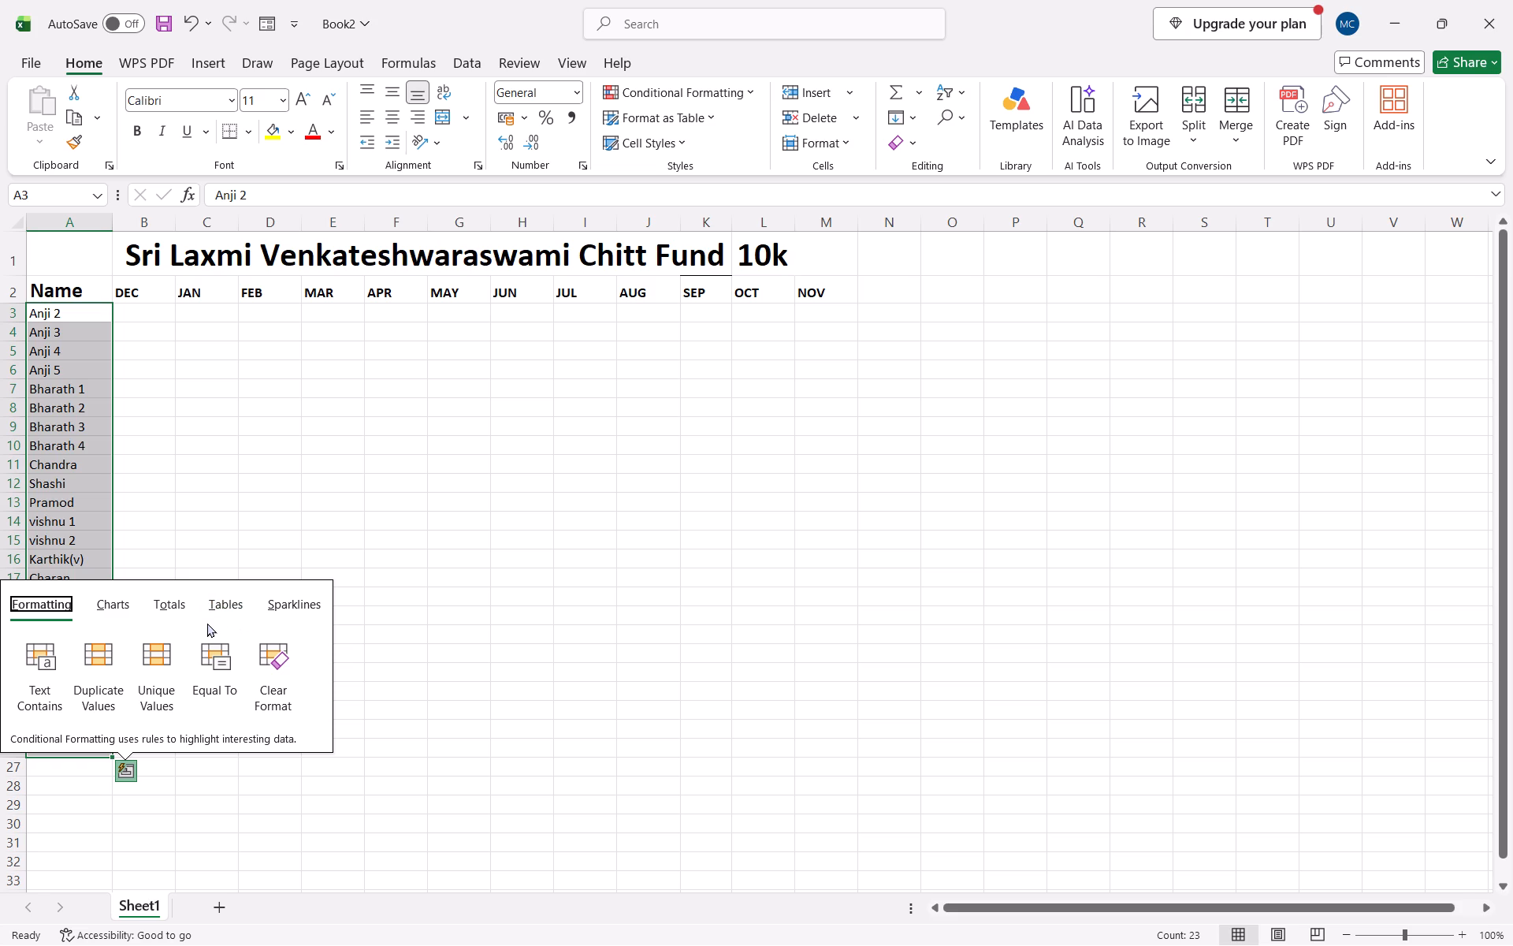
{"action": "scroll", "coordinate": [121, 675], "scroll_direction": "down", "scroll_amount": 1}
{"action": "left_click", "coordinate": [119, 604]}
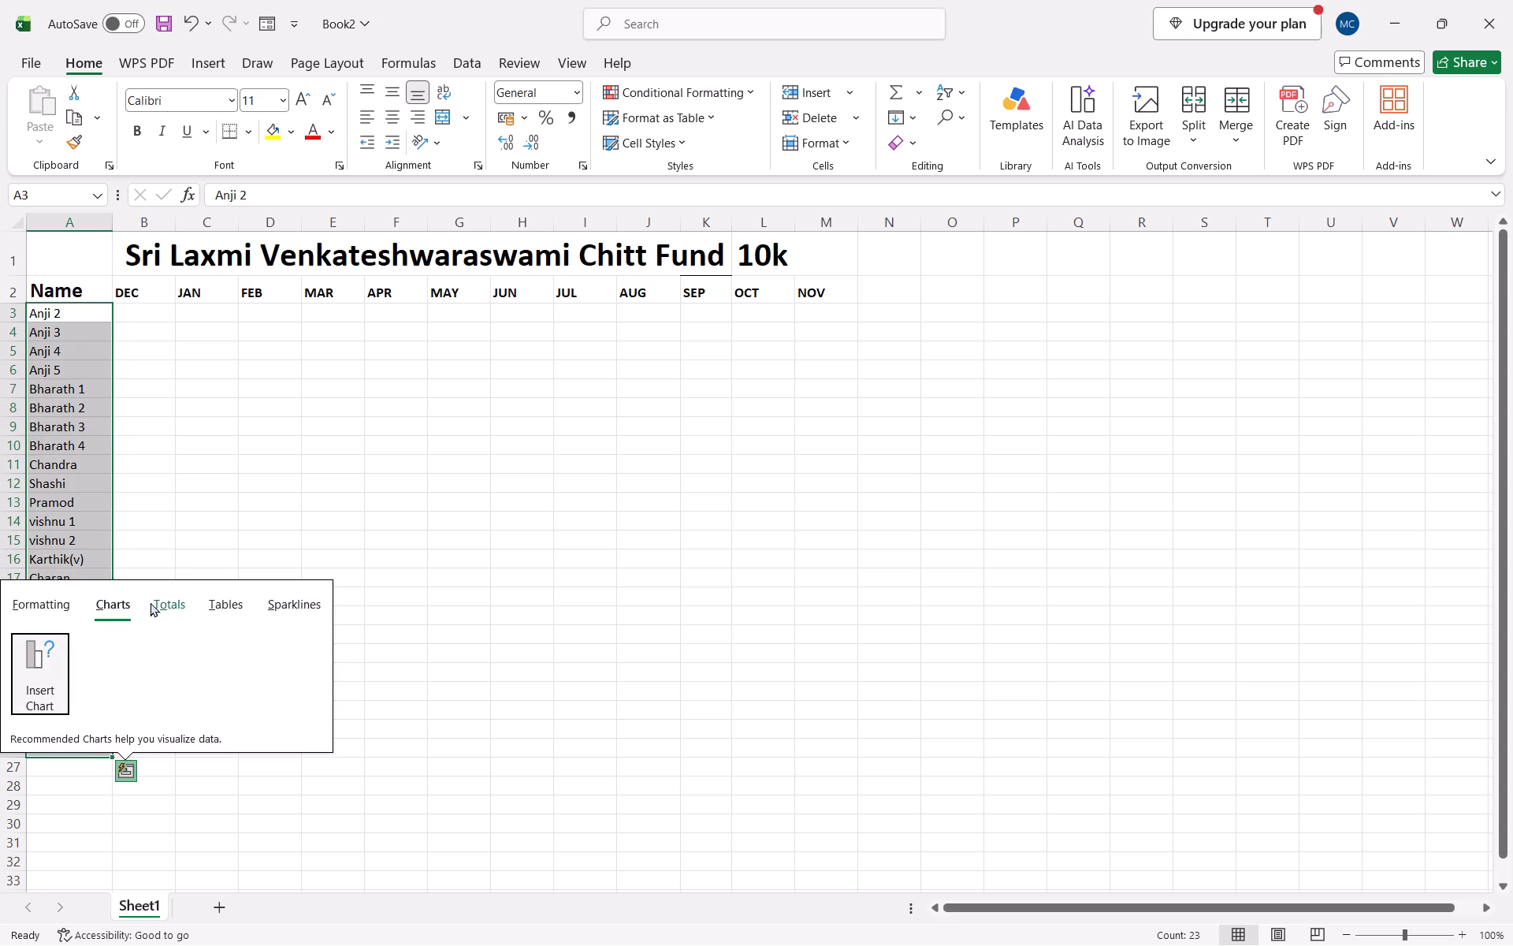
{"action": "left_click", "coordinate": [151, 602]}
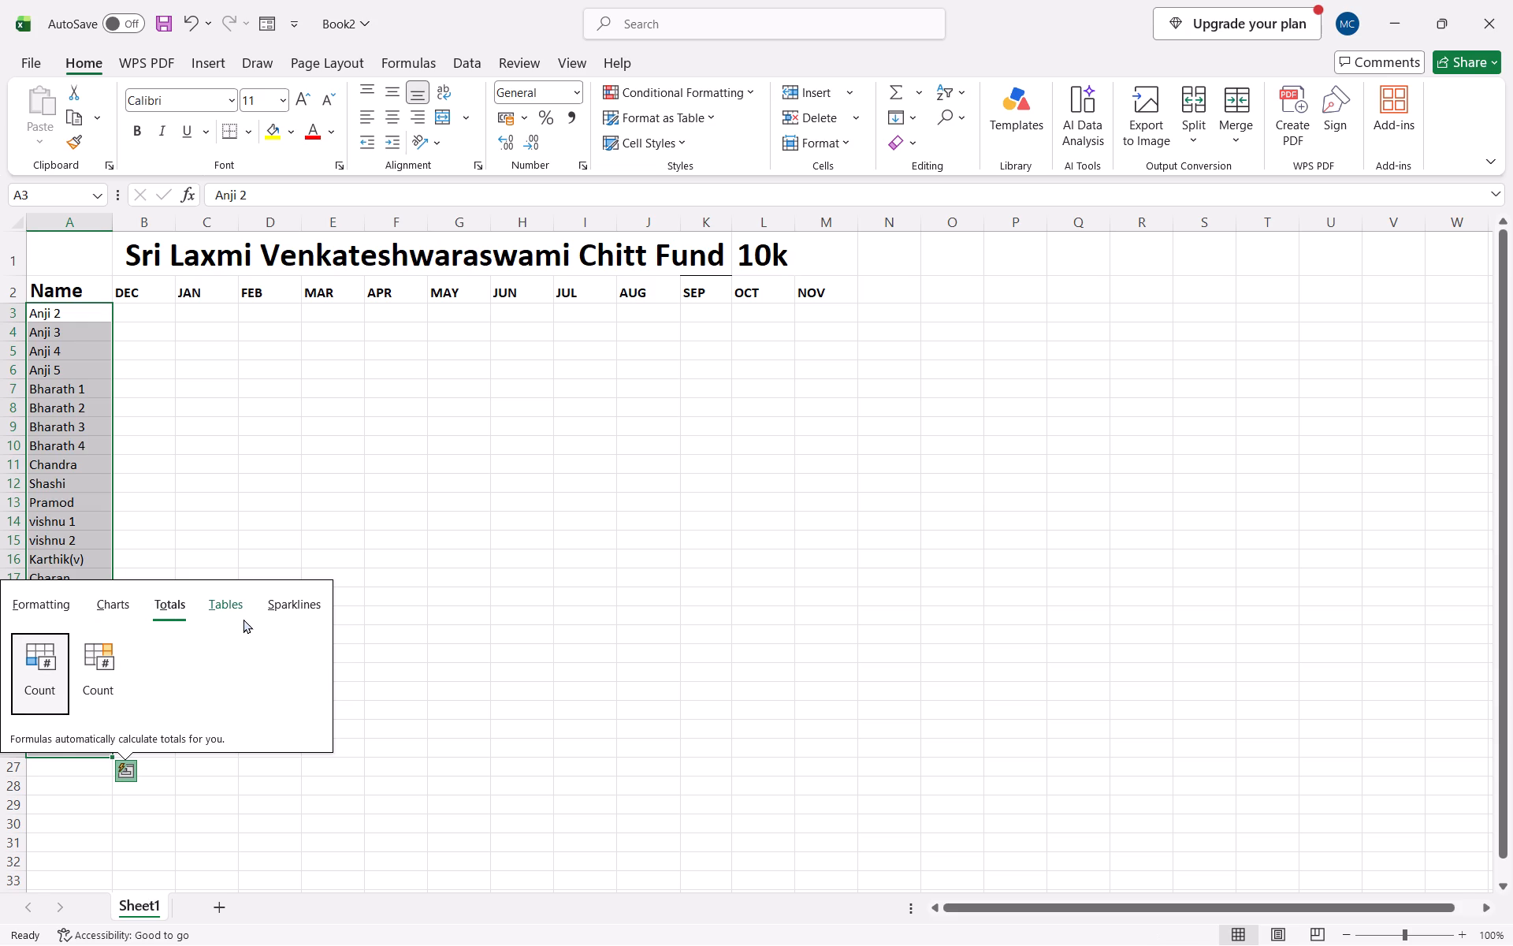
{"action": "left_click", "coordinate": [241, 614]}
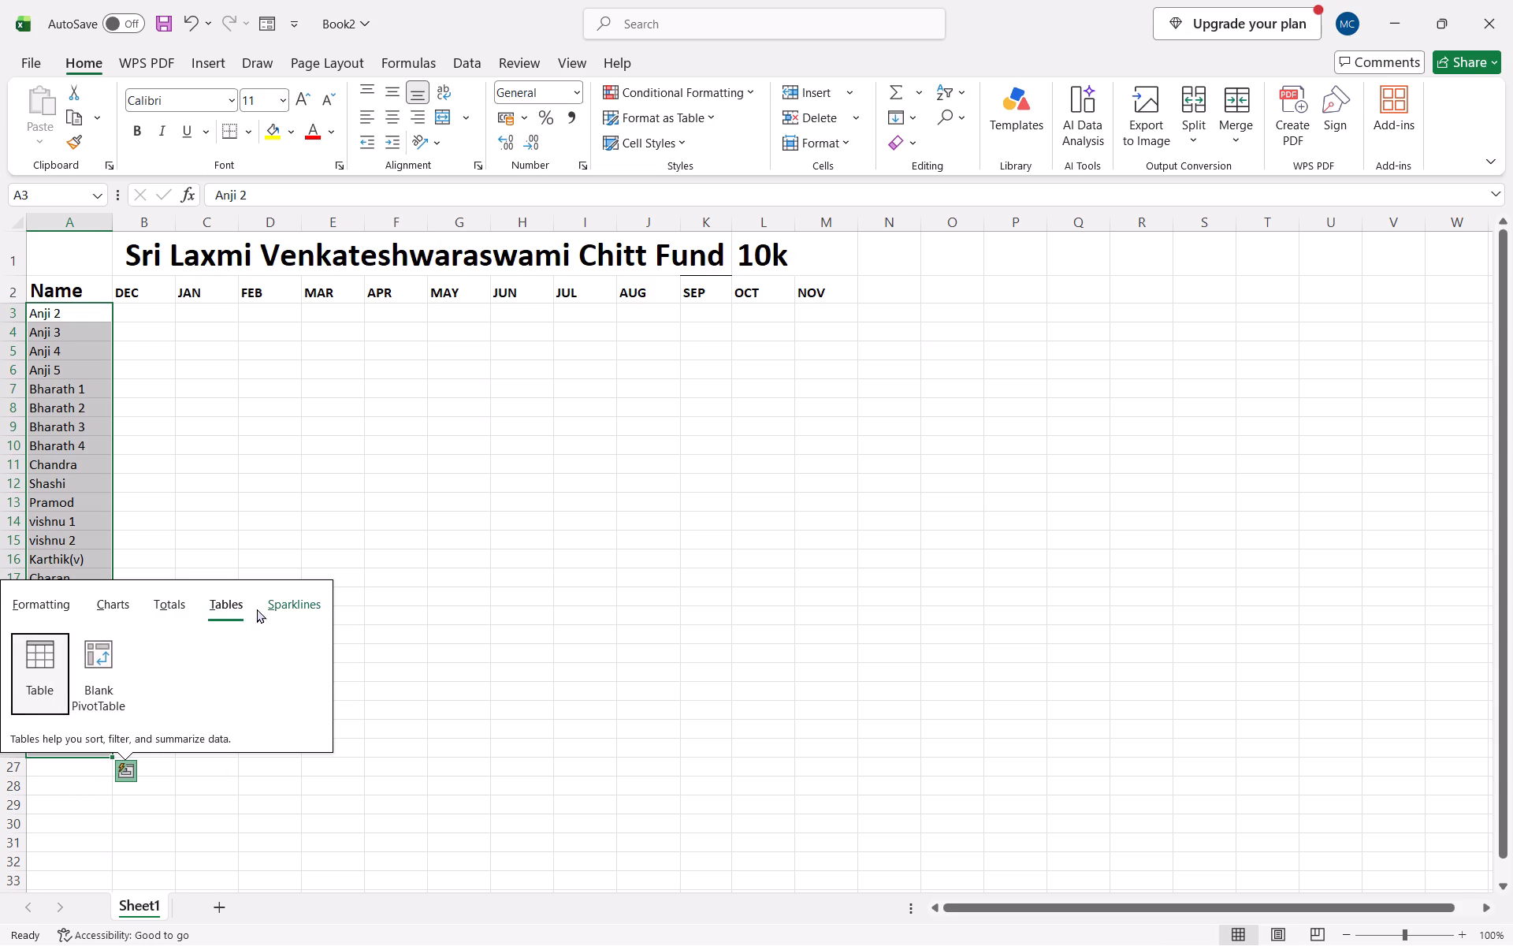
{"action": "left_click", "coordinate": [281, 605]}
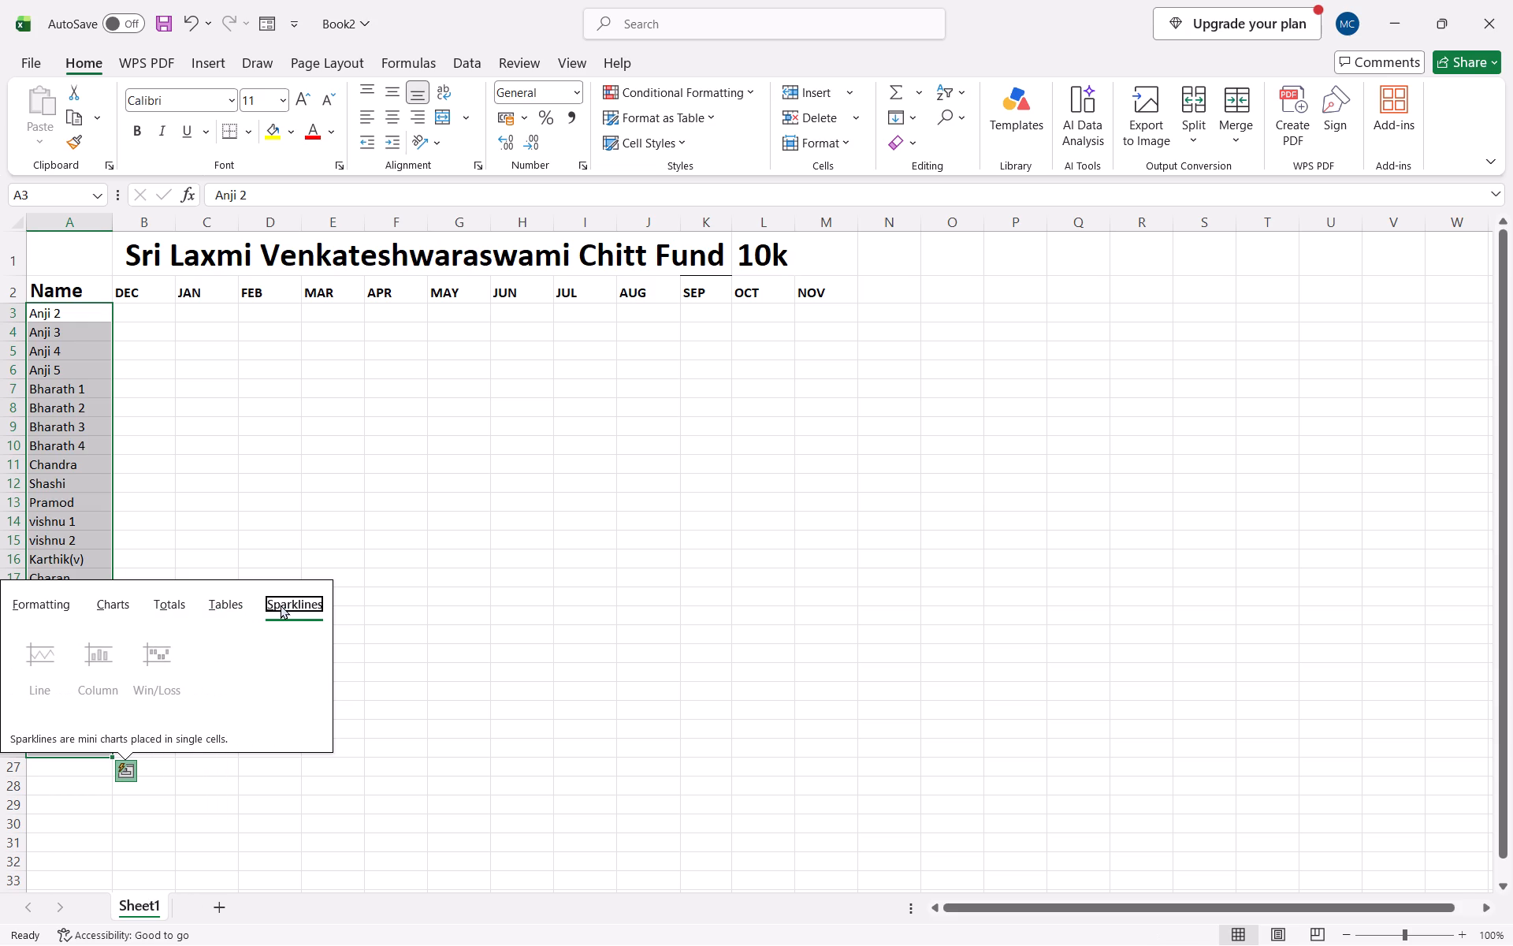
{"action": "left_click", "coordinate": [203, 538]}
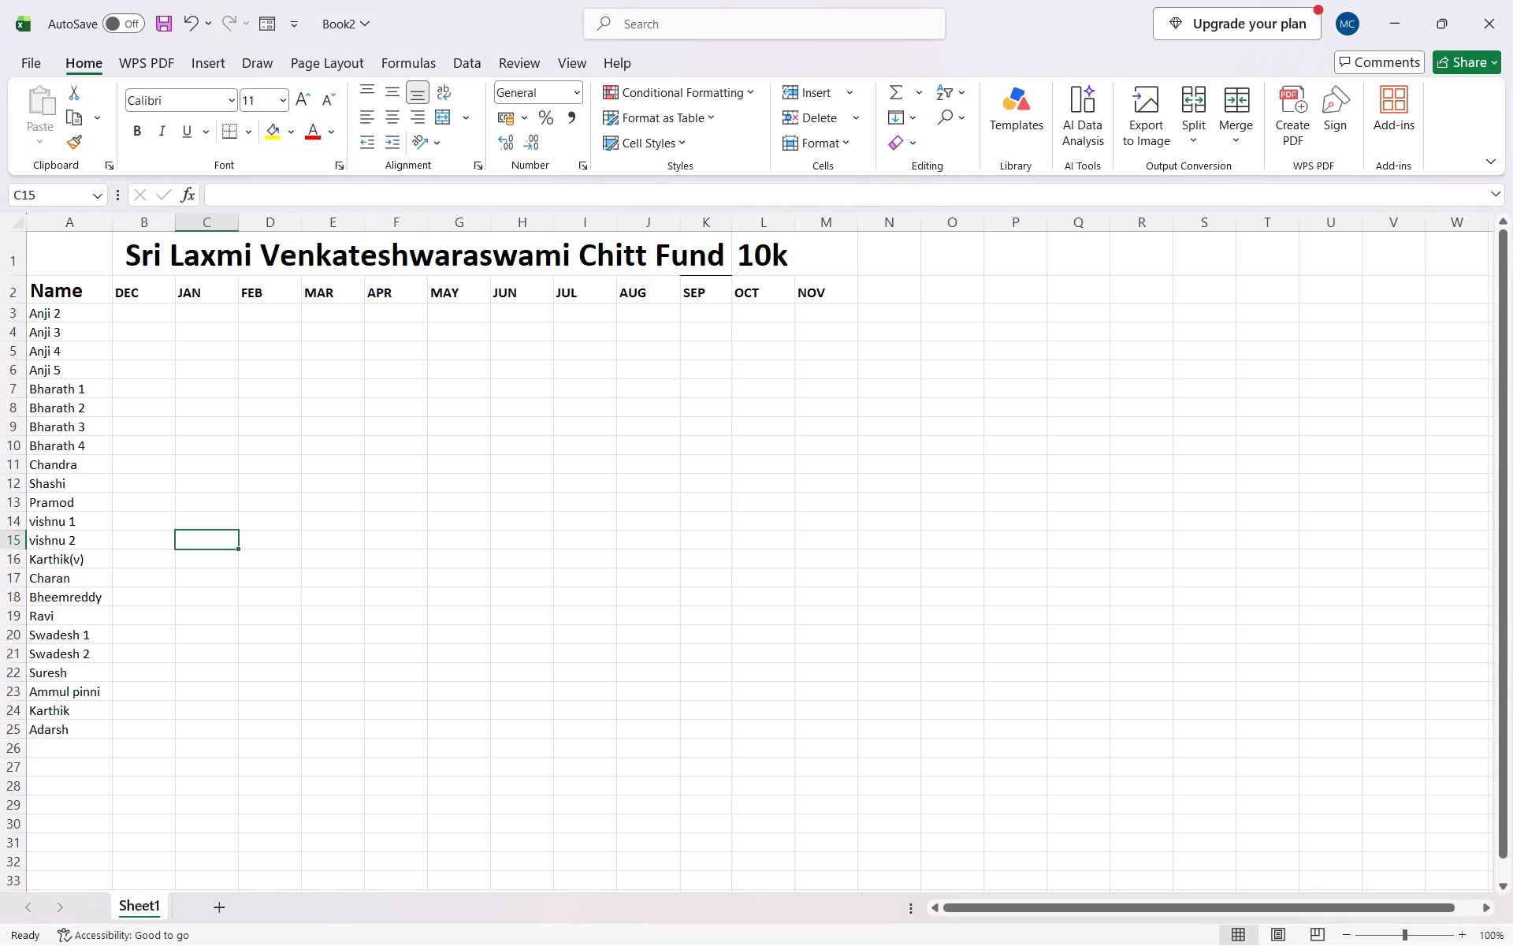
Open Format Cells for the names in A3:A25 and examine the number format categories, ending on Number.
{"action": "left_click_drag", "start_coordinate": [32, 307], "coordinate": [89, 721]}
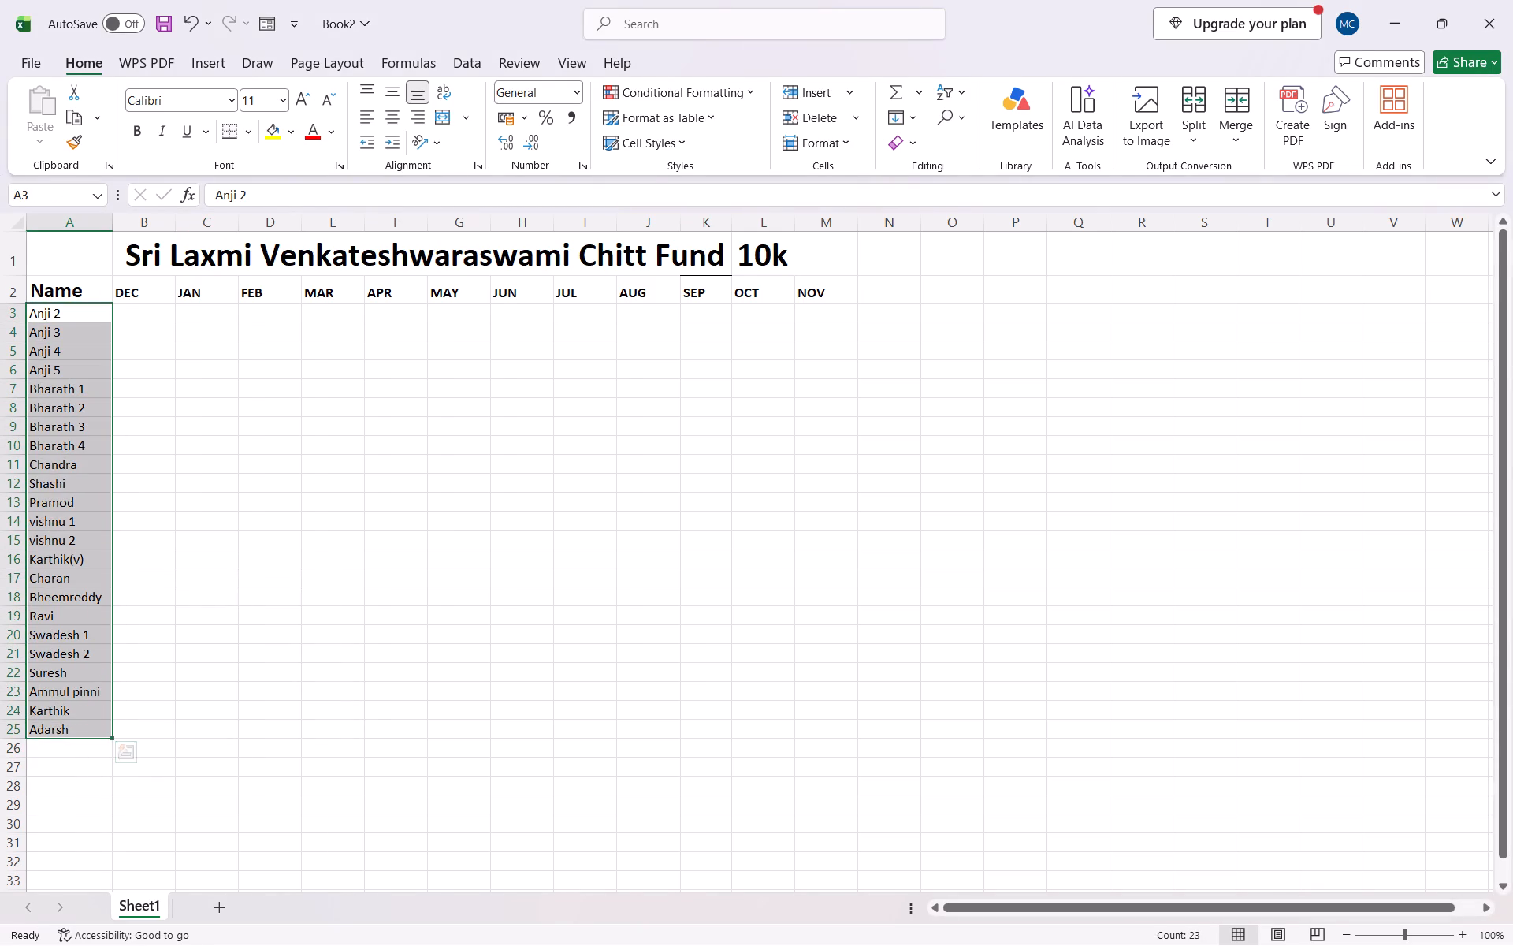
{"action": "right_click", "coordinate": [84, 698]}
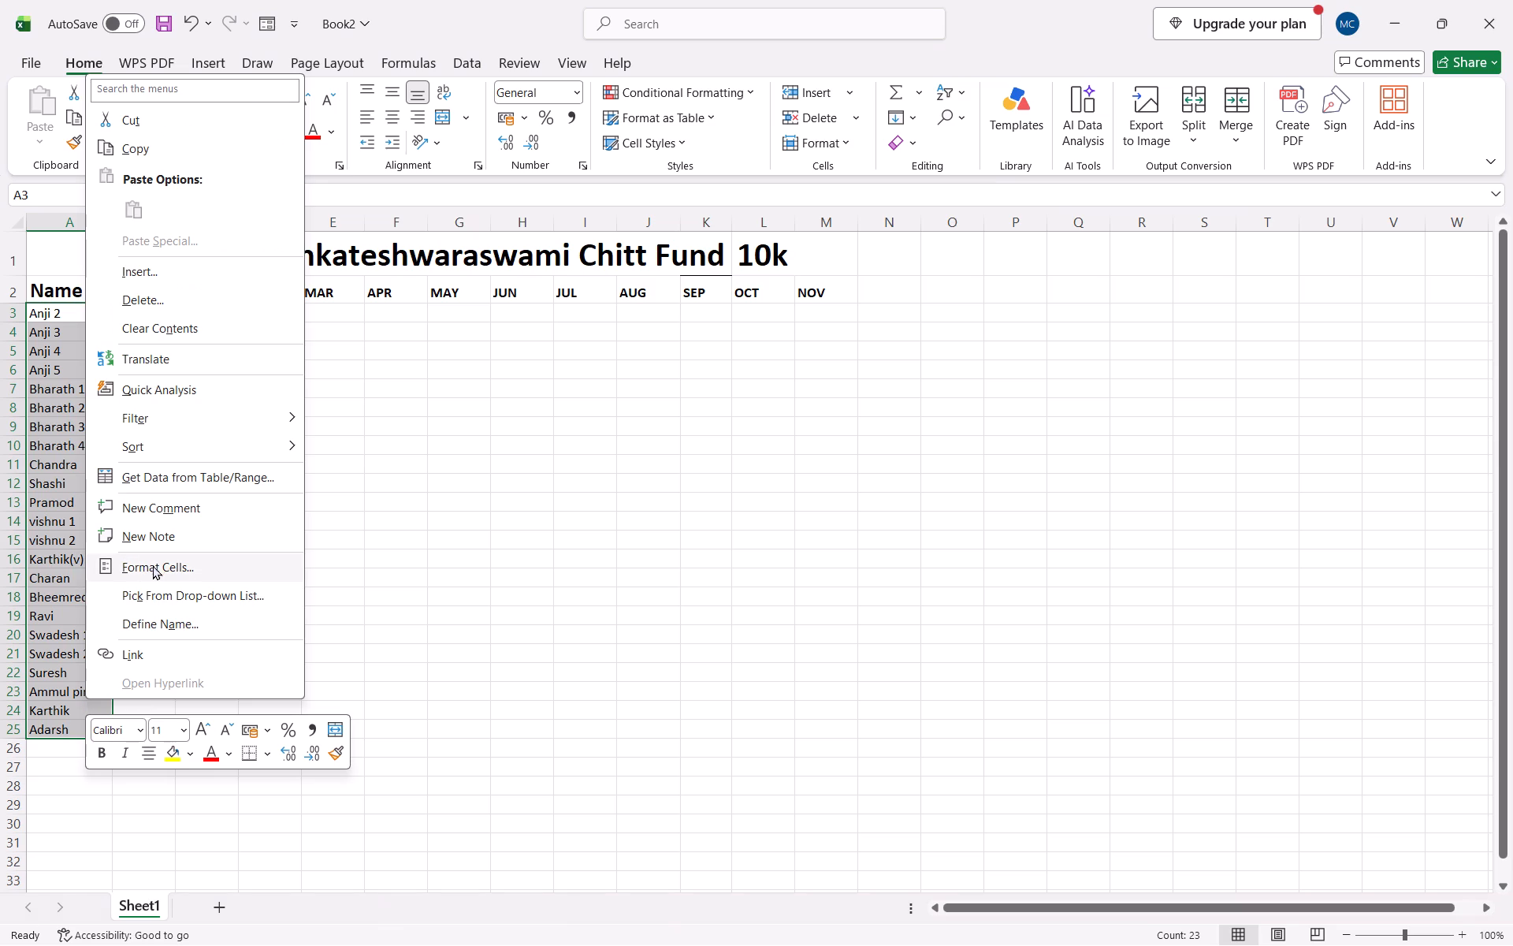
{"action": "left_click", "coordinate": [154, 561]}
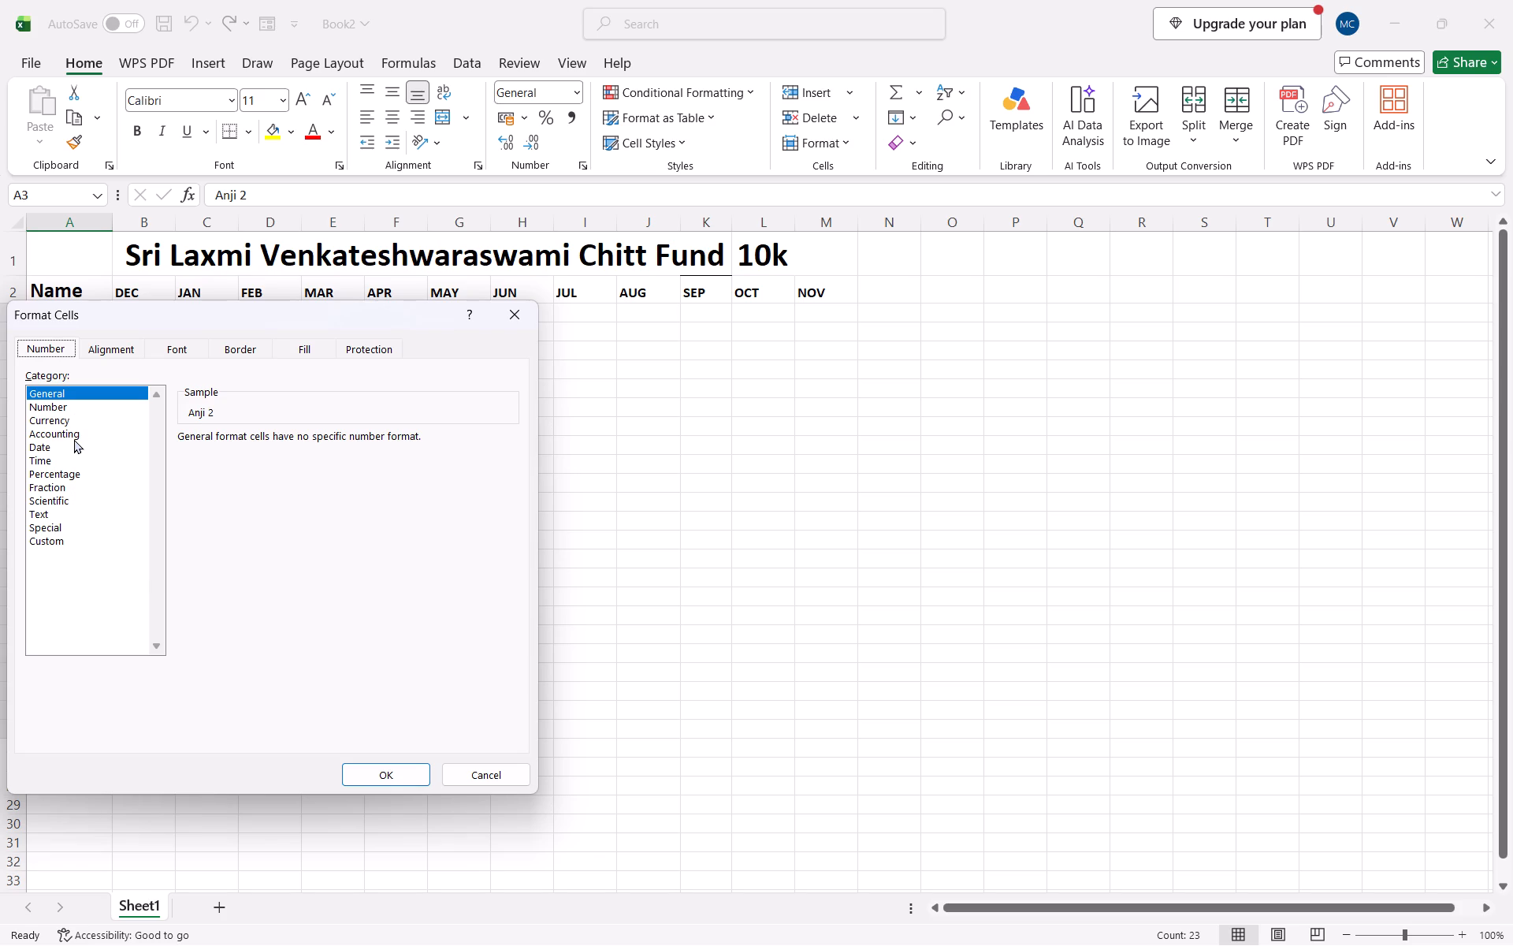
{"action": "left_click", "coordinate": [46, 514]}
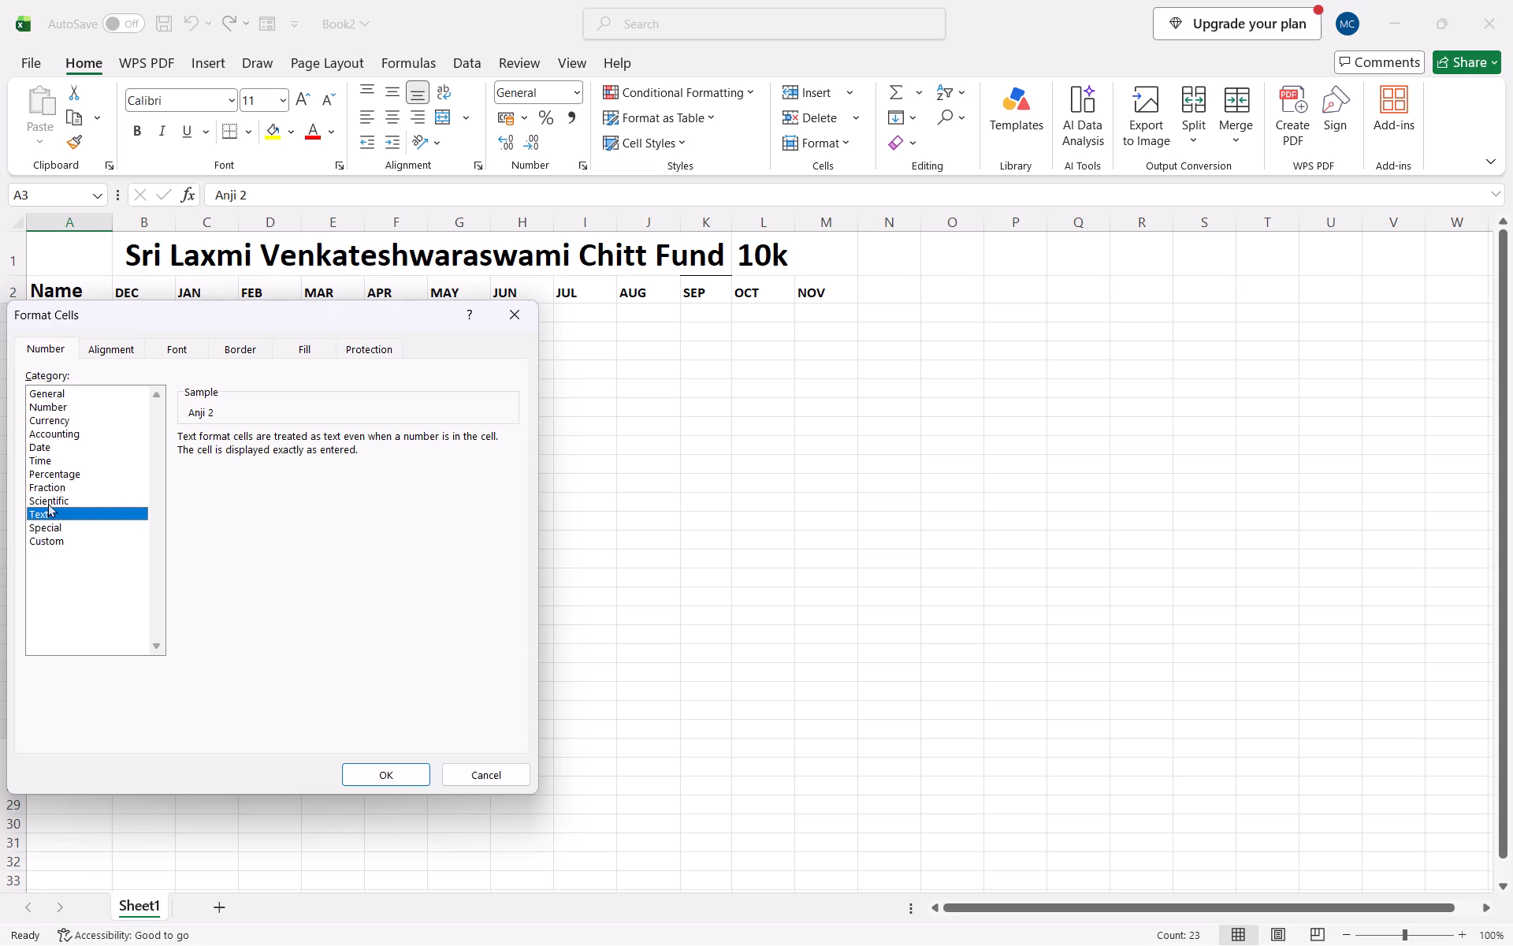
{"action": "left_click", "coordinate": [48, 501]}
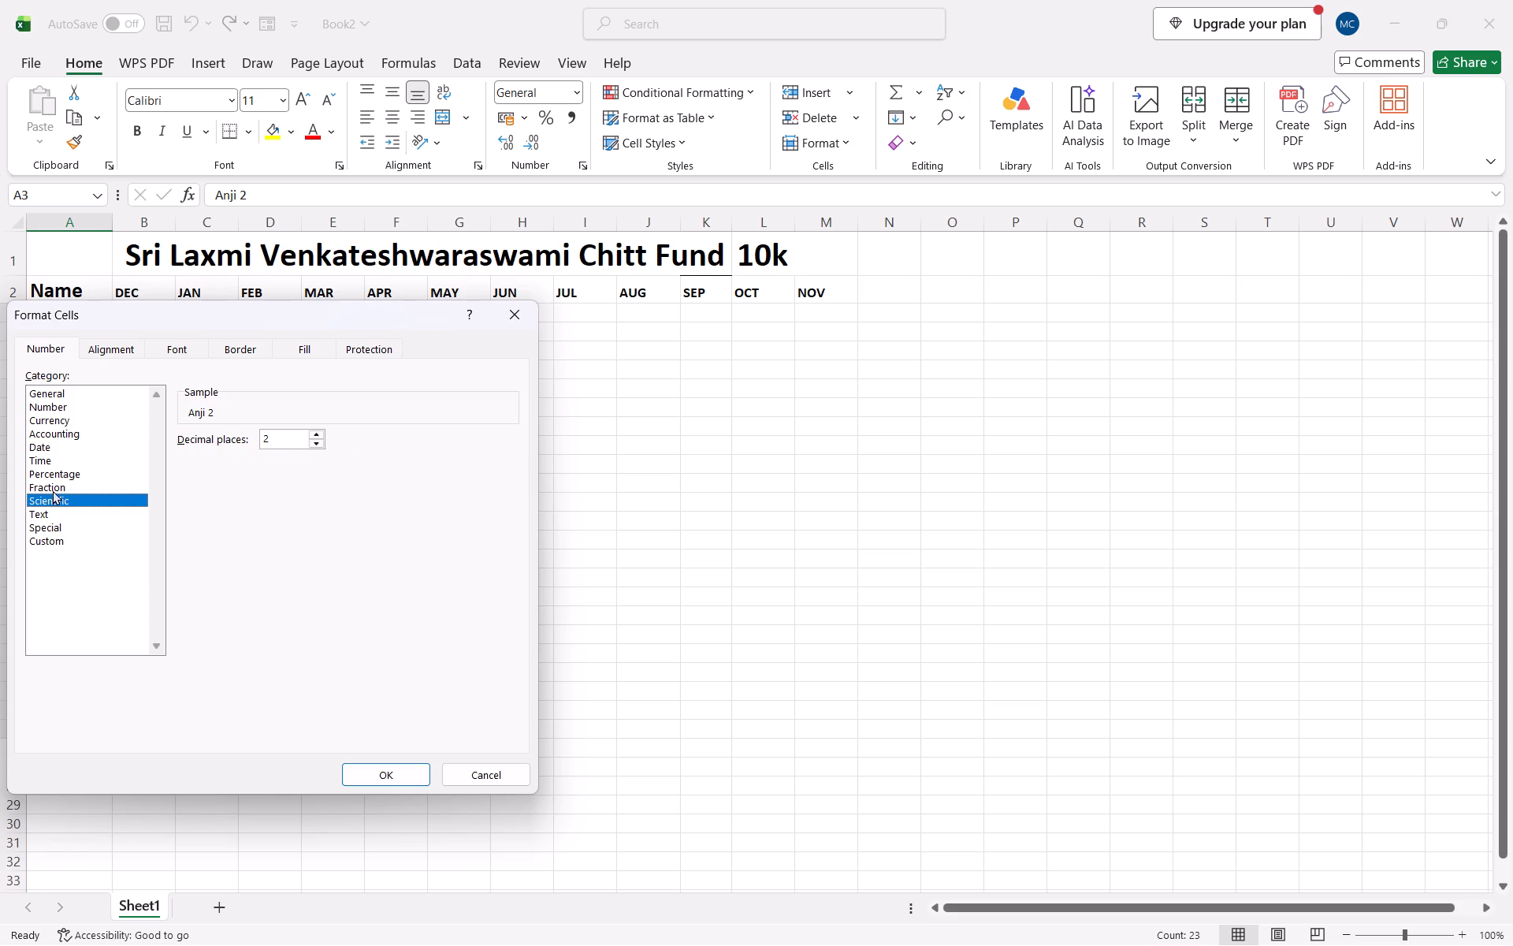
{"action": "left_click", "coordinate": [55, 484]}
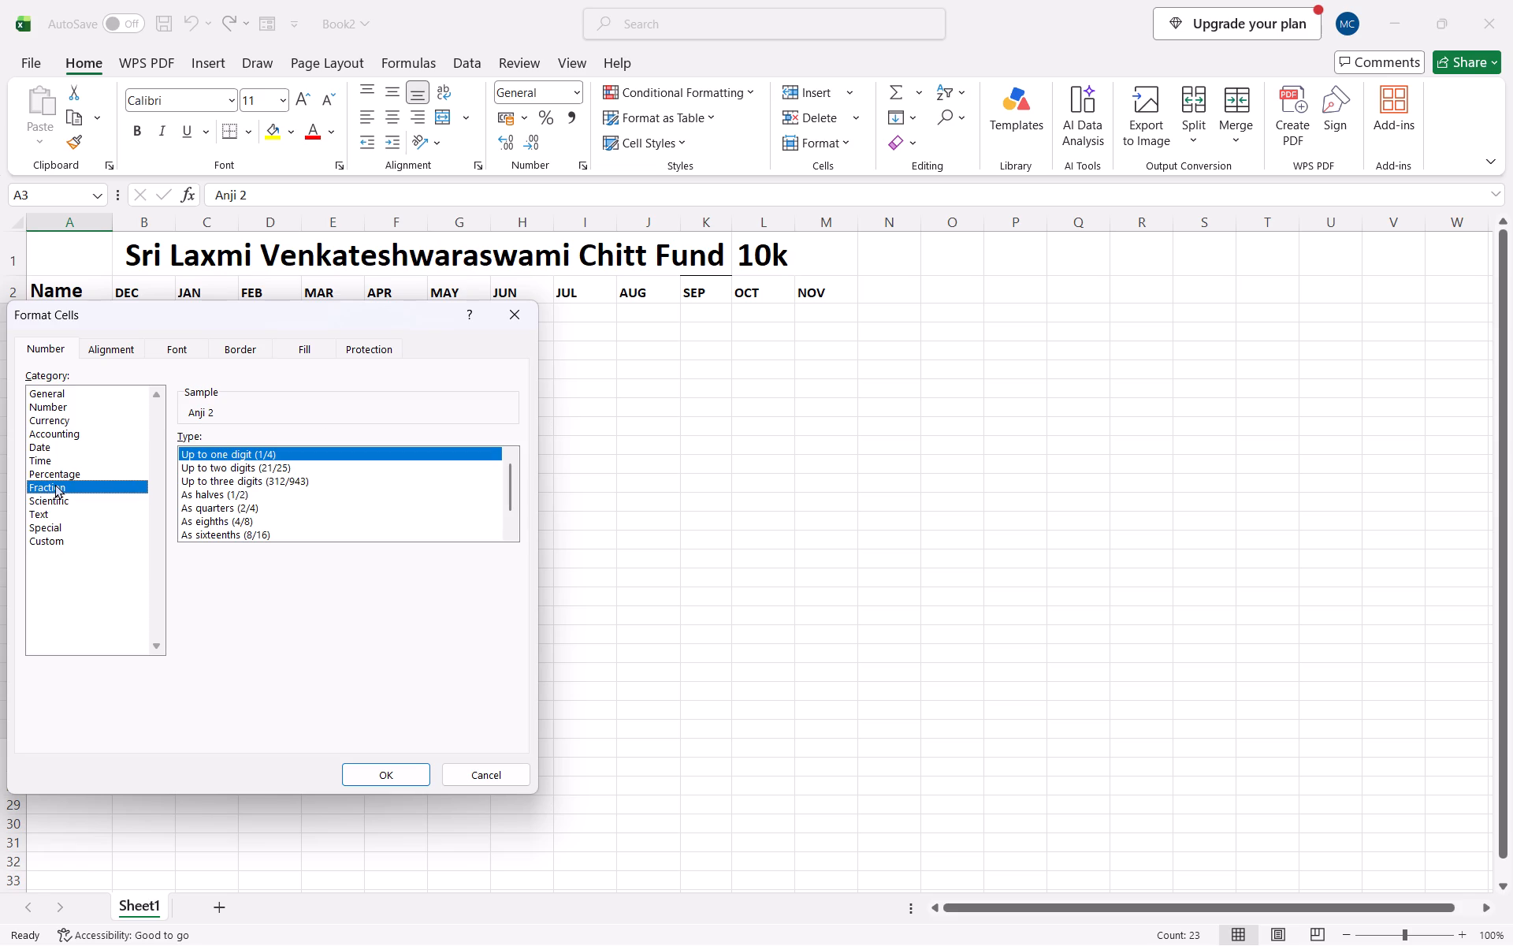
{"action": "left_click", "coordinate": [61, 466]}
{"action": "left_click", "coordinate": [59, 440]}
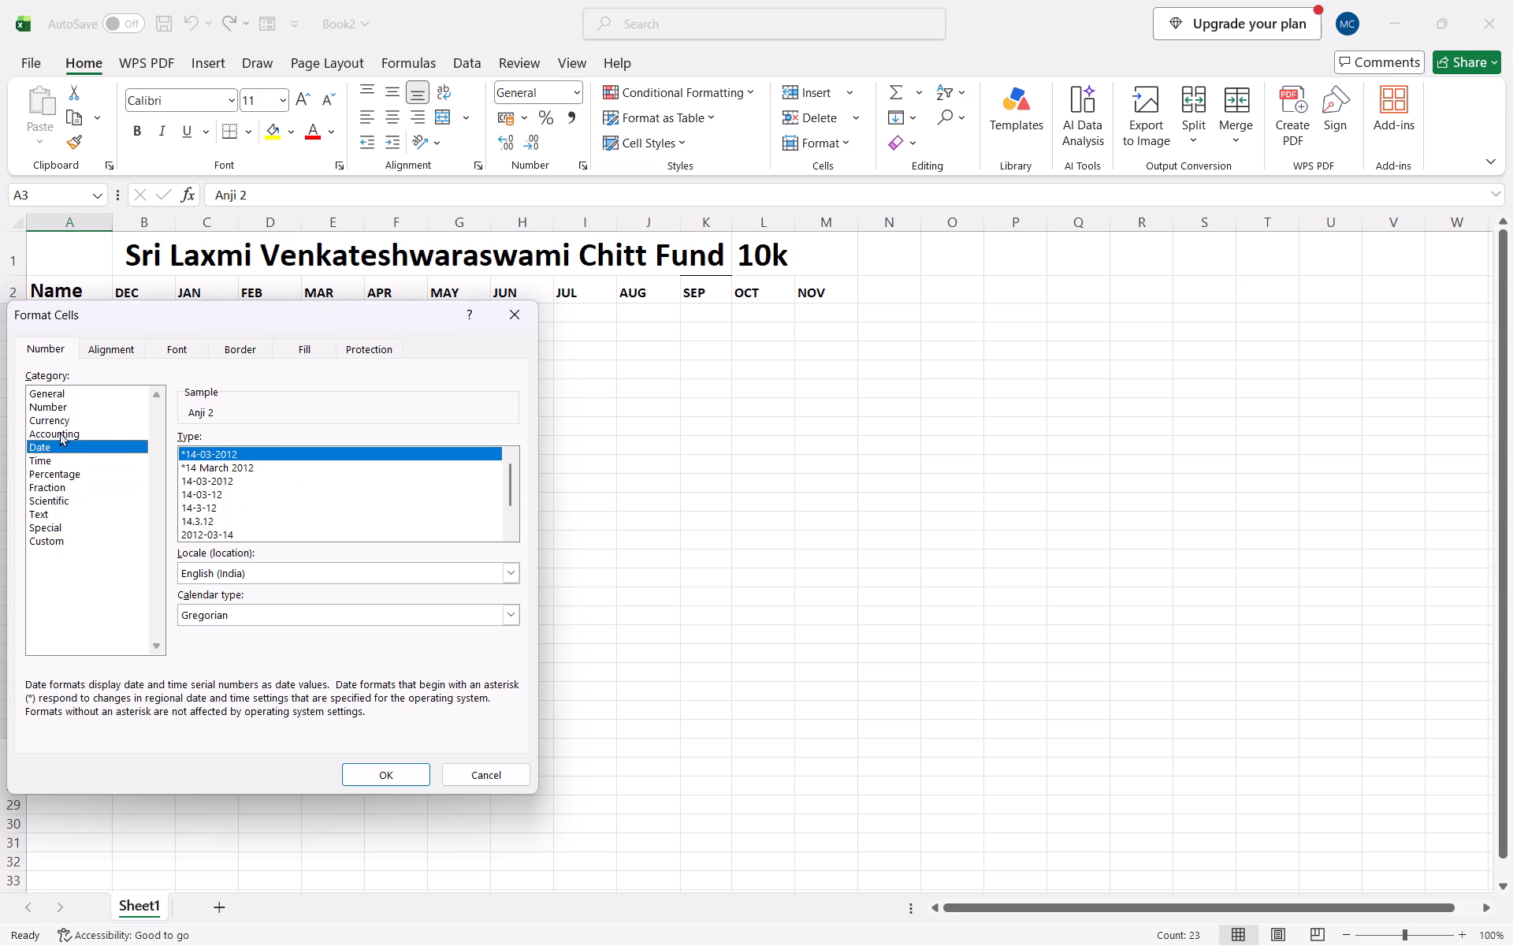
{"action": "left_click", "coordinate": [60, 432]}
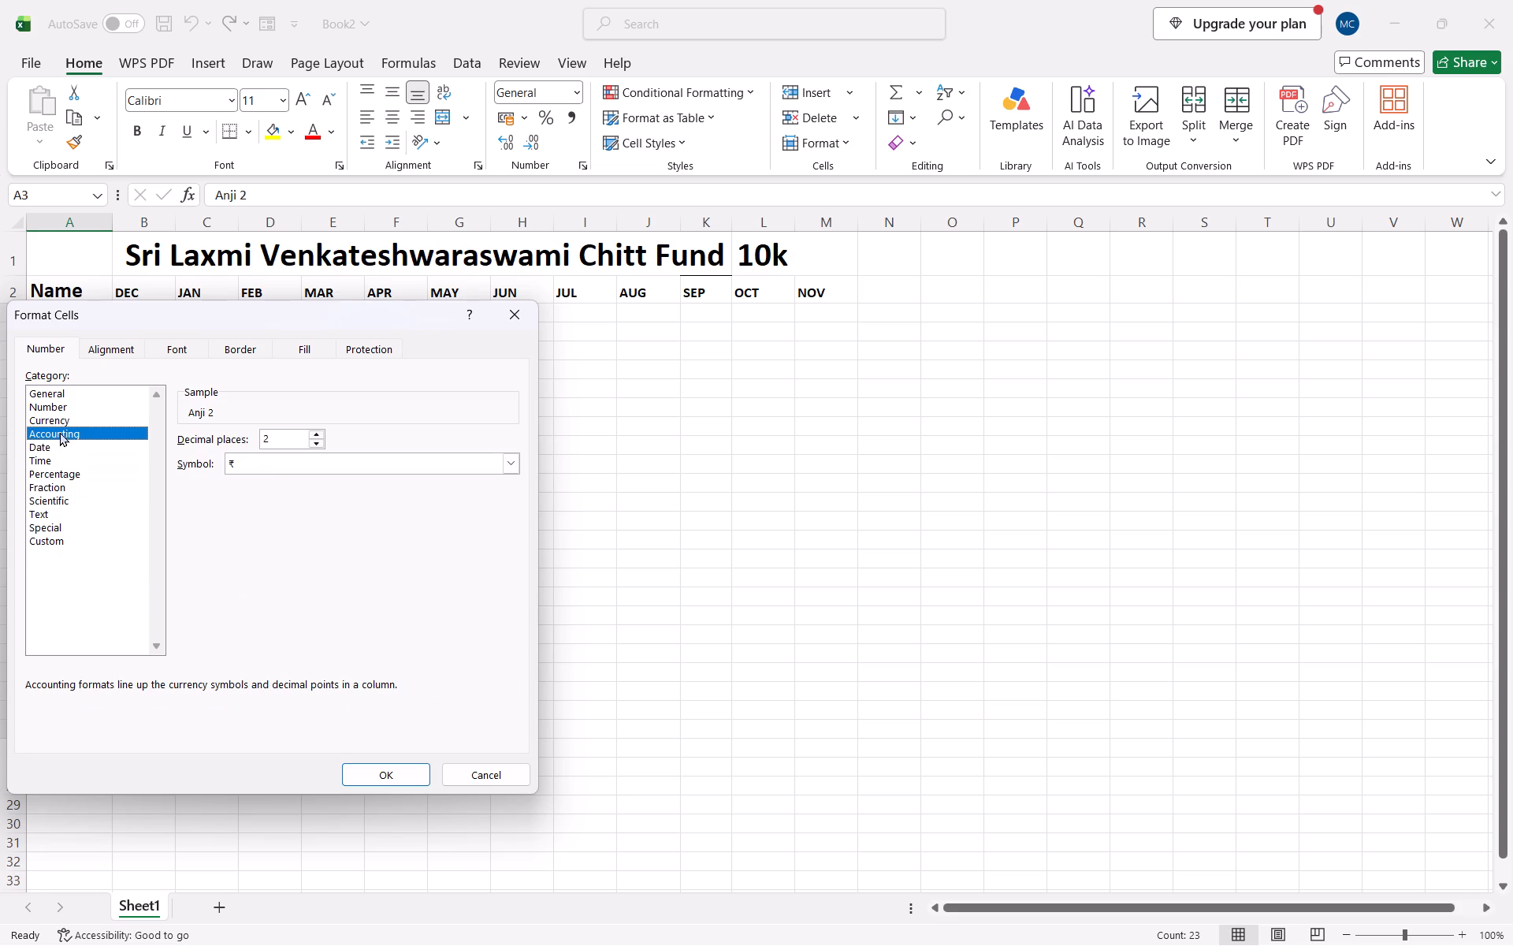
{"action": "left_click", "coordinate": [60, 419]}
{"action": "left_click", "coordinate": [62, 392]}
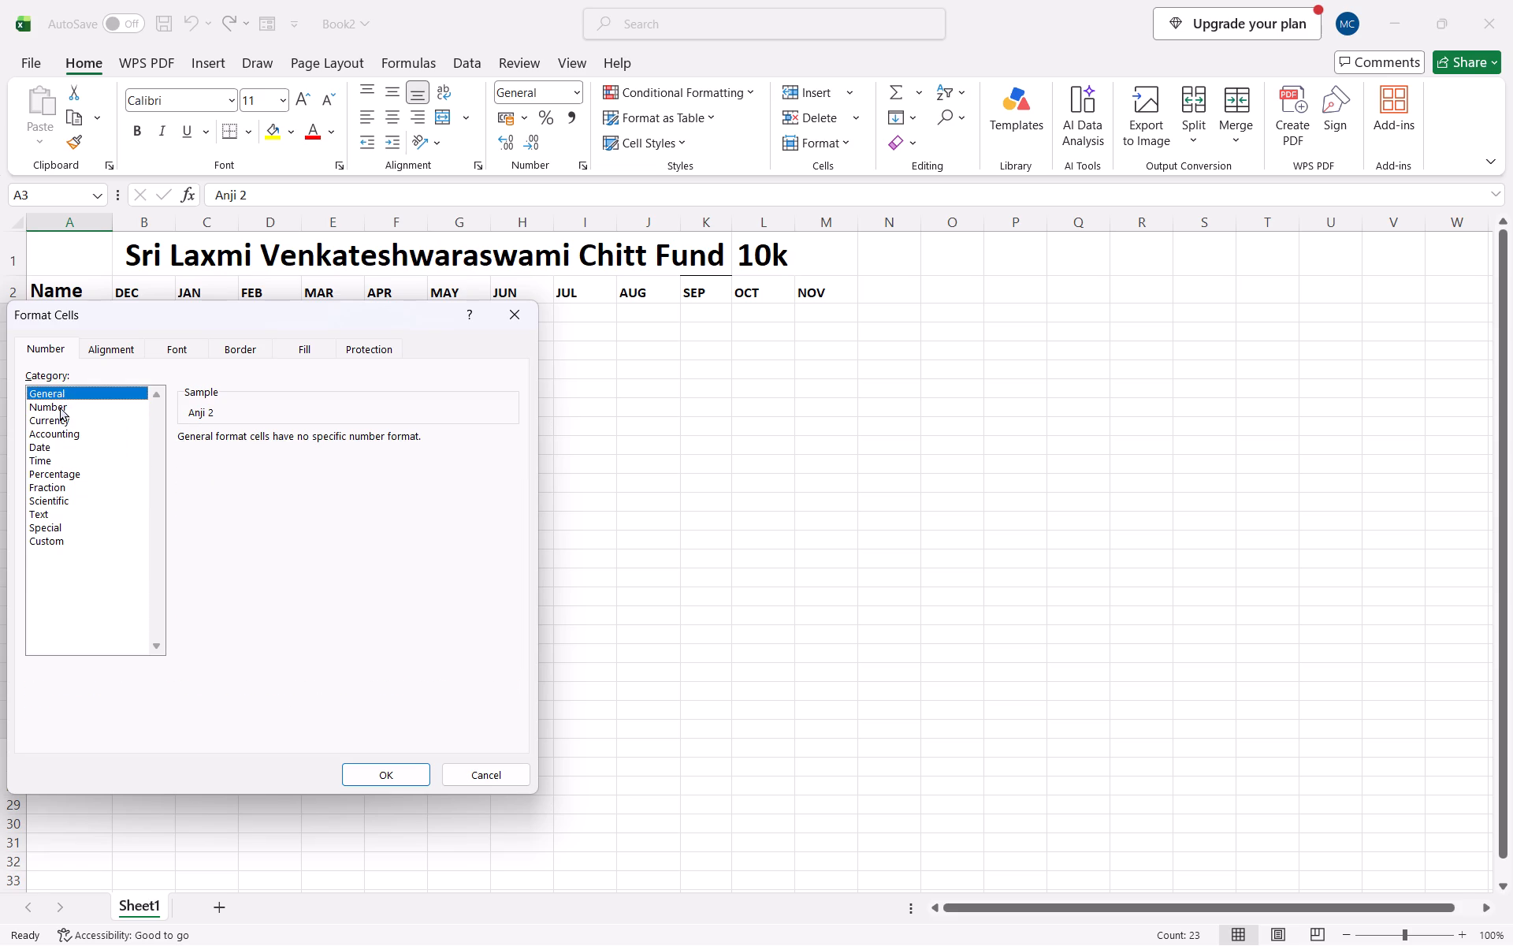
{"action": "left_click", "coordinate": [60, 407]}
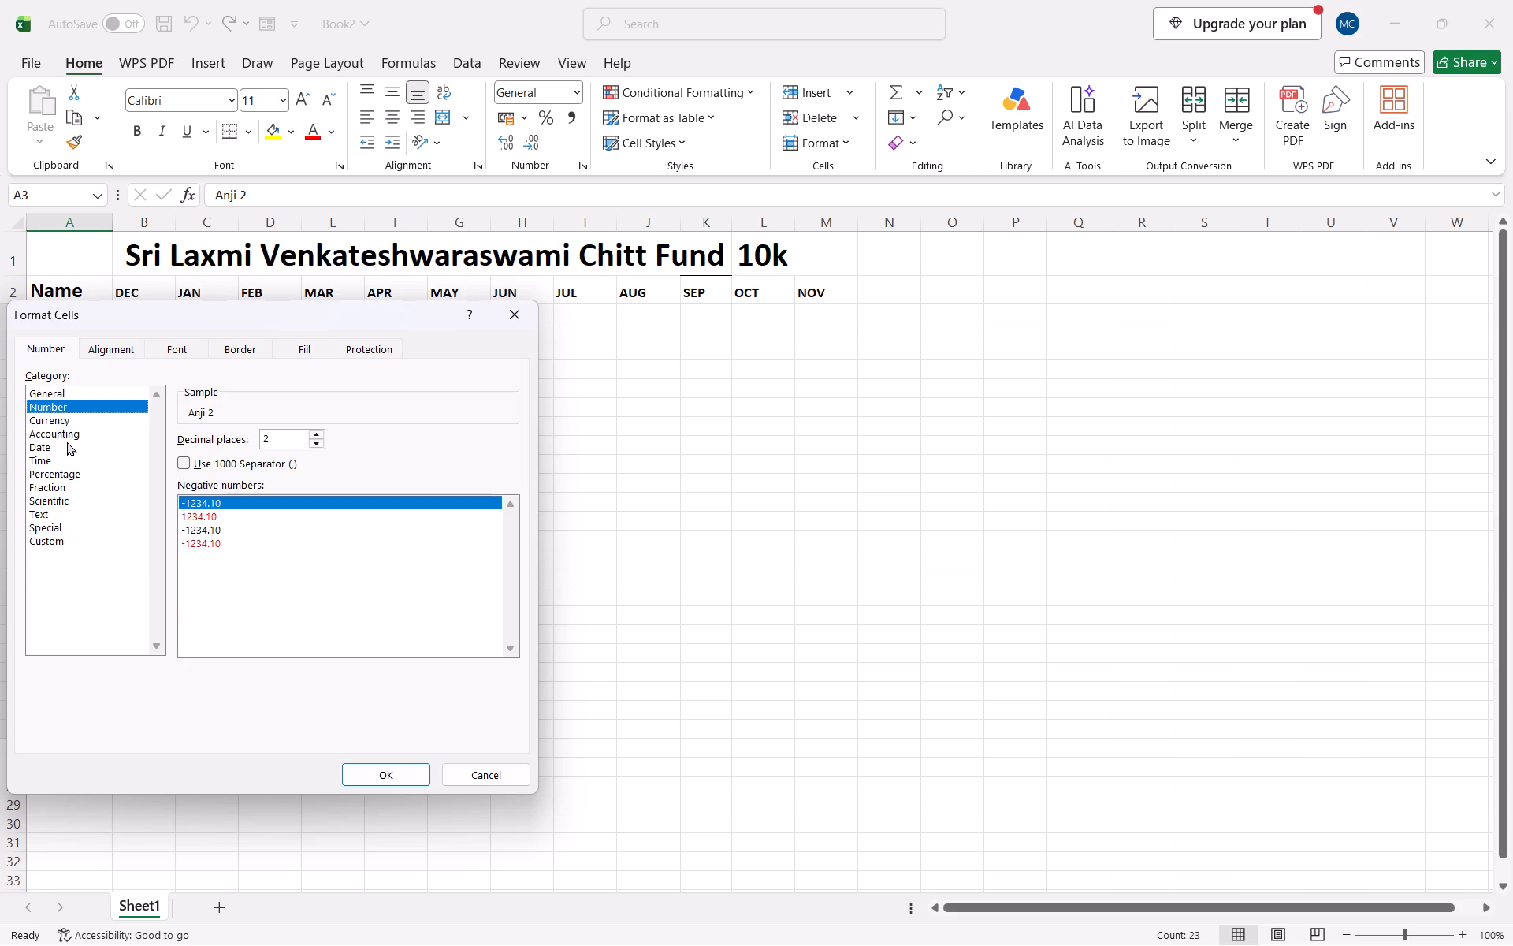
Examine the alignment, font, border, fill and protection options in Format Cells for the names, including horizontal, vertical, indent and text direction settings.
{"action": "left_click", "coordinate": [120, 341]}
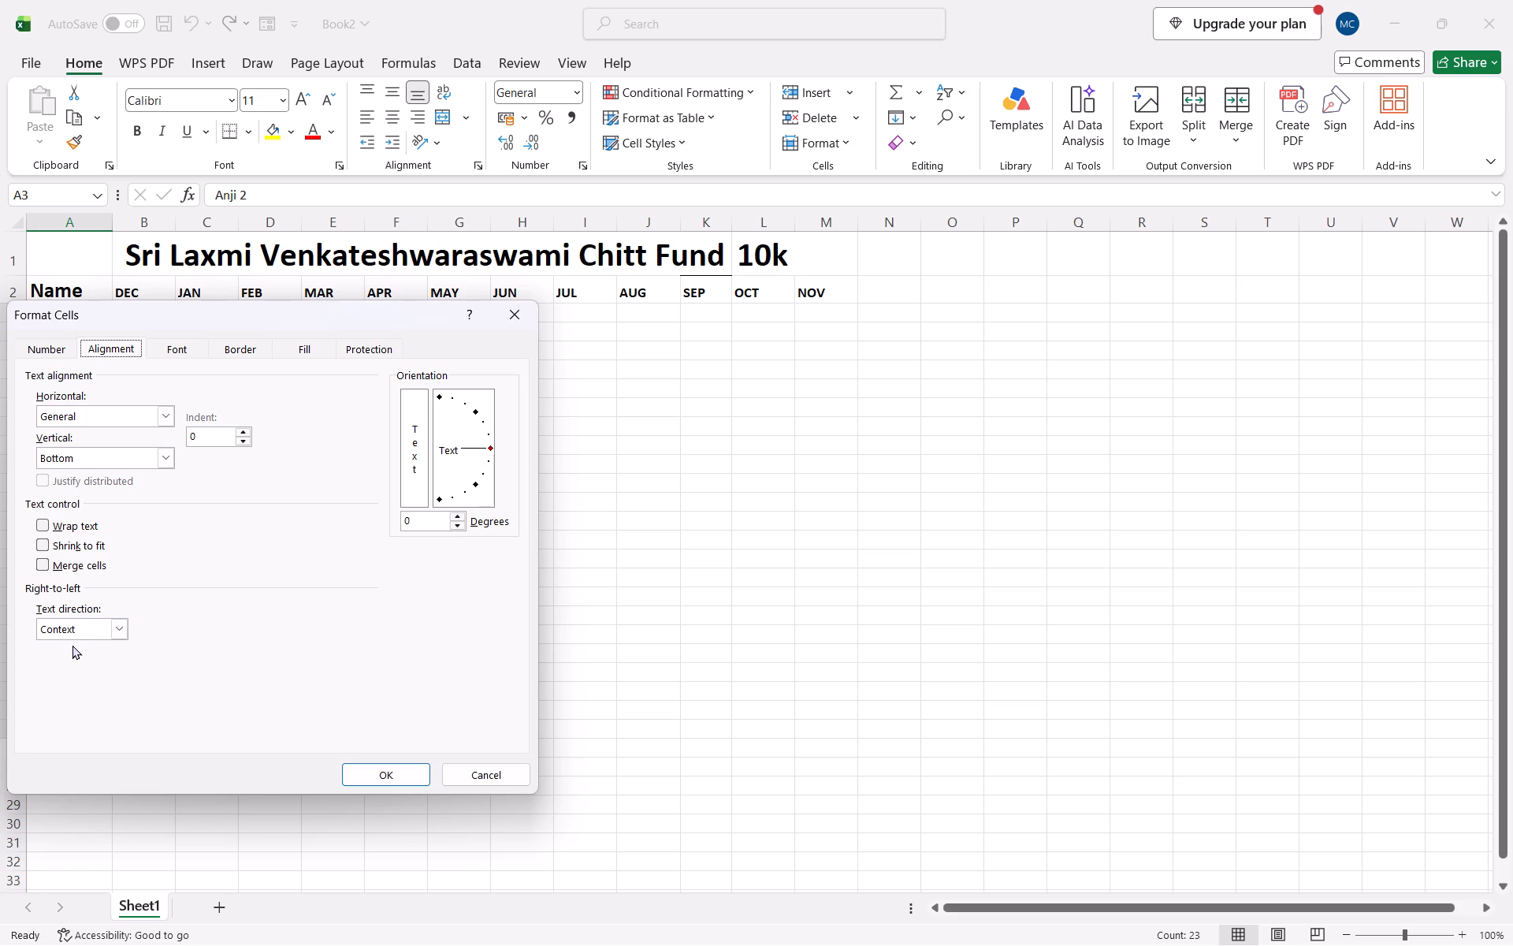
{"action": "left_click", "coordinate": [114, 628]}
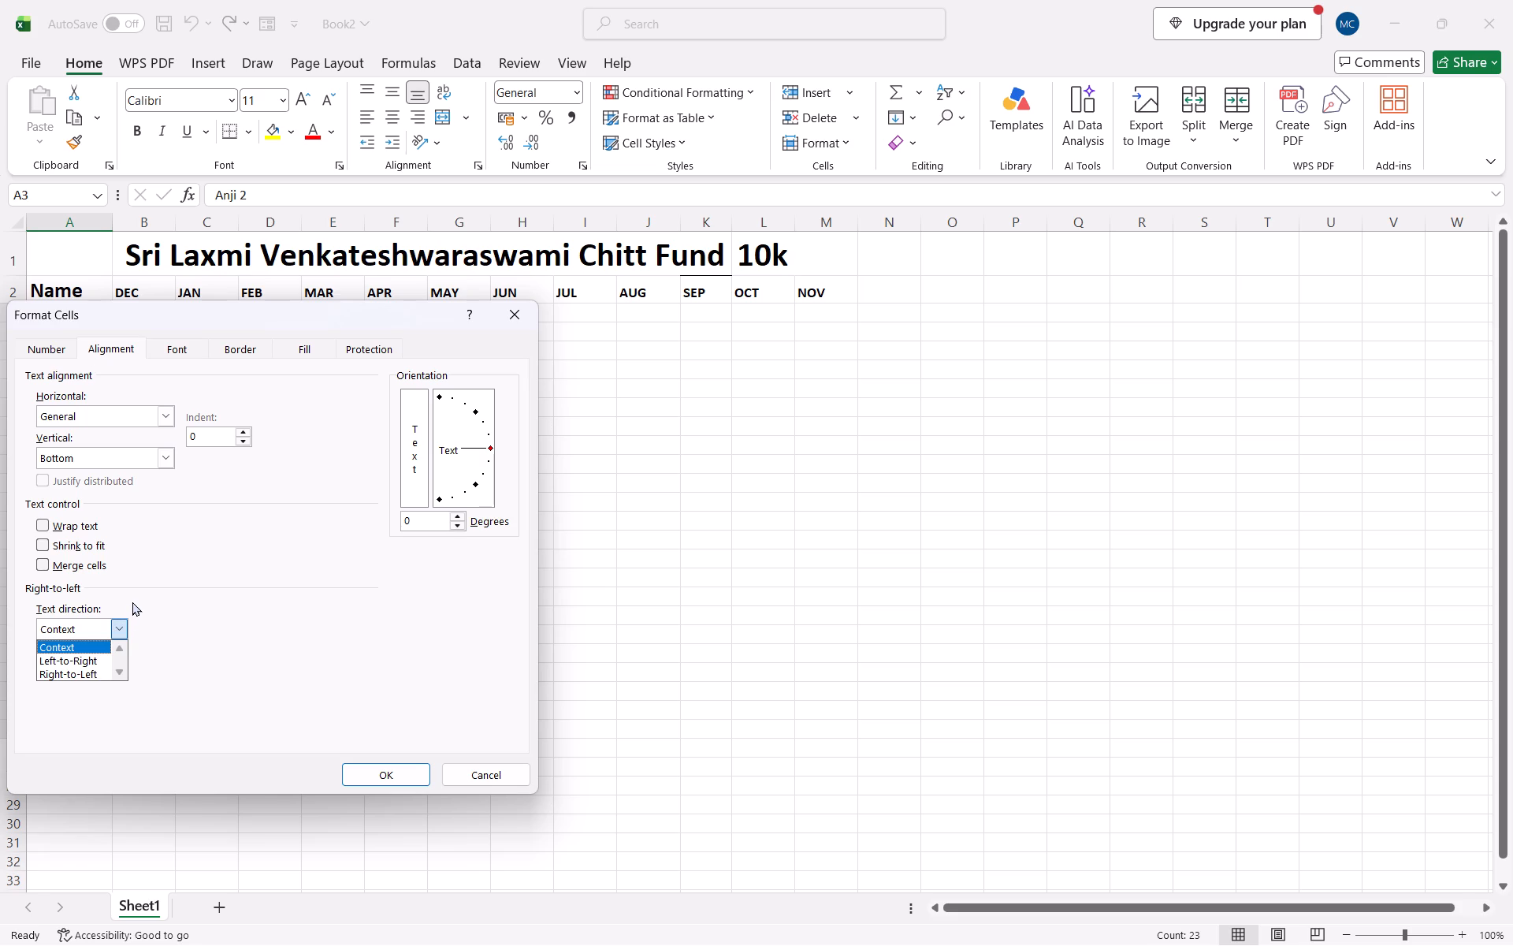
{"action": "left_click", "coordinate": [132, 601]}
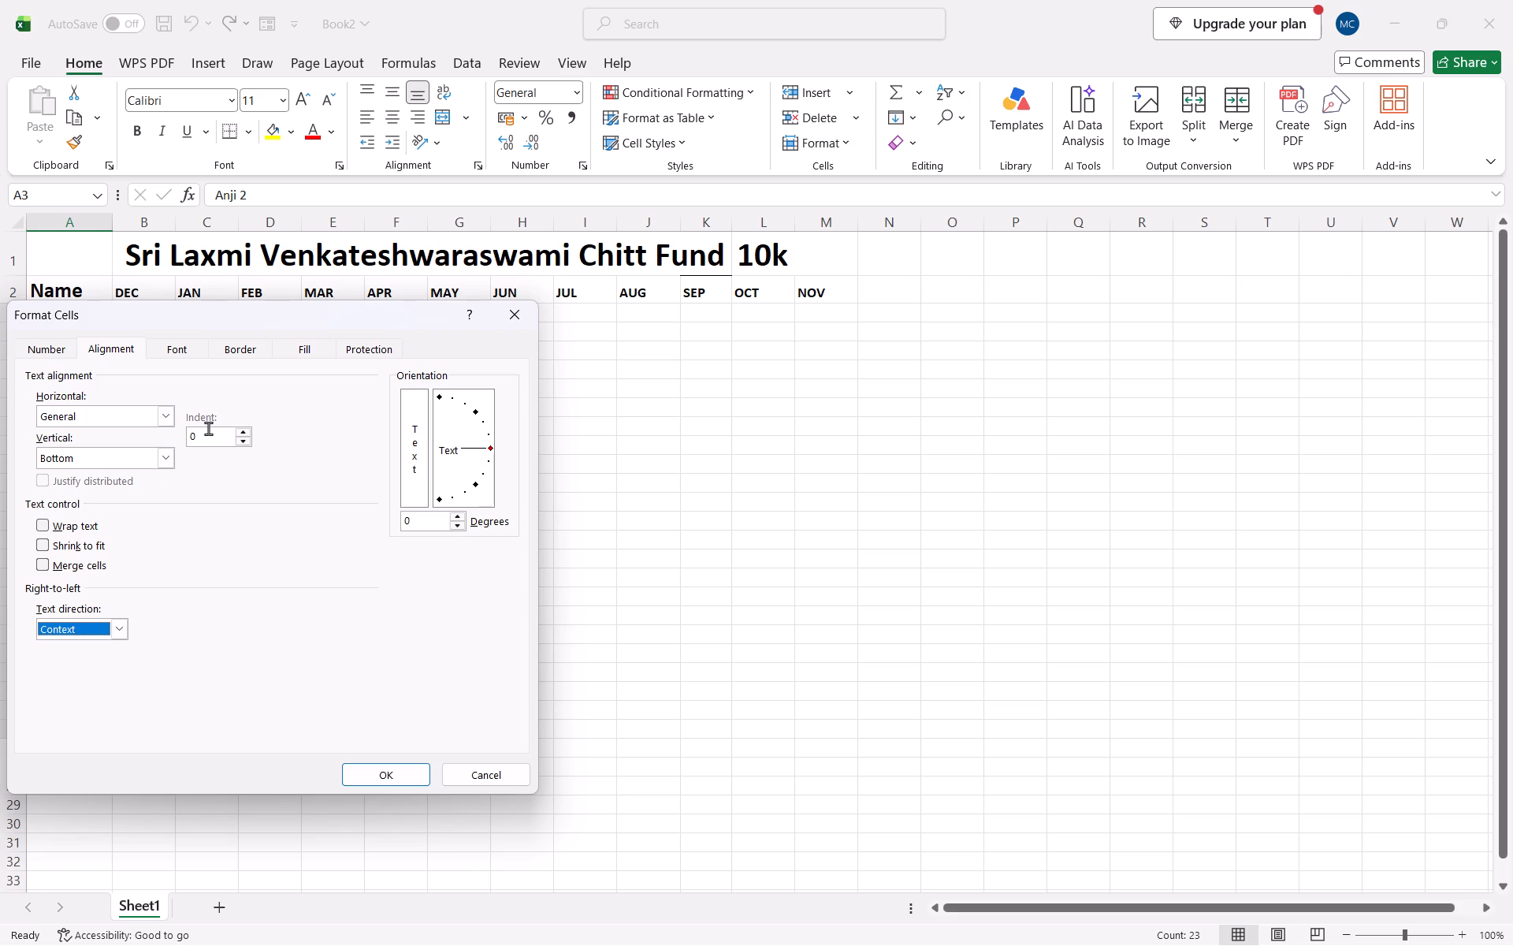
{"action": "left_click", "coordinate": [39, 484]}
{"action": "left_click", "coordinate": [163, 462]}
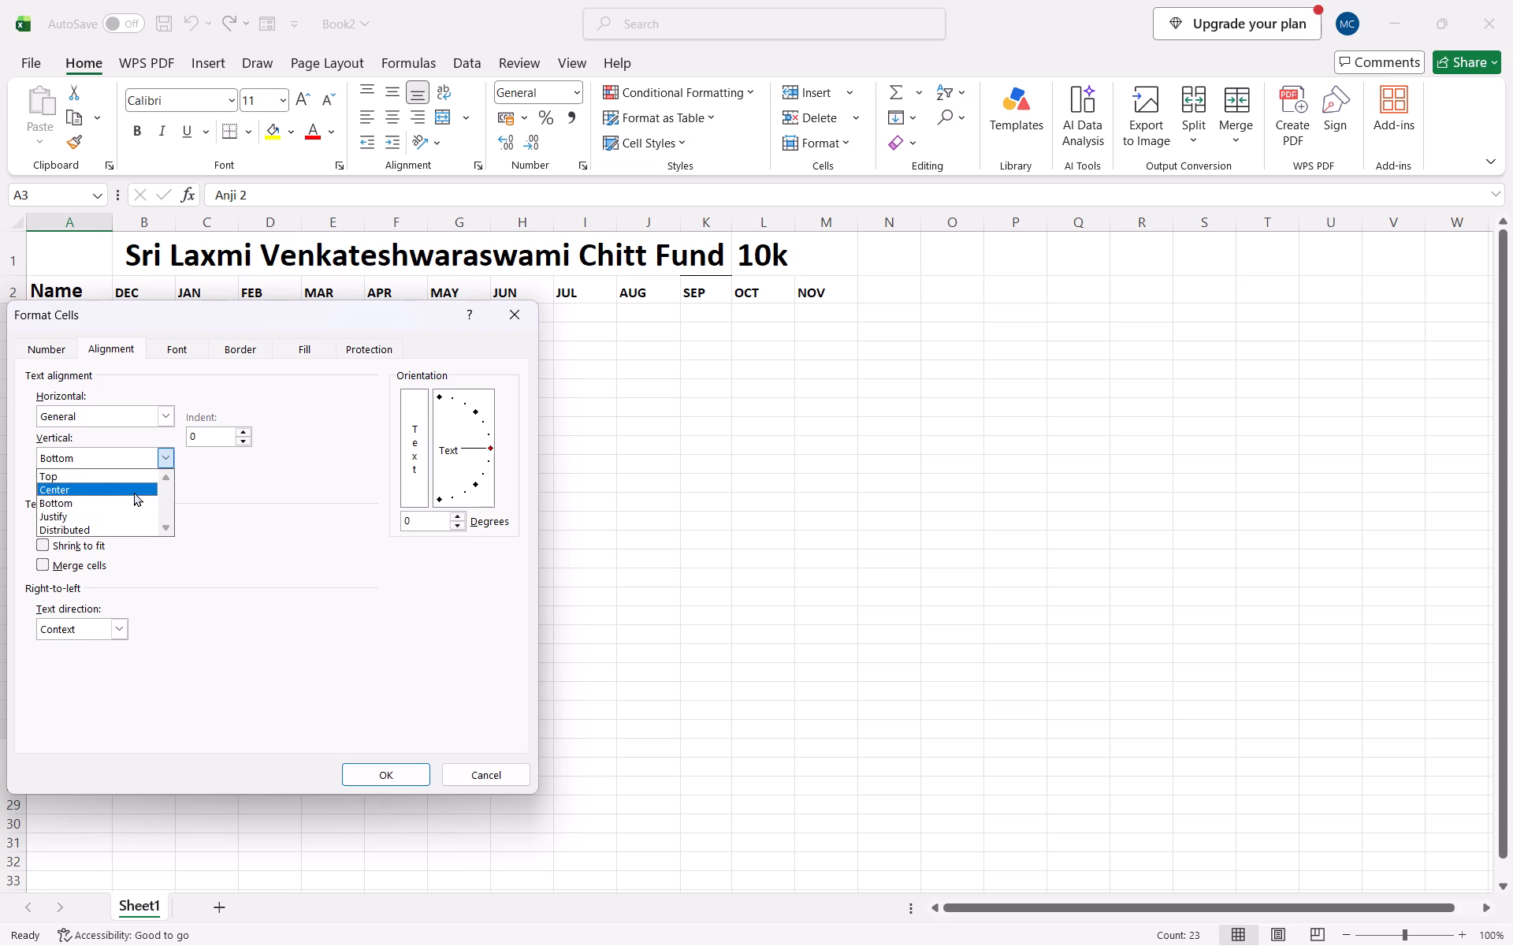
{"action": "left_click", "coordinate": [225, 477]}
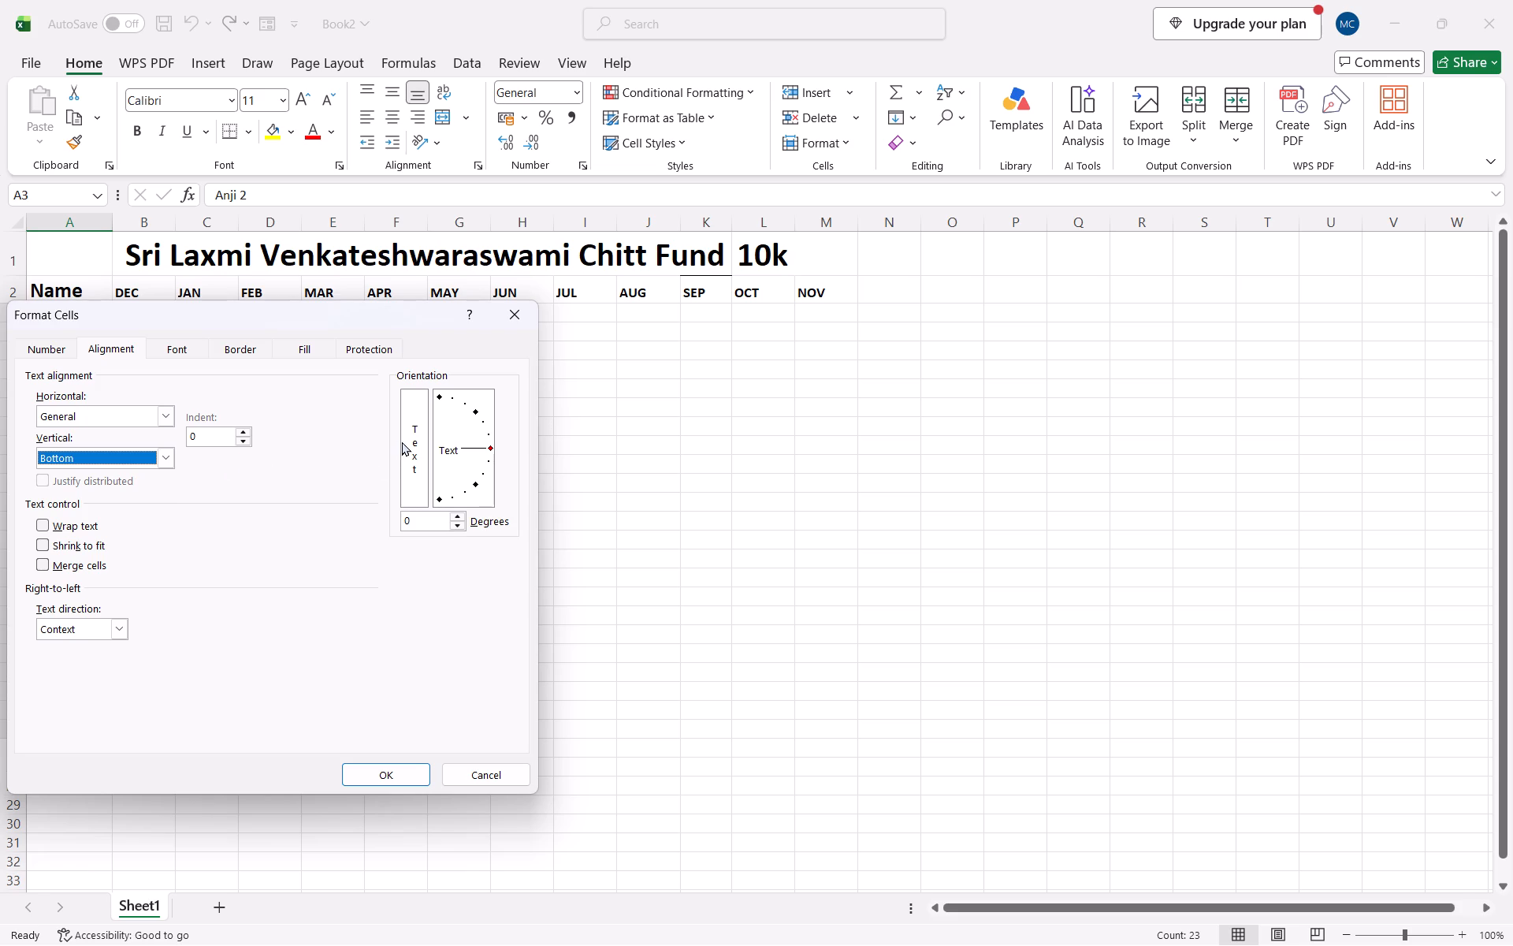
{"action": "left_click", "coordinate": [492, 452]}
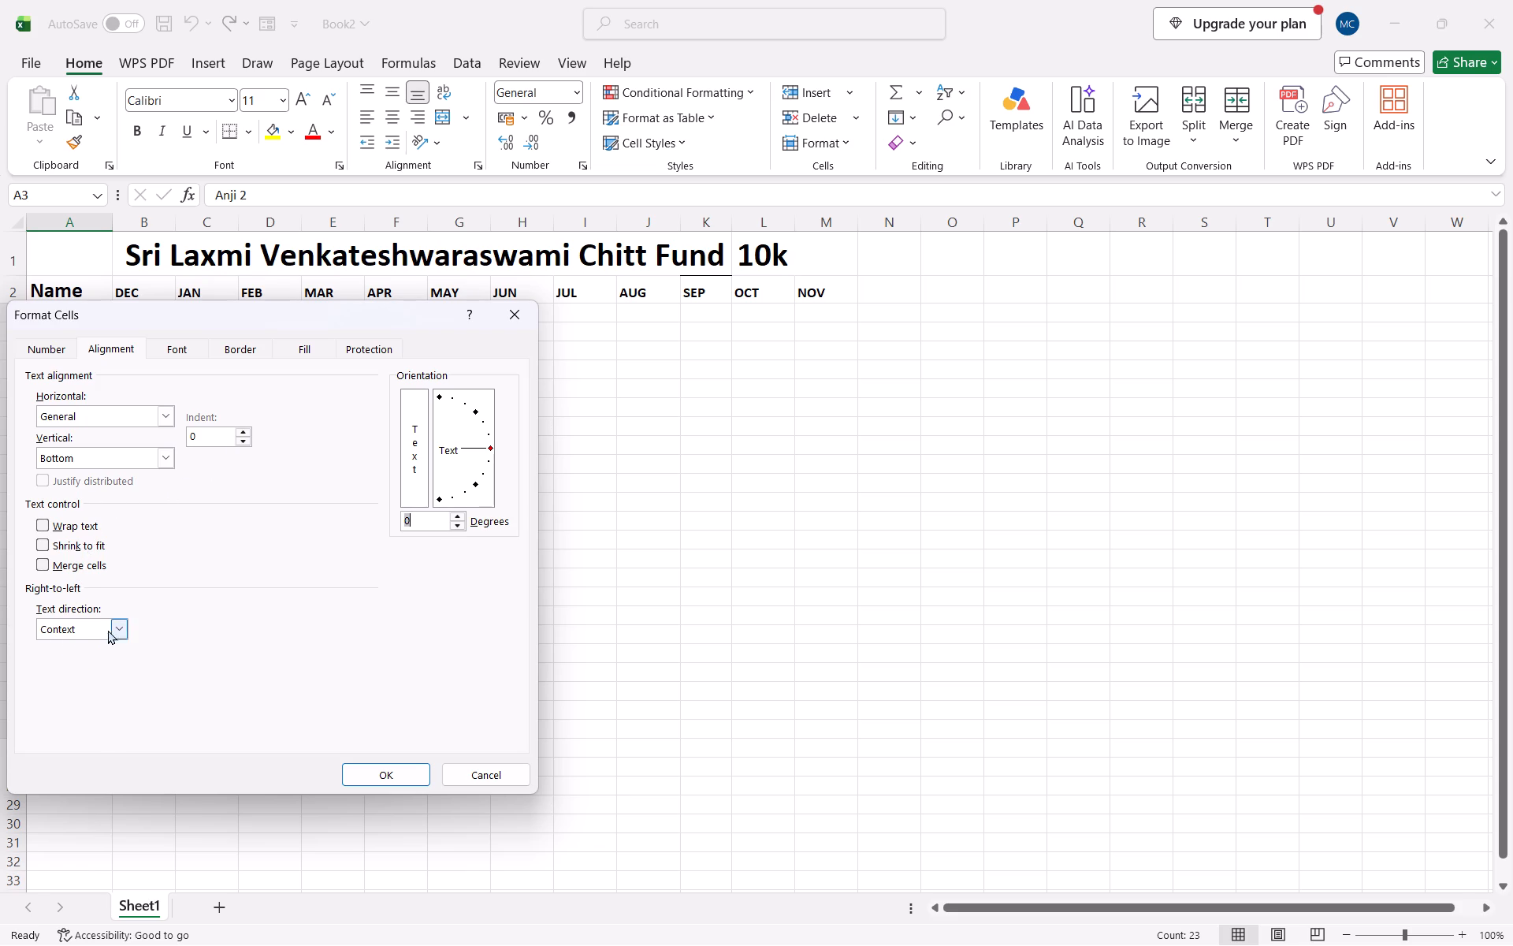
{"action": "left_click", "coordinate": [179, 352]}
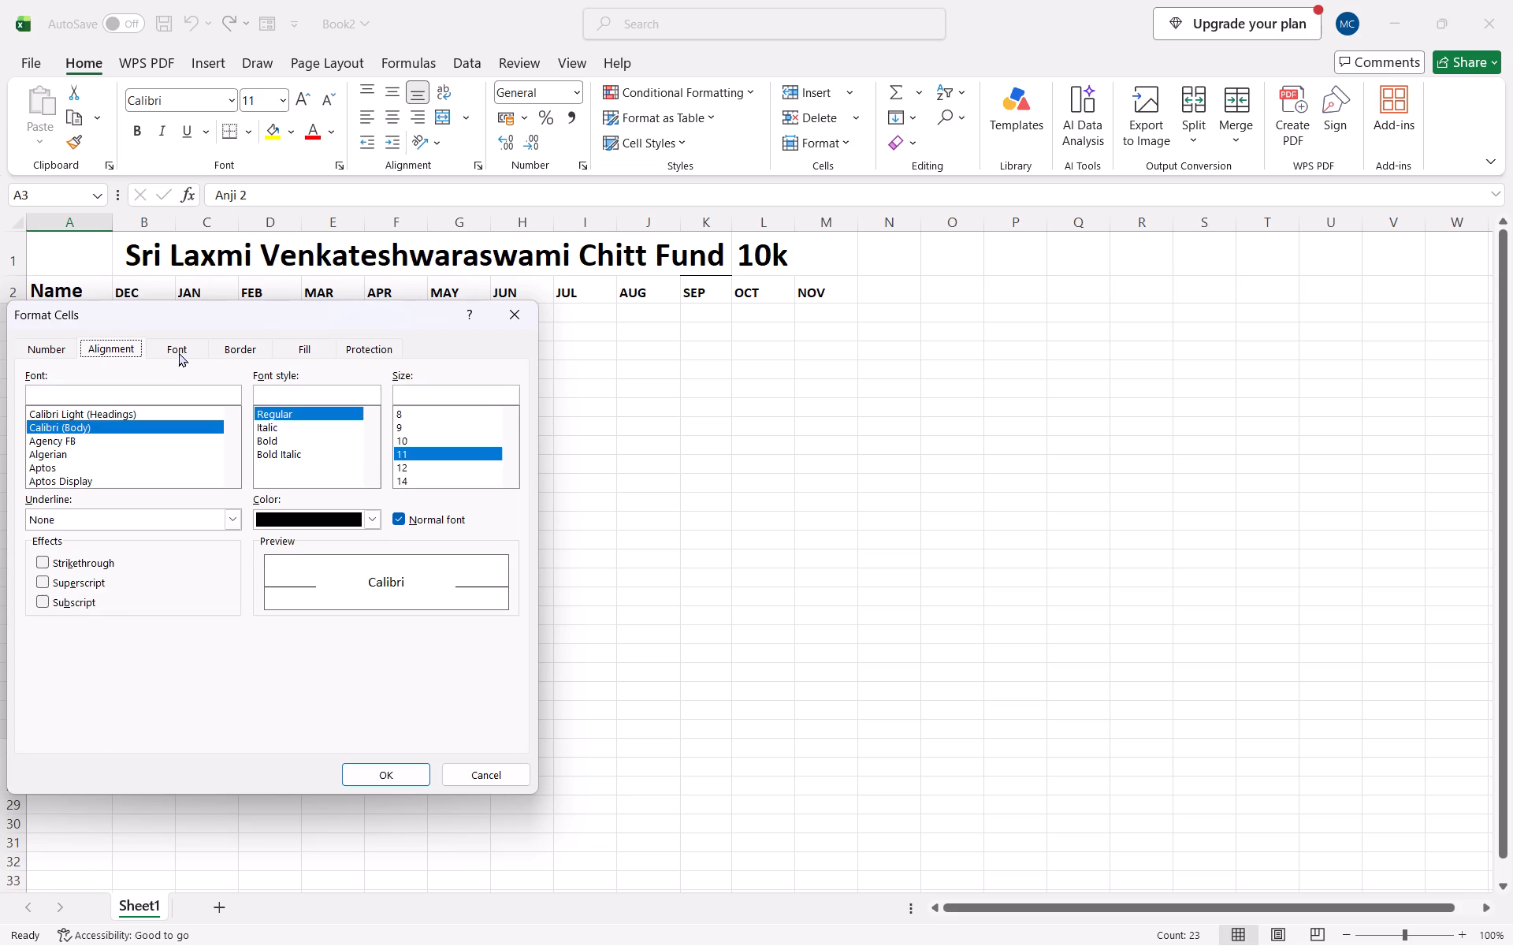
{"action": "left_click", "coordinate": [234, 346]}
{"action": "left_click", "coordinate": [306, 351]}
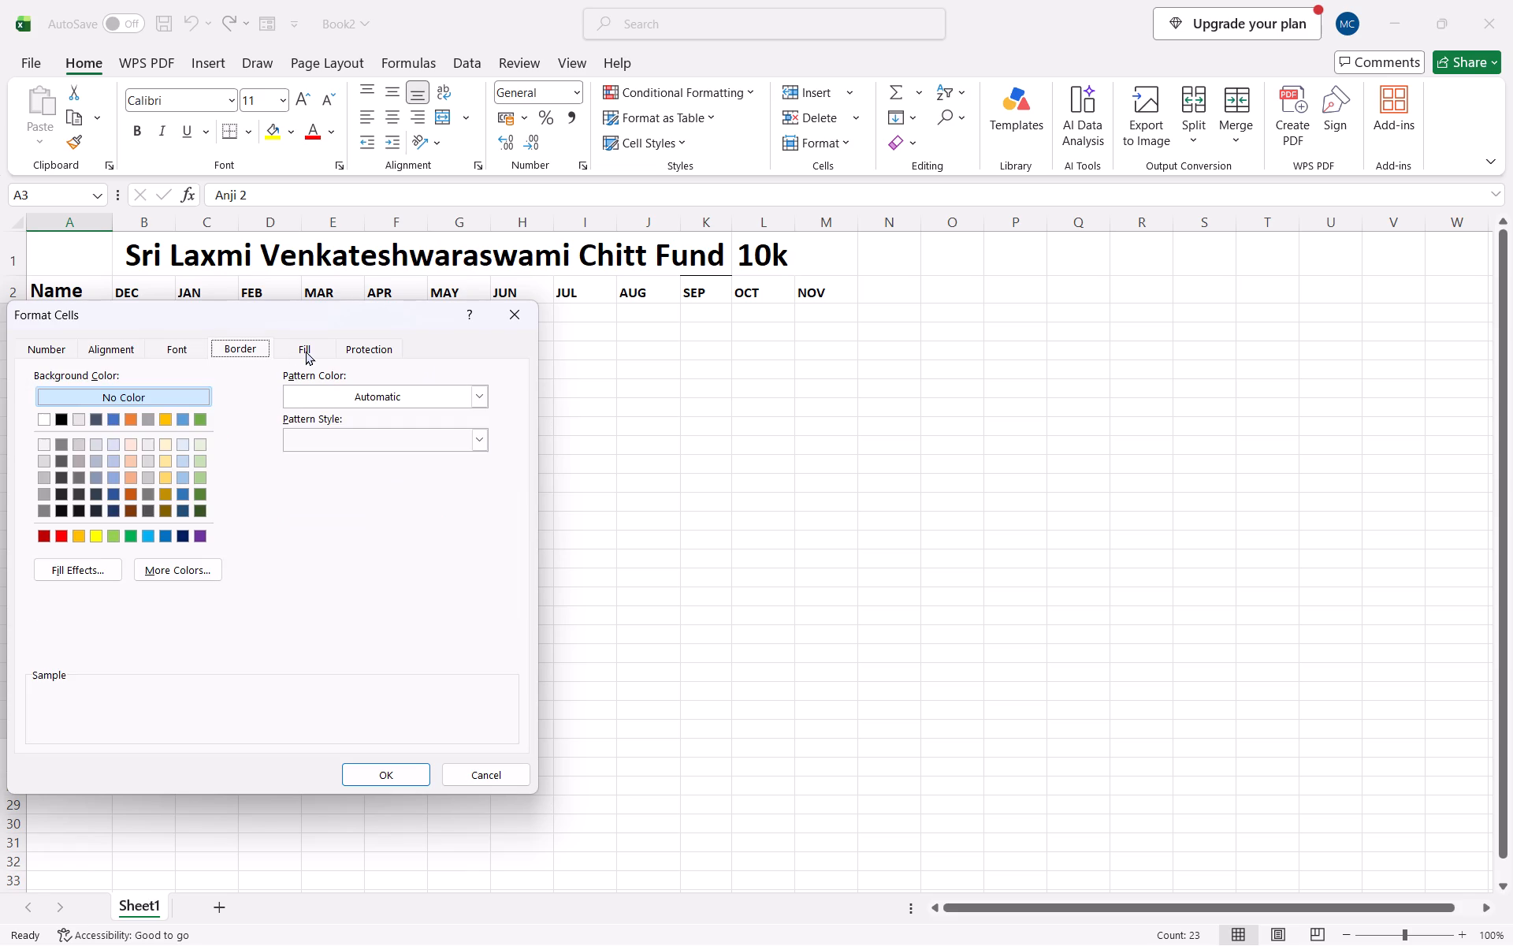
{"action": "left_click", "coordinate": [388, 350]}
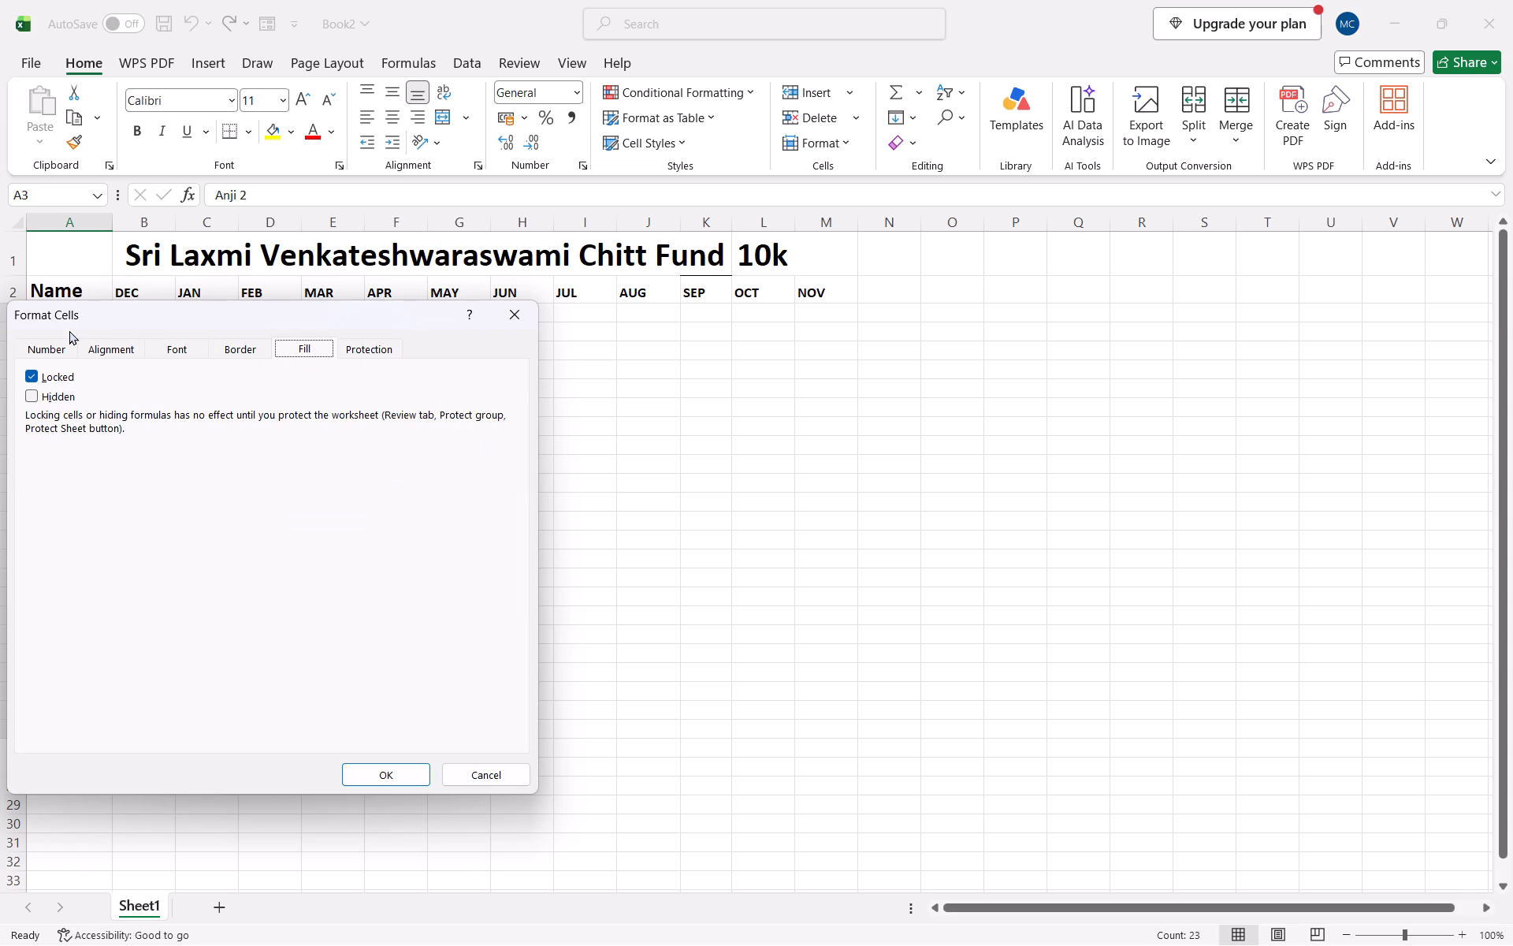
{"action": "left_click", "coordinate": [95, 346]}
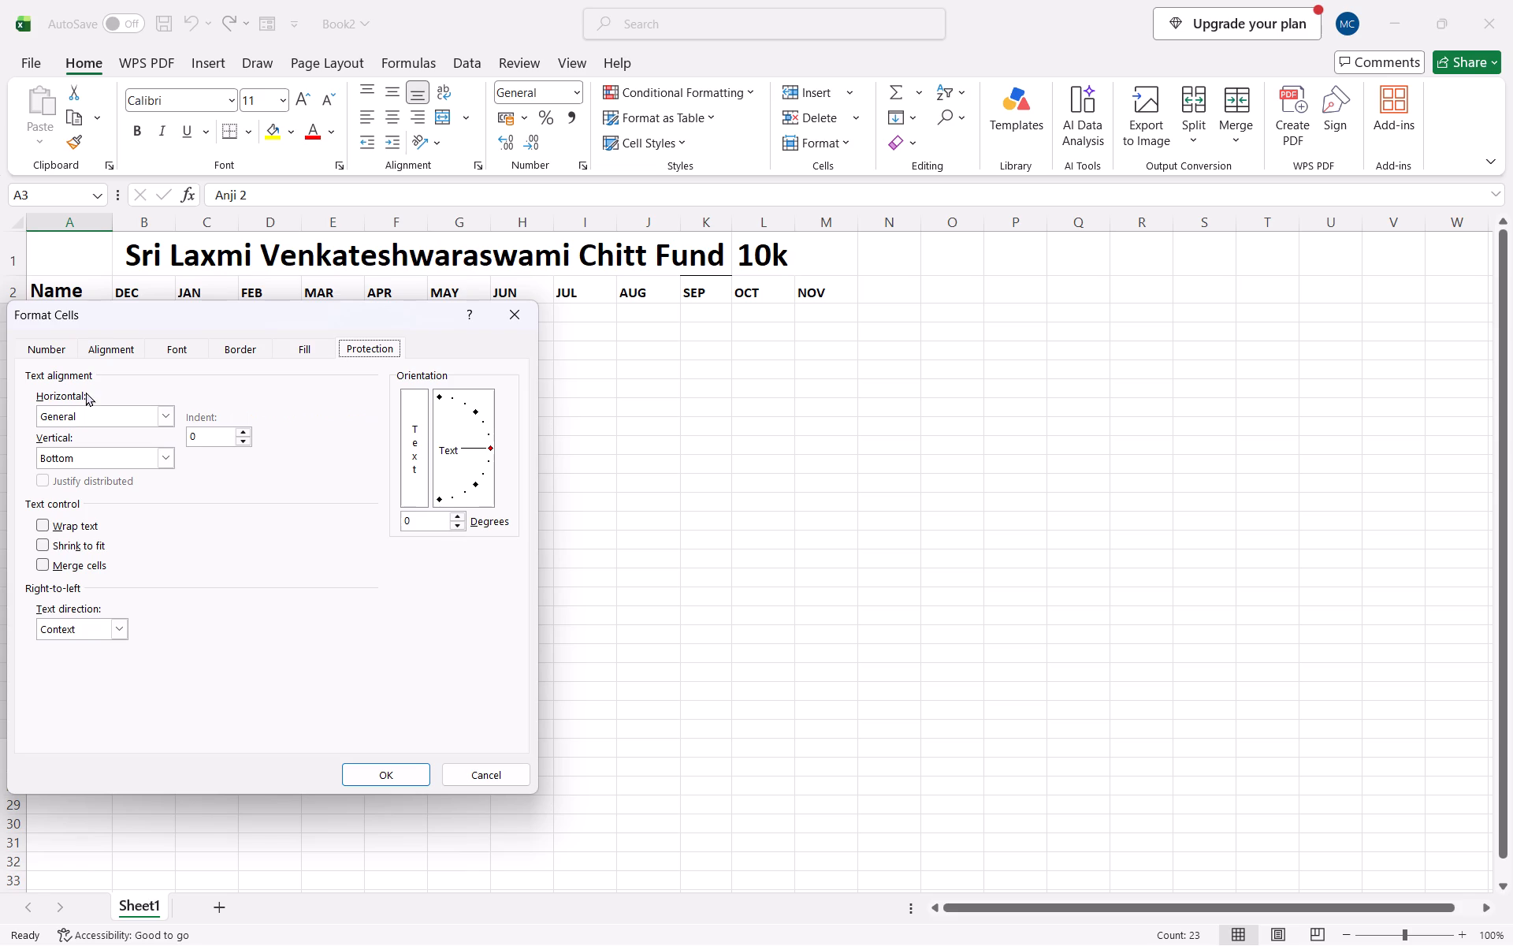
{"action": "left_click", "coordinate": [169, 420]}
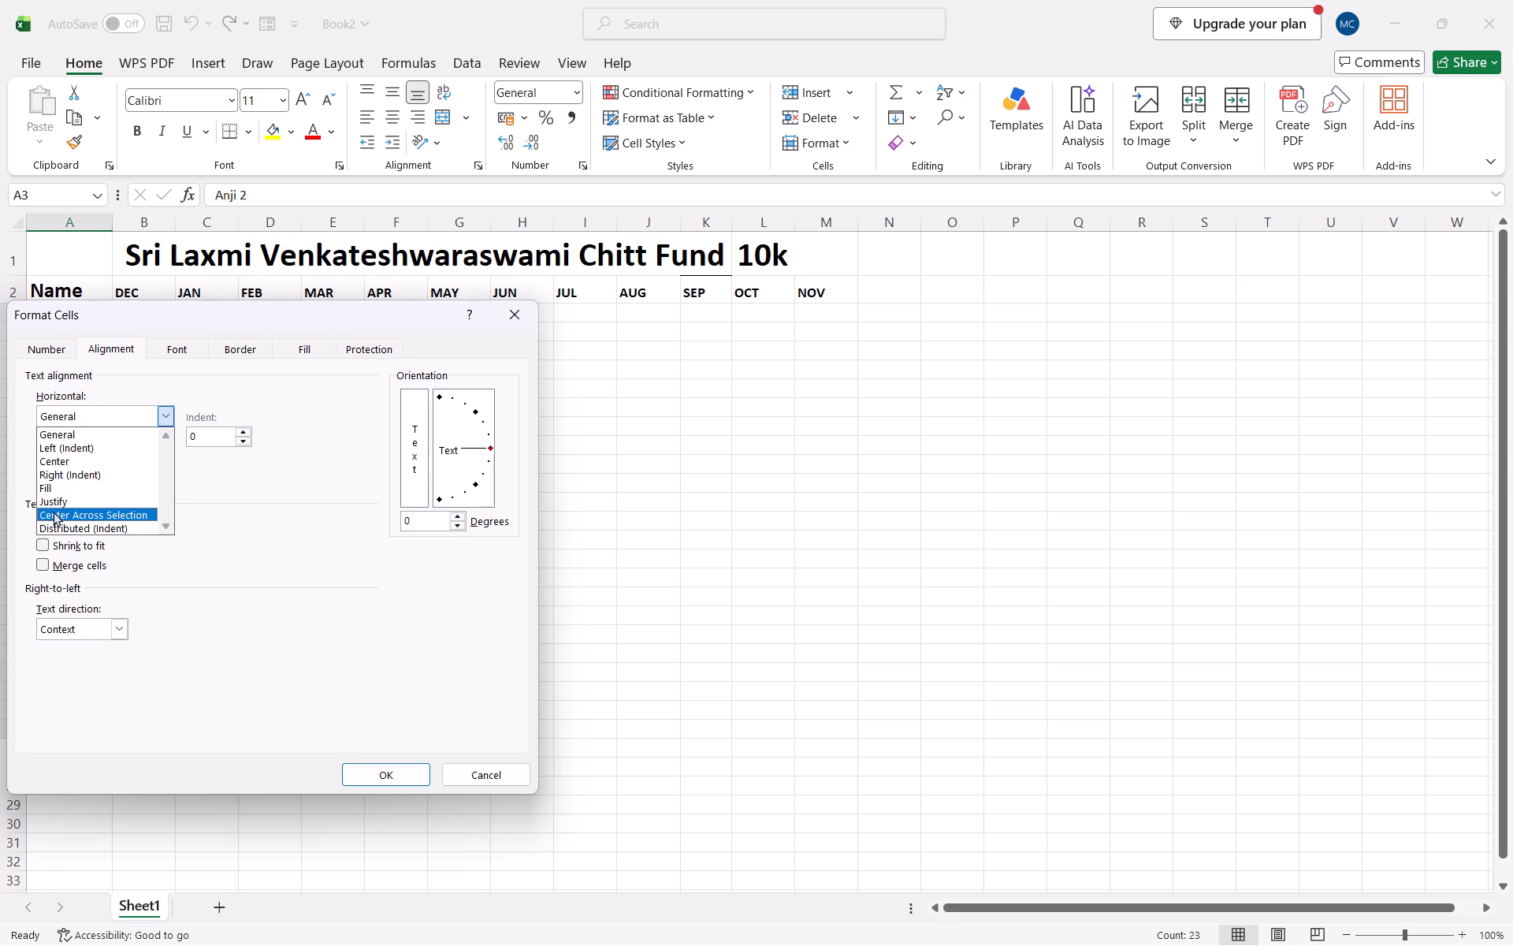
{"action": "left_click", "coordinate": [158, 408]}
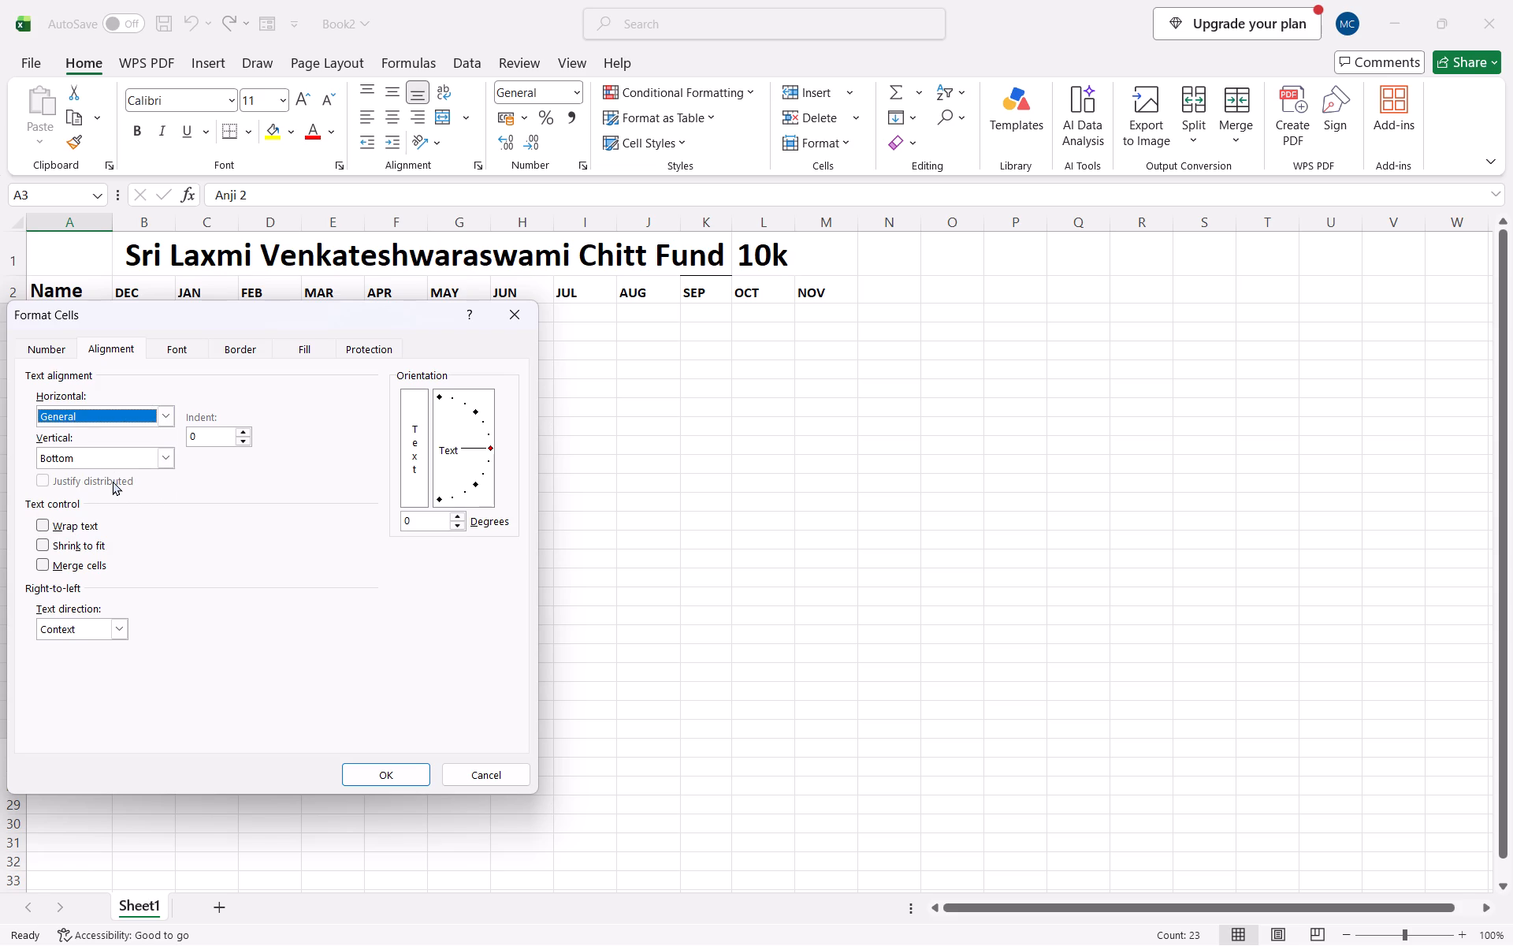
{"action": "left_click", "coordinate": [247, 444]}
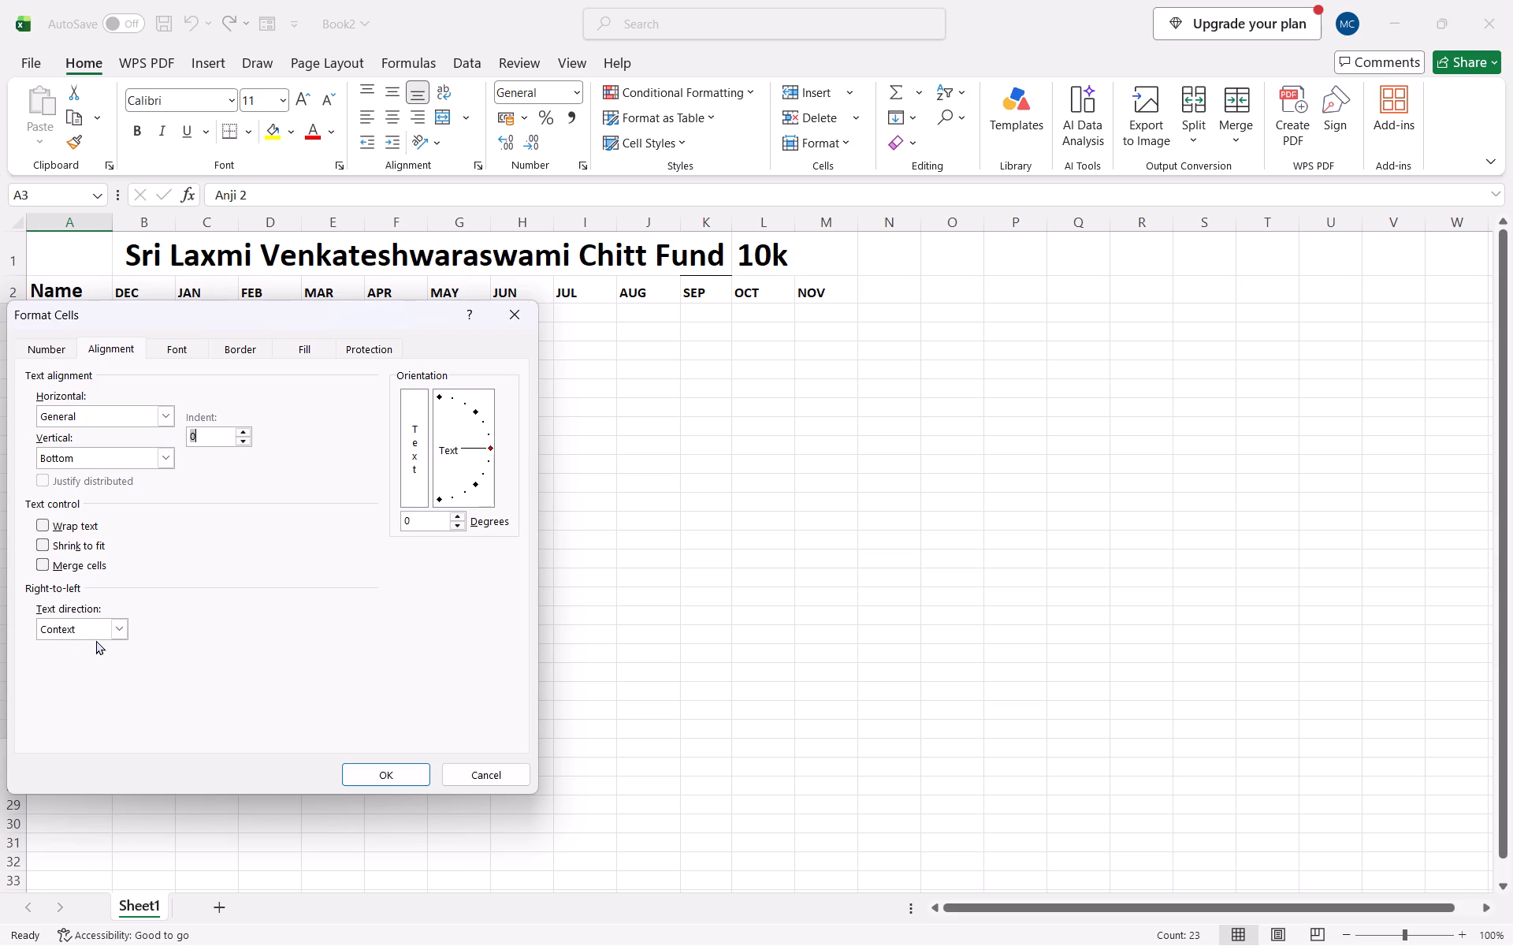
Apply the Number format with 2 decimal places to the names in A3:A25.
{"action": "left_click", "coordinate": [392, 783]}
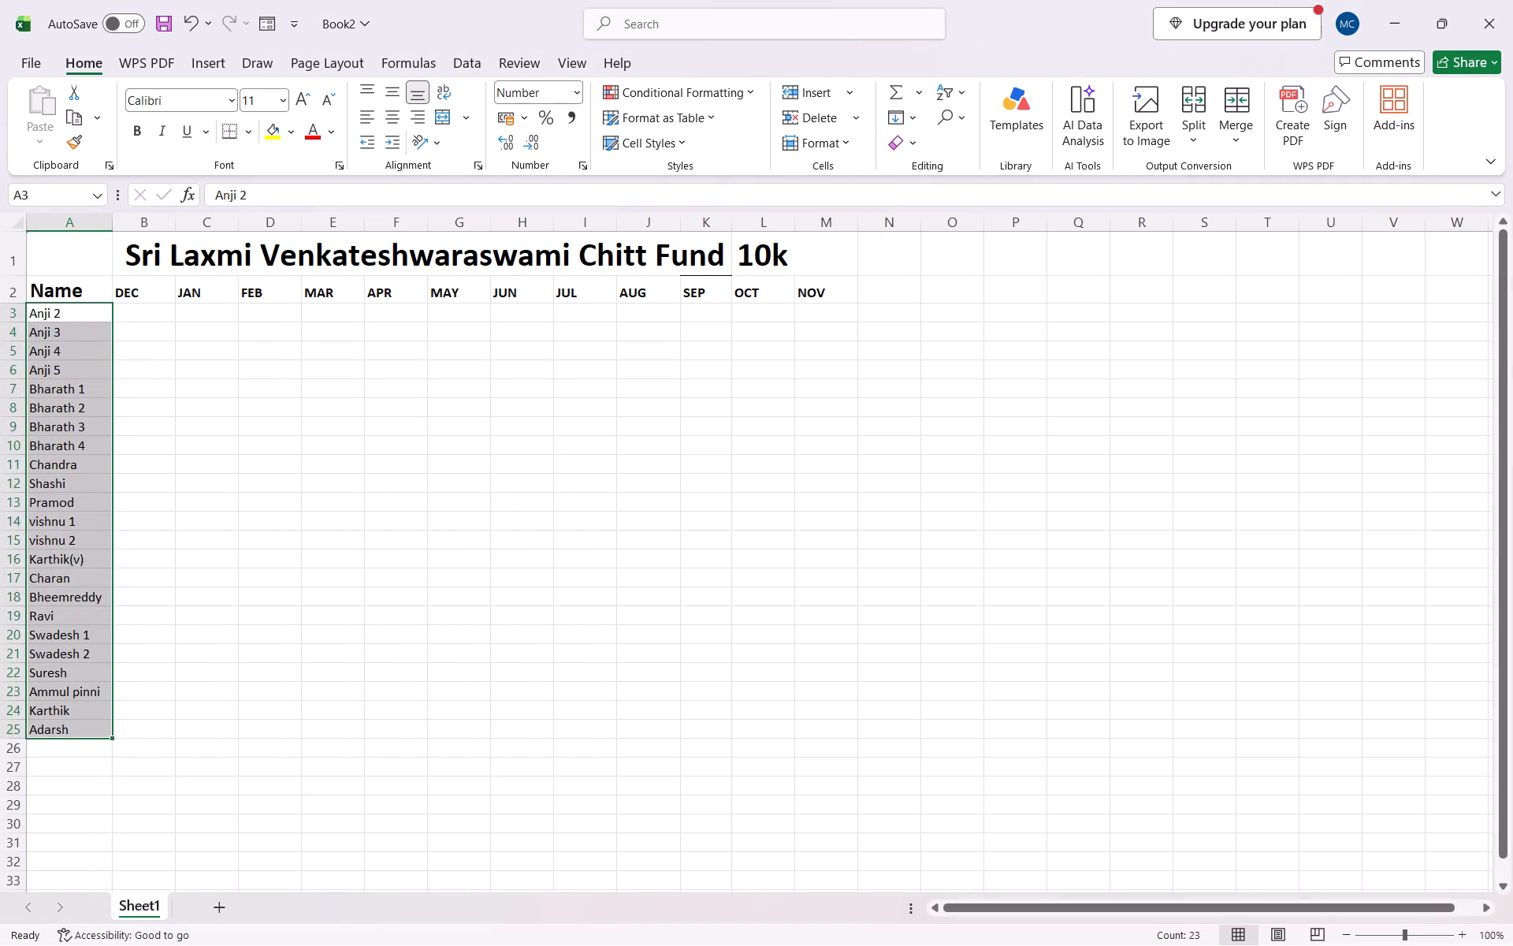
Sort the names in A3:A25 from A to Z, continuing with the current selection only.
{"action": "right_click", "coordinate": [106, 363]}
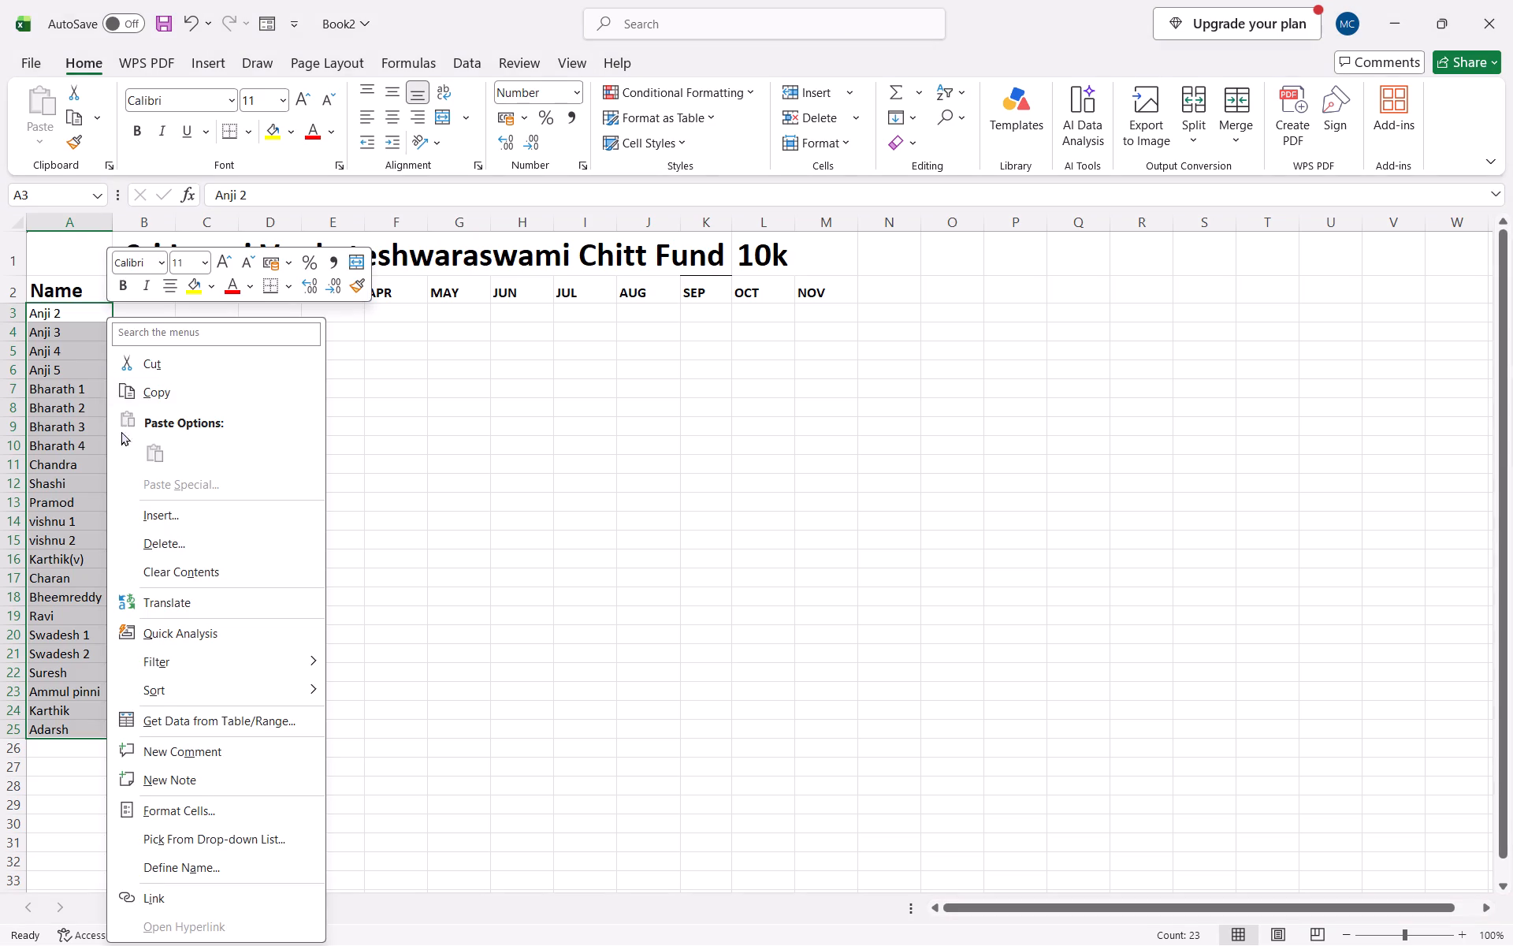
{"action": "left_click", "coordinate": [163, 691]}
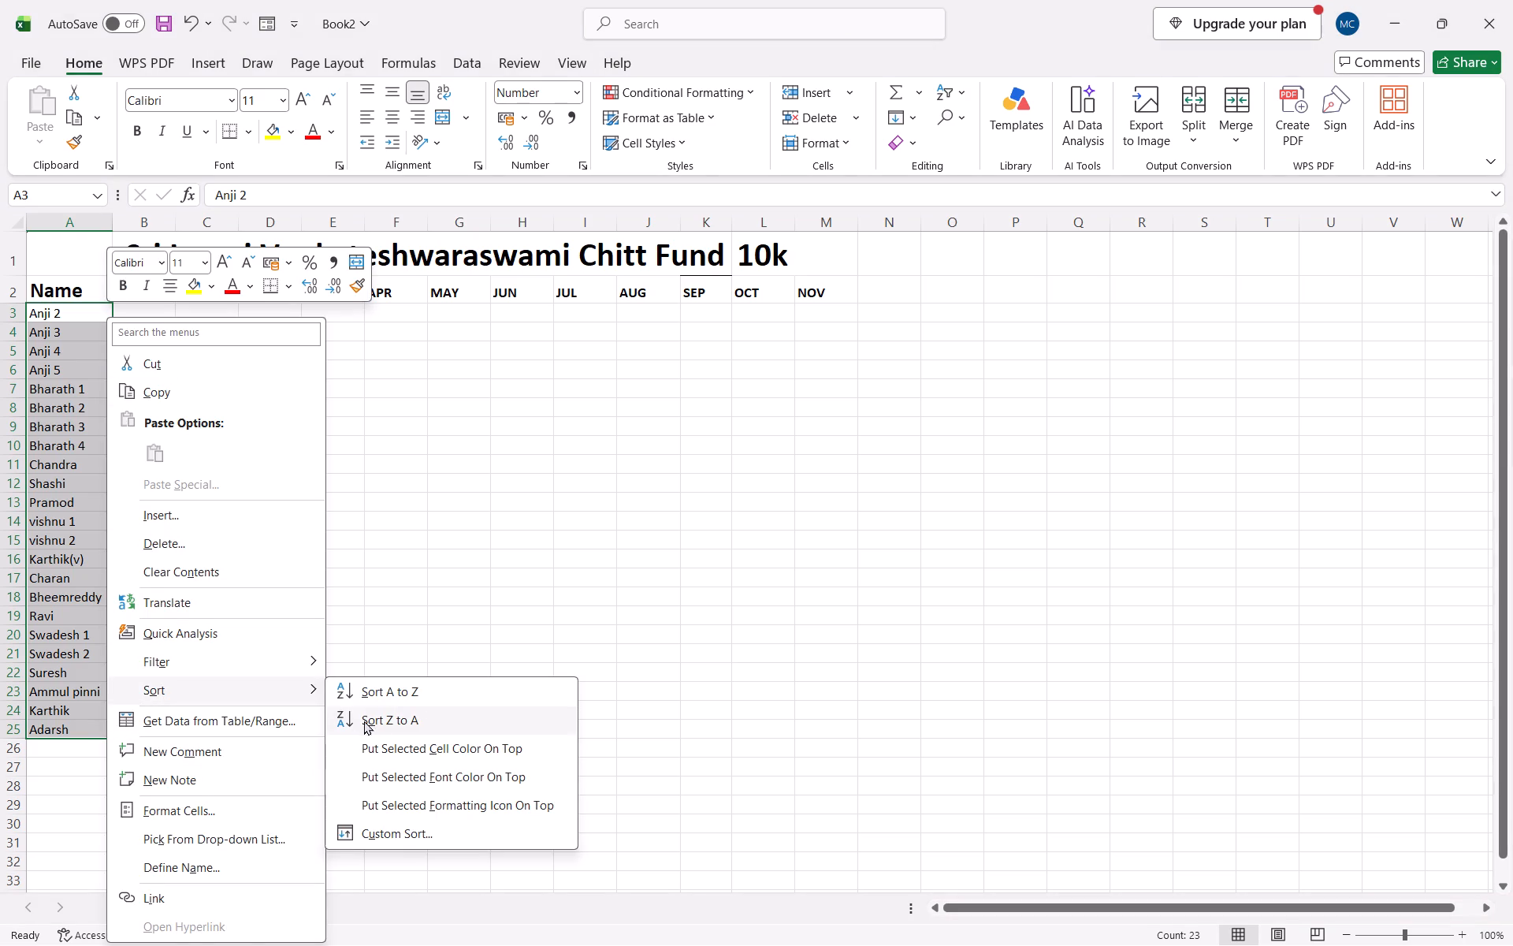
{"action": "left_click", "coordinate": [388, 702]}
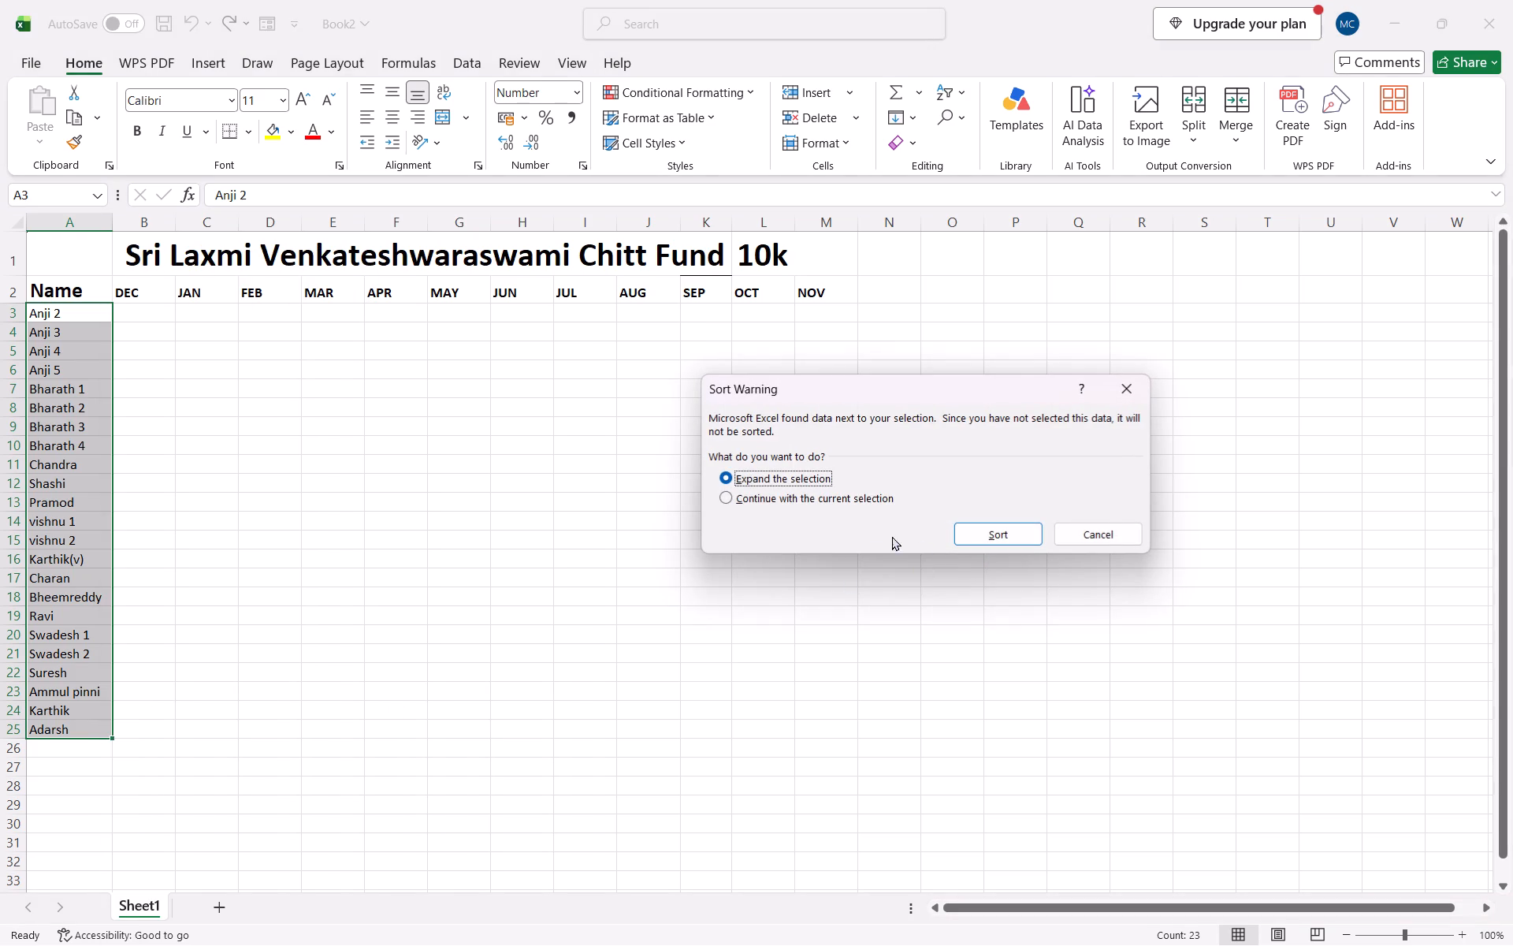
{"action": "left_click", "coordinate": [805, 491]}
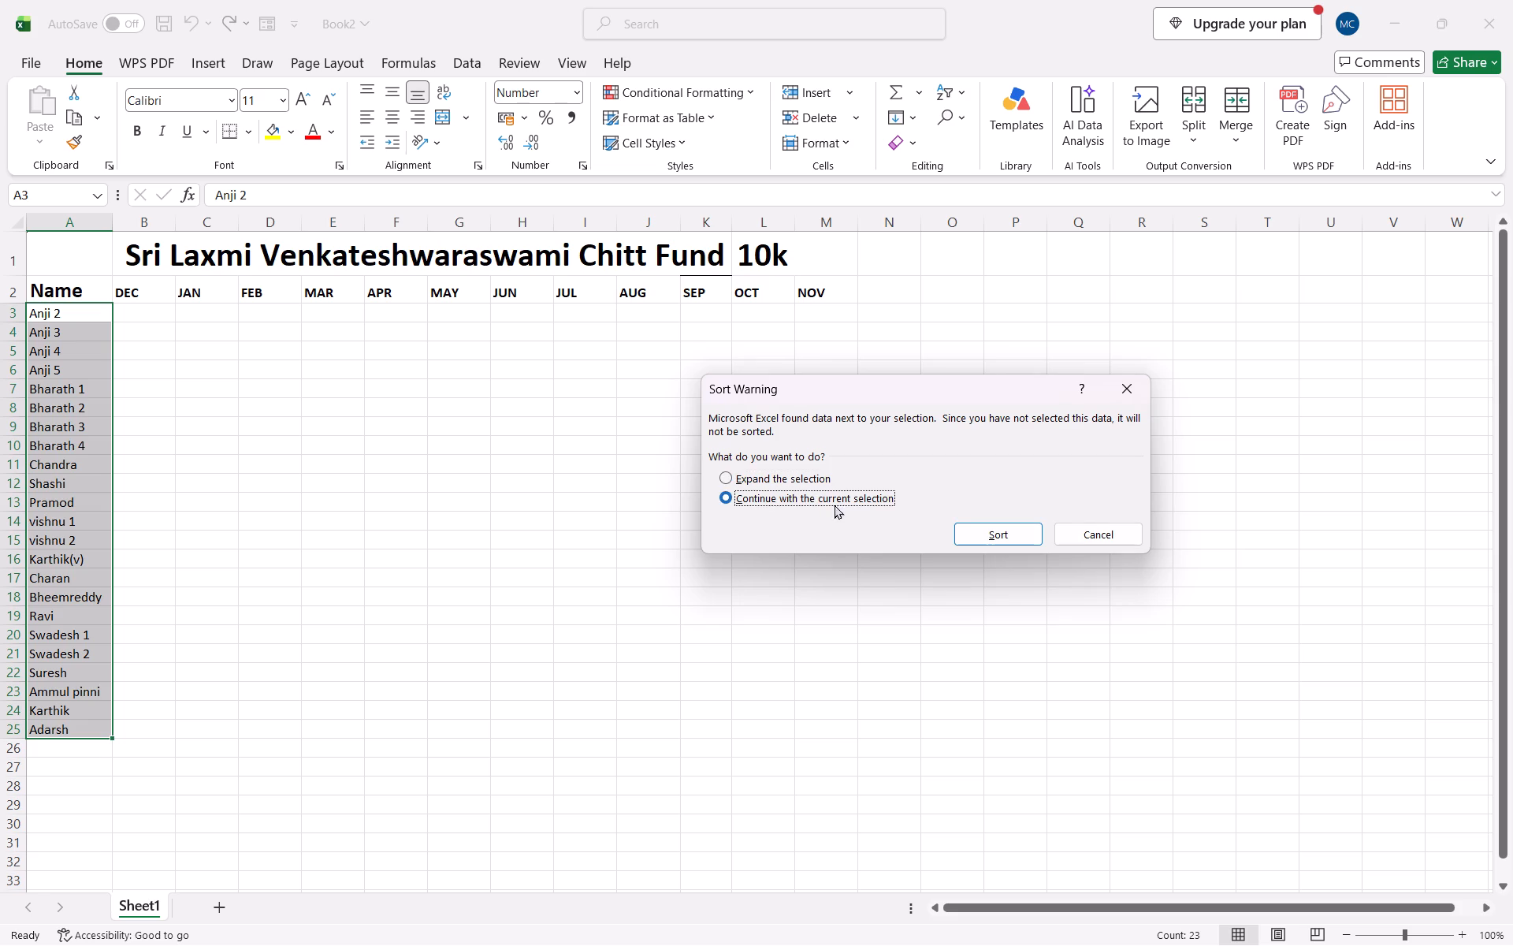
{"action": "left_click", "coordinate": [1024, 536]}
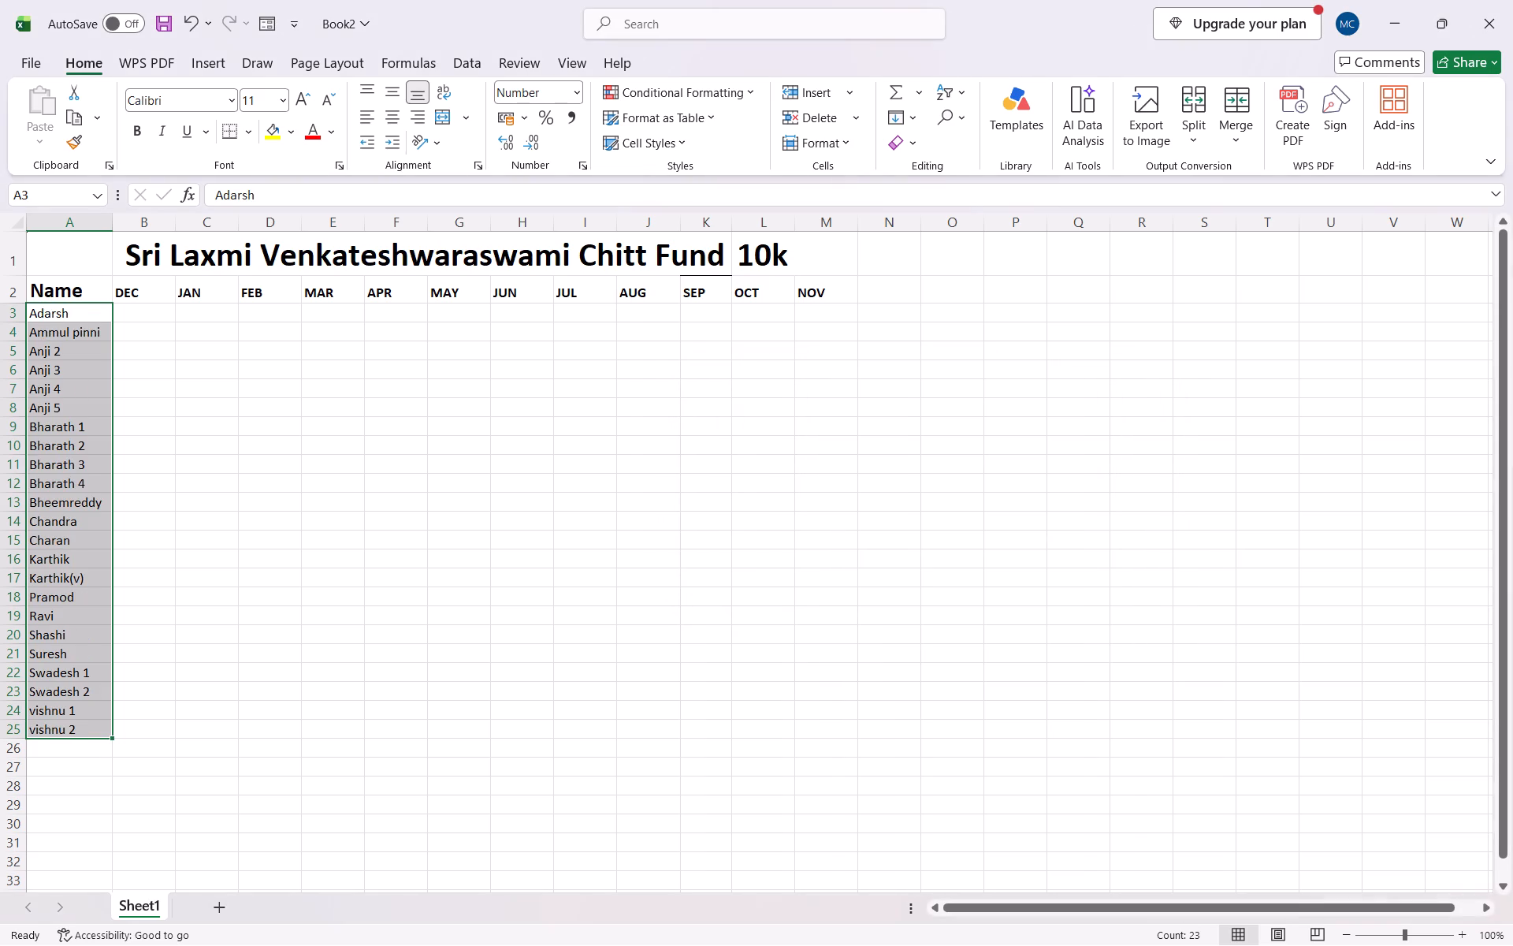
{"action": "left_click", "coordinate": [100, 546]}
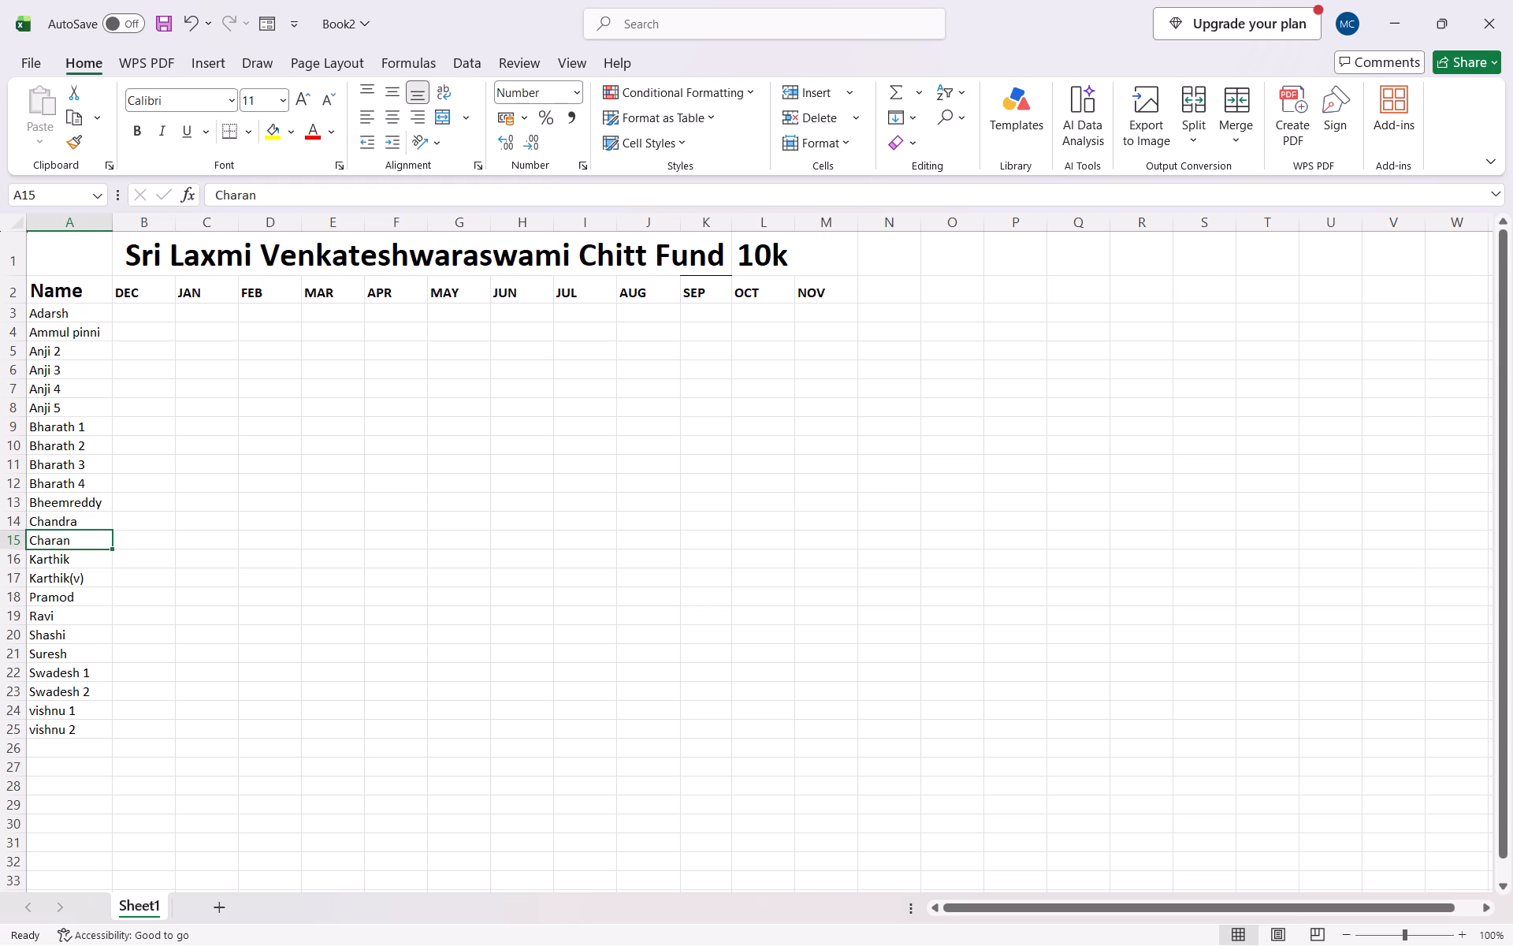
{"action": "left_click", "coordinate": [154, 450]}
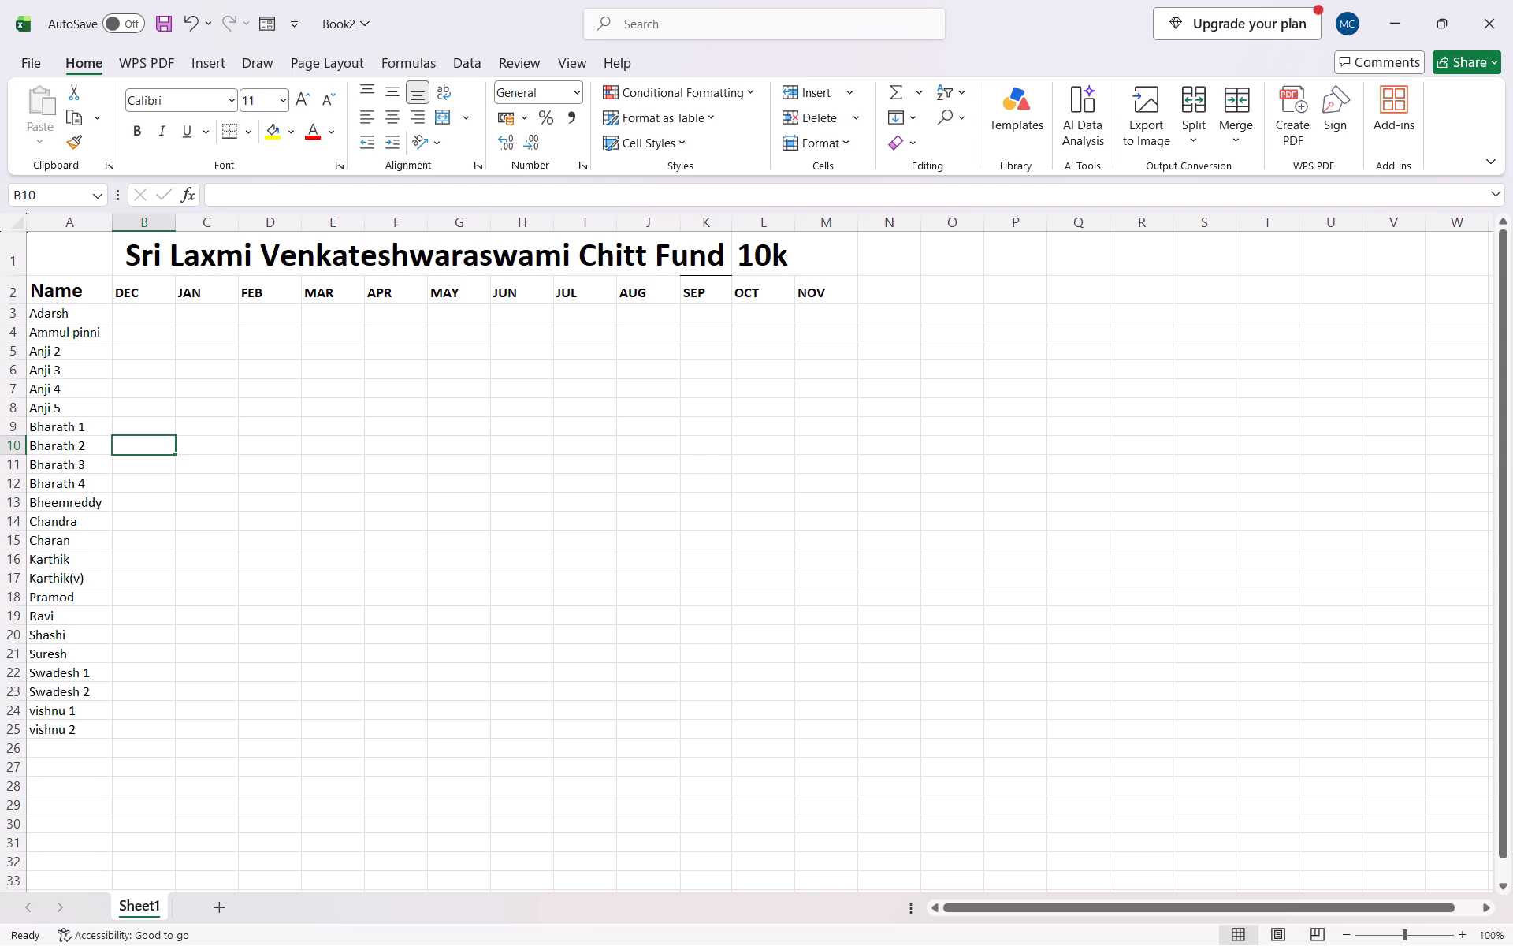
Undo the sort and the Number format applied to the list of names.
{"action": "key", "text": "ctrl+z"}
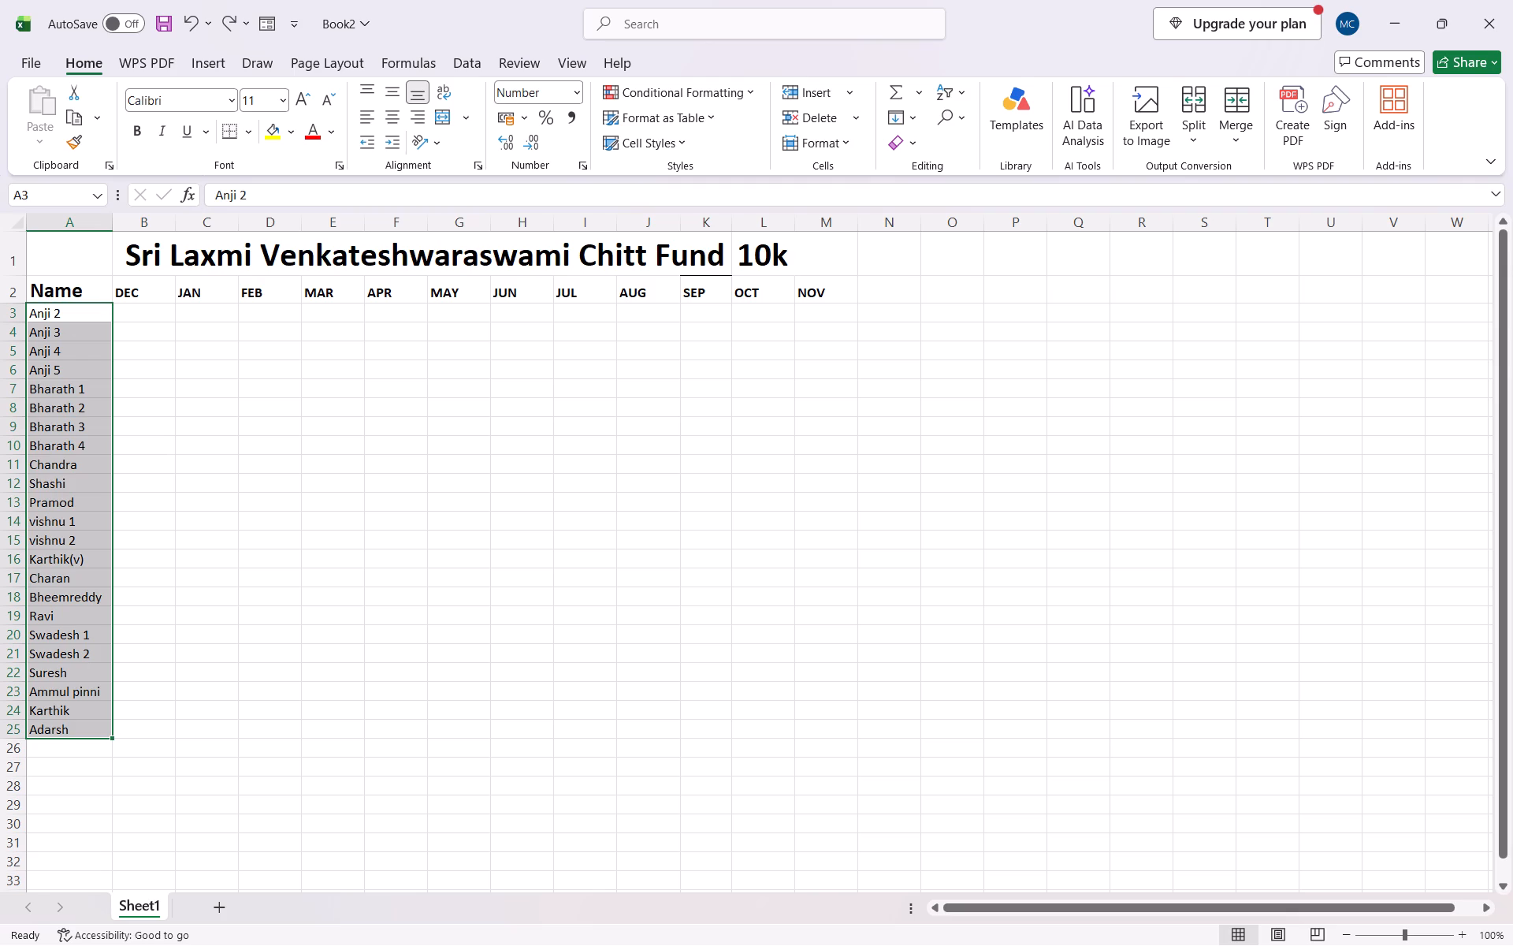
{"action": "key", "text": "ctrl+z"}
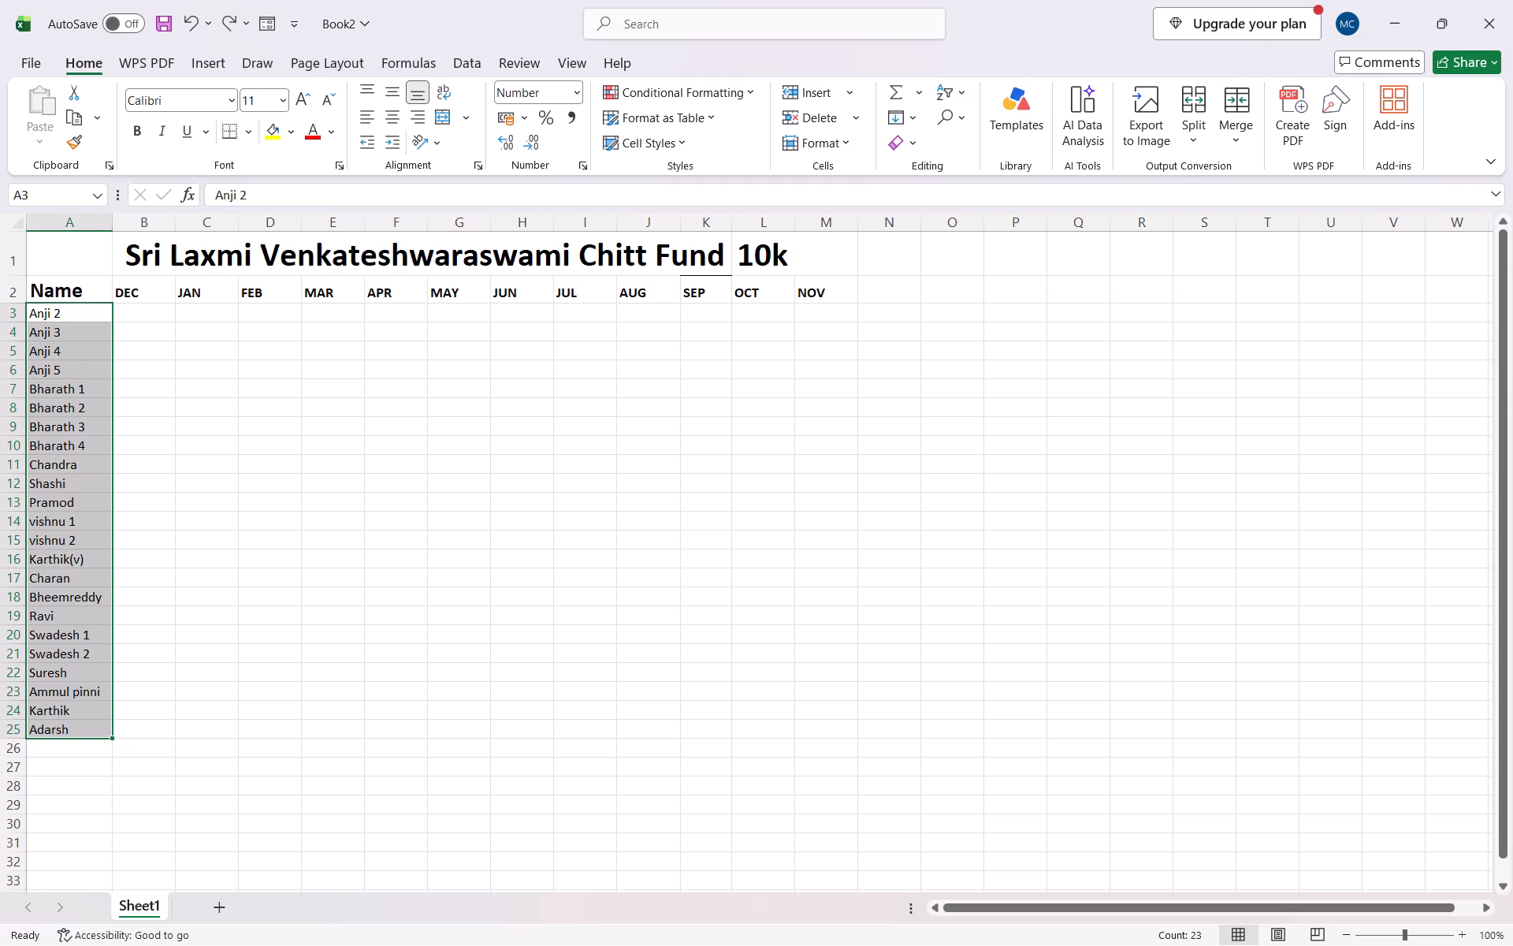
Sort the names in A3:A25 from A to Z again, continuing with the current selection only.
{"action": "right_click", "coordinate": [90, 542]}
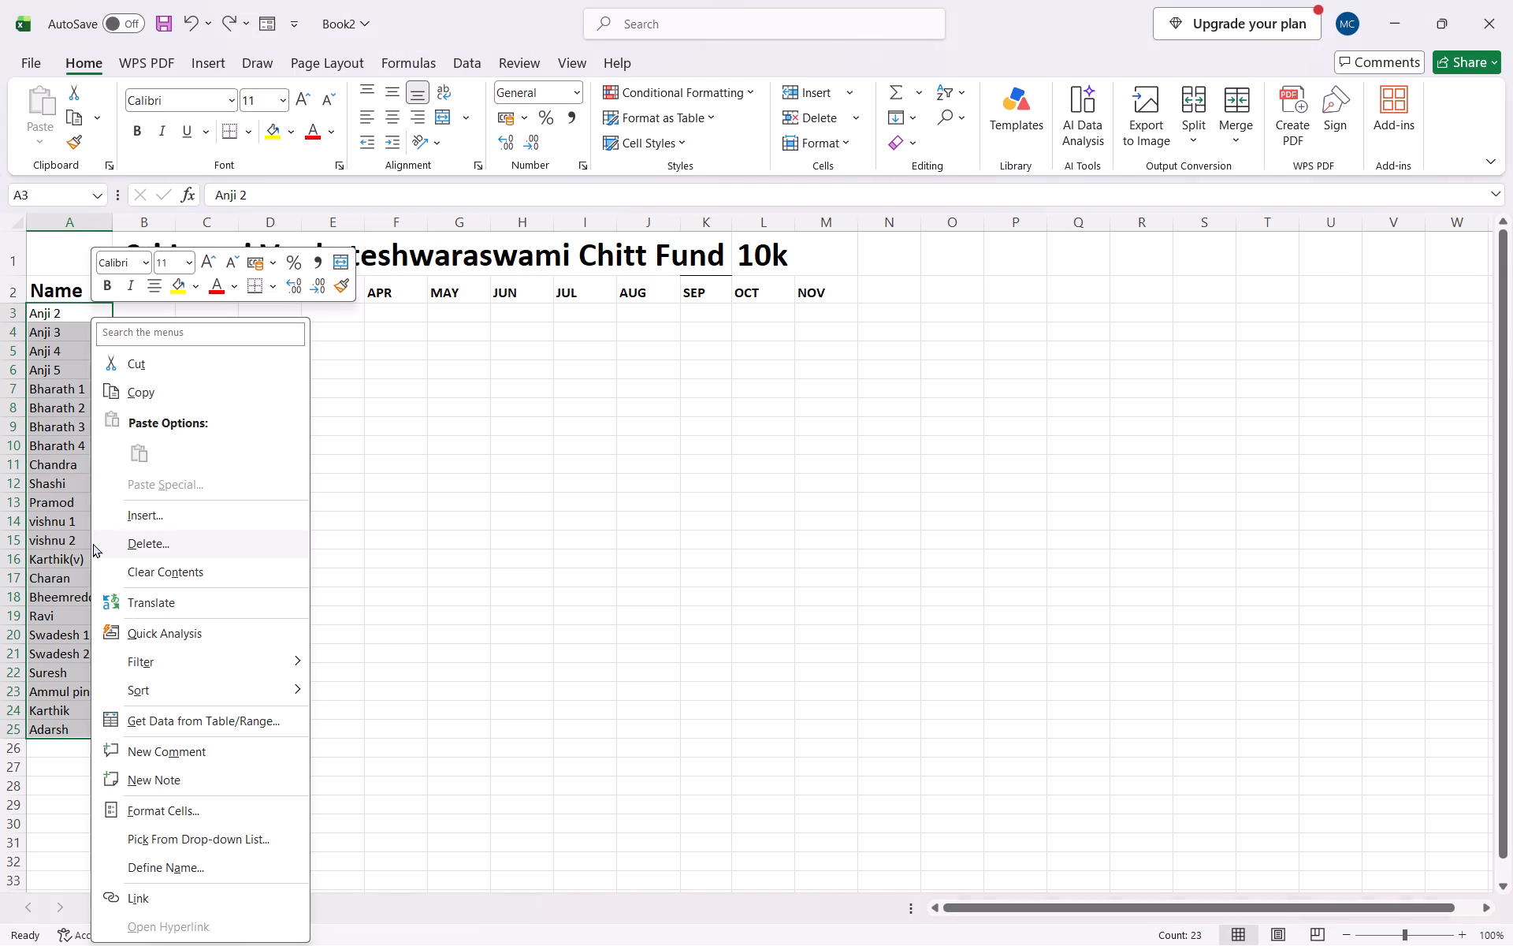
{"action": "left_click", "coordinate": [149, 691]}
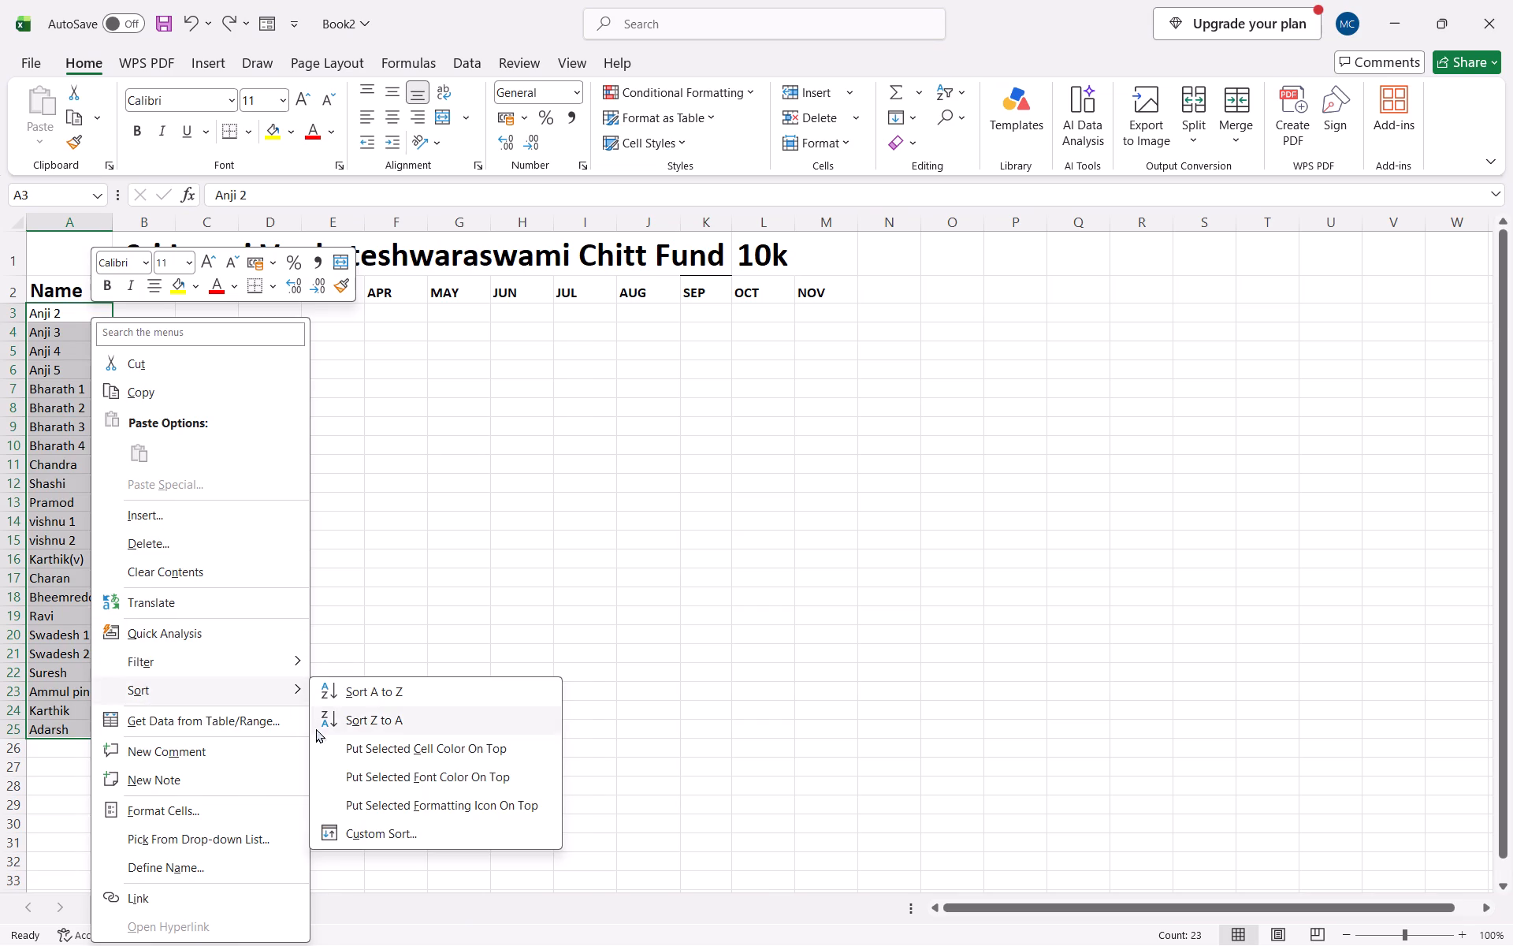
{"action": "left_click", "coordinate": [371, 695]}
{"action": "left_click", "coordinate": [779, 500]}
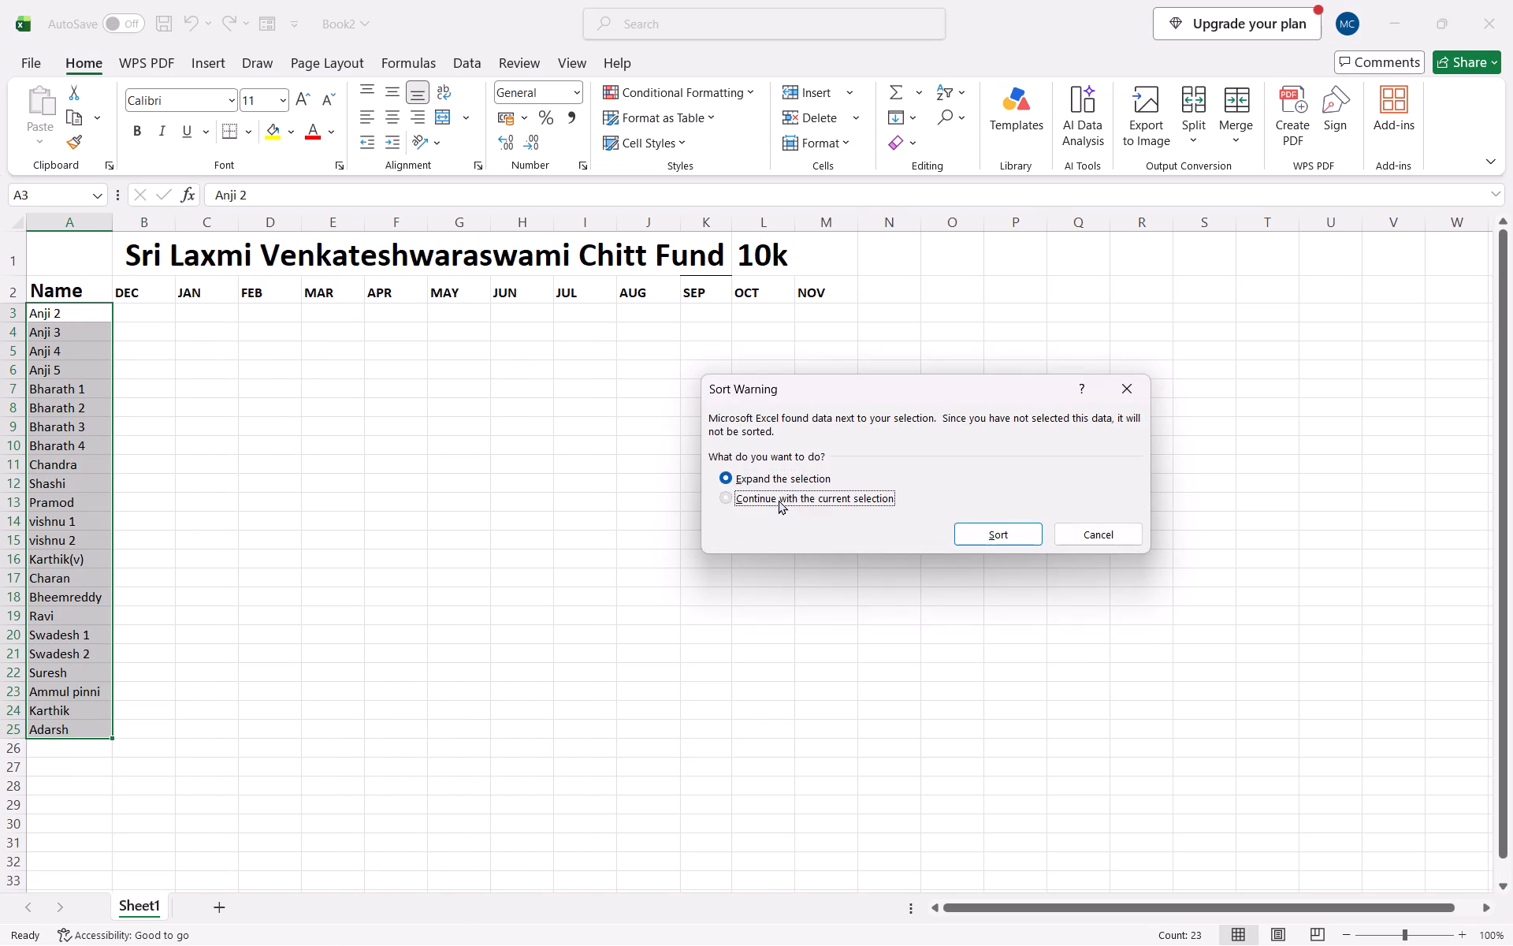
{"action": "left_click", "coordinate": [976, 541]}
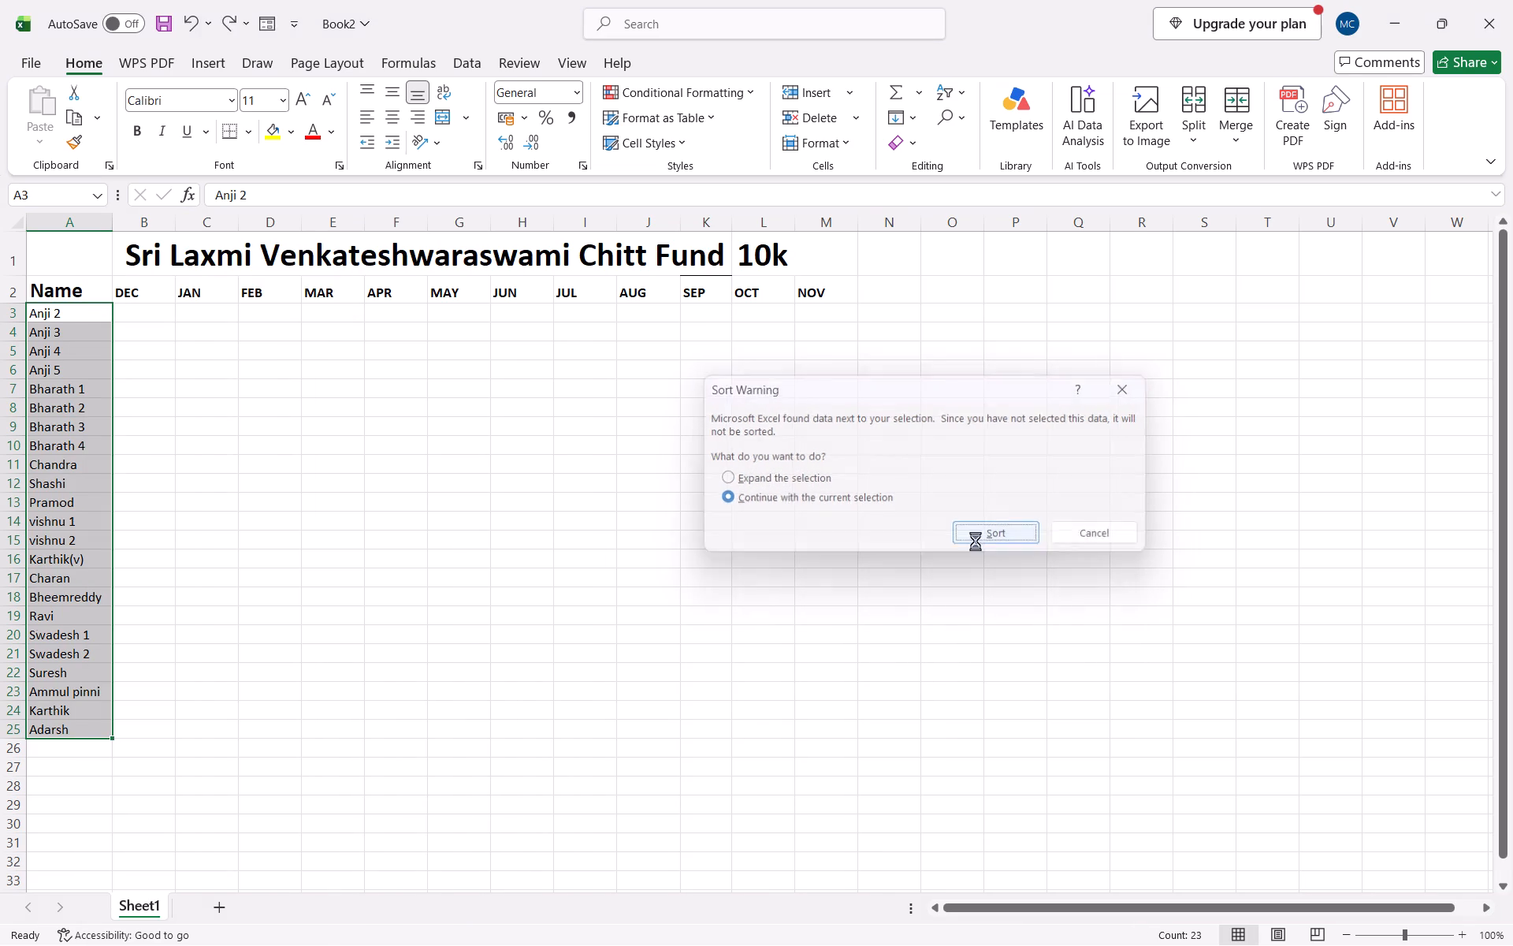
{"action": "left_click", "coordinate": [162, 439]}
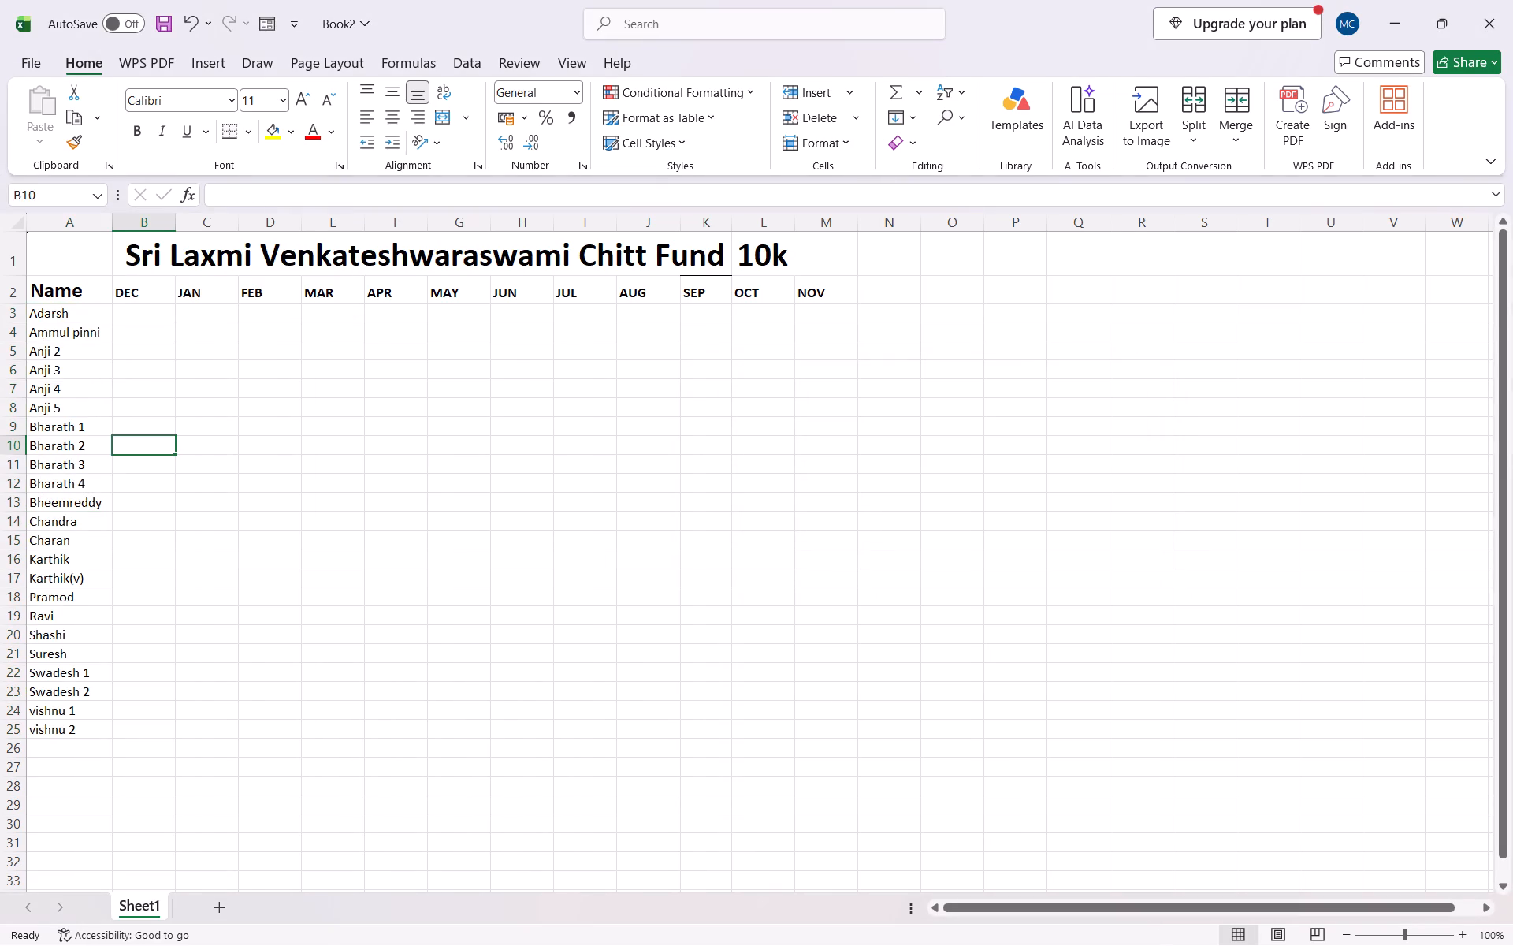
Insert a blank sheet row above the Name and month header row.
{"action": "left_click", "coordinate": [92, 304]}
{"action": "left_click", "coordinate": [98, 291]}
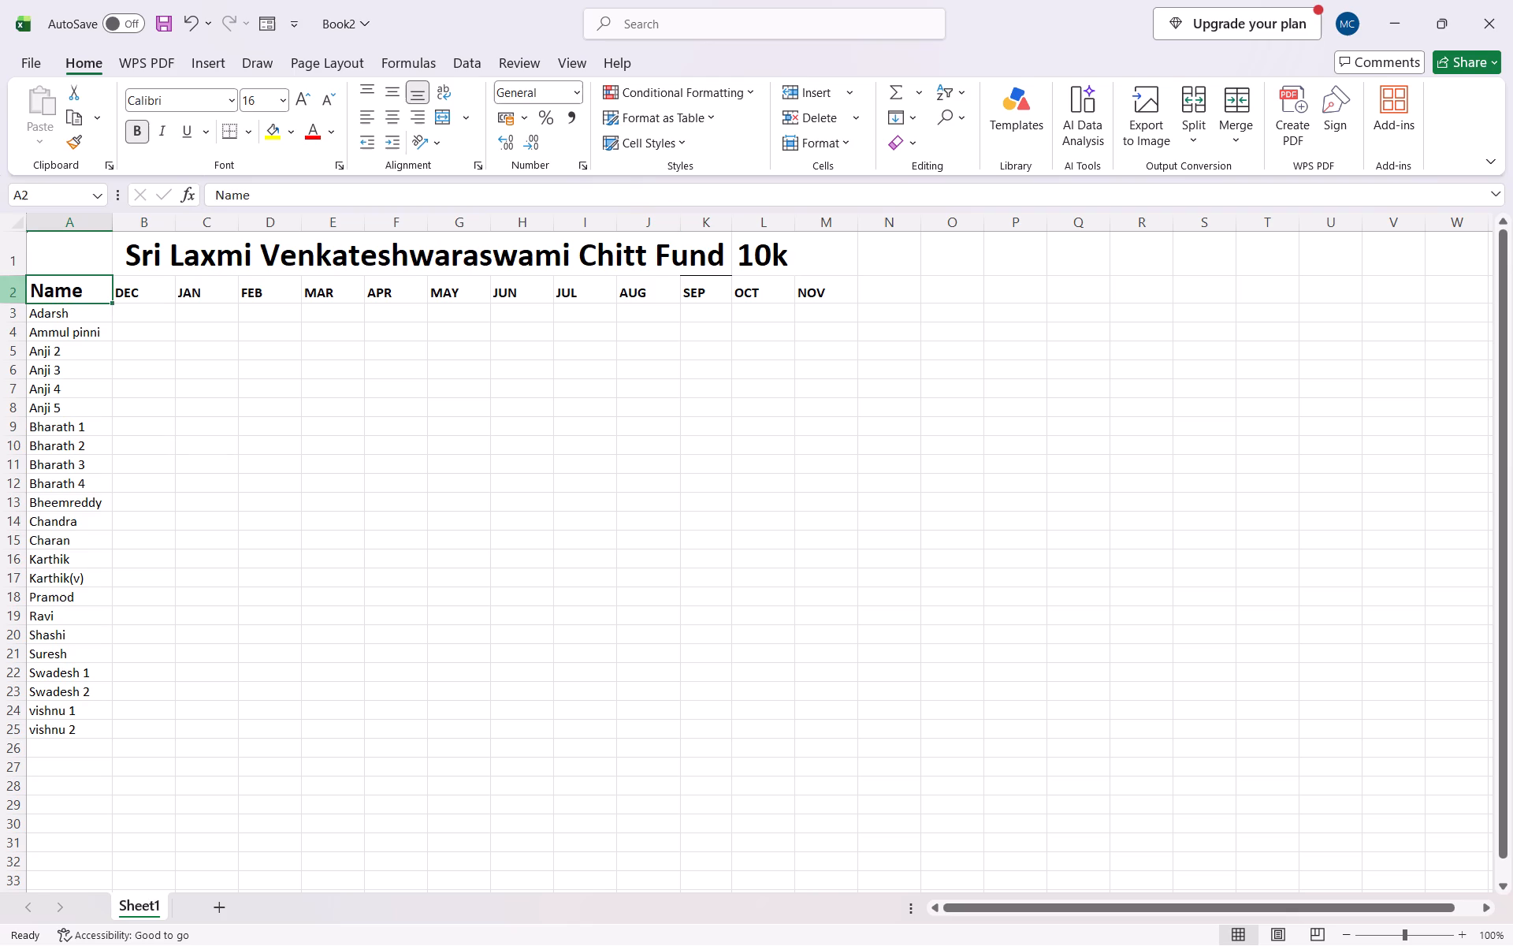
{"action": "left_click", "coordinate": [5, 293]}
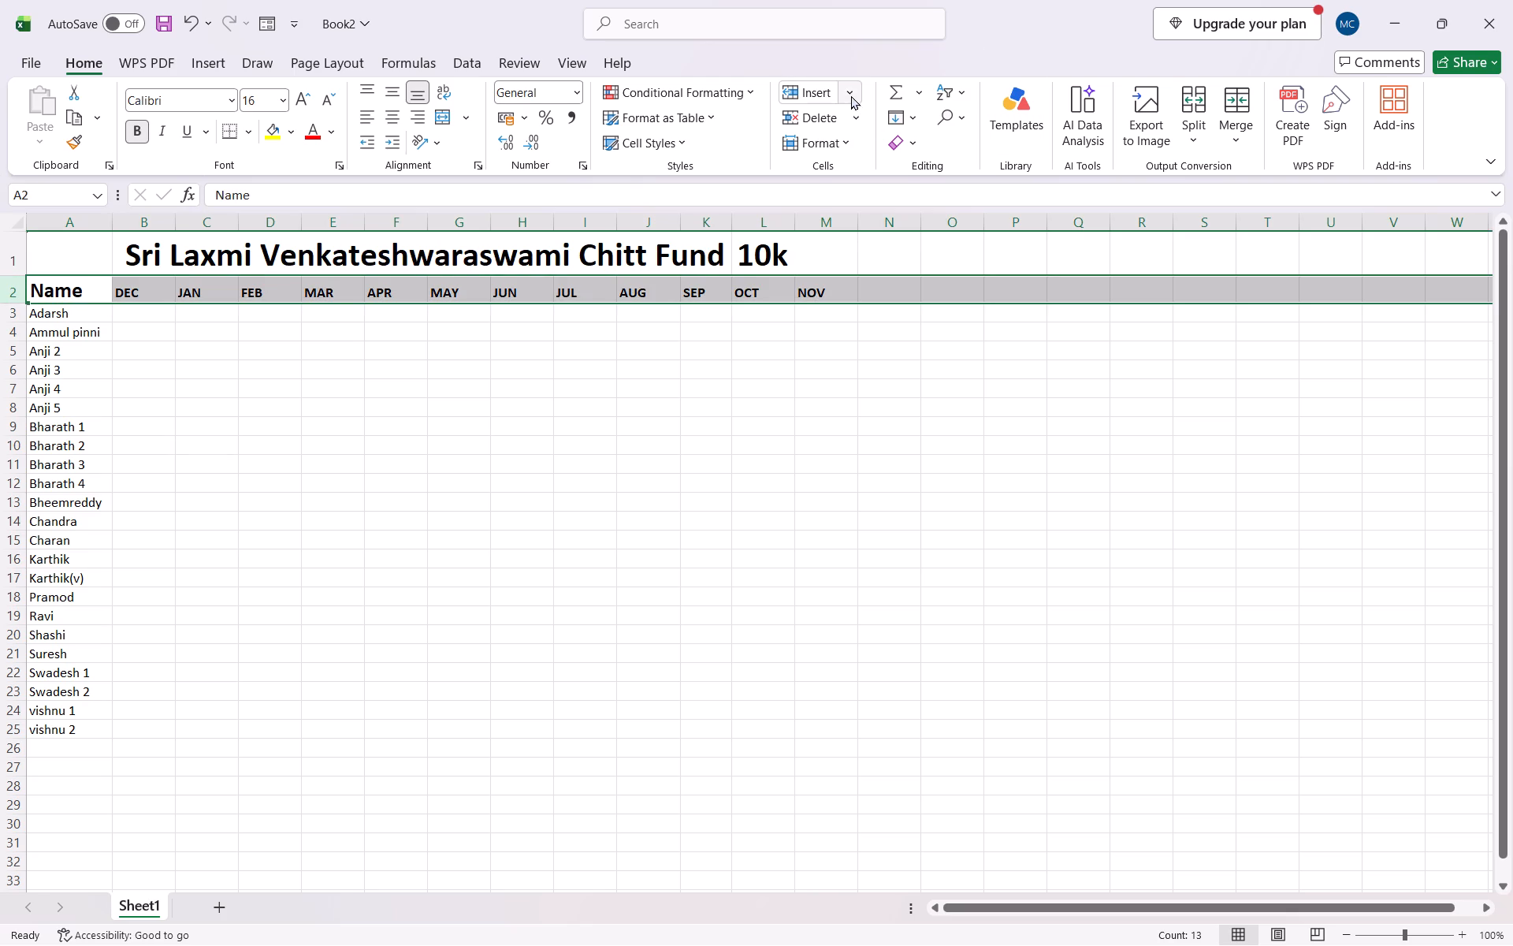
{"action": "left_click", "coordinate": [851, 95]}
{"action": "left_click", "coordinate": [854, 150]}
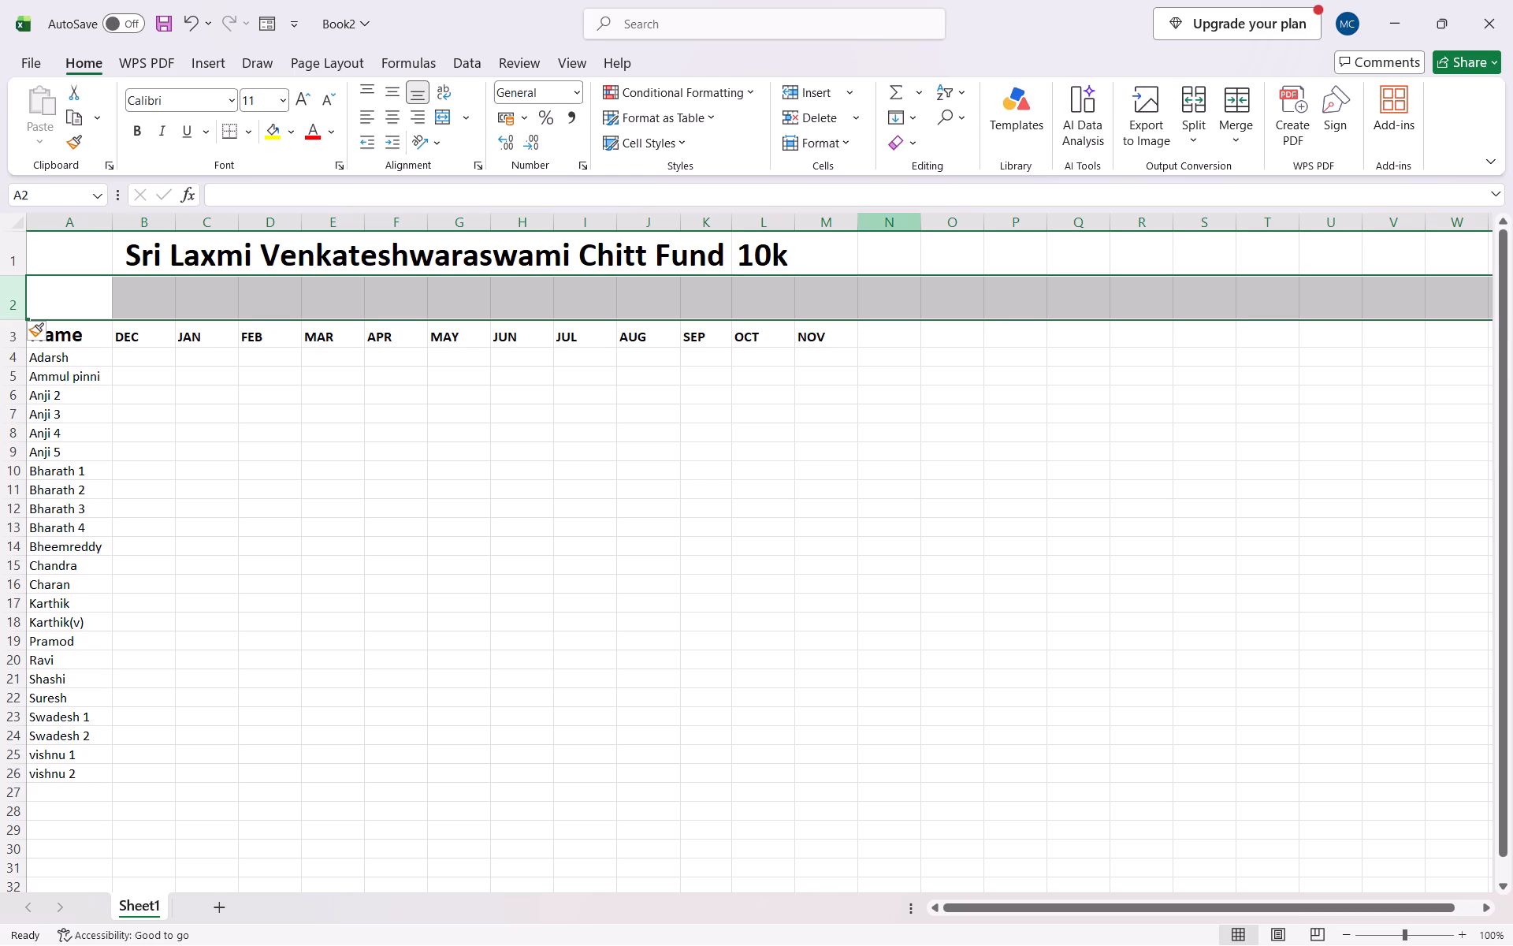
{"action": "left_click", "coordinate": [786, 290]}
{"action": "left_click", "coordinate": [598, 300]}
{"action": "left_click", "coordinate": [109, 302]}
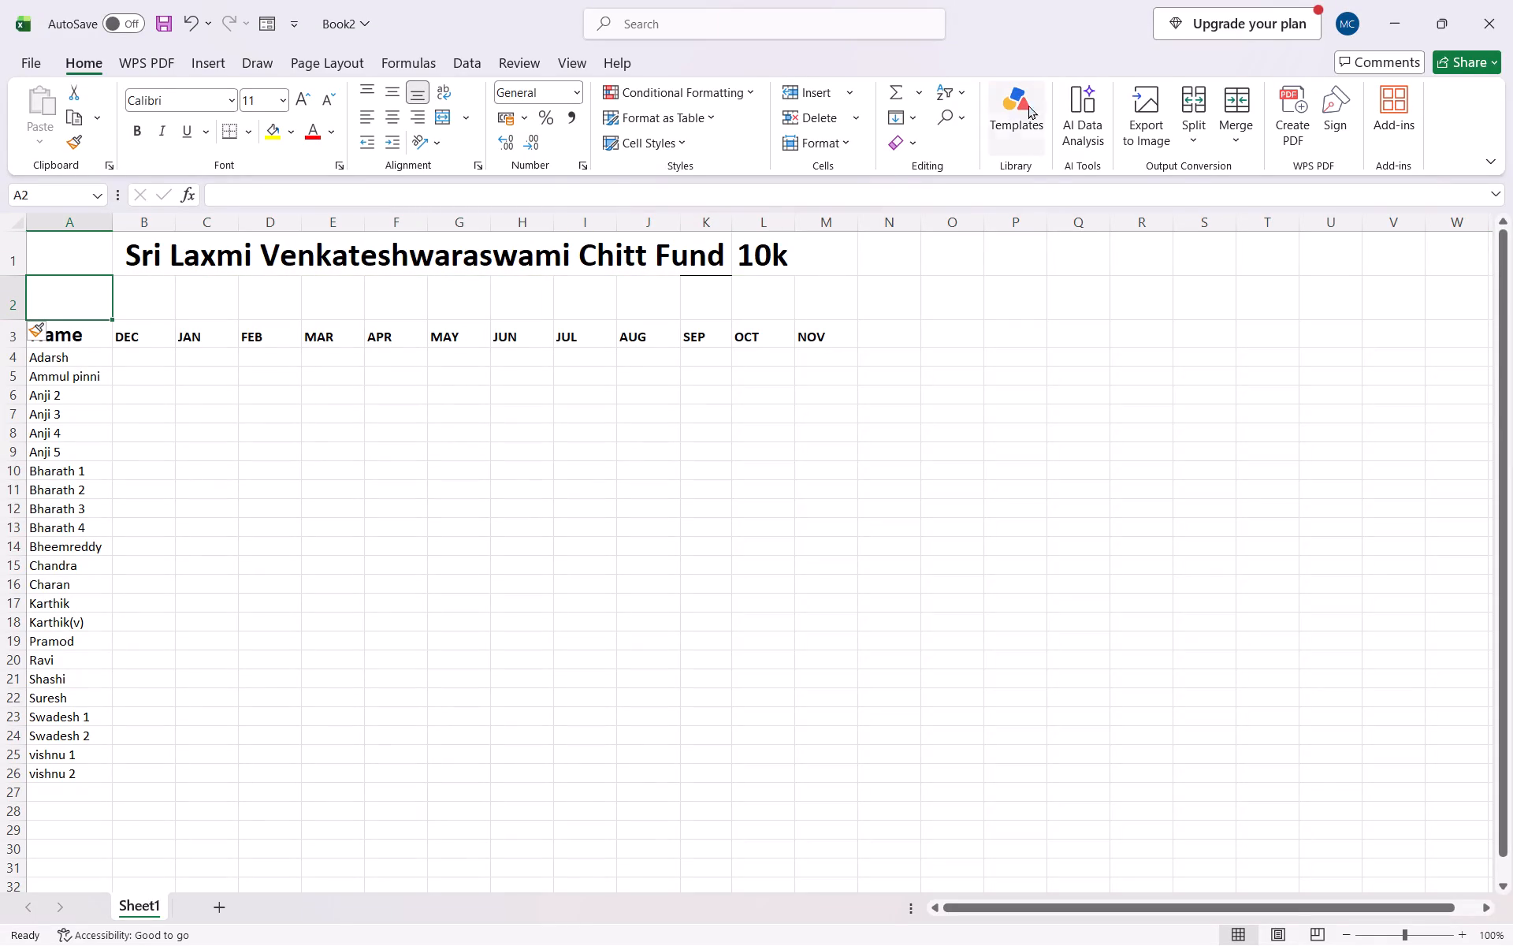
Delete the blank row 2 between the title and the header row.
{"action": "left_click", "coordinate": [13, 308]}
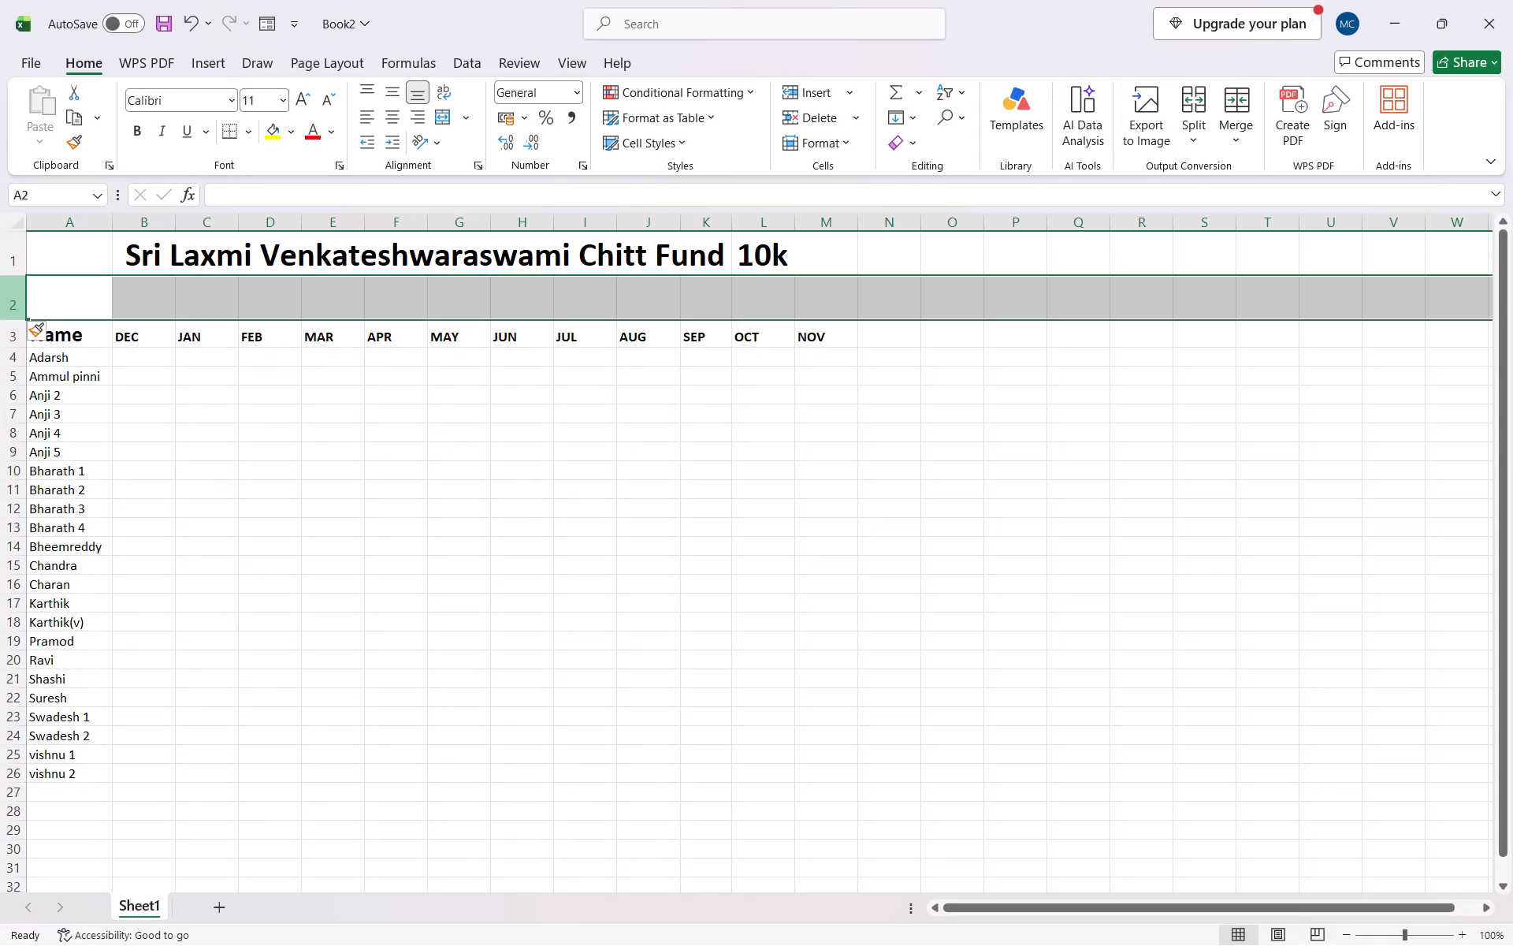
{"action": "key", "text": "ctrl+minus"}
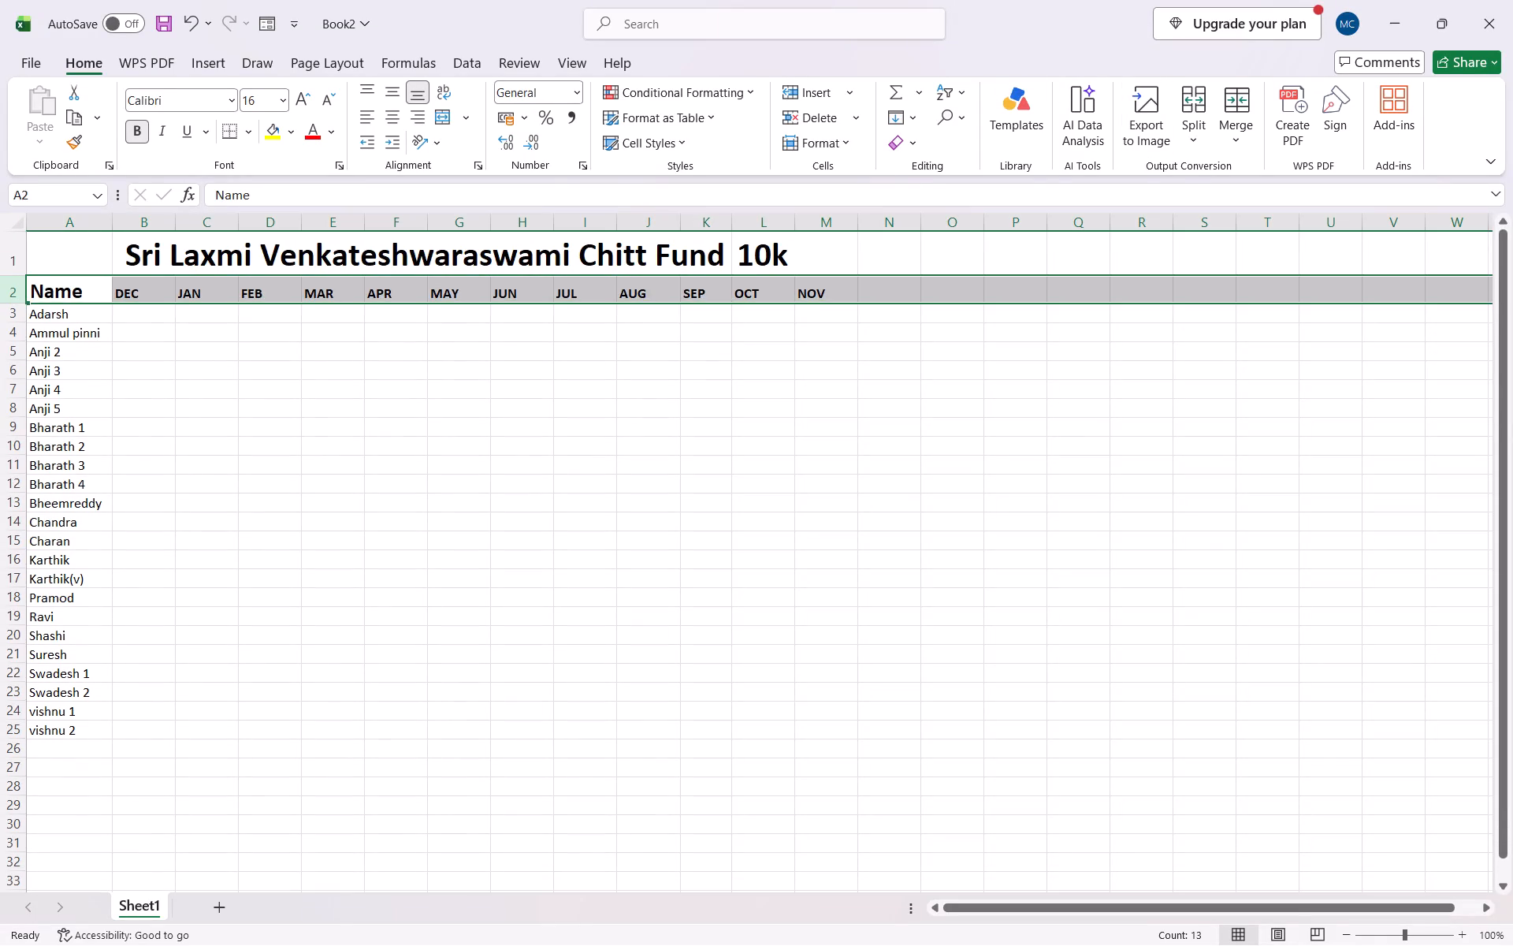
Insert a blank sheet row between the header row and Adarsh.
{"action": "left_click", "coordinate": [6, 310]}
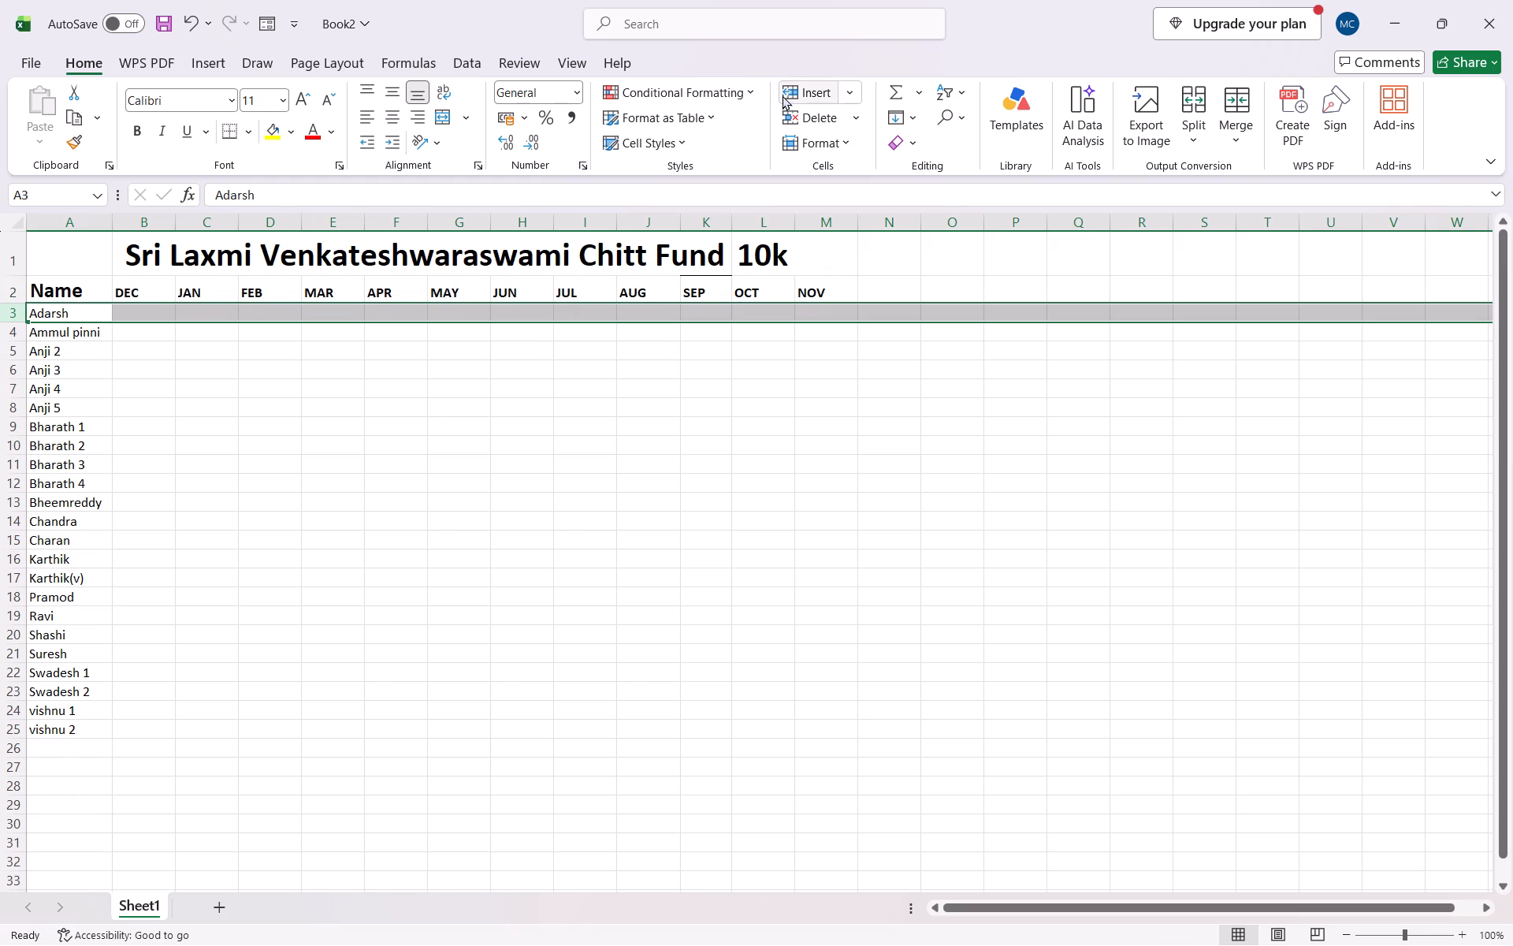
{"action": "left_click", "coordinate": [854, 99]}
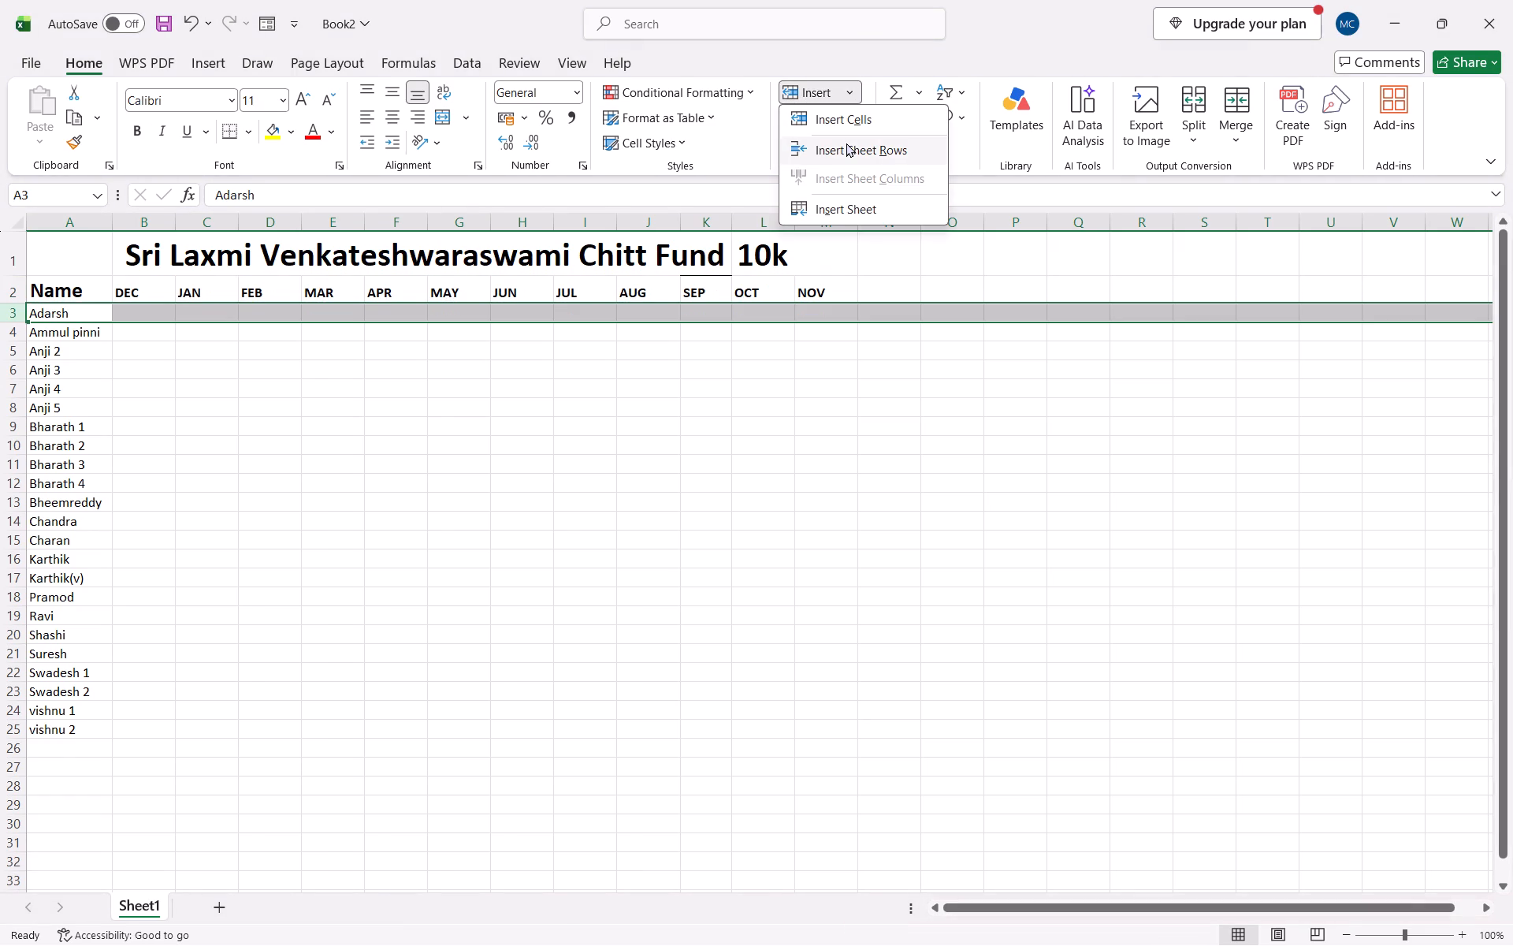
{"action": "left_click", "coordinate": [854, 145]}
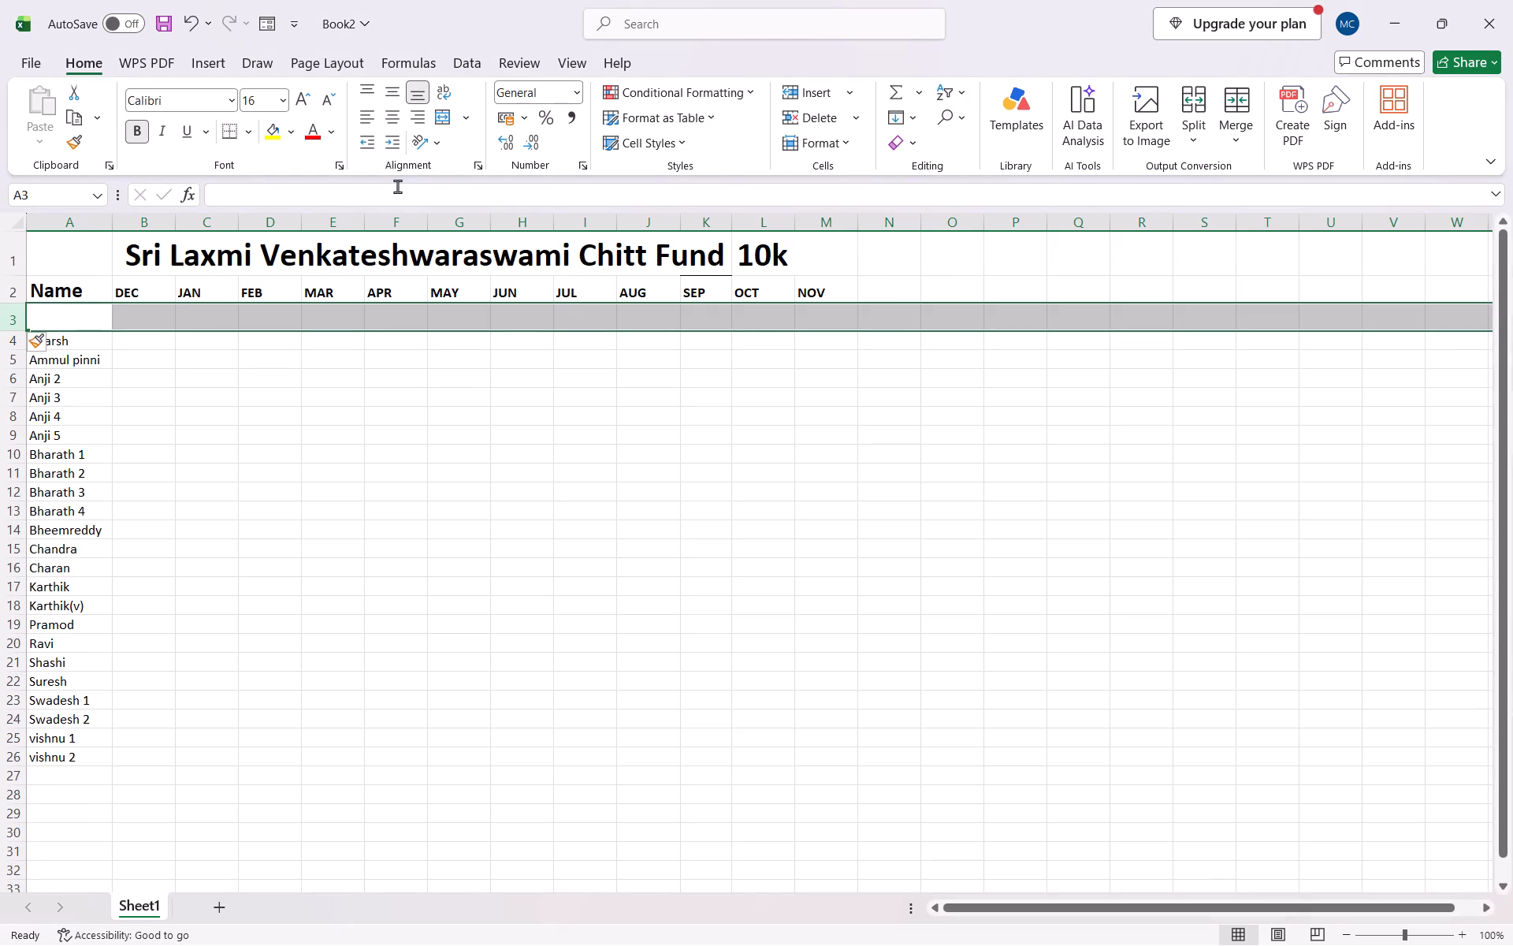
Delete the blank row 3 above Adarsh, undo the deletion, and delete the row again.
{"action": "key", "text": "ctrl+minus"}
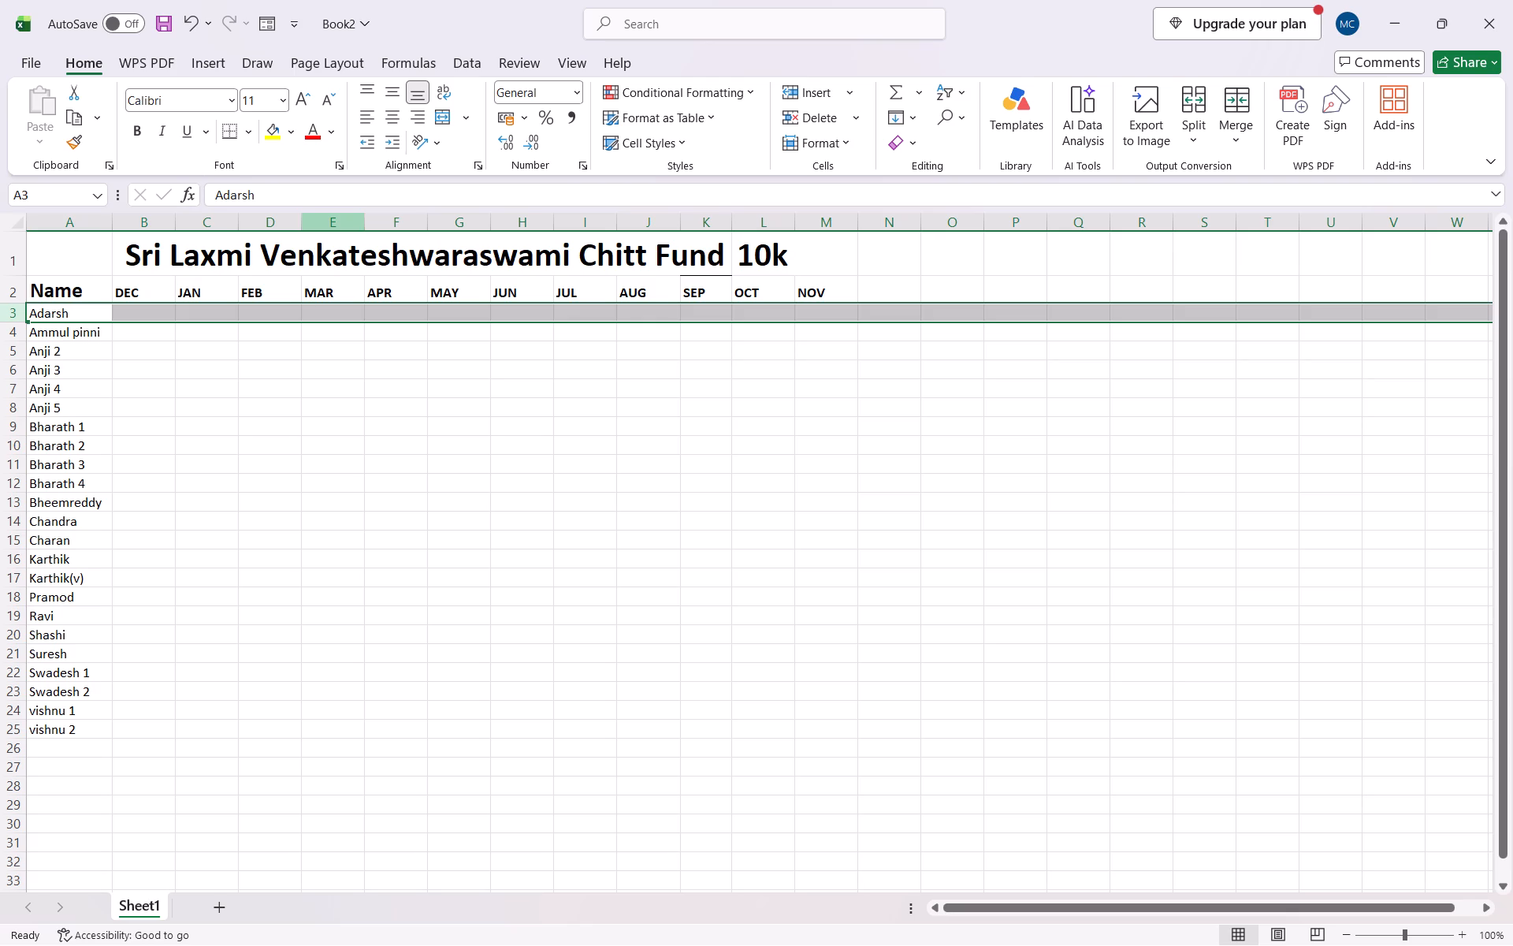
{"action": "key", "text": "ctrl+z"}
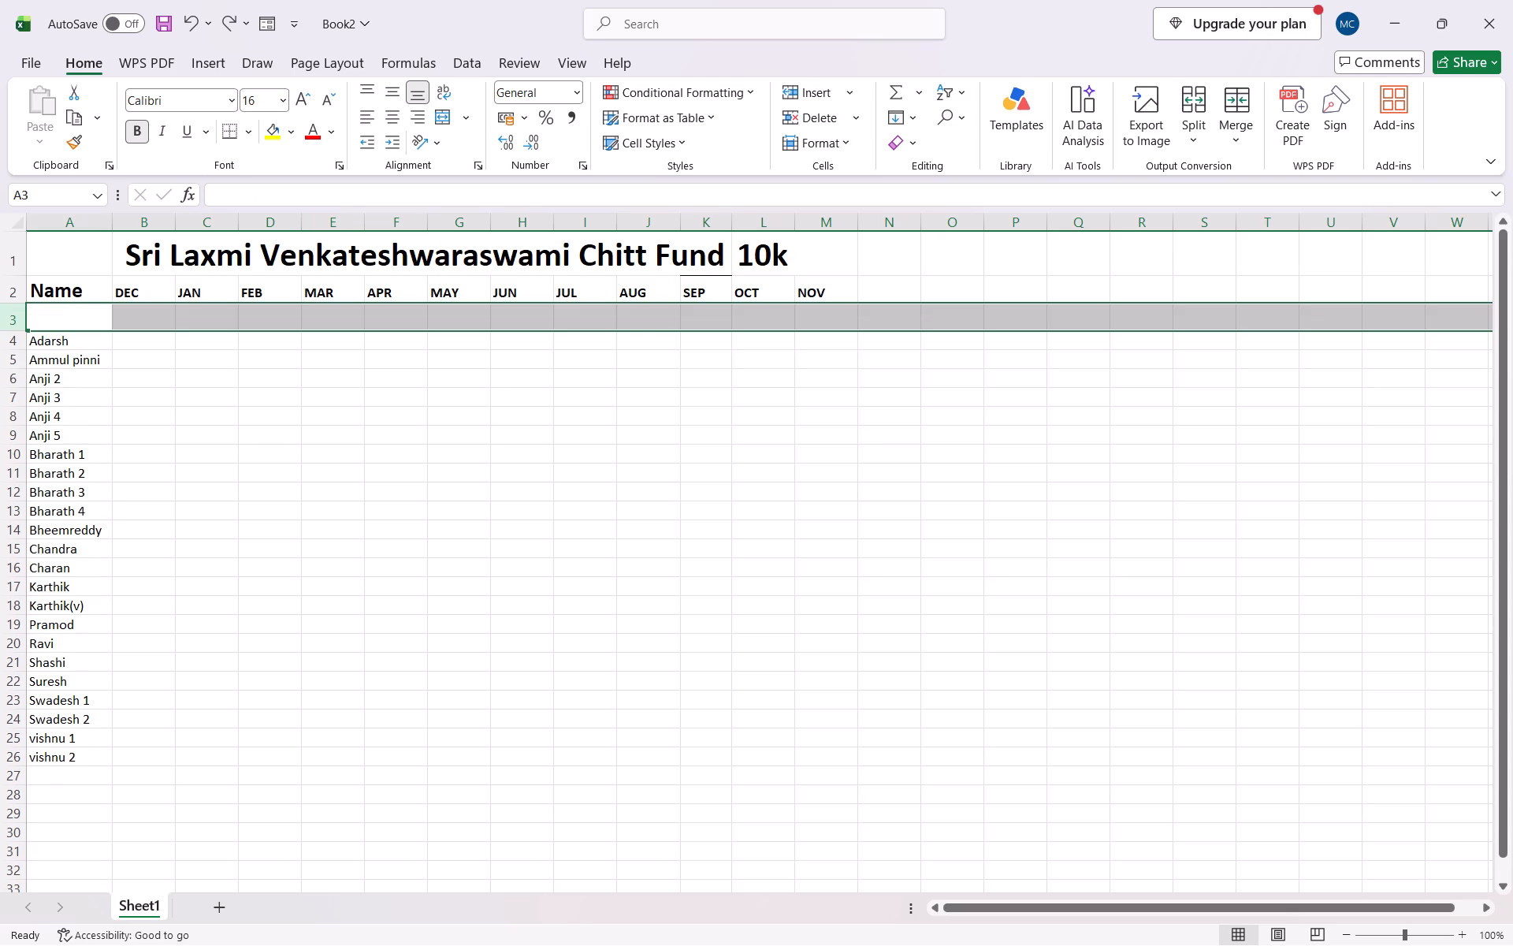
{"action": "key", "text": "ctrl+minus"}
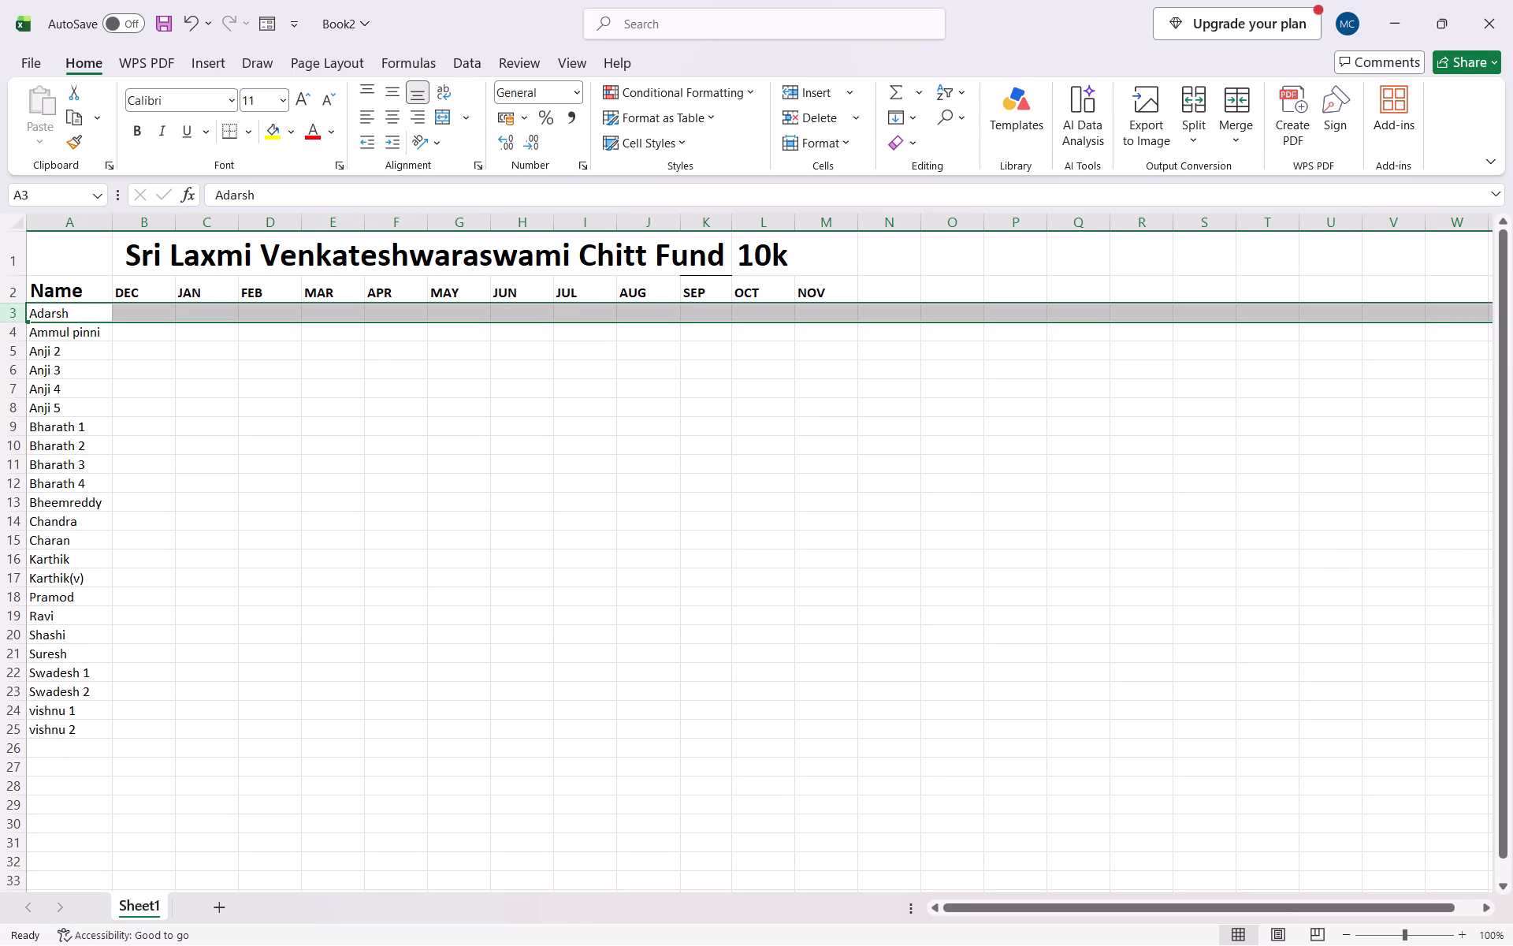
Insert a sheet row above Anji 2 and enter the name Anji 1 in A5.
{"action": "left_click", "coordinate": [15, 352]}
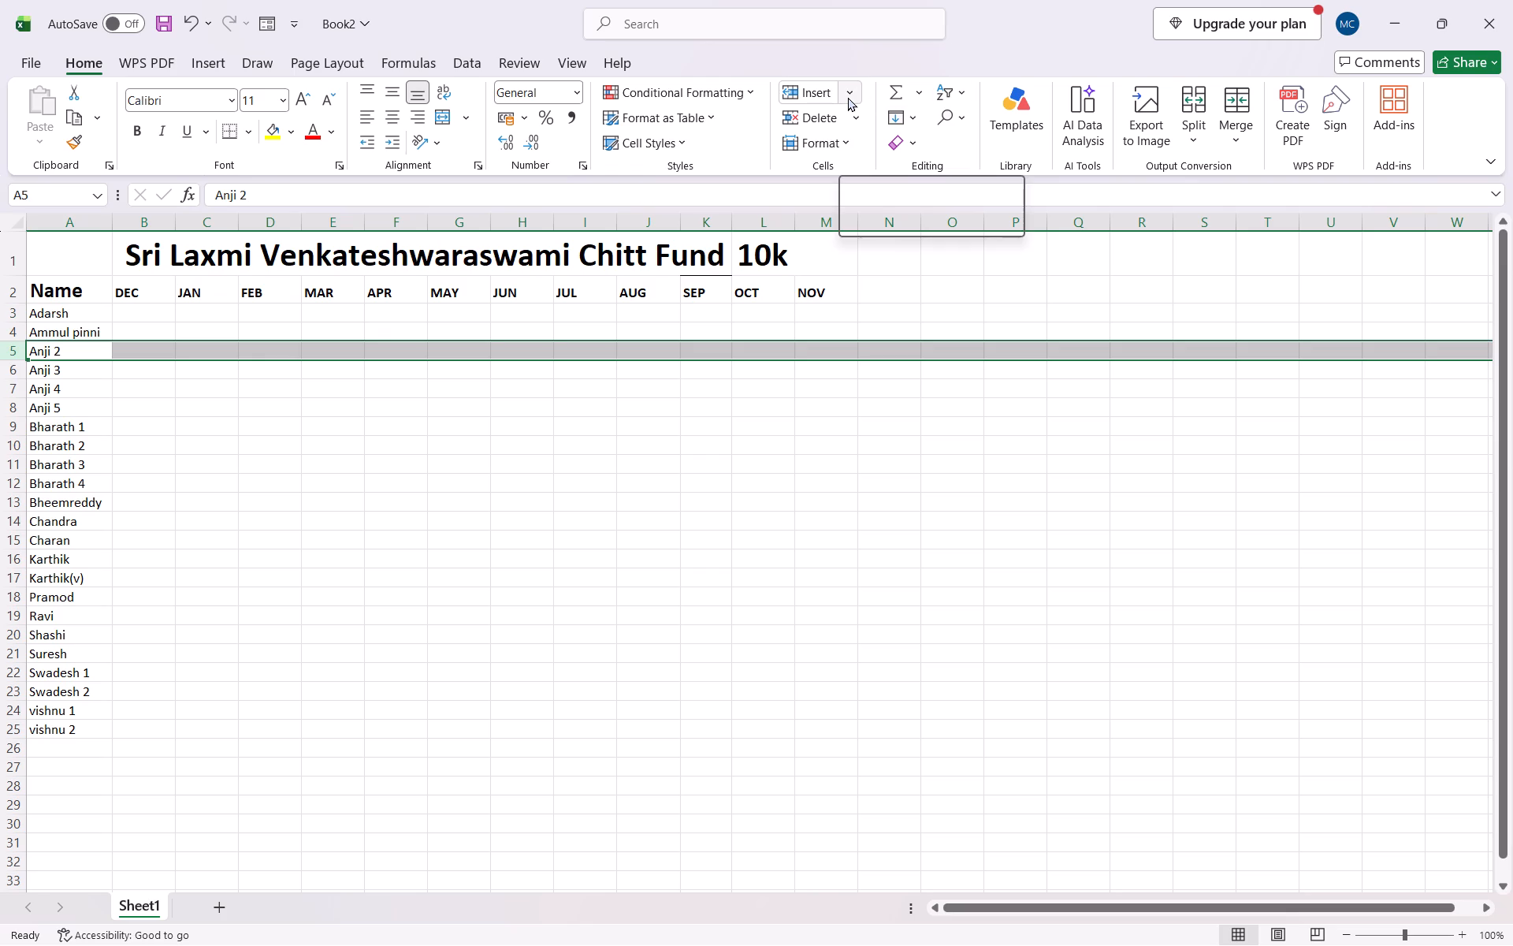
{"action": "key", "text": "ctrl+plus"}
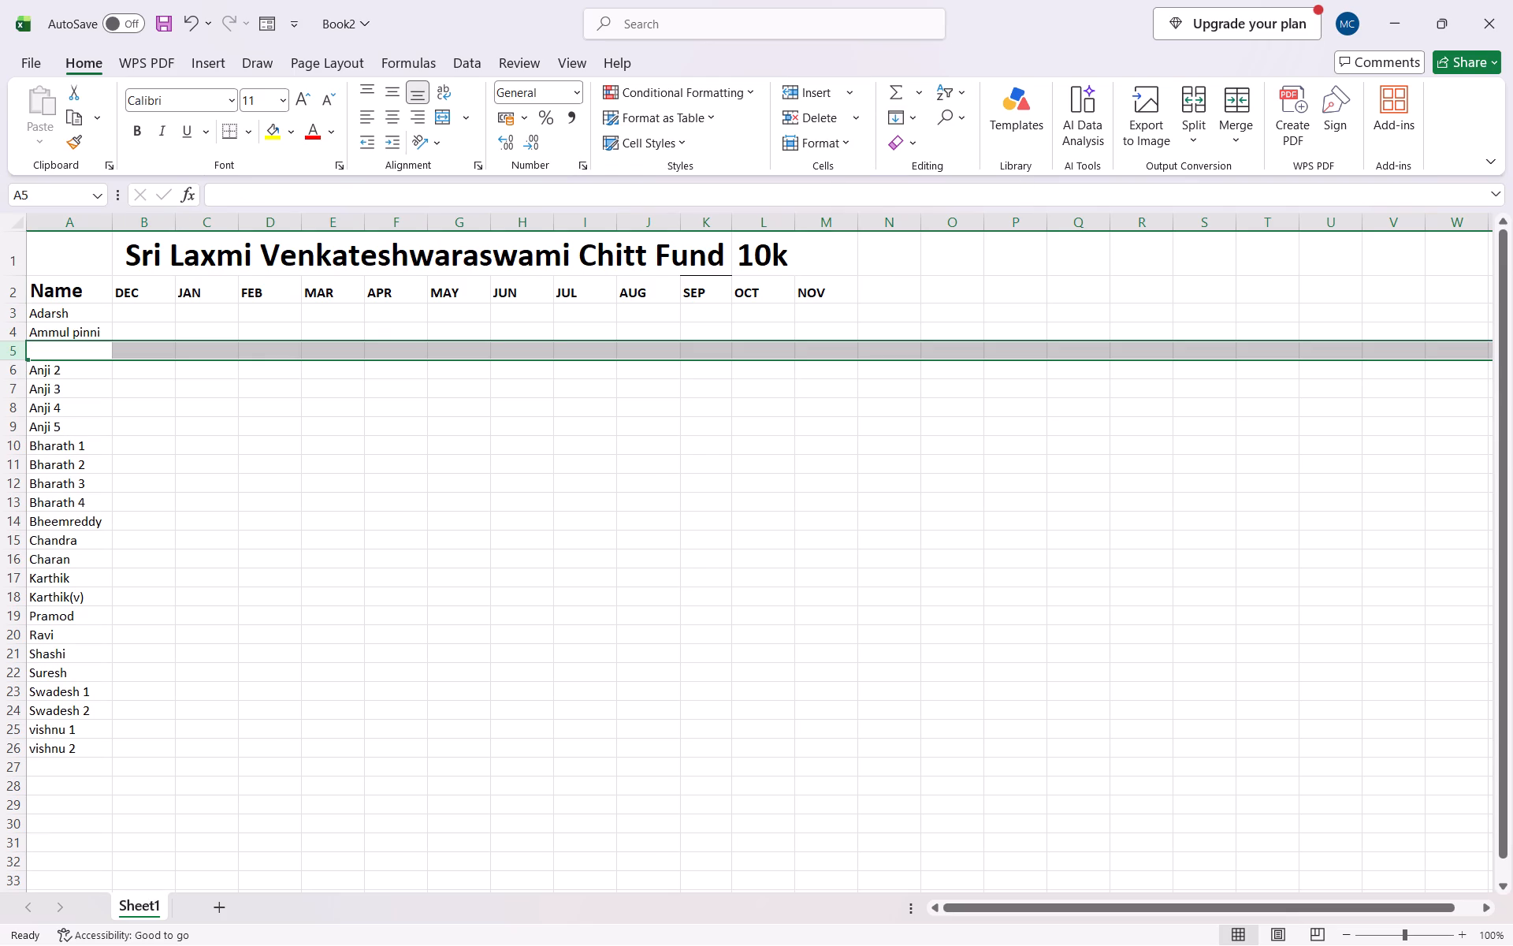
{"action": "left_click", "coordinate": [70, 347]}
{"action": "key", "text": "a"}
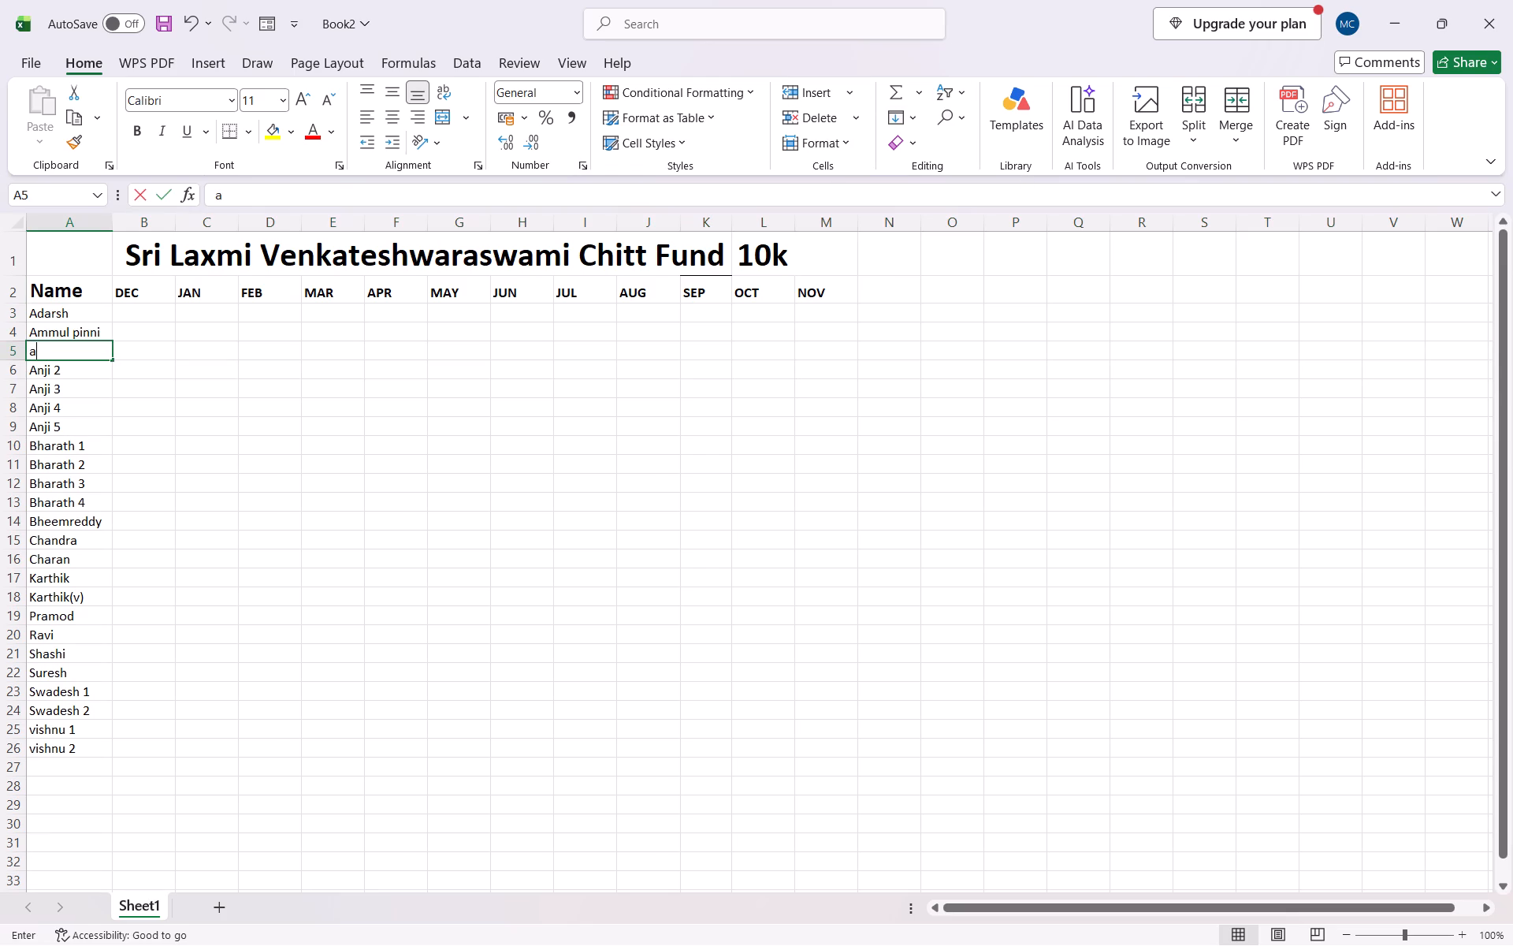
{"action": "key", "text": "BackSpace"}
{"action": "key", "text": "shift+a"}
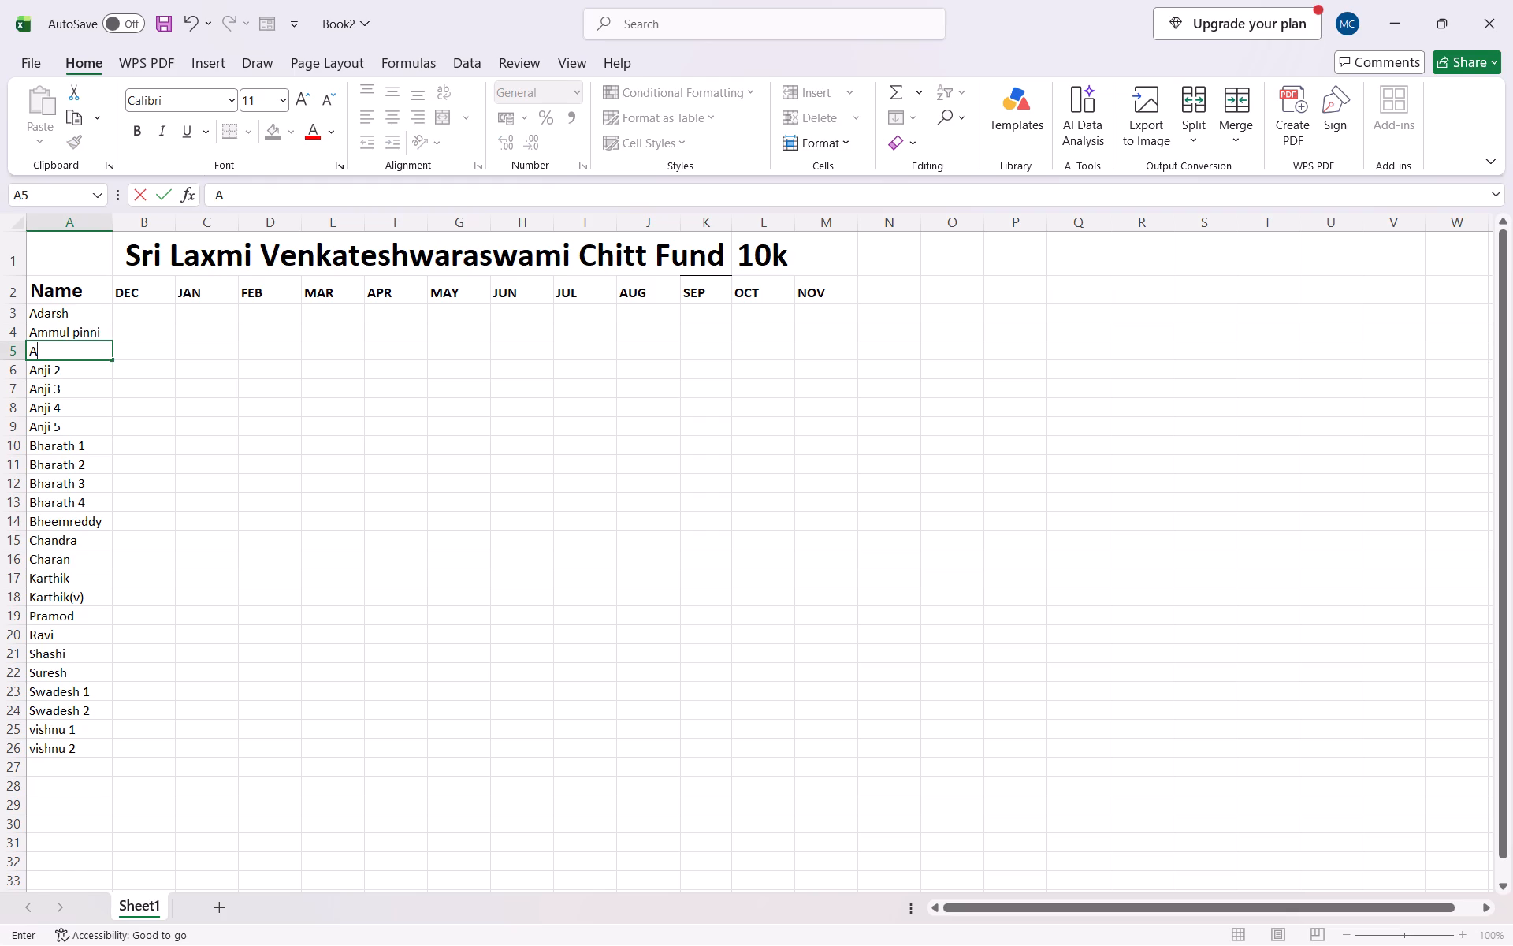
{"action": "type", "text": "nji"}
{"action": "key", "text": "space"}
{"action": "key", "text": "1"}
{"action": "left_click", "coordinate": [83, 349]}
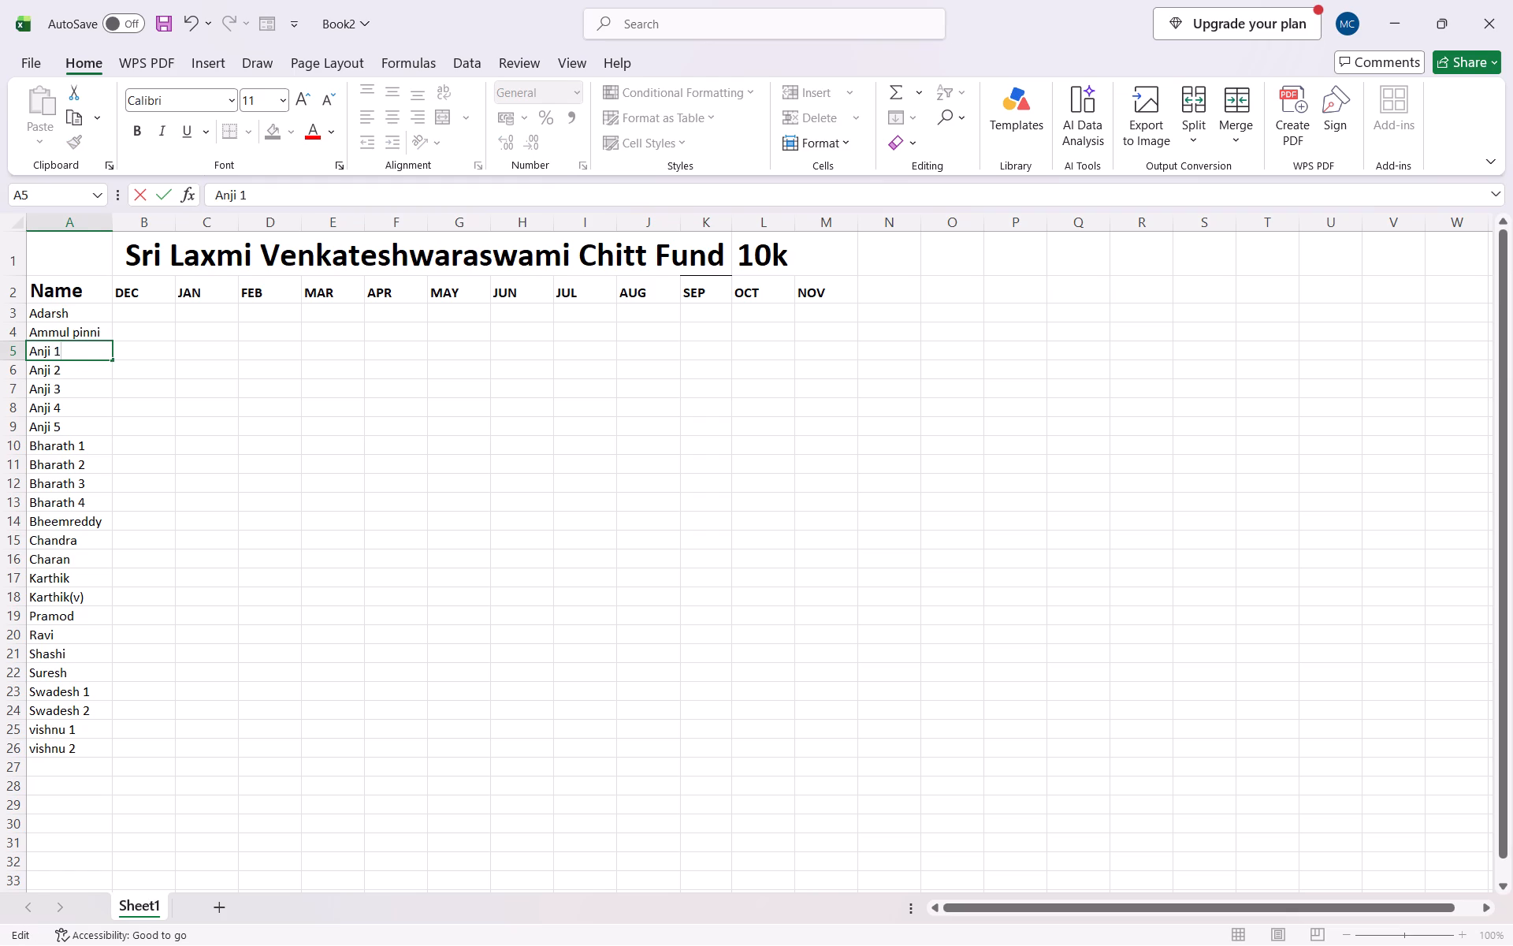
{"action": "left_click", "coordinate": [142, 357]}
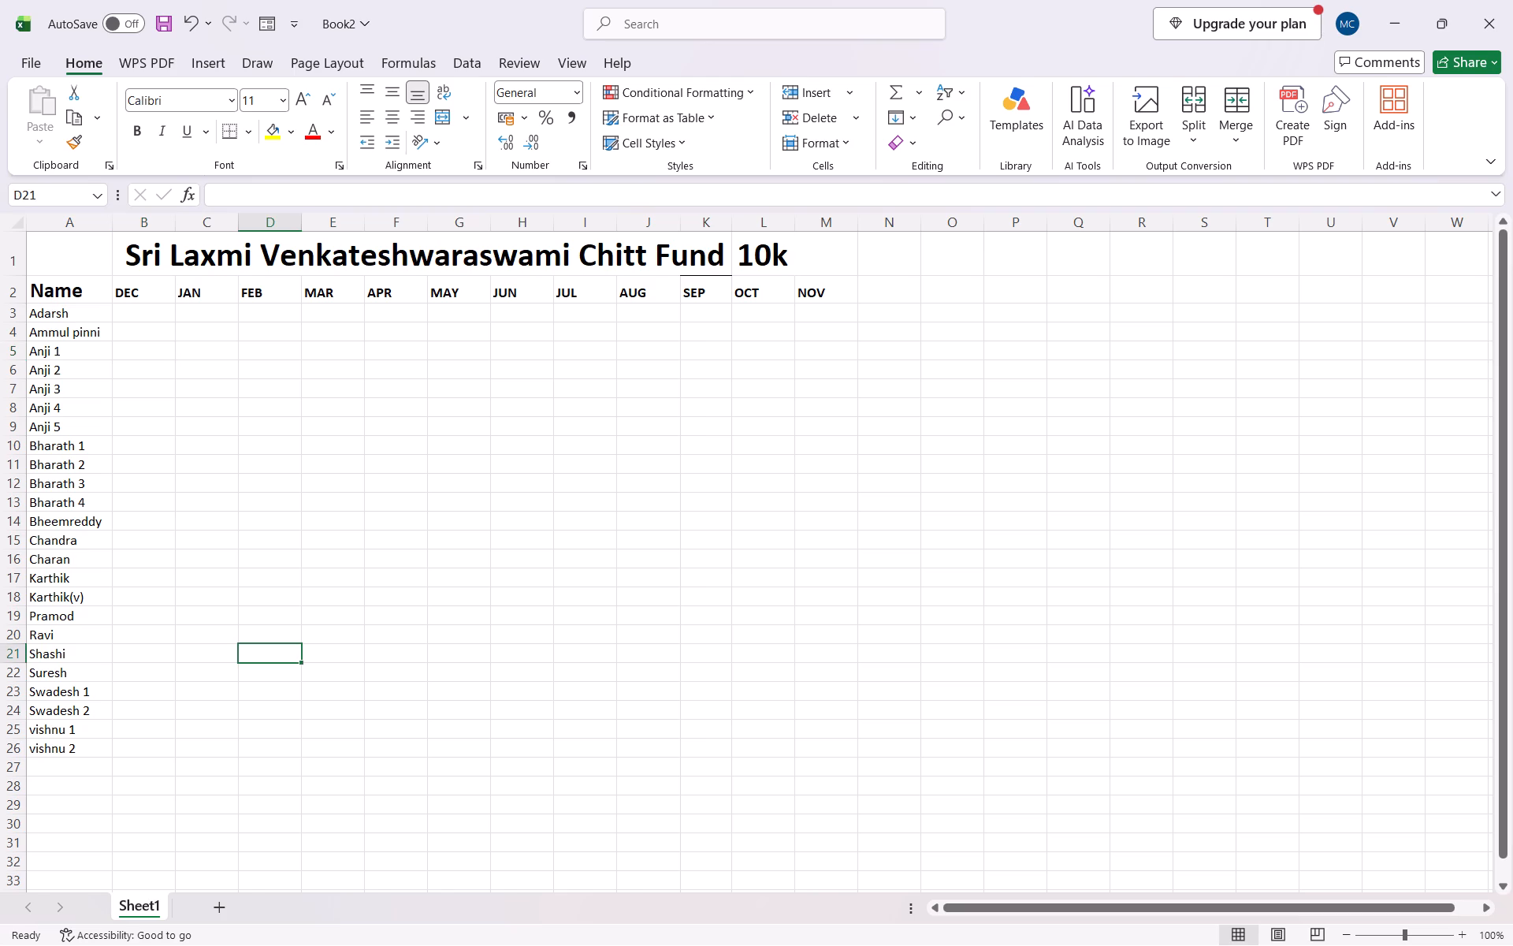
Enter 1000 for Shashi under DEC in B21.
{"action": "left_click", "coordinate": [261, 654]}
{"action": "left_click", "coordinate": [156, 662]}
{"action": "type", "text": "1000"}
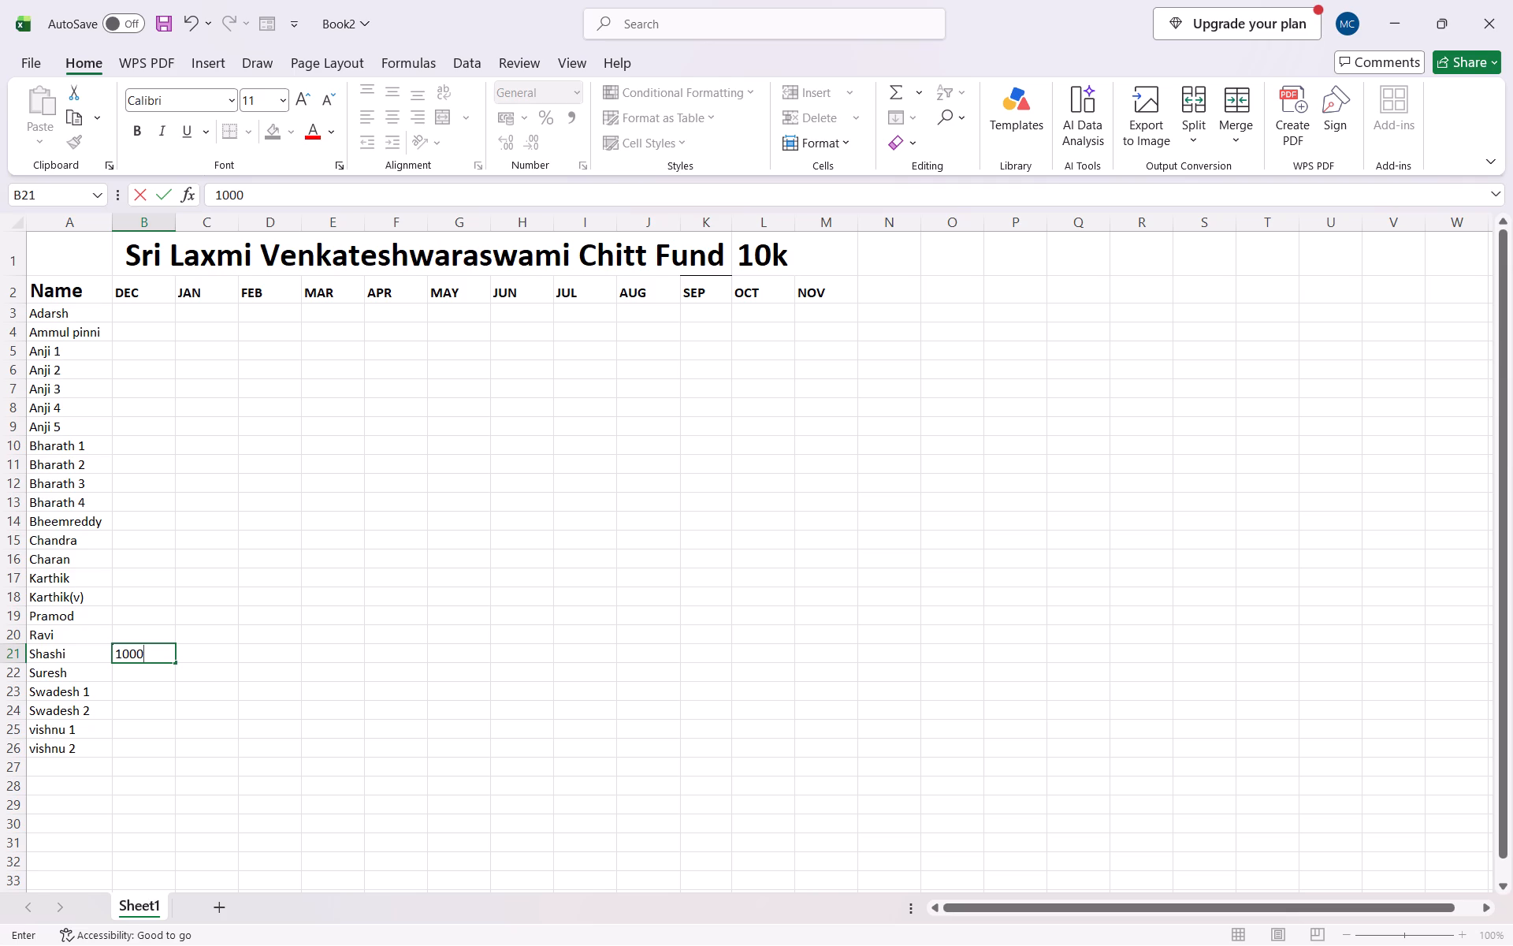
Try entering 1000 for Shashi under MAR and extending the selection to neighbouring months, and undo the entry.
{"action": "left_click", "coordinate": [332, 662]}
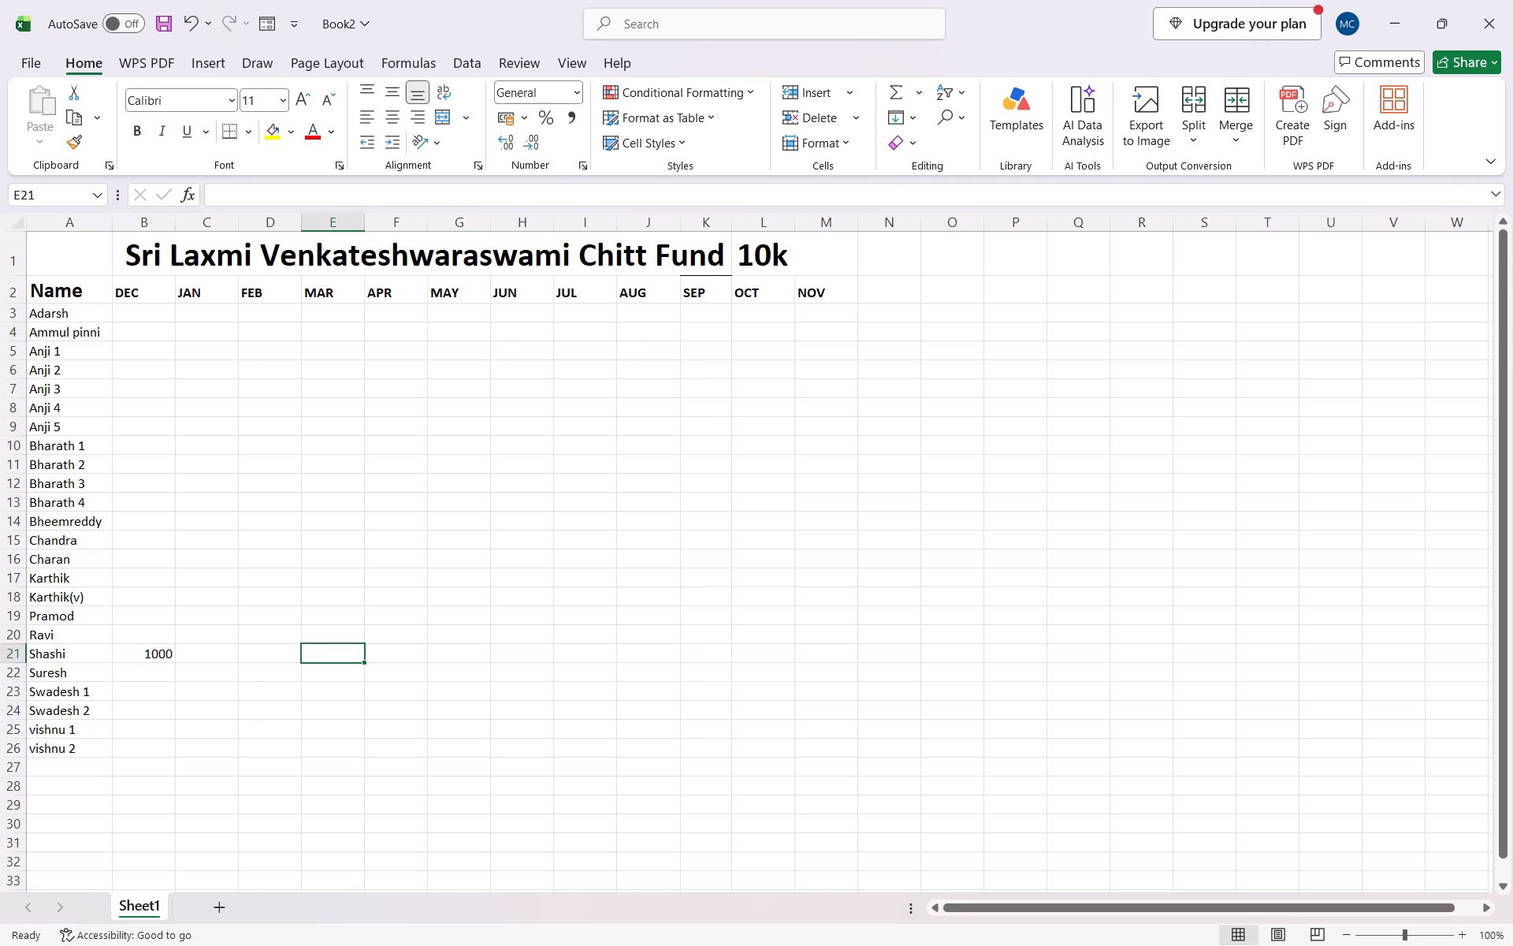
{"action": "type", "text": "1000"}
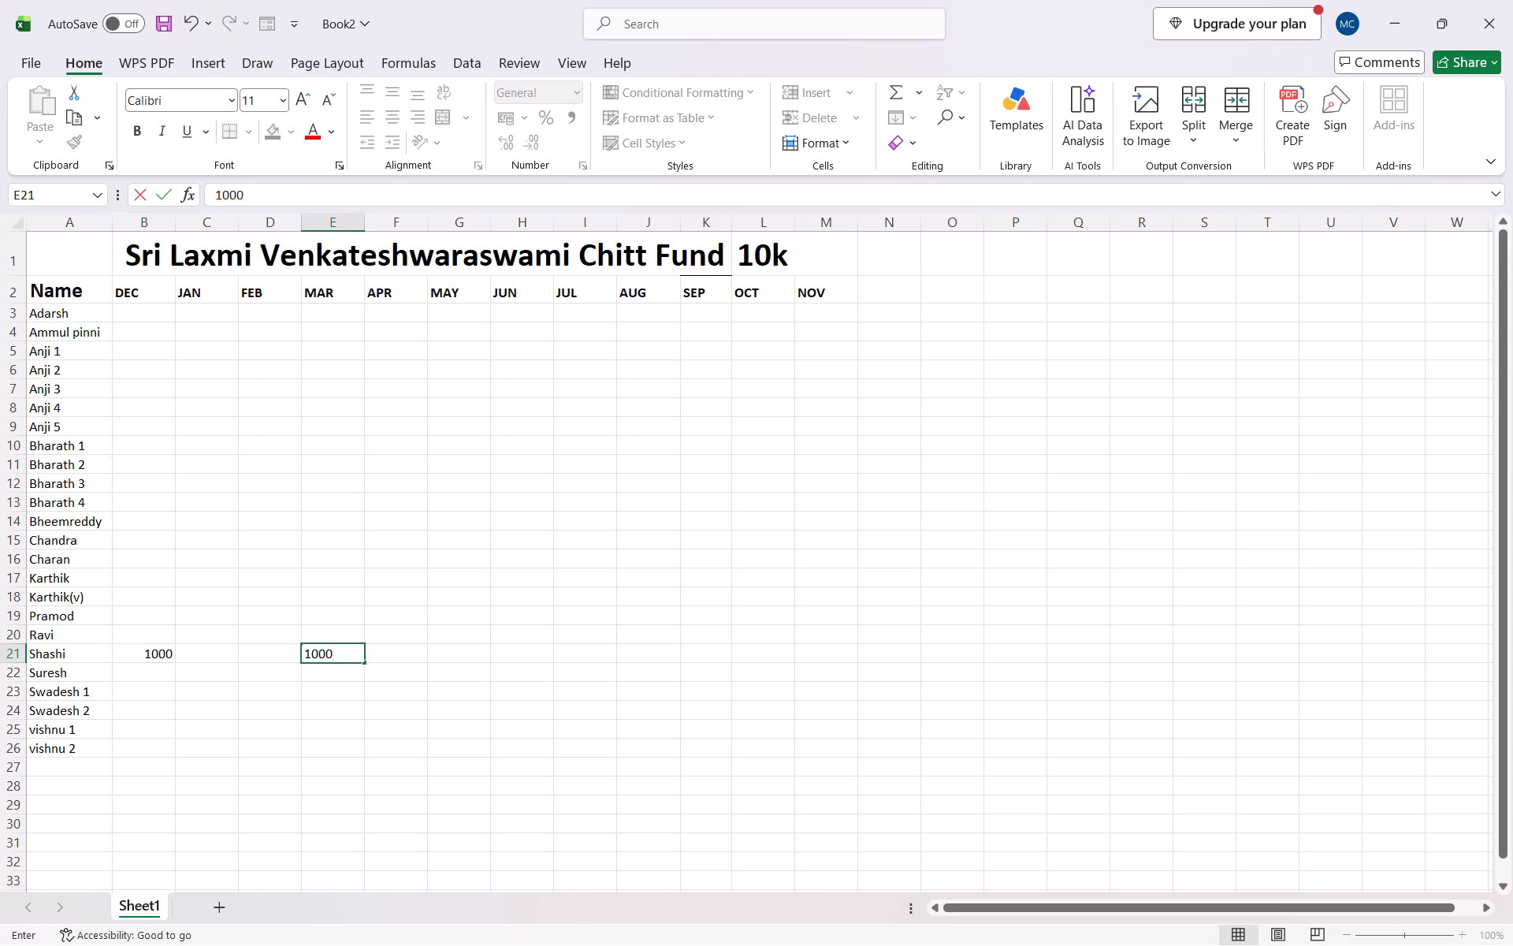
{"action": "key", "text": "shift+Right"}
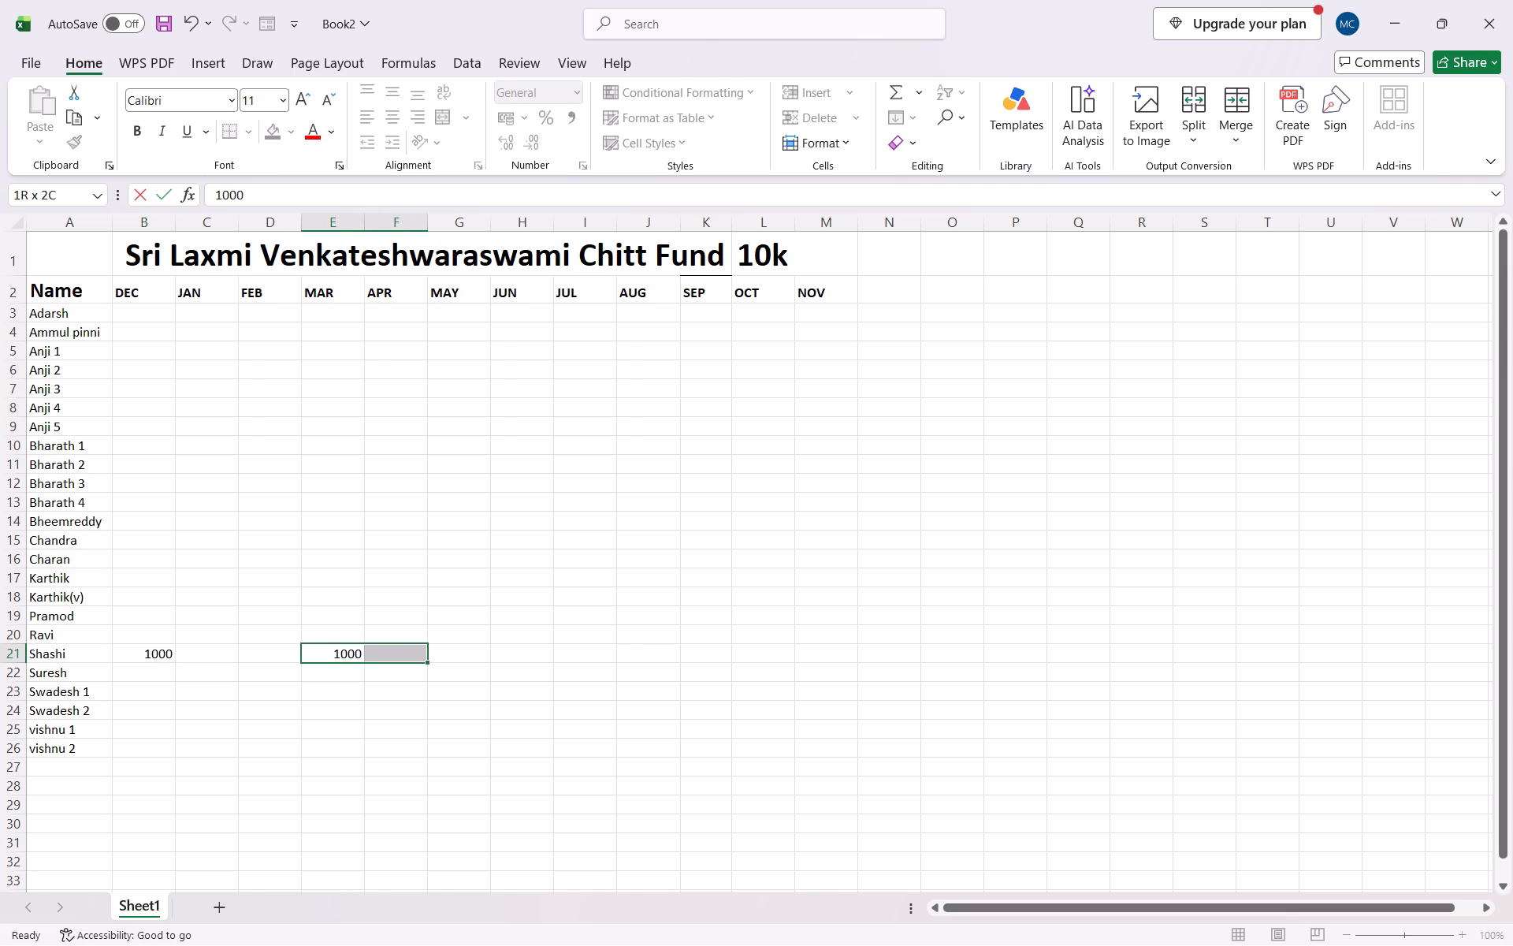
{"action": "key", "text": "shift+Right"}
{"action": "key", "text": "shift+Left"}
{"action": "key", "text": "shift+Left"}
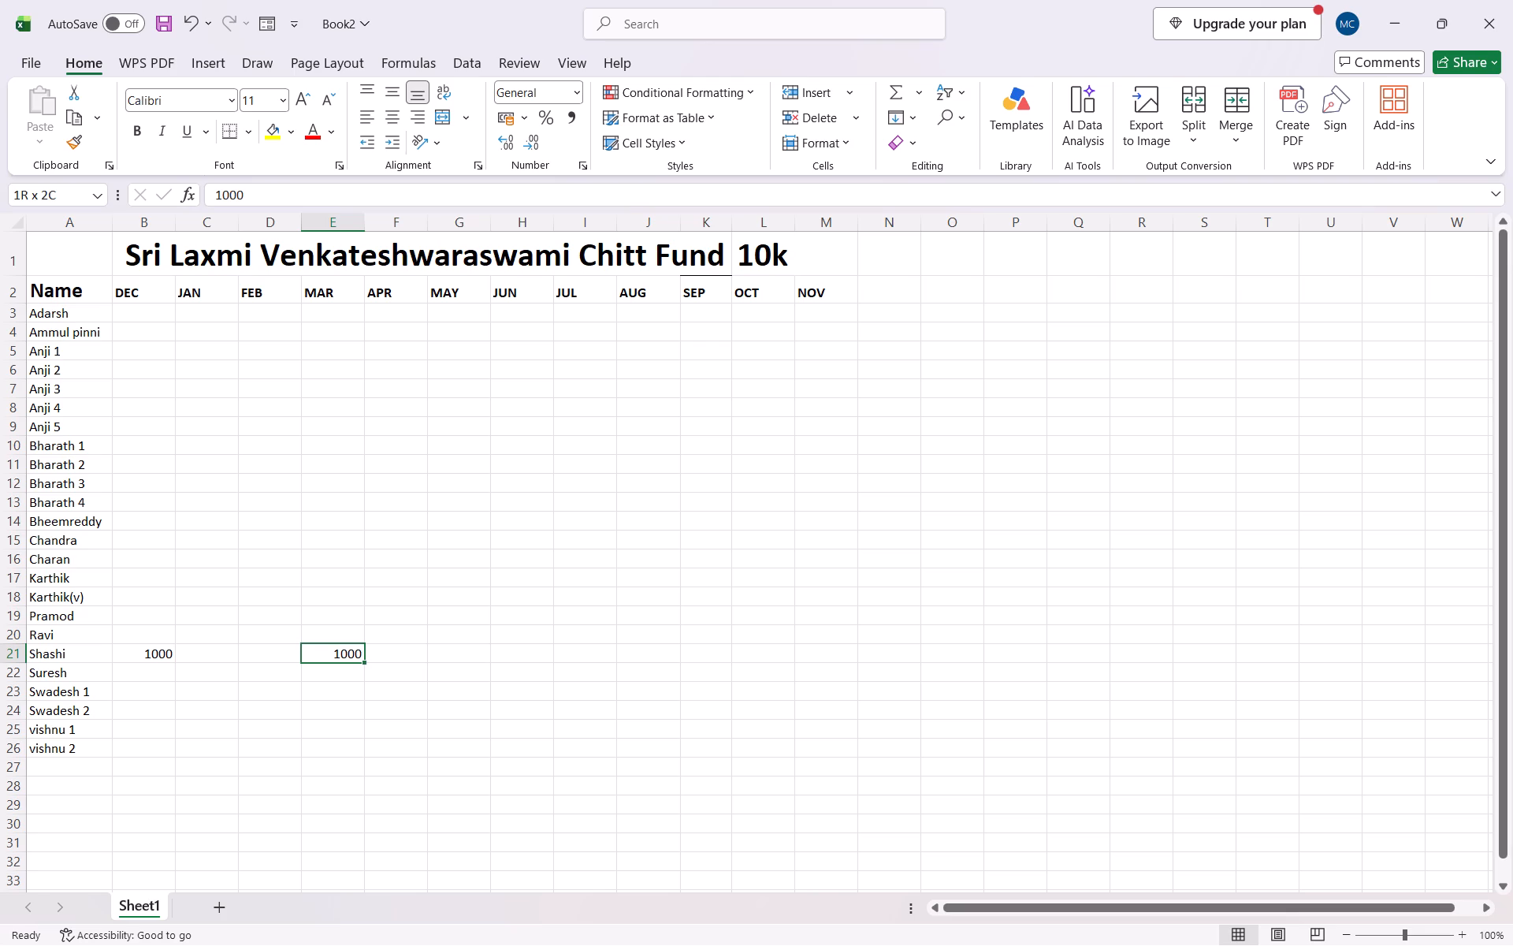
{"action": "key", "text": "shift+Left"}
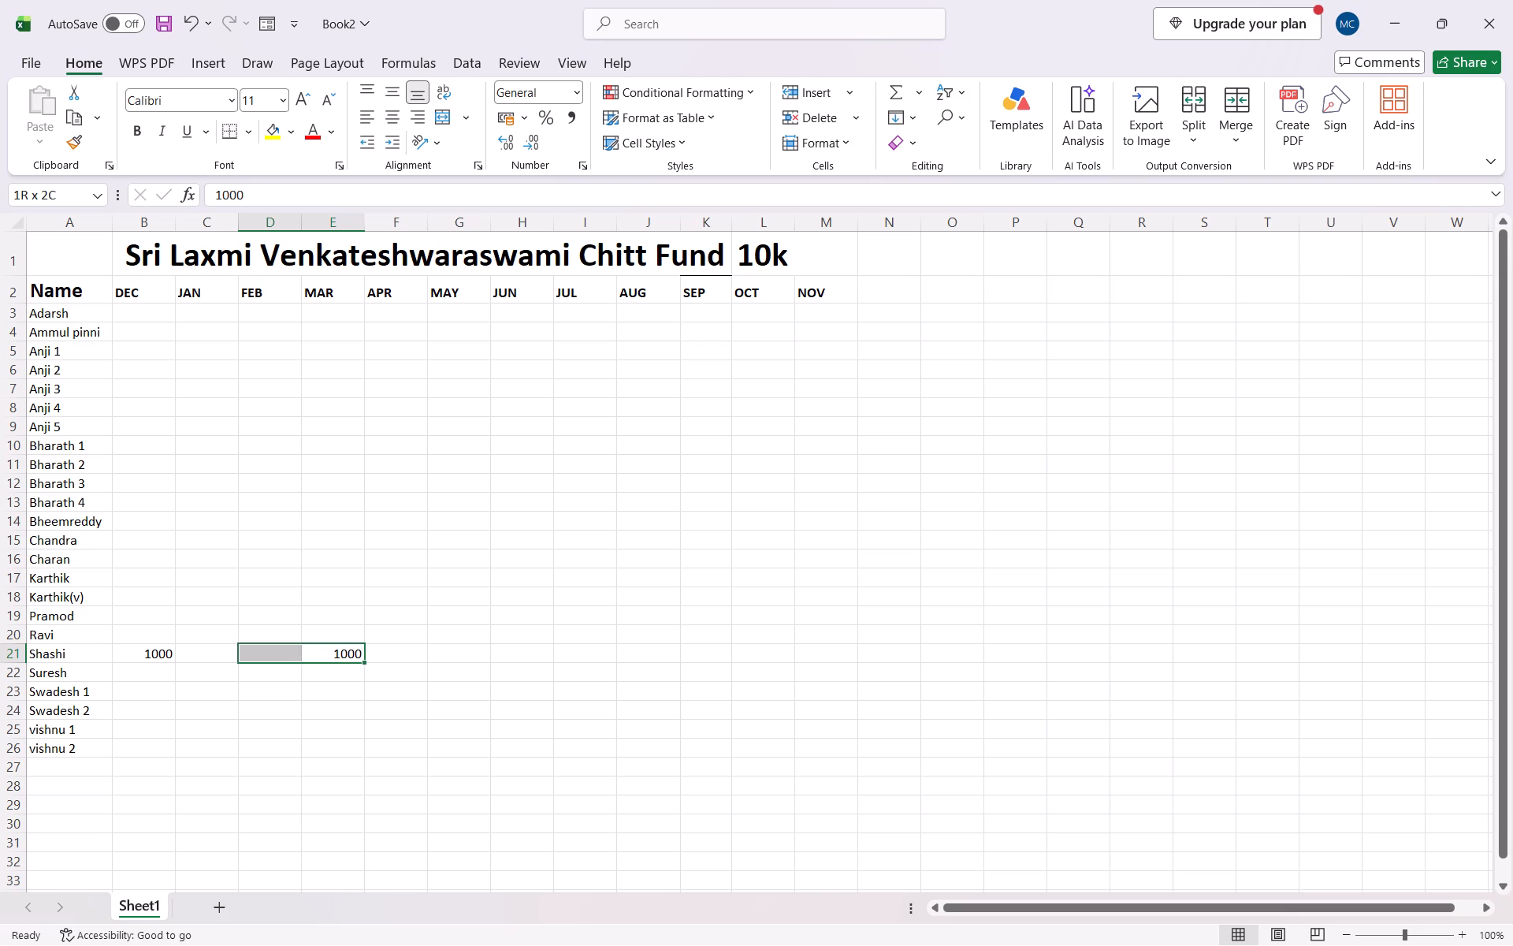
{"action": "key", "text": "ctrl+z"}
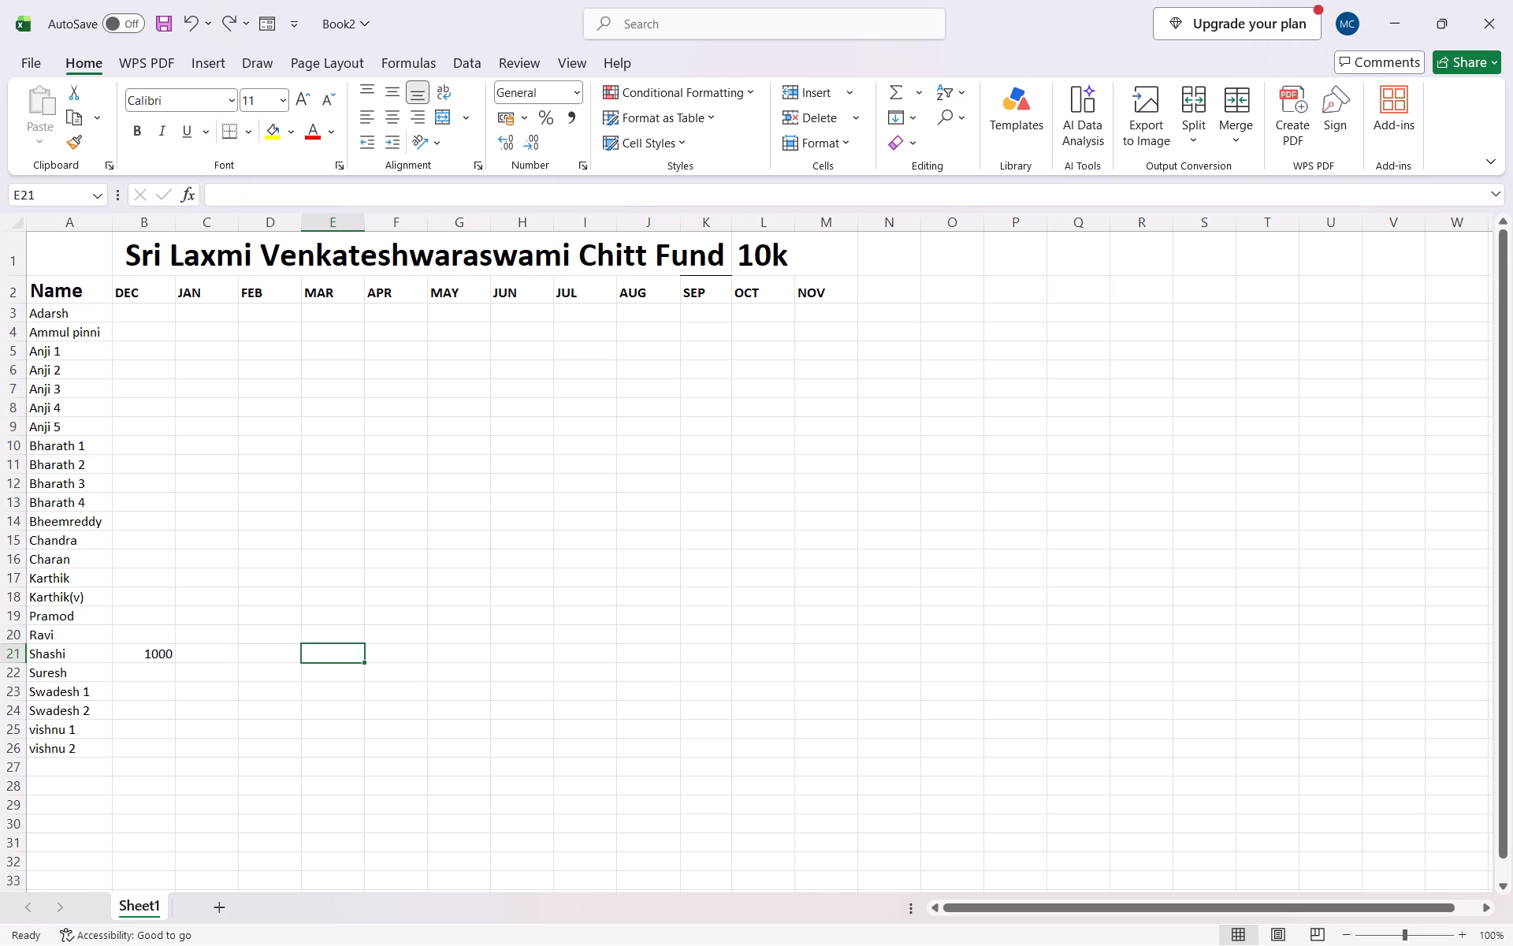
Enter 1000 for Shashi under MAR in E21.
{"action": "left_click", "coordinate": [323, 665]}
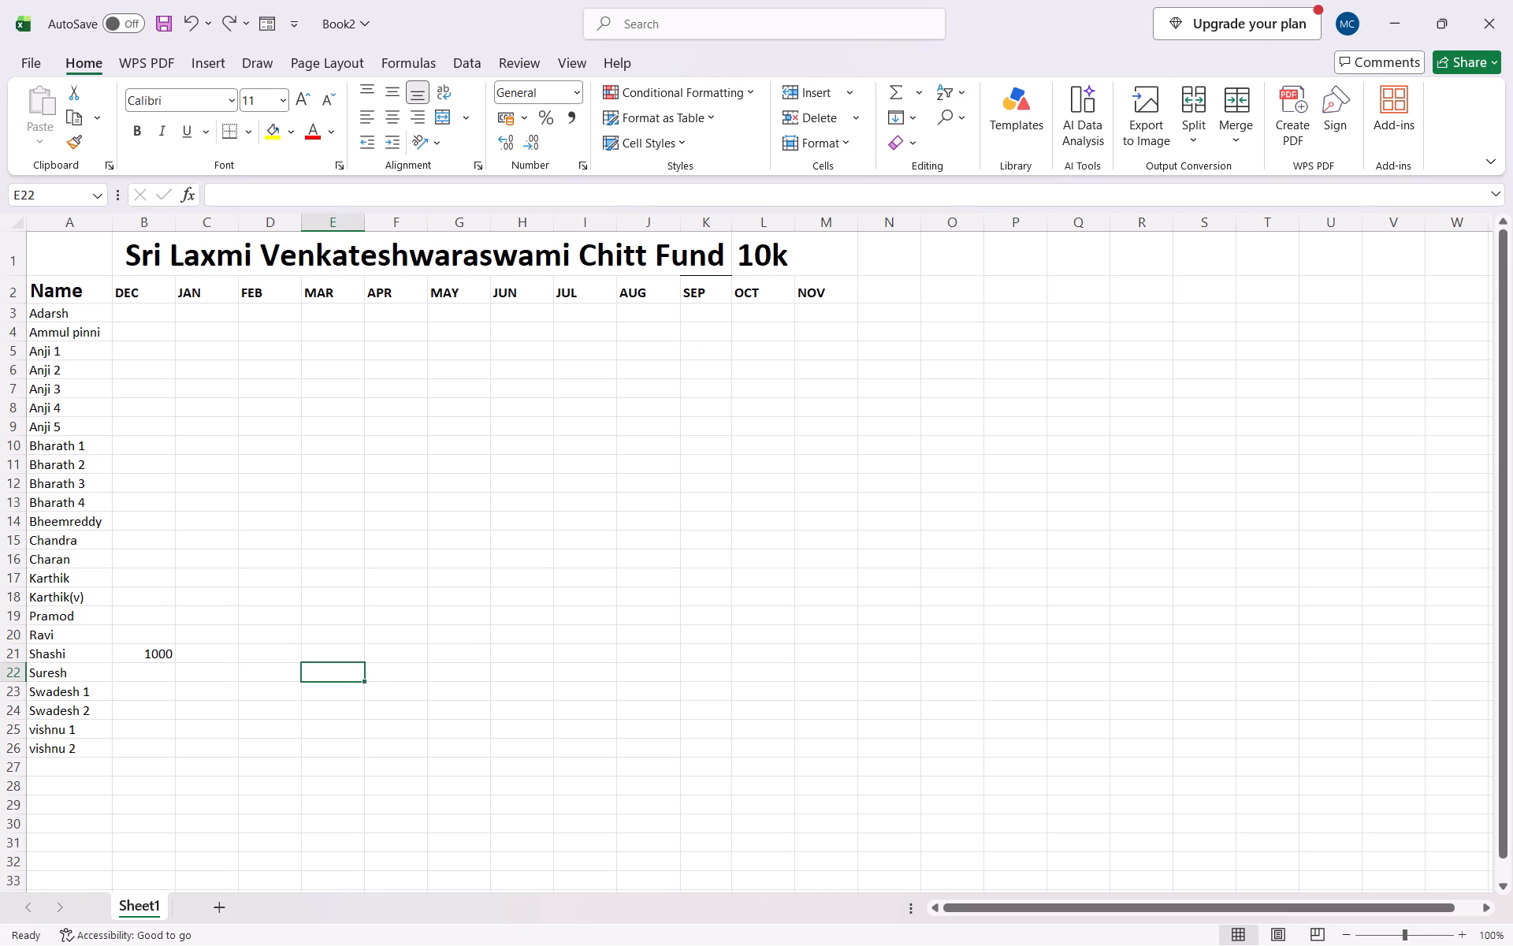
{"action": "left_click", "coordinate": [325, 653]}
{"action": "type", "text": "1000"}
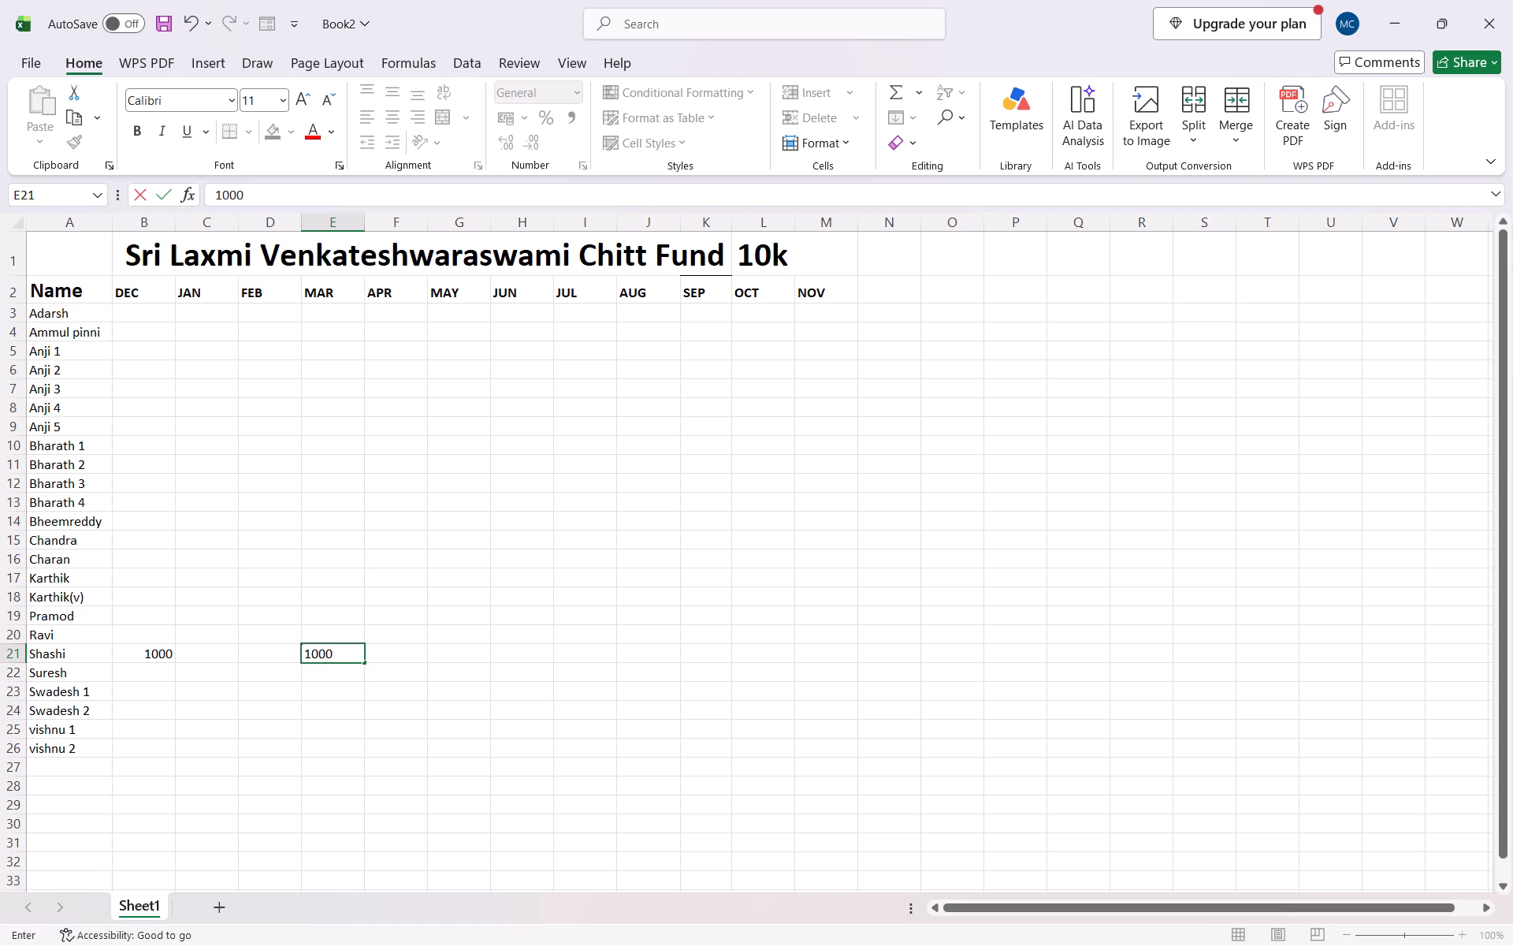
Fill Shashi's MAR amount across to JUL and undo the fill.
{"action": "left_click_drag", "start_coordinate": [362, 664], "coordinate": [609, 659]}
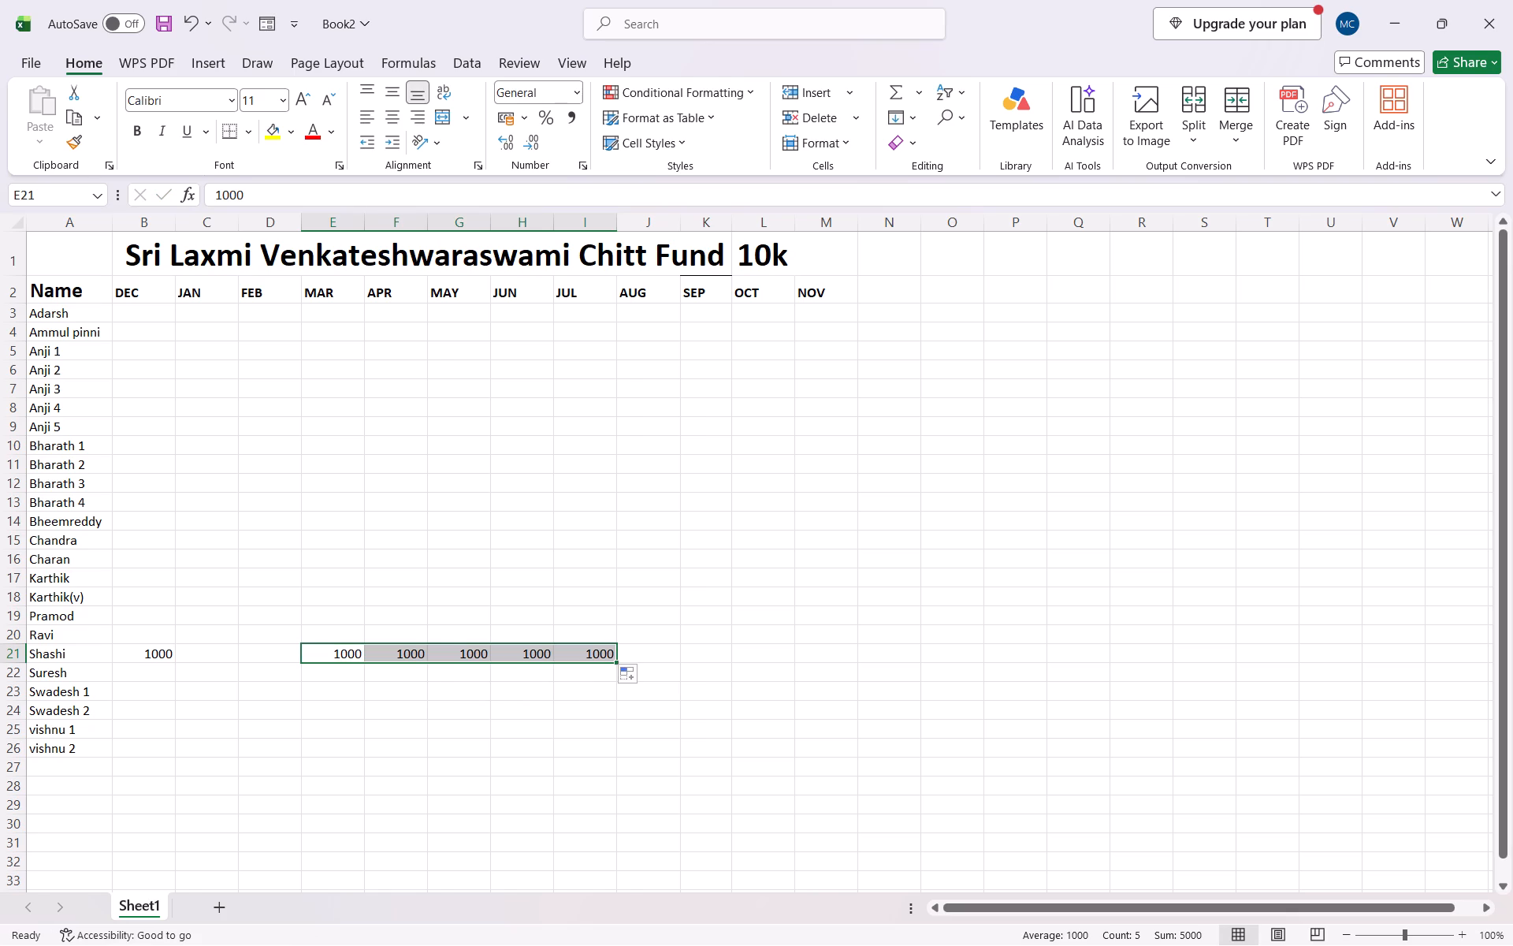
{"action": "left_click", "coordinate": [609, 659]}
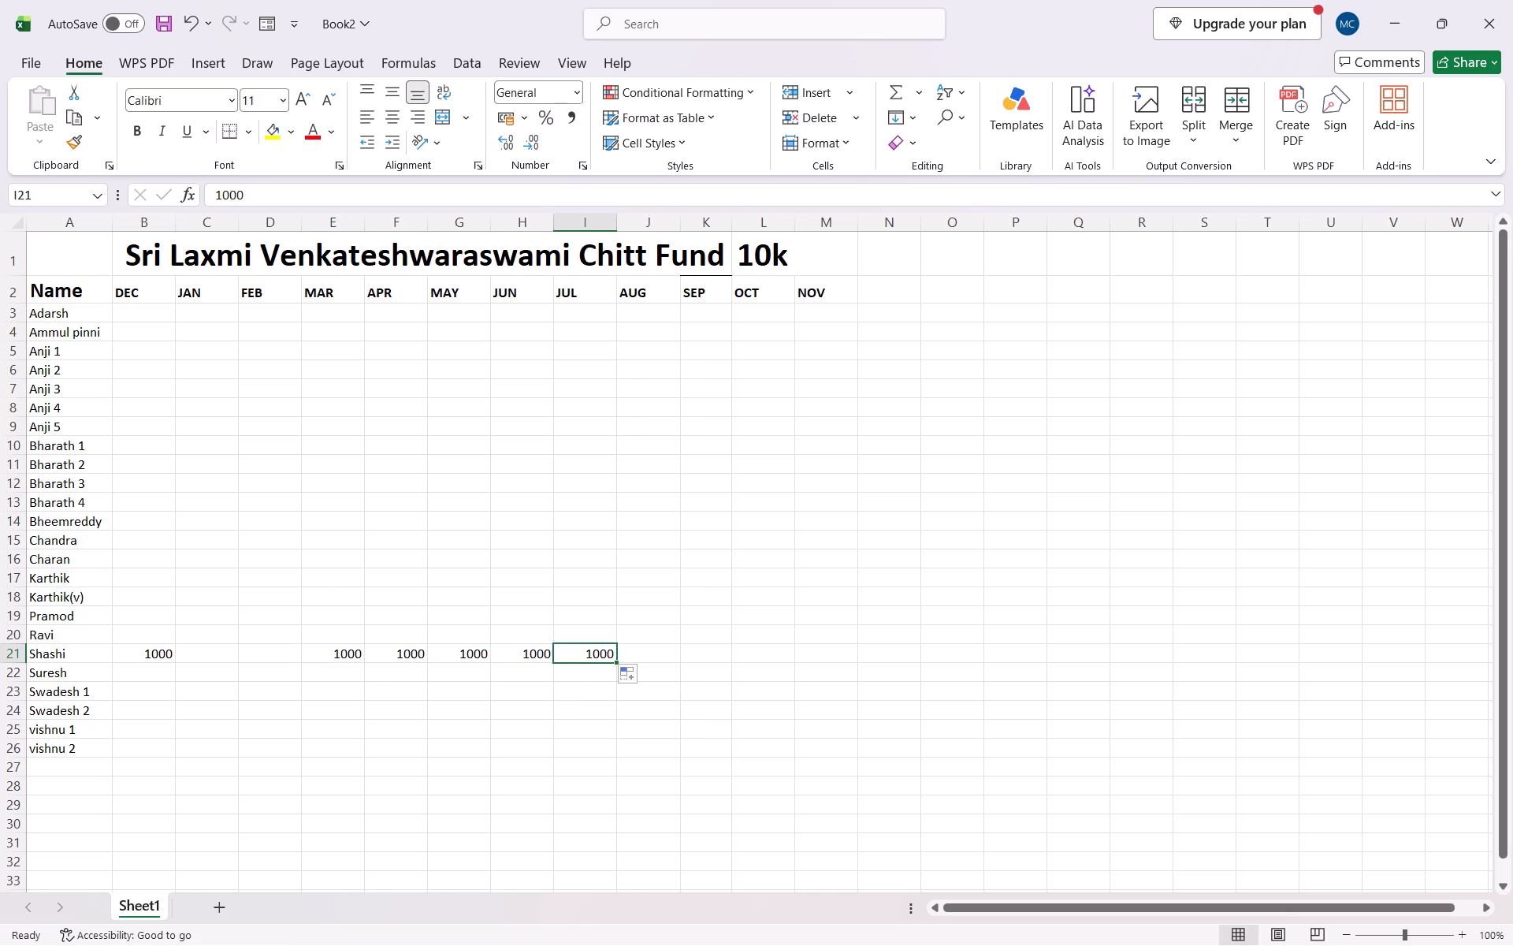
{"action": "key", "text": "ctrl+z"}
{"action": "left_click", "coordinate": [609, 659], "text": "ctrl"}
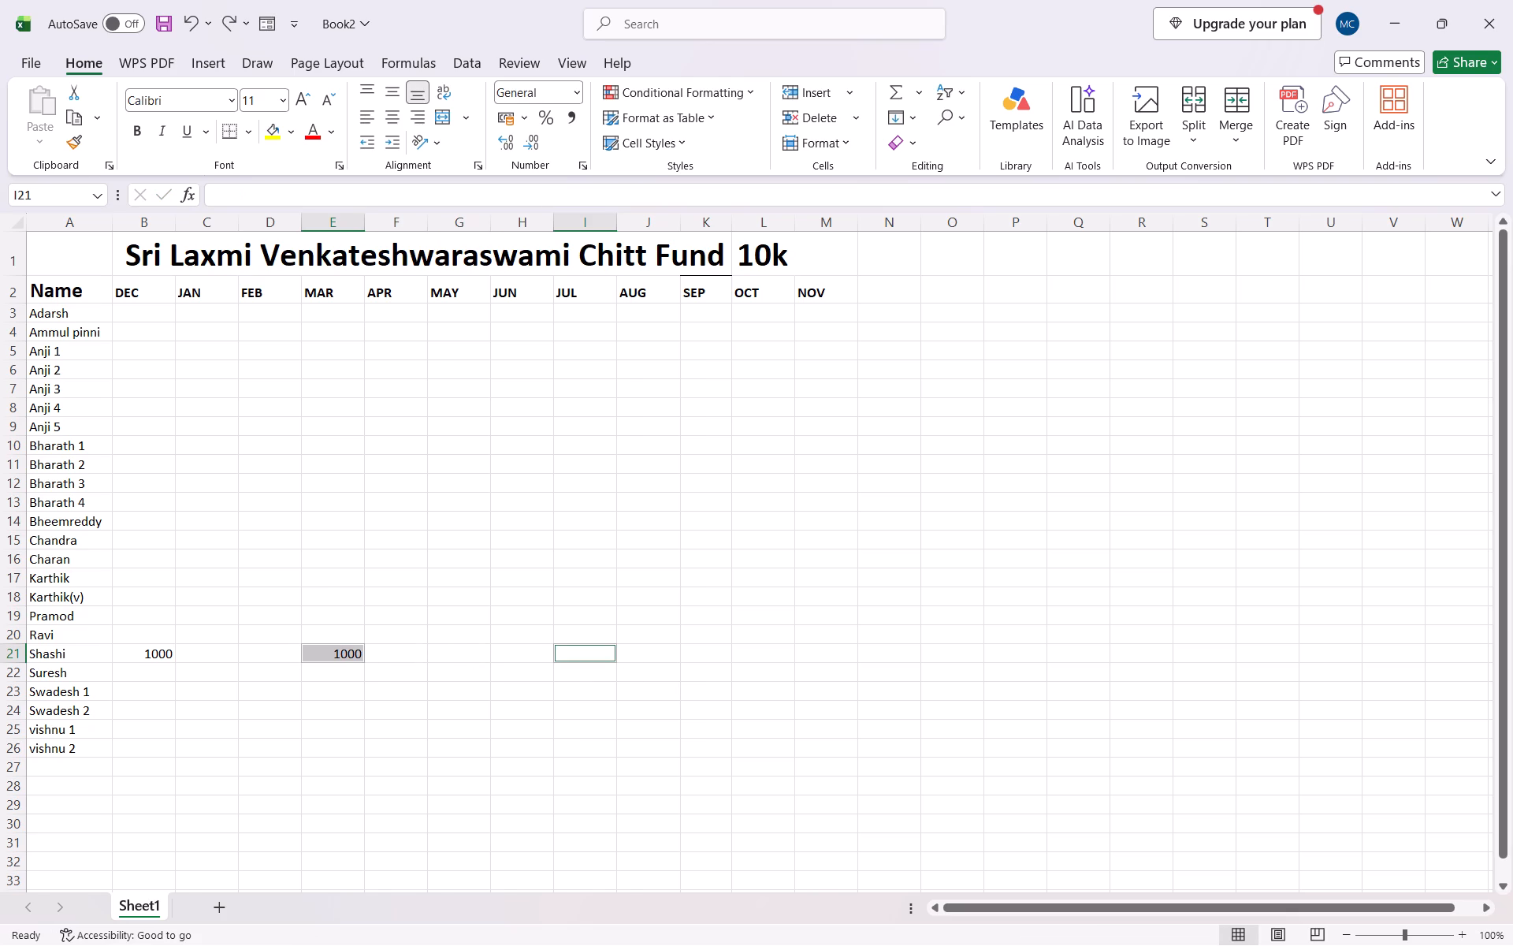
Fill Shashi's MAR amount of 1000 across the row through NOV, covering E21:M21.
{"action": "double_click", "coordinate": [362, 657]}
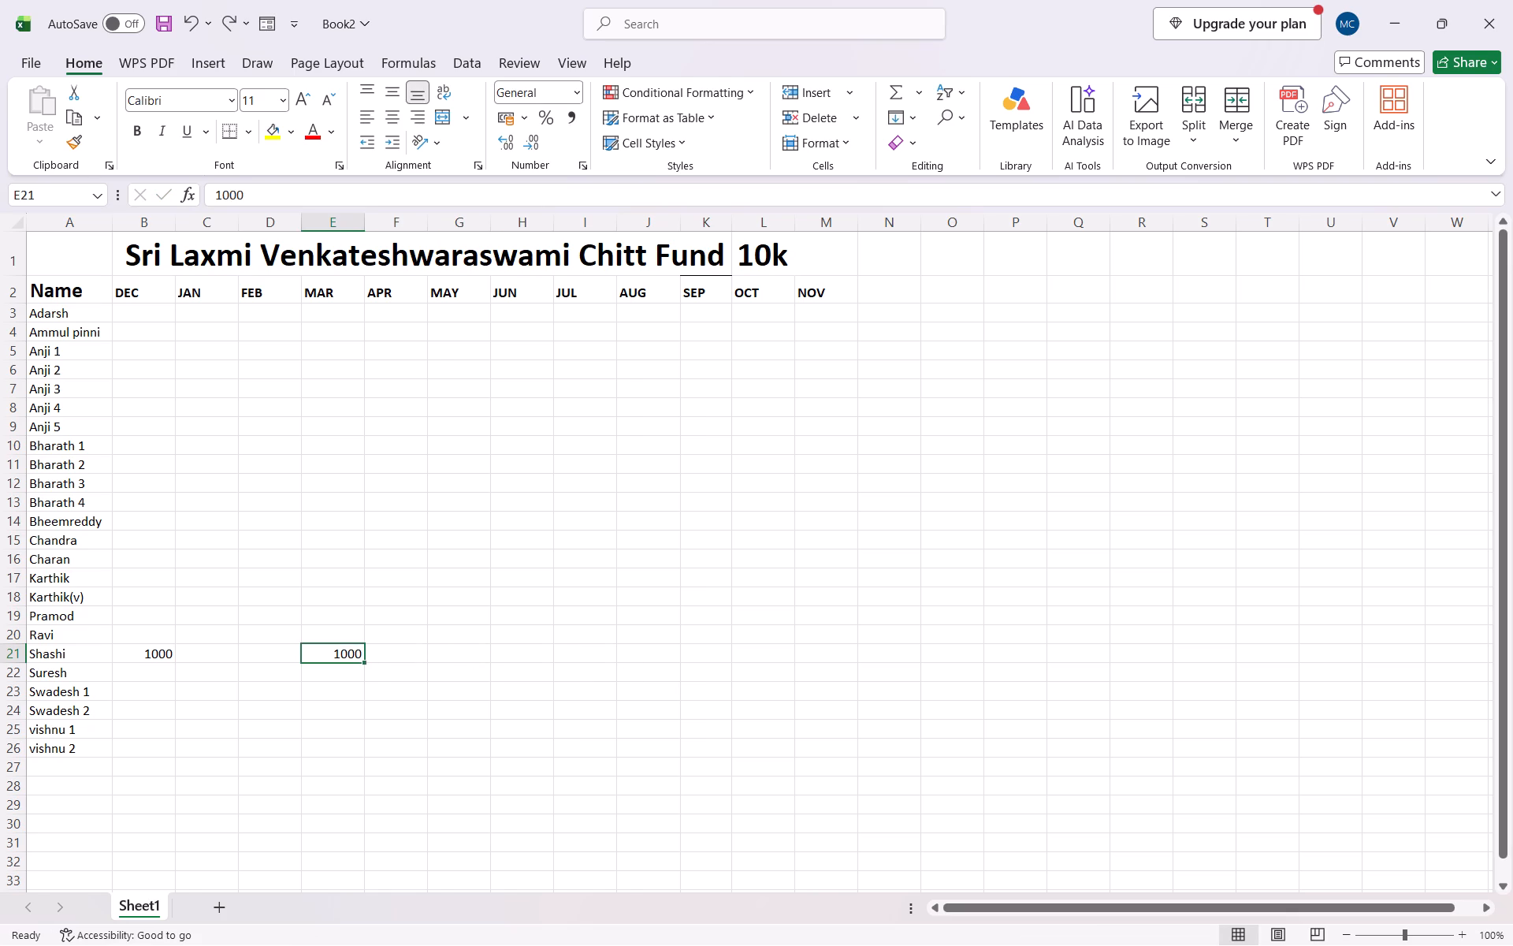
{"action": "left_click_drag", "start_coordinate": [365, 661], "coordinate": [529, 661]}
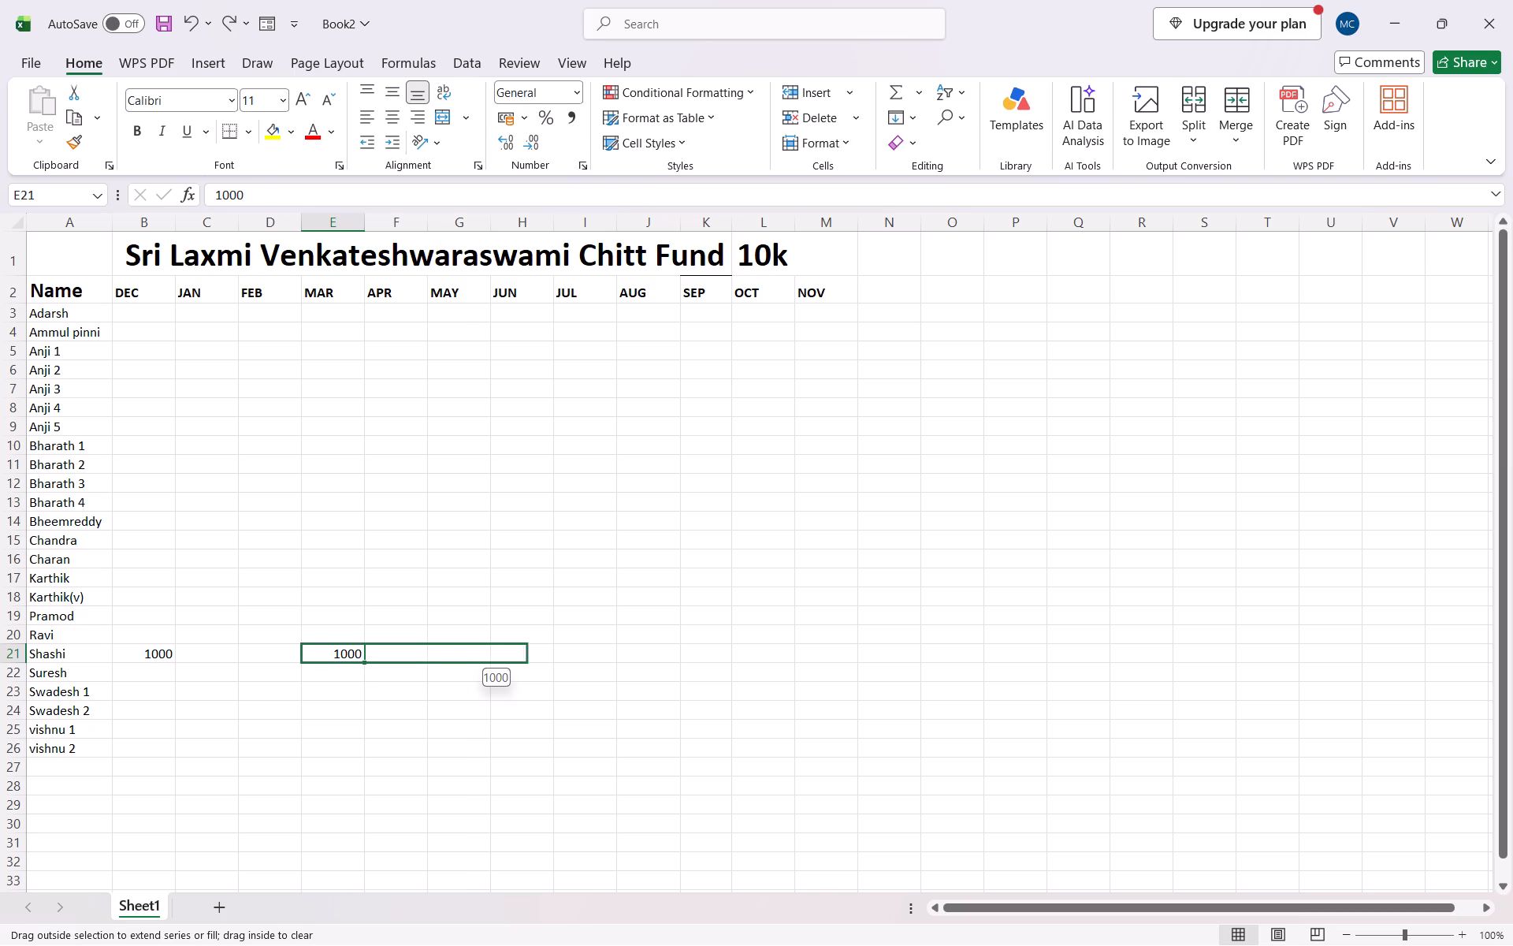
{"action": "left_click_drag", "start_coordinate": [529, 661], "coordinate": [886, 711]}
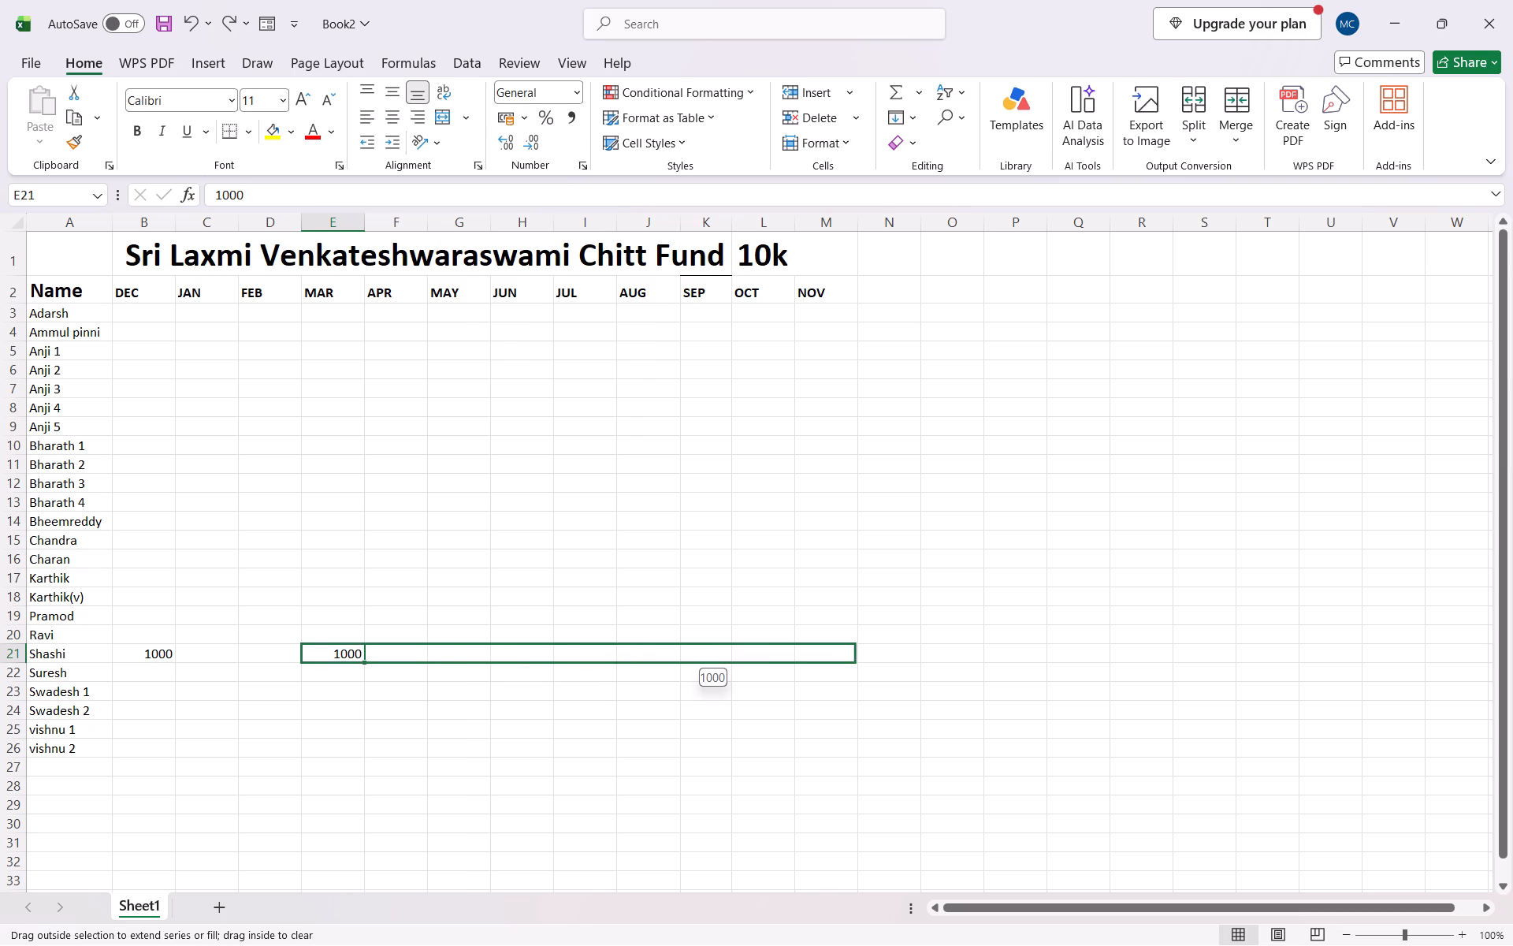
{"action": "left_click_drag", "start_coordinate": [886, 711], "coordinate": [866, 669]}
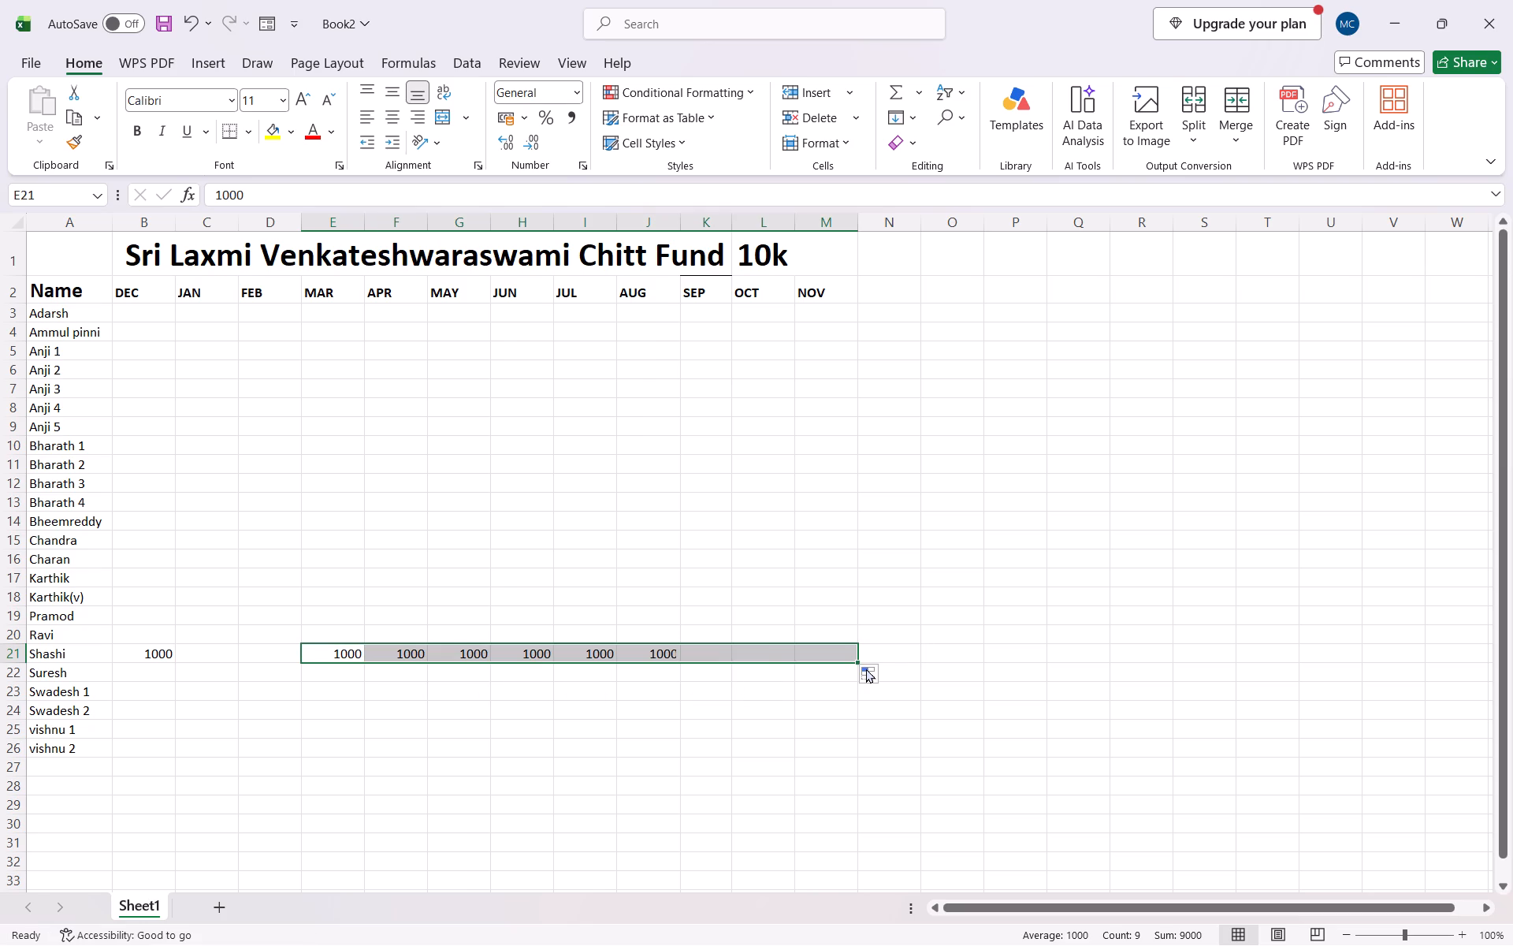
{"action": "left_click", "coordinate": [813, 671]}
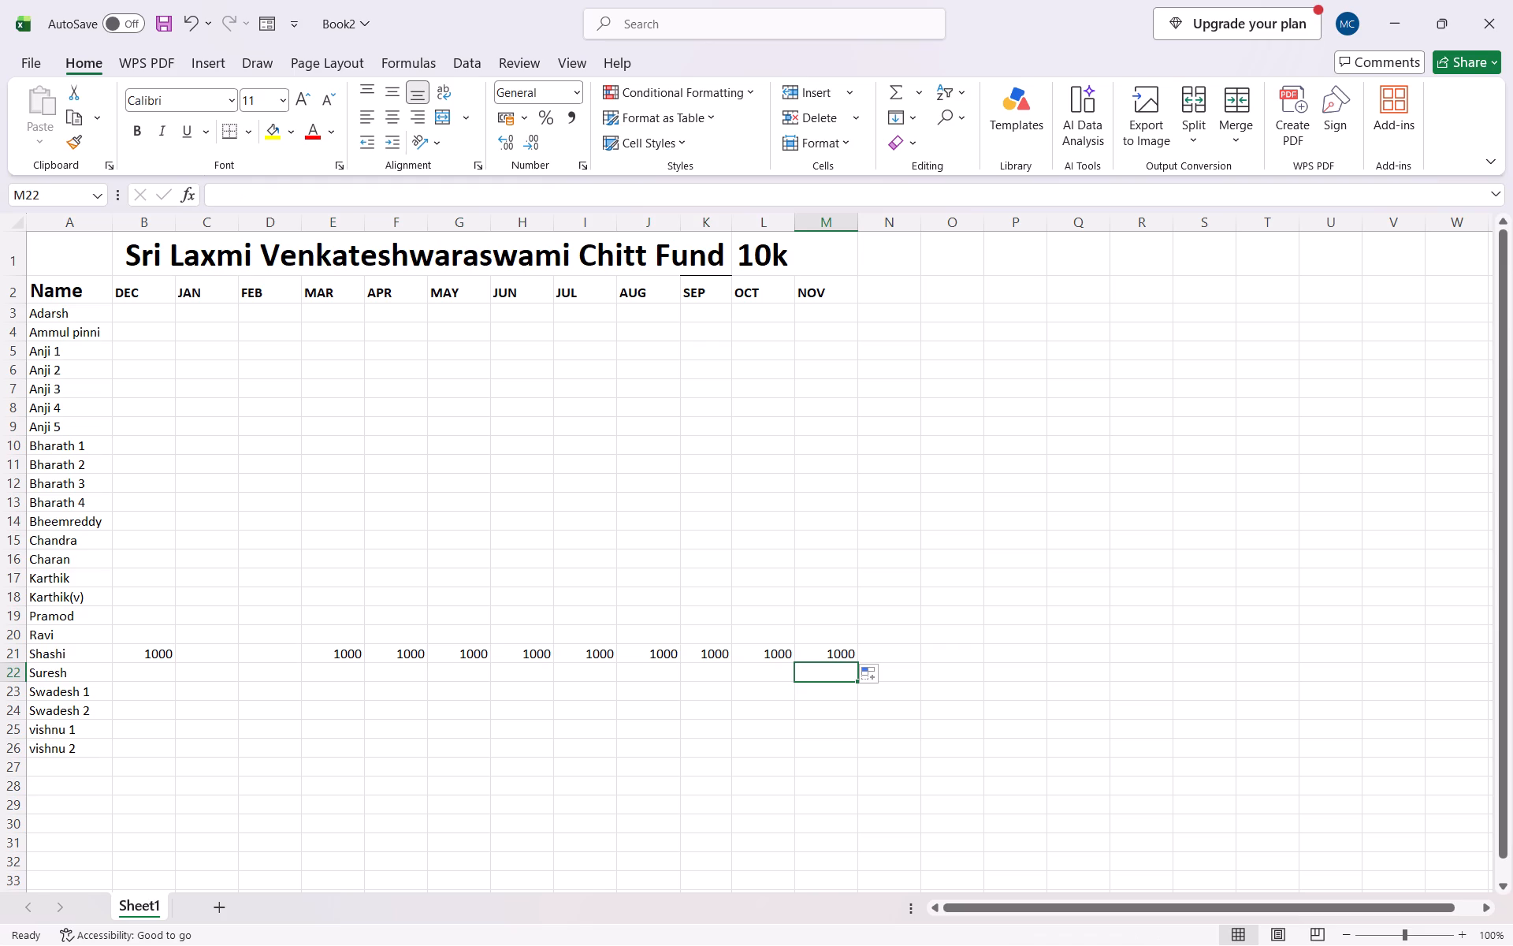
Enter Shashi's amounts of 970 under JAN in C21 and 940 under FEB in D21.
{"action": "left_click", "coordinate": [216, 654]}
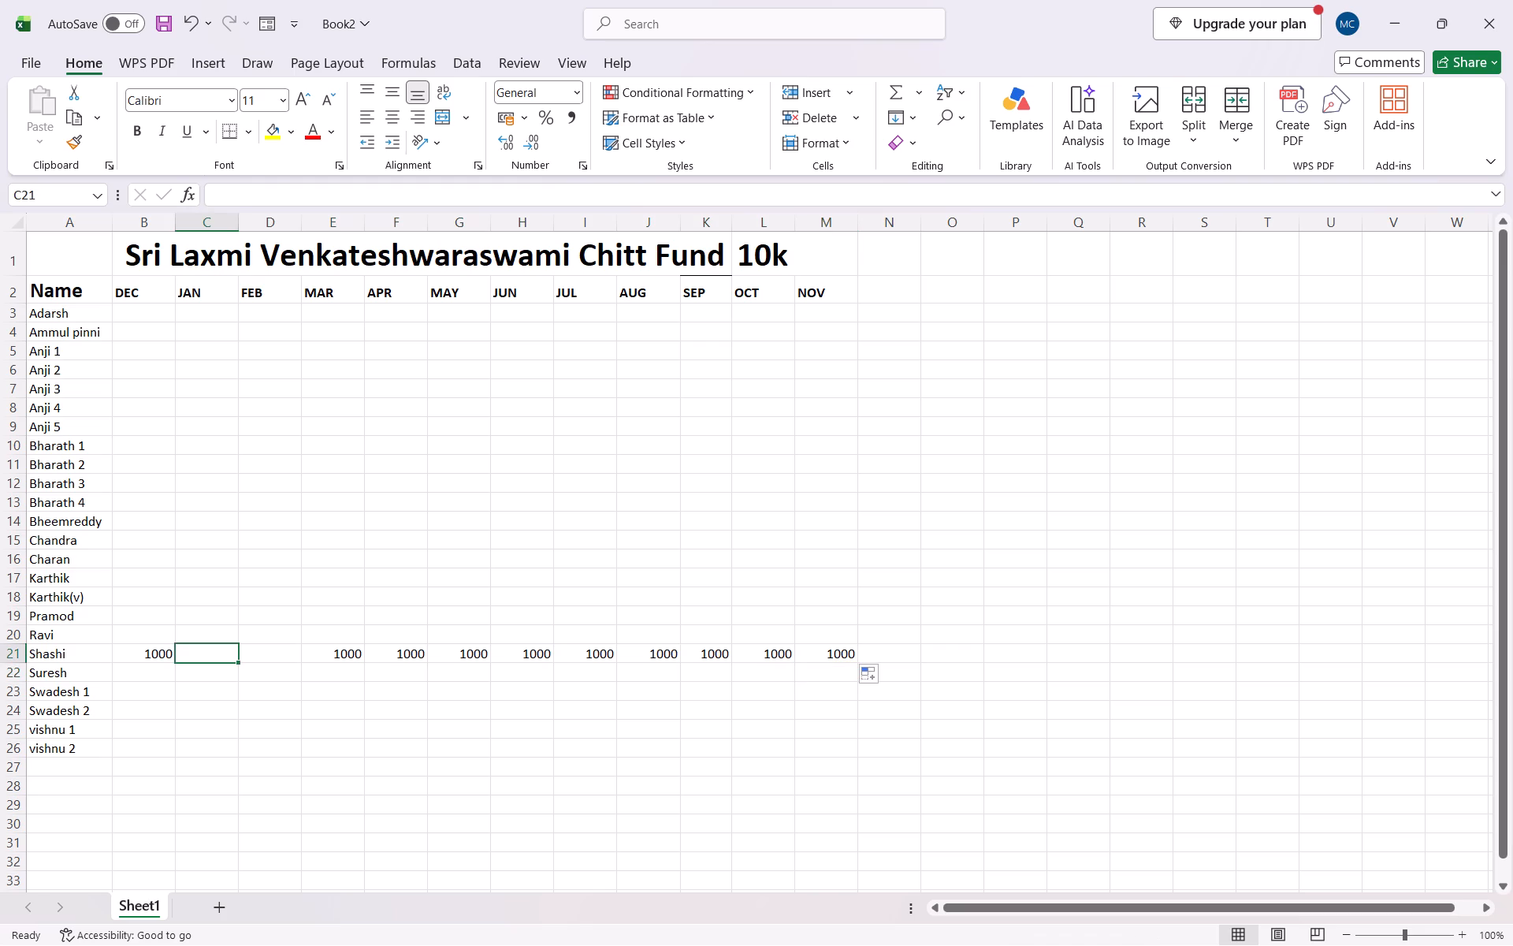
{"action": "type", "text": "970"}
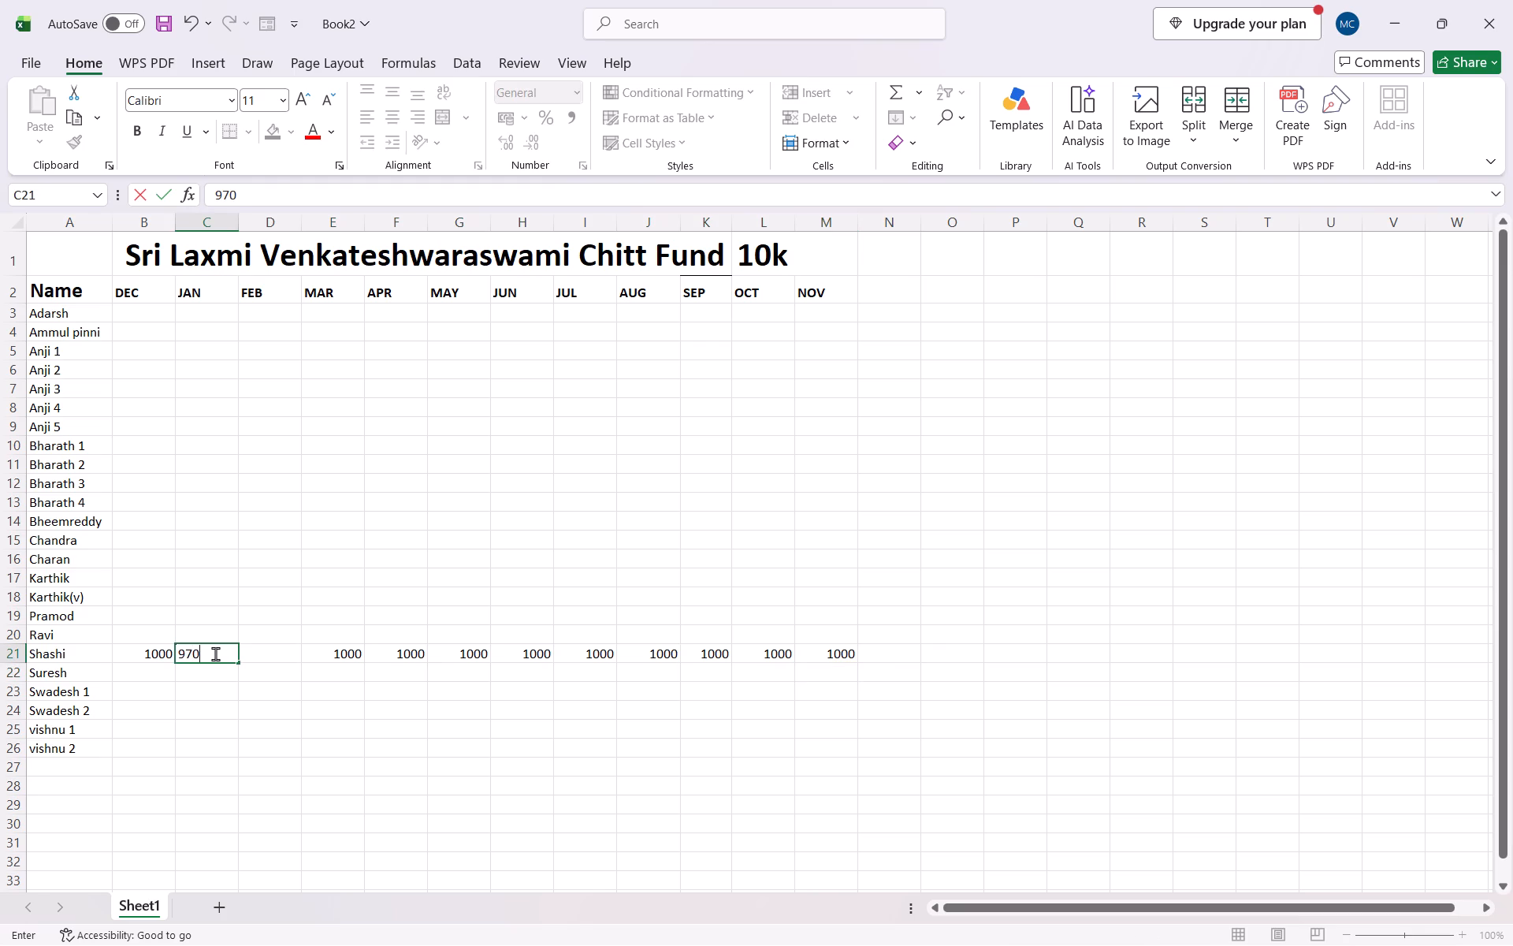
{"action": "left_click", "coordinate": [258, 655]}
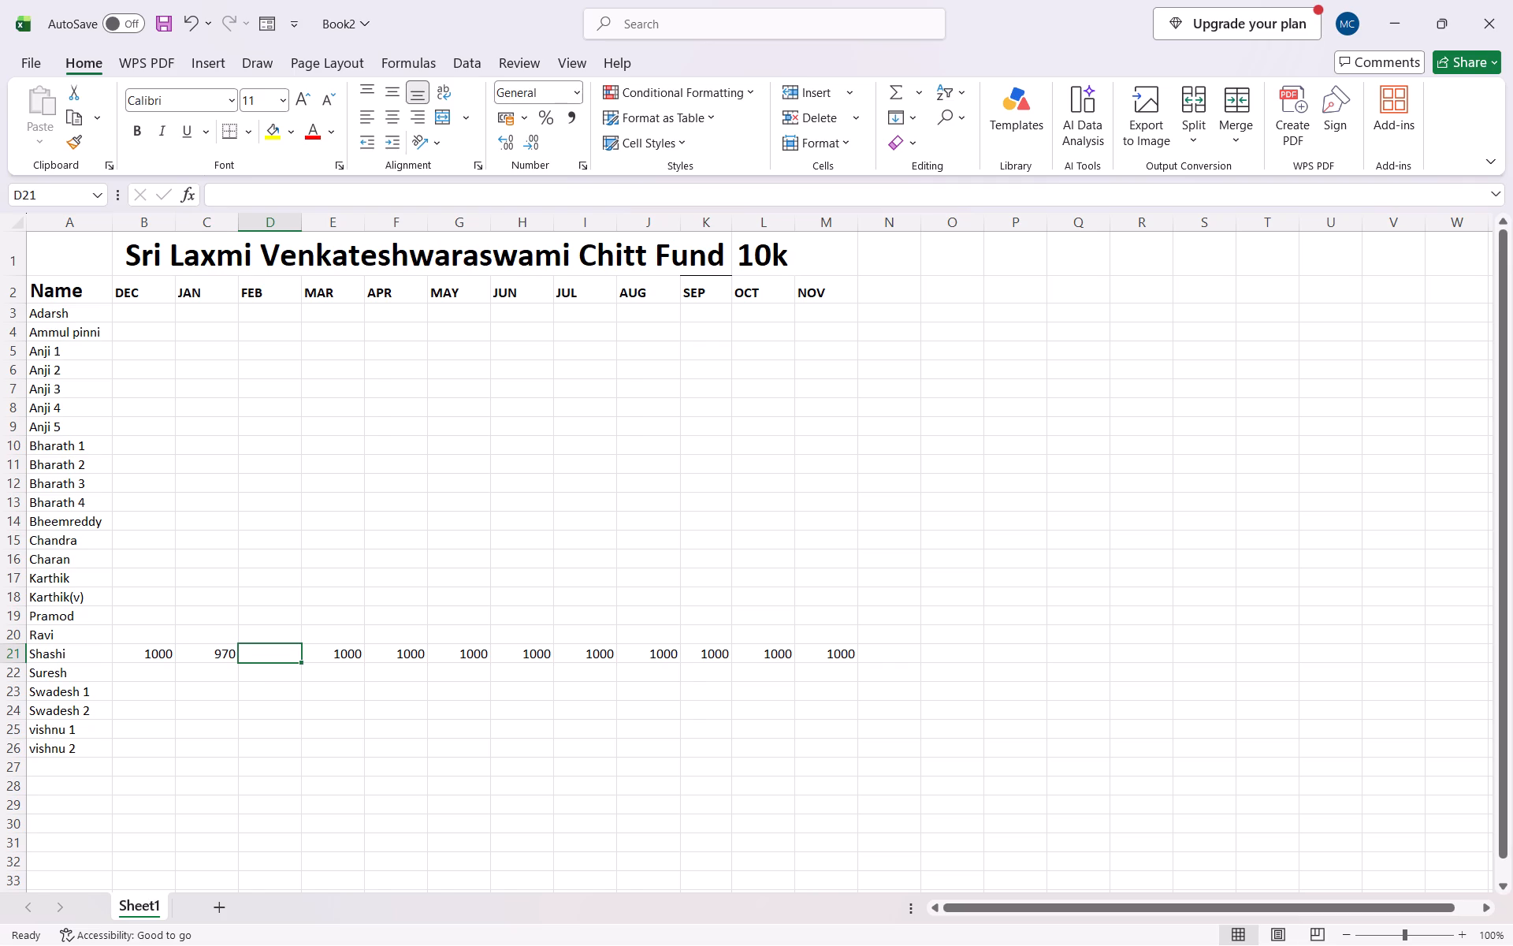
{"action": "type", "text": "940"}
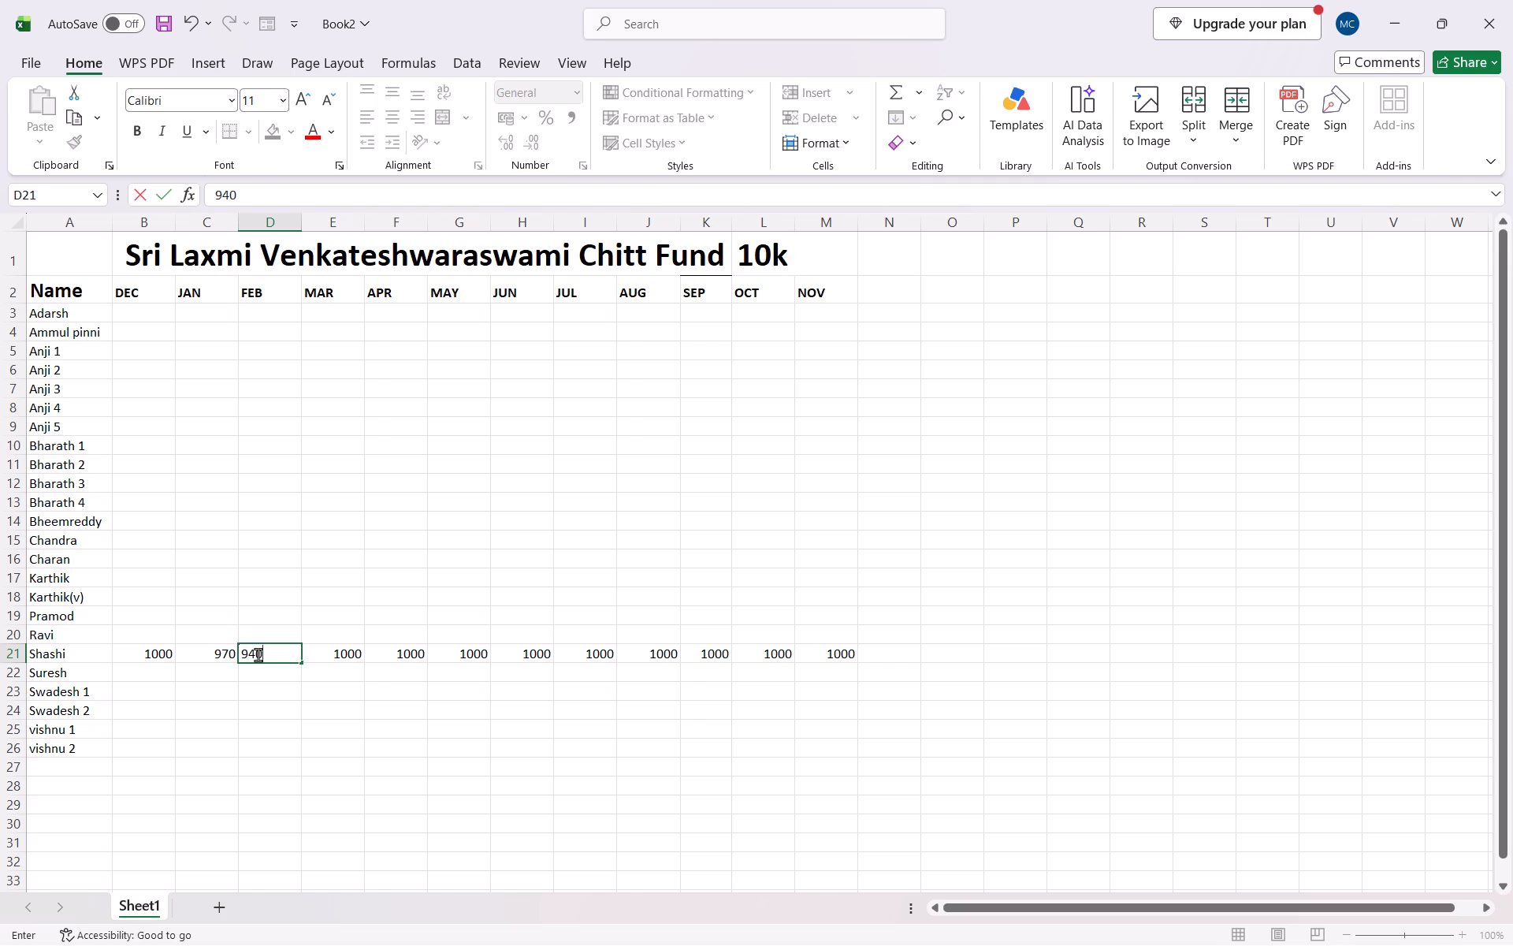
{"action": "left_click", "coordinate": [295, 683]}
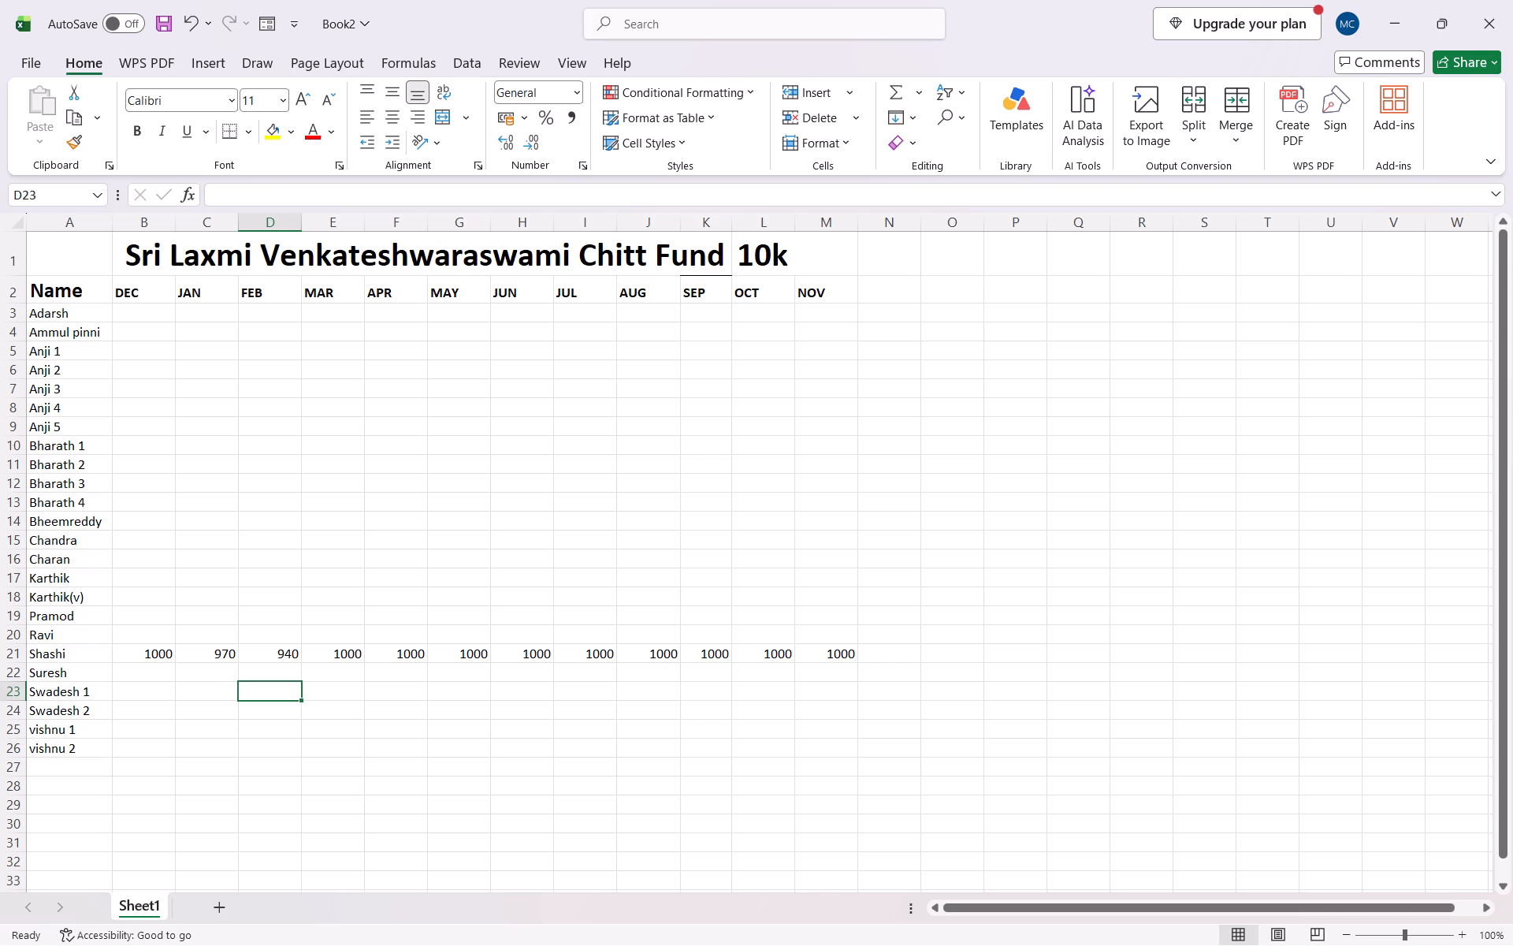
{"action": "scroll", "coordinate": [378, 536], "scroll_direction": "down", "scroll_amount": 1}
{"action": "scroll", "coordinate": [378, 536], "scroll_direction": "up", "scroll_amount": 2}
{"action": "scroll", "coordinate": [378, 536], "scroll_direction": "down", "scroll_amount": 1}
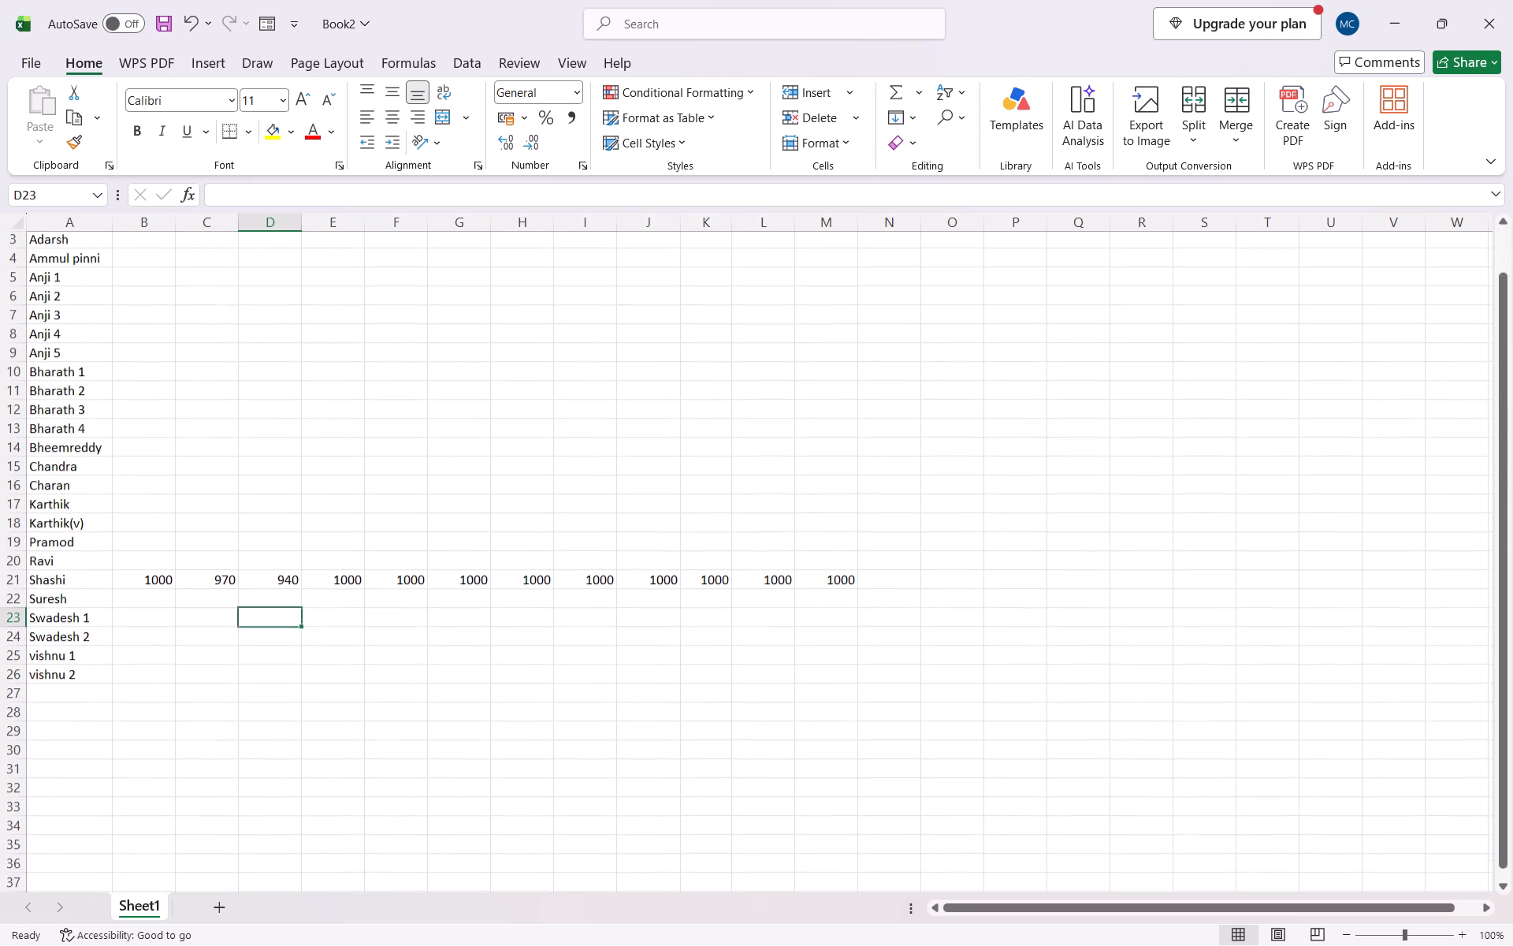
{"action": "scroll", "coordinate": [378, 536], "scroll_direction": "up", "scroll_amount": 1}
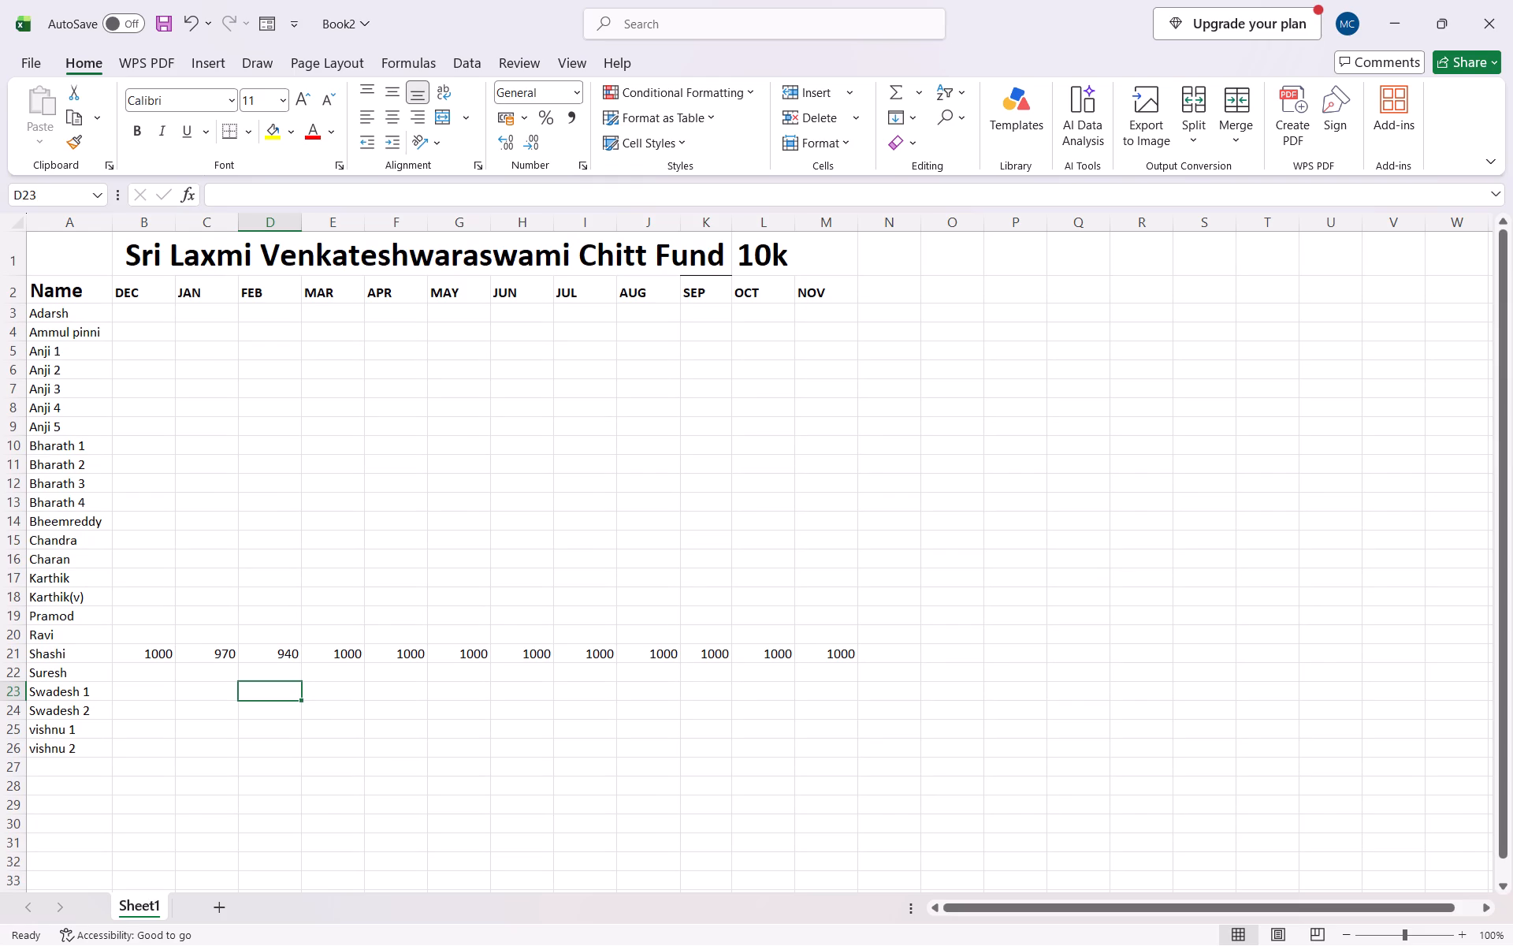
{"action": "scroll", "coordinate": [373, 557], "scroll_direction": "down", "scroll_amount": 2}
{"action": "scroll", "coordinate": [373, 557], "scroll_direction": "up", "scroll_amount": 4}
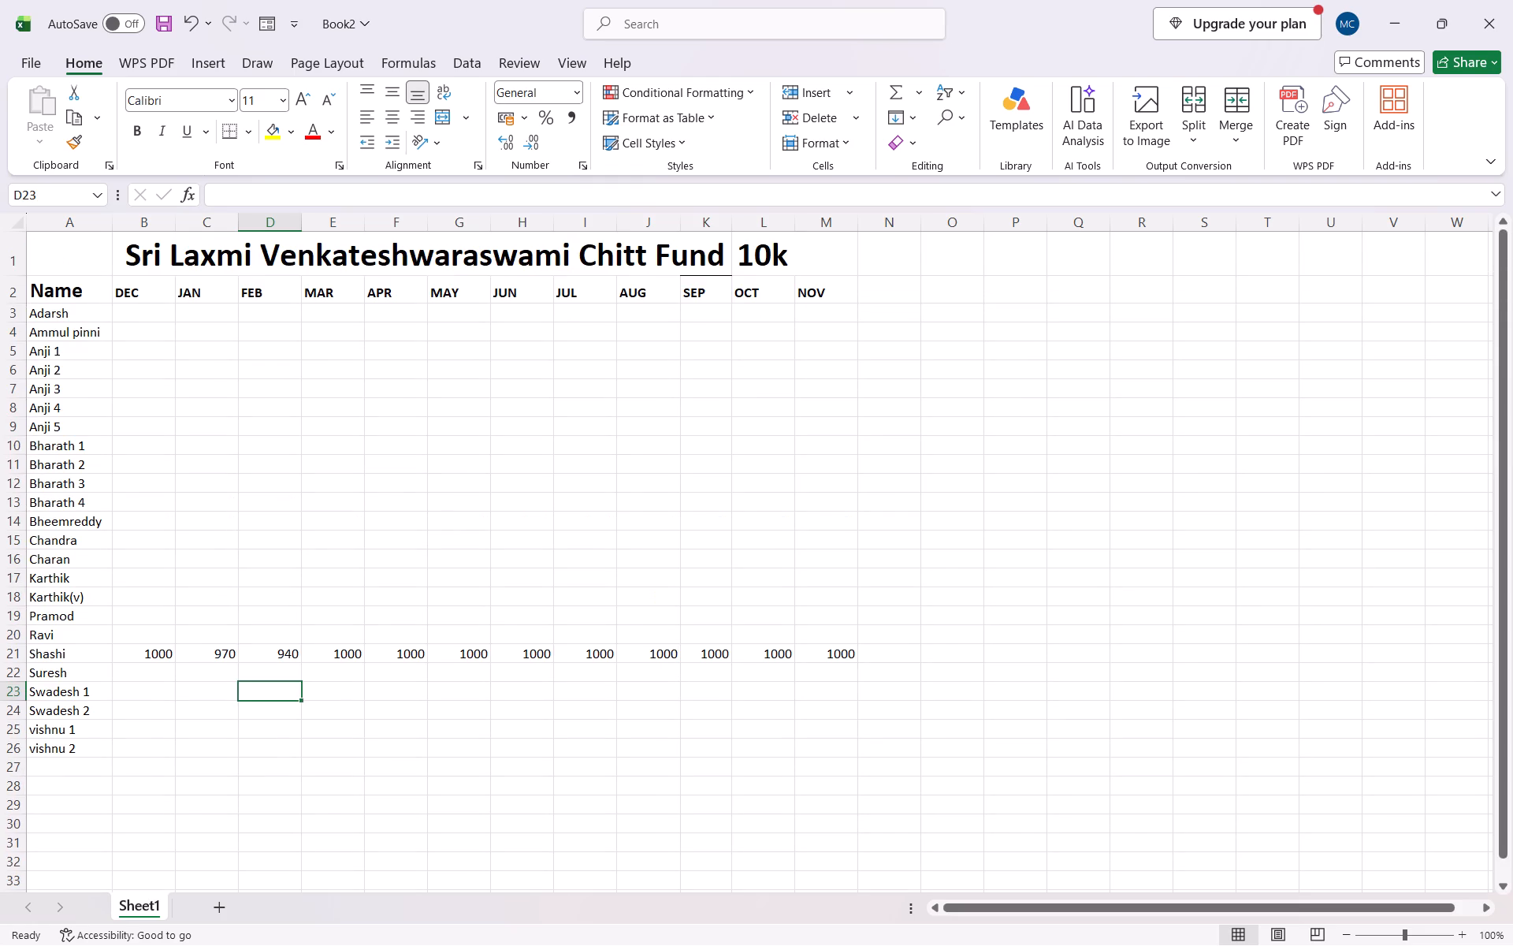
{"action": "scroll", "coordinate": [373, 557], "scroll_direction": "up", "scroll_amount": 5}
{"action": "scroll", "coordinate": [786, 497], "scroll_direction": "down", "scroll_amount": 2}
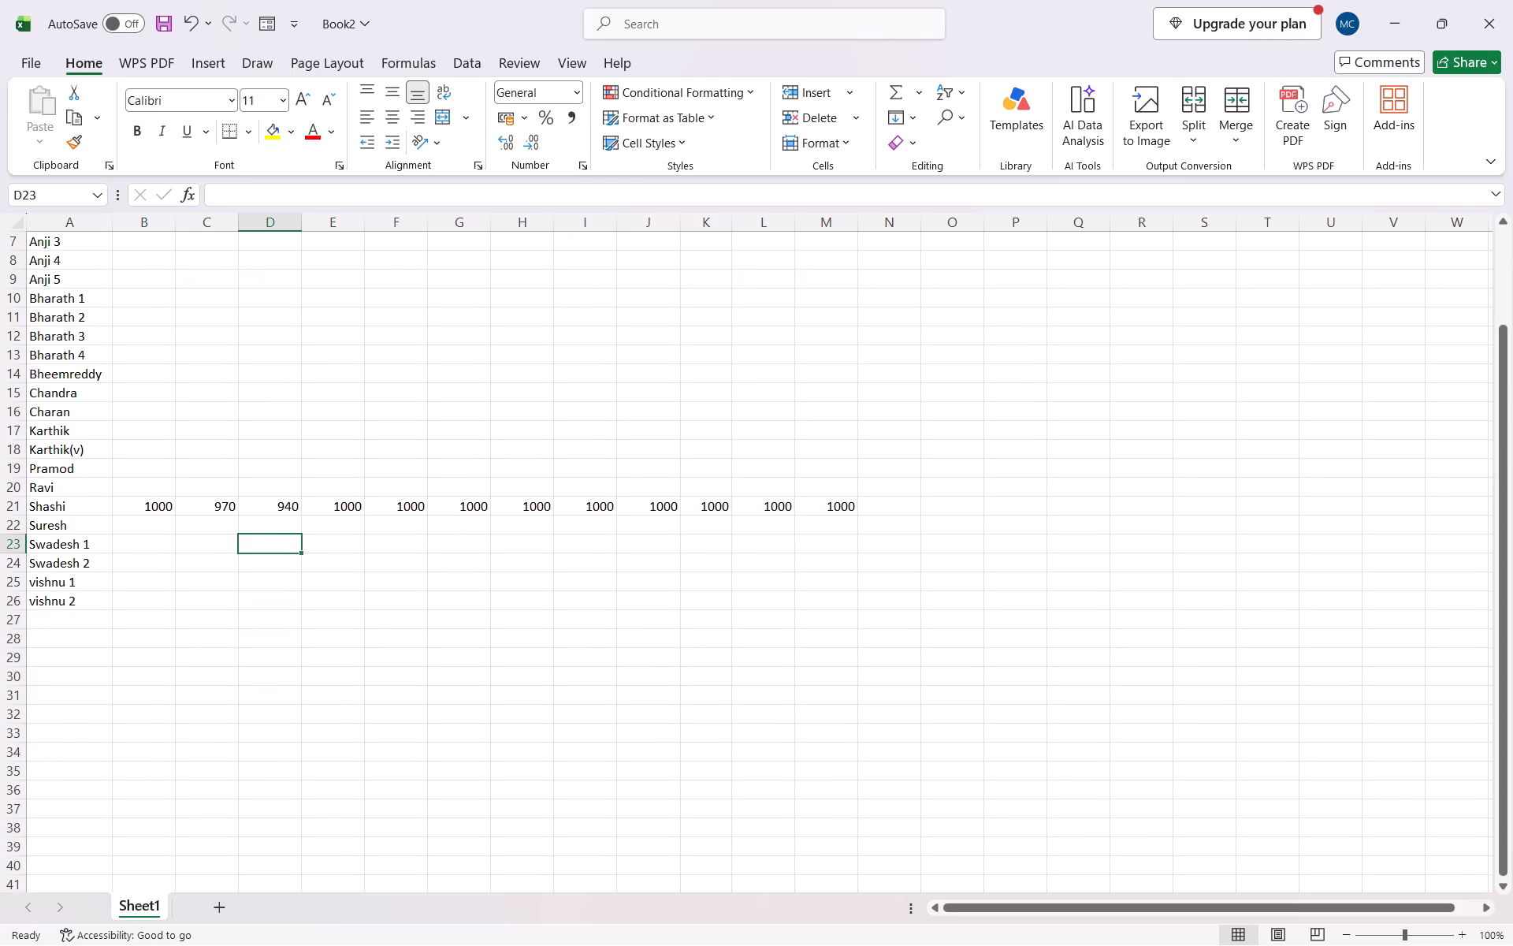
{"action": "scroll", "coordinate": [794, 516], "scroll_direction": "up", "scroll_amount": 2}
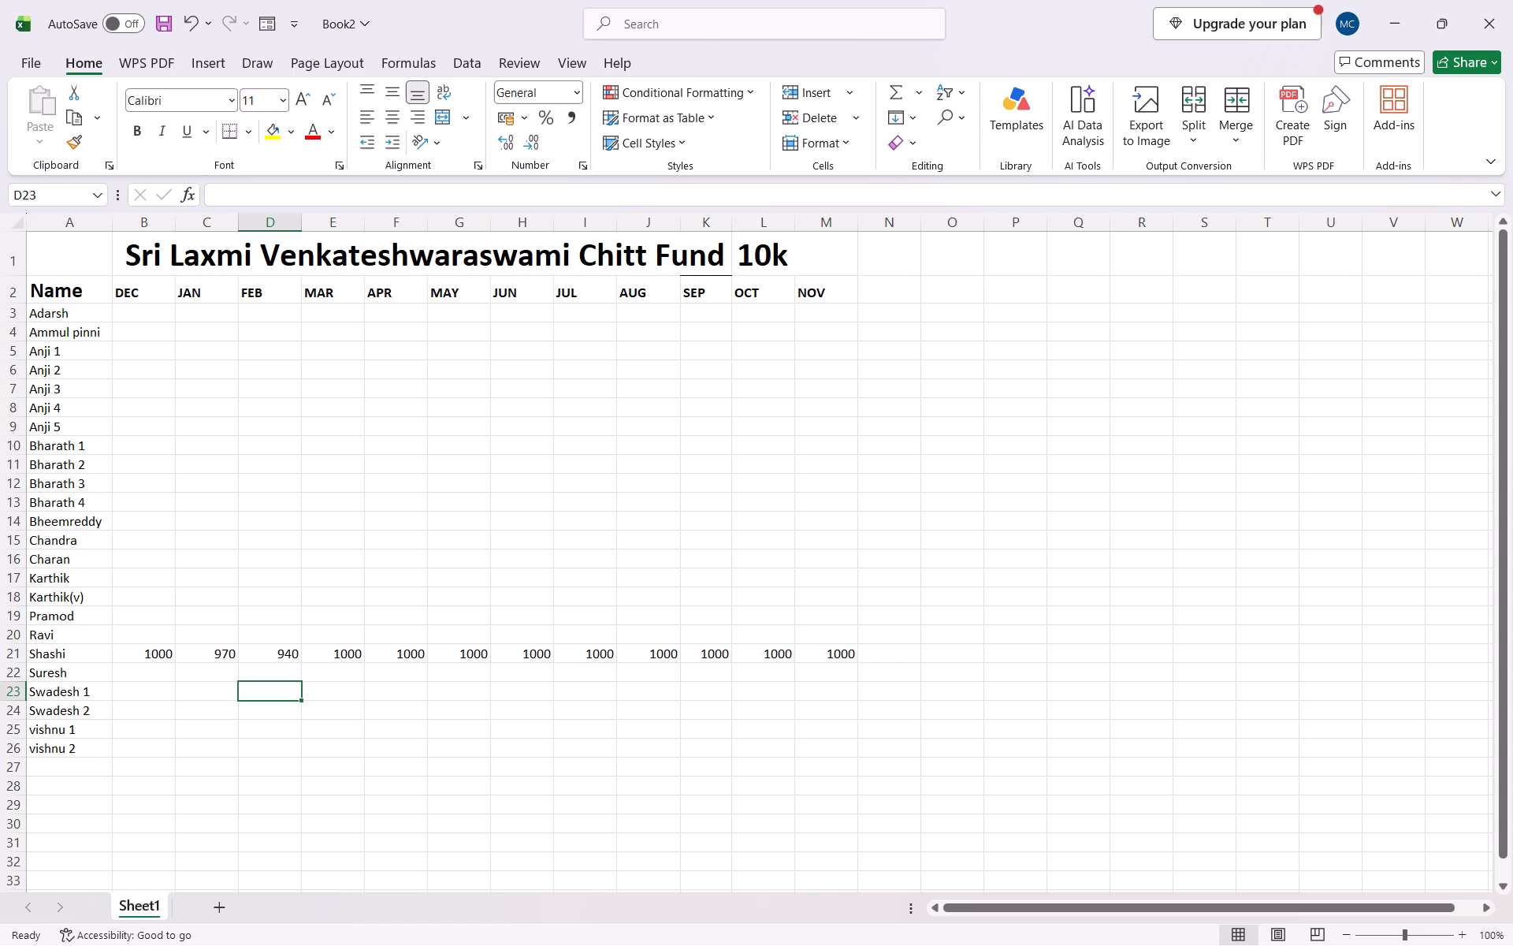
Add a bold TOTAL header in N2, next to the NOV column.
{"action": "left_click", "coordinate": [896, 296]}
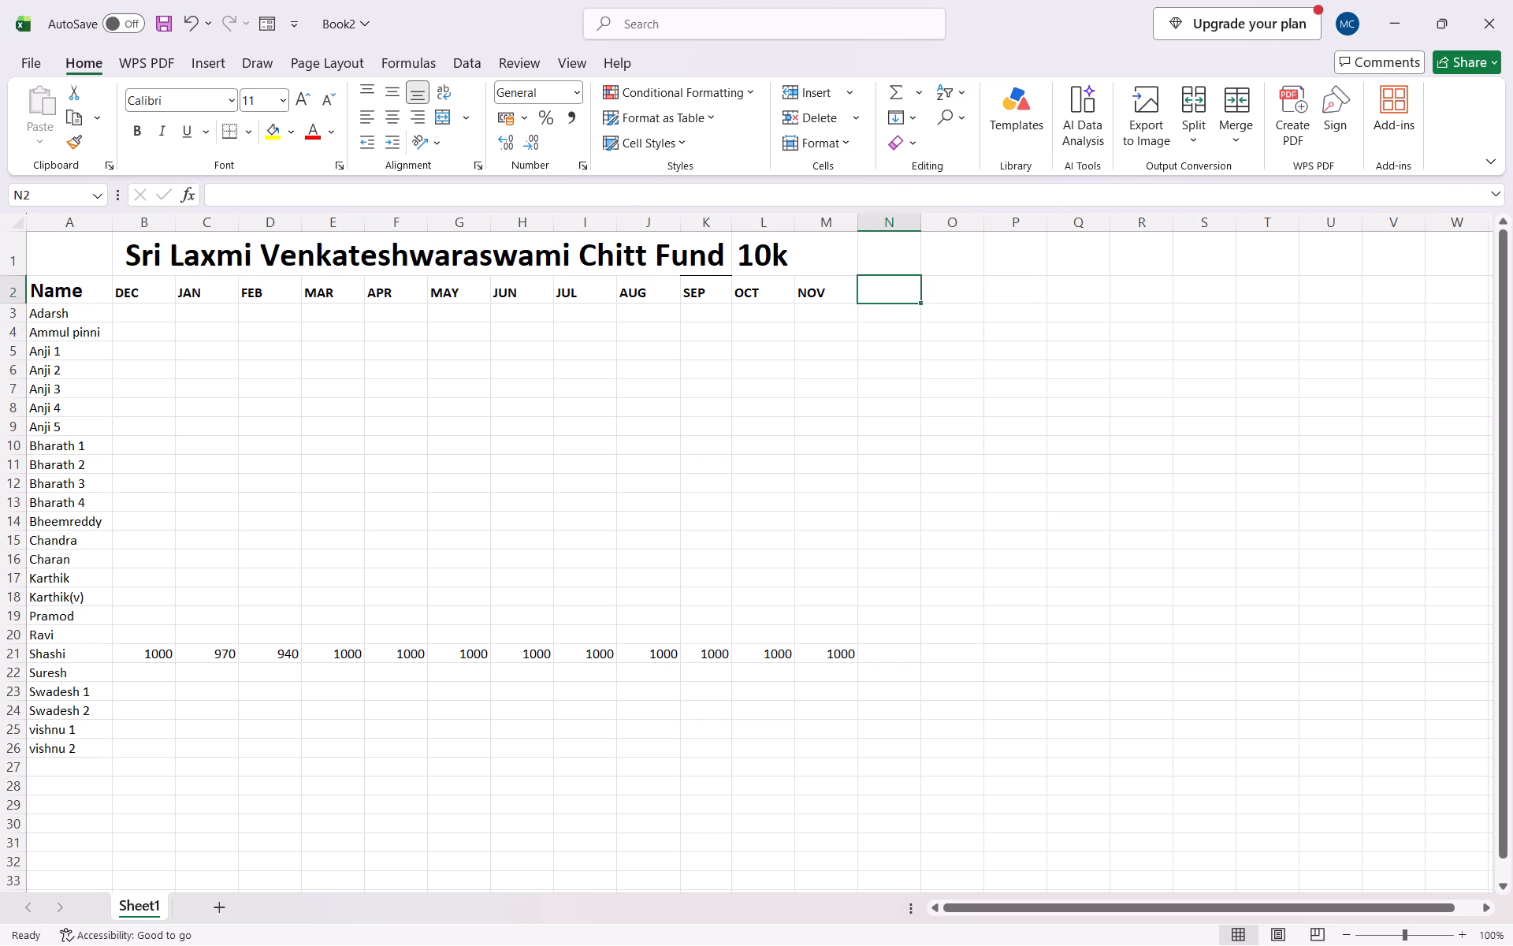
{"action": "left_click", "coordinate": [892, 299]}
{"action": "key", "text": "t"}
{"action": "key", "text": "BackSpace"}
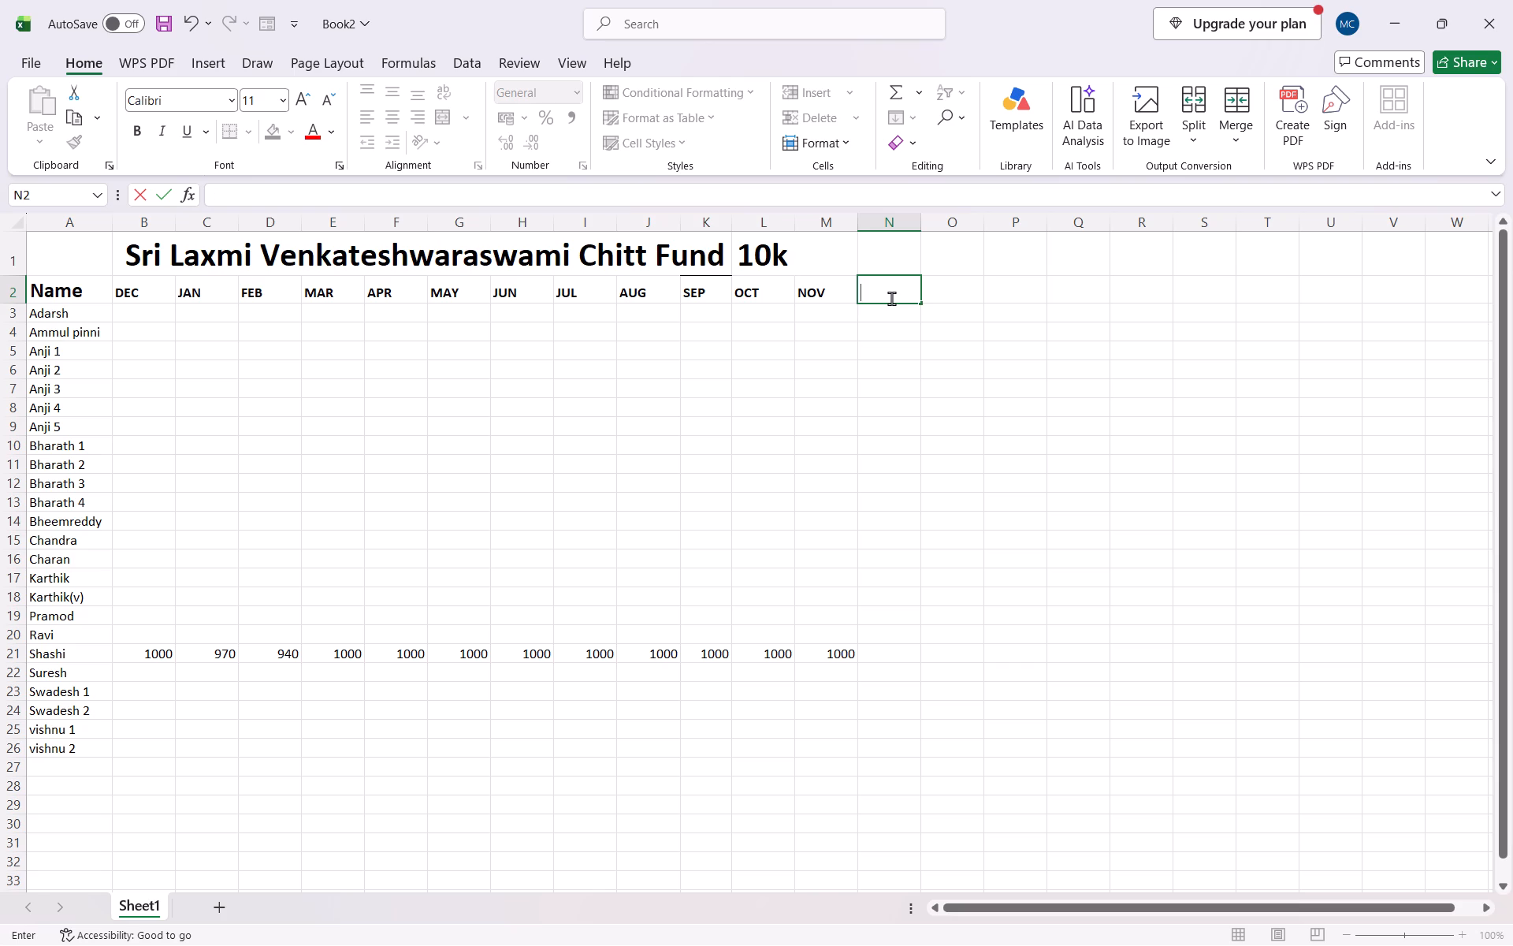
{"action": "type", "text": "TOT"}
{"action": "key", "text": "shift+a"}
{"action": "key", "text": "shift+l"}
{"action": "left_click_drag", "start_coordinate": [862, 287], "coordinate": [901, 297]}
{"action": "left_click", "coordinate": [919, 263]}
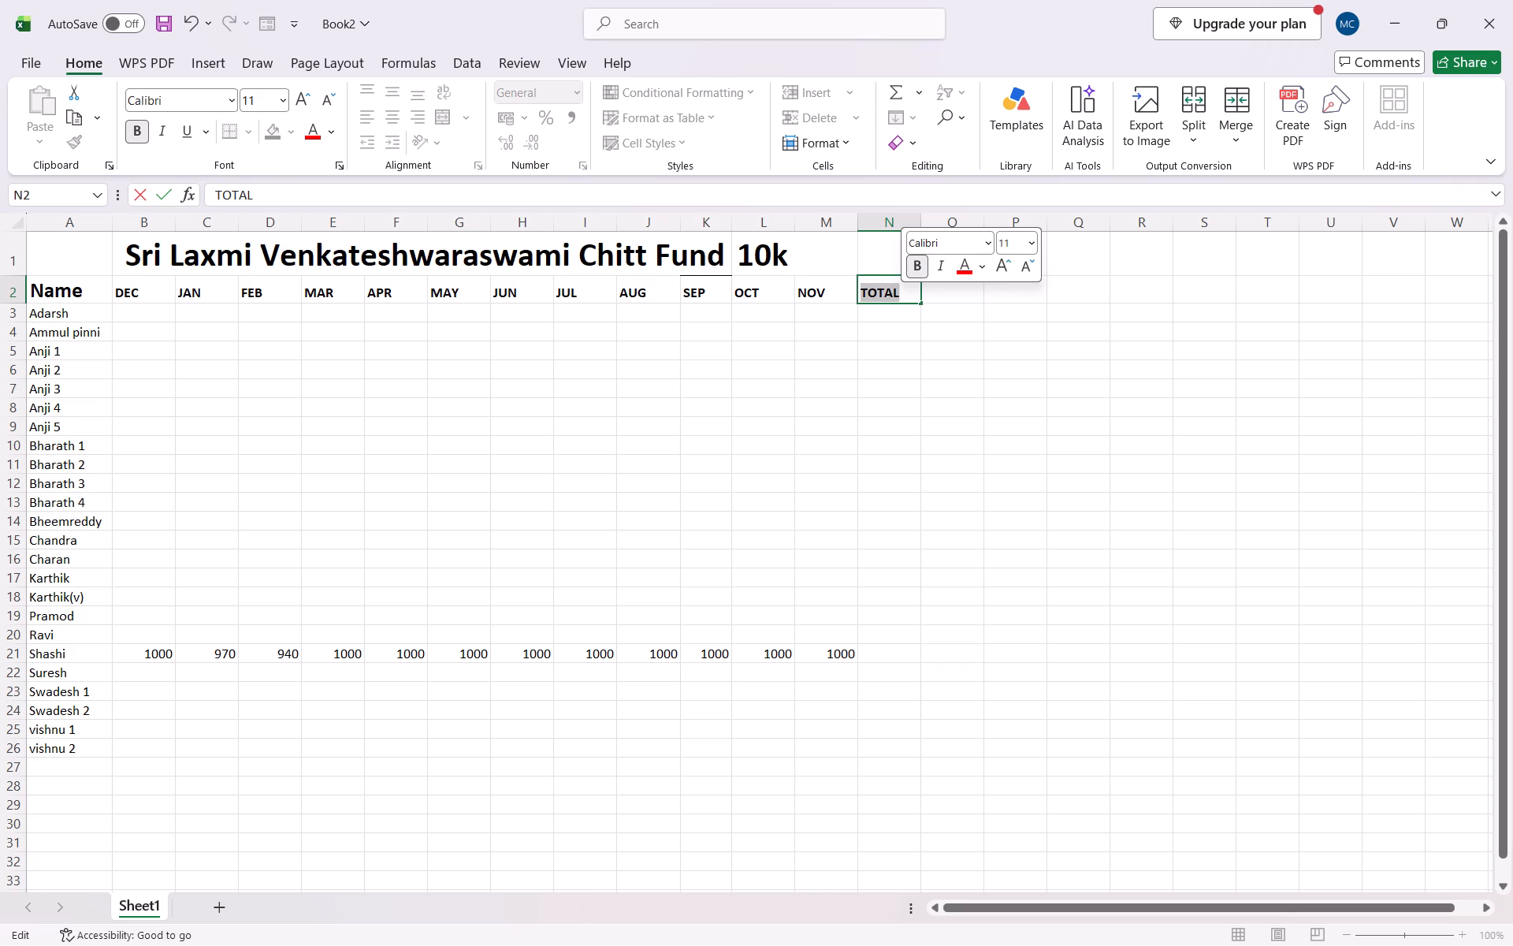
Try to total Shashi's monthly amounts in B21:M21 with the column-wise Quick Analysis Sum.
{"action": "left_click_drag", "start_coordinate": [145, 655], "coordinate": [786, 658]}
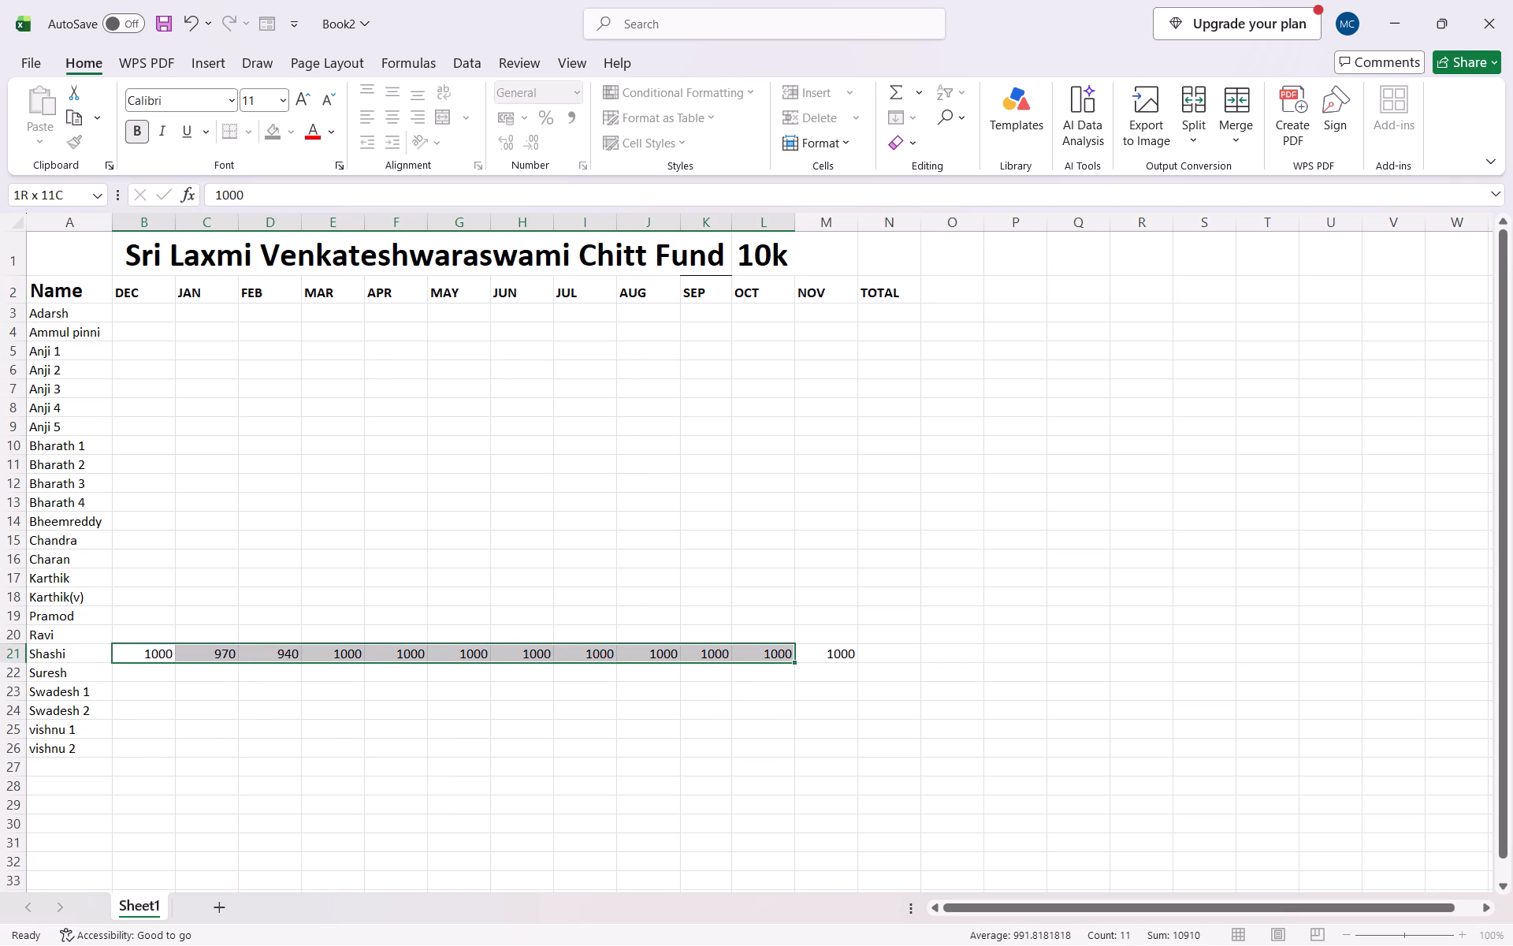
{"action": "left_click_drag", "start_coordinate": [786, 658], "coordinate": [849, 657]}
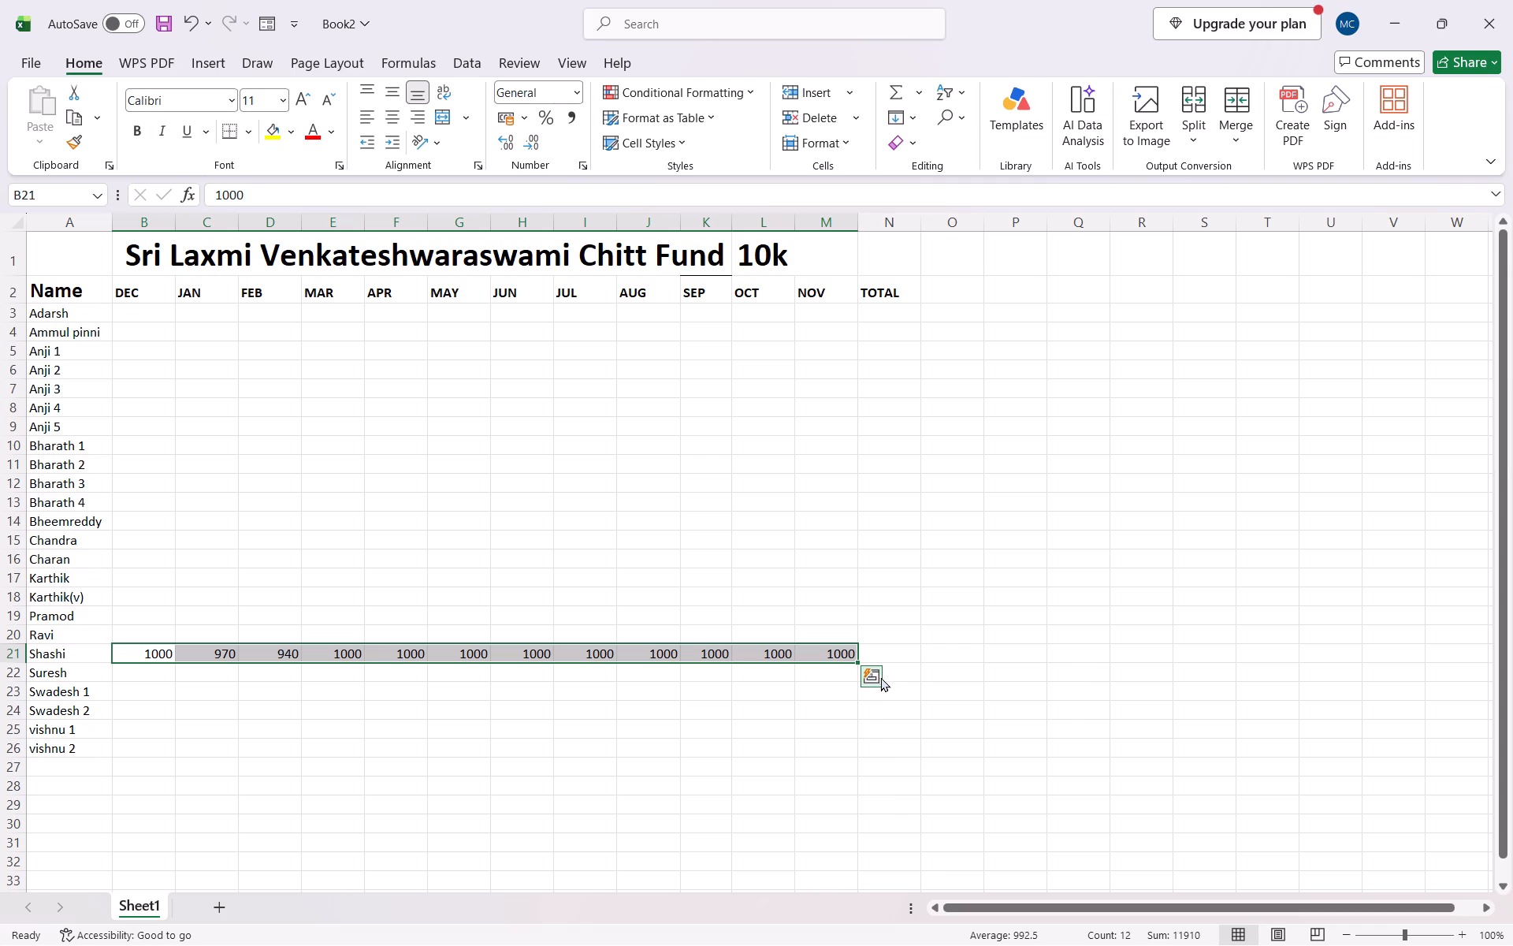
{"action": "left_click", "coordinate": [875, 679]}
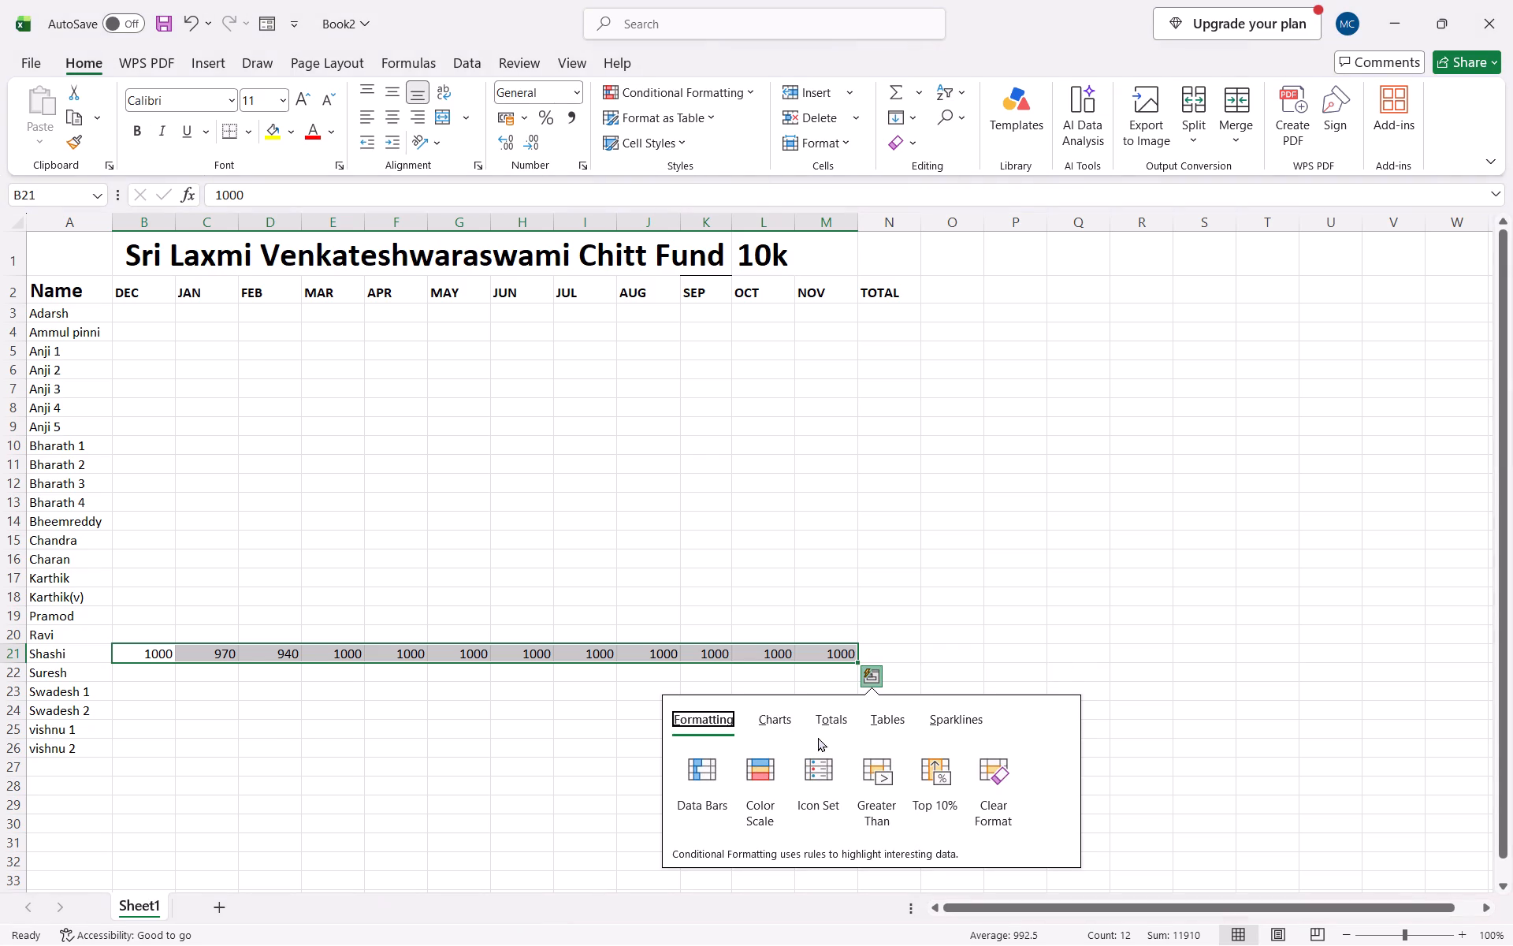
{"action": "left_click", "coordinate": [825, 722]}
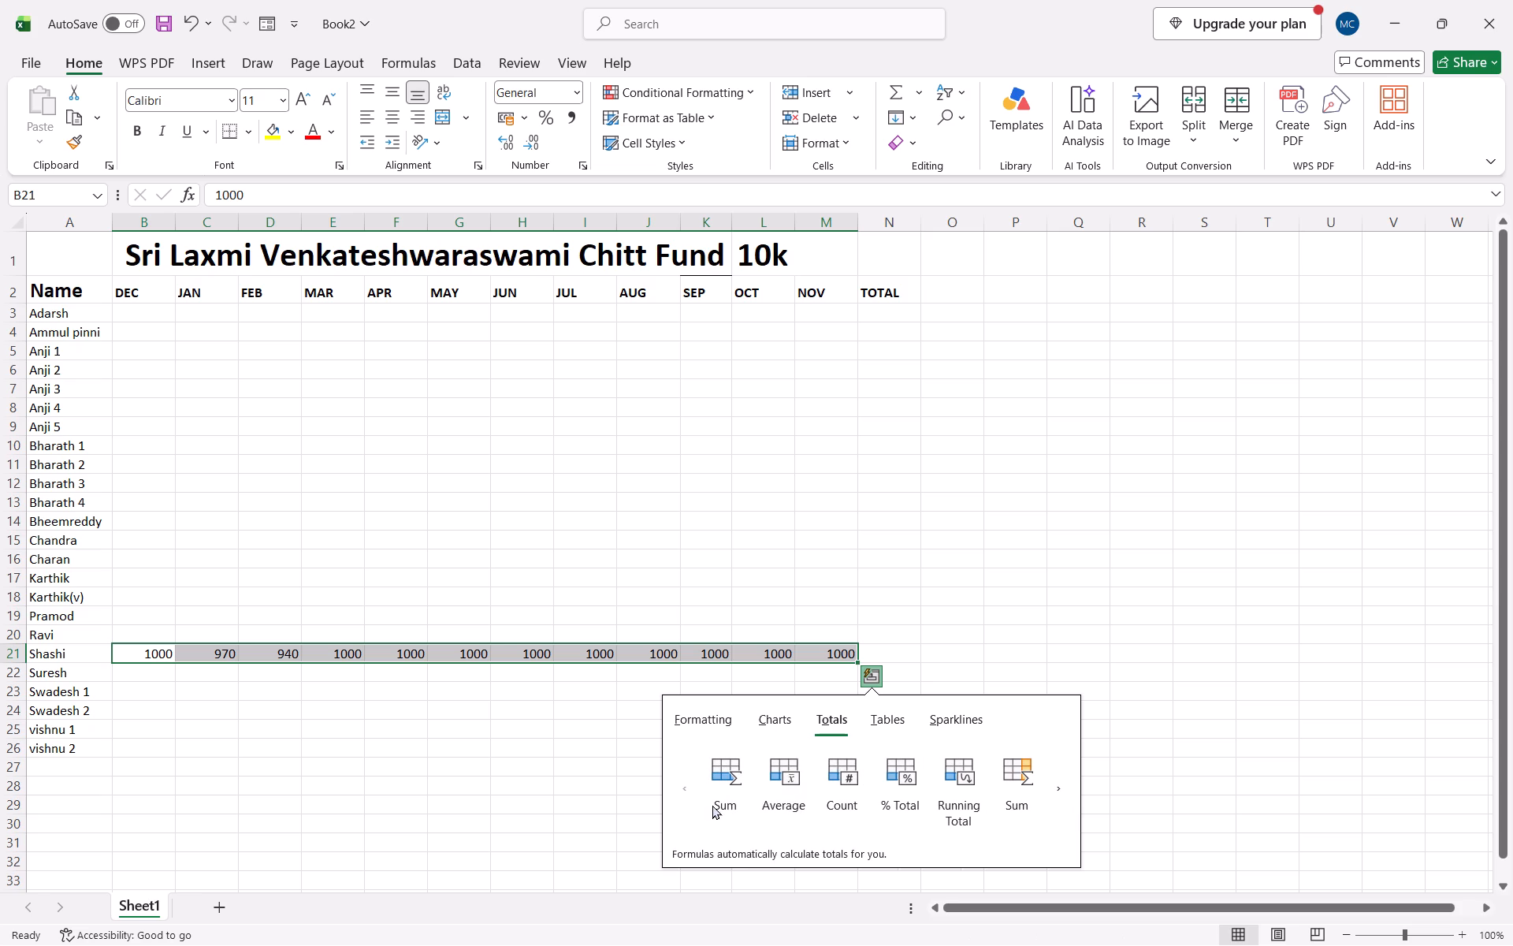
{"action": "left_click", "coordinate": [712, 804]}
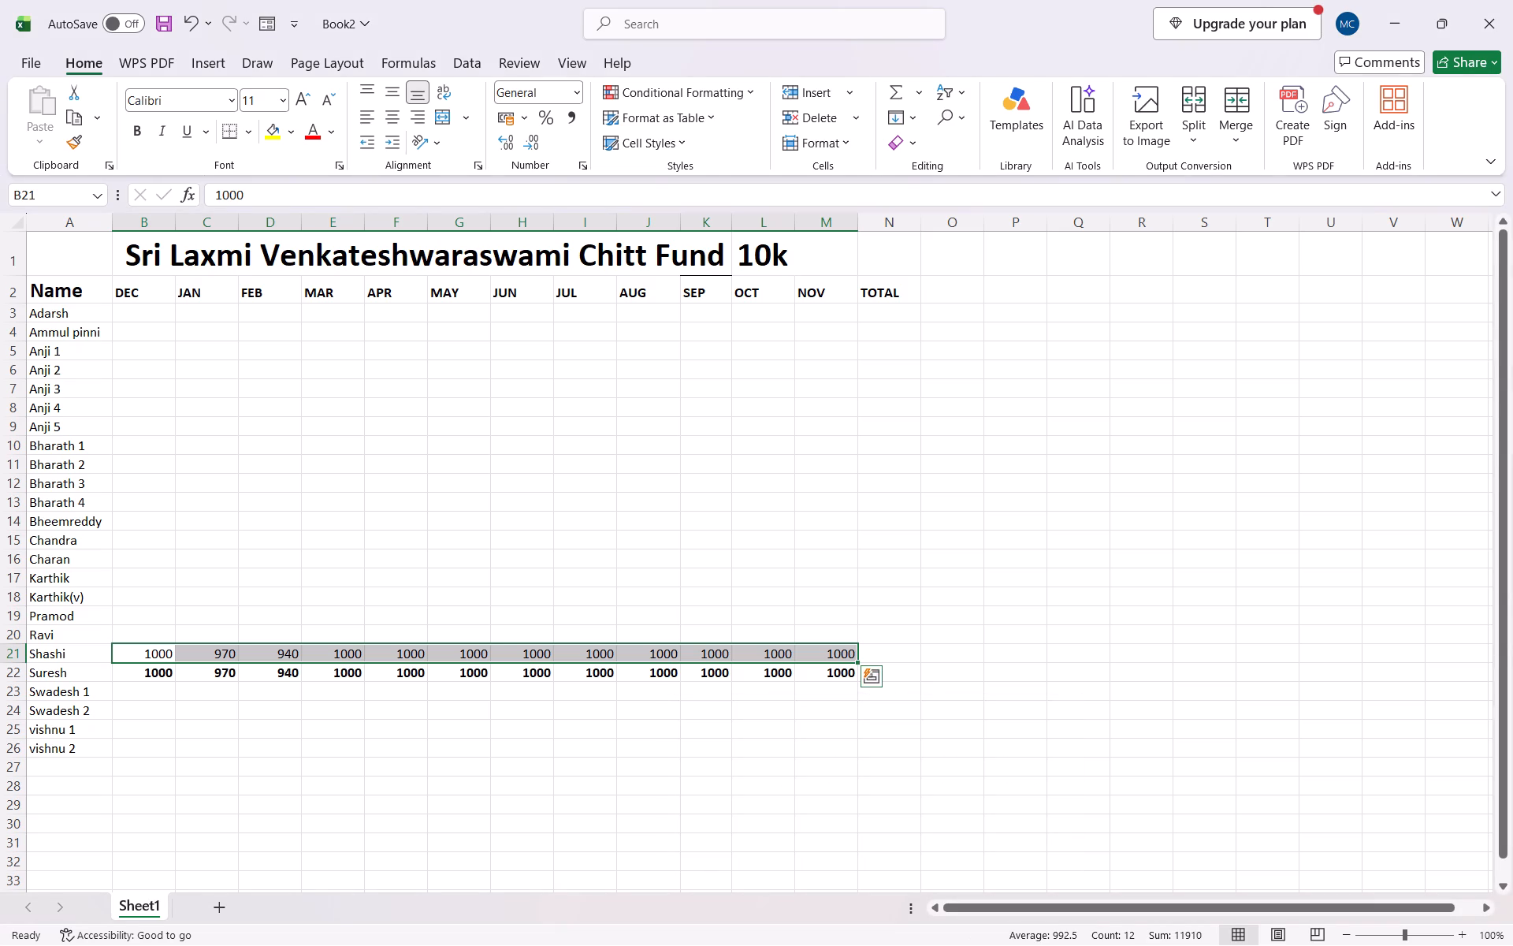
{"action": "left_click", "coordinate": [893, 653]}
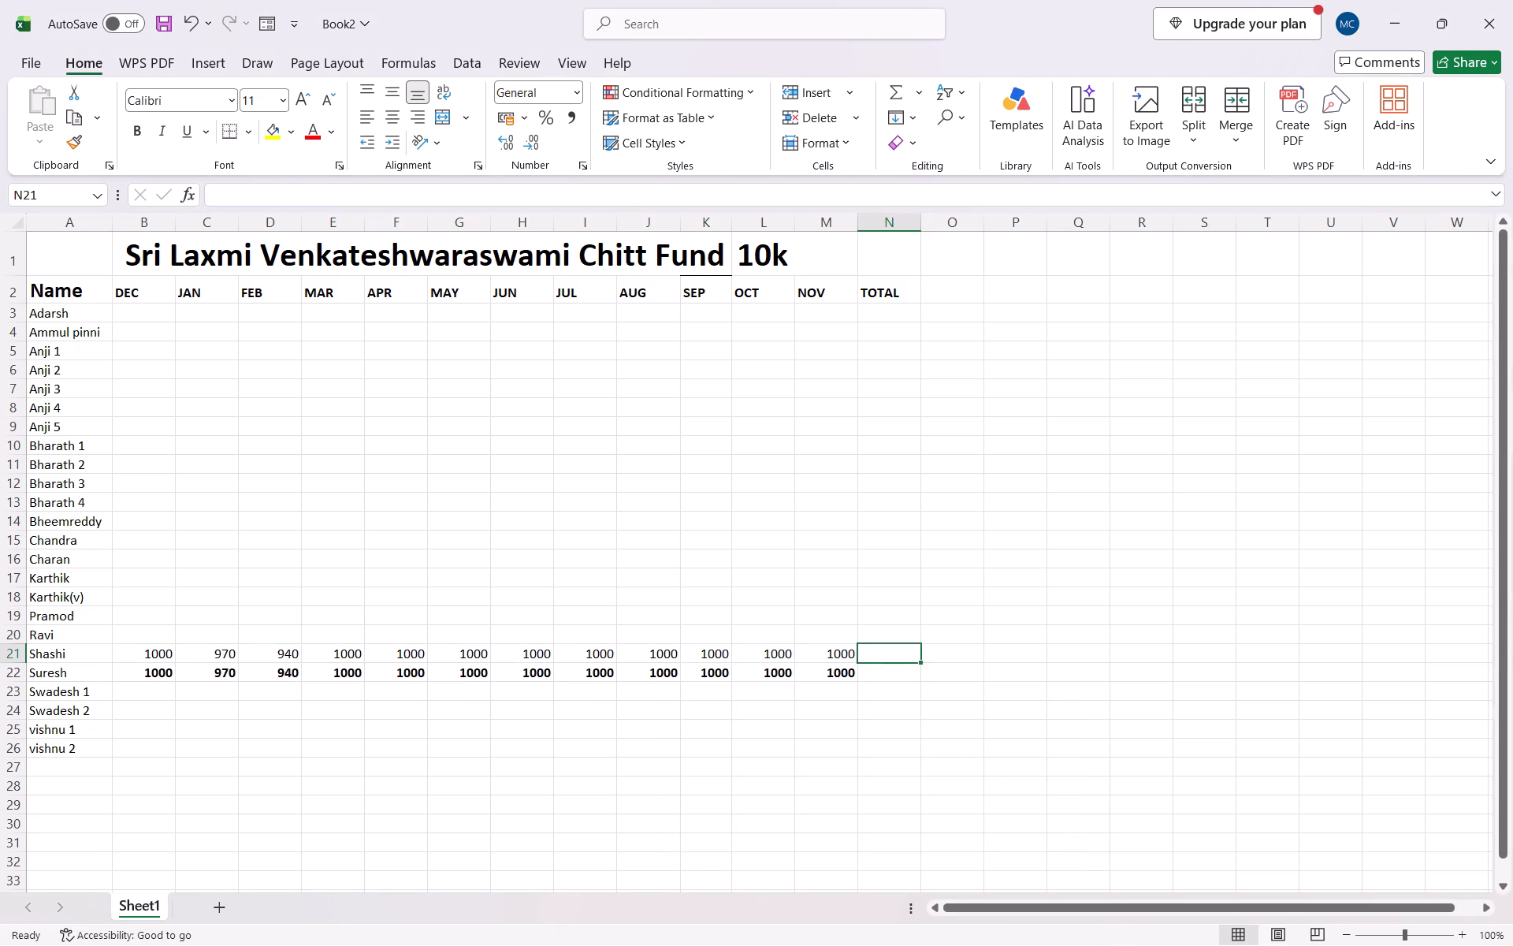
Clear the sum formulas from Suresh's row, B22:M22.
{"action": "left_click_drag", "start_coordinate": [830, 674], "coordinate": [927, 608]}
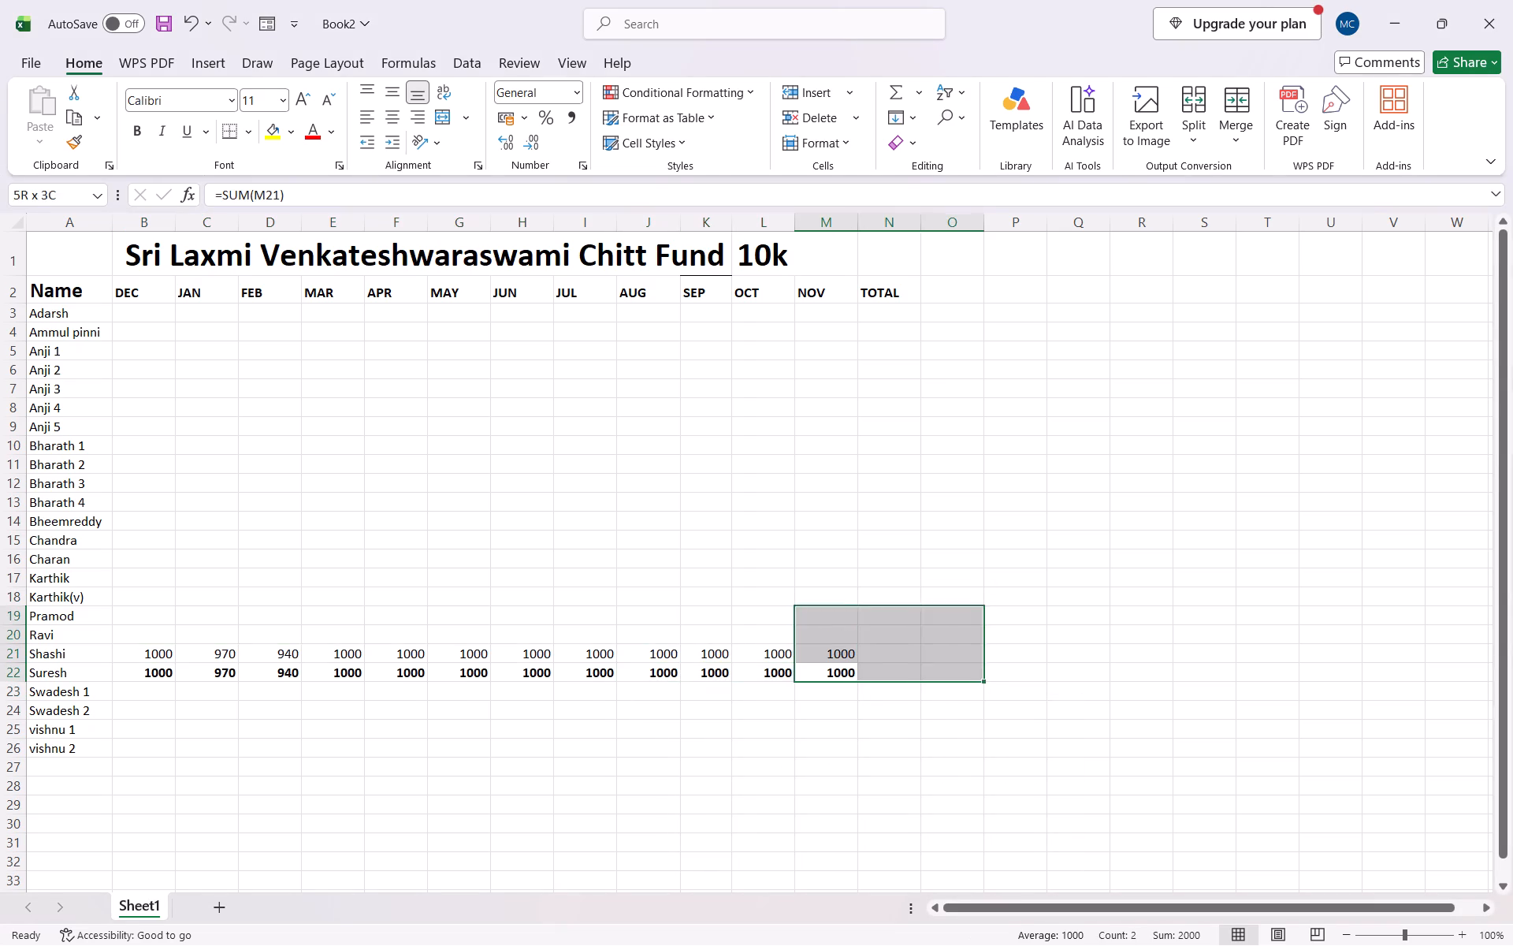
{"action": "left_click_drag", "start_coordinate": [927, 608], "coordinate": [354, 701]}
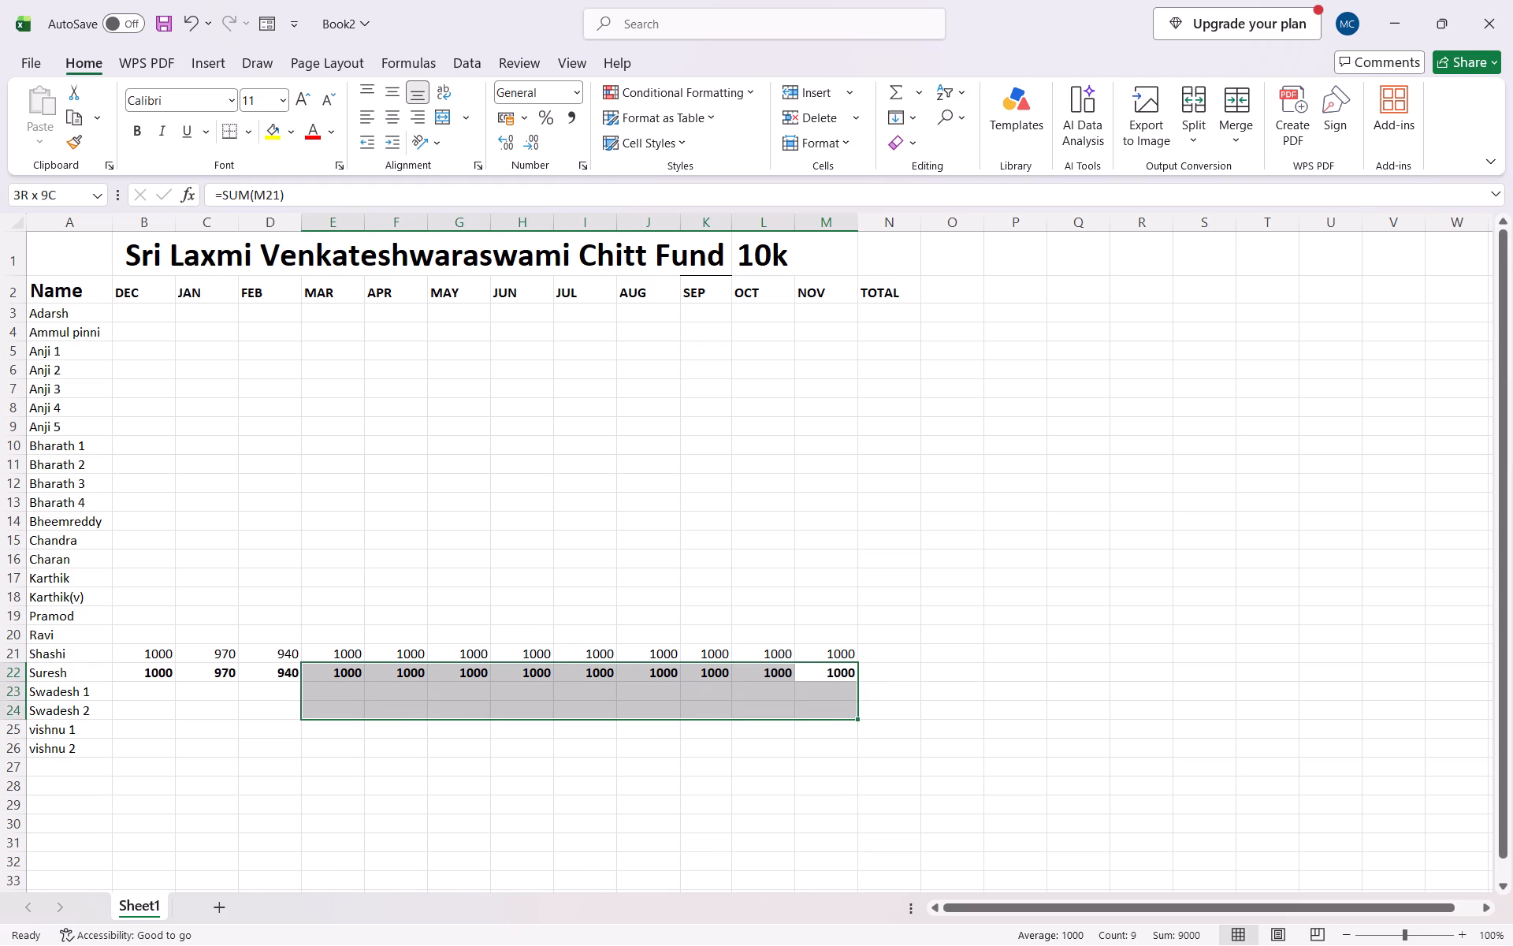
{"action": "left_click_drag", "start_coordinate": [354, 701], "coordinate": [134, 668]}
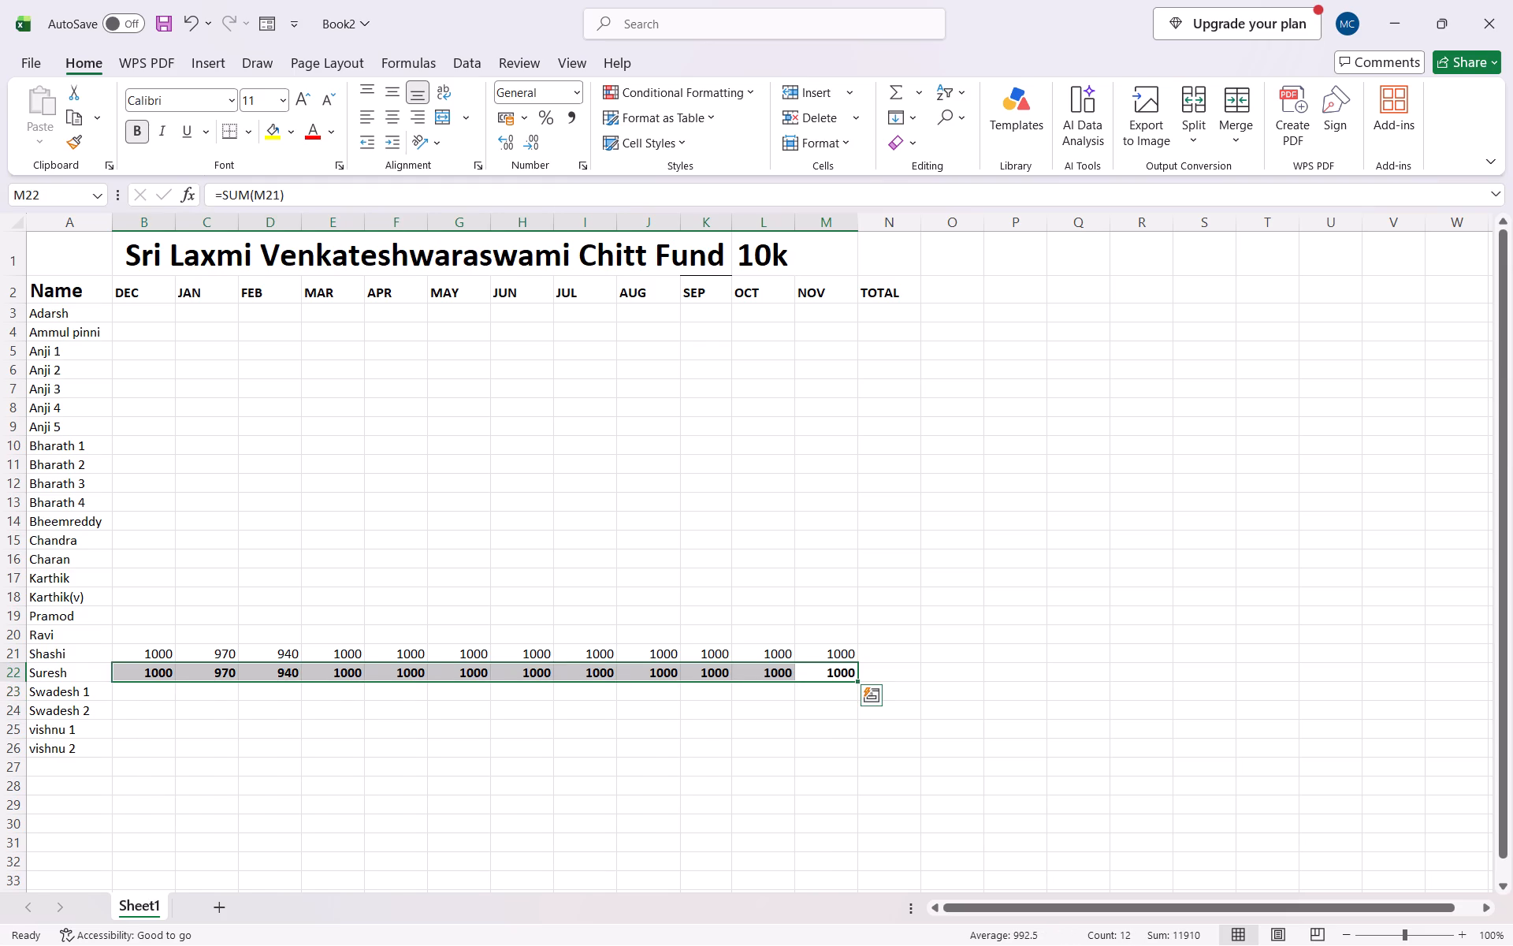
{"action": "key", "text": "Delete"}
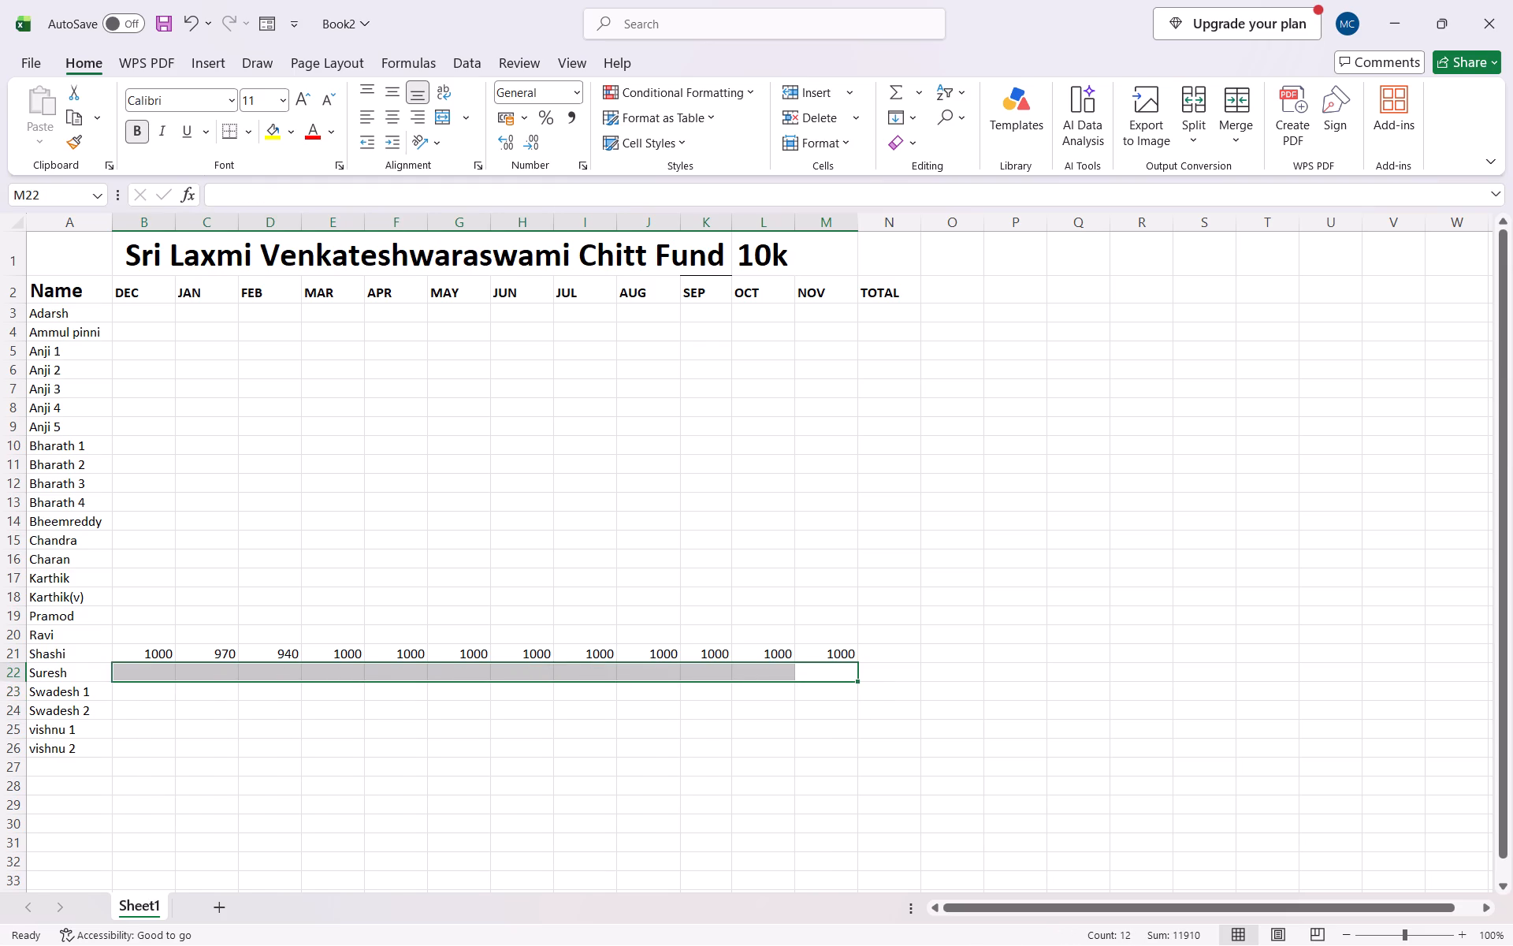
Try the column-wise Quick Analysis Sum on Shashi's row with the TOTAL cell included, B21:N21.
{"action": "left_click", "coordinate": [882, 657]}
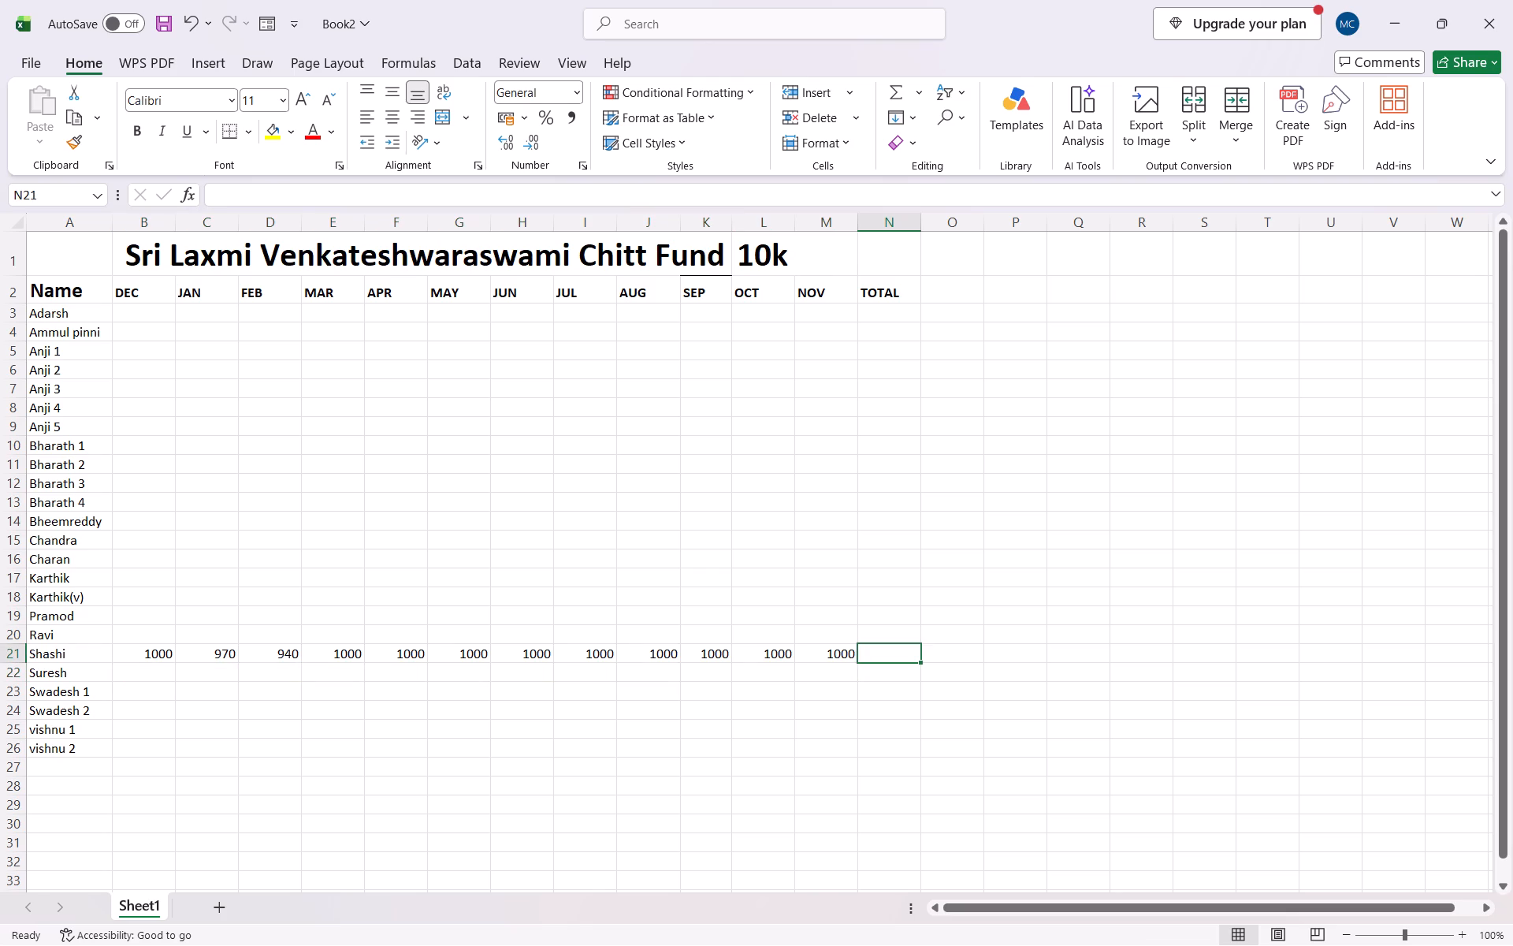
{"action": "left_click_drag", "start_coordinate": [149, 650], "coordinate": [721, 652]}
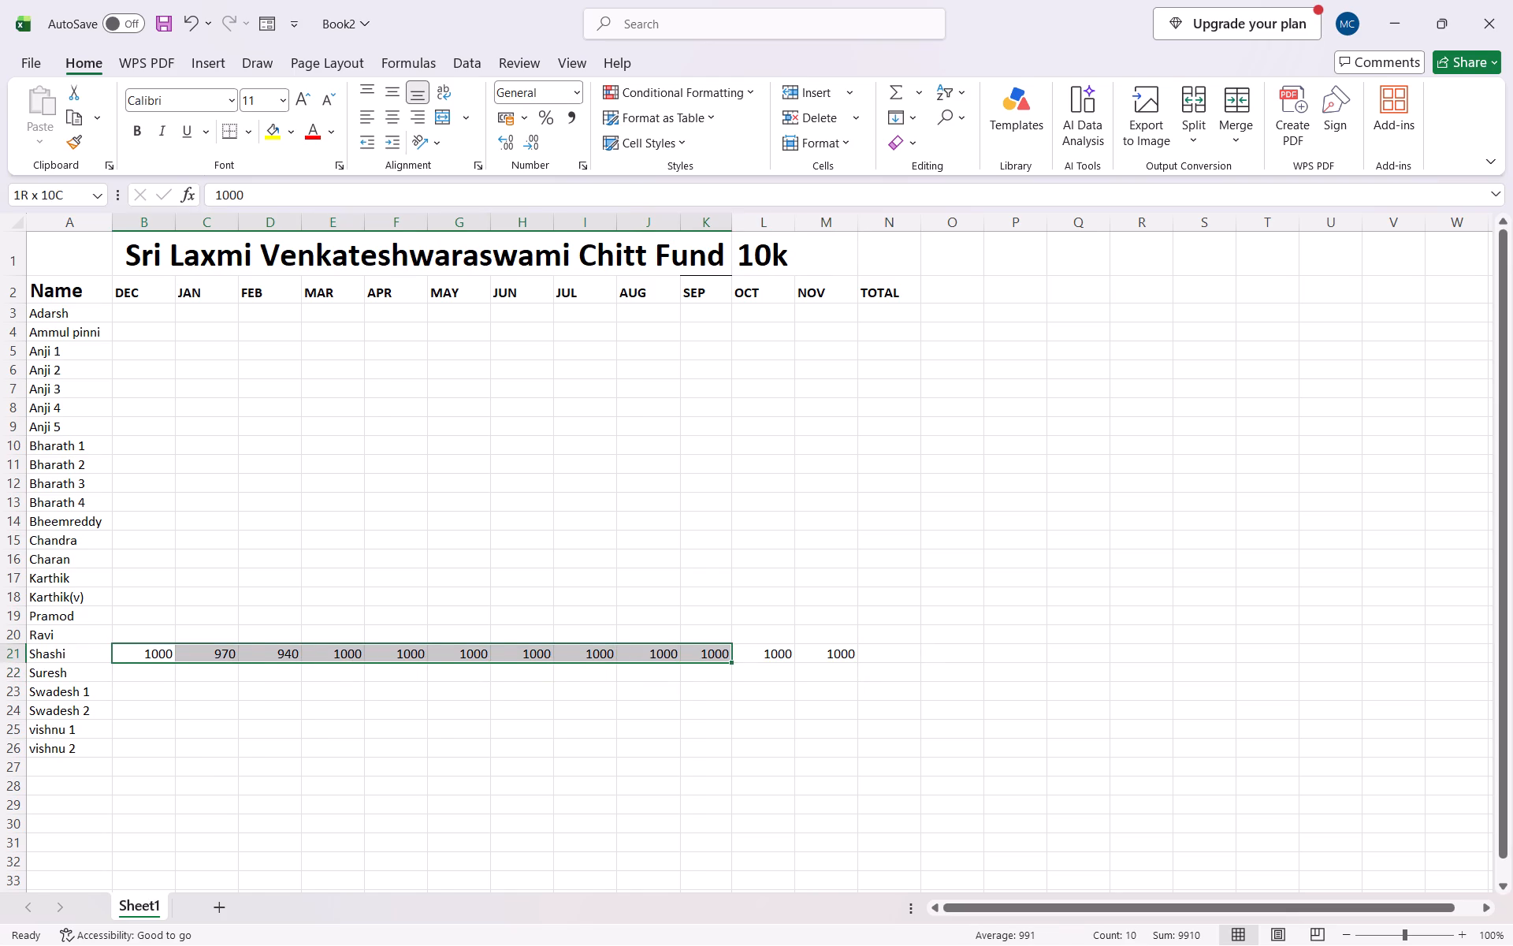
{"action": "left_click_drag", "start_coordinate": [721, 652], "coordinate": [890, 662]}
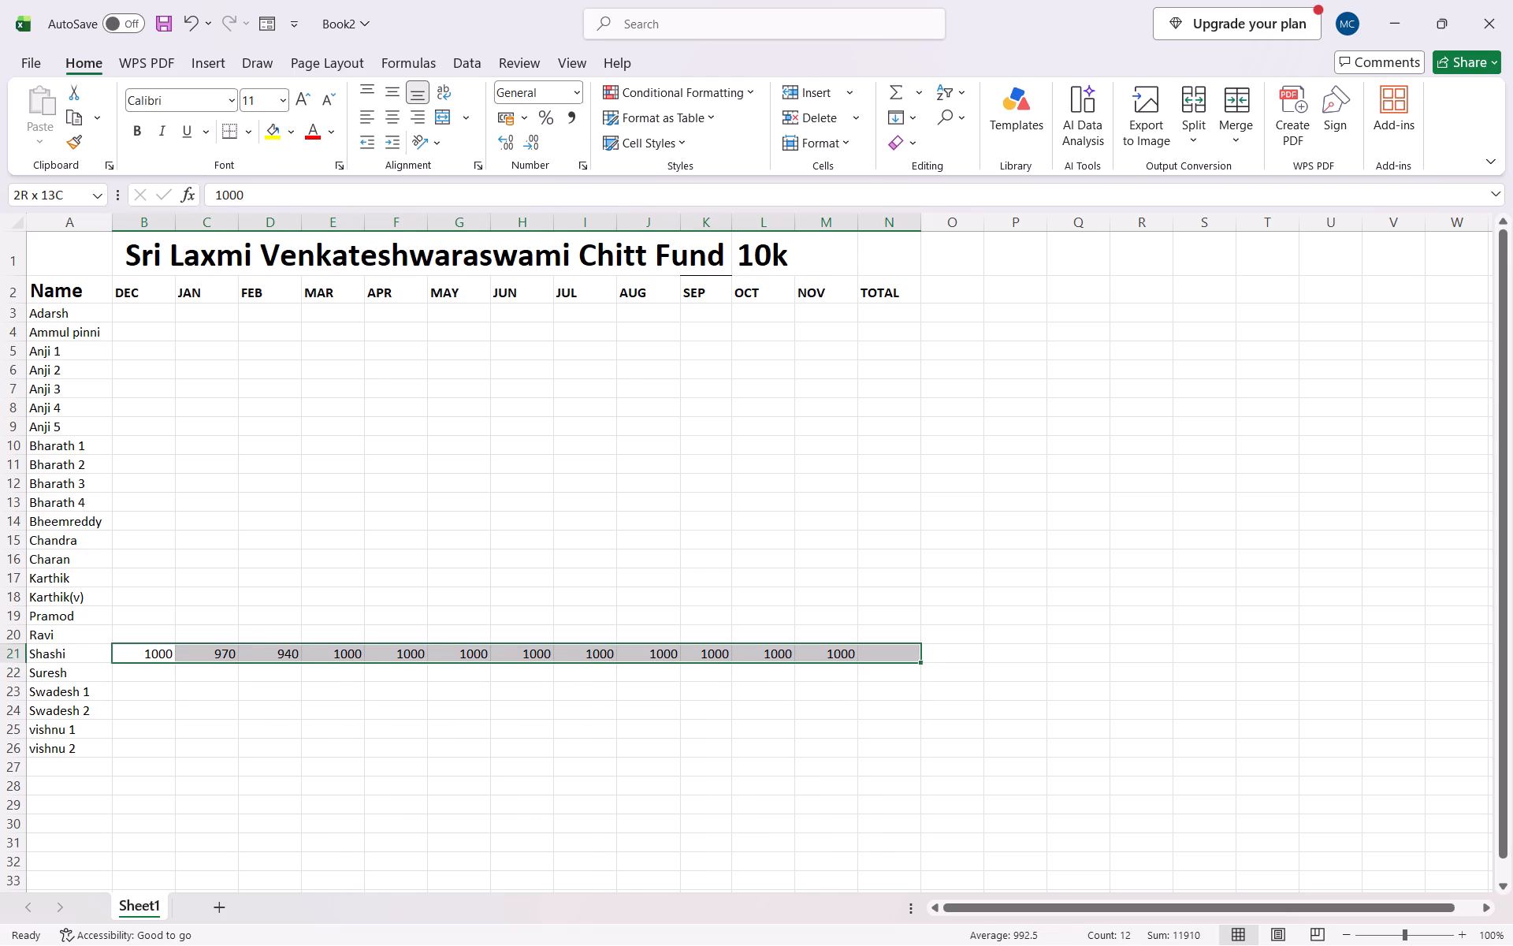
{"action": "left_click_drag", "start_coordinate": [890, 662], "coordinate": [893, 654]}
{"action": "left_click", "coordinate": [926, 680]}
{"action": "left_click", "coordinate": [892, 718]}
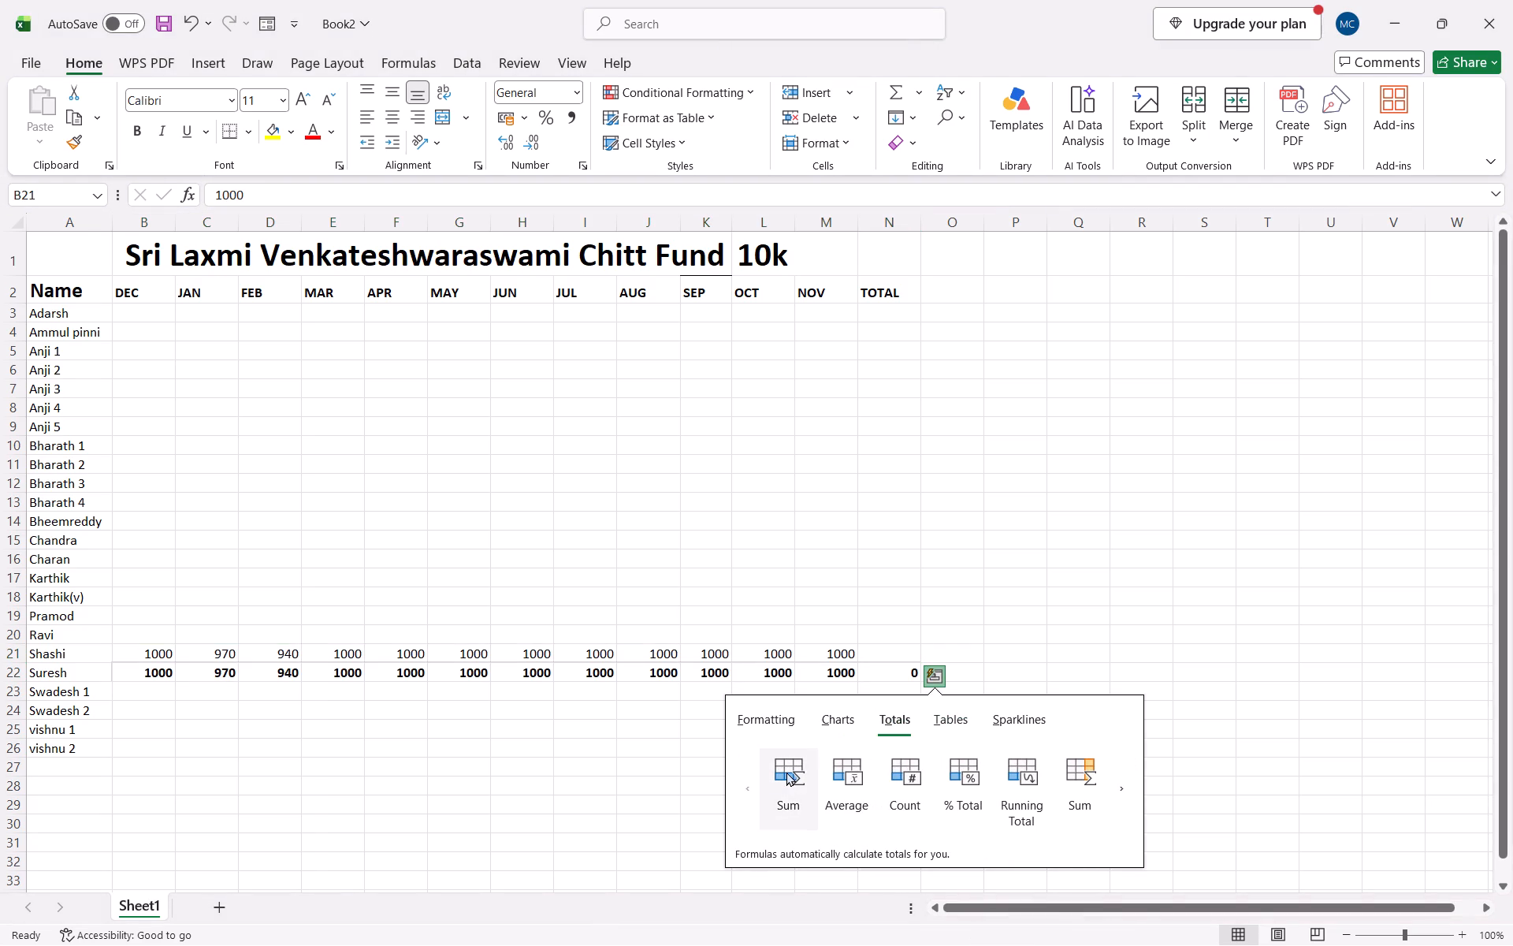
{"action": "left_click", "coordinate": [786, 772]}
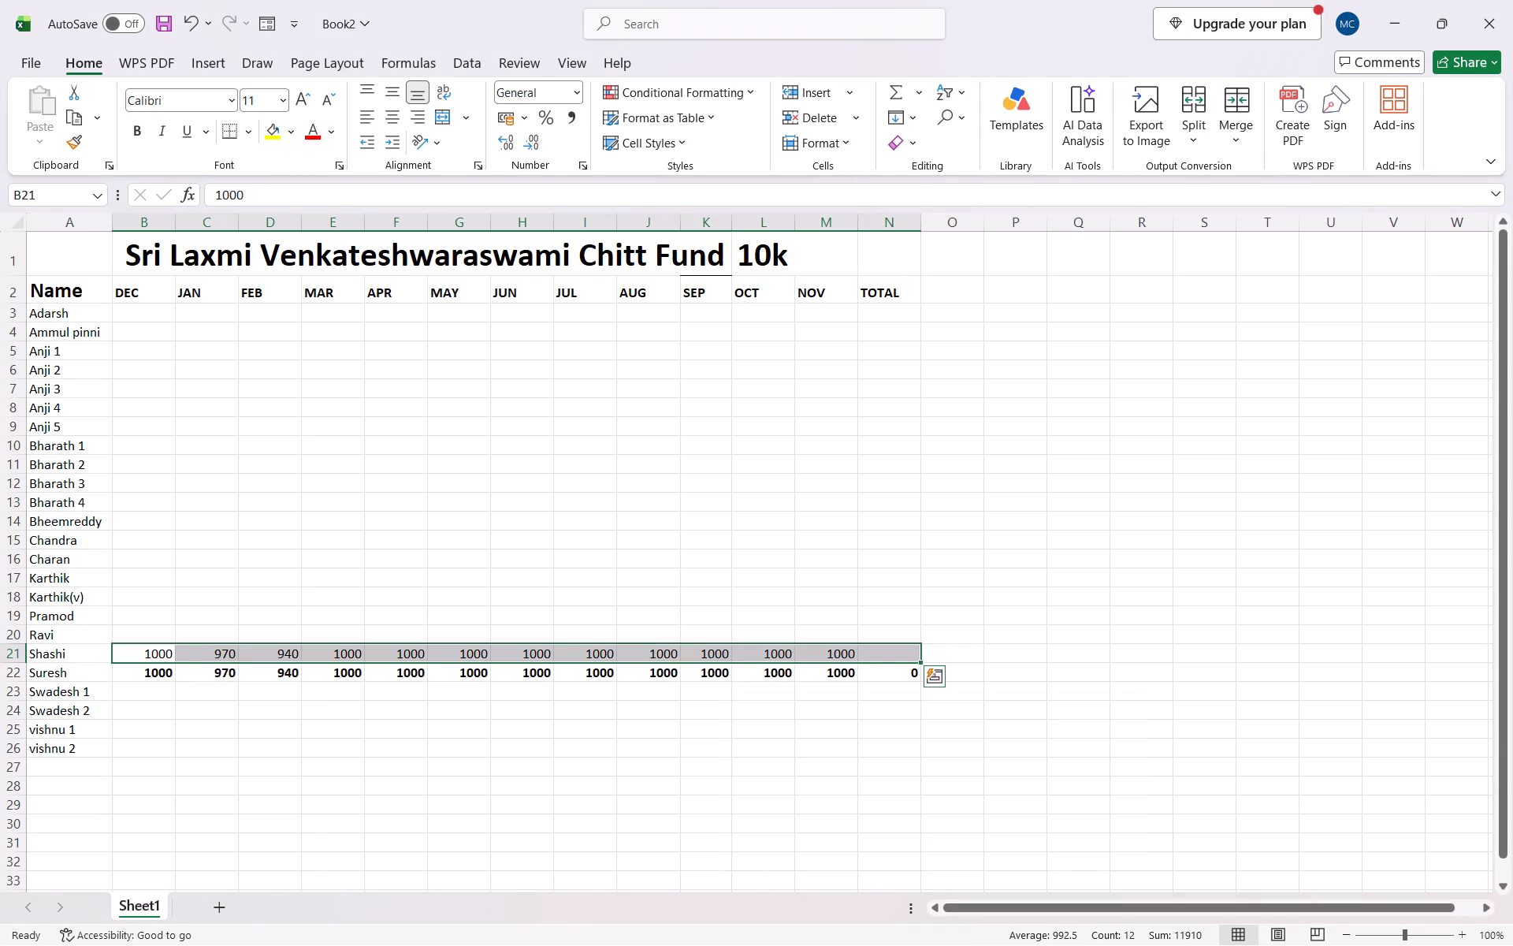
{"action": "left_click", "coordinate": [875, 661]}
{"action": "left_click", "coordinate": [883, 687]}
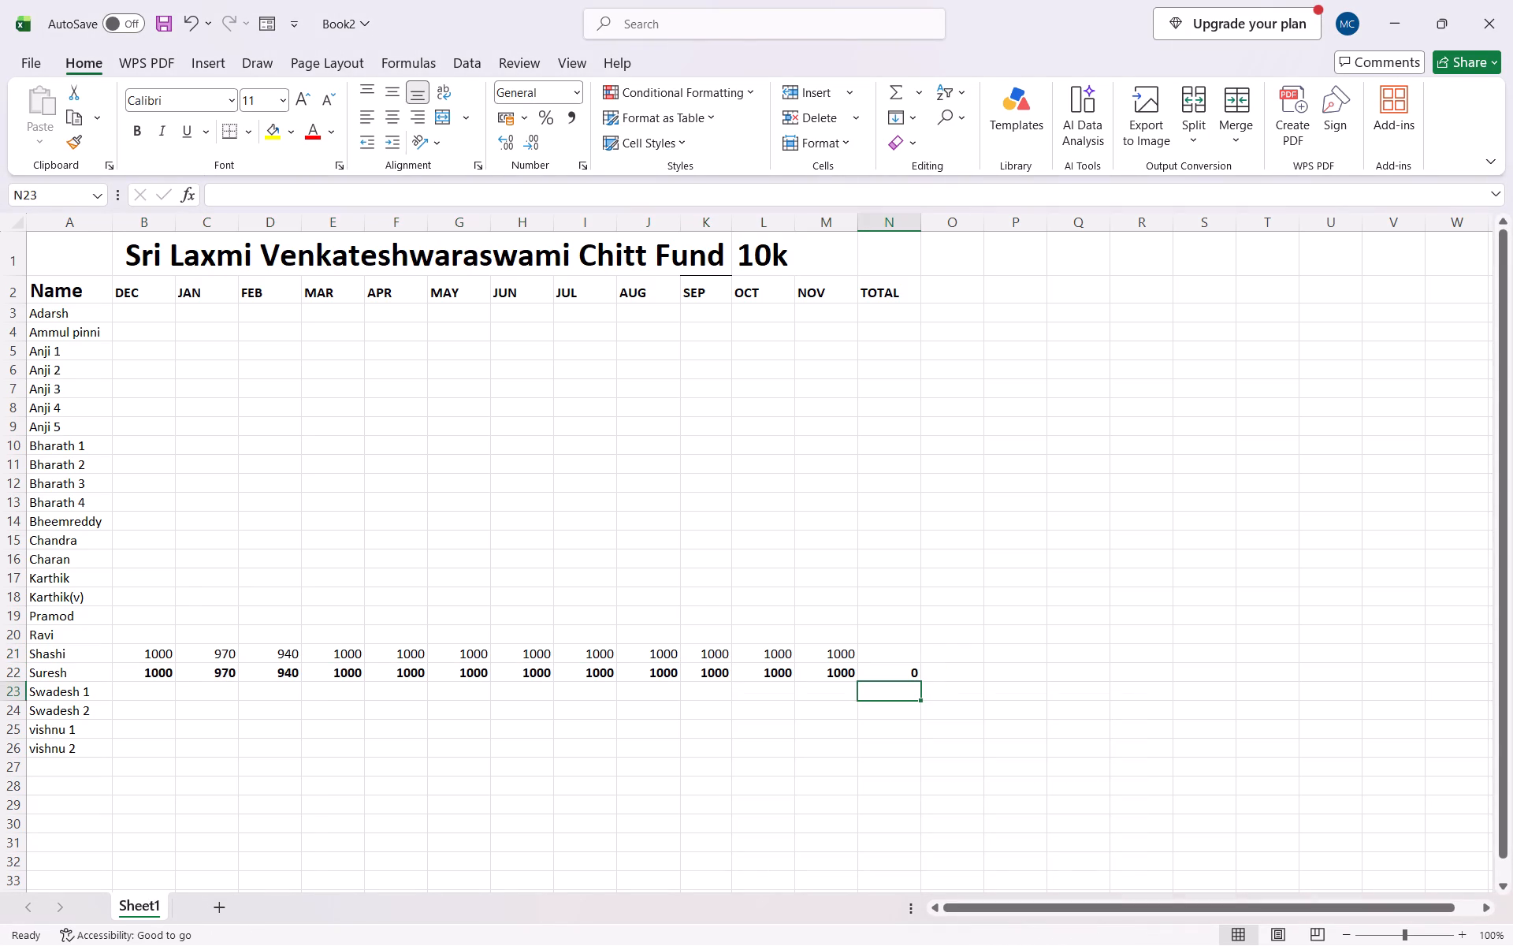
Clear the column-wise sum formulas from Suresh's row, B22:N22.
{"action": "left_click_drag", "start_coordinate": [139, 678], "coordinate": [866, 674]}
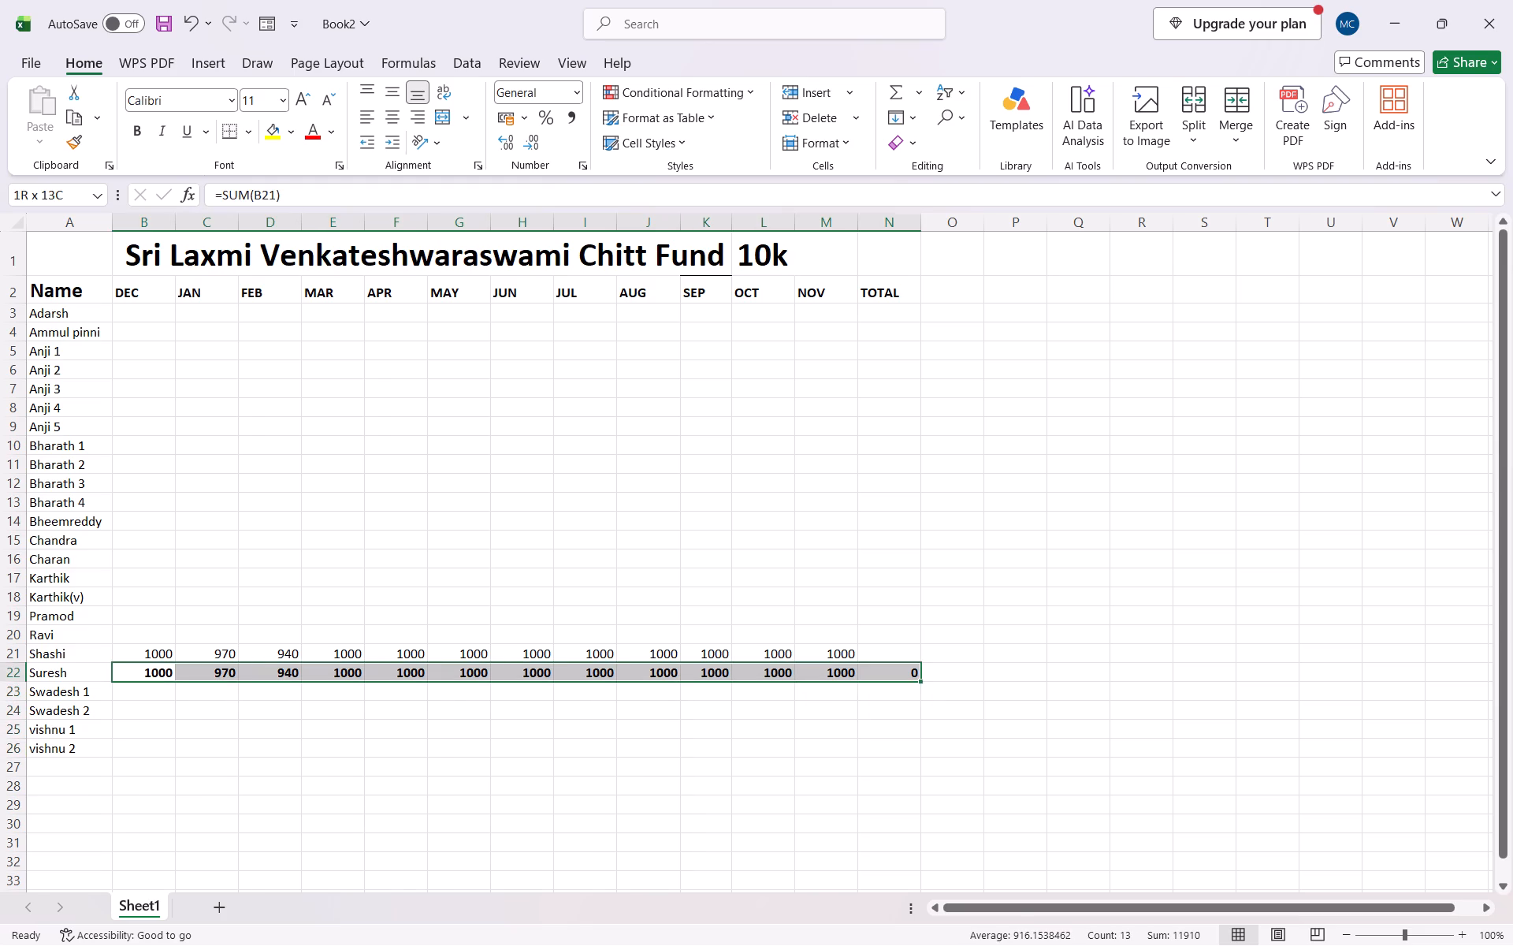
{"action": "left_click_drag", "start_coordinate": [866, 674], "coordinate": [895, 670]}
{"action": "key", "text": "Delete"}
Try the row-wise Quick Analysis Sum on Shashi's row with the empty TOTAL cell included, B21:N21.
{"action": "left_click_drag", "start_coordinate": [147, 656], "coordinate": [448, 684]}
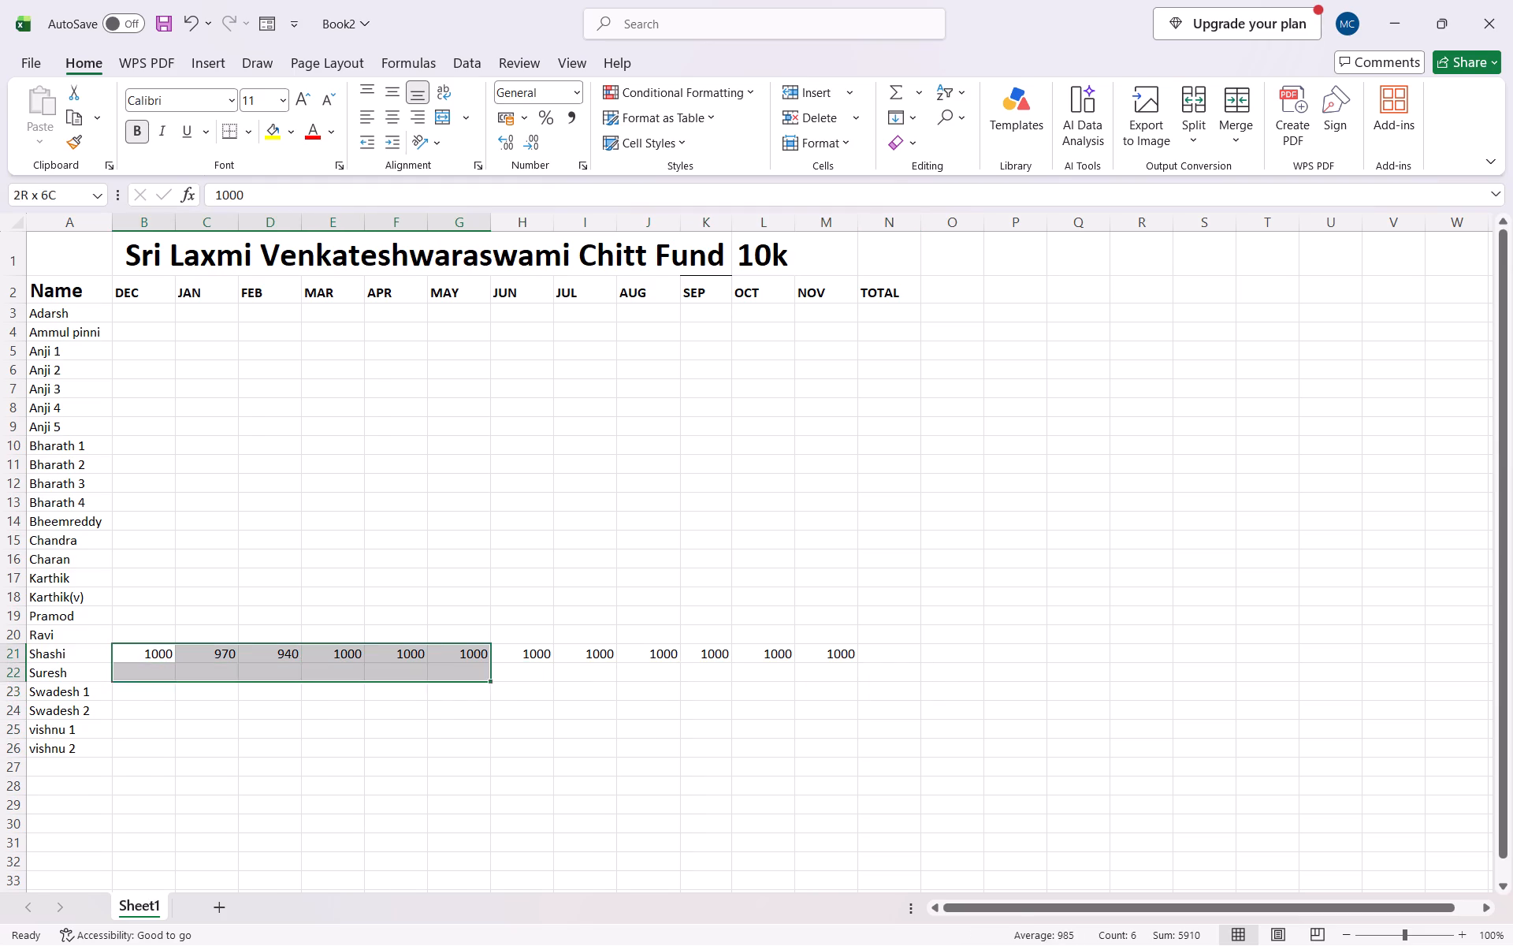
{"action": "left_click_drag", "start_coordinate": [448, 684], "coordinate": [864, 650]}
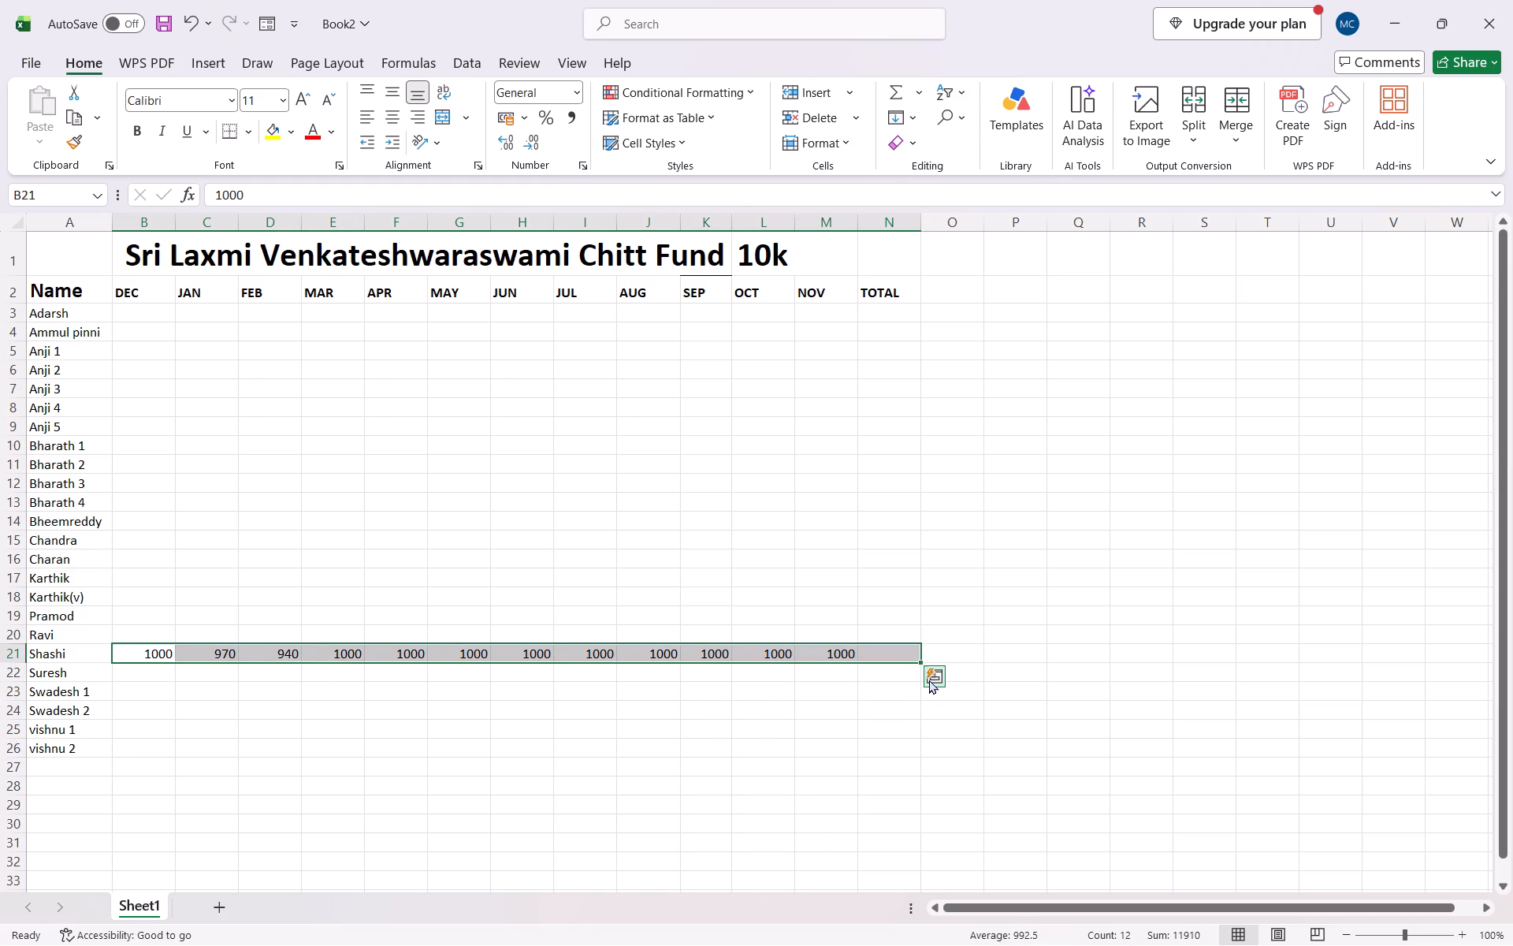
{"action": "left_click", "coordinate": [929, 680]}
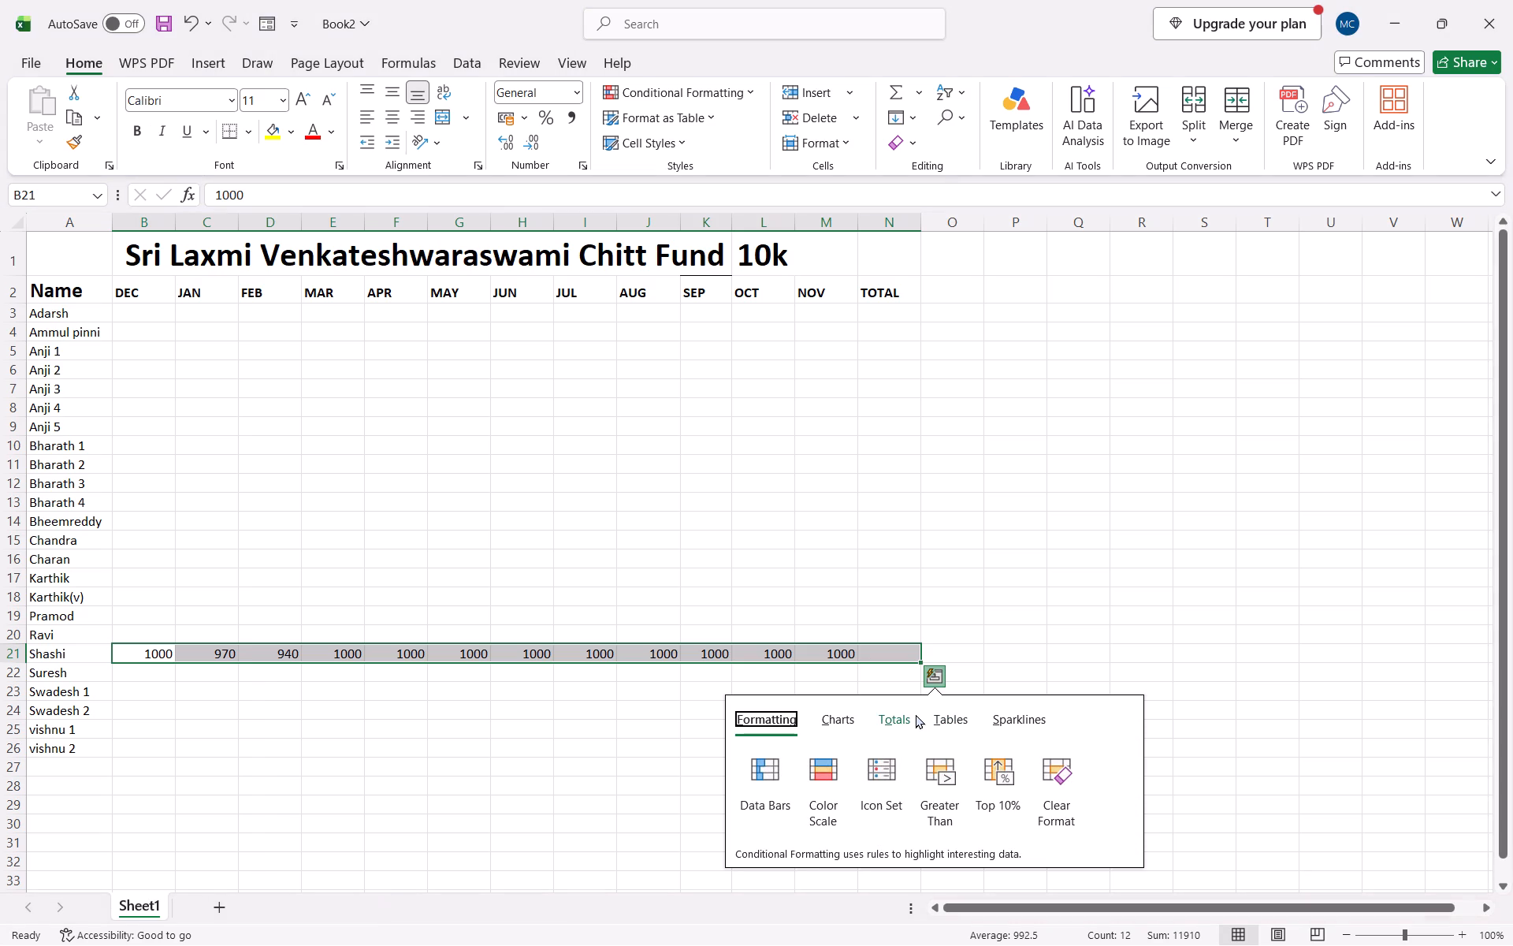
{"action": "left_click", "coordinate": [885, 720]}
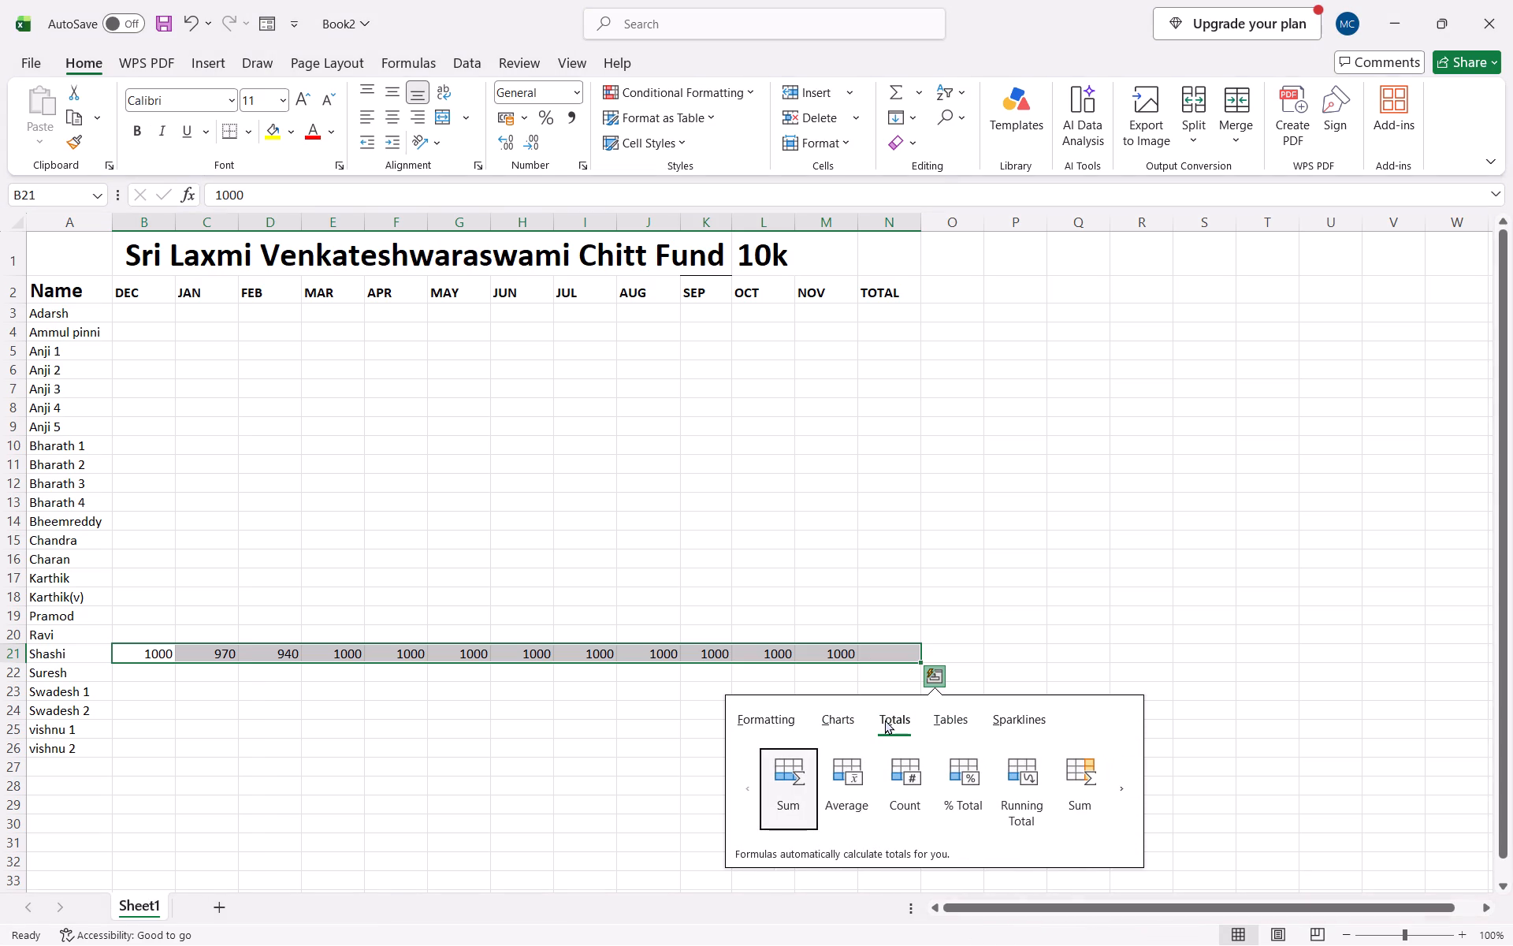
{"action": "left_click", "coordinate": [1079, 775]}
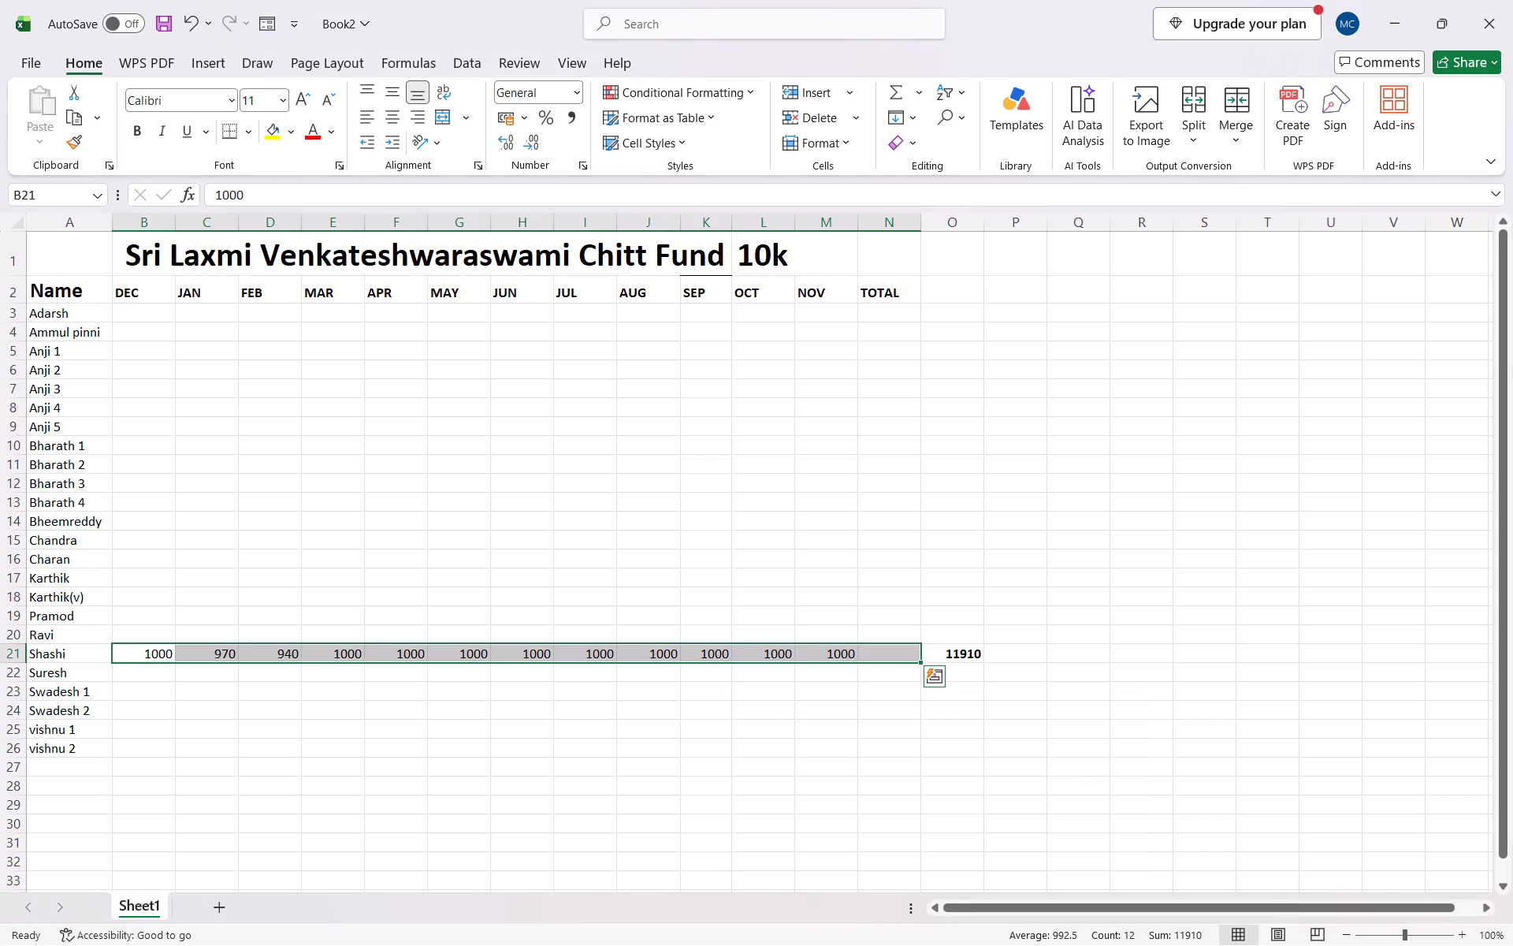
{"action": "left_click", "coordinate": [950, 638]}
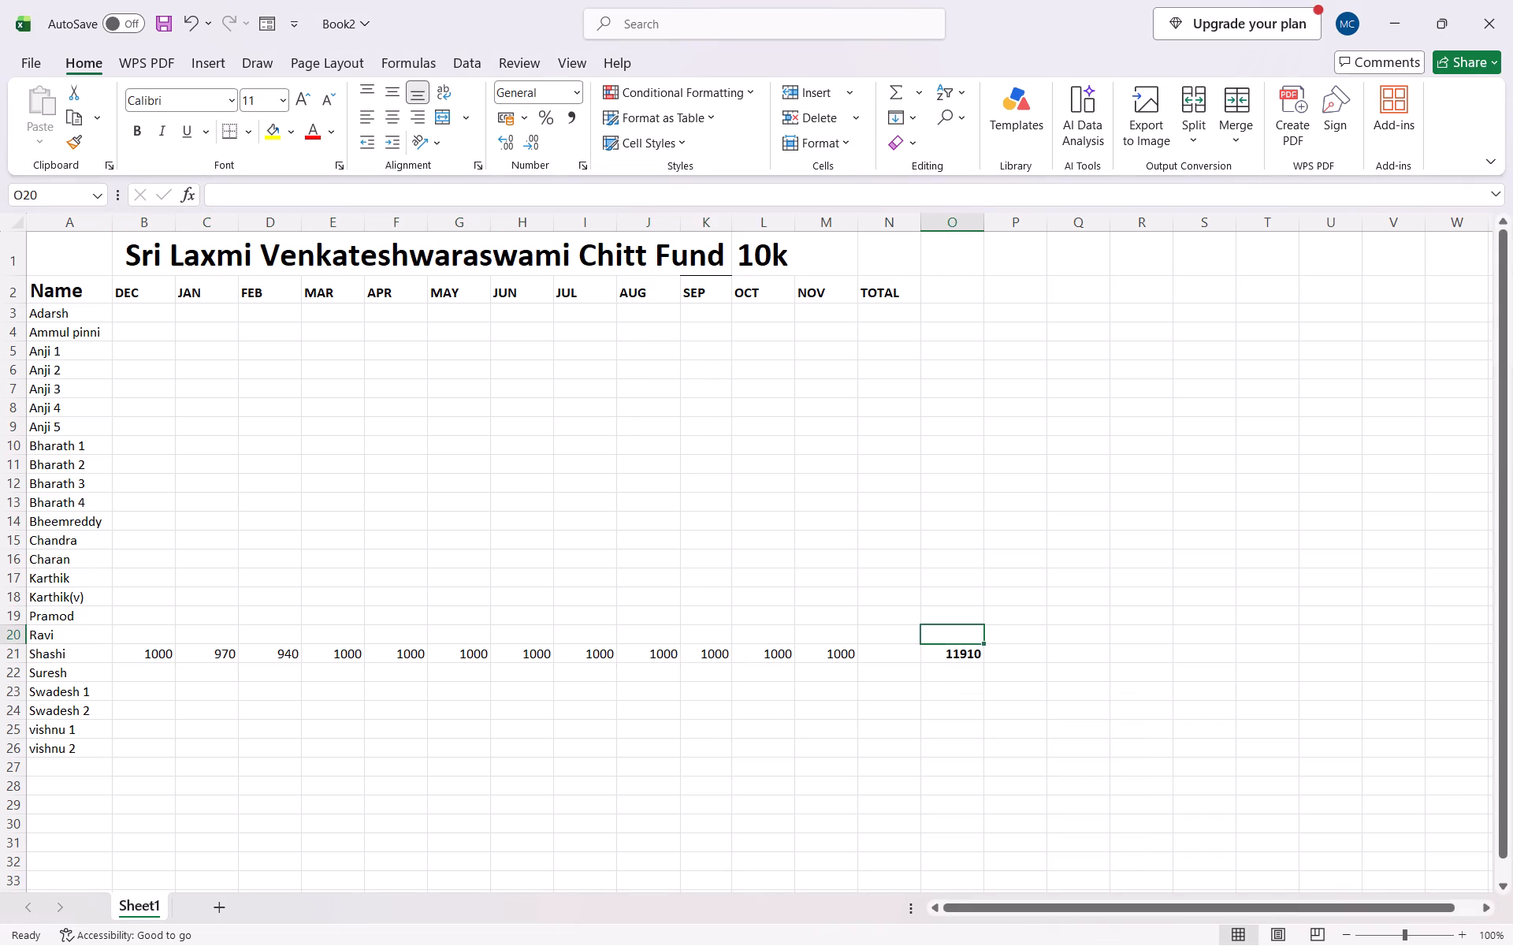
Clear the misplaced sum from Shashi's row, N21:O21.
{"action": "left_click_drag", "start_coordinate": [955, 660], "coordinate": [897, 662]}
{"action": "left_click", "coordinate": [897, 662]}
{"action": "key", "text": "Delete"}
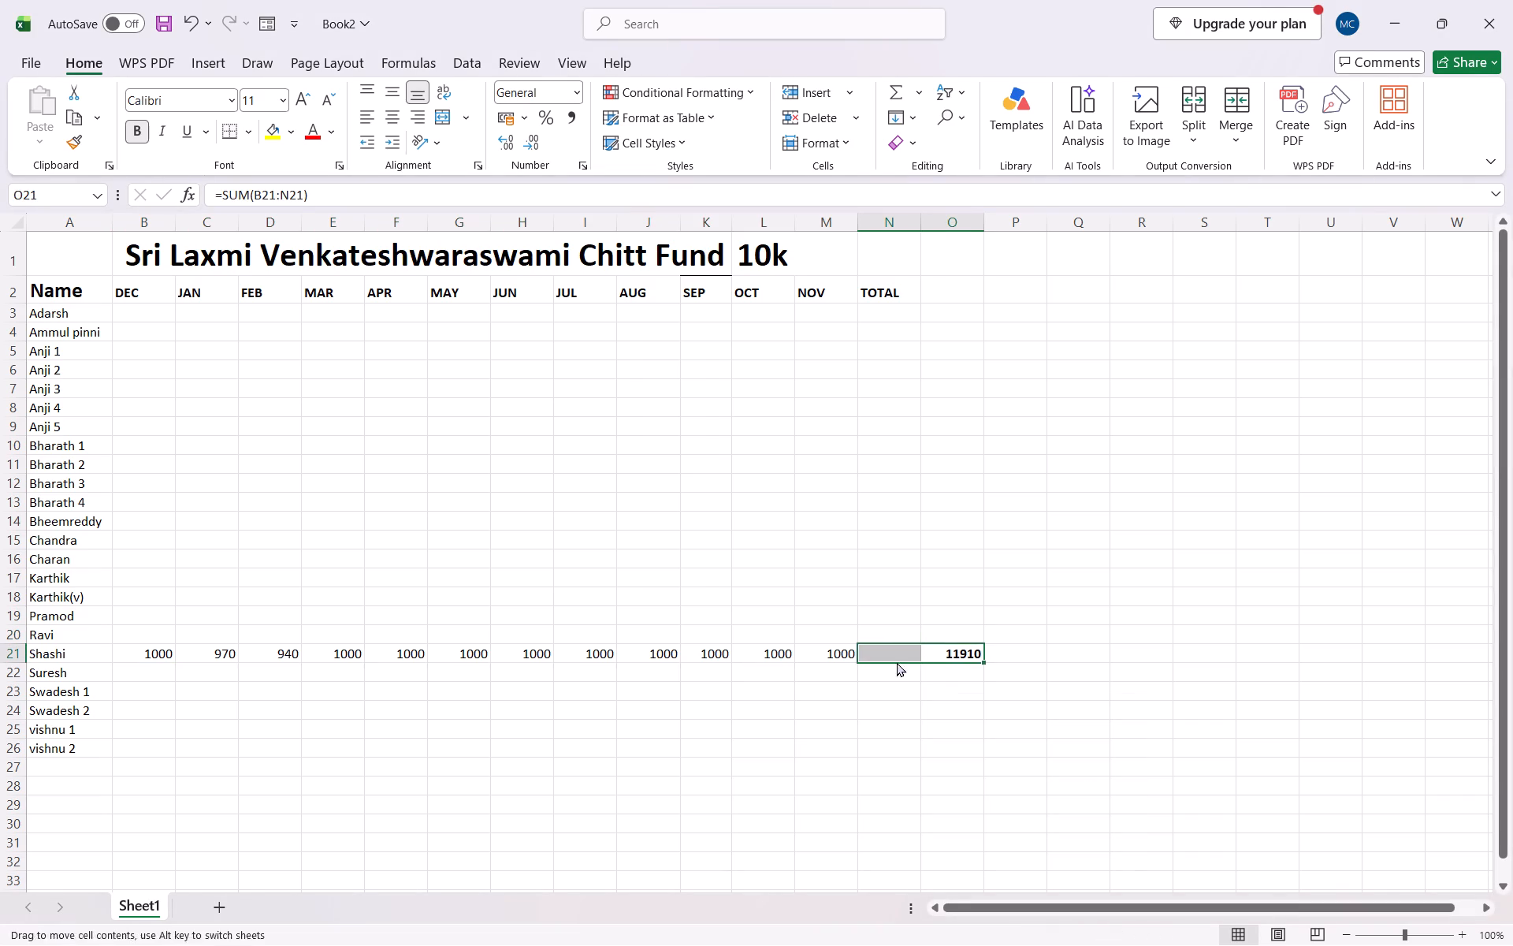
{"action": "key", "text": "Delete"}
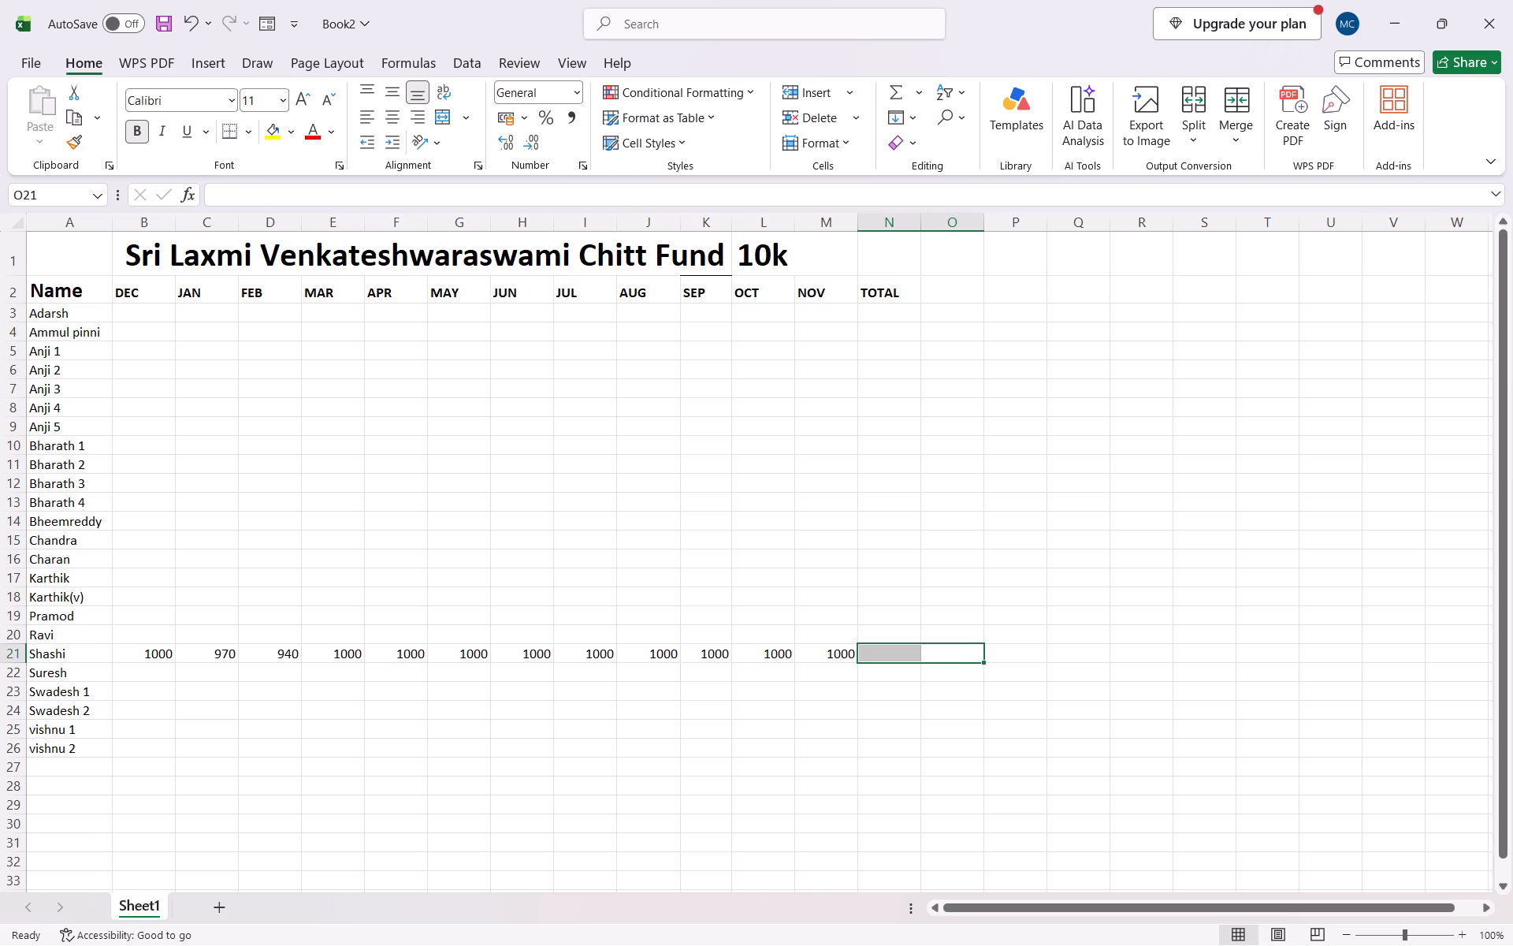
Total Shashi's DEC to NOV amounts, B21:M21, into TOTAL cell N21 with the row-wise Quick Analysis Sum.
{"action": "left_click_drag", "start_coordinate": [151, 651], "coordinate": [741, 698]}
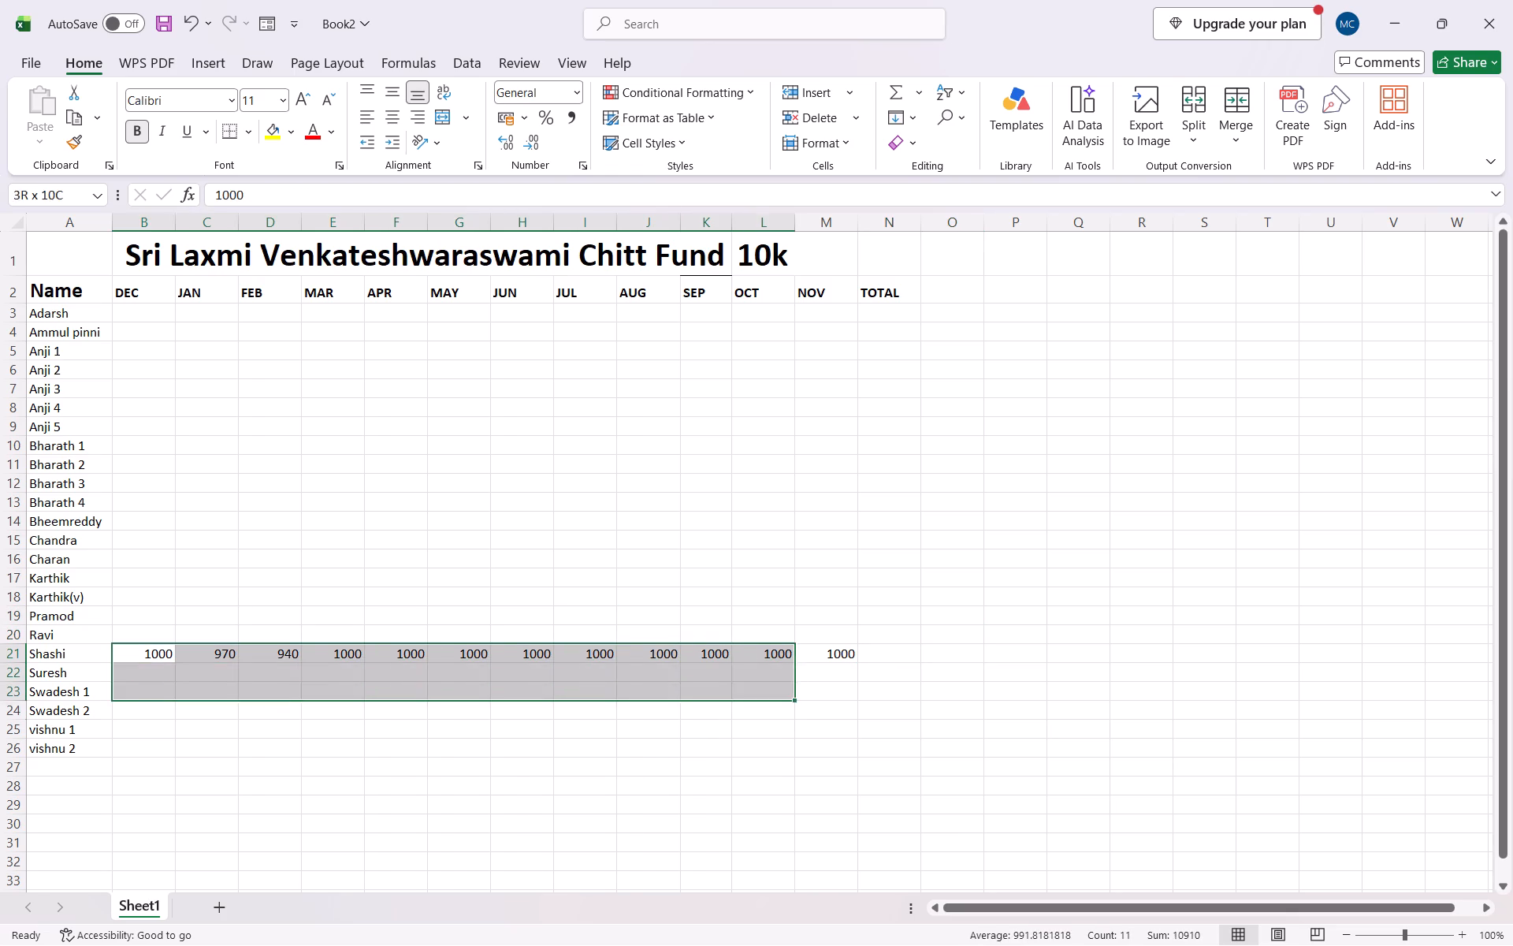
{"action": "left_click_drag", "start_coordinate": [741, 698], "coordinate": [831, 650]}
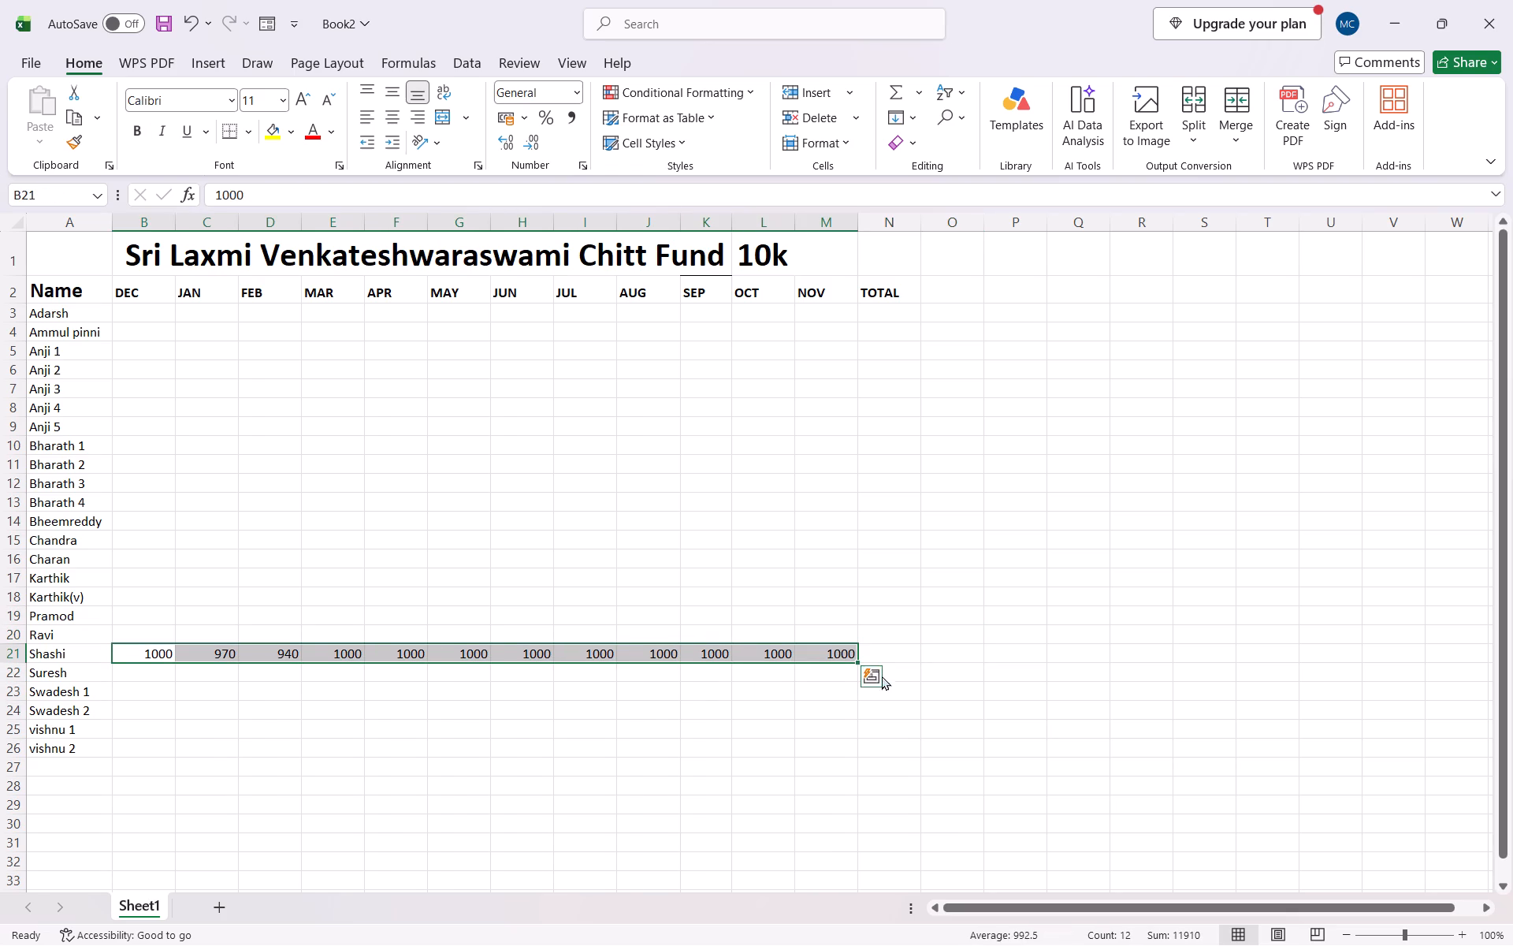
{"action": "left_click", "coordinate": [868, 680]}
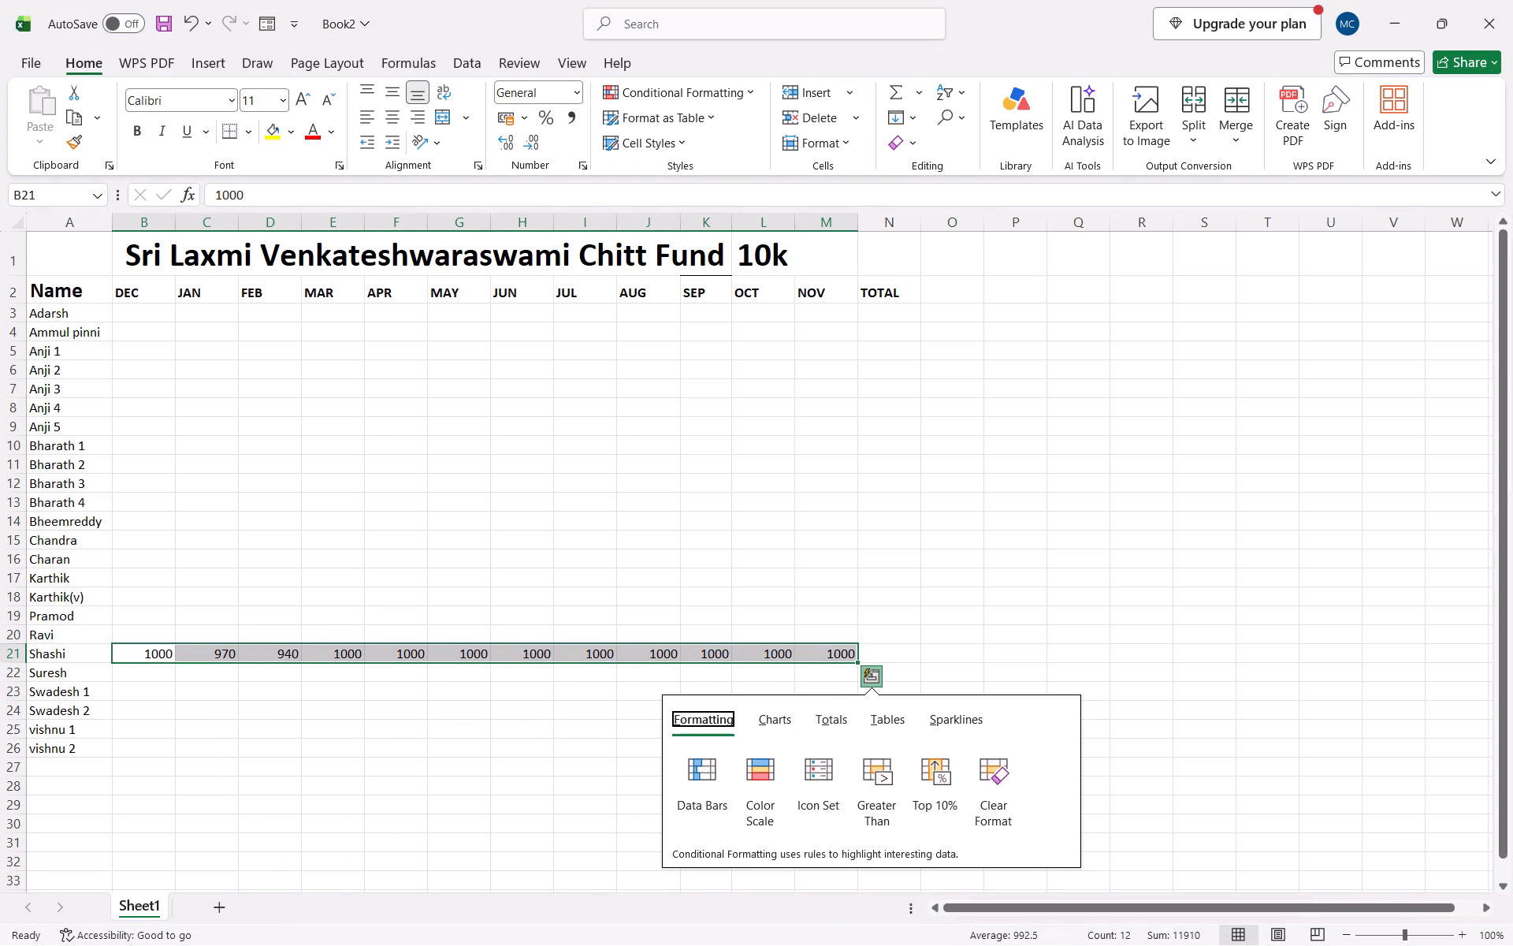
{"action": "left_click", "coordinate": [840, 715]}
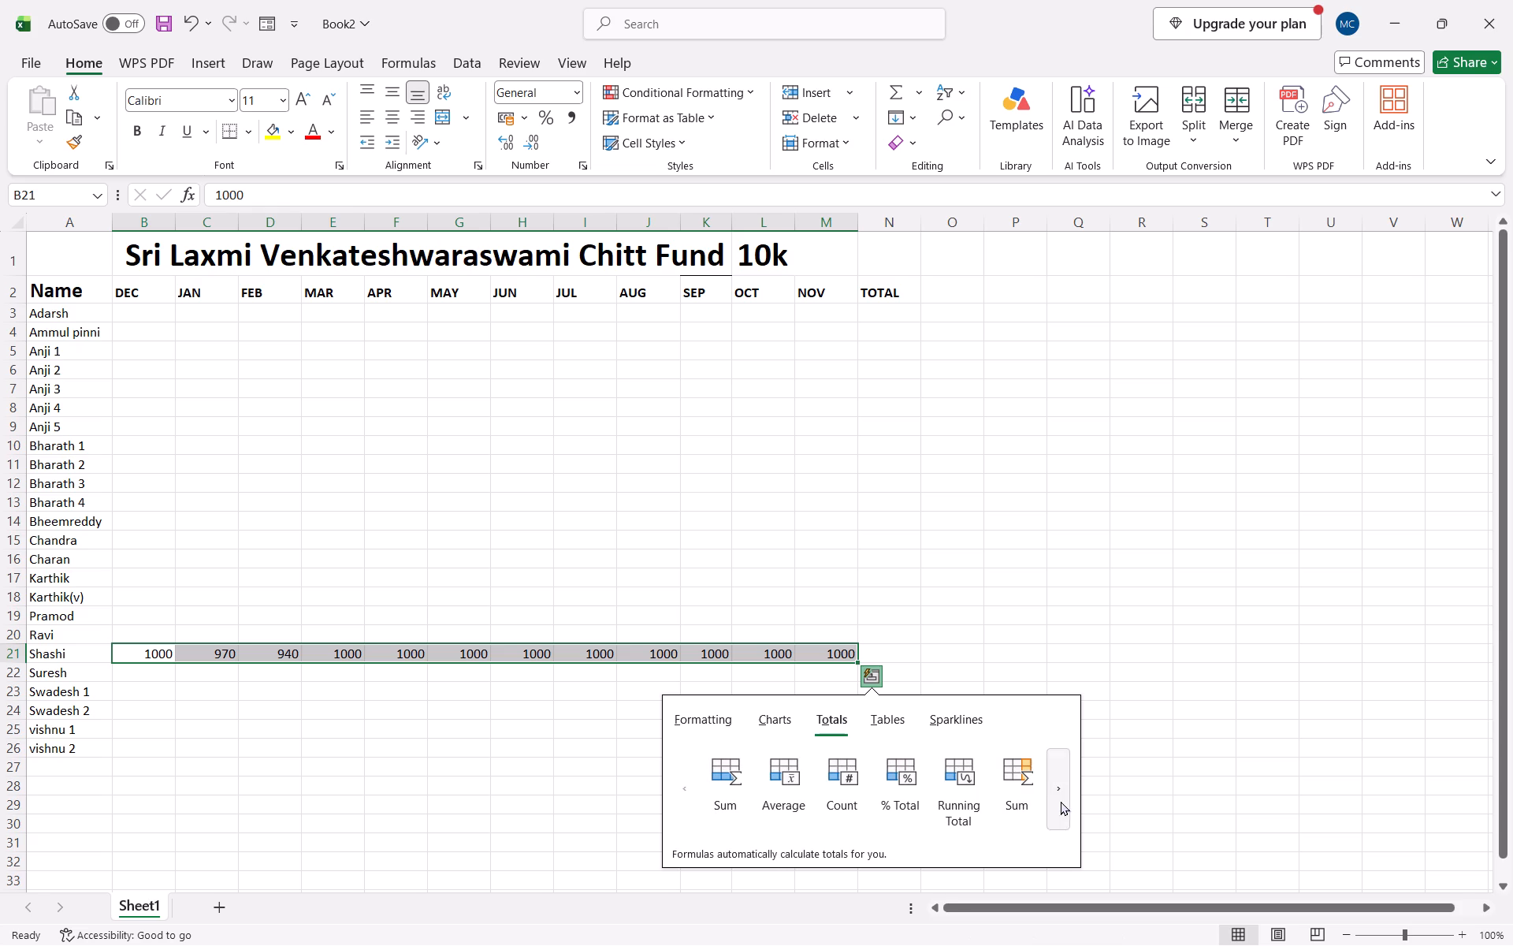
{"action": "left_click", "coordinate": [1017, 798]}
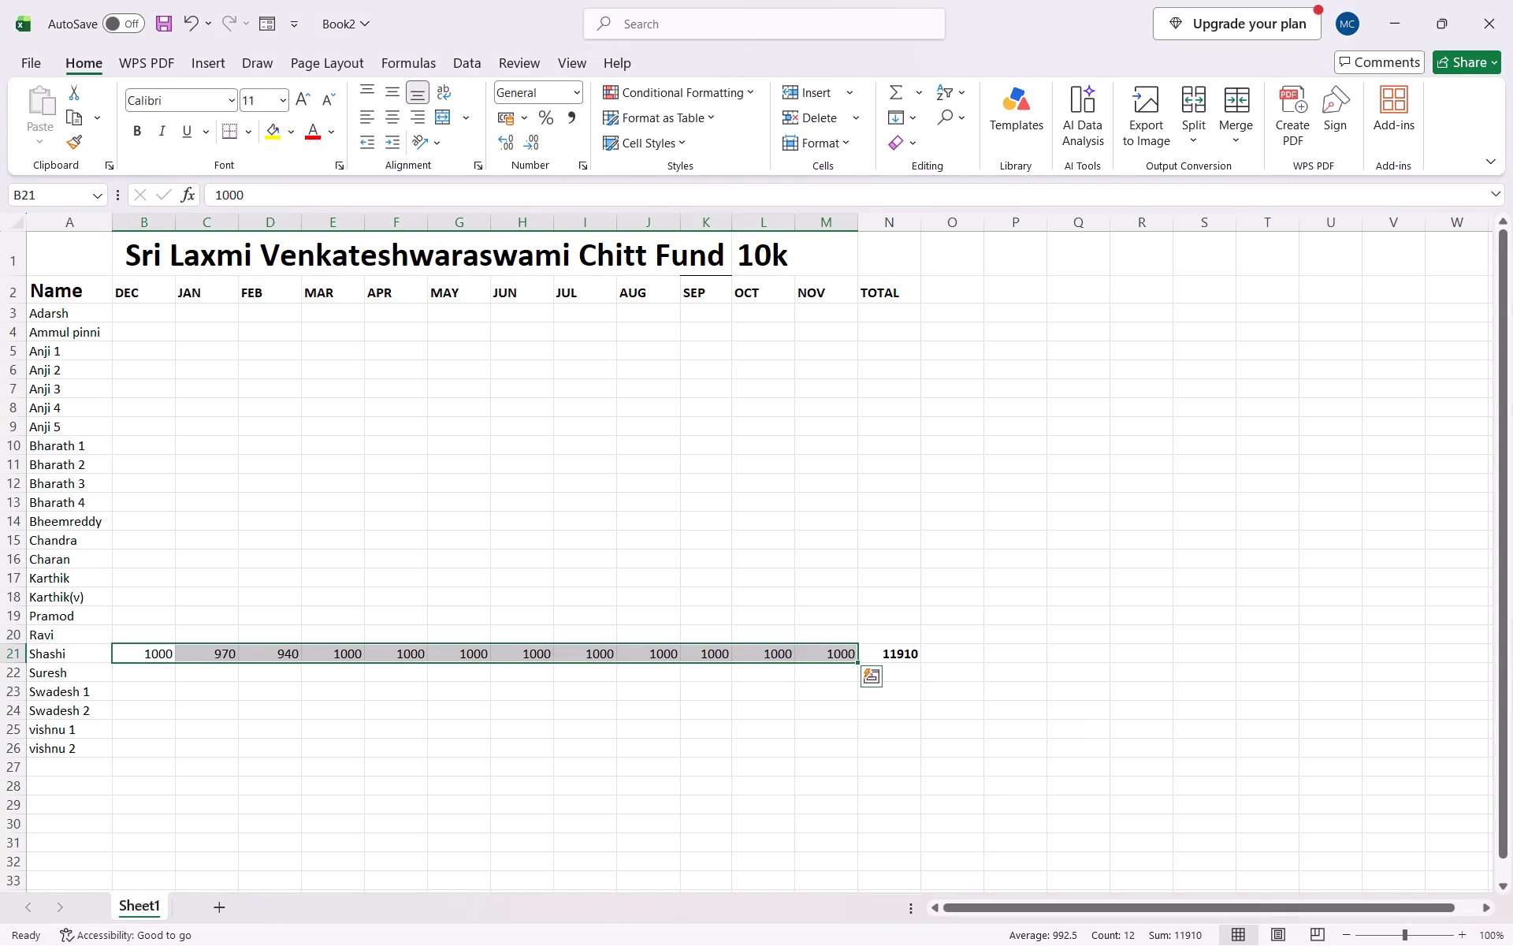
{"action": "left_click", "coordinate": [950, 658]}
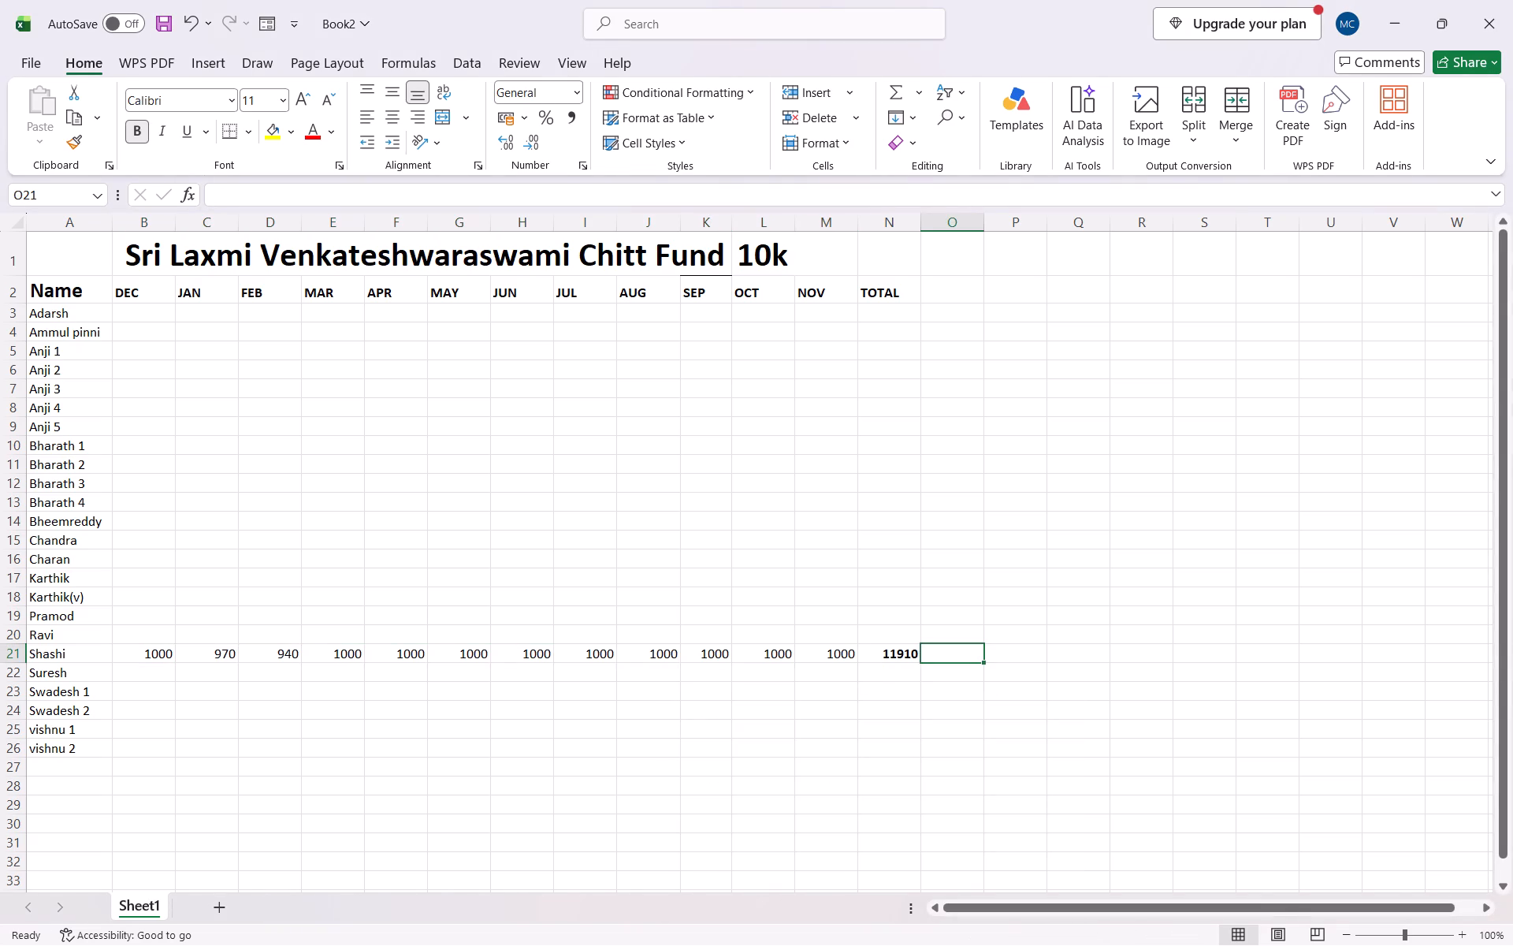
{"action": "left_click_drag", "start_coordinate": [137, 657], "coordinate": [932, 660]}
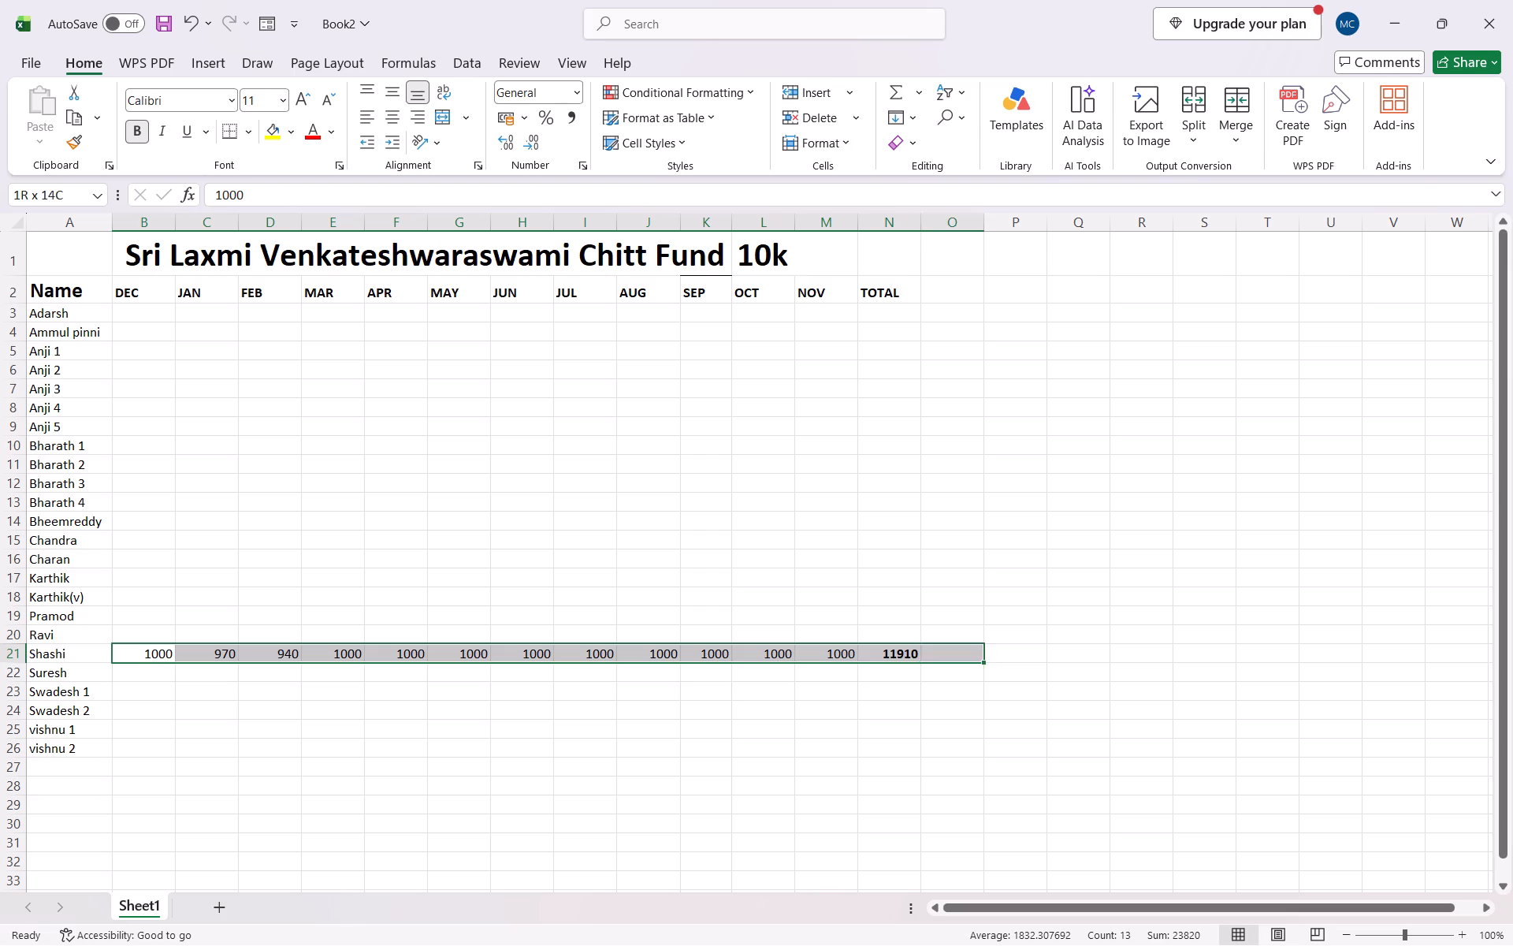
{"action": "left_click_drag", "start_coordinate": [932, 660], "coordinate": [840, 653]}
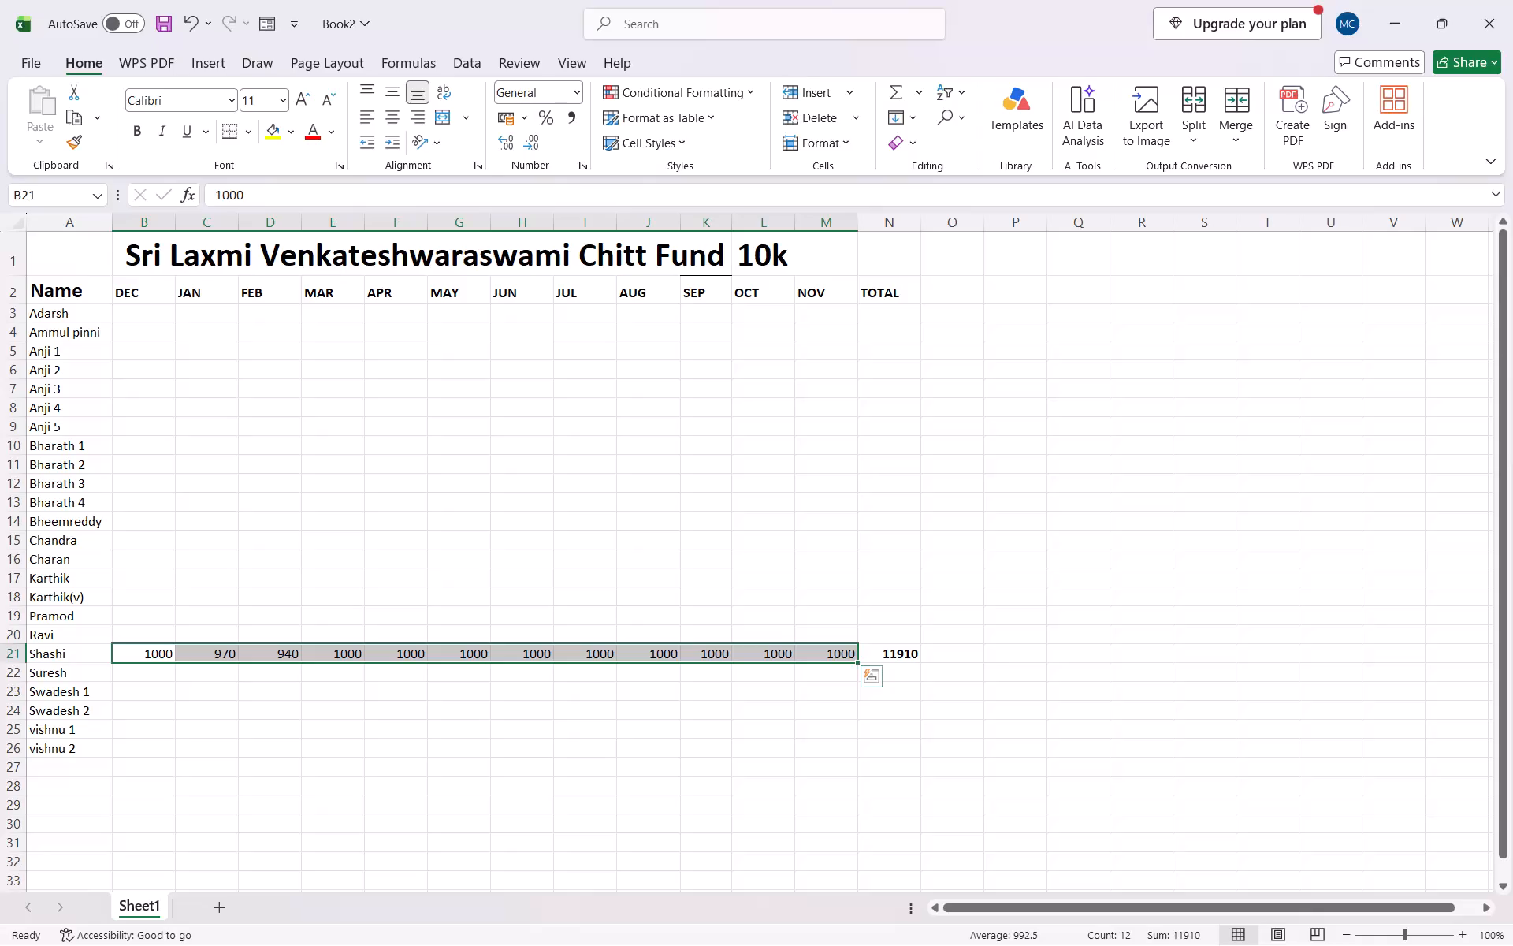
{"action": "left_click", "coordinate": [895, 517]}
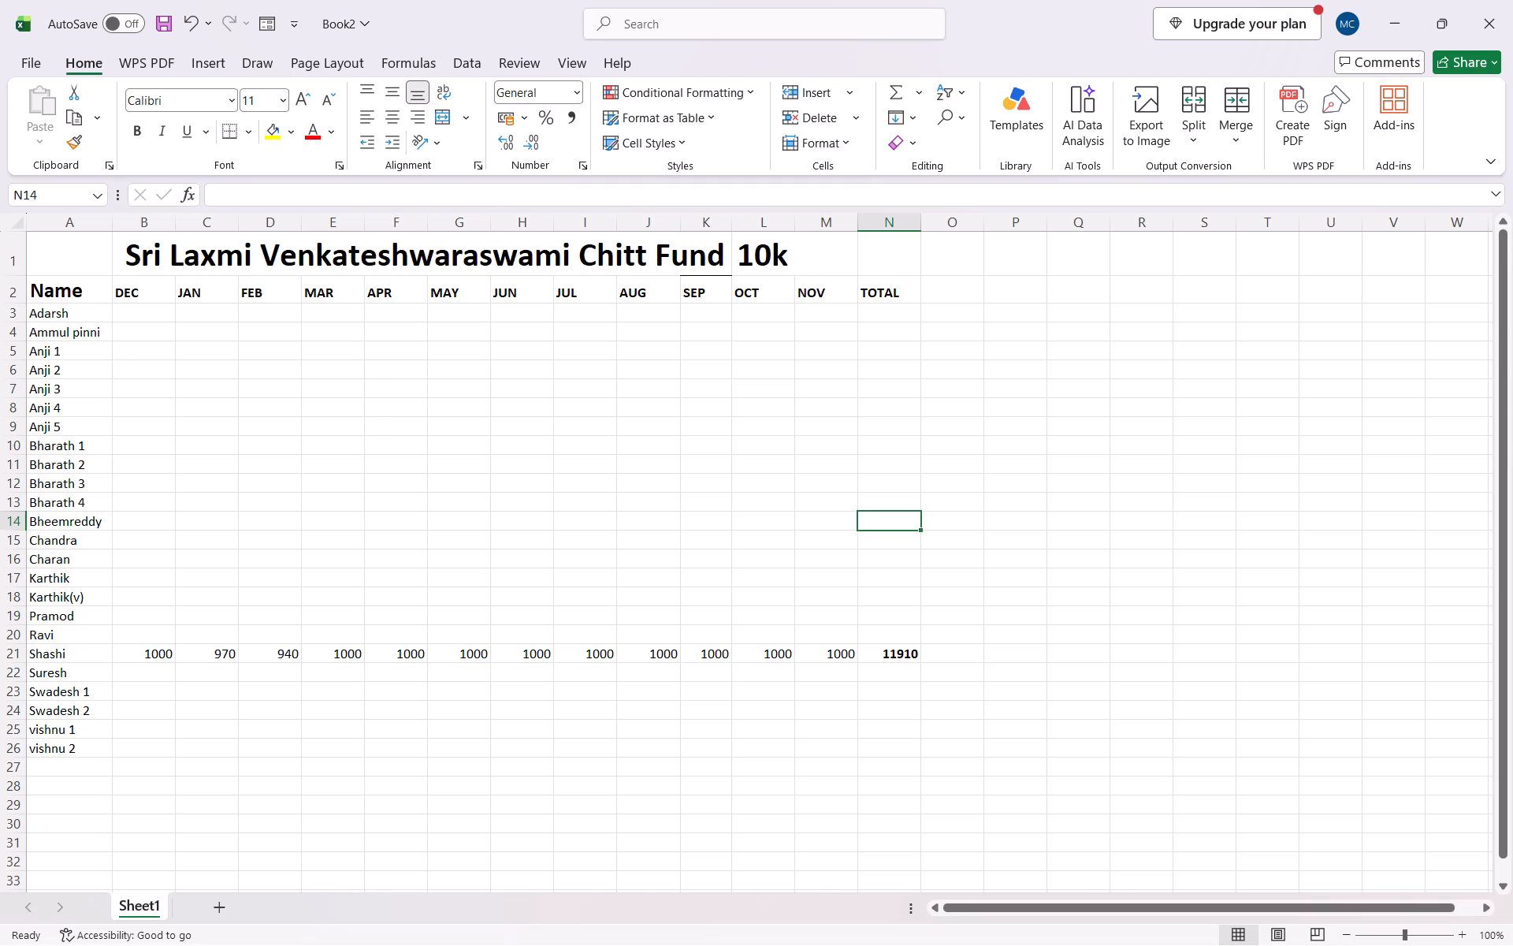
Enter Ammul pinni's payments in row 4: 1000 for DEC, 970 for JAN and 940 for FEB.
{"action": "left_click", "coordinate": [129, 342]}
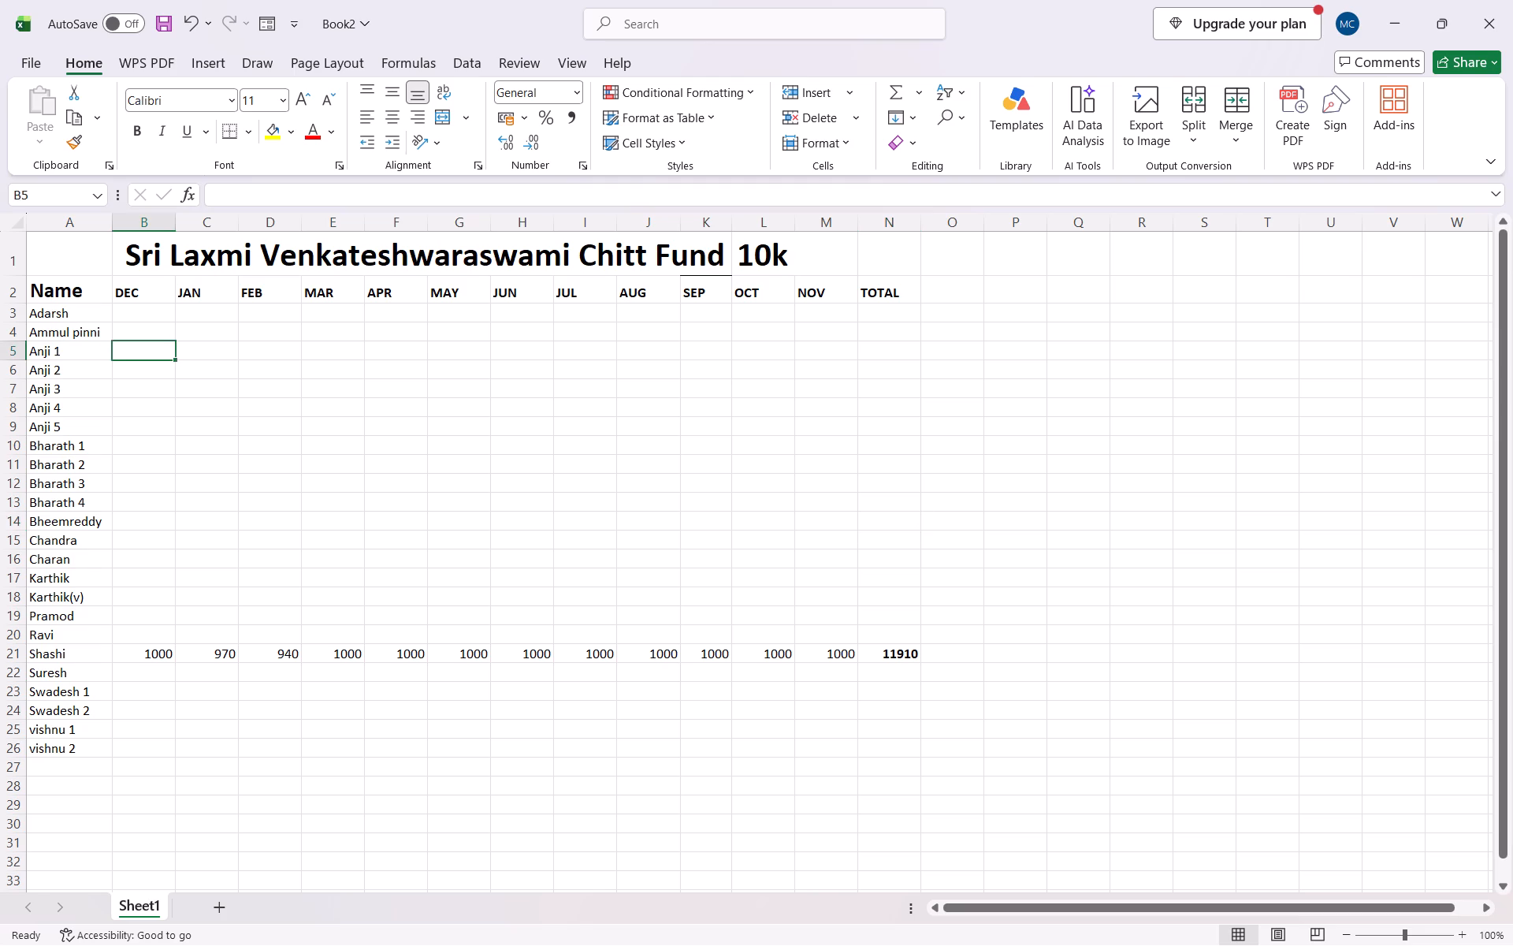
{"action": "left_click", "coordinate": [132, 337]}
{"action": "type", "text": "1000"}
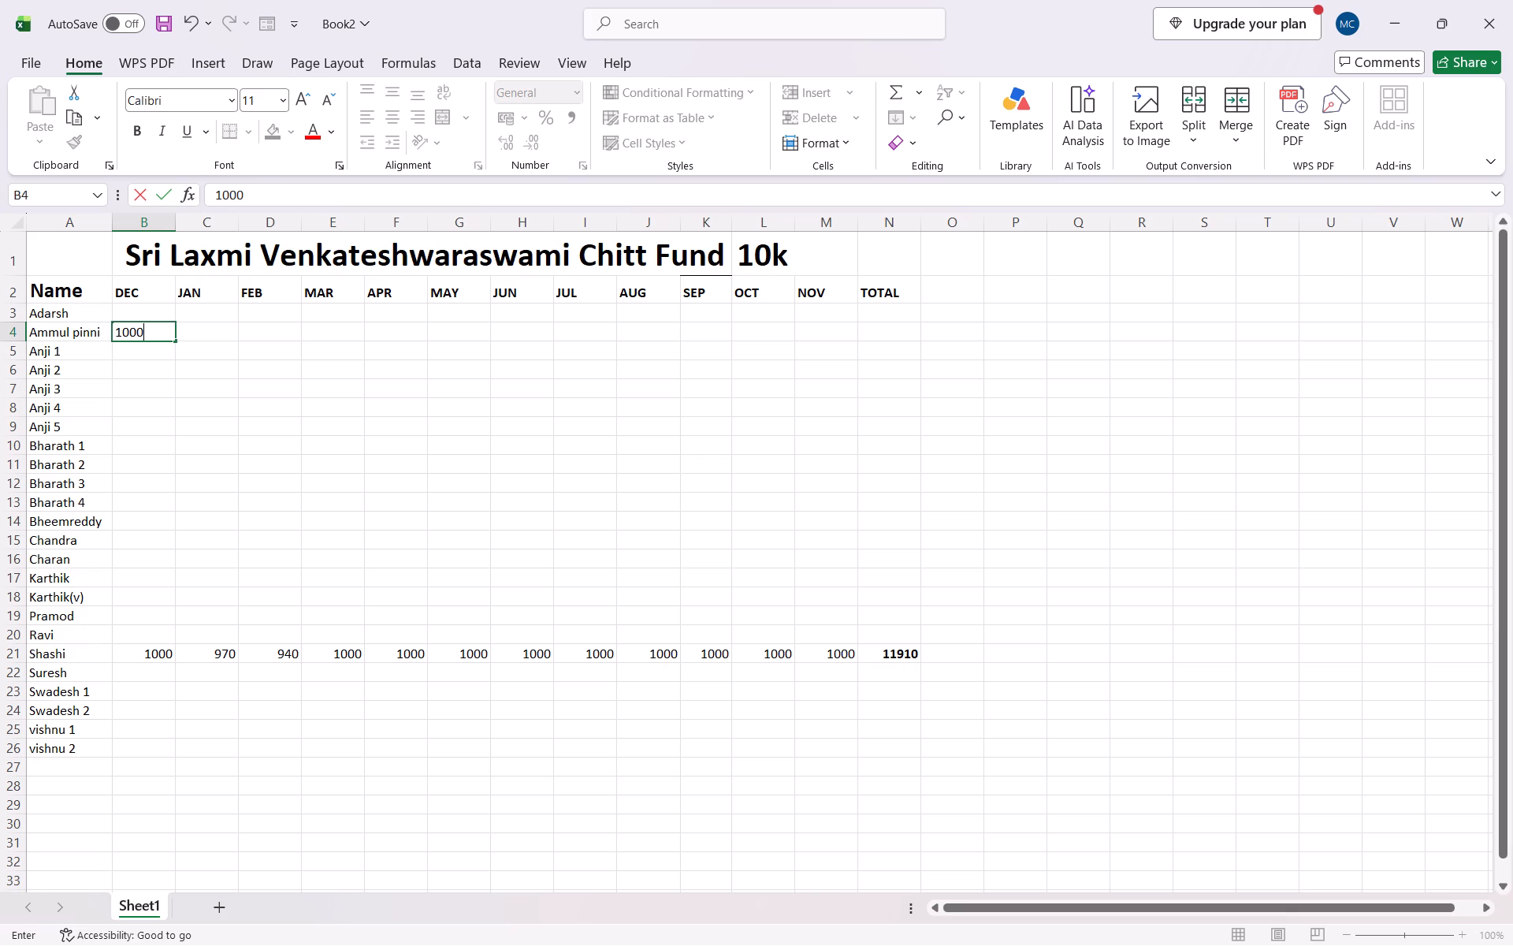
{"action": "left_click", "coordinate": [204, 342]}
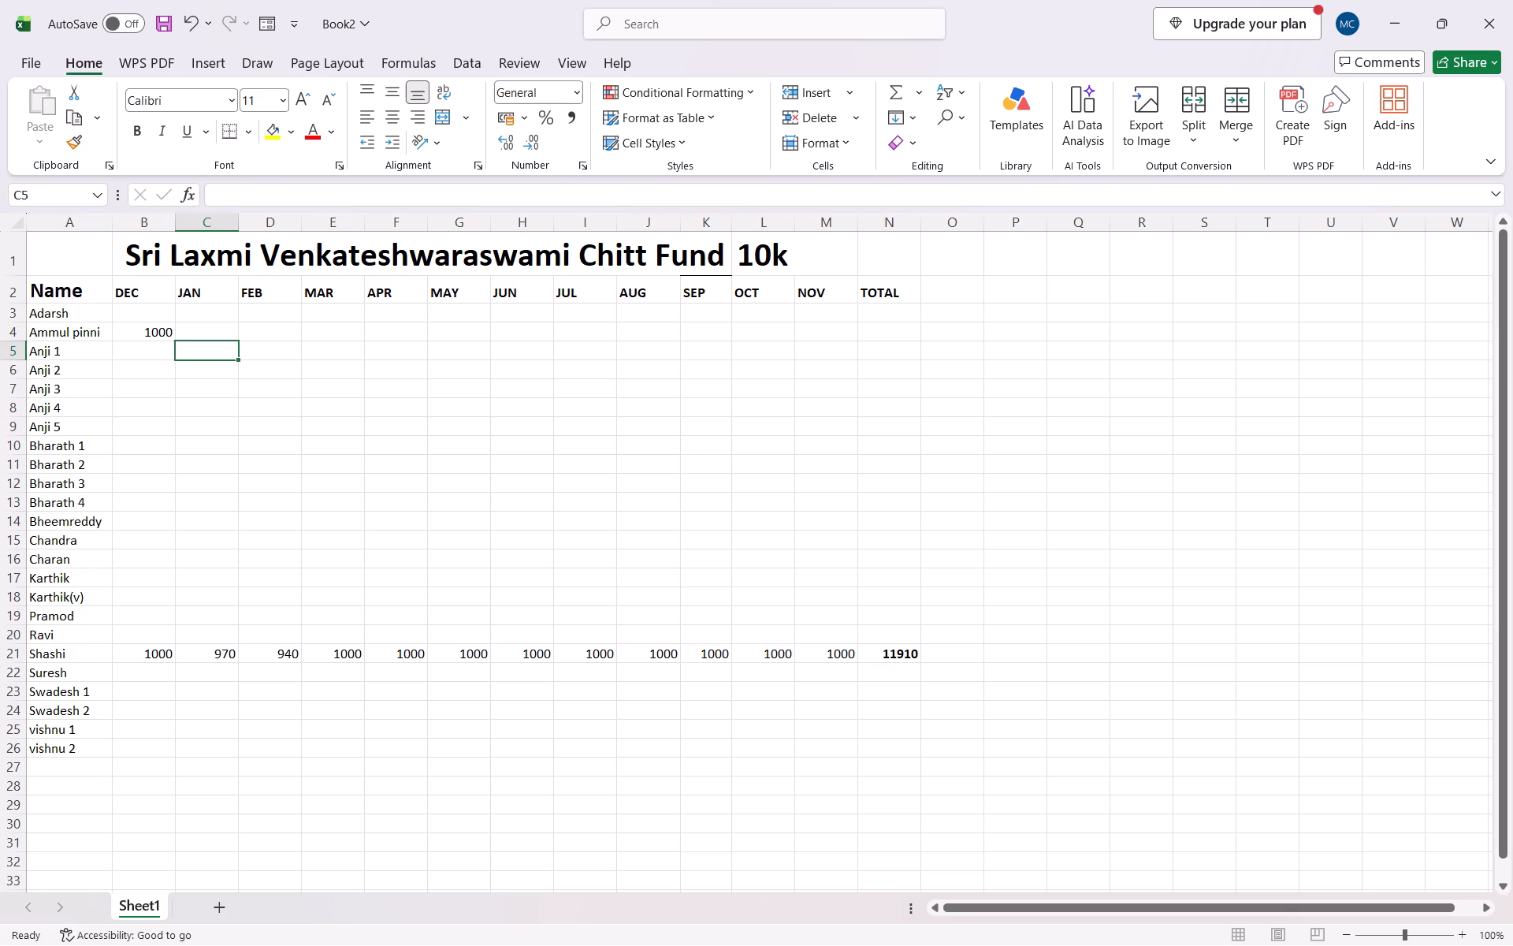
{"action": "left_click", "coordinate": [210, 332]}
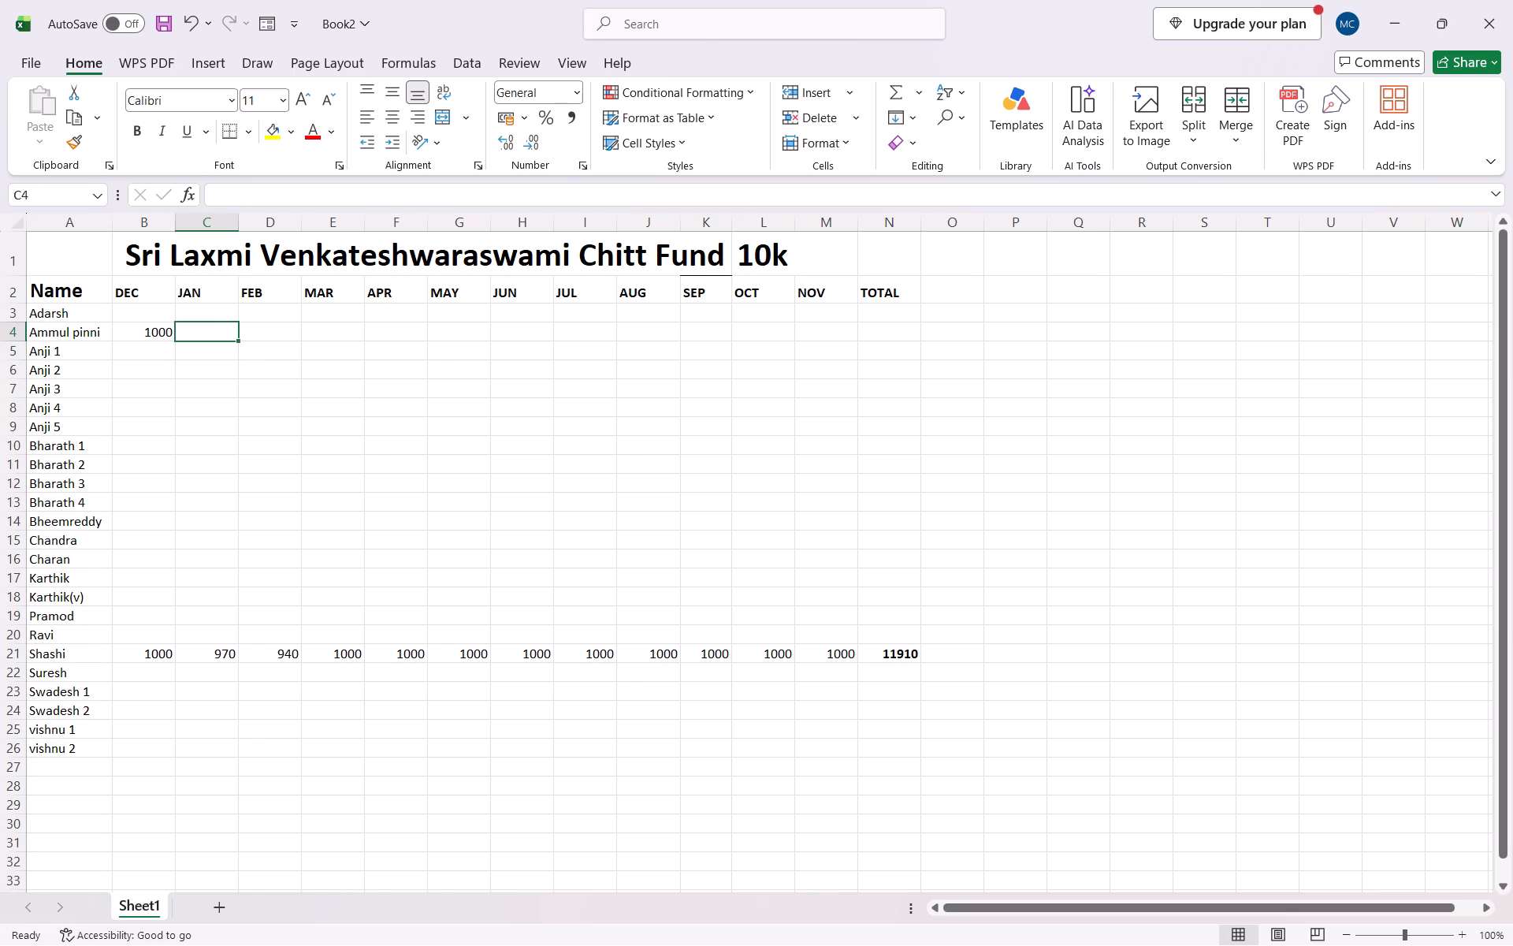
{"action": "type", "text": "970"}
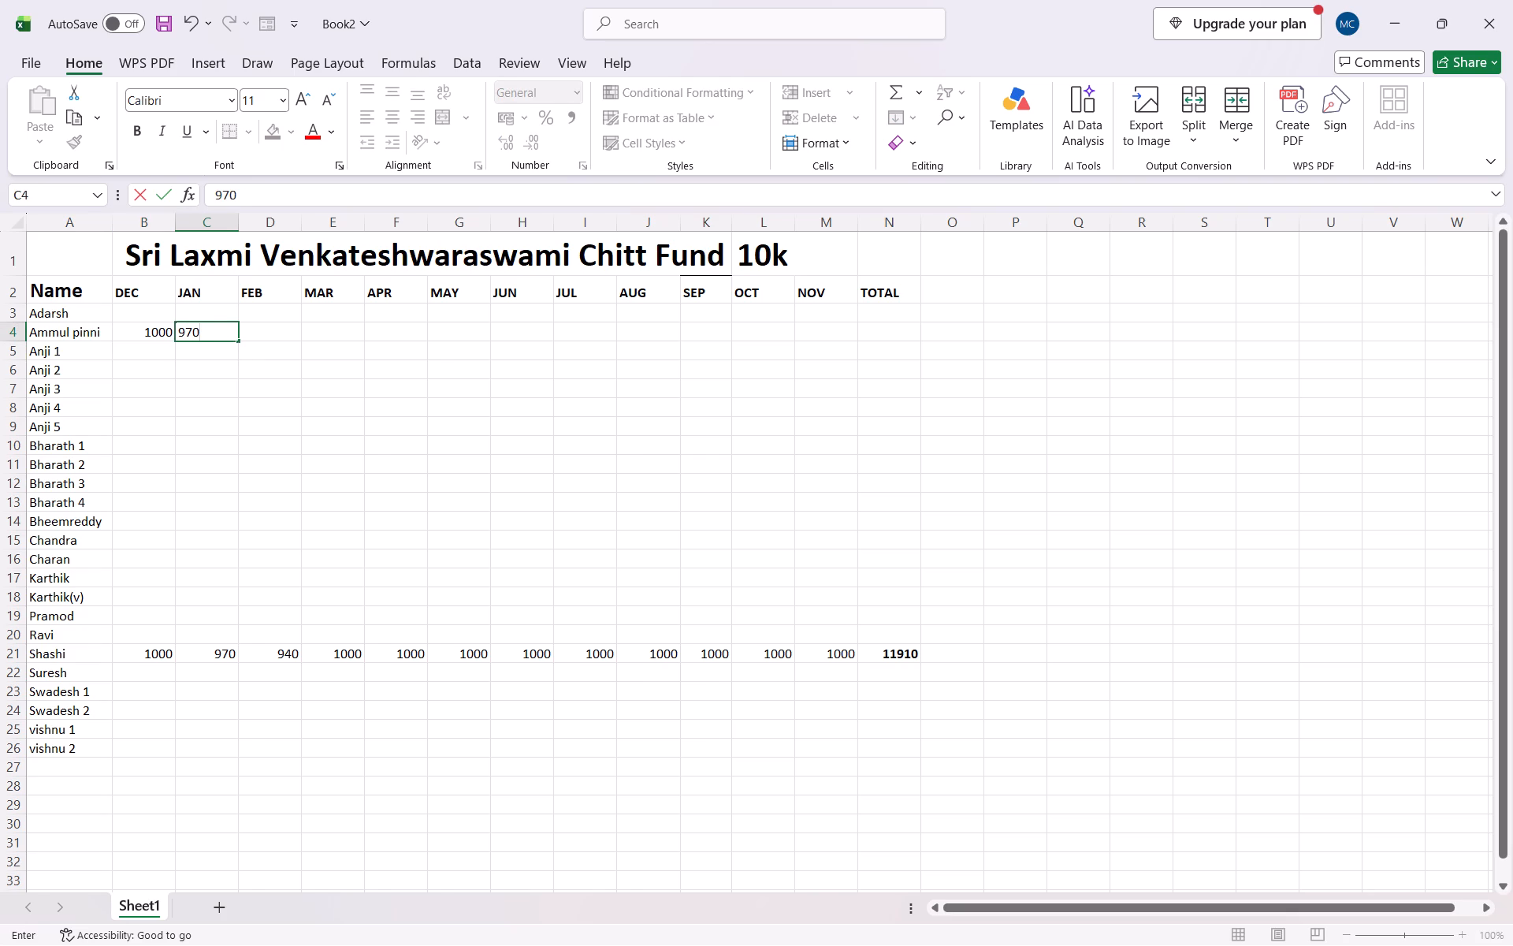
{"action": "left_click", "coordinate": [273, 335]}
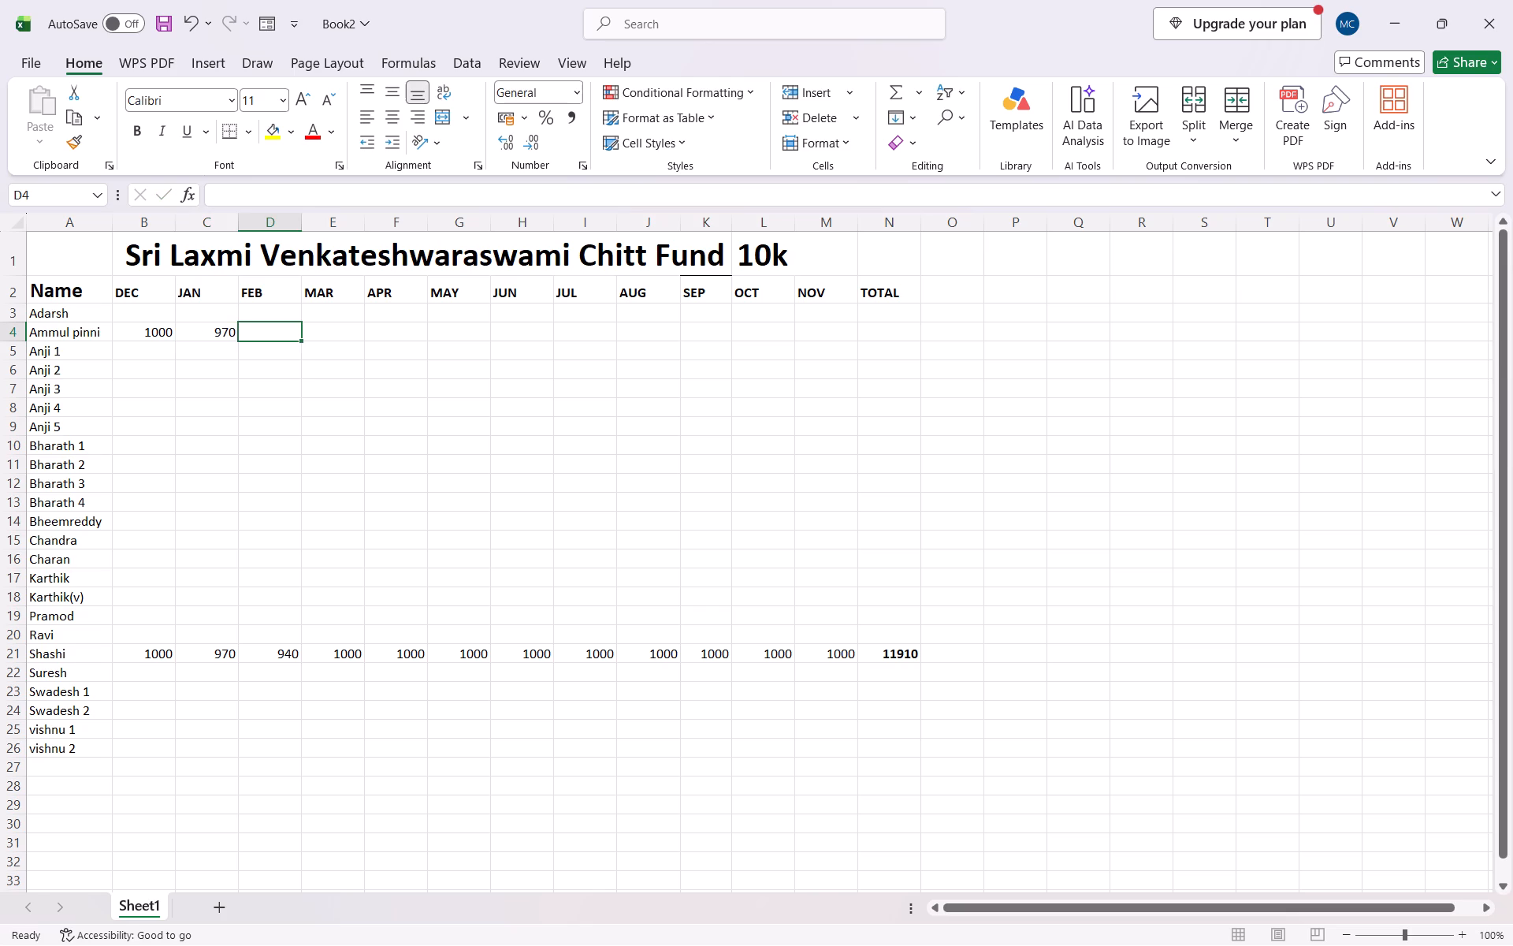
{"action": "type", "text": "94"}
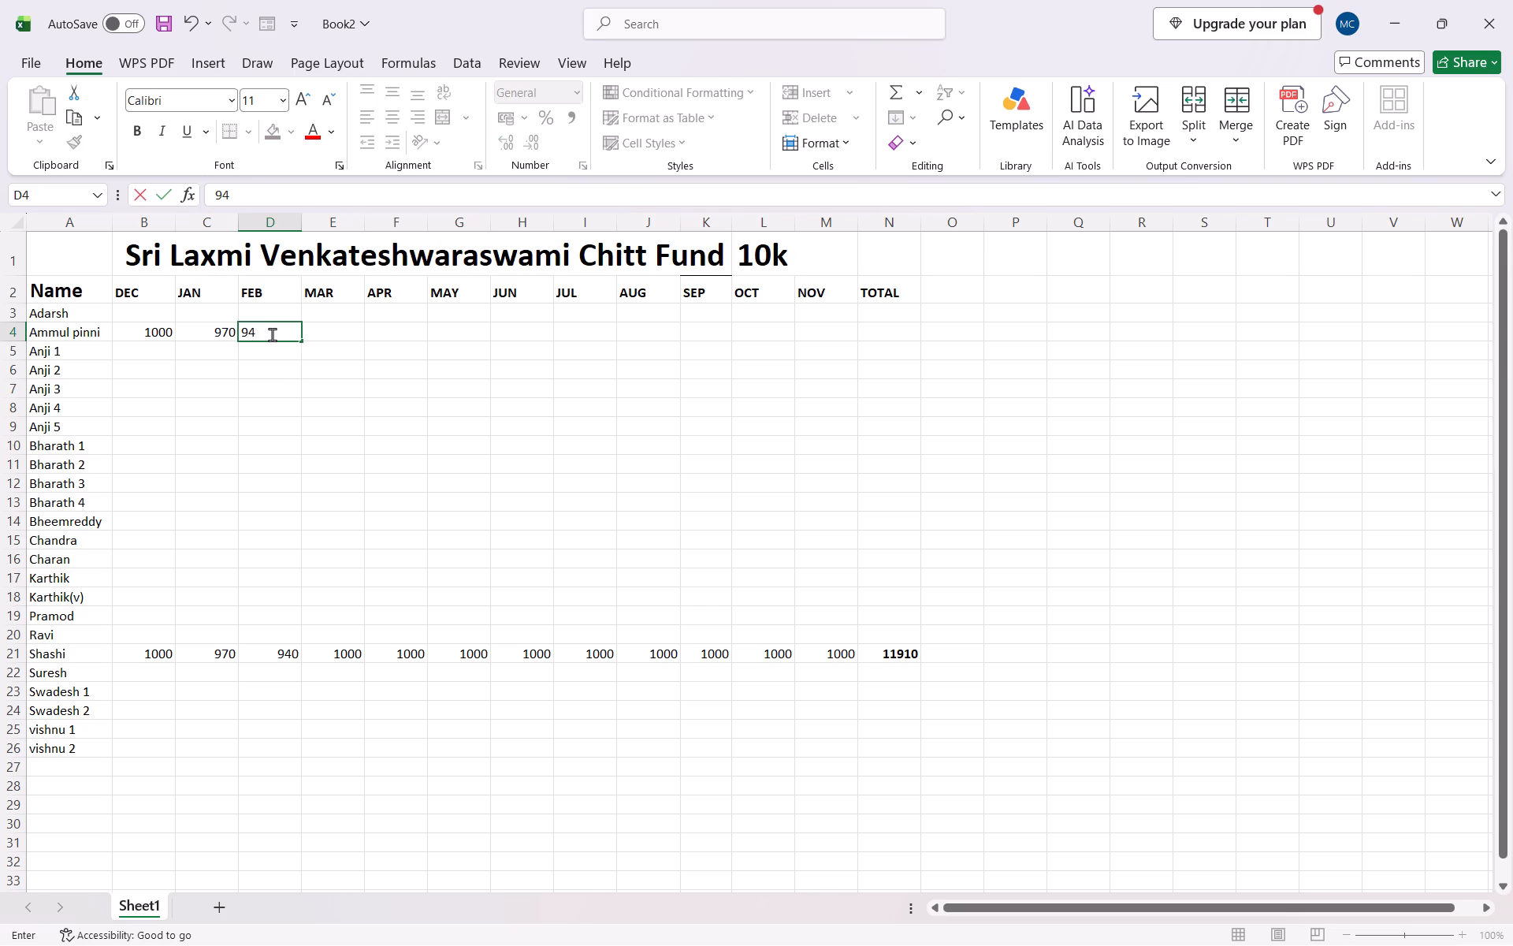
{"action": "key", "text": "0"}
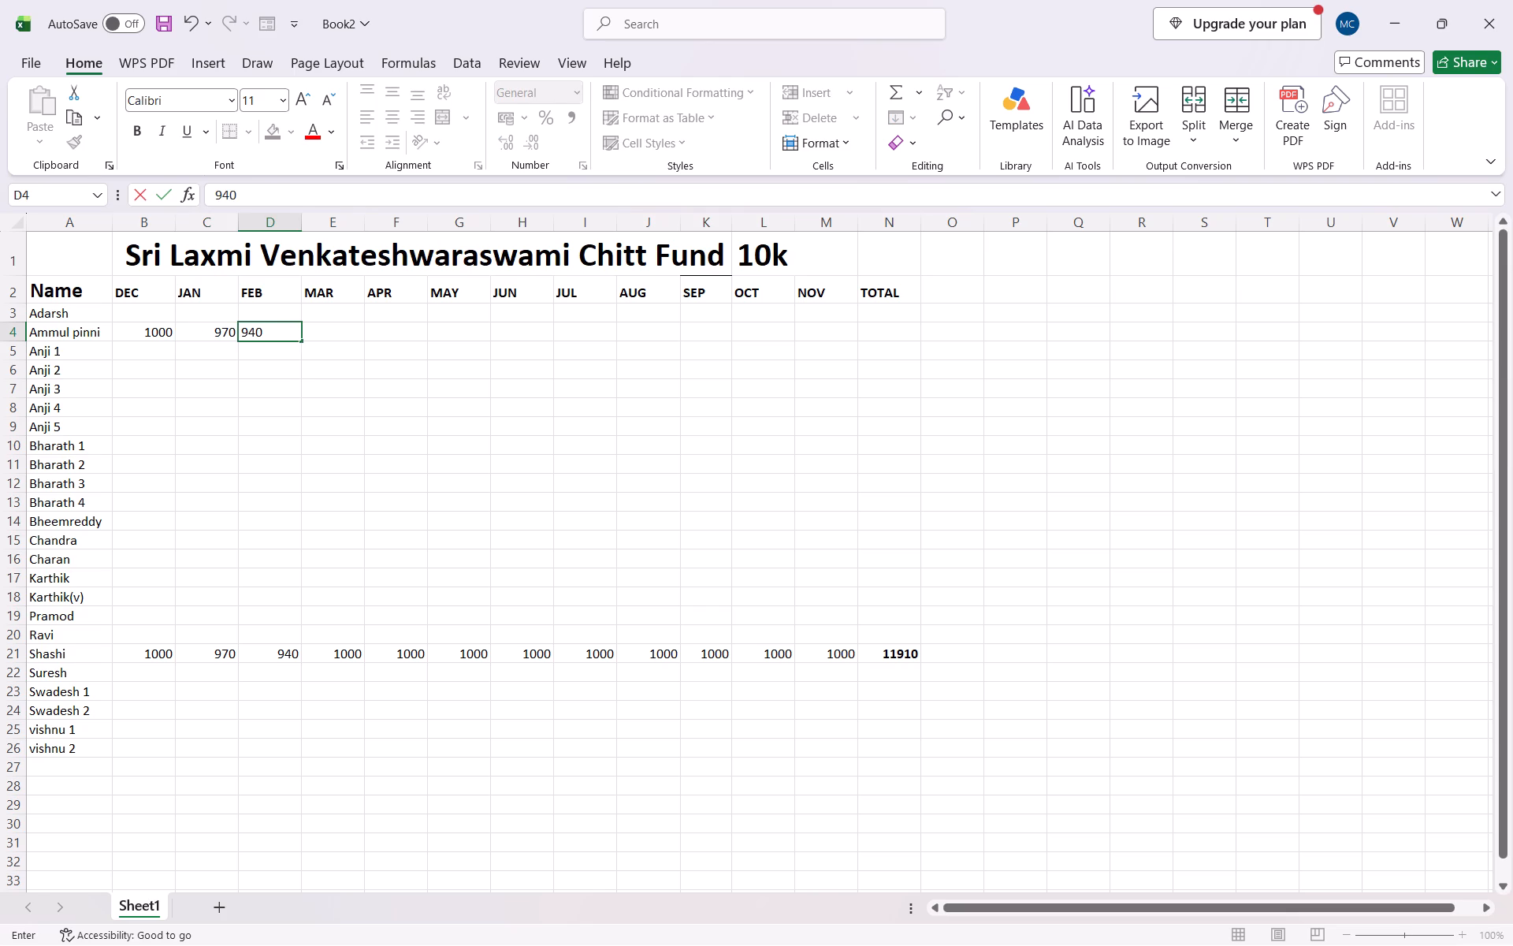
{"action": "left_click", "coordinate": [328, 336]}
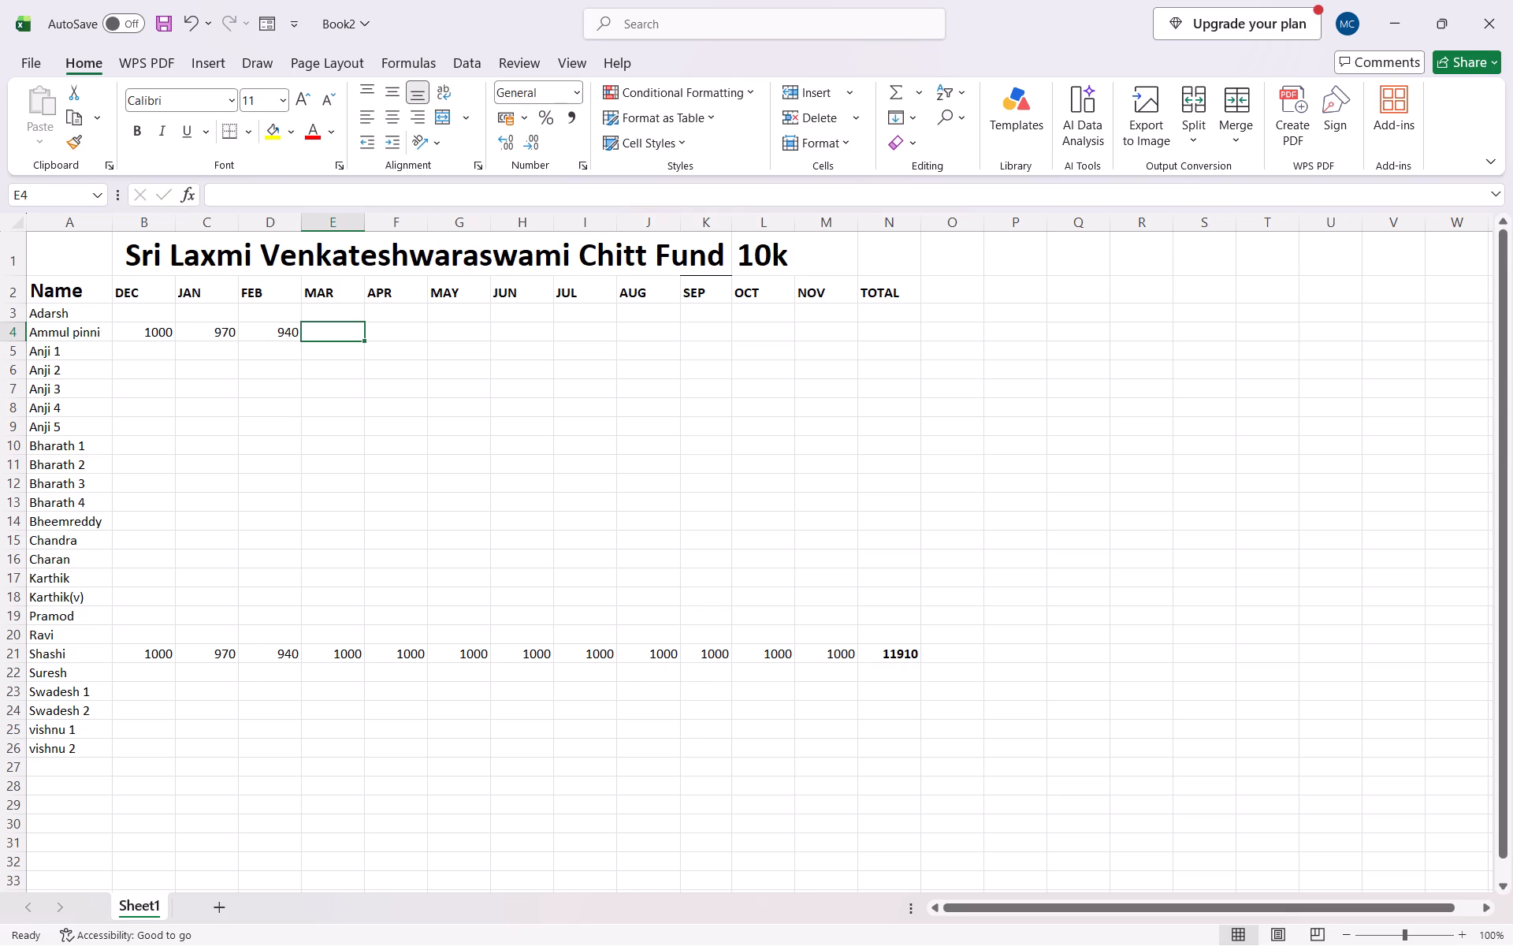
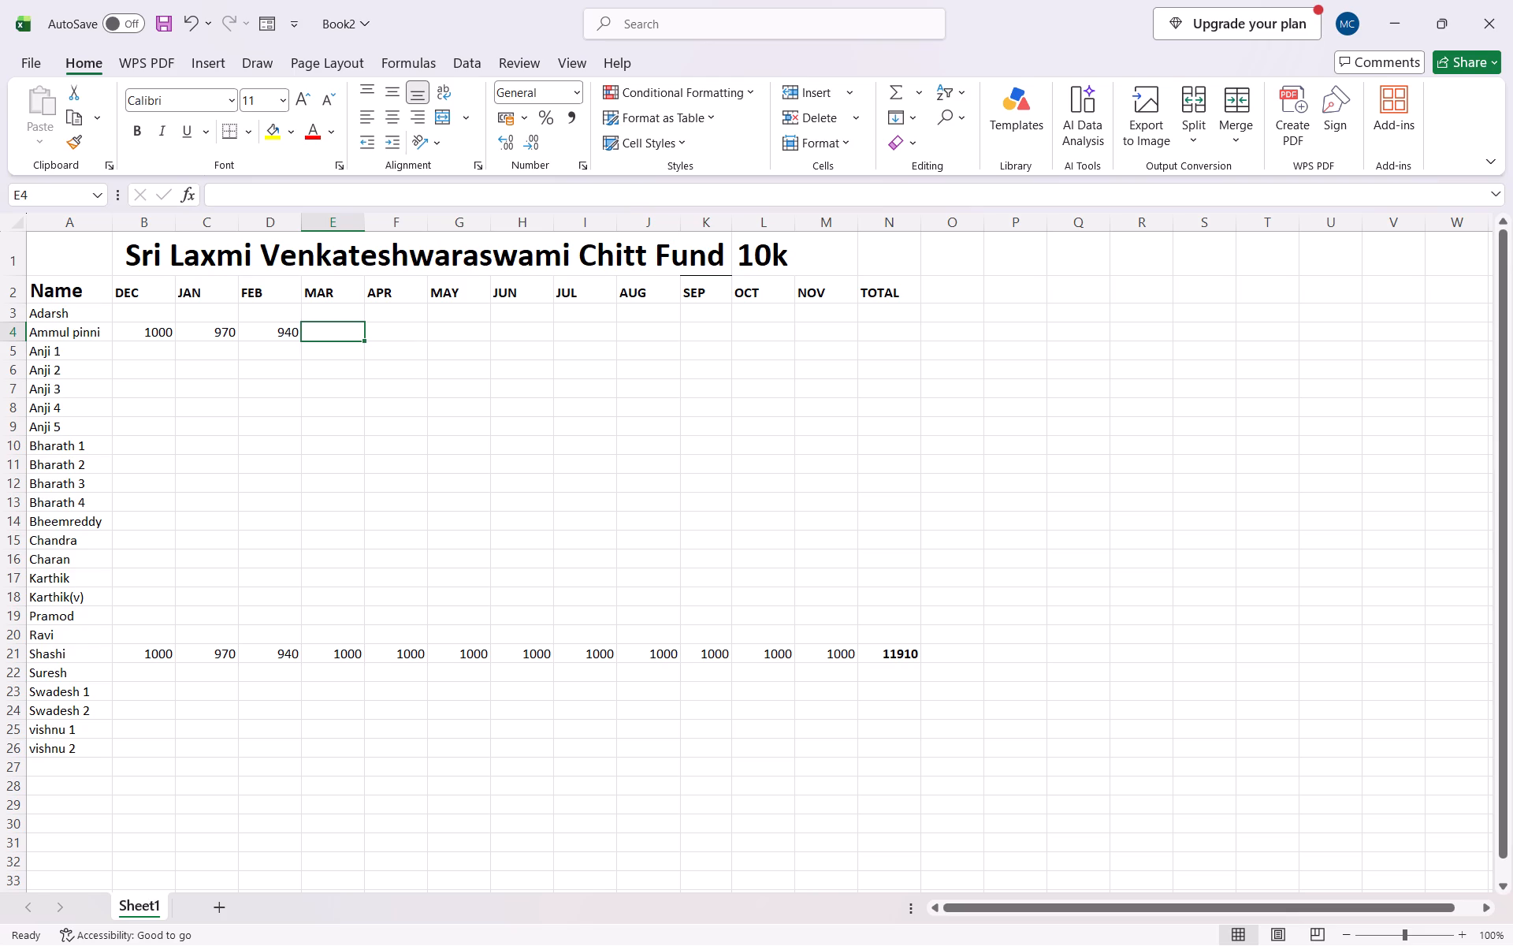
Set the FEB payment to 930 for both Ammul pinni in D4 and Shashi in D21.
{"action": "left_click", "coordinate": [296, 330]}
{"action": "key", "text": "BackSpace"}
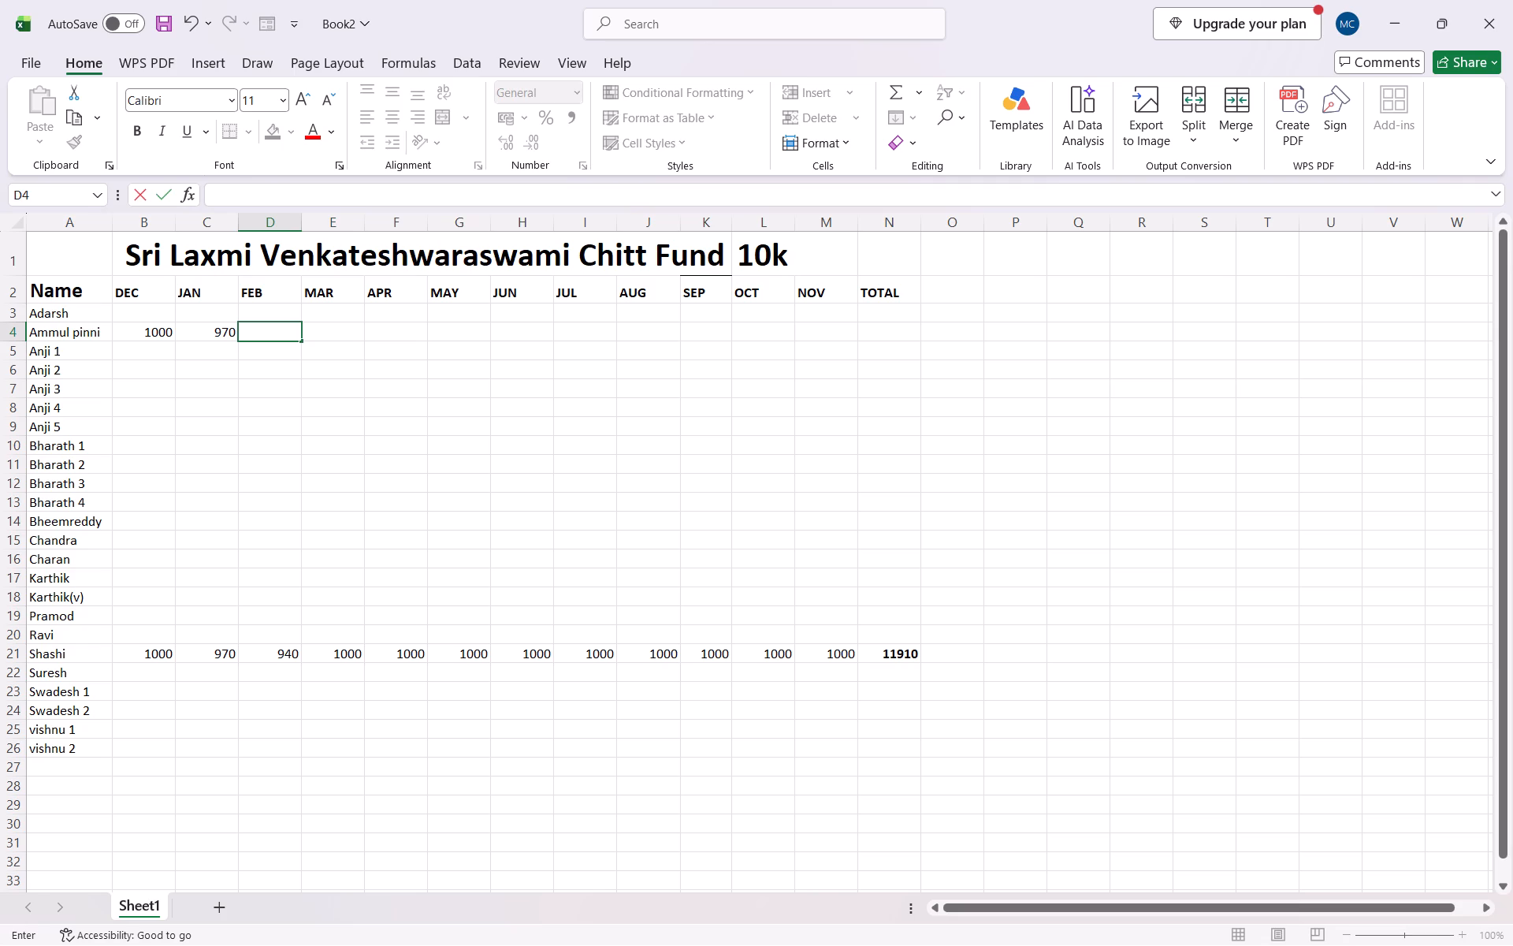
{"action": "type", "text": "930"}
{"action": "left_click", "coordinate": [293, 654]}
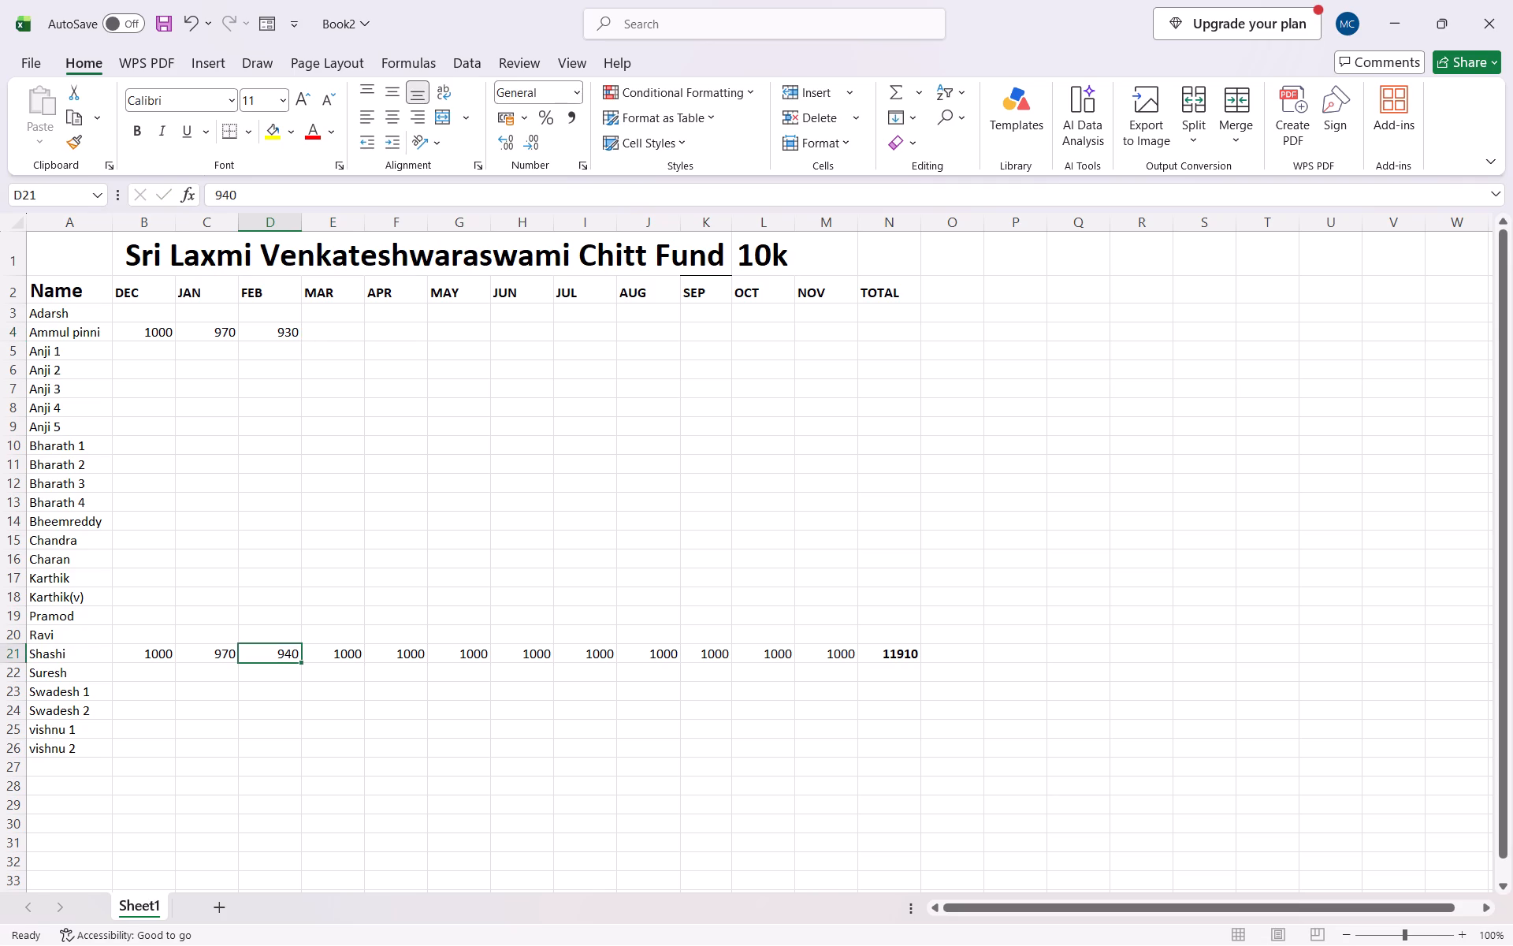
{"action": "key", "text": "BackSpace"}
{"action": "type", "text": "930"}
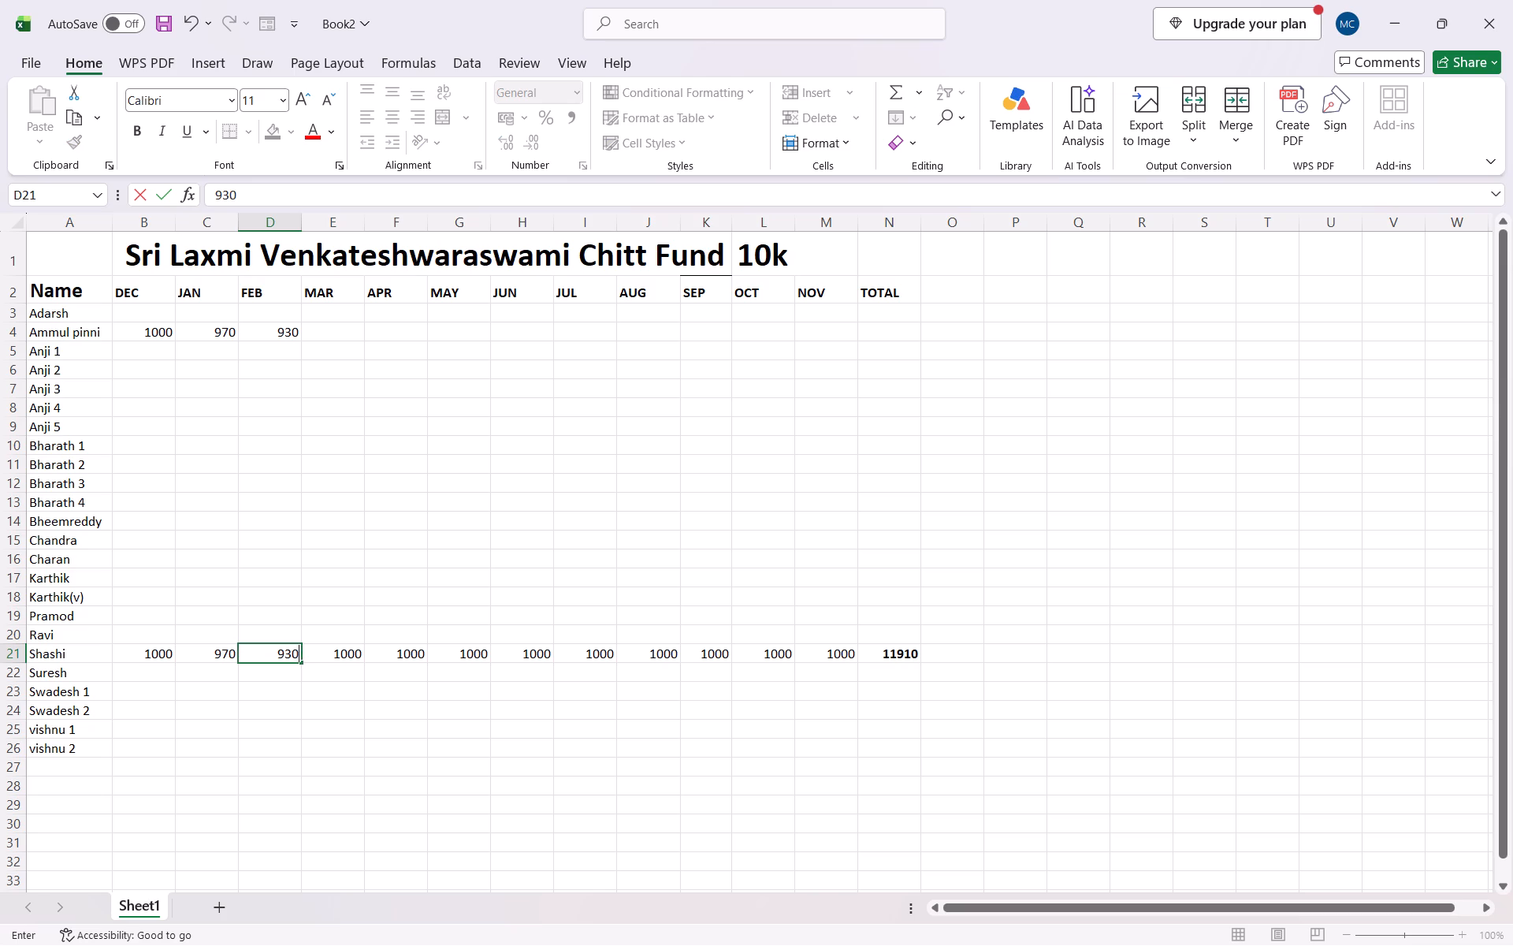
{"action": "left_click", "coordinate": [905, 655]}
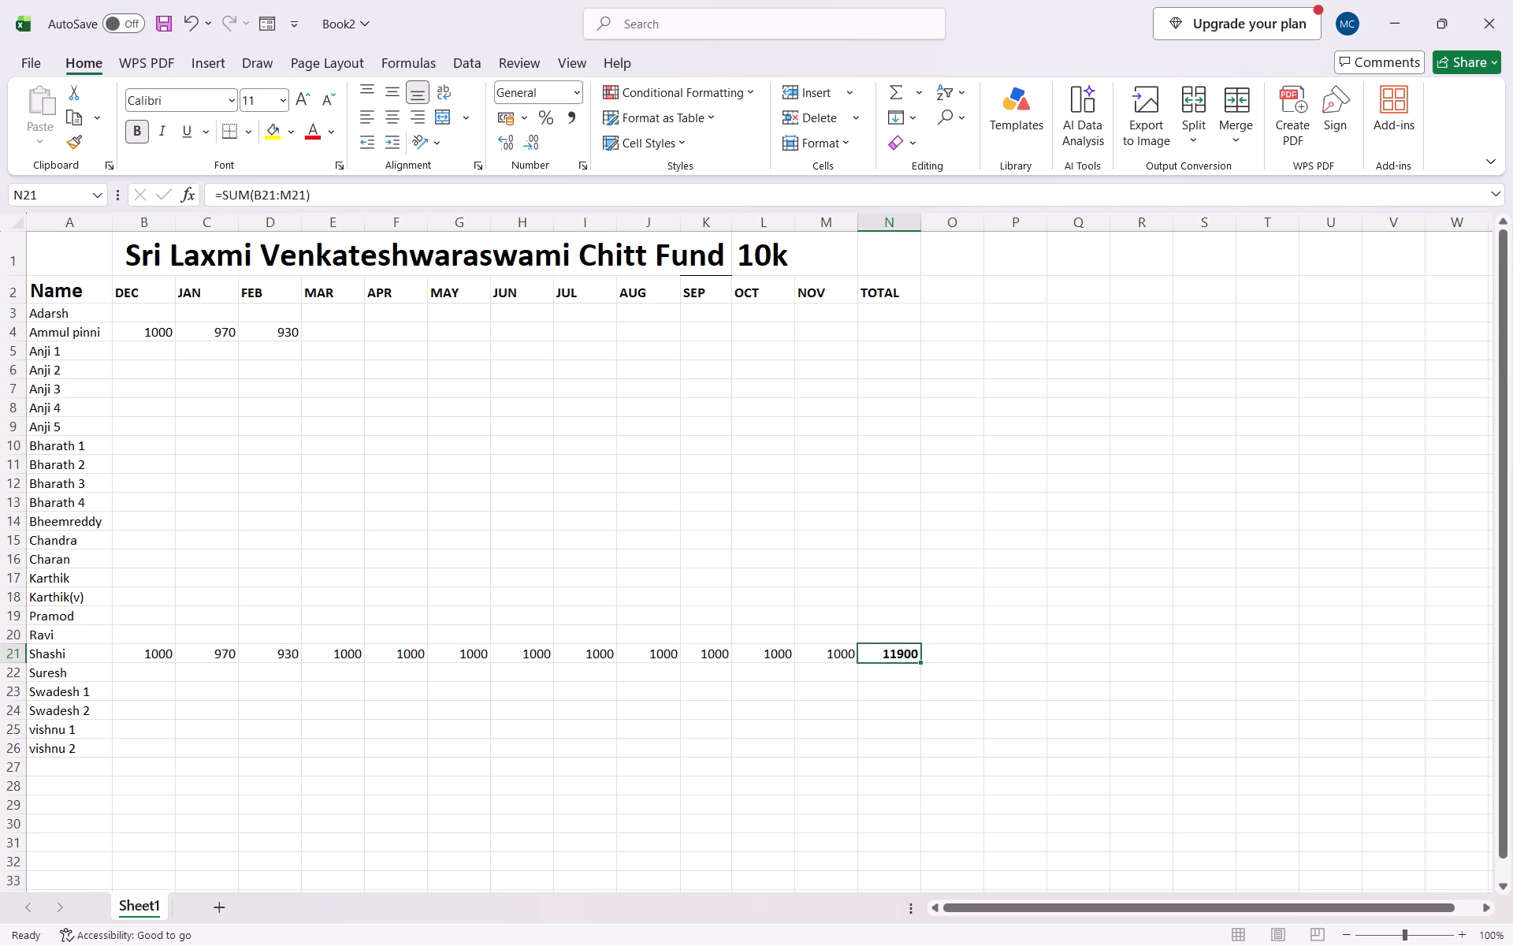
Enter Ammul pinni's payments in row 4: 890 for MAR, 850 for APR, 810 for MAY, 740 for JUN and 660 for JUL.
{"action": "left_click", "coordinate": [329, 341]}
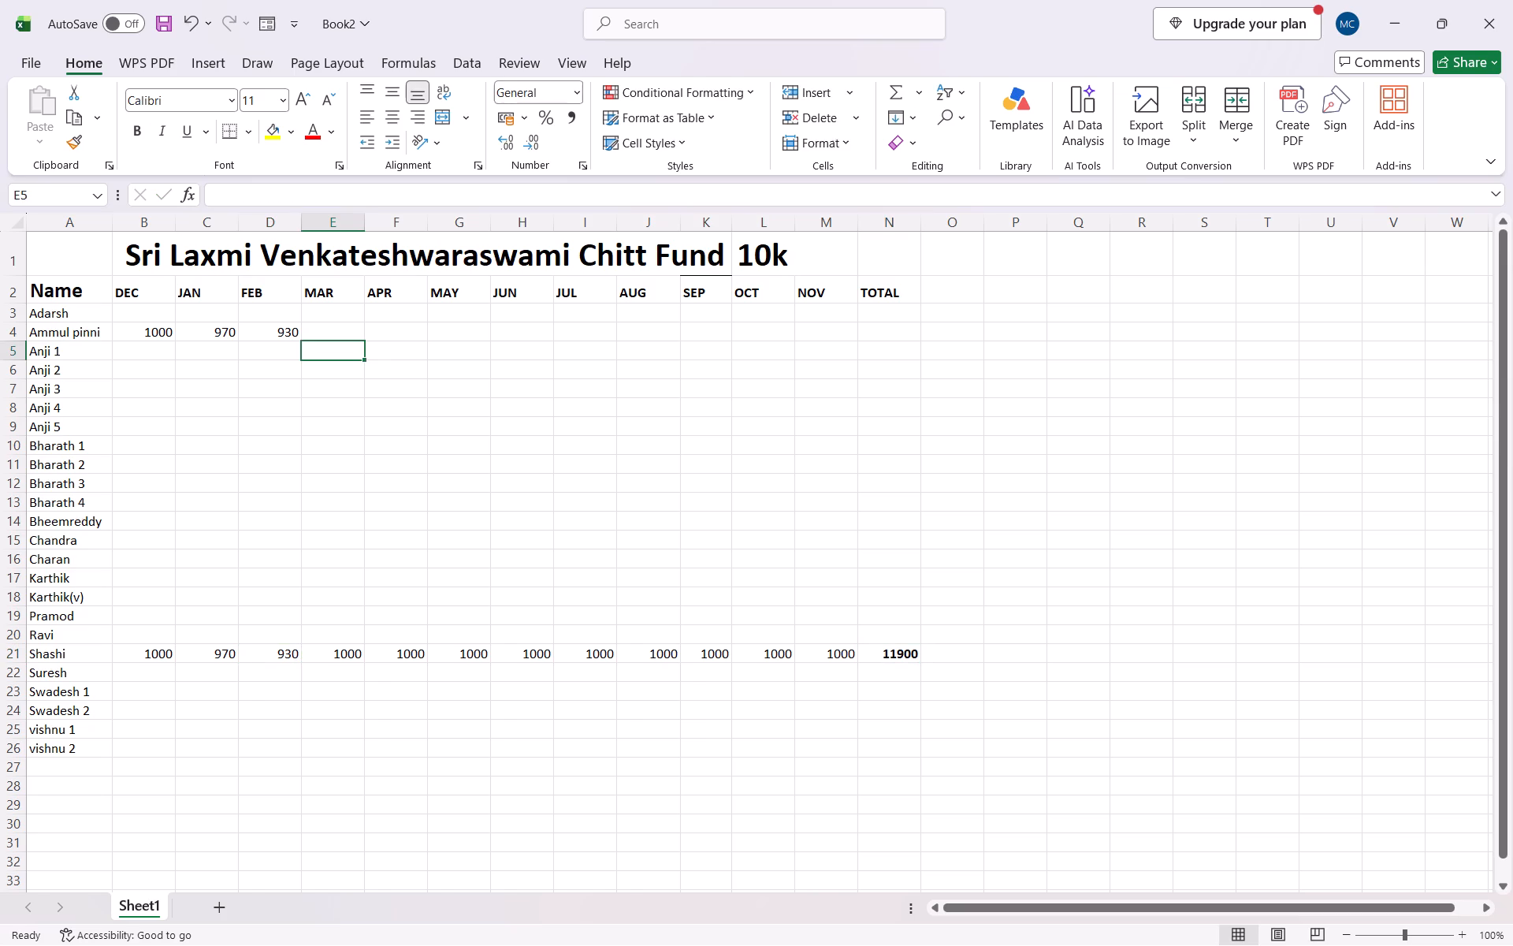
{"action": "left_click", "coordinate": [333, 320]}
{"action": "left_click", "coordinate": [334, 328]}
{"action": "type", "text": "890"}
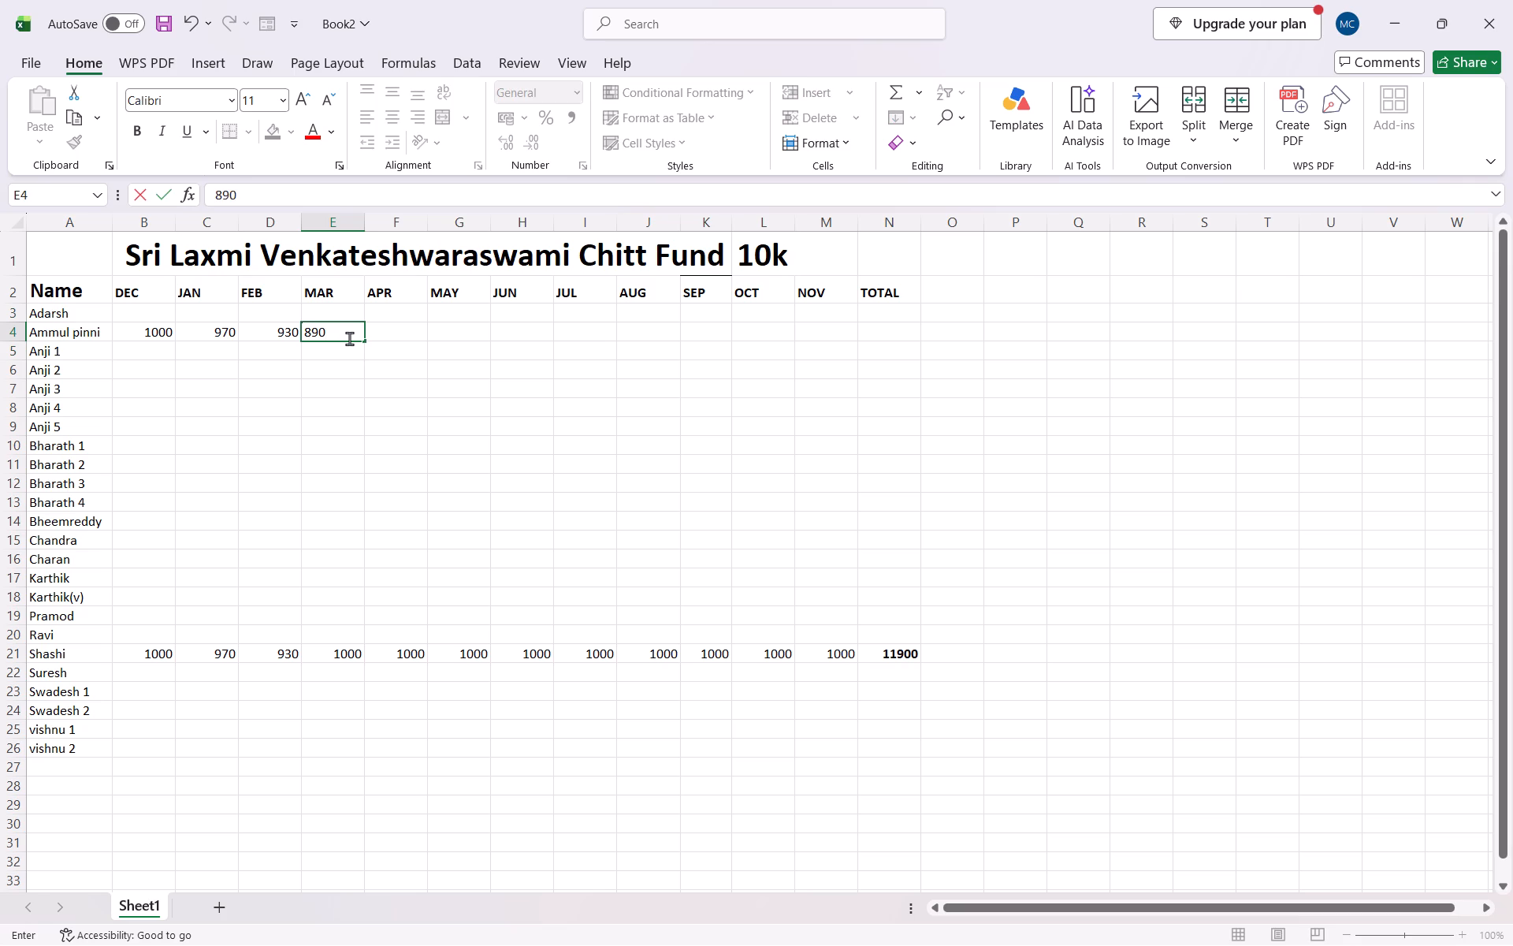
{"action": "left_click", "coordinate": [384, 334]}
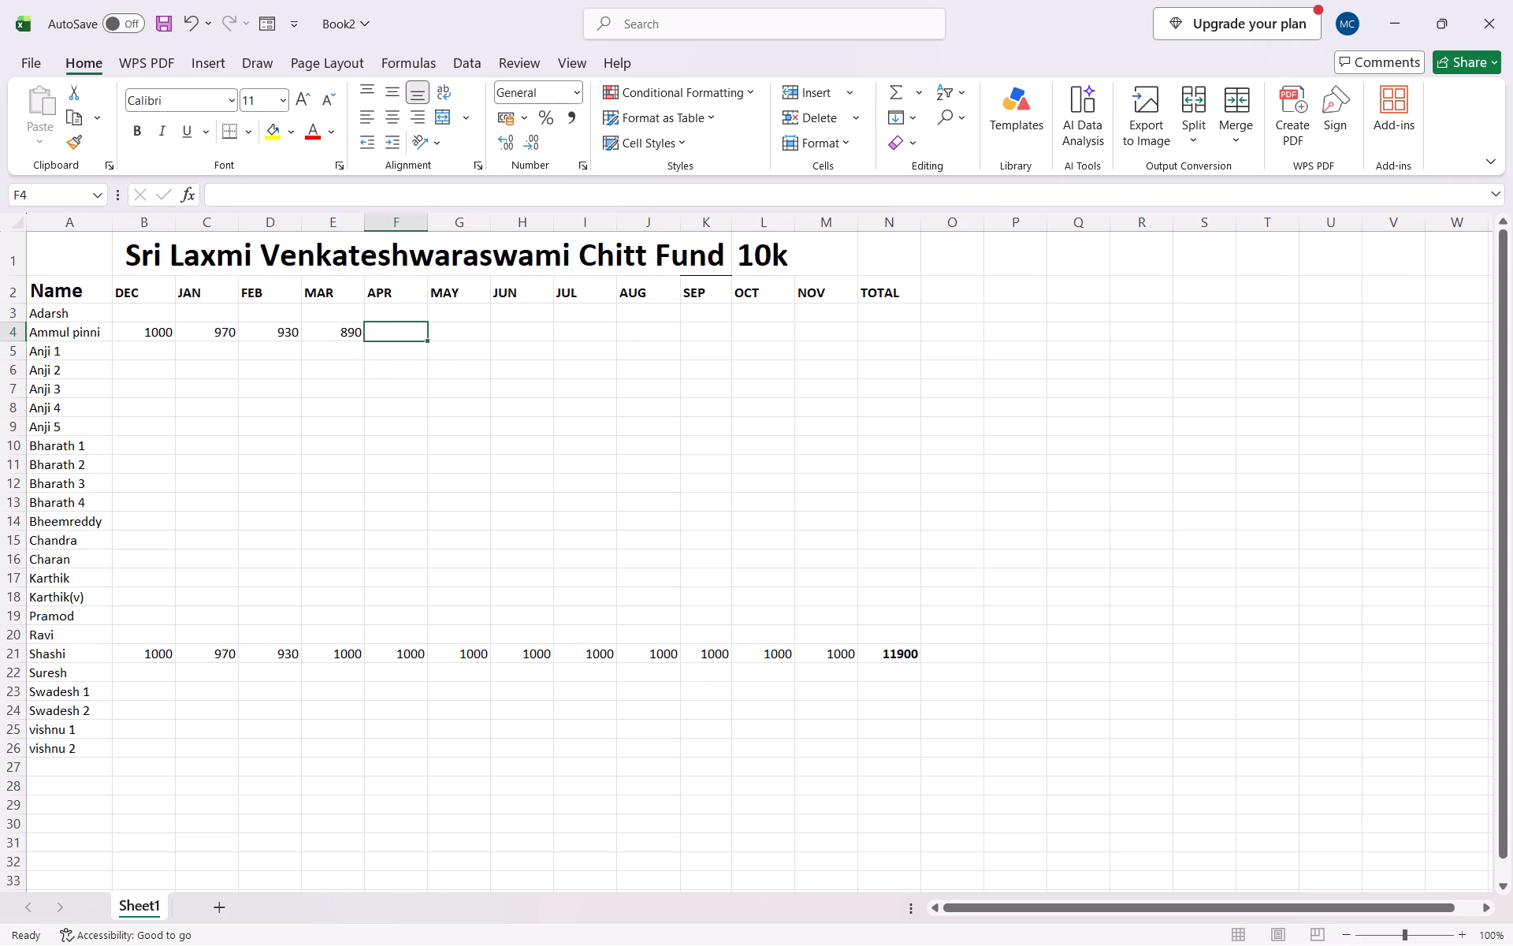
{"action": "type", "text": "850"}
{"action": "left_click", "coordinate": [445, 329]}
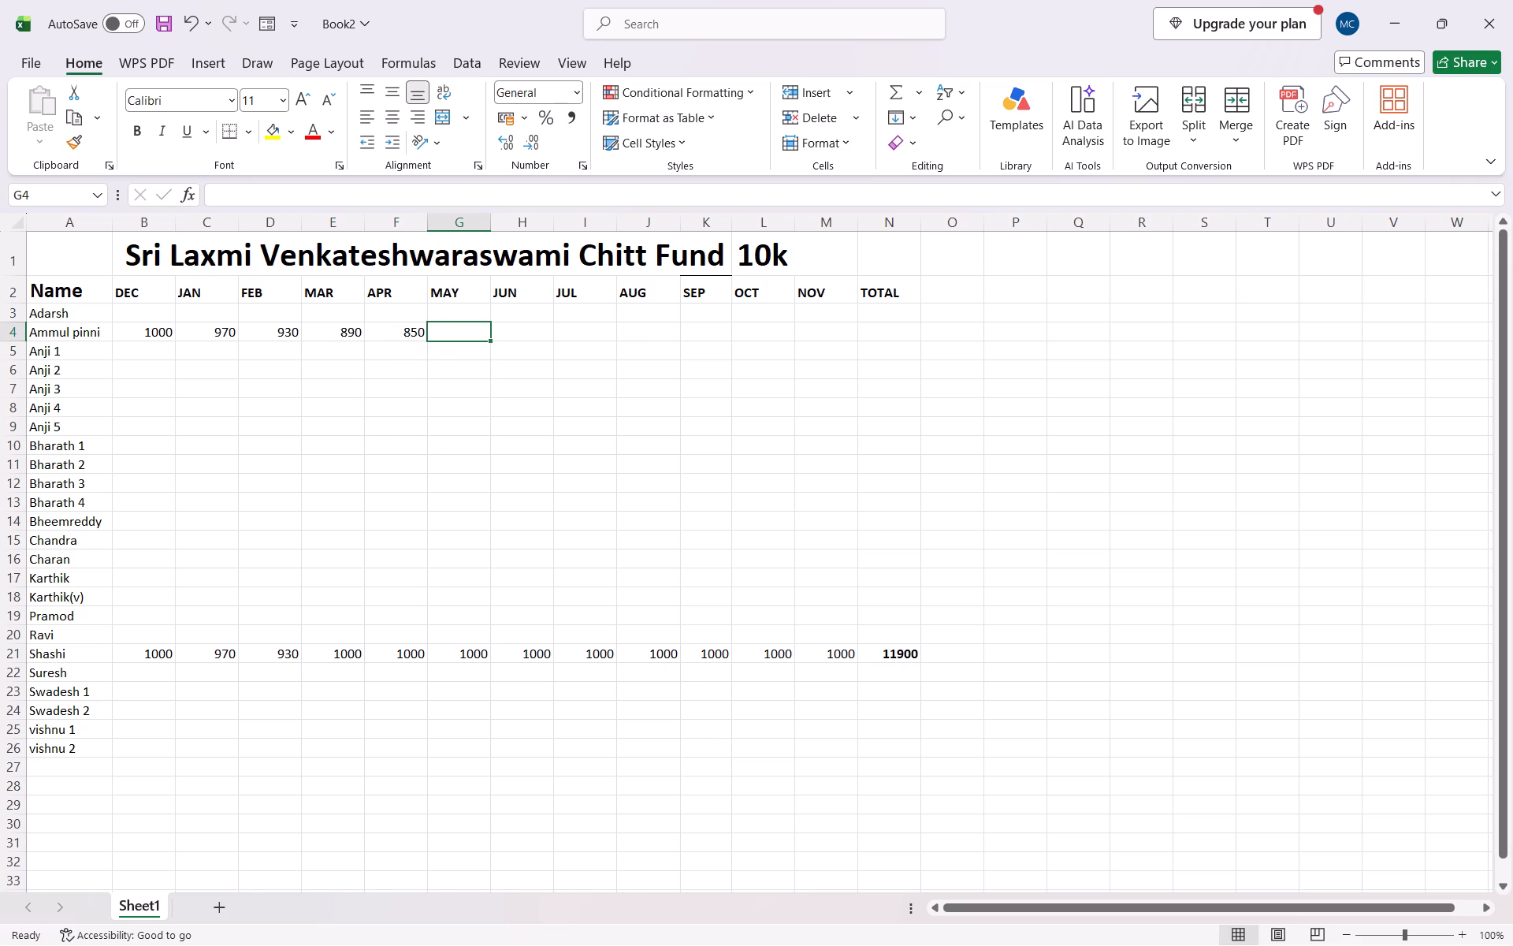
{"action": "type", "text": "810"}
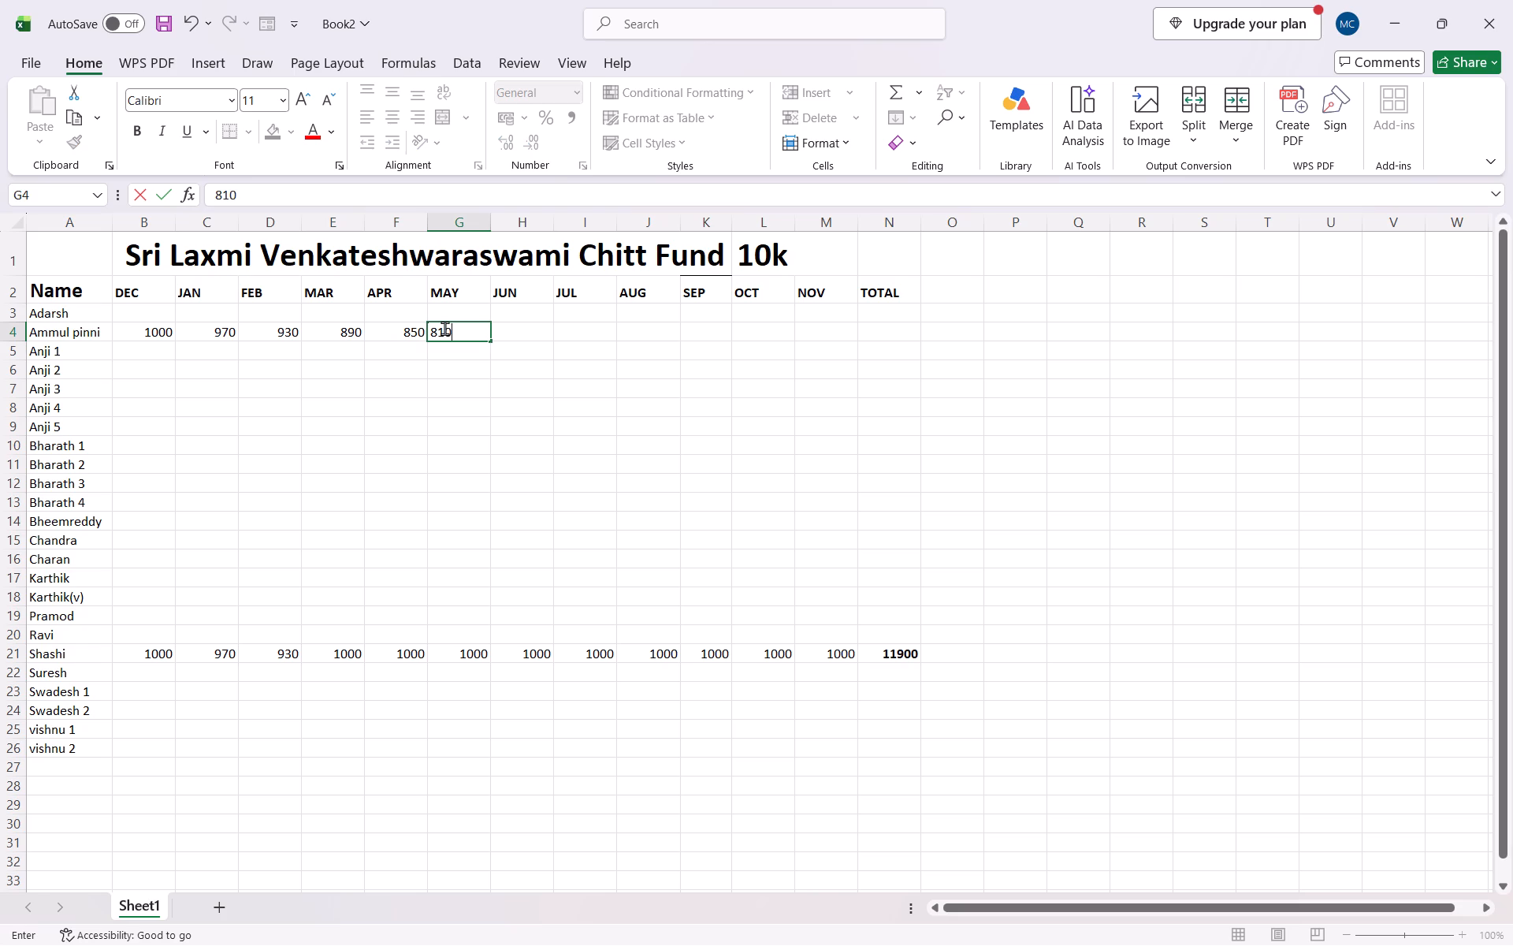
{"action": "left_click", "coordinate": [522, 334]}
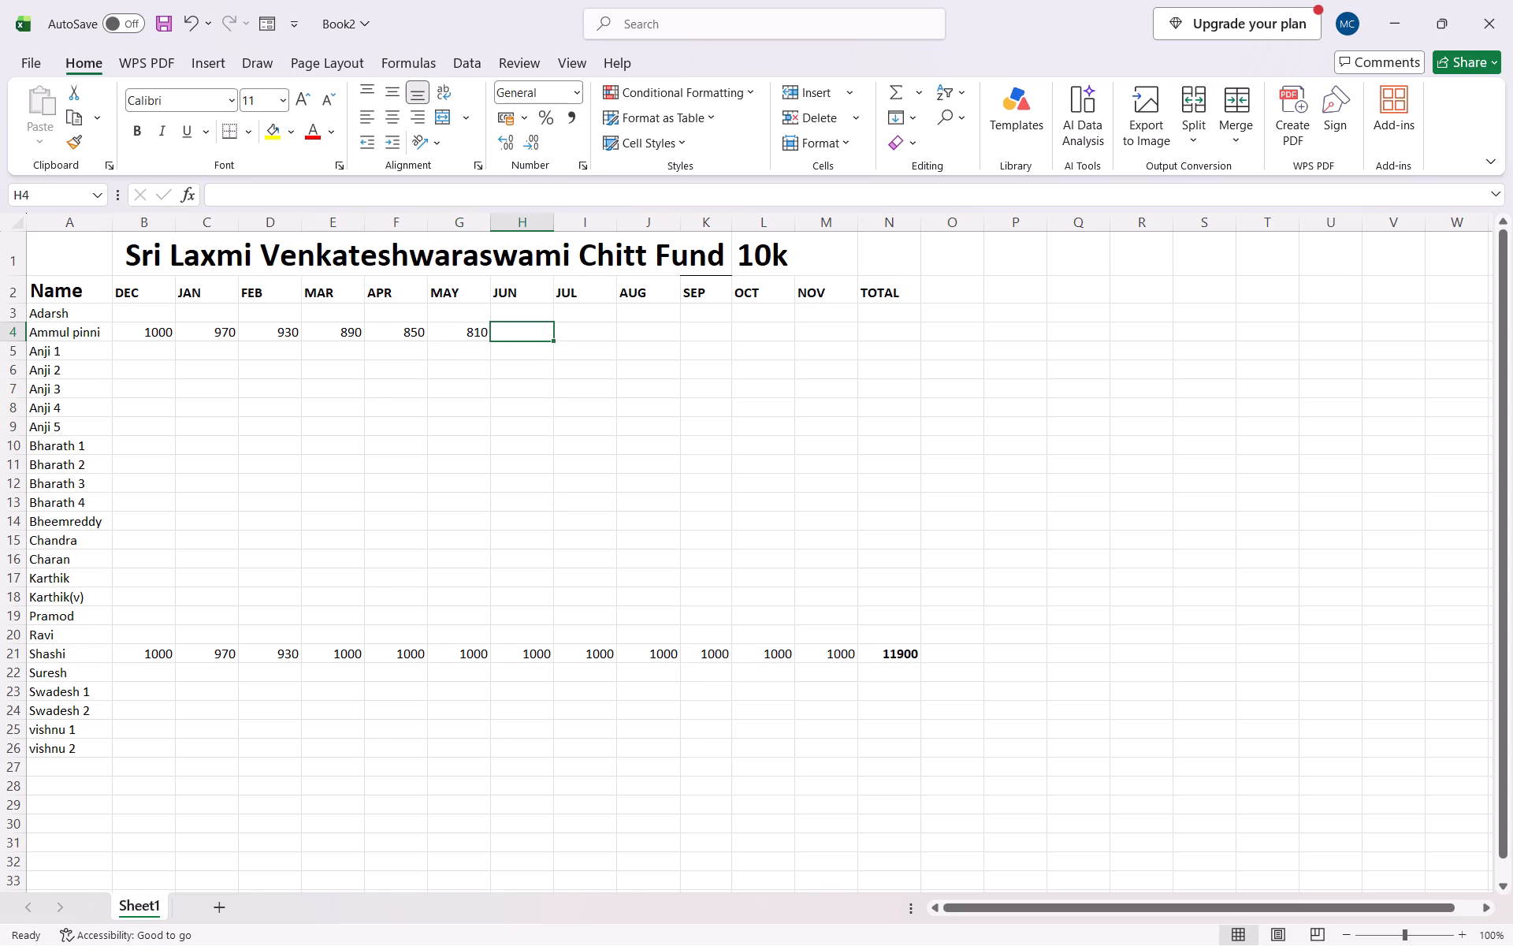
{"action": "type", "text": "740"}
{"action": "left_click", "coordinate": [584, 333]}
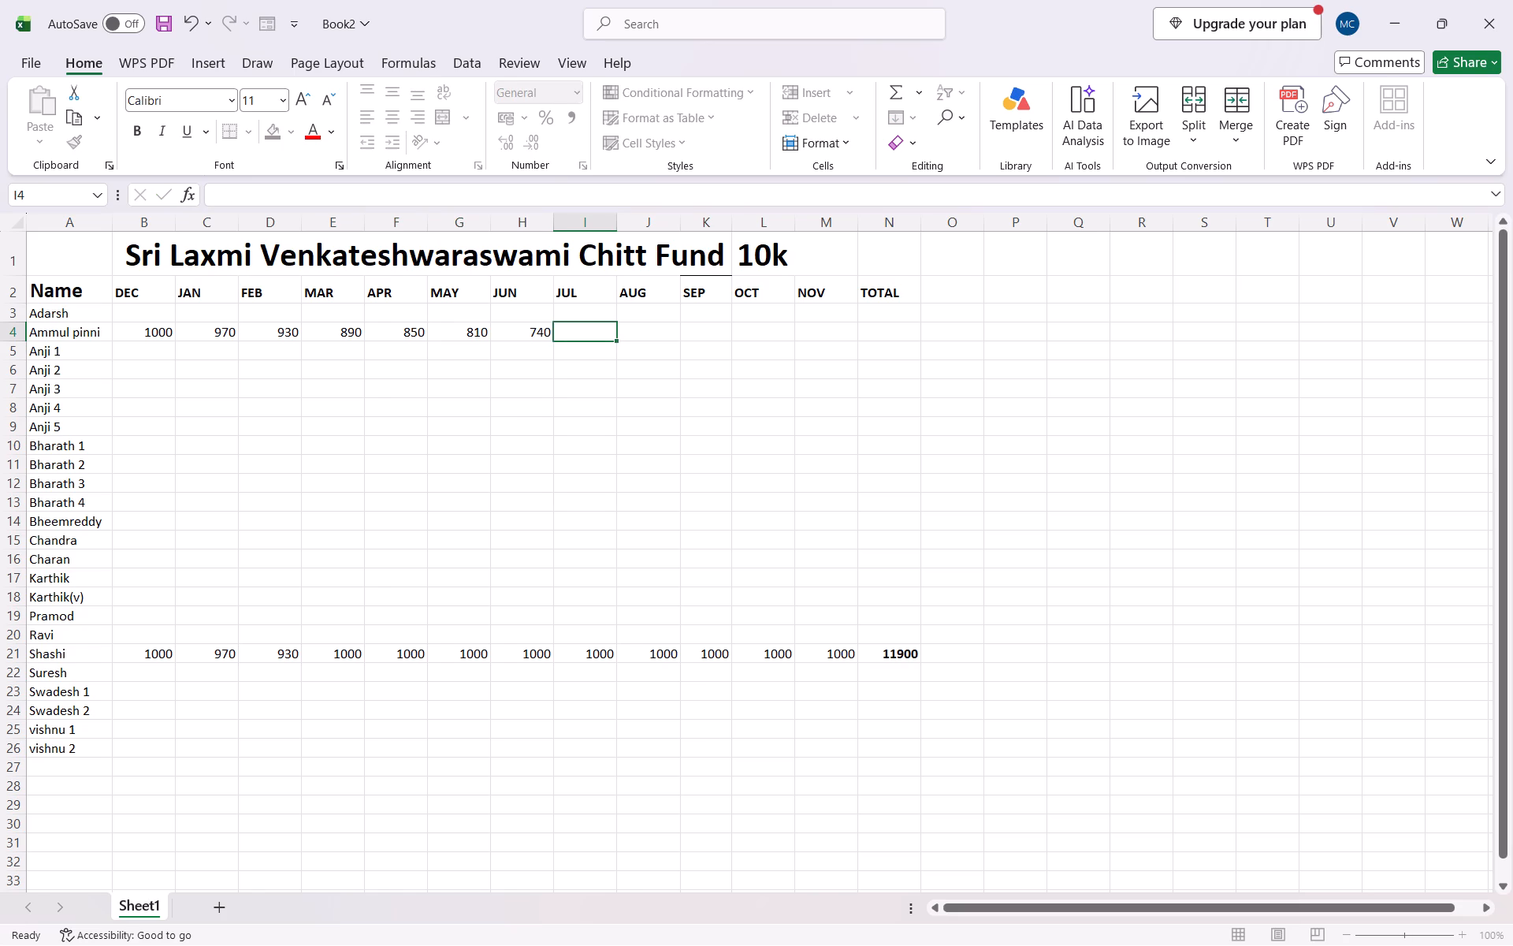
{"action": "type", "text": "660"}
Enter Ammul pinni's remaining payments in row 4: 540 for AUG, 380 for SEP, 240 for OCT and 100 for NOV.
{"action": "left_click", "coordinate": [641, 326]}
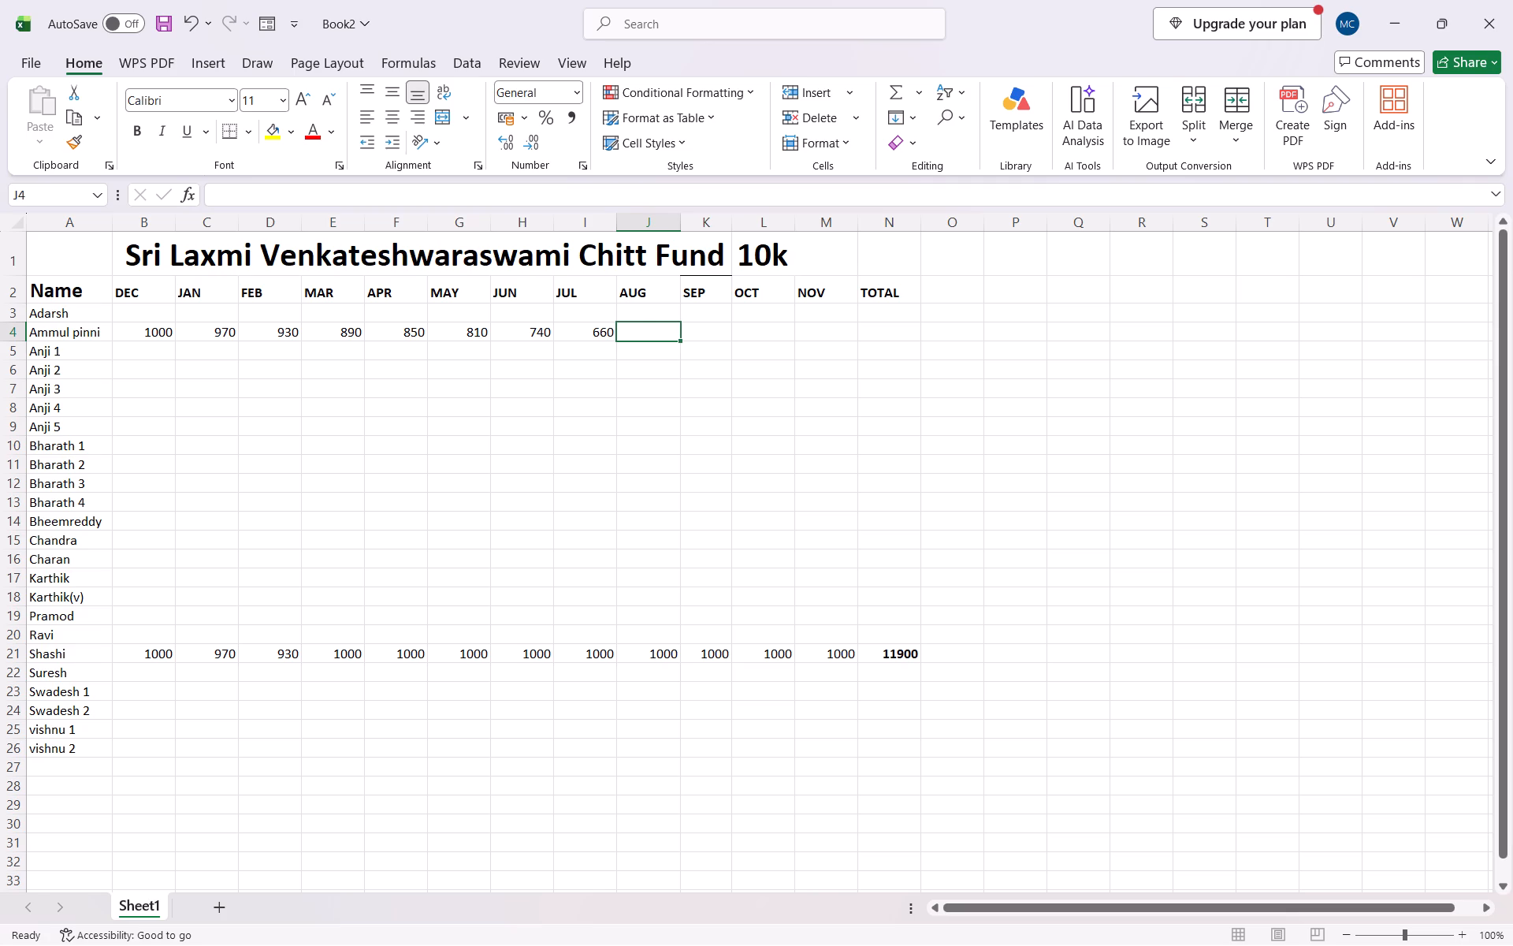
{"action": "type", "text": "540"}
{"action": "left_click", "coordinate": [709, 328]}
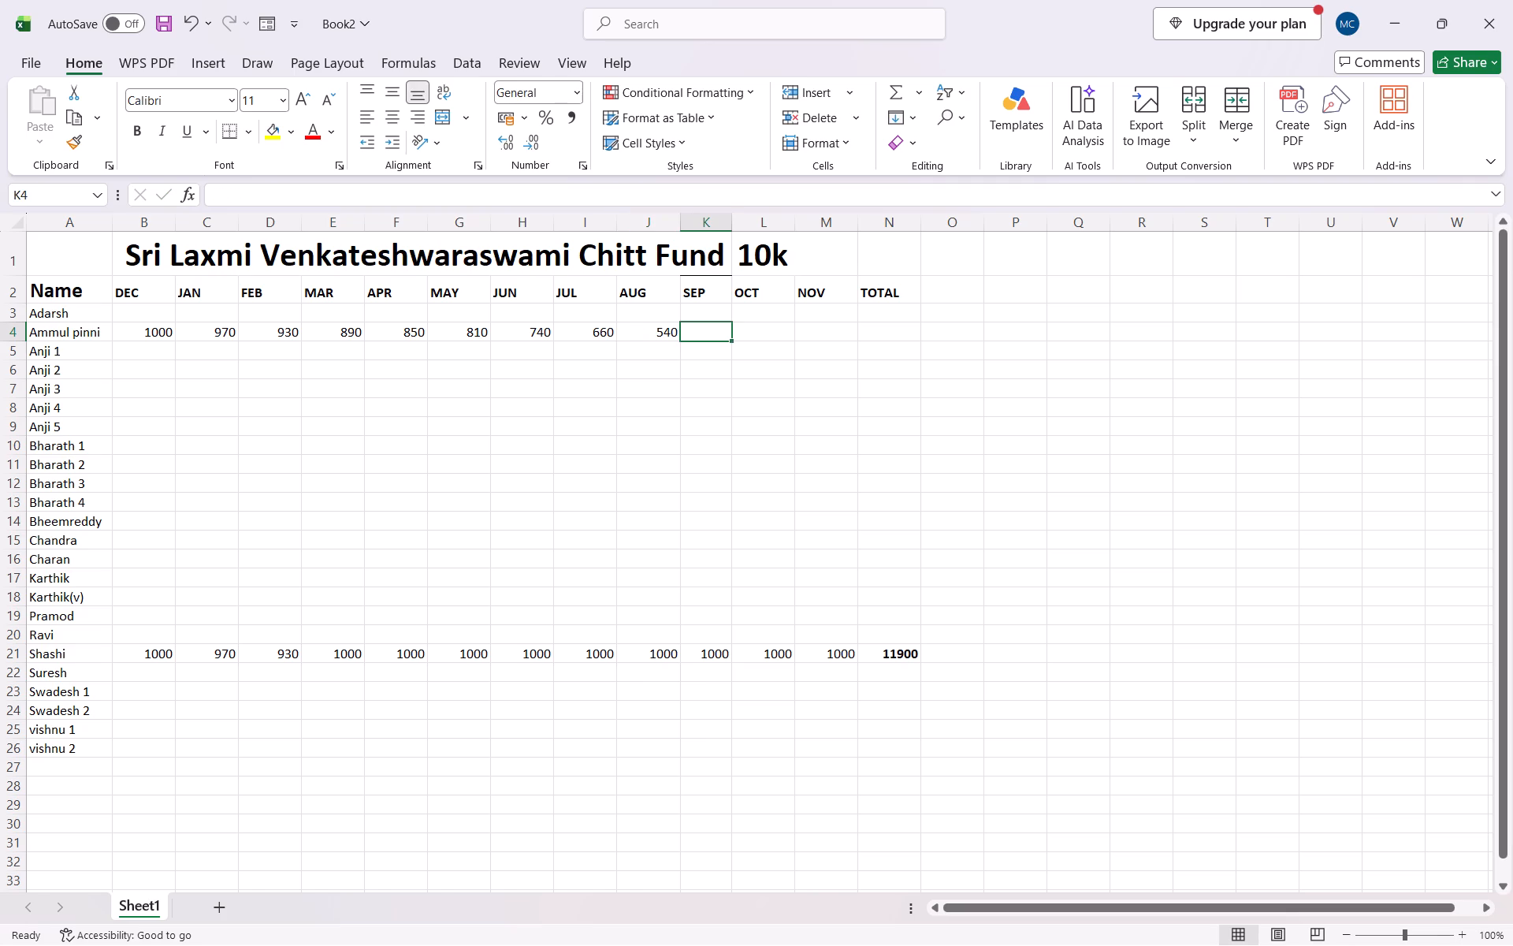
{"action": "type", "text": "380"}
{"action": "left_click", "coordinate": [757, 333]}
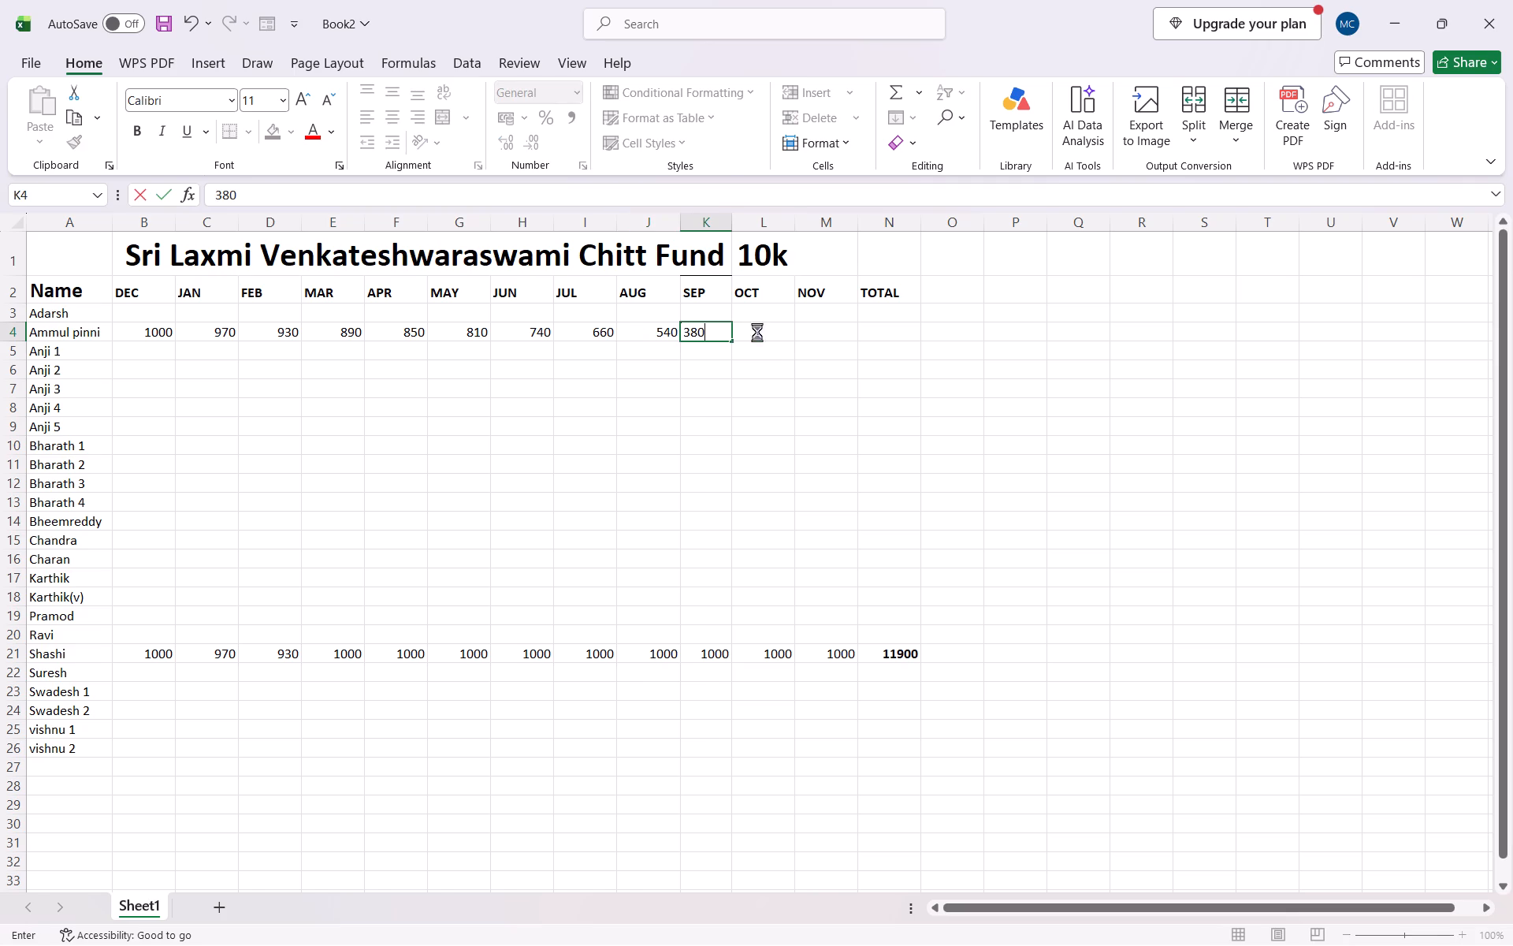
{"action": "type", "text": "240"}
{"action": "left_click", "coordinate": [813, 337]}
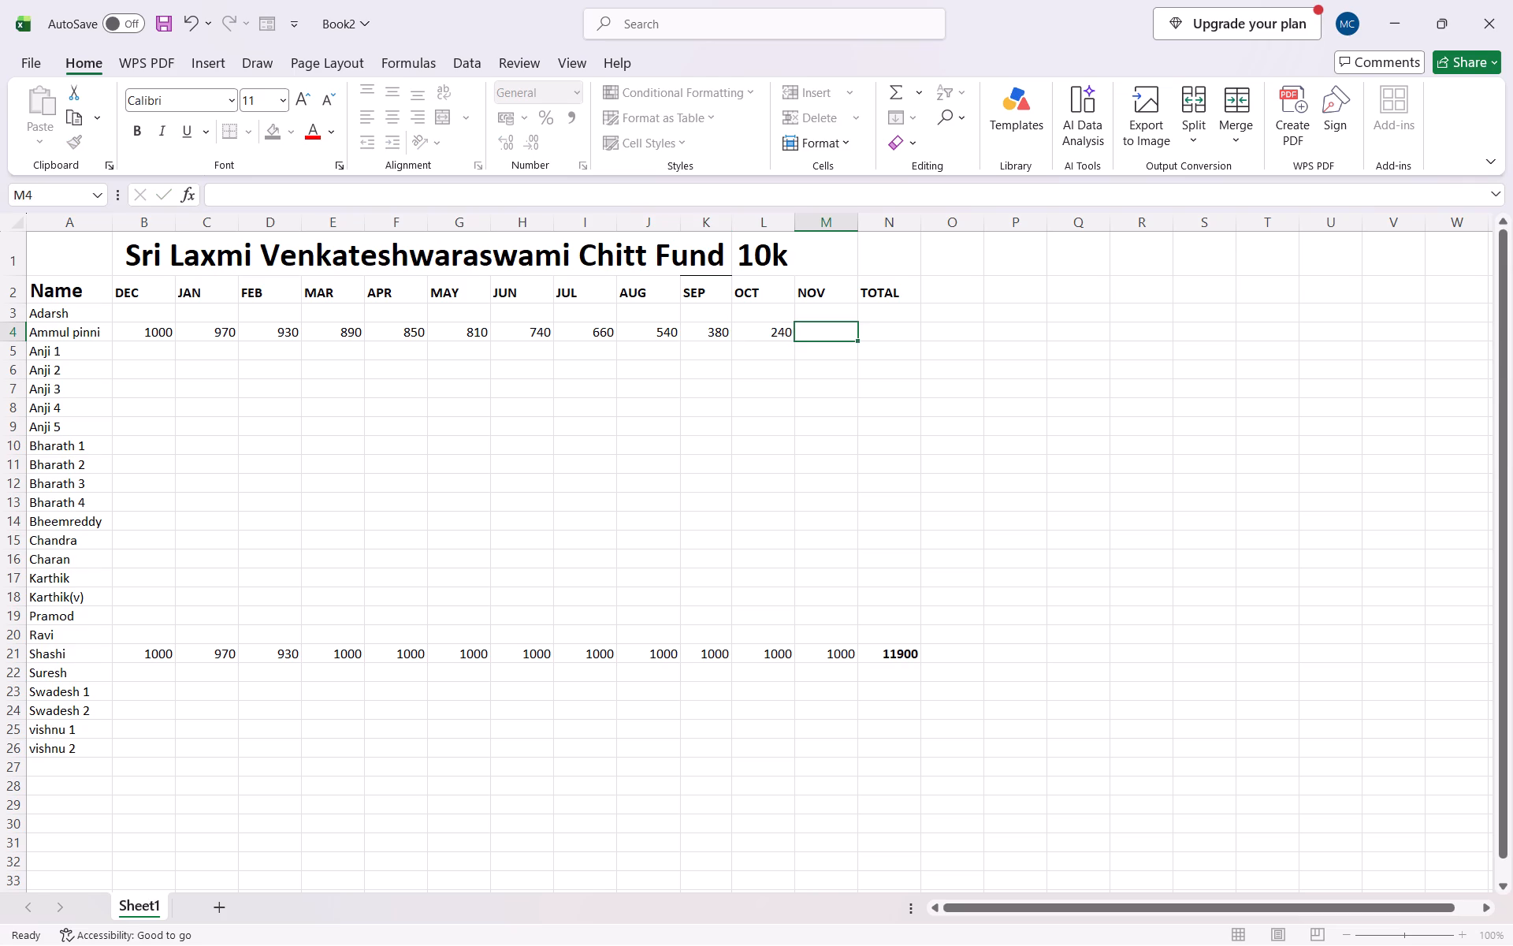
{"action": "type", "text": "100"}
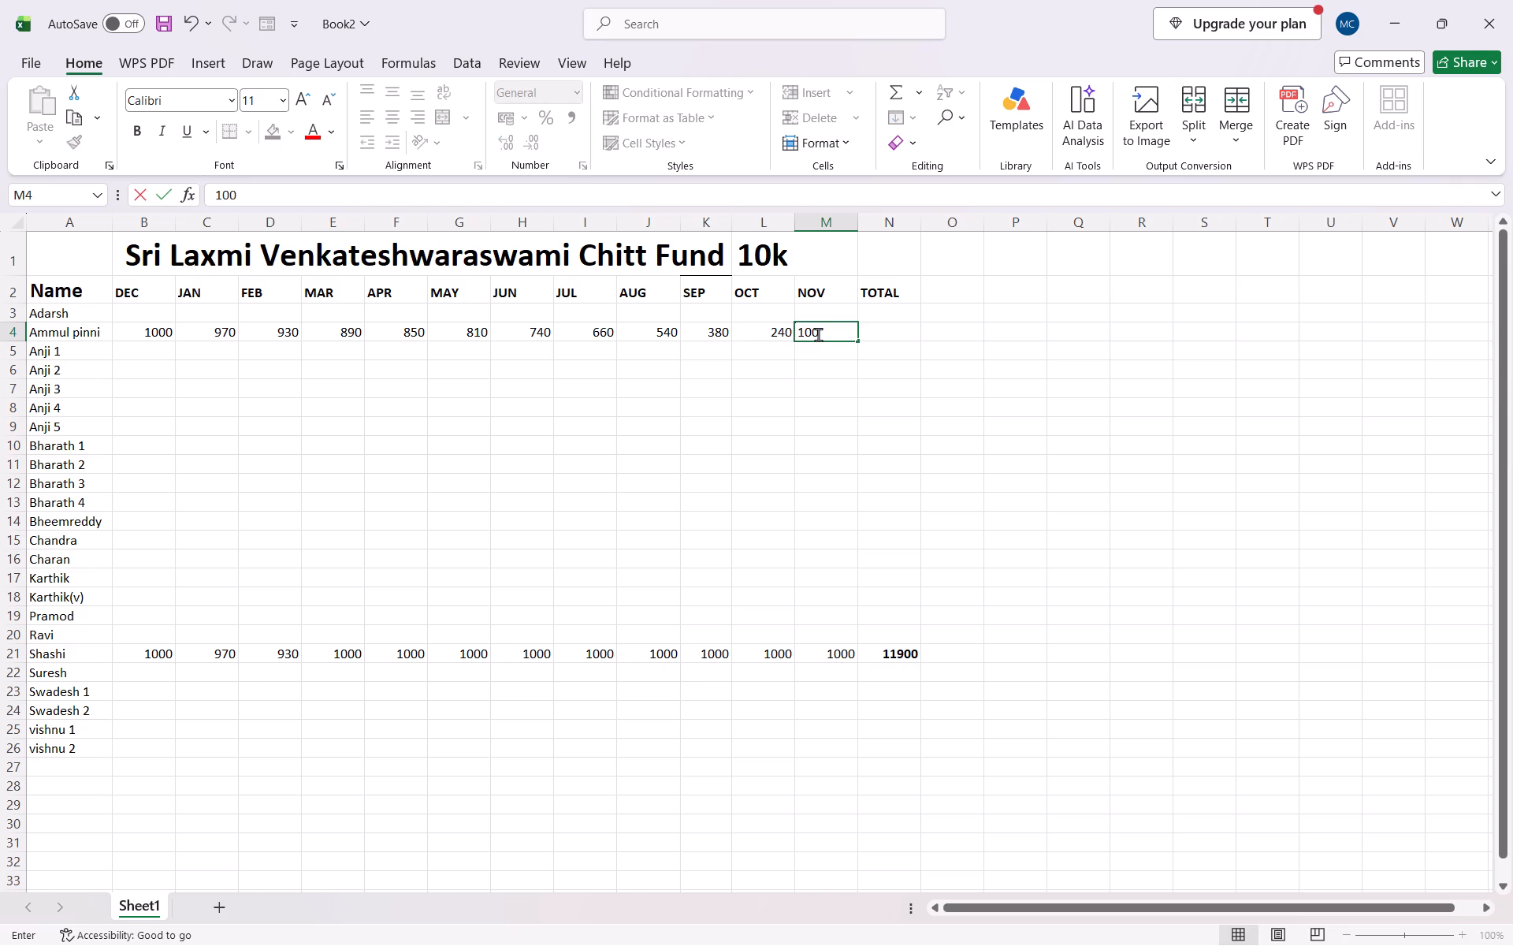
{"action": "left_click", "coordinate": [133, 357]}
{"action": "left_click", "coordinate": [158, 313]}
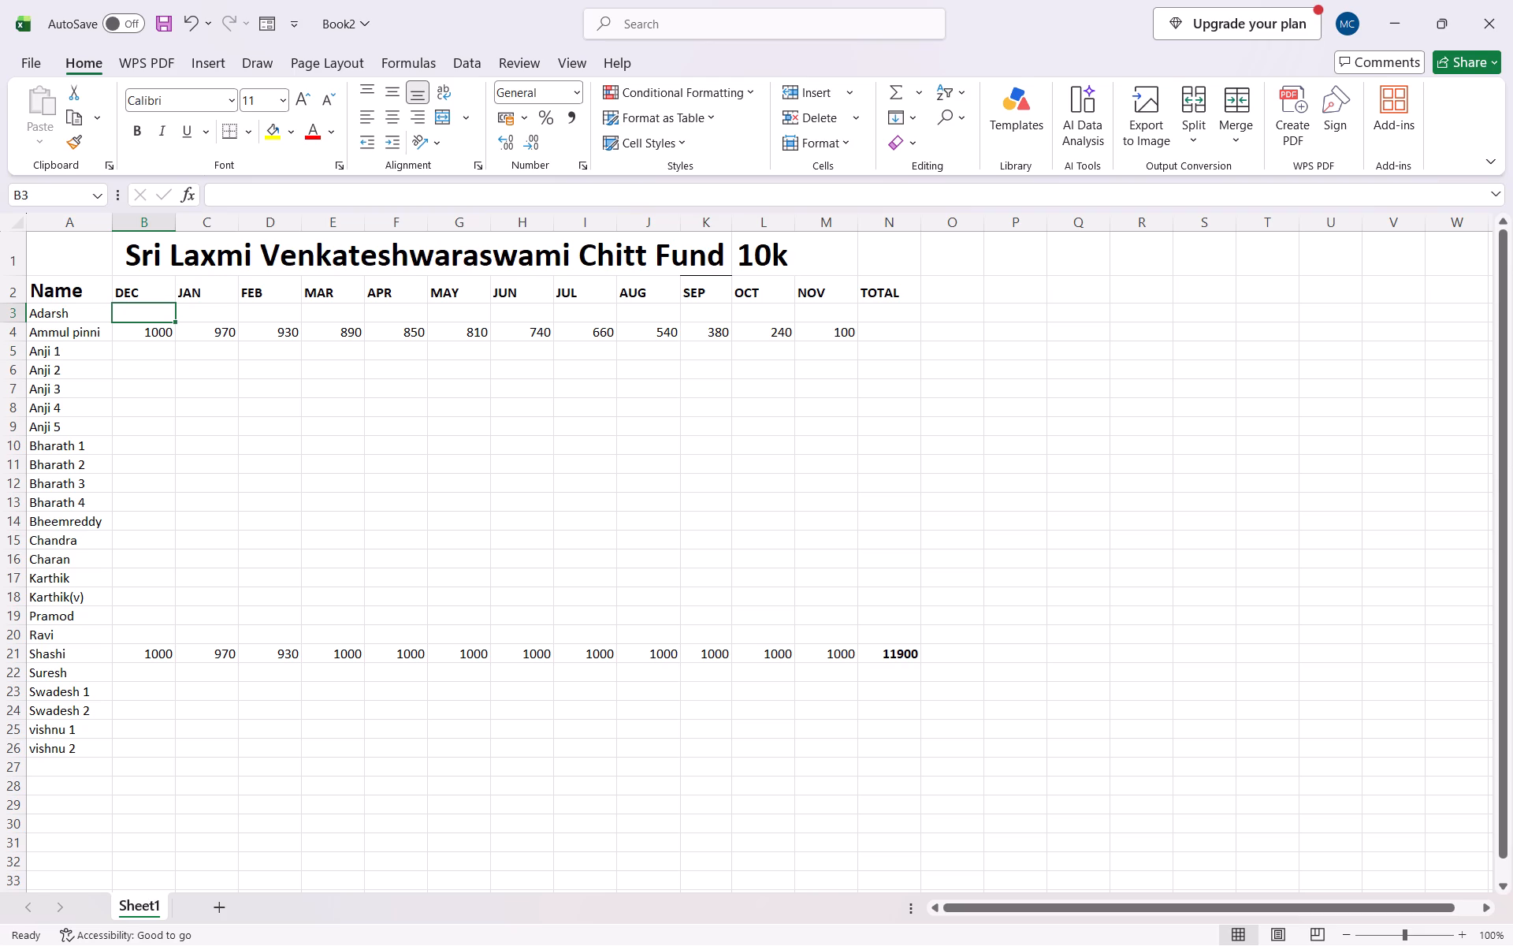
Total Ammul pinni's DEC to NOV amounts, B4:M4, into TOTAL cell N4 with the row-wise Quick Analysis Sum.
{"action": "left_click", "coordinate": [880, 337]}
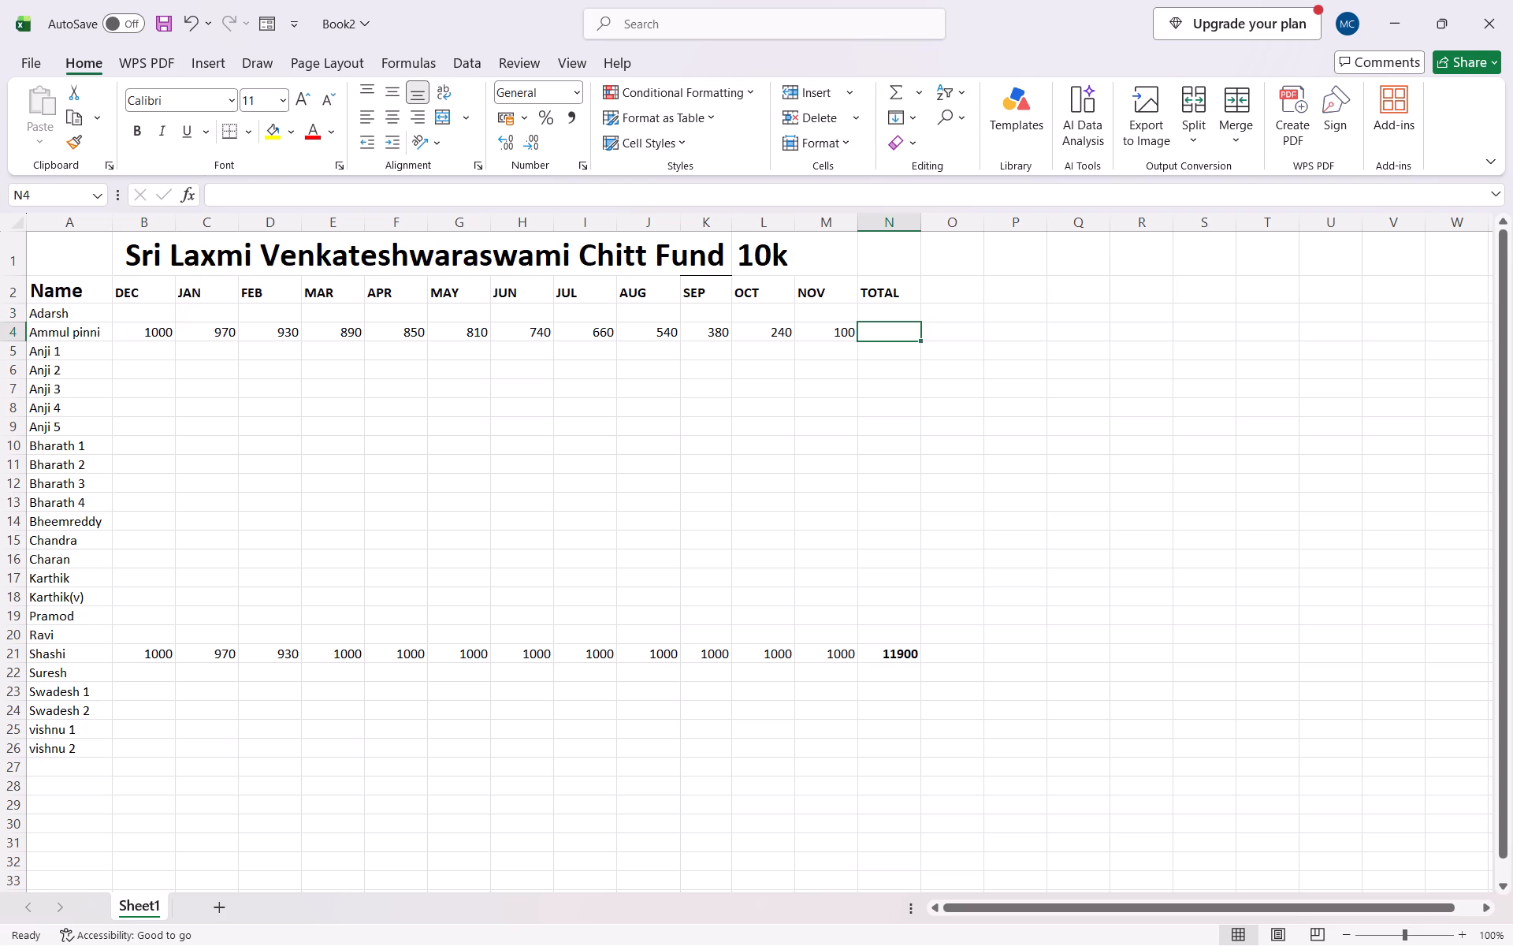
{"action": "left_click_drag", "start_coordinate": [143, 332], "coordinate": [819, 337]}
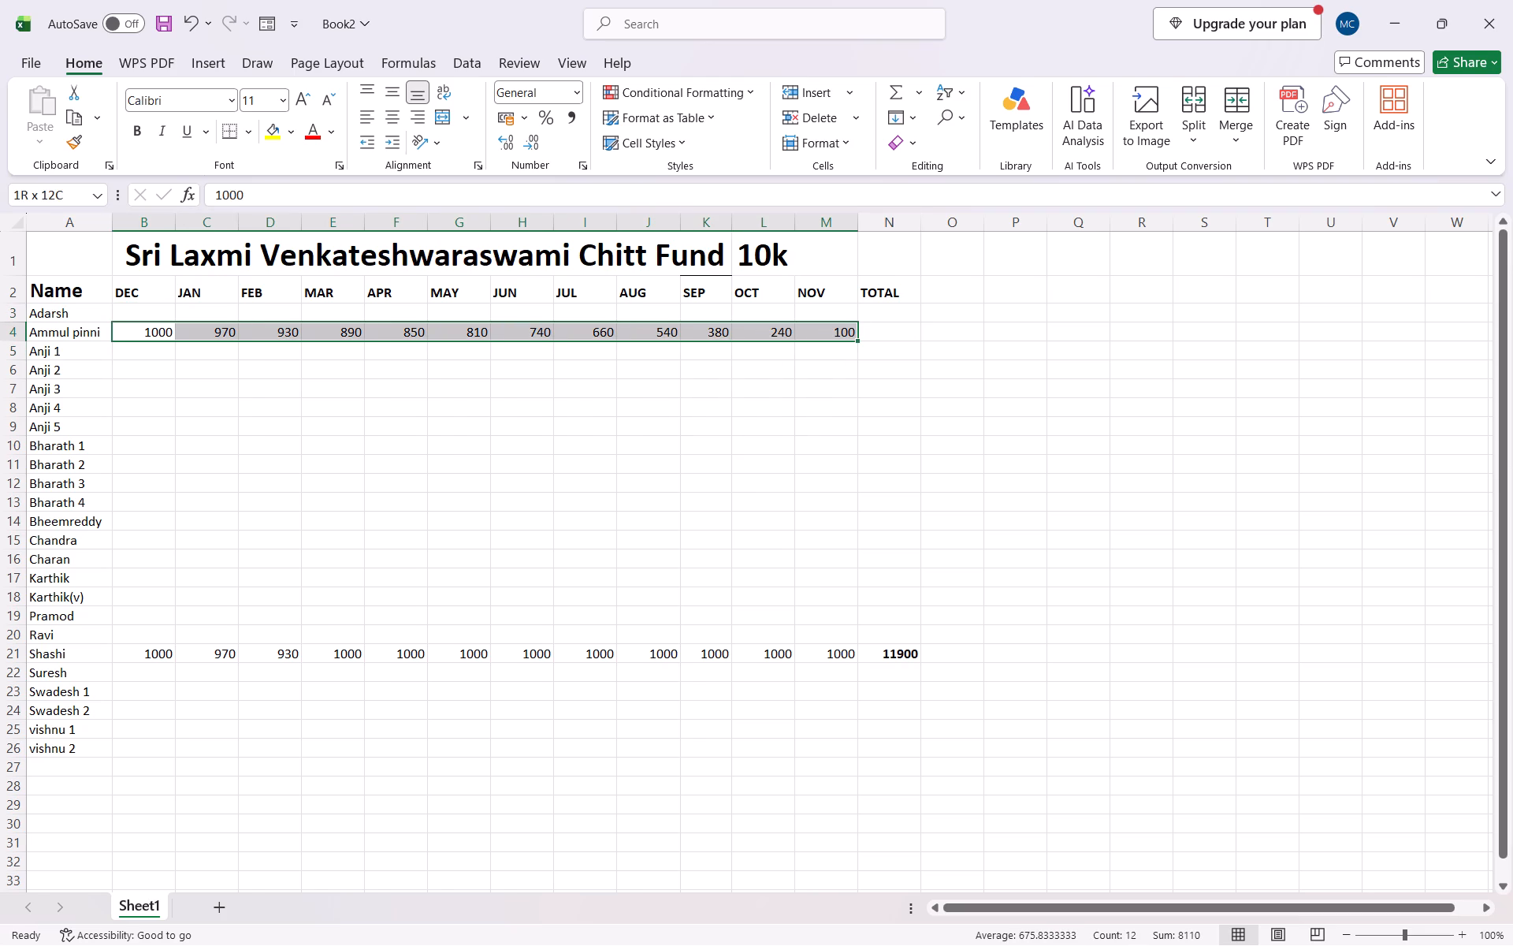
{"action": "left_click_drag", "start_coordinate": [819, 337], "coordinate": [838, 333]}
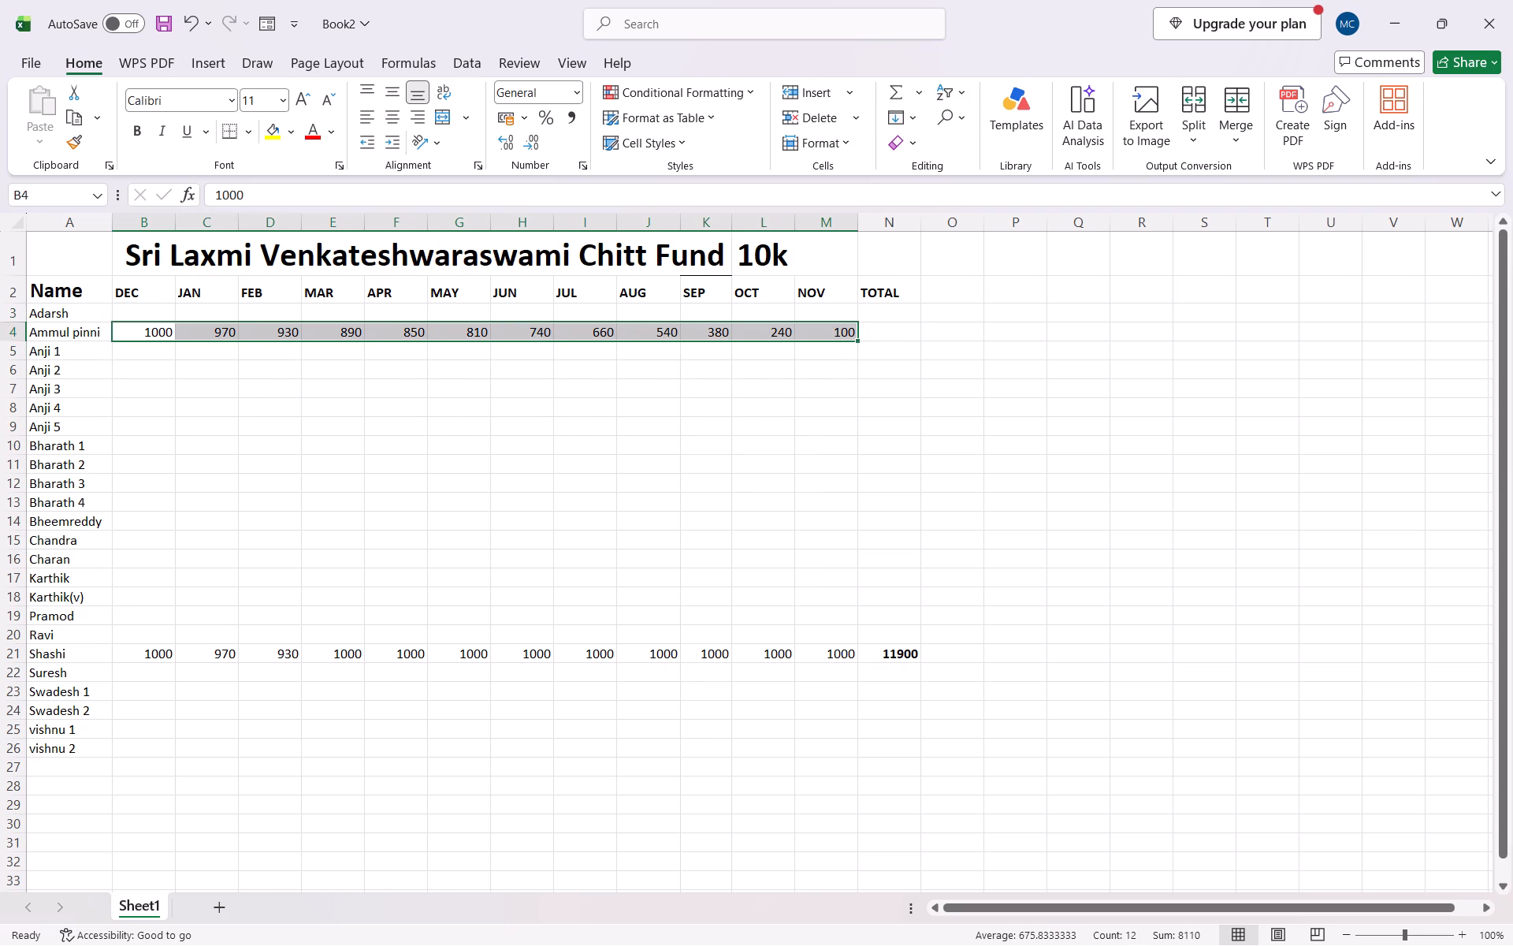
{"action": "left_click", "coordinate": [879, 356]}
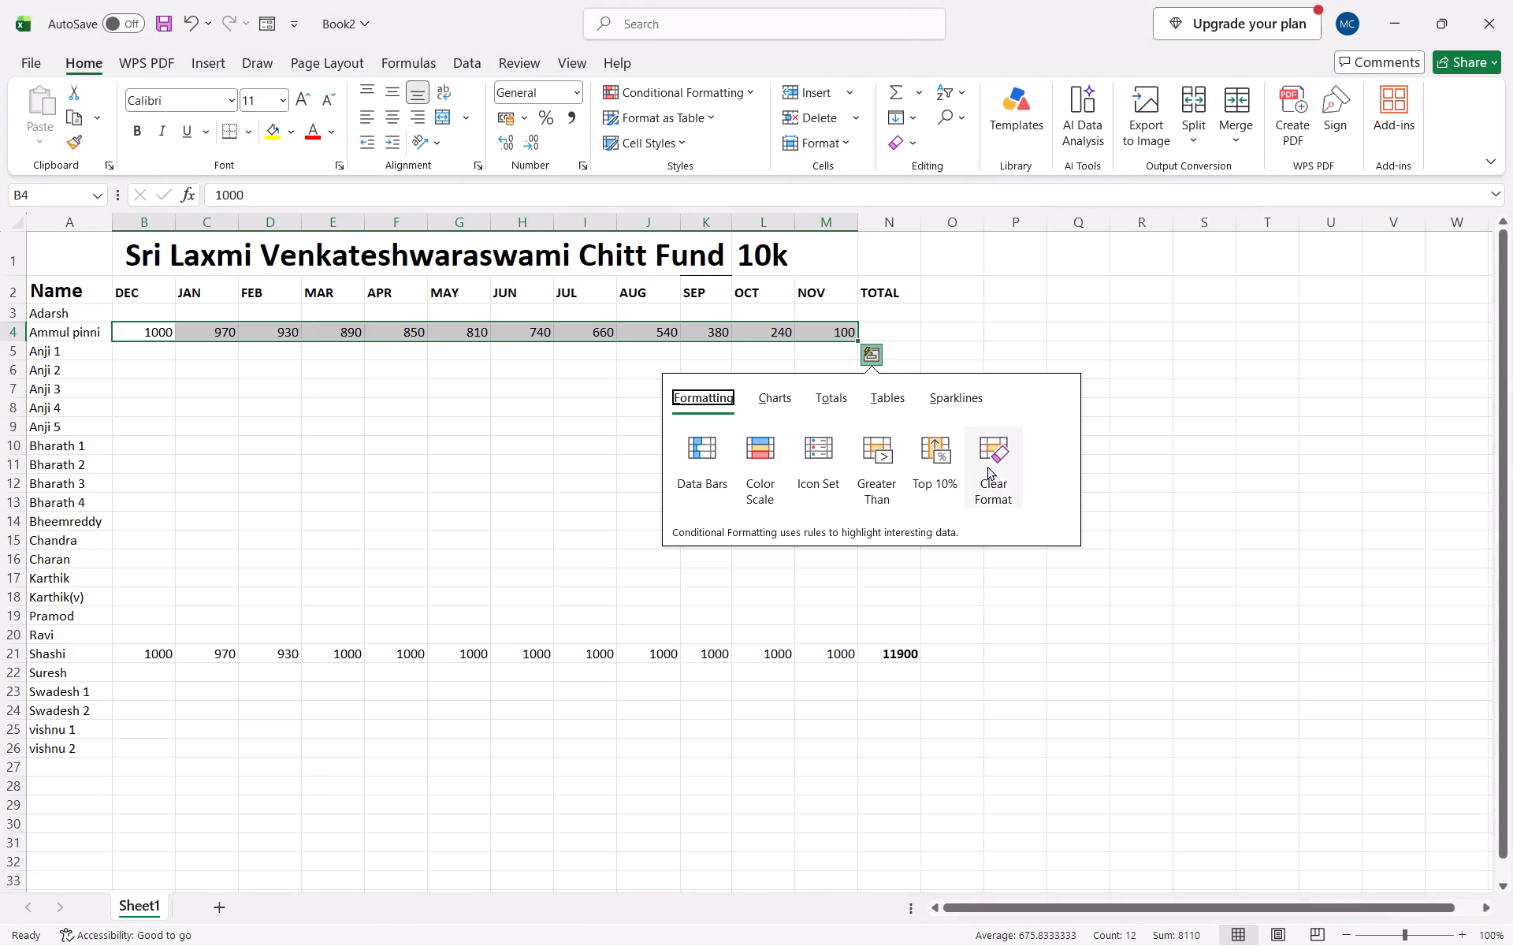
{"action": "left_click", "coordinate": [844, 402]}
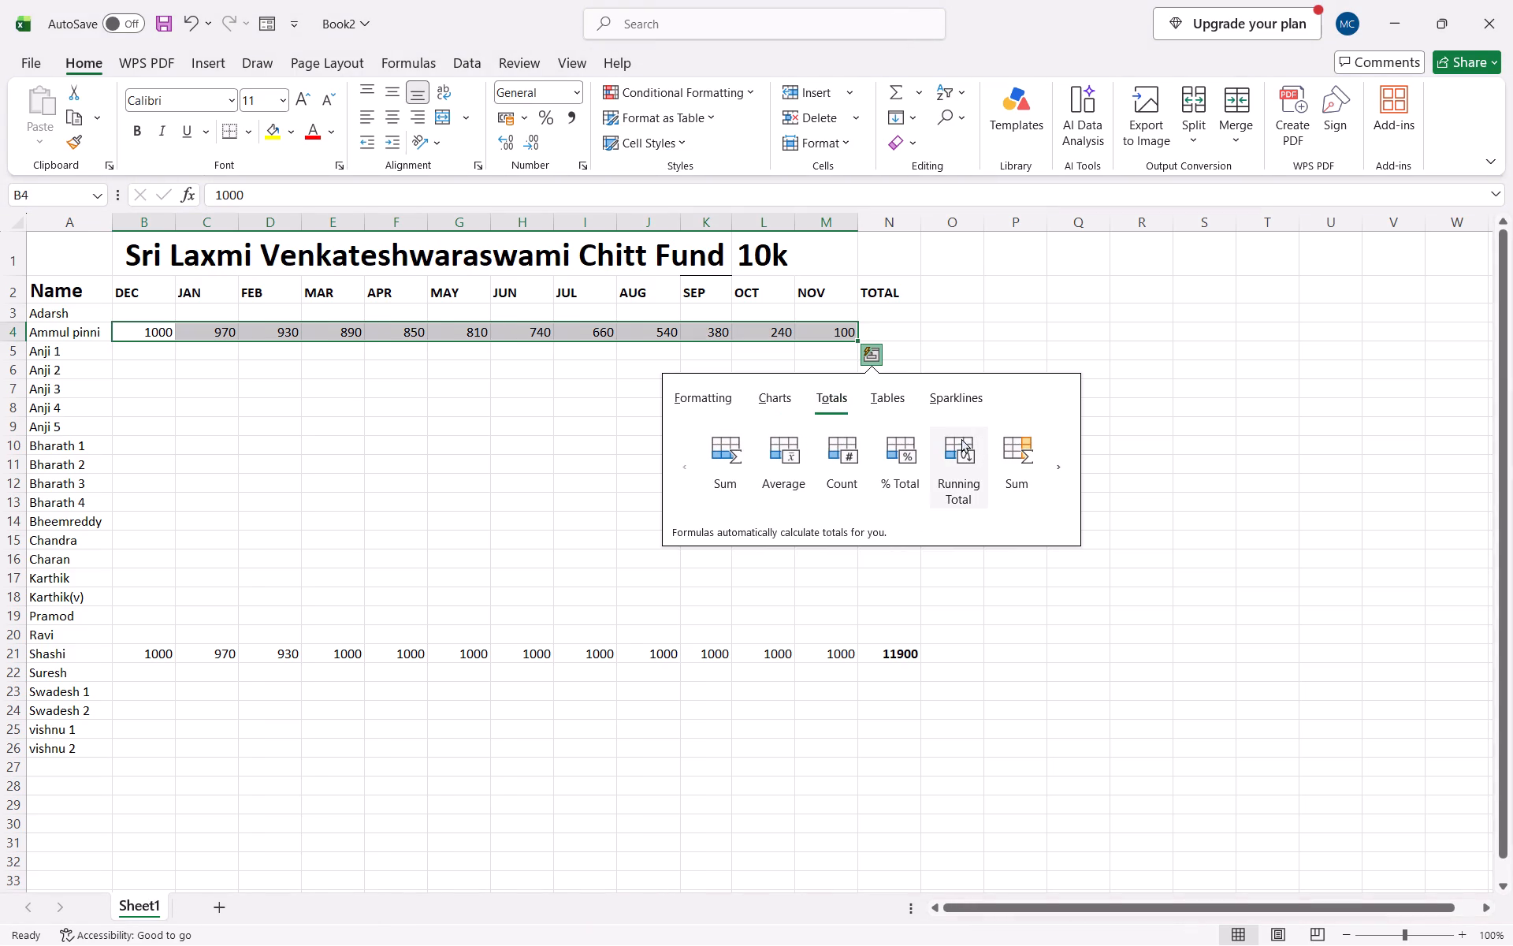
{"action": "left_click", "coordinate": [1009, 444]}
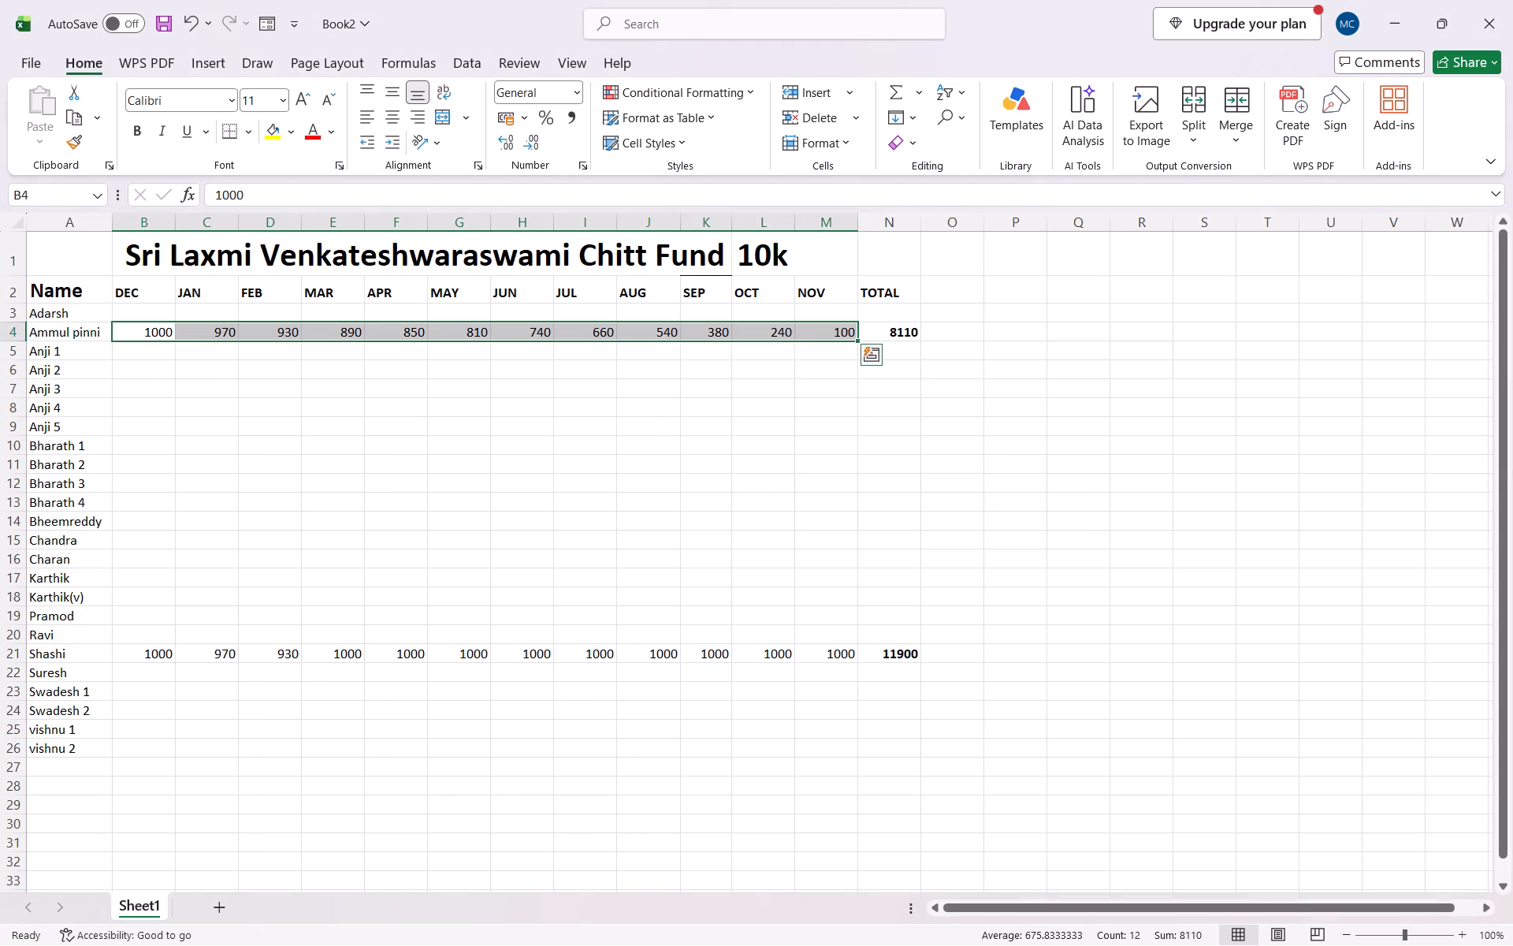
{"action": "left_click", "coordinate": [951, 345]}
{"action": "left_click", "coordinate": [948, 336]}
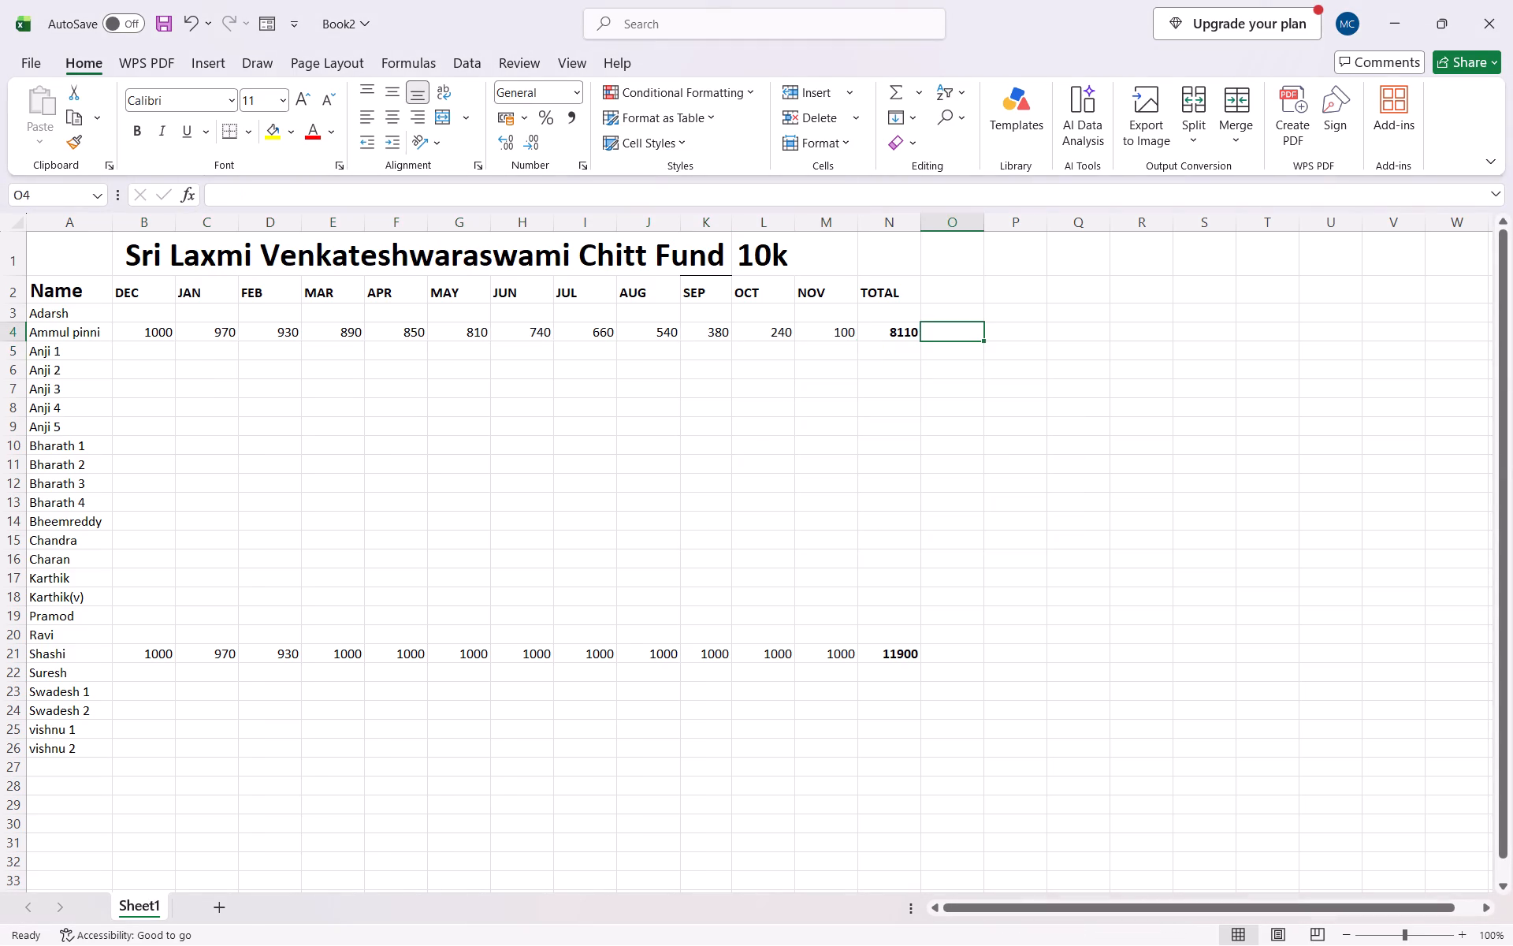
Select Adarsh's DEC cell, B3, for payment entry.
{"action": "left_click", "coordinate": [153, 311]}
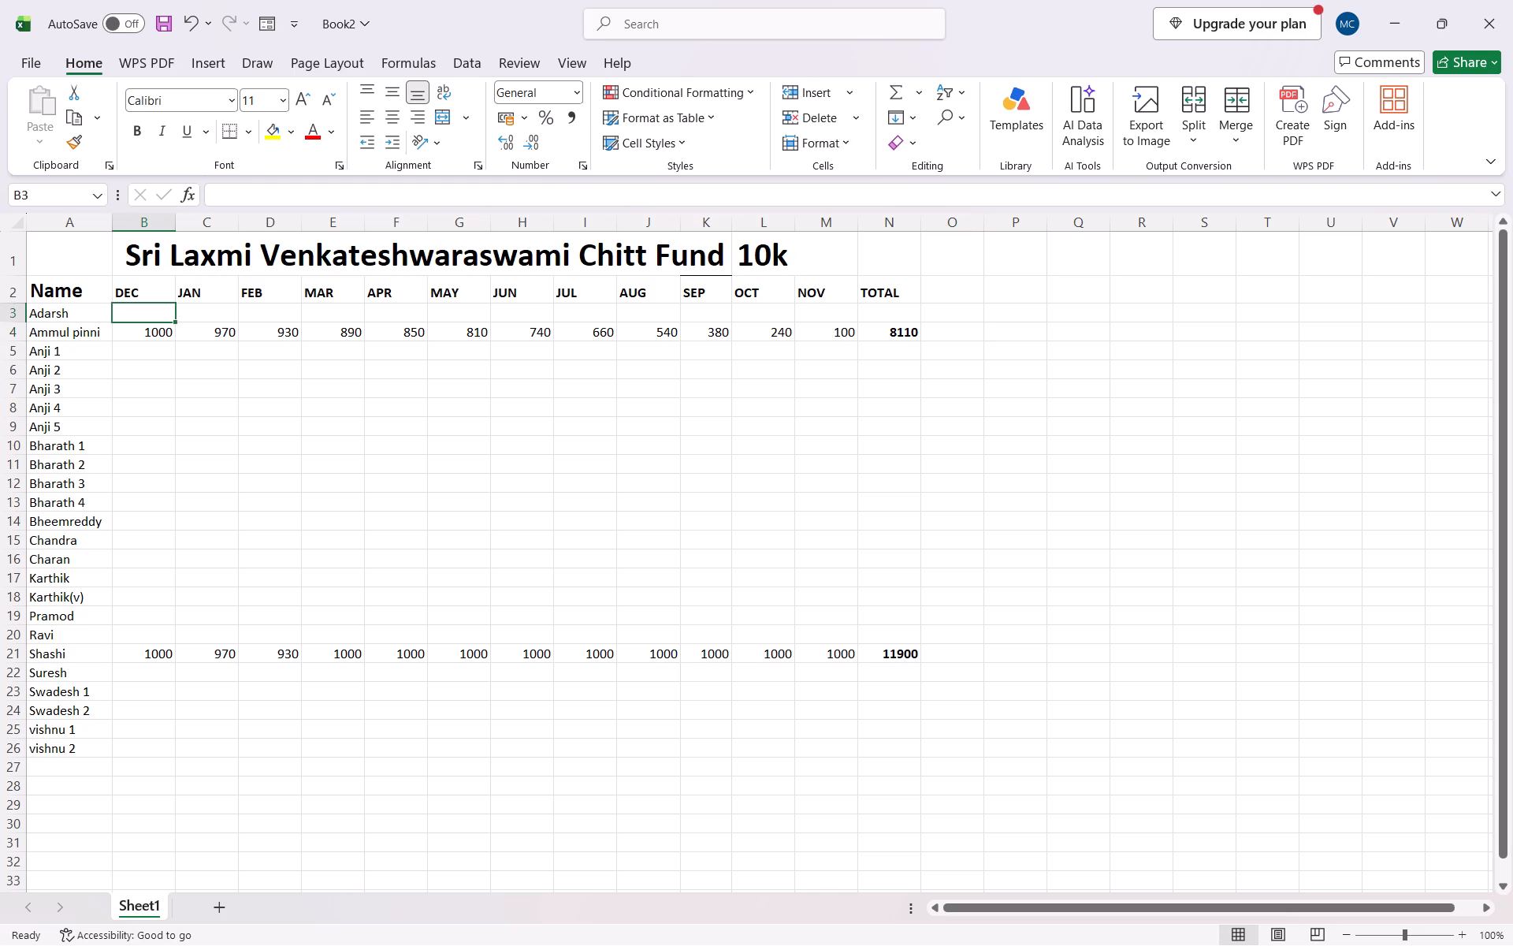
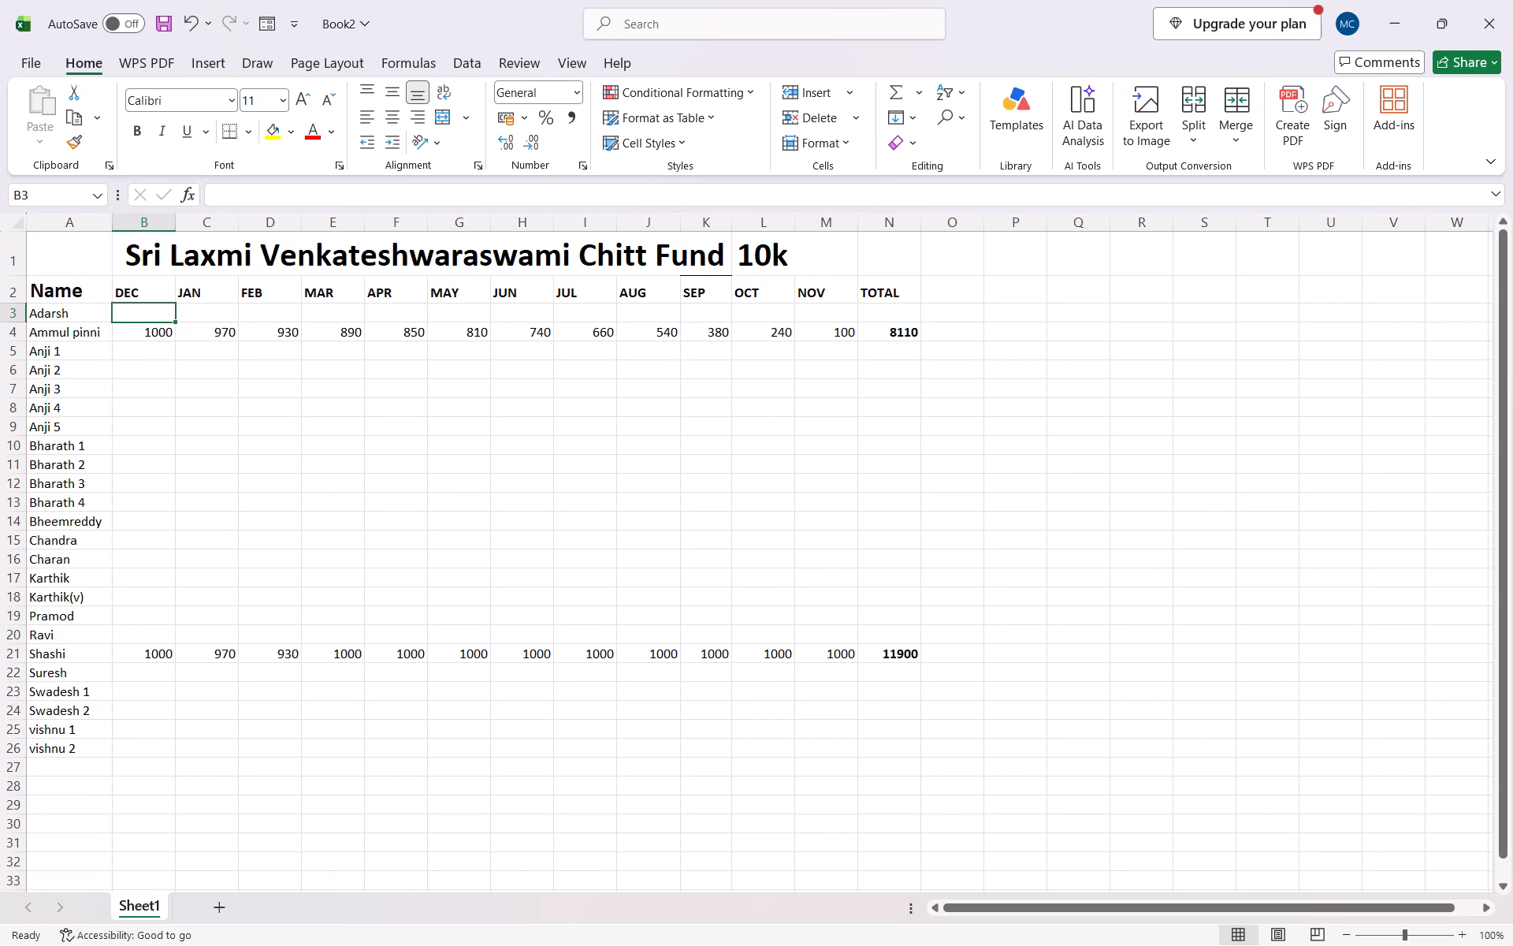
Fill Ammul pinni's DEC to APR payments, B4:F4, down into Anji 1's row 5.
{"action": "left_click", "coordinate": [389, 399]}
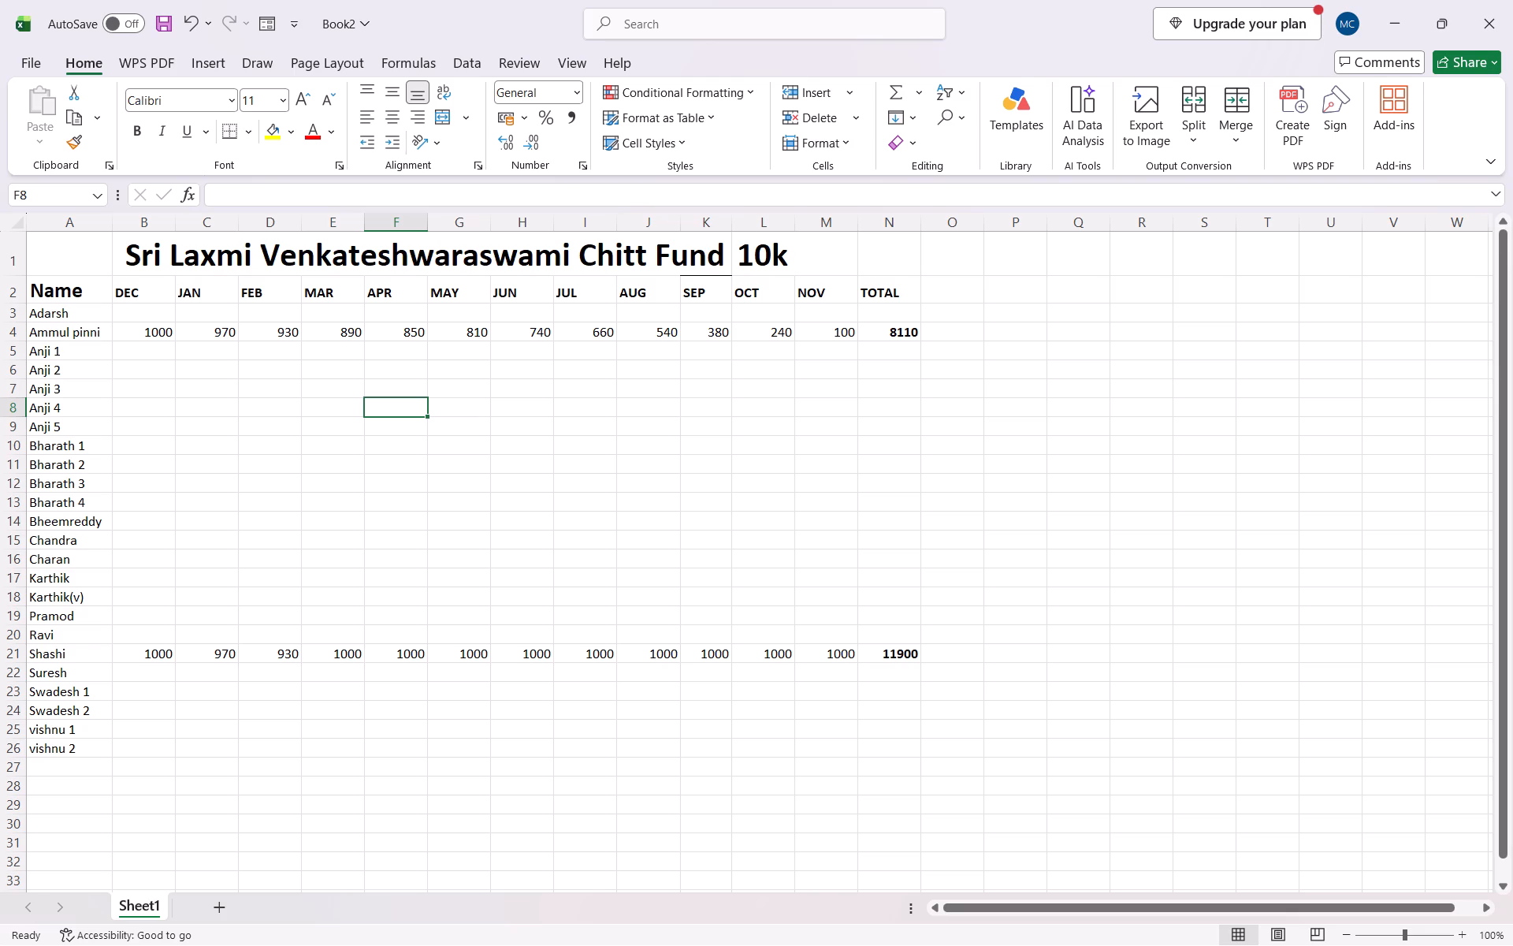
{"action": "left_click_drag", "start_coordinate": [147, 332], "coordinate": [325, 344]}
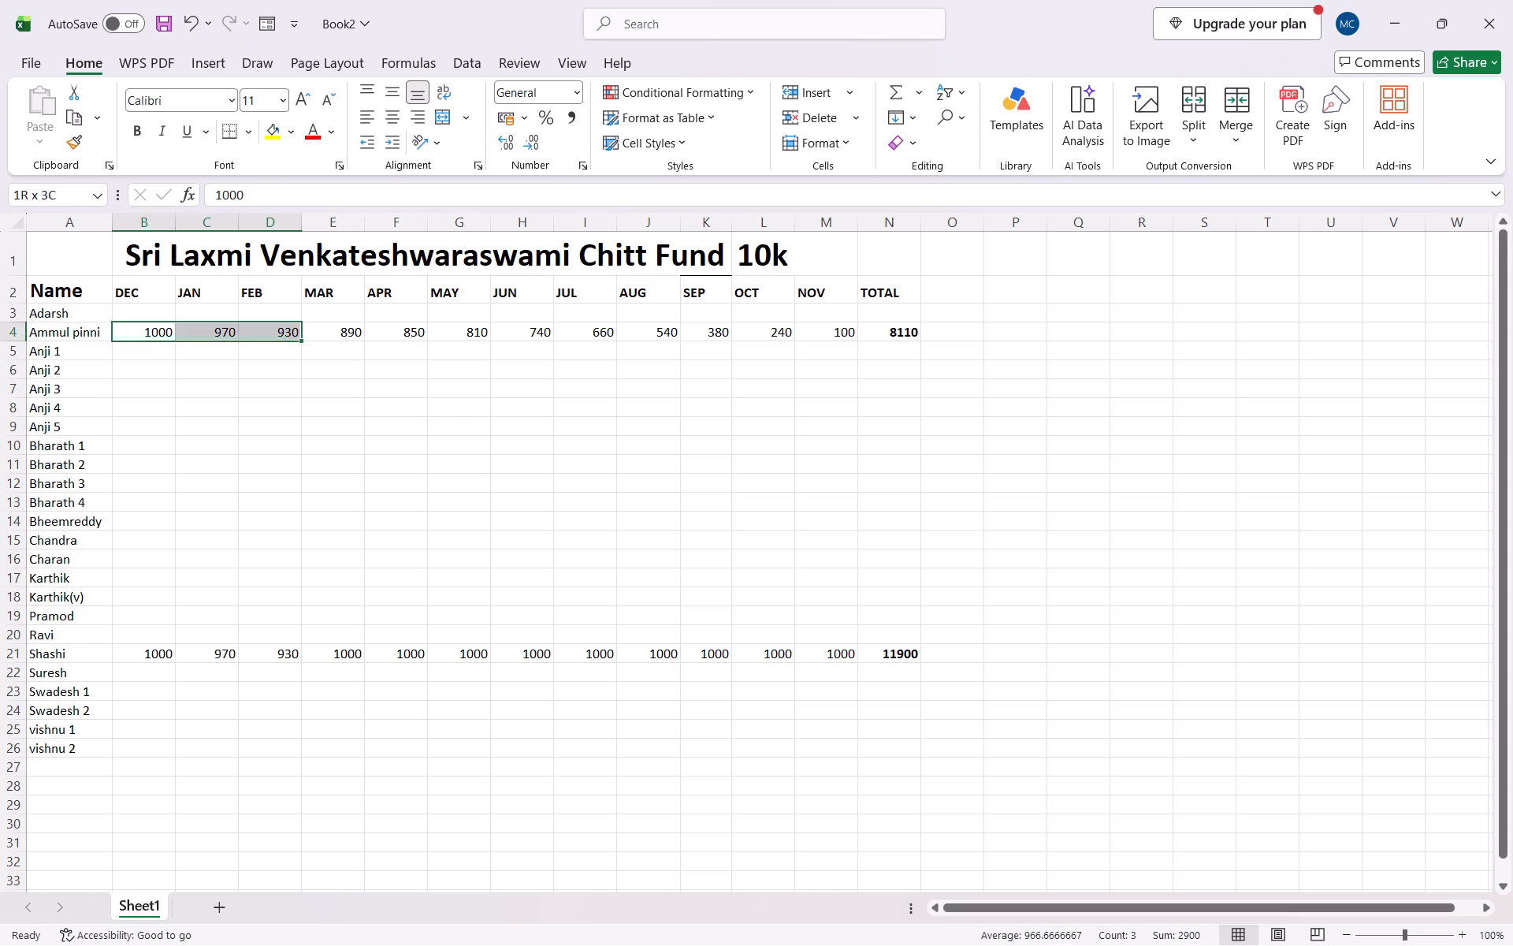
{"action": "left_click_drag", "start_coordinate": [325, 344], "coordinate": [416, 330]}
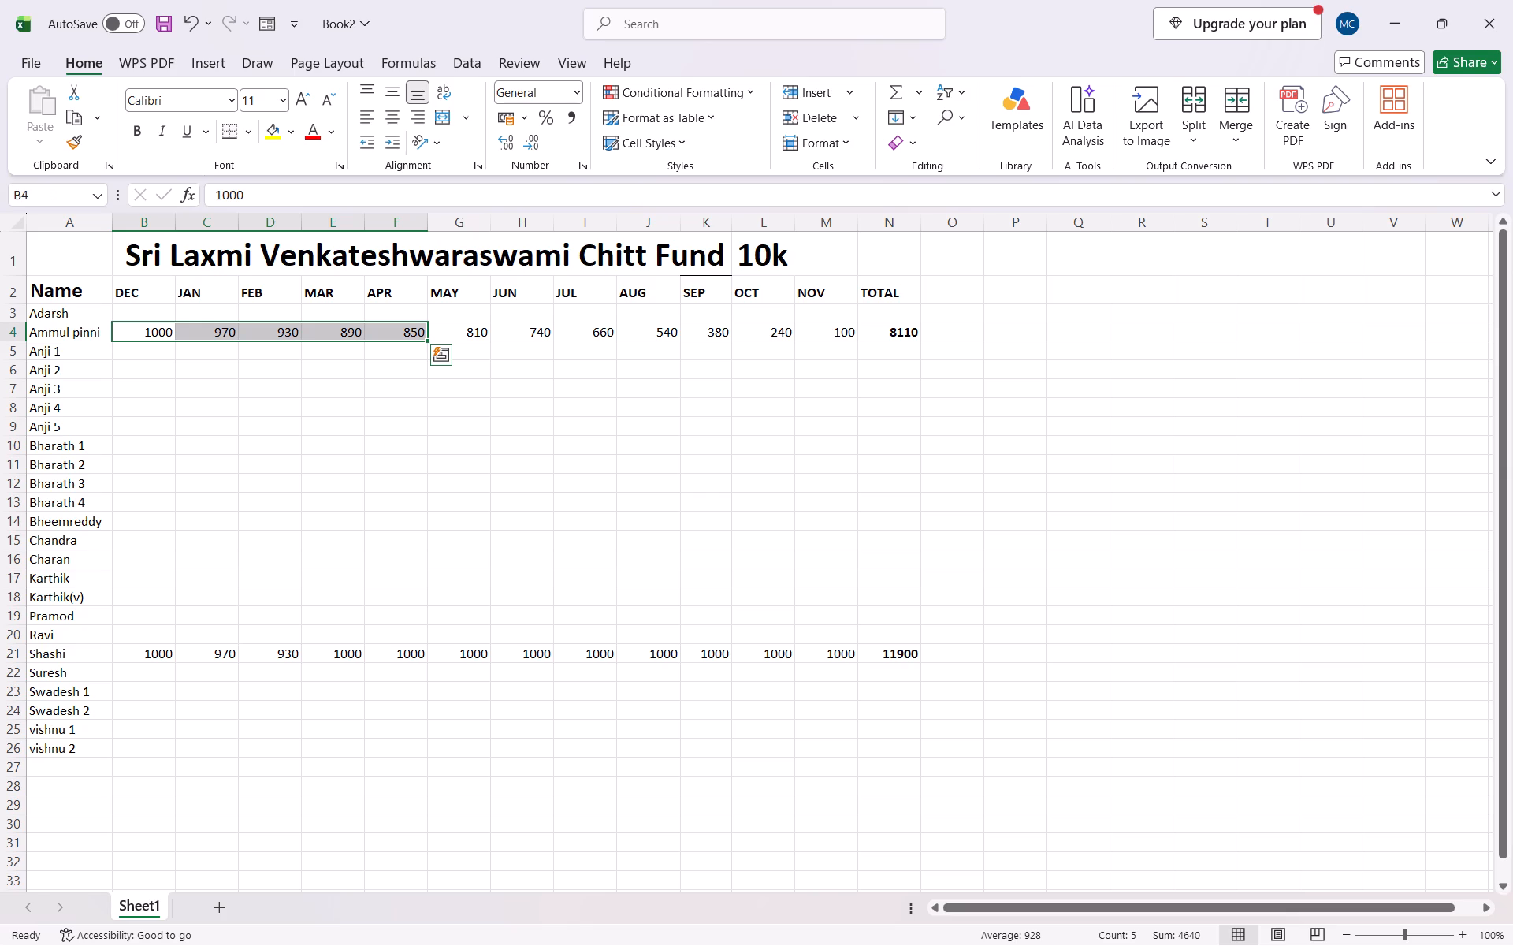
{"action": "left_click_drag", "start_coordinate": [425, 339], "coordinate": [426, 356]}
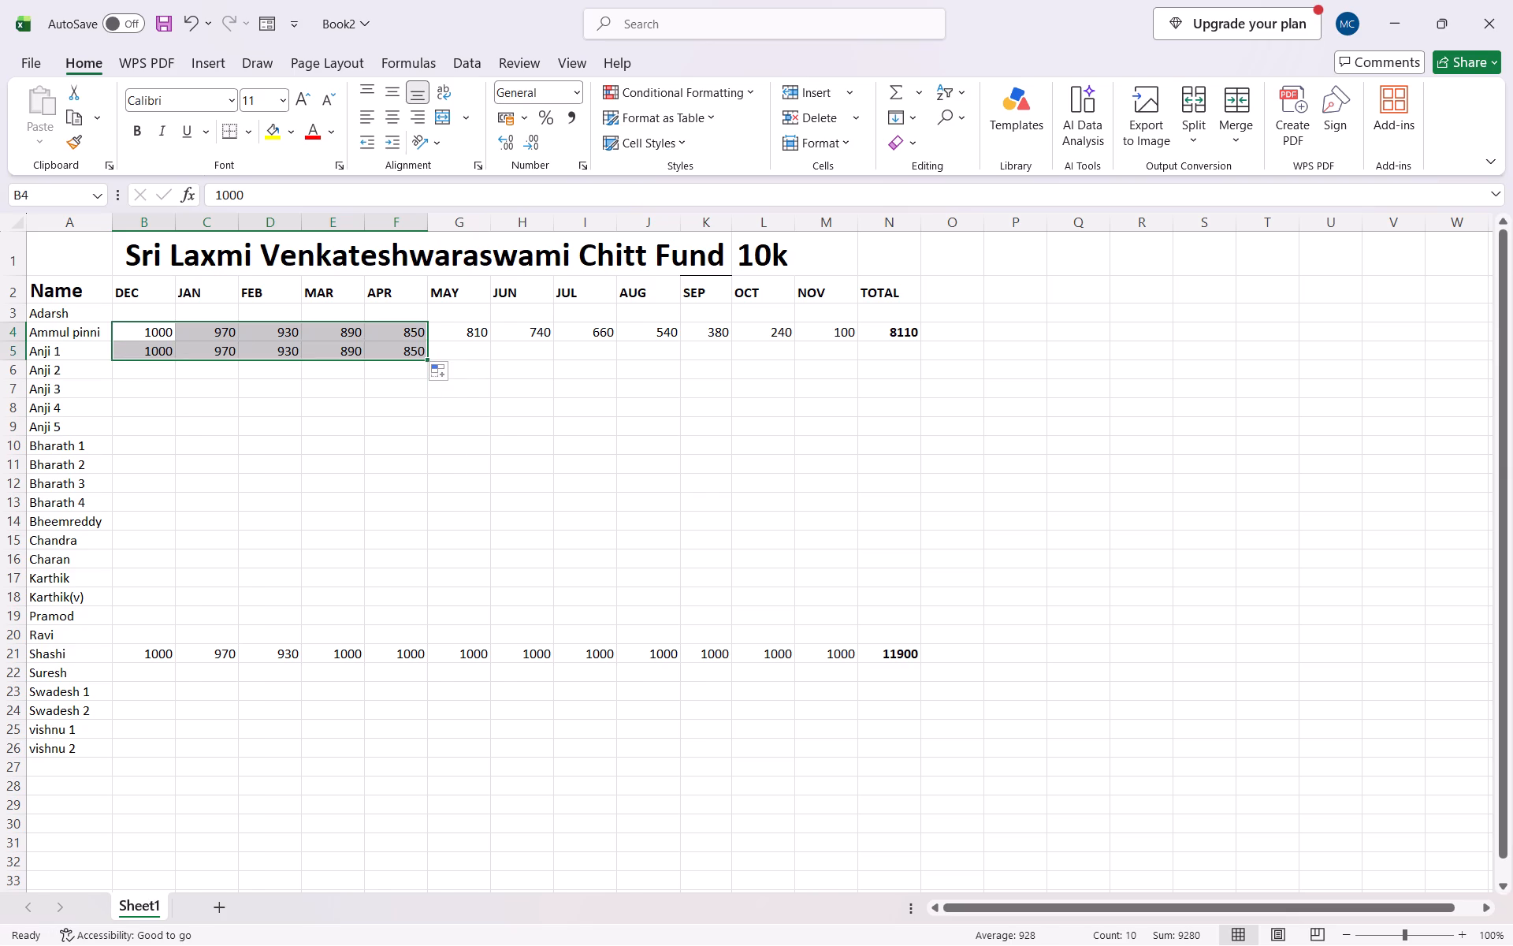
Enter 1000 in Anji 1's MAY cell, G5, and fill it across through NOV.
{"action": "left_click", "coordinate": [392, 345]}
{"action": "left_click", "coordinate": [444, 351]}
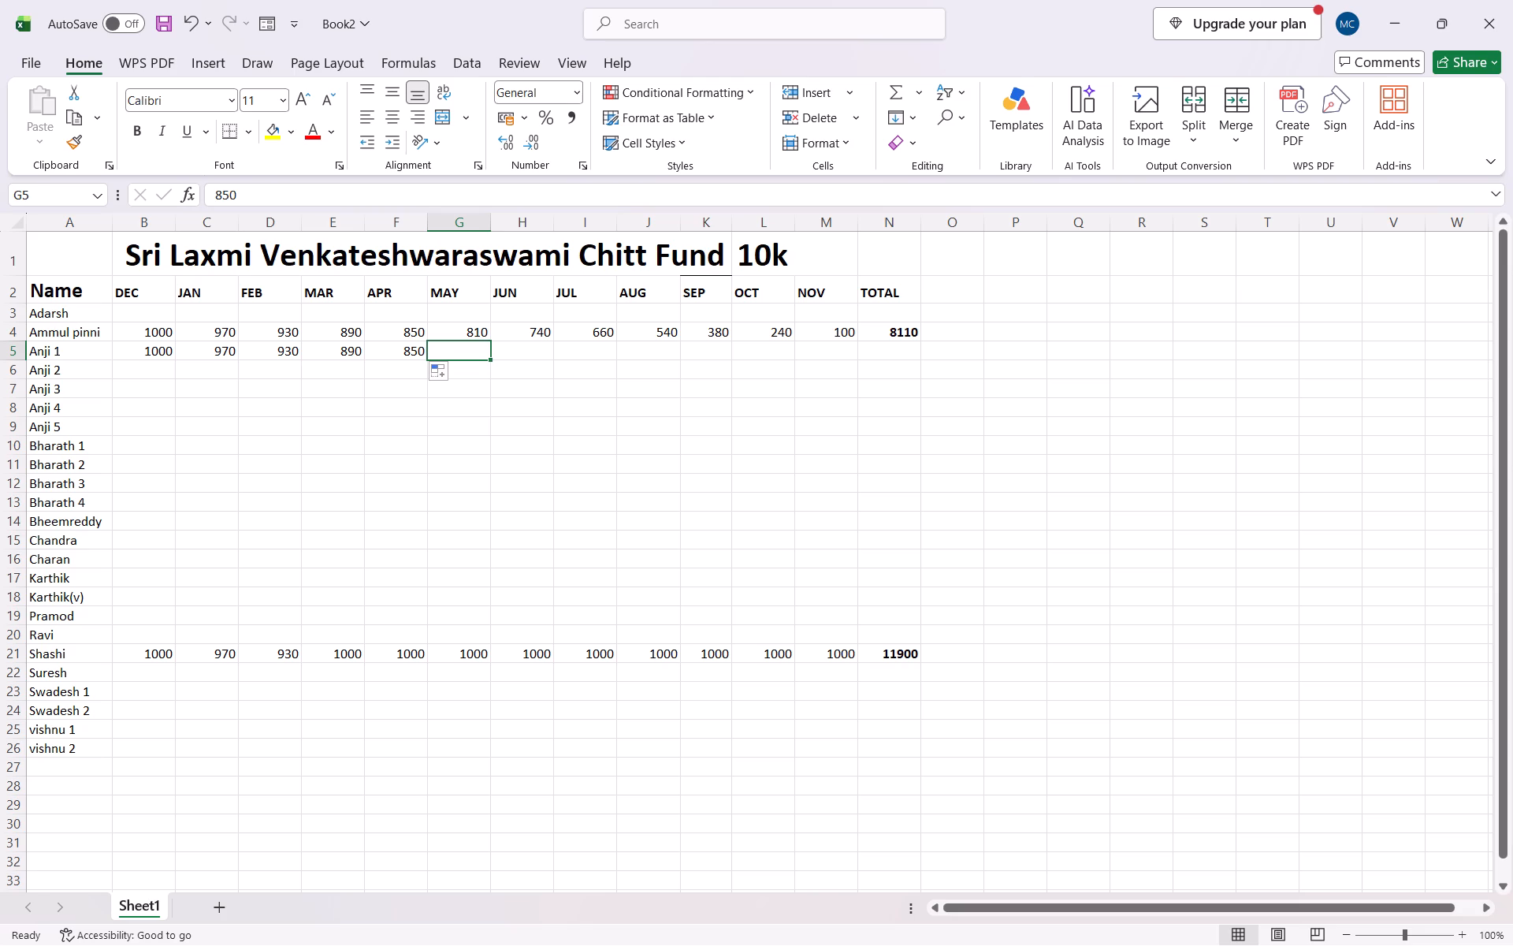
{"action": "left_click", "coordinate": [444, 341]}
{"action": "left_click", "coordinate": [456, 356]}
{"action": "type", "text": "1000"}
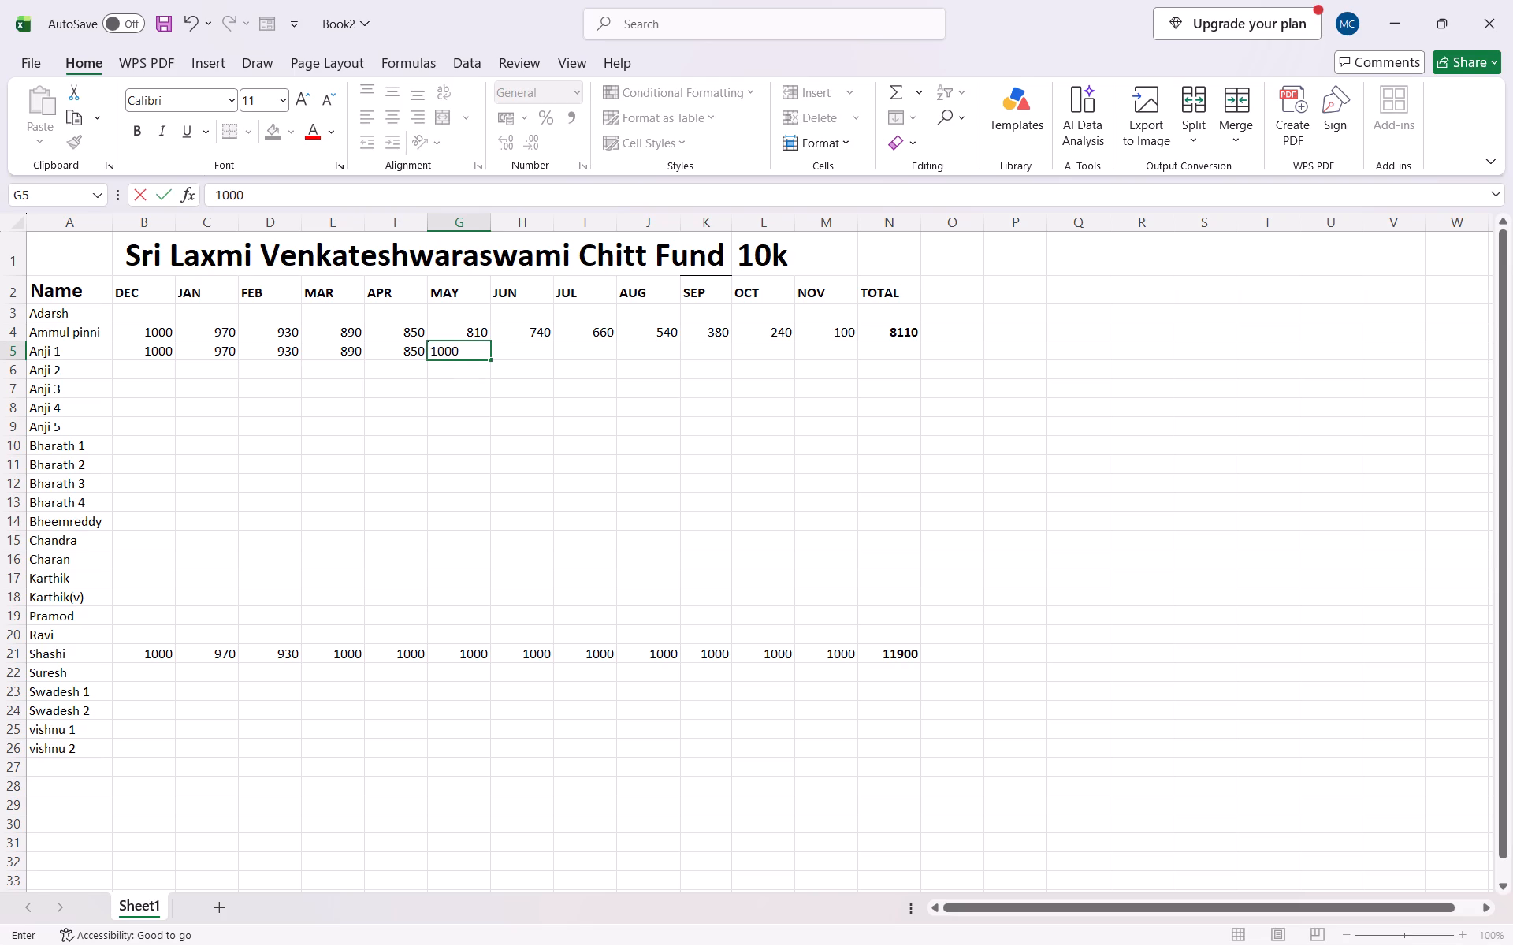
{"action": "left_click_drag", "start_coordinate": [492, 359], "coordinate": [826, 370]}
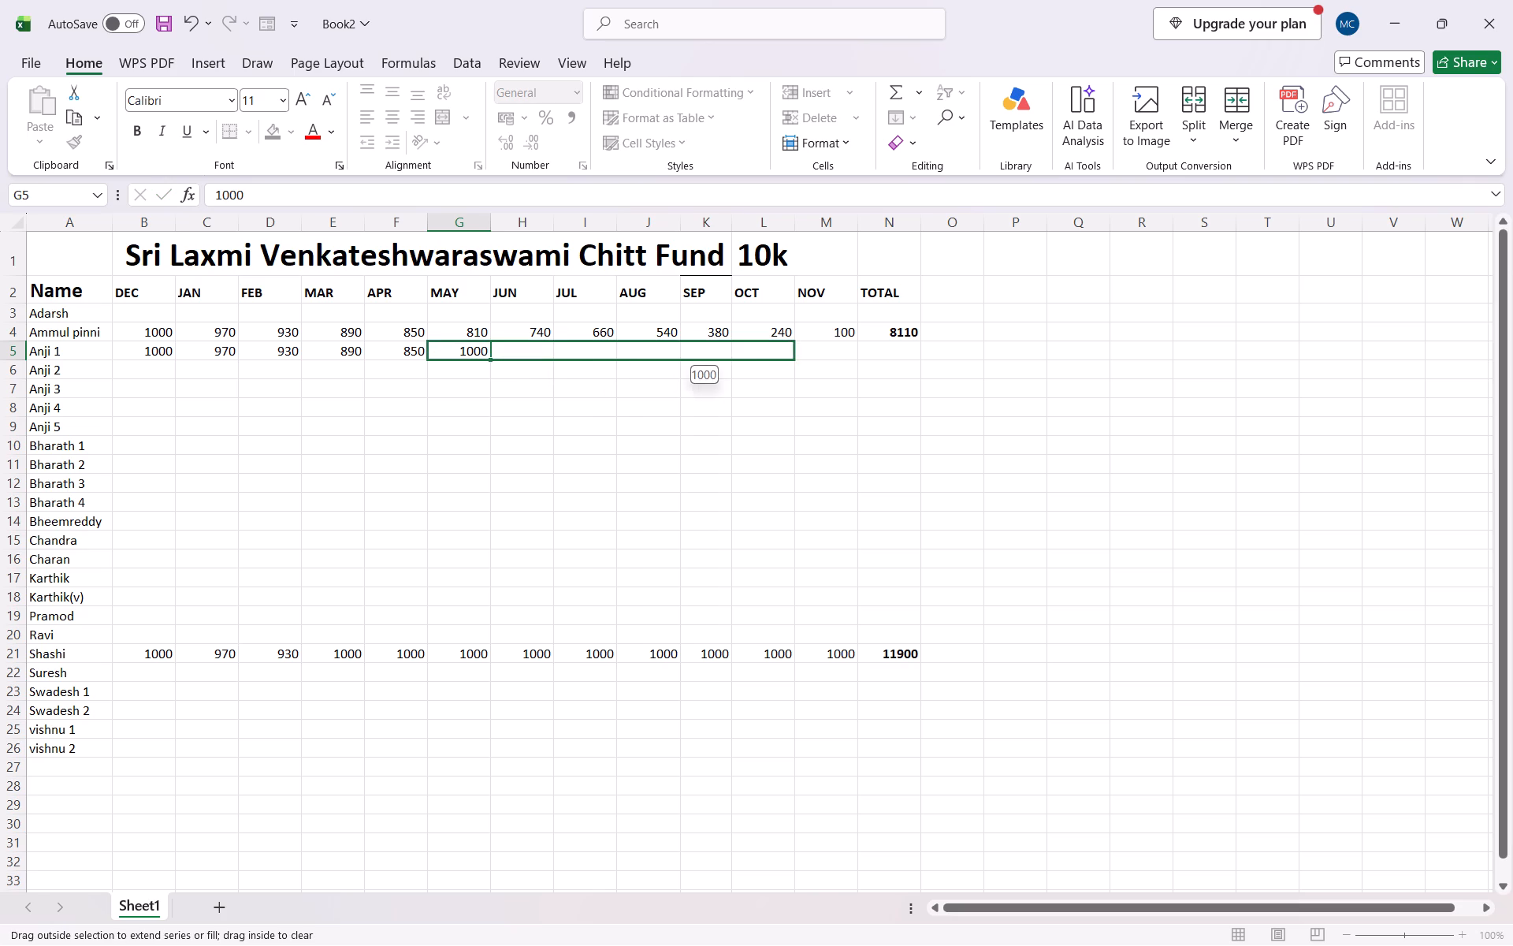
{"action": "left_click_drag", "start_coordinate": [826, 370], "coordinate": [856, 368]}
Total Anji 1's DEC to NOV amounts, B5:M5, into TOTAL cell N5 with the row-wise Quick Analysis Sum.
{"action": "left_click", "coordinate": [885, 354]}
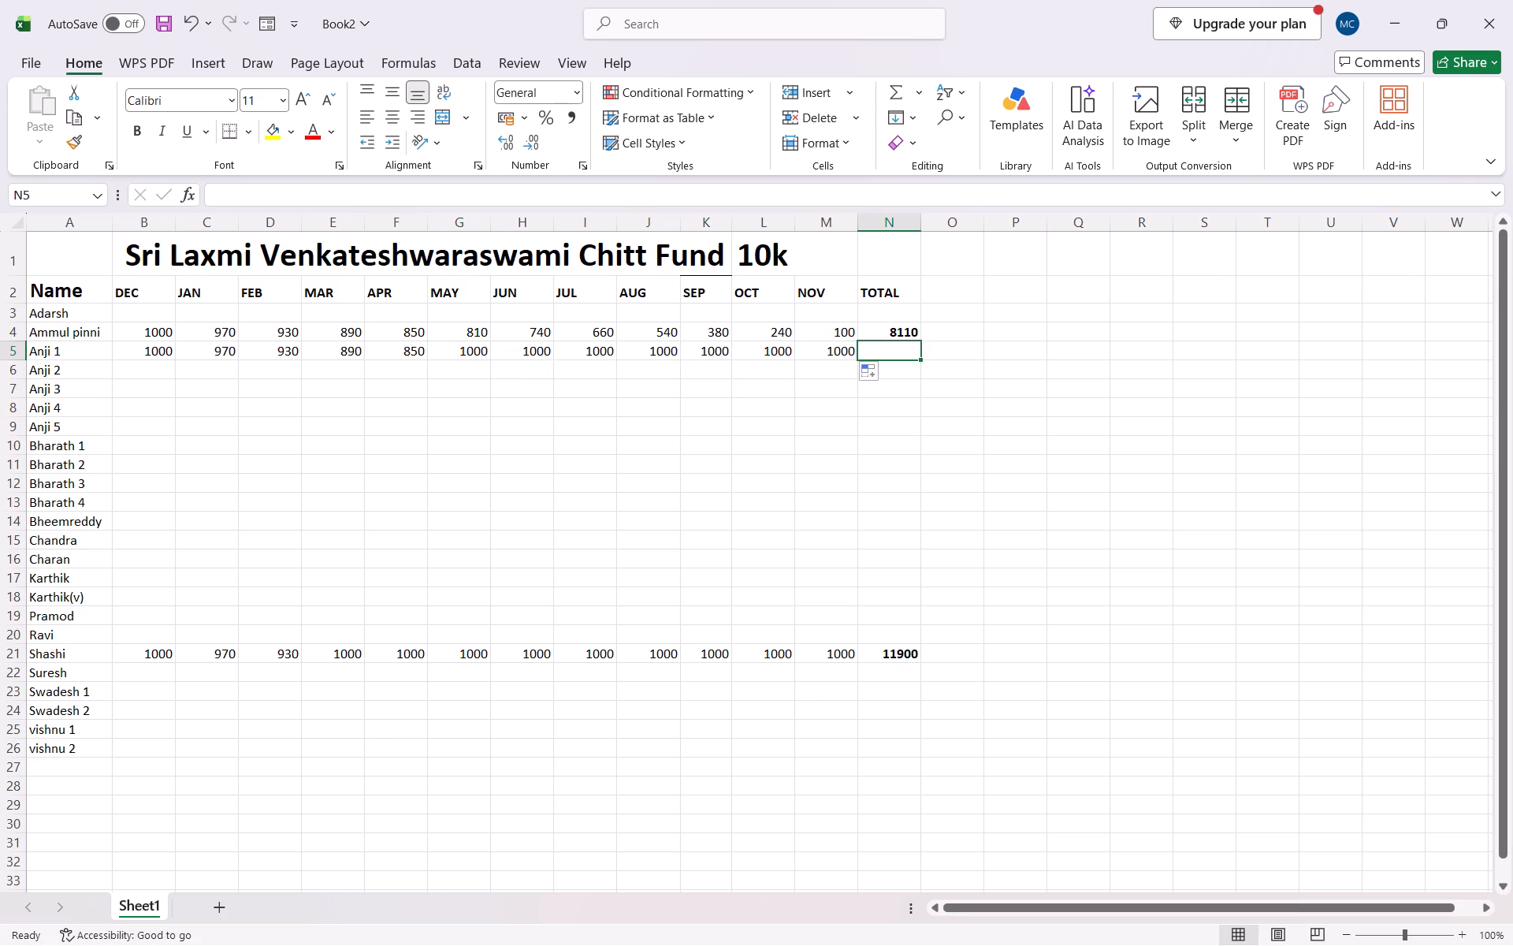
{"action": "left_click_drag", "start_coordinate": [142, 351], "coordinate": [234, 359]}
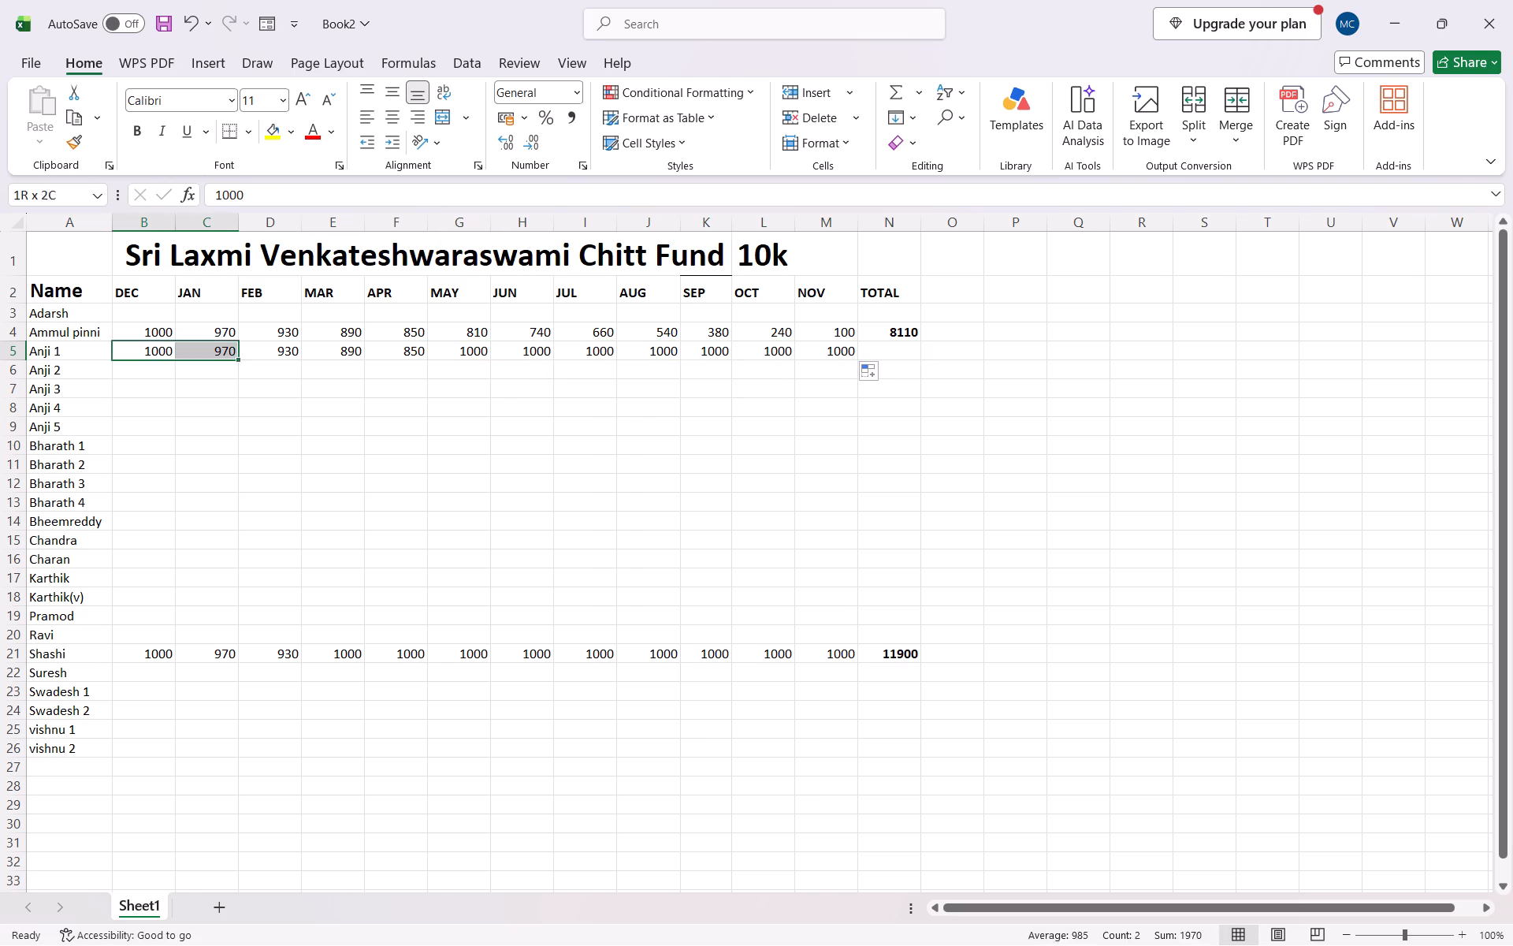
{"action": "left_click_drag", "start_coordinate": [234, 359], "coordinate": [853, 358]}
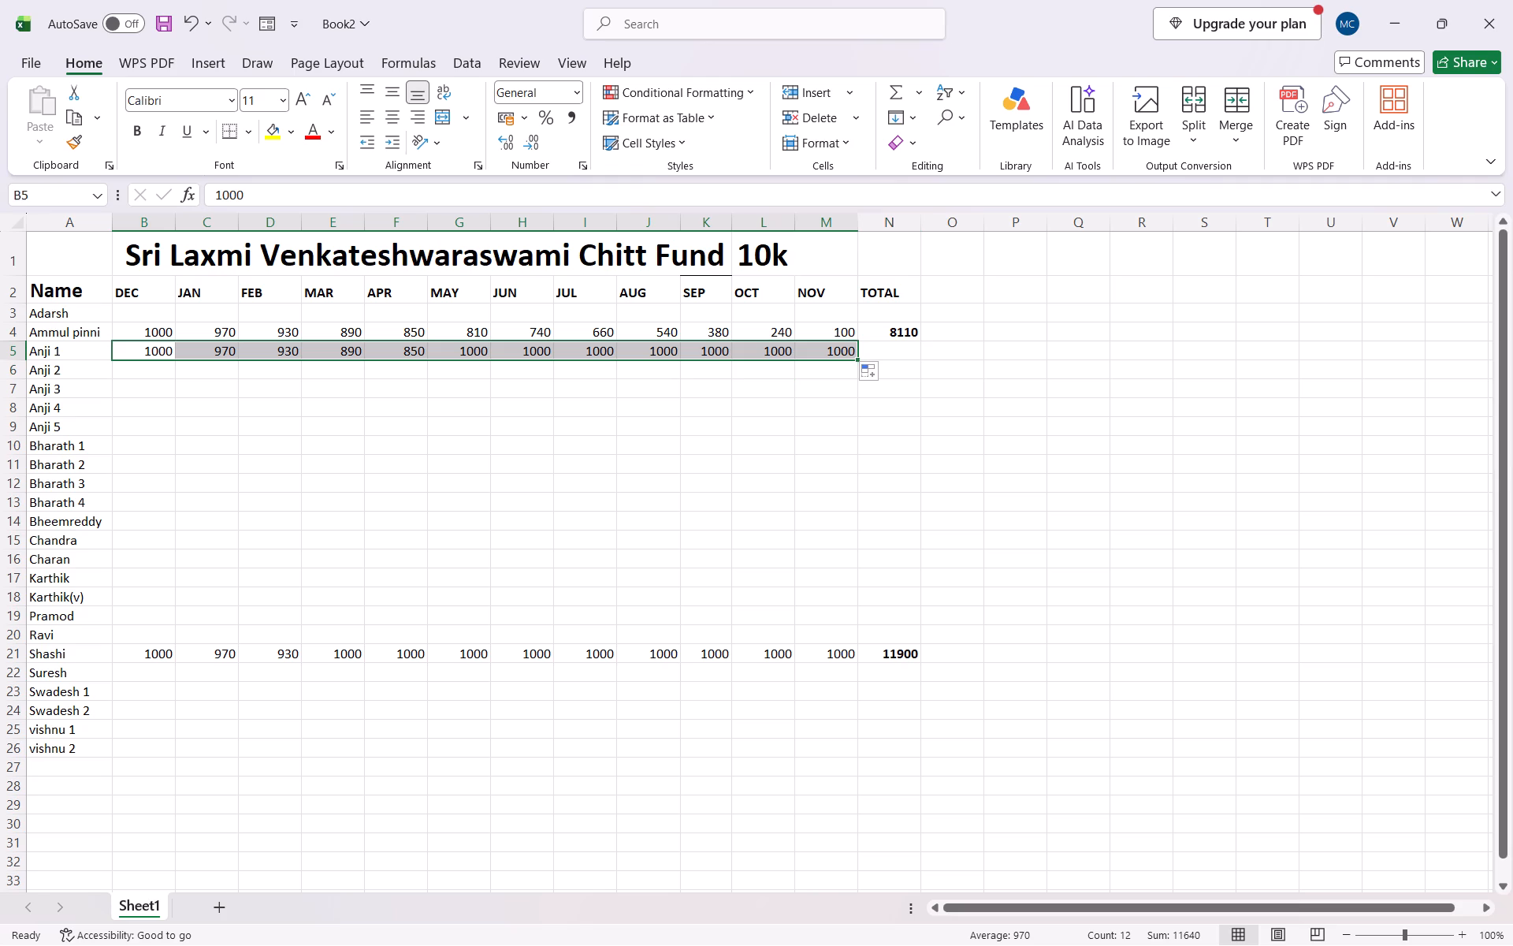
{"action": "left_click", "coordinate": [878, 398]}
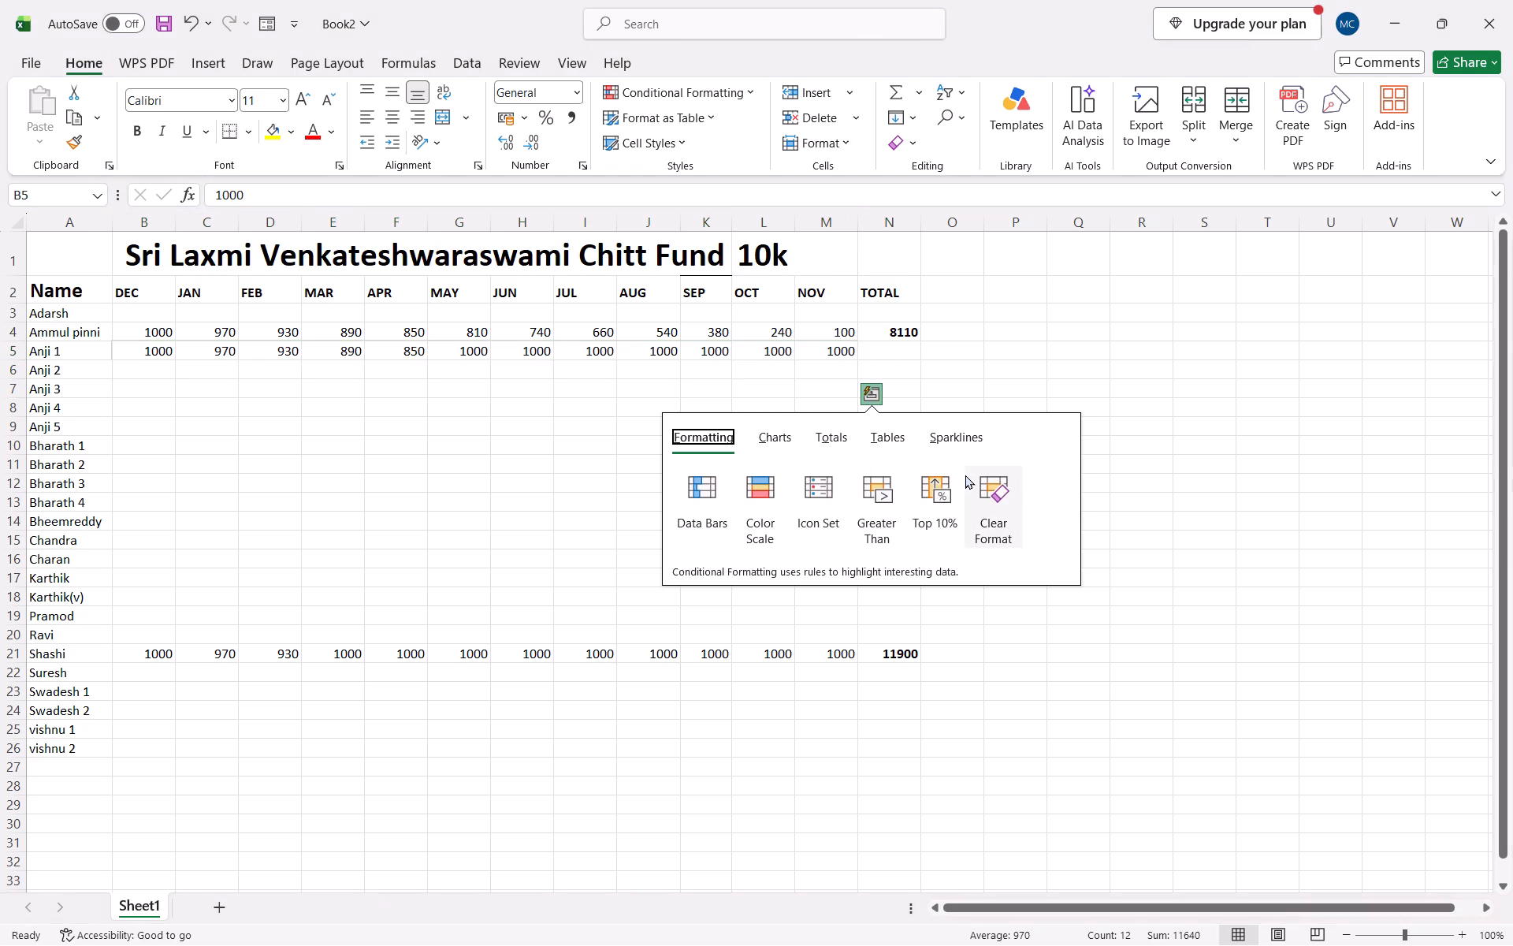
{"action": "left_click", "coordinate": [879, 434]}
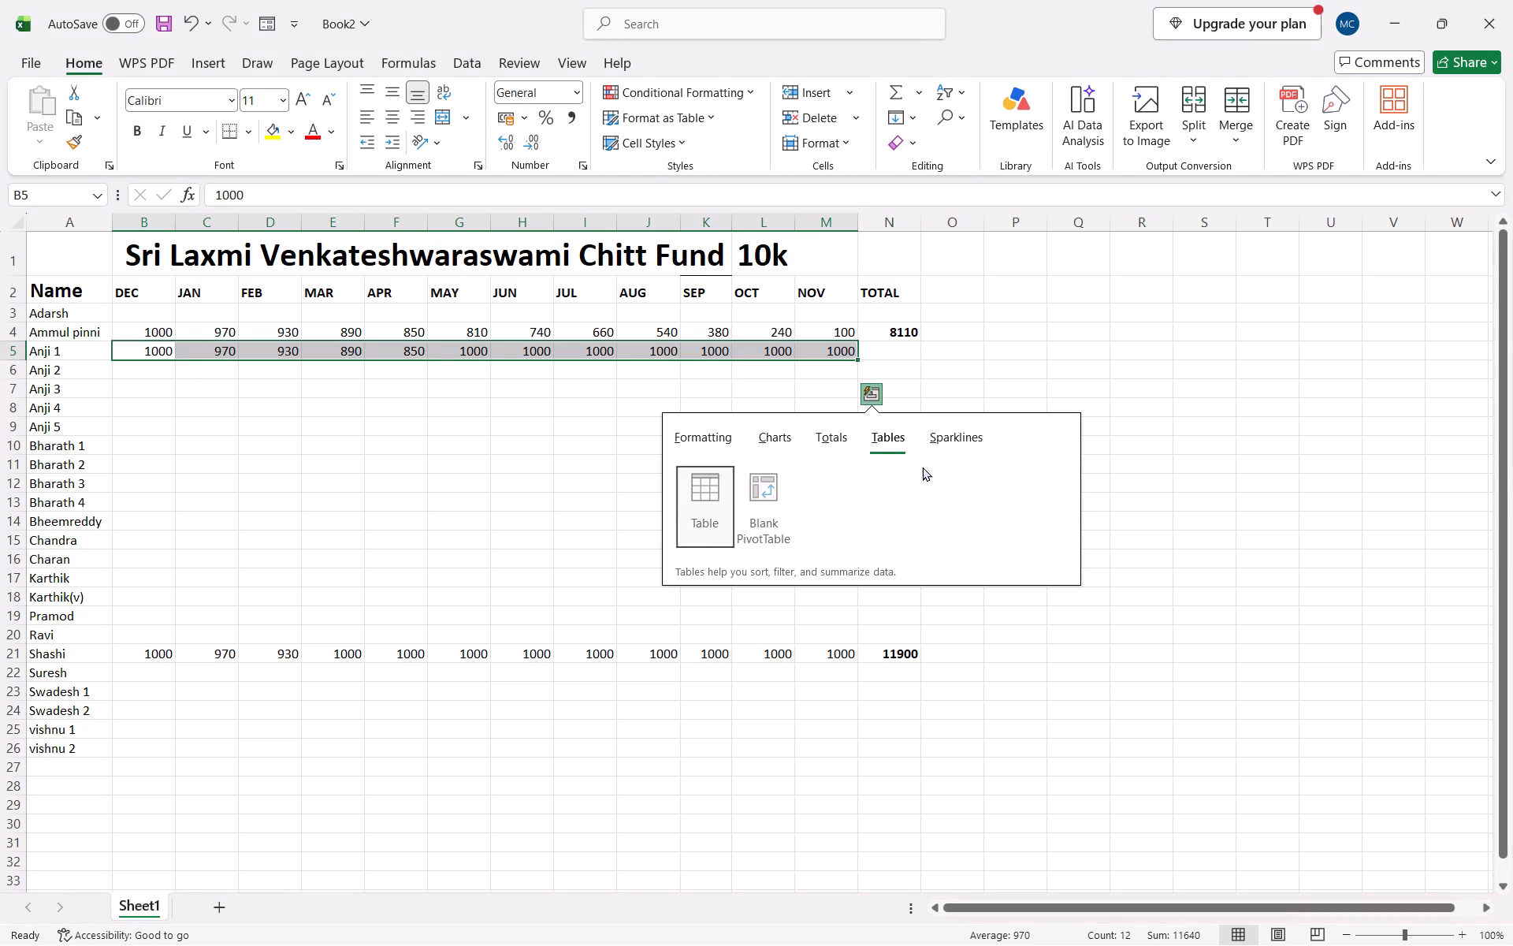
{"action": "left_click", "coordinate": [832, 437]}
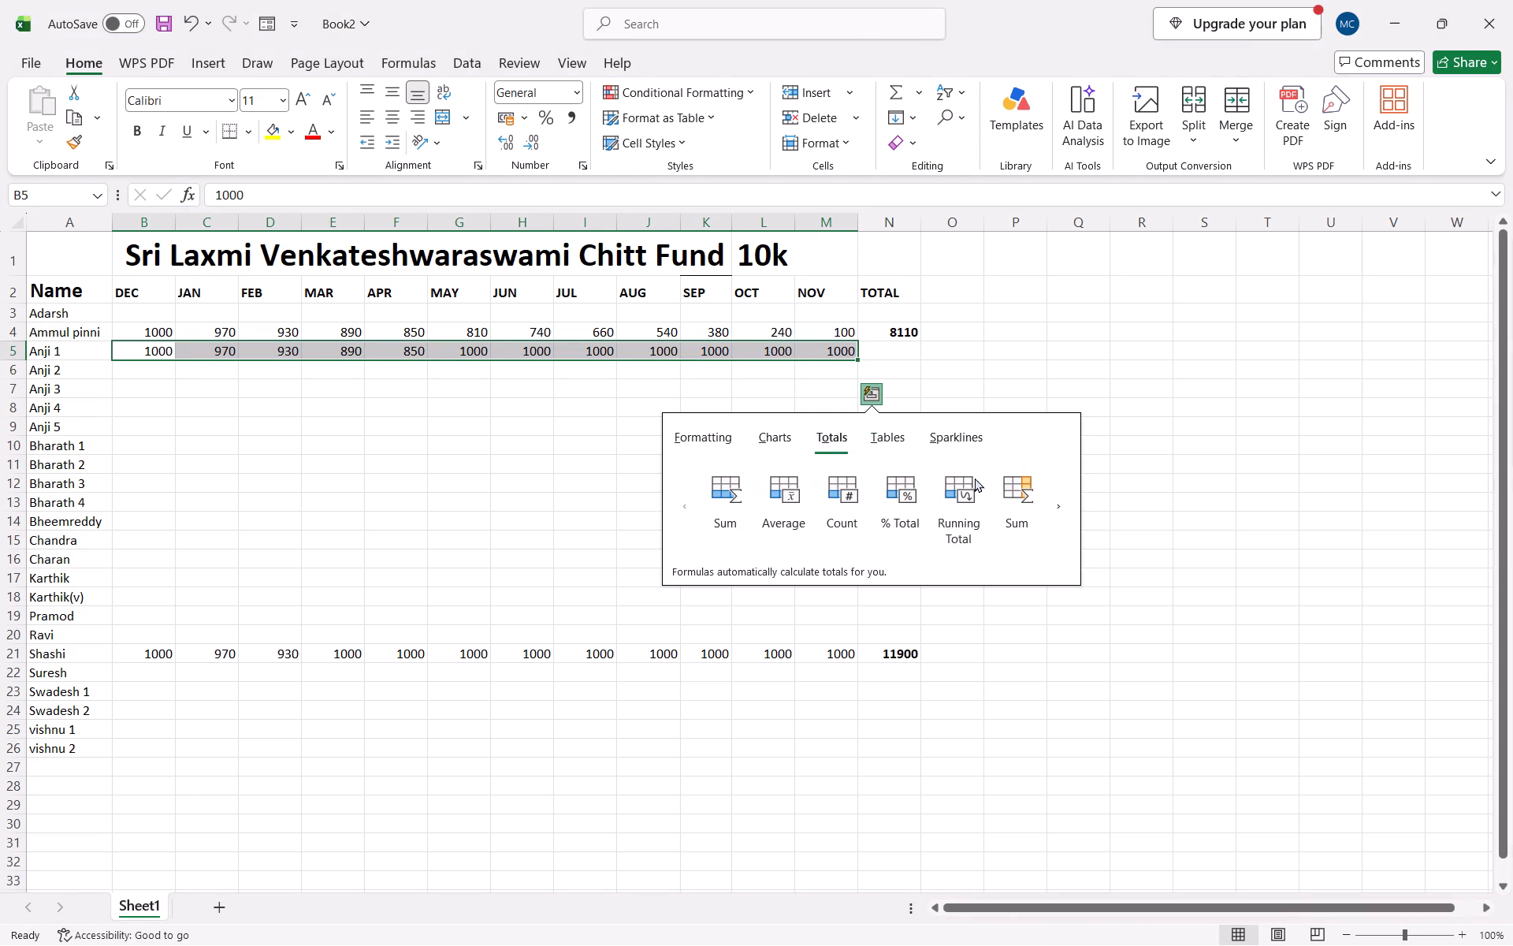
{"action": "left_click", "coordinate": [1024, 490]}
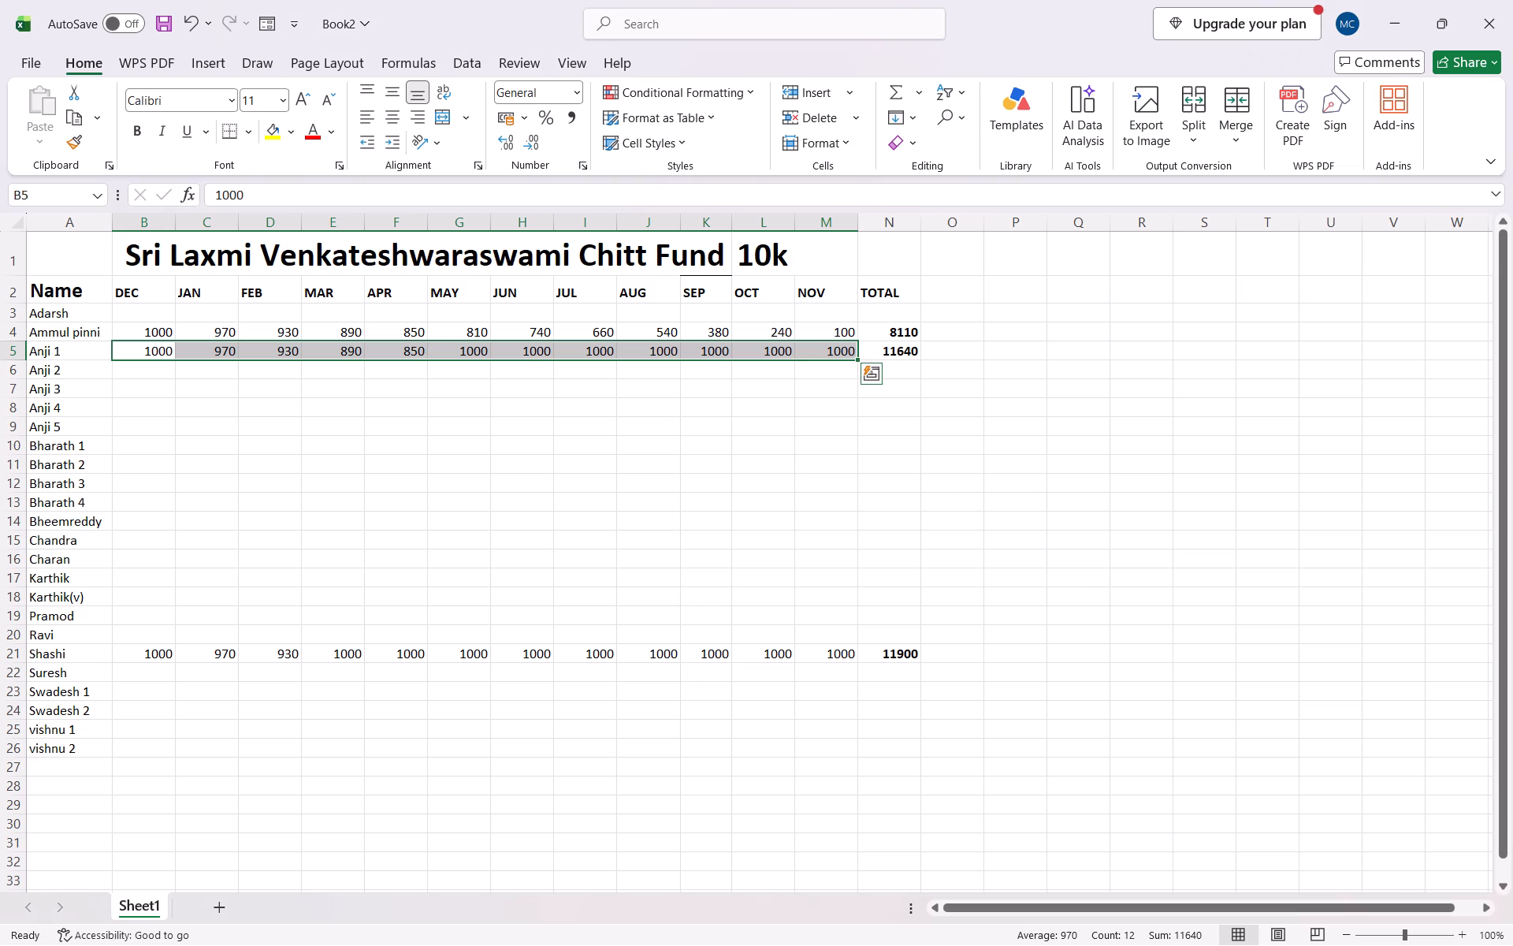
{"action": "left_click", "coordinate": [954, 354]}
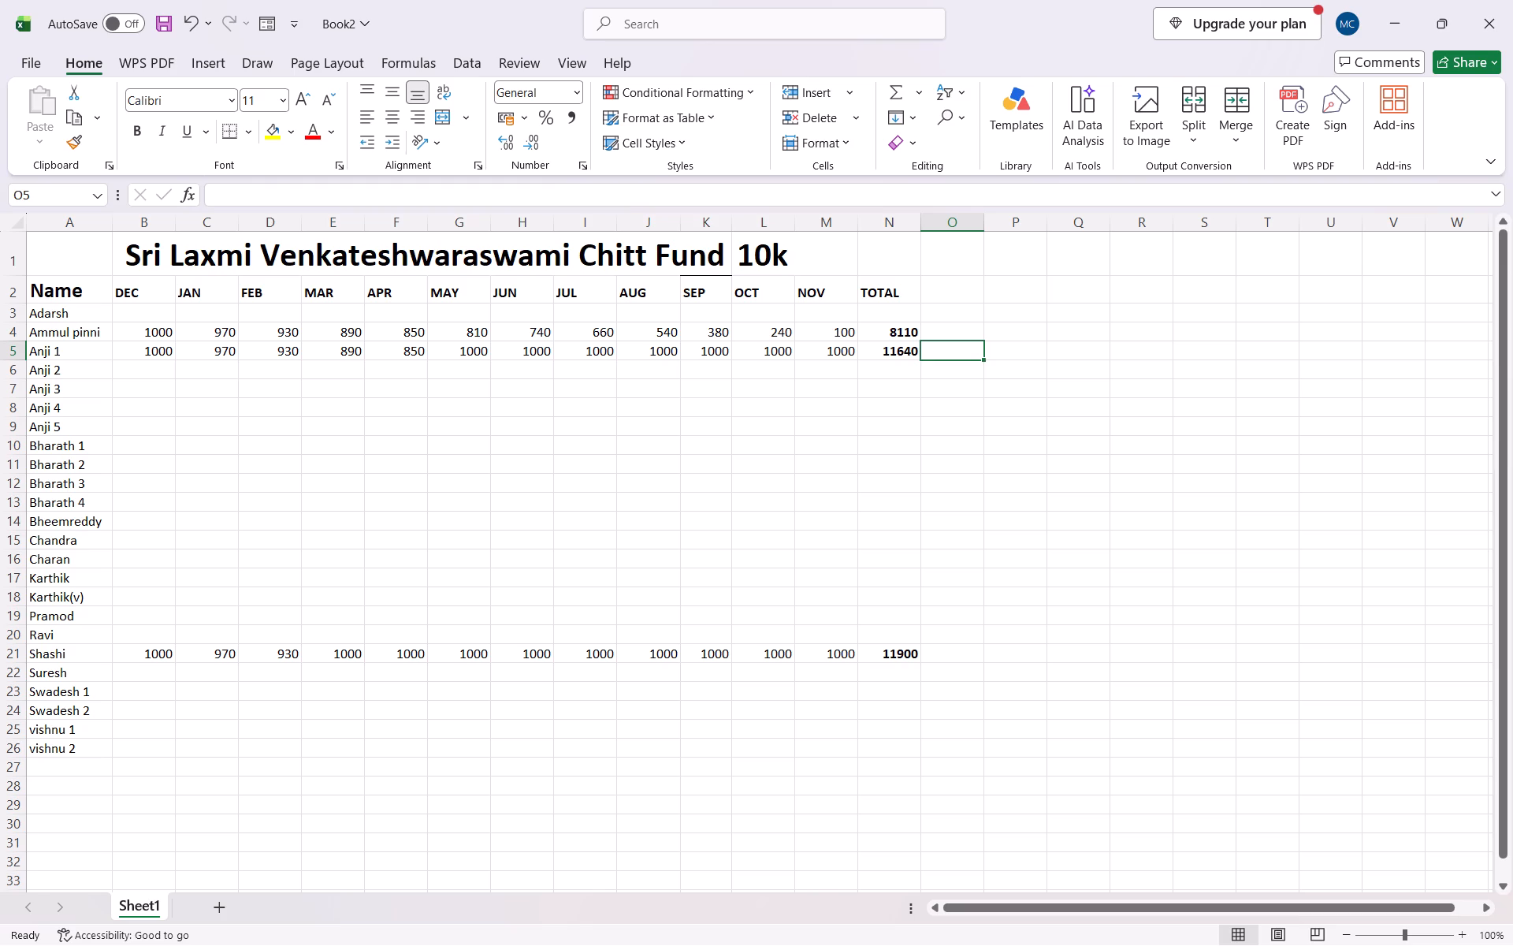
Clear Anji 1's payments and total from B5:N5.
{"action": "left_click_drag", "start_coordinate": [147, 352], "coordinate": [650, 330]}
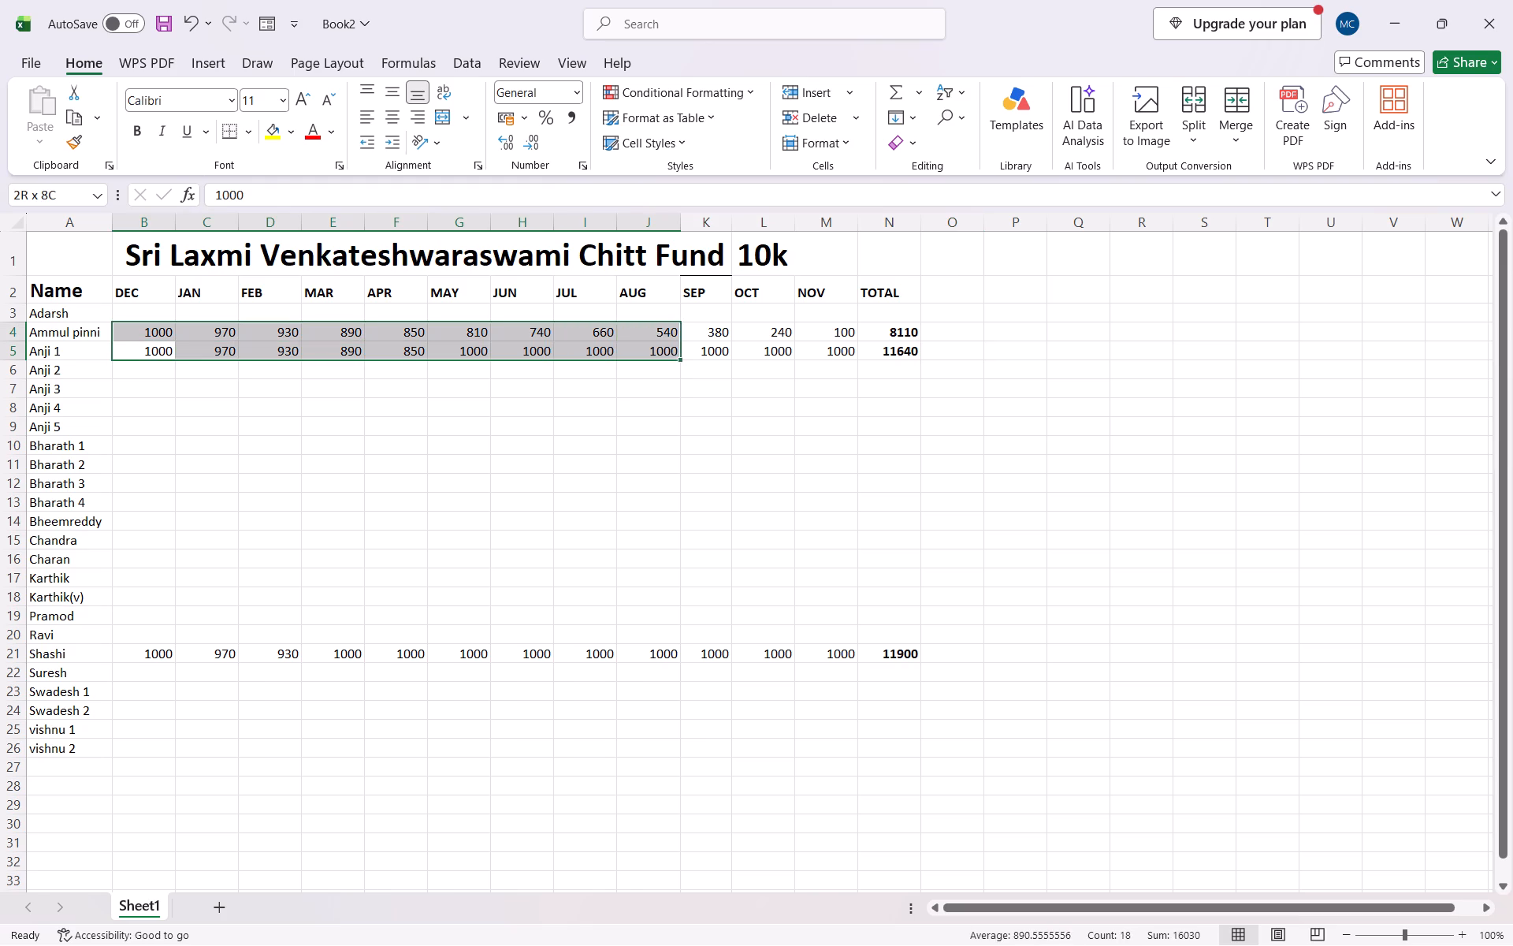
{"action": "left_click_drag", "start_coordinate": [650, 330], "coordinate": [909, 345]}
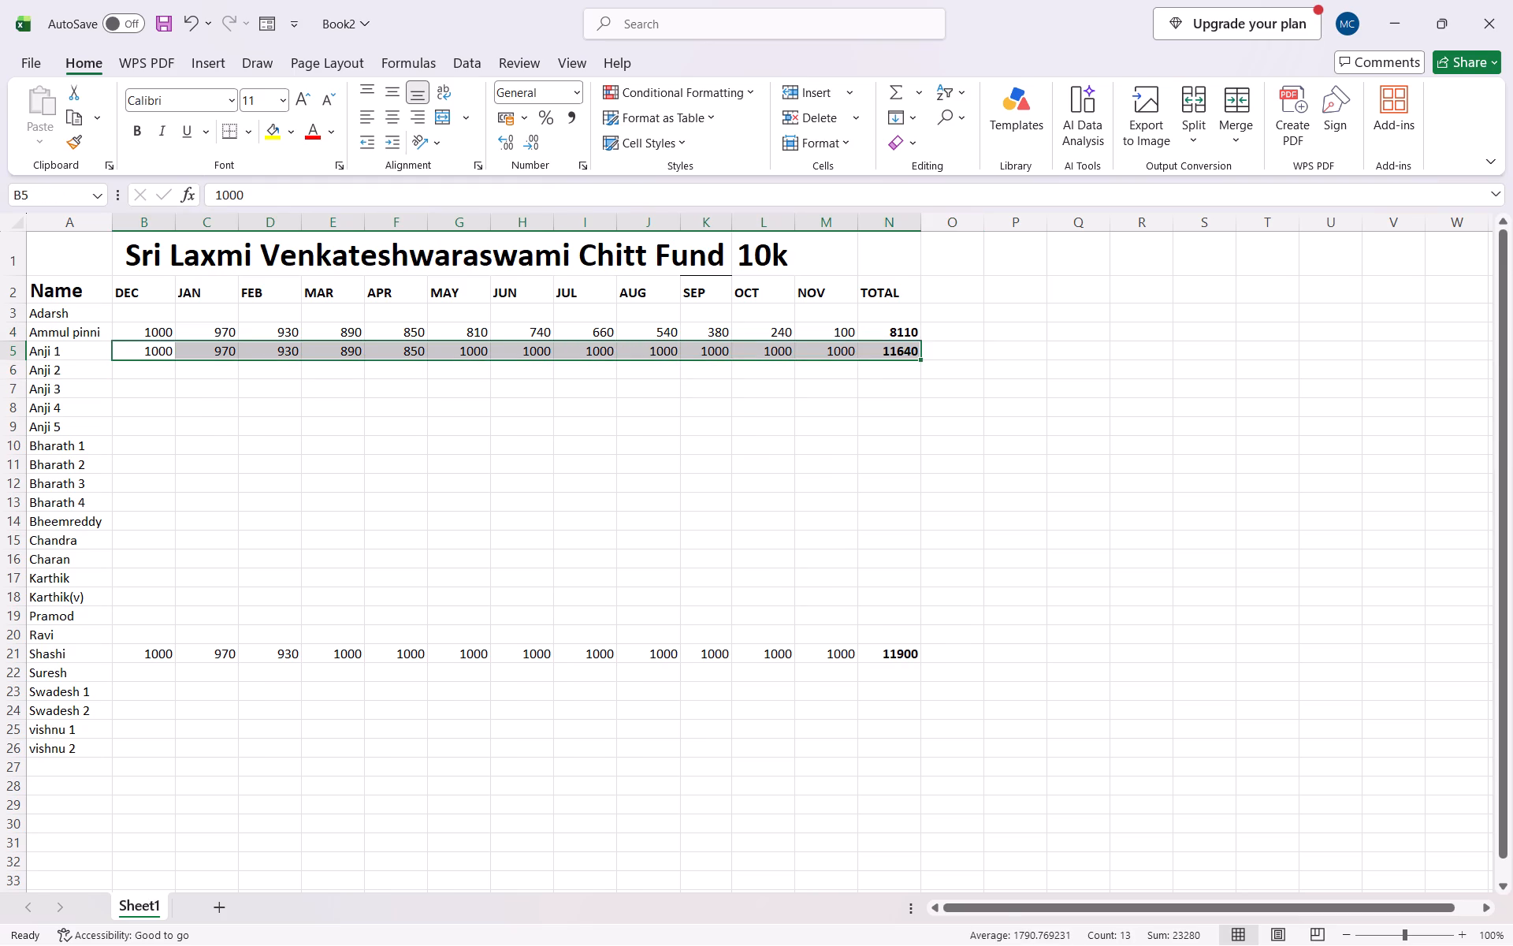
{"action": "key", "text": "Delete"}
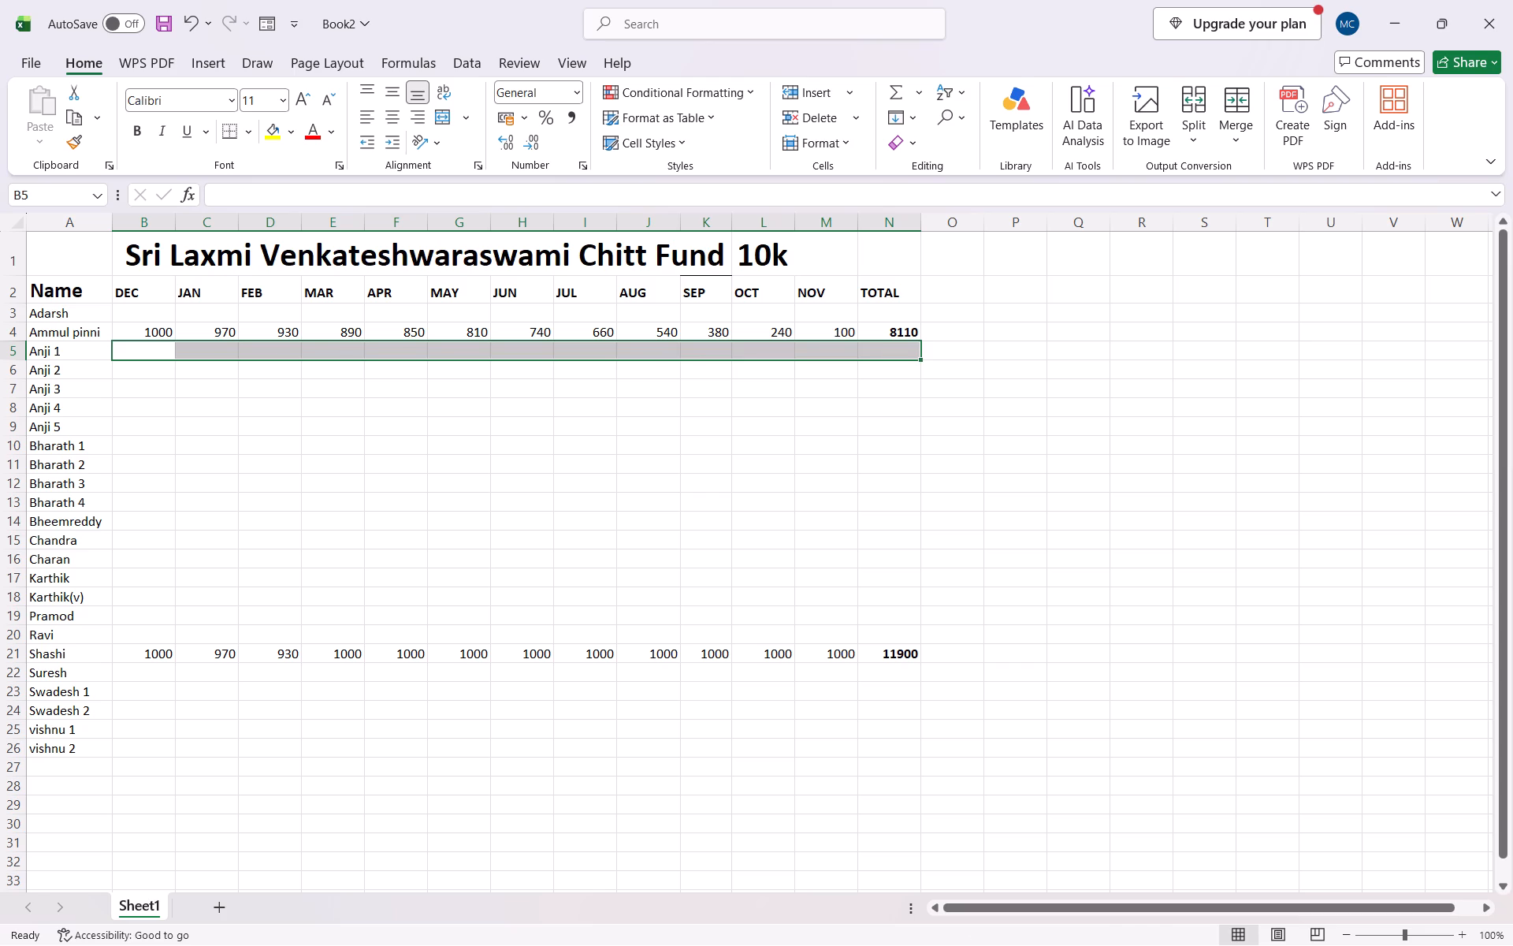
Move the DEC to APR amounts from Ammul pinni's row, B4:F4, up into Adarsh's row 3.
{"action": "left_click_drag", "start_coordinate": [150, 331], "coordinate": [425, 328]}
{"action": "left_click_drag", "start_coordinate": [427, 324], "coordinate": [427, 323]}
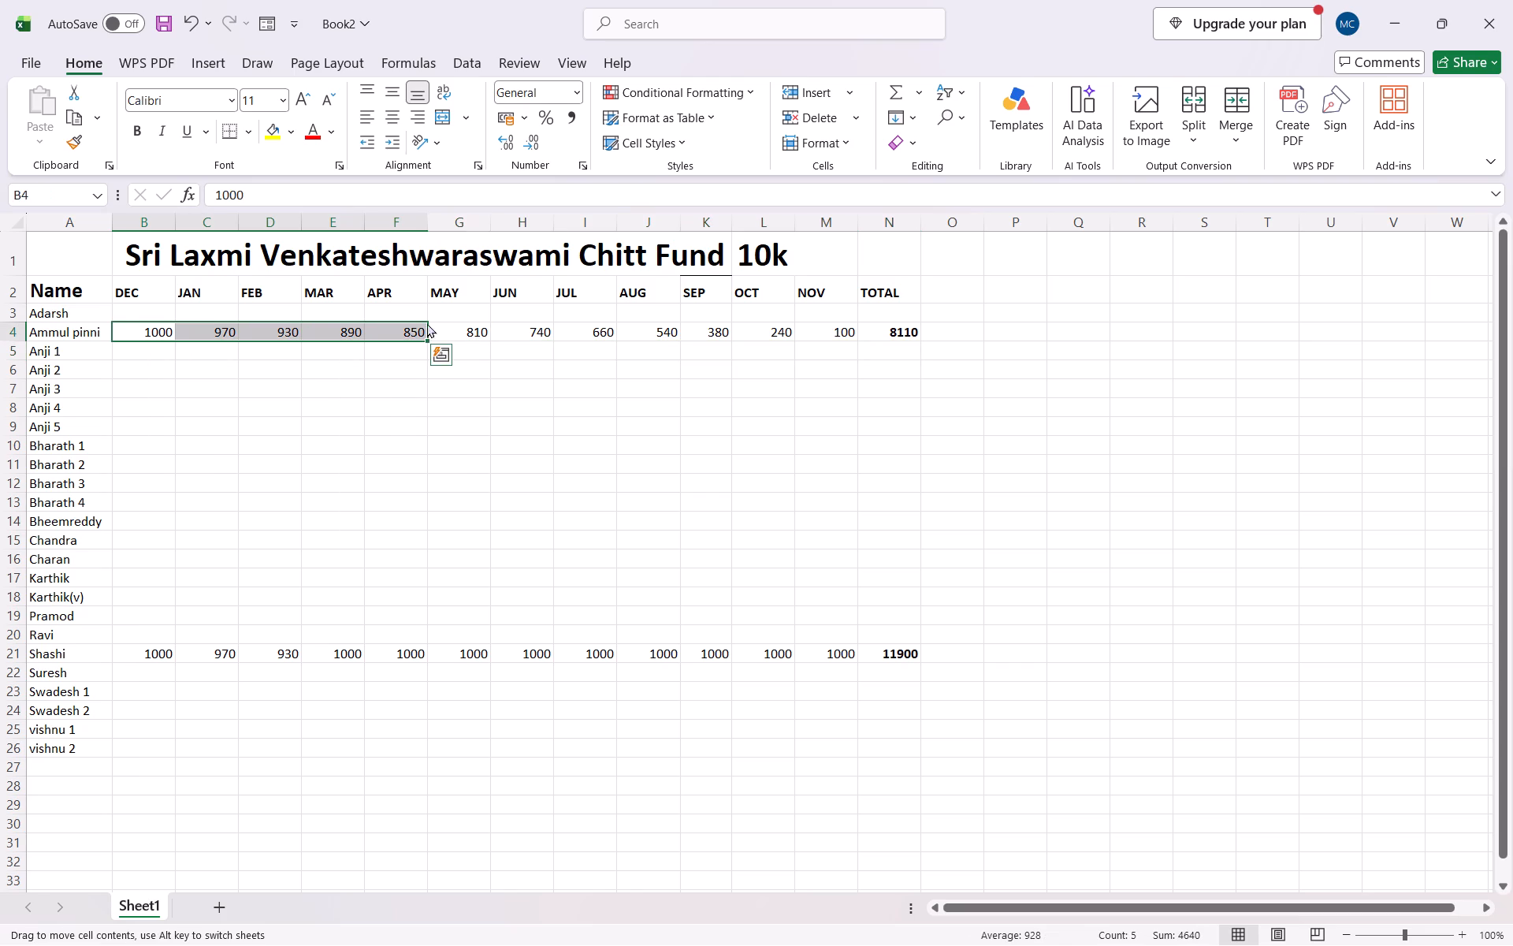
{"action": "left_click_drag", "start_coordinate": [427, 323], "coordinate": [425, 307]}
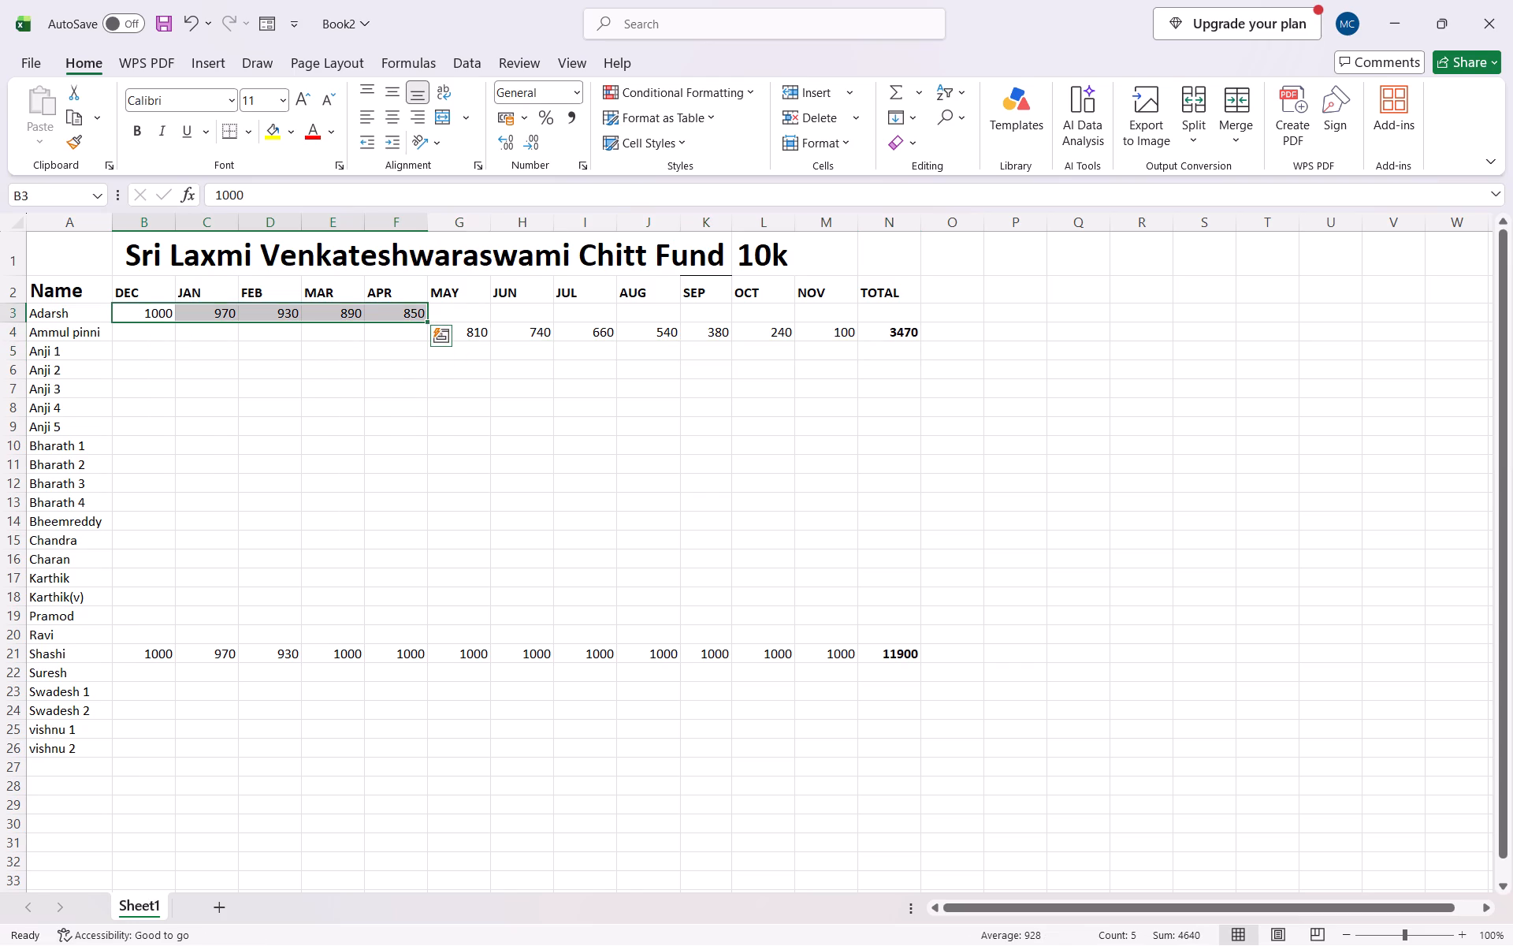
{"action": "left_click", "coordinate": [417, 335]}
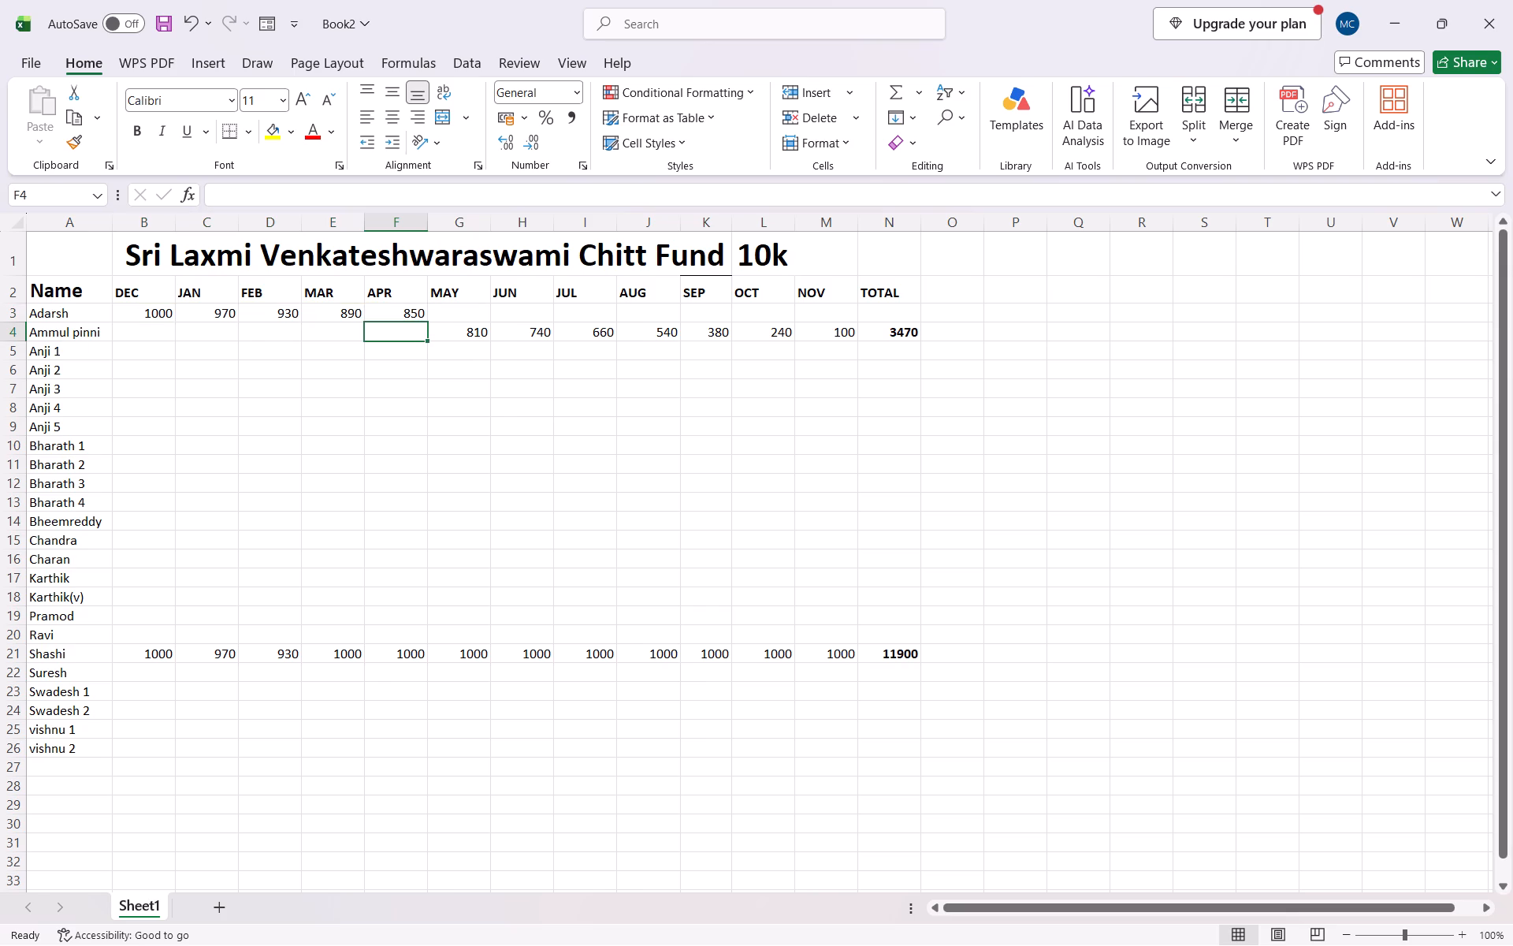
Fill Adarsh's DEC to APR amounts, B3:F3, down into Ammul pinni's row 4.
{"action": "left_click_drag", "start_coordinate": [142, 316], "coordinate": [389, 320]}
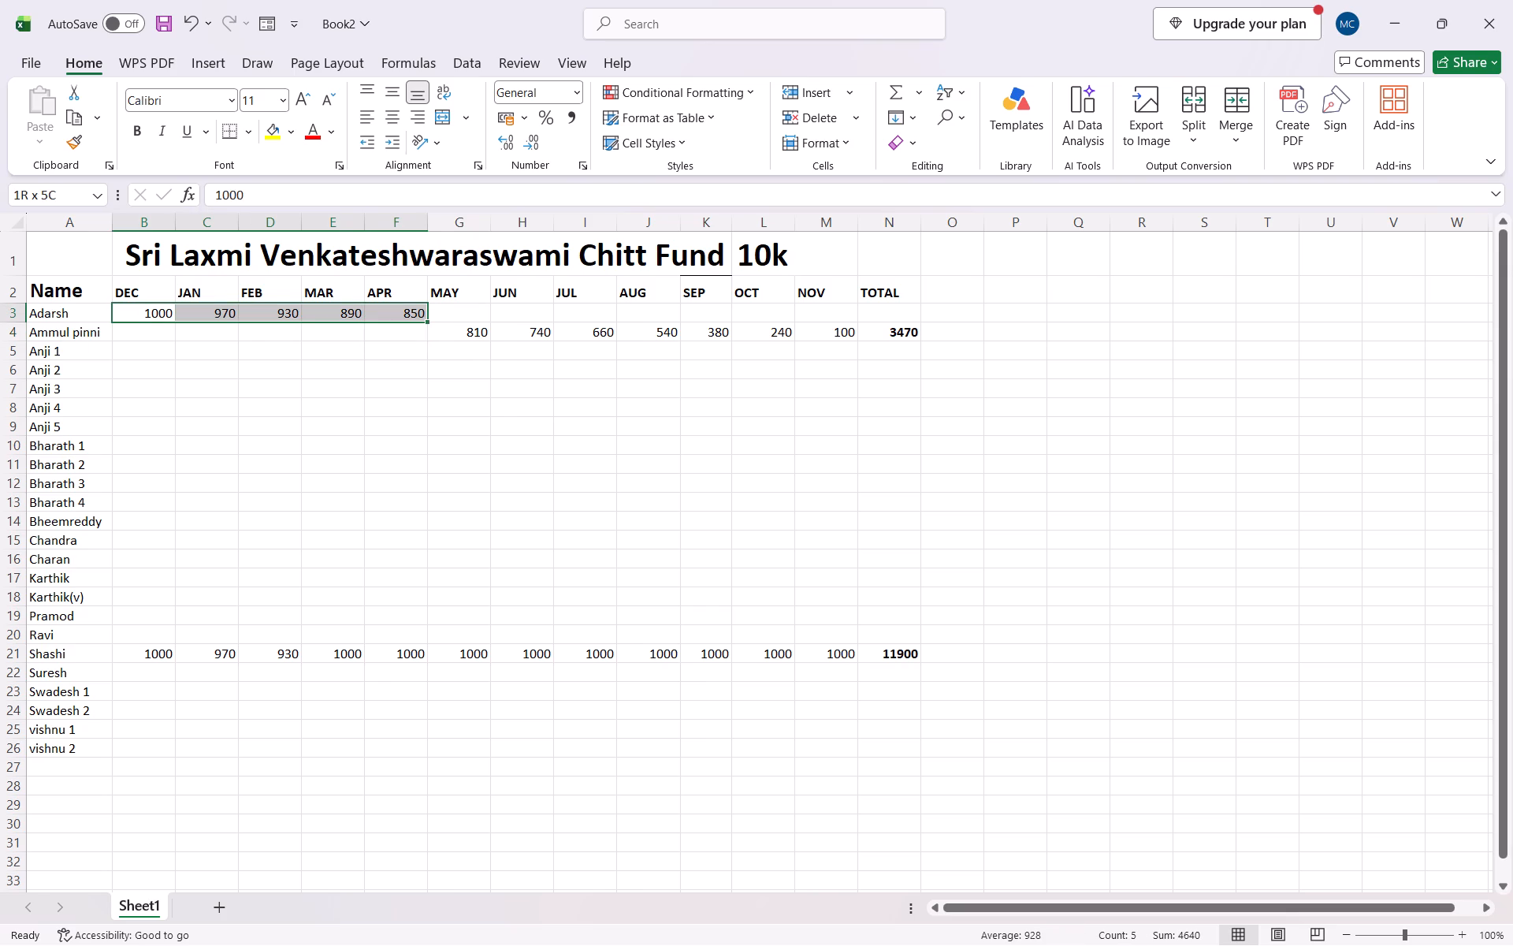
{"action": "left_click_drag", "start_coordinate": [389, 320], "coordinate": [407, 315]}
{"action": "left_click_drag", "start_coordinate": [428, 320], "coordinate": [428, 335]}
Enter 1000 in Adarsh's MAY cell, G3, and fill it across through NOV.
{"action": "left_click", "coordinate": [447, 308]}
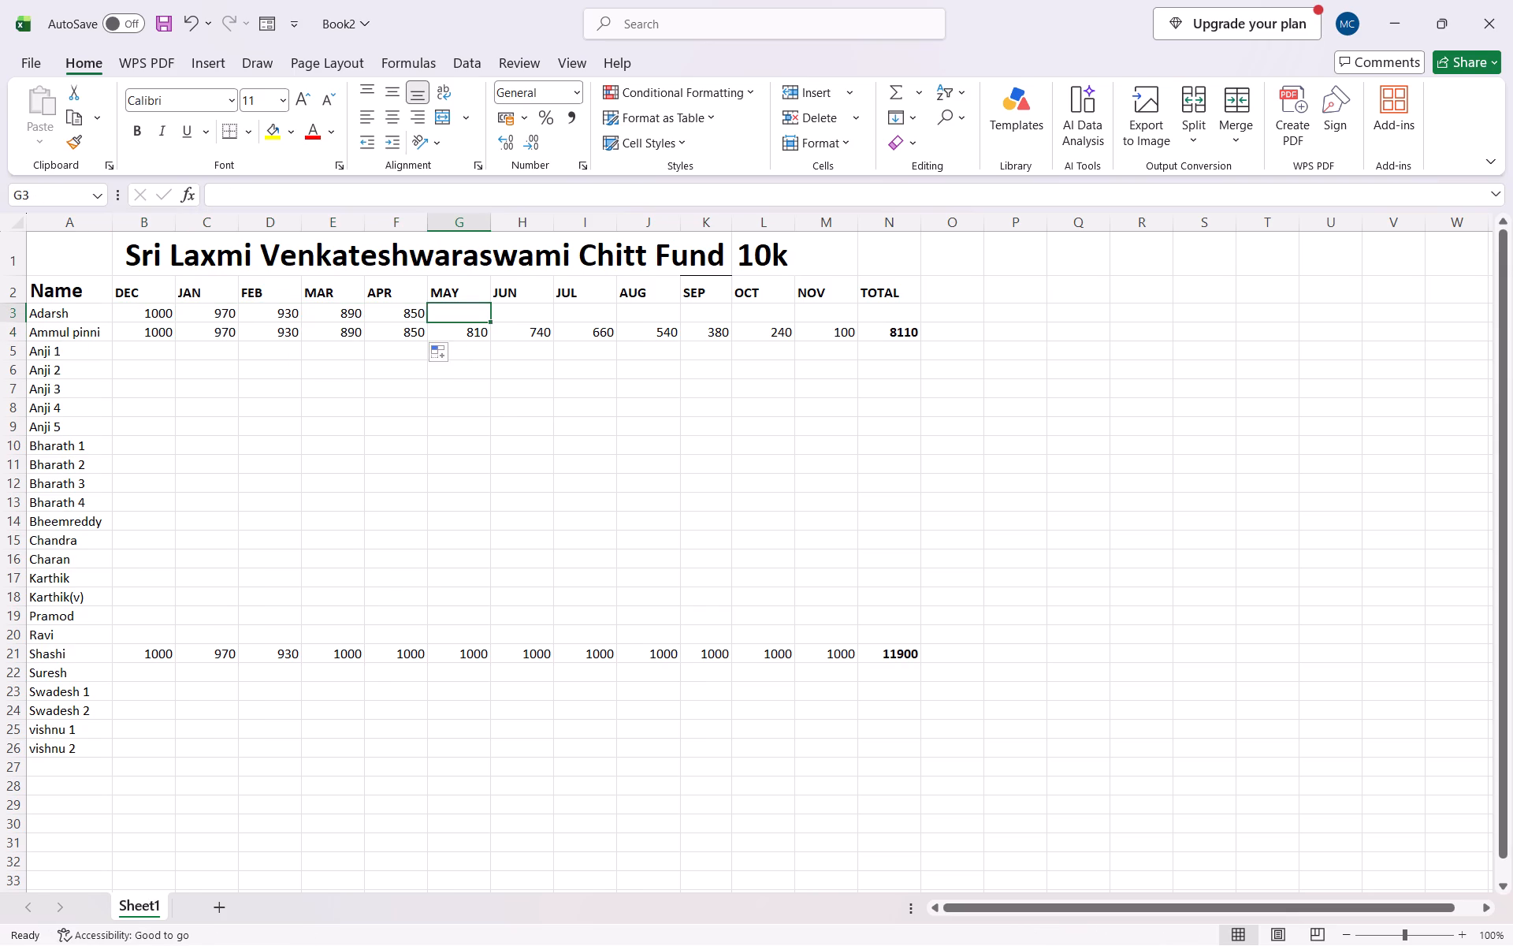
{"action": "type", "text": "1000"}
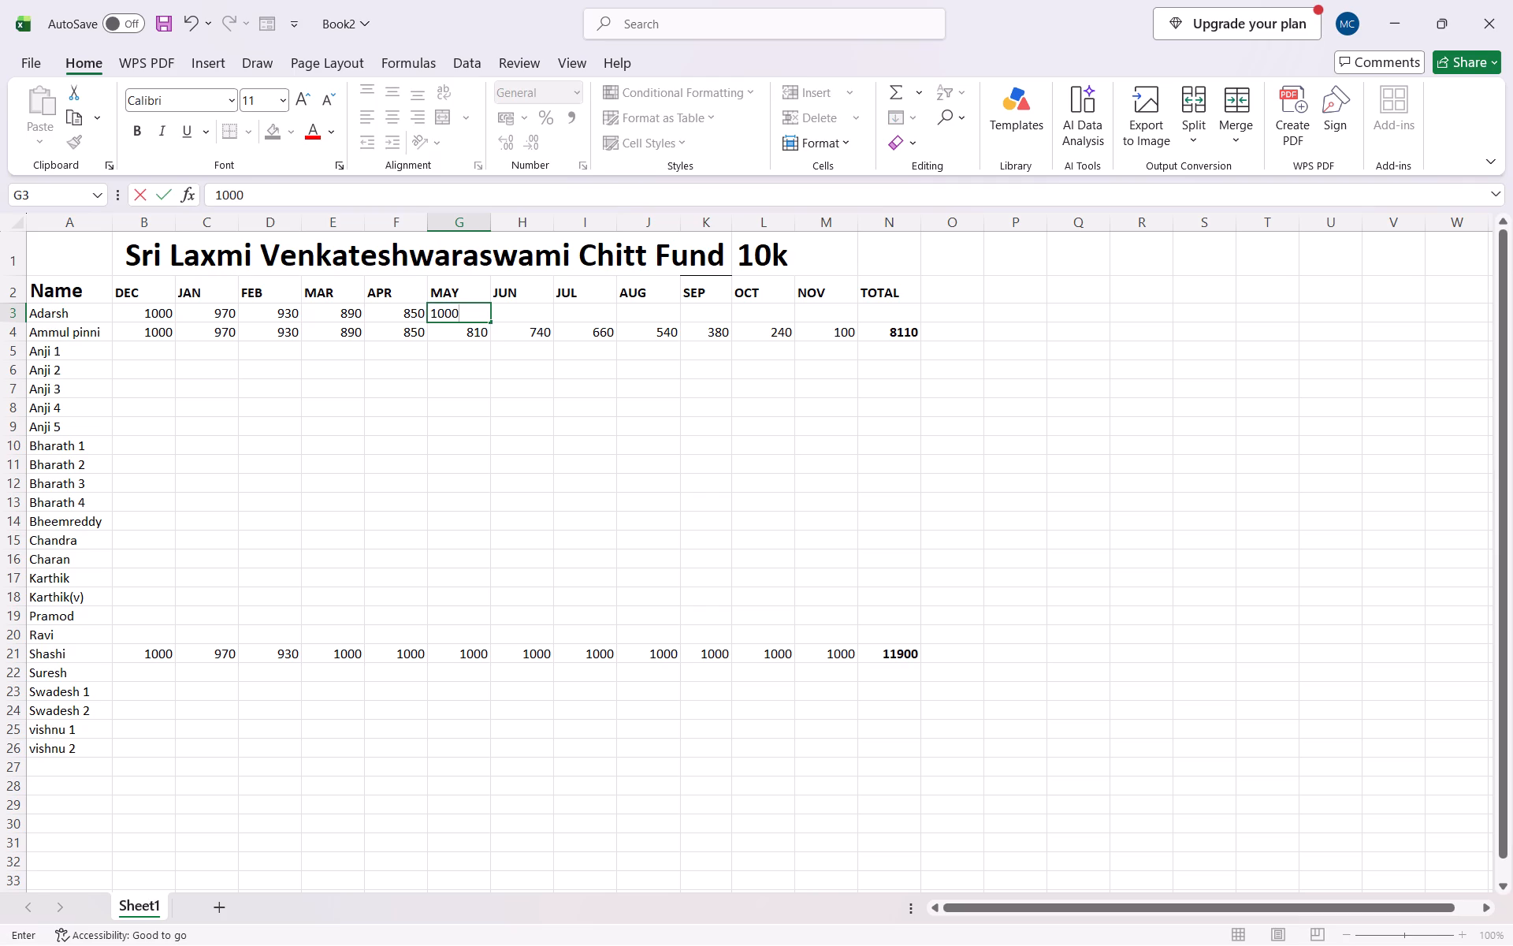
{"action": "left_click_drag", "start_coordinate": [495, 313], "coordinate": [542, 313]}
{"action": "left_click", "coordinate": [488, 318]}
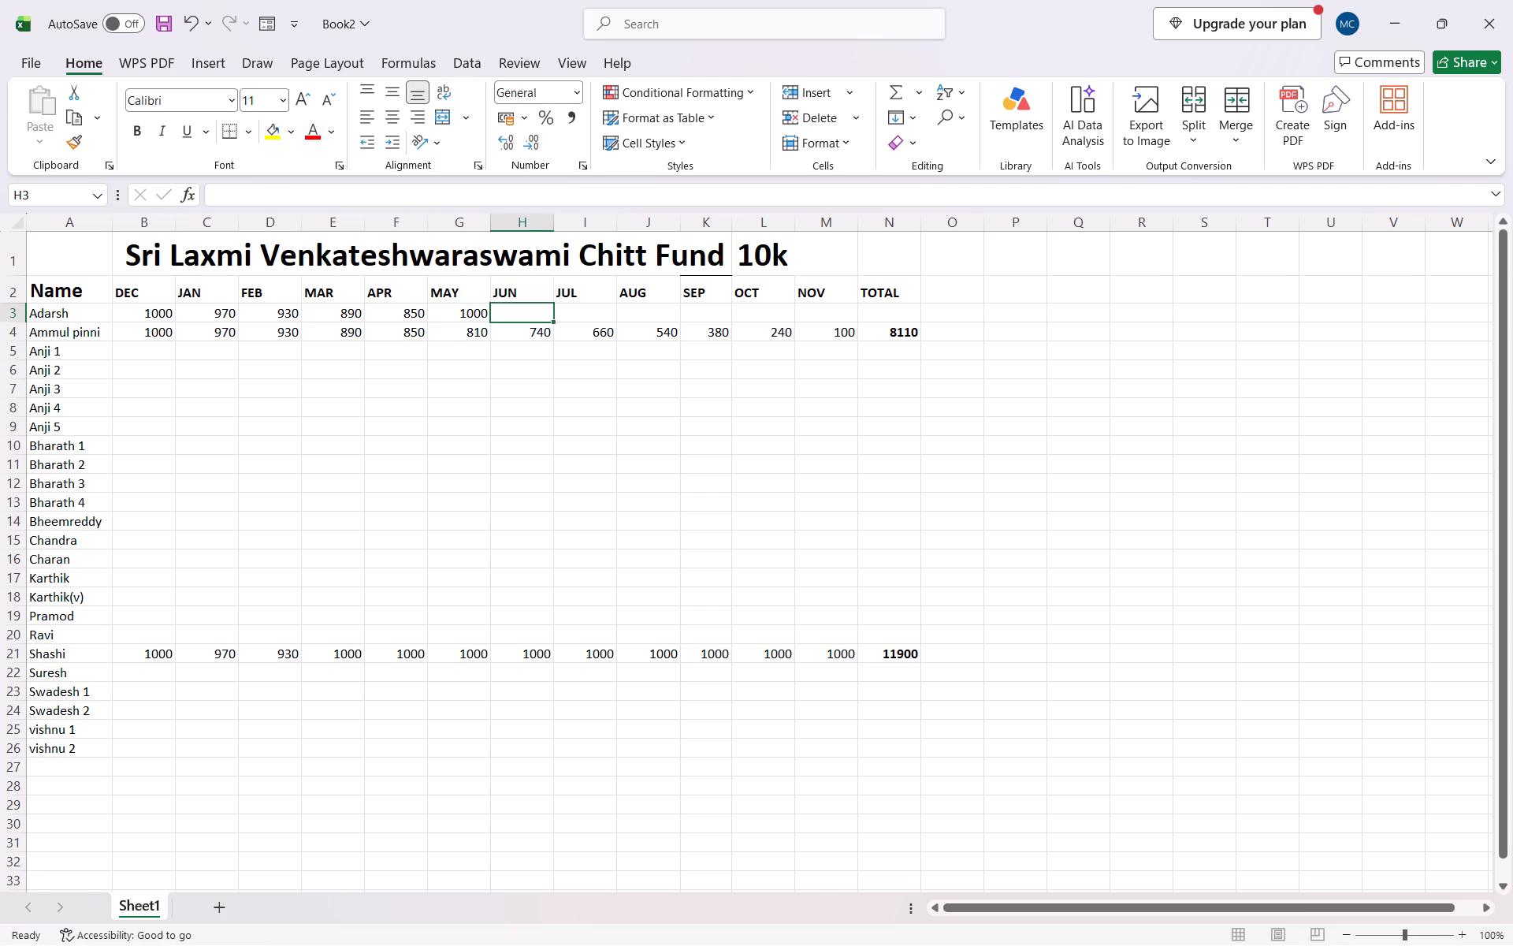
{"action": "left_click", "coordinate": [470, 309]}
{"action": "left_click_drag", "start_coordinate": [489, 322], "coordinate": [582, 320]}
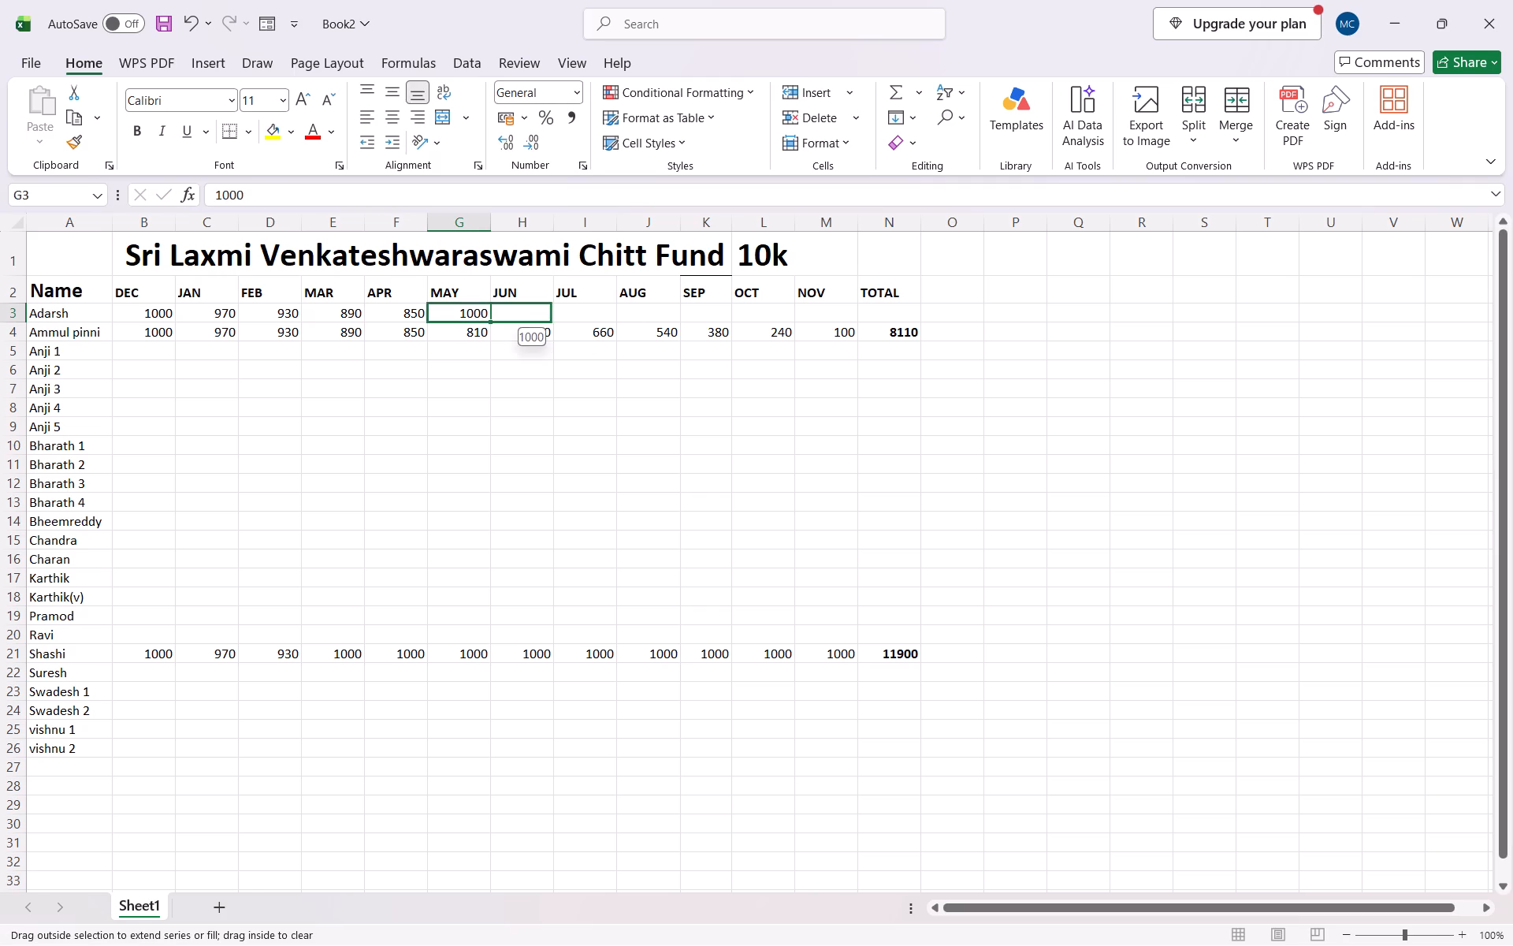
{"action": "left_click_drag", "start_coordinate": [582, 320], "coordinate": [841, 300]}
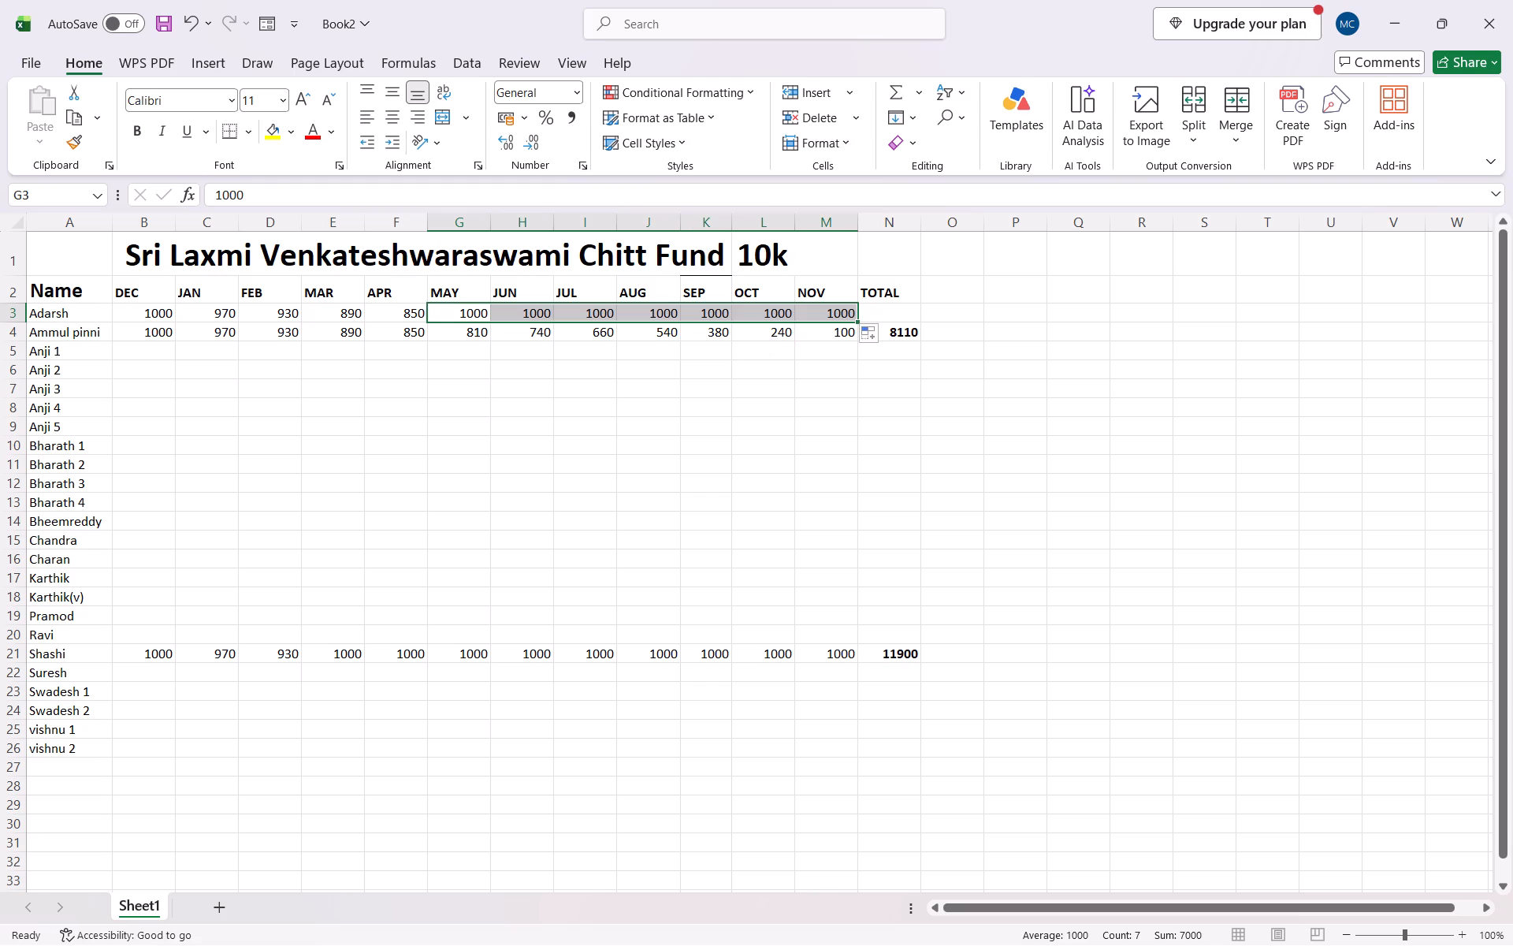
Total Adarsh's DEC to NOV amounts, B3:M3, into TOTAL cell N3 with the row-wise Quick Analysis Sum.
{"action": "left_click", "coordinate": [884, 311]}
{"action": "left_click_drag", "start_coordinate": [150, 312], "coordinate": [384, 304]}
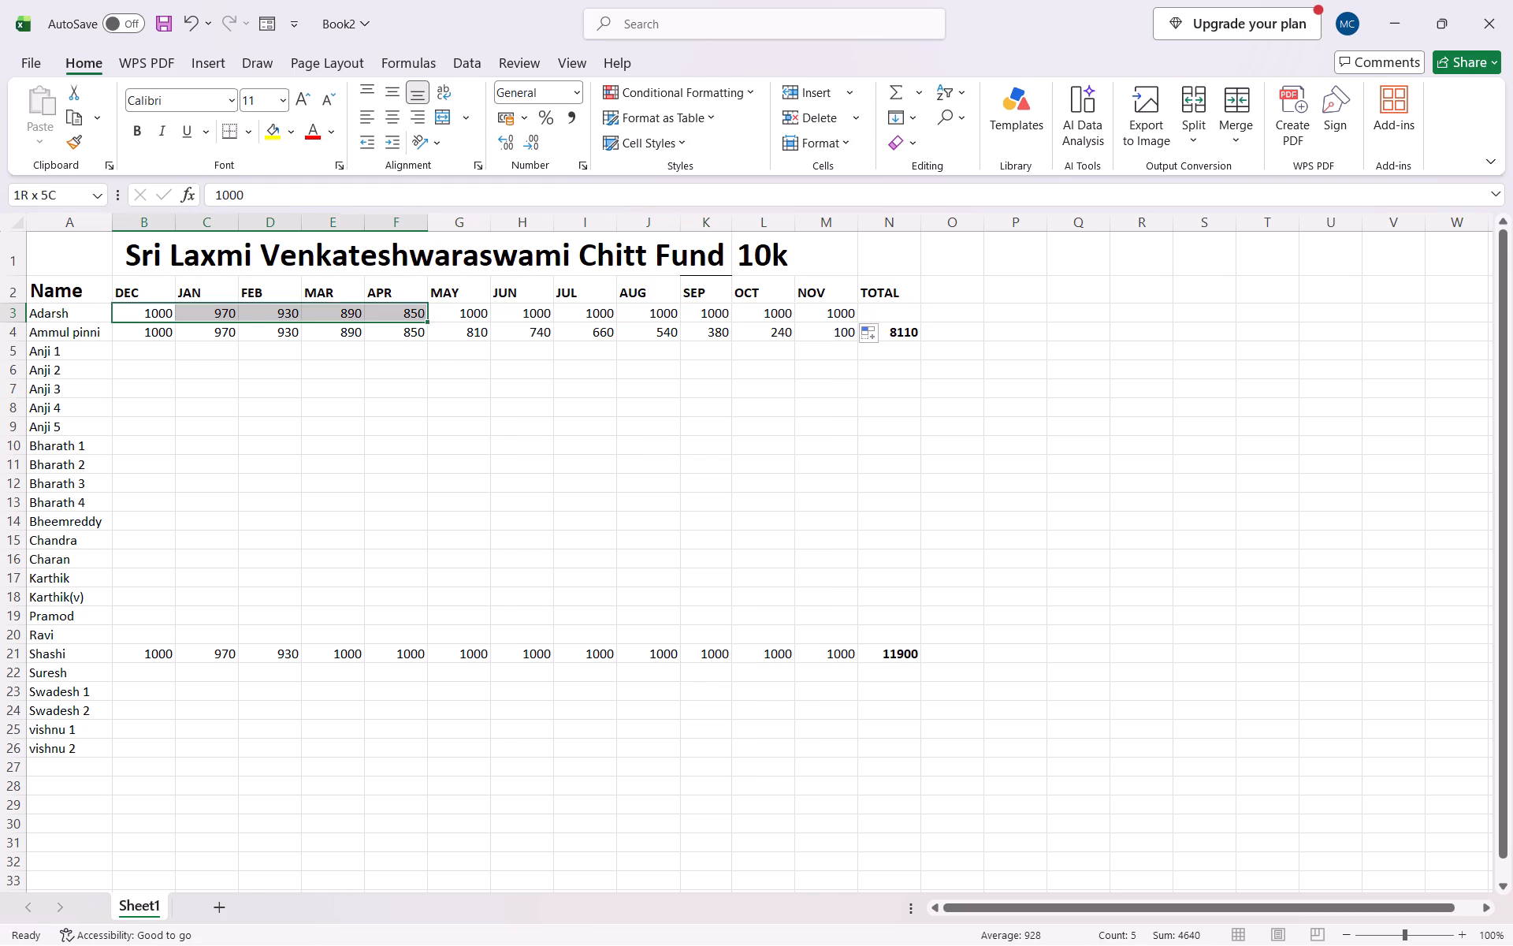
{"action": "left_click_drag", "start_coordinate": [384, 304], "coordinate": [859, 314]}
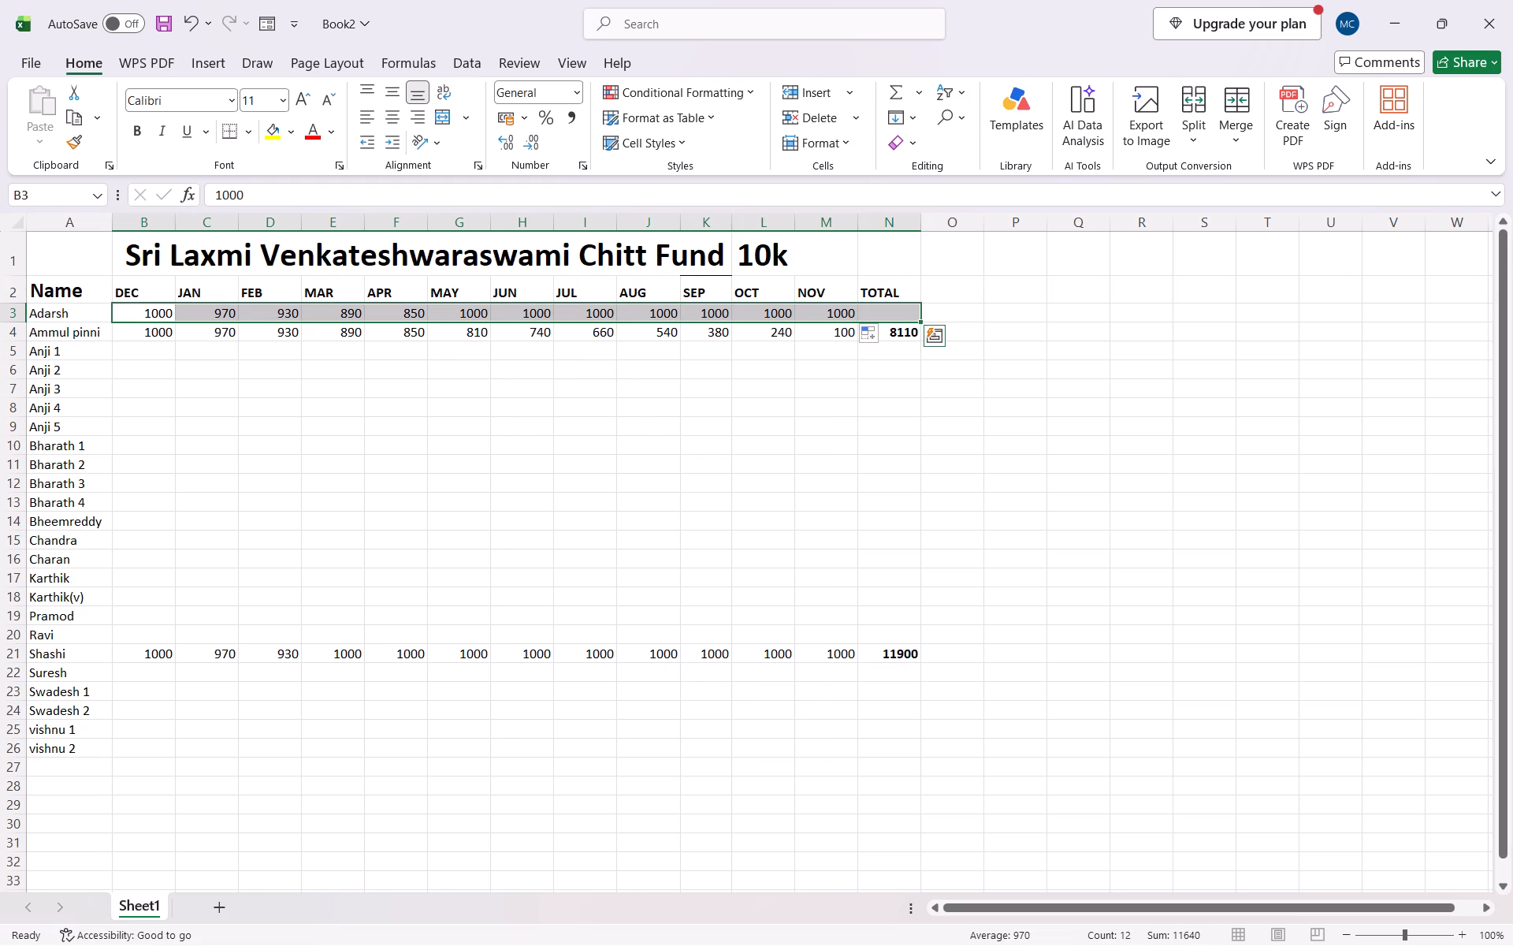
{"action": "left_click", "coordinate": [853, 318]}
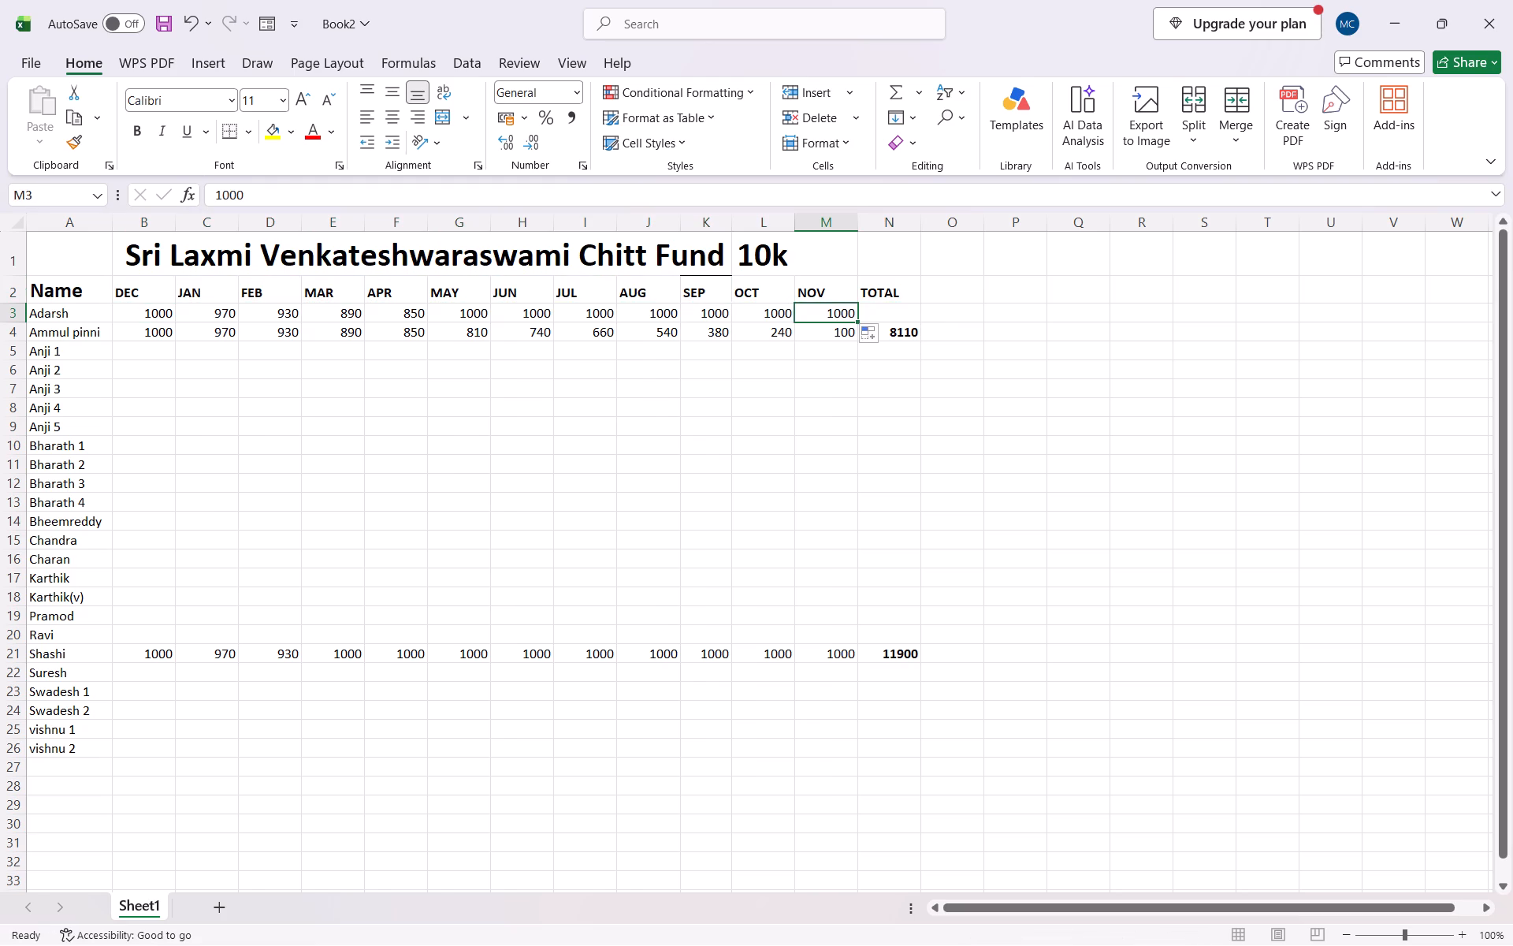
{"action": "left_click_drag", "start_coordinate": [141, 318], "coordinate": [743, 304]}
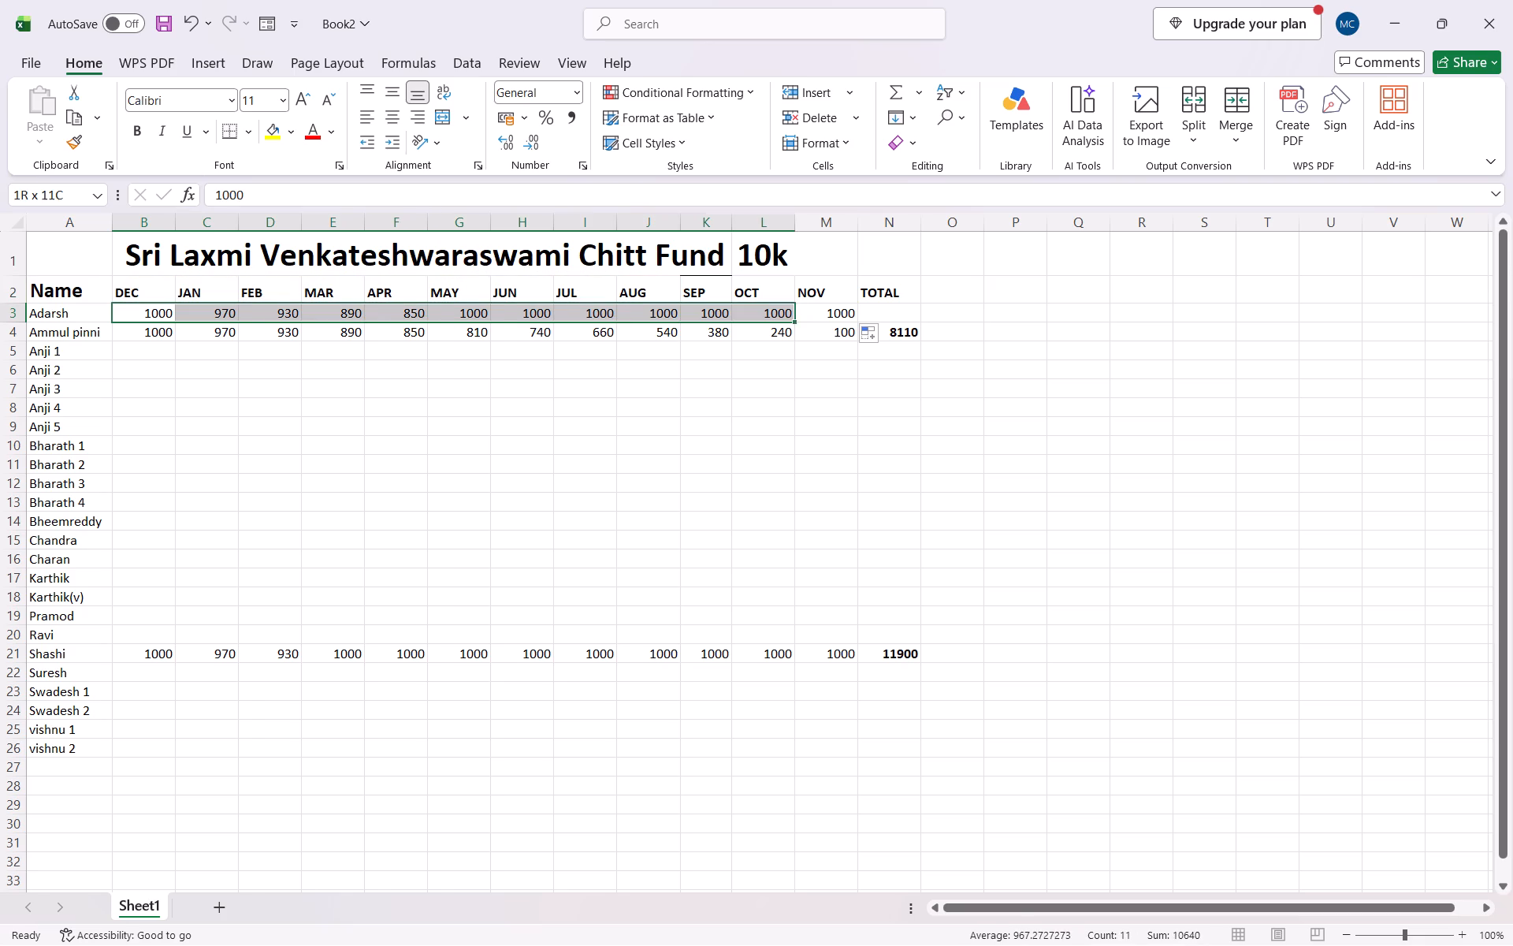
{"action": "left_click_drag", "start_coordinate": [743, 304], "coordinate": [857, 317]}
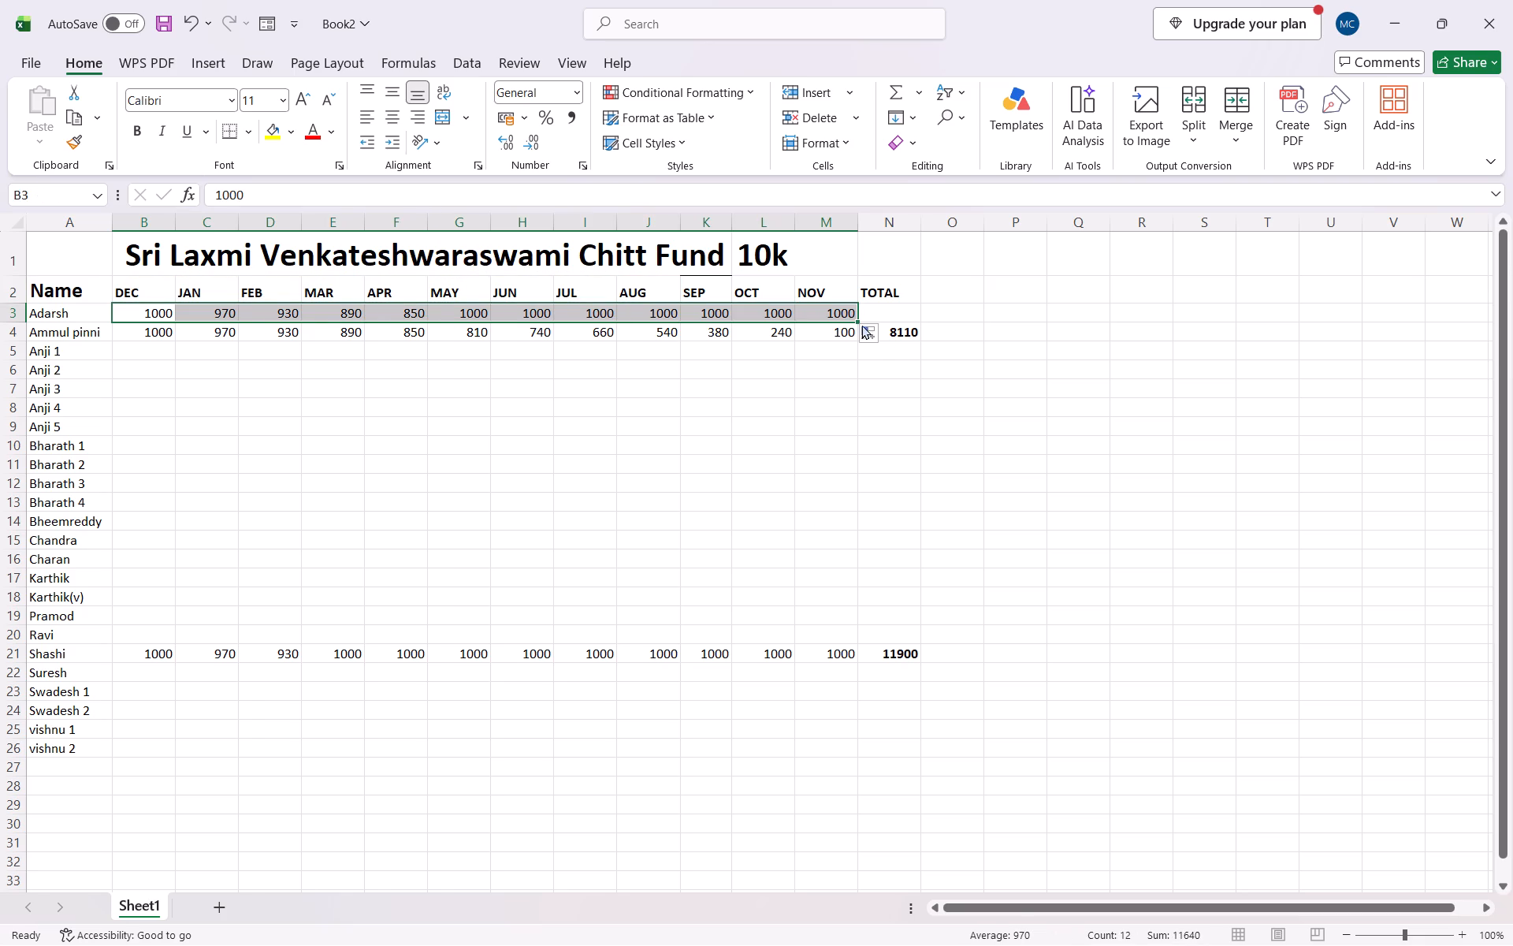
{"action": "left_click", "coordinate": [873, 352]}
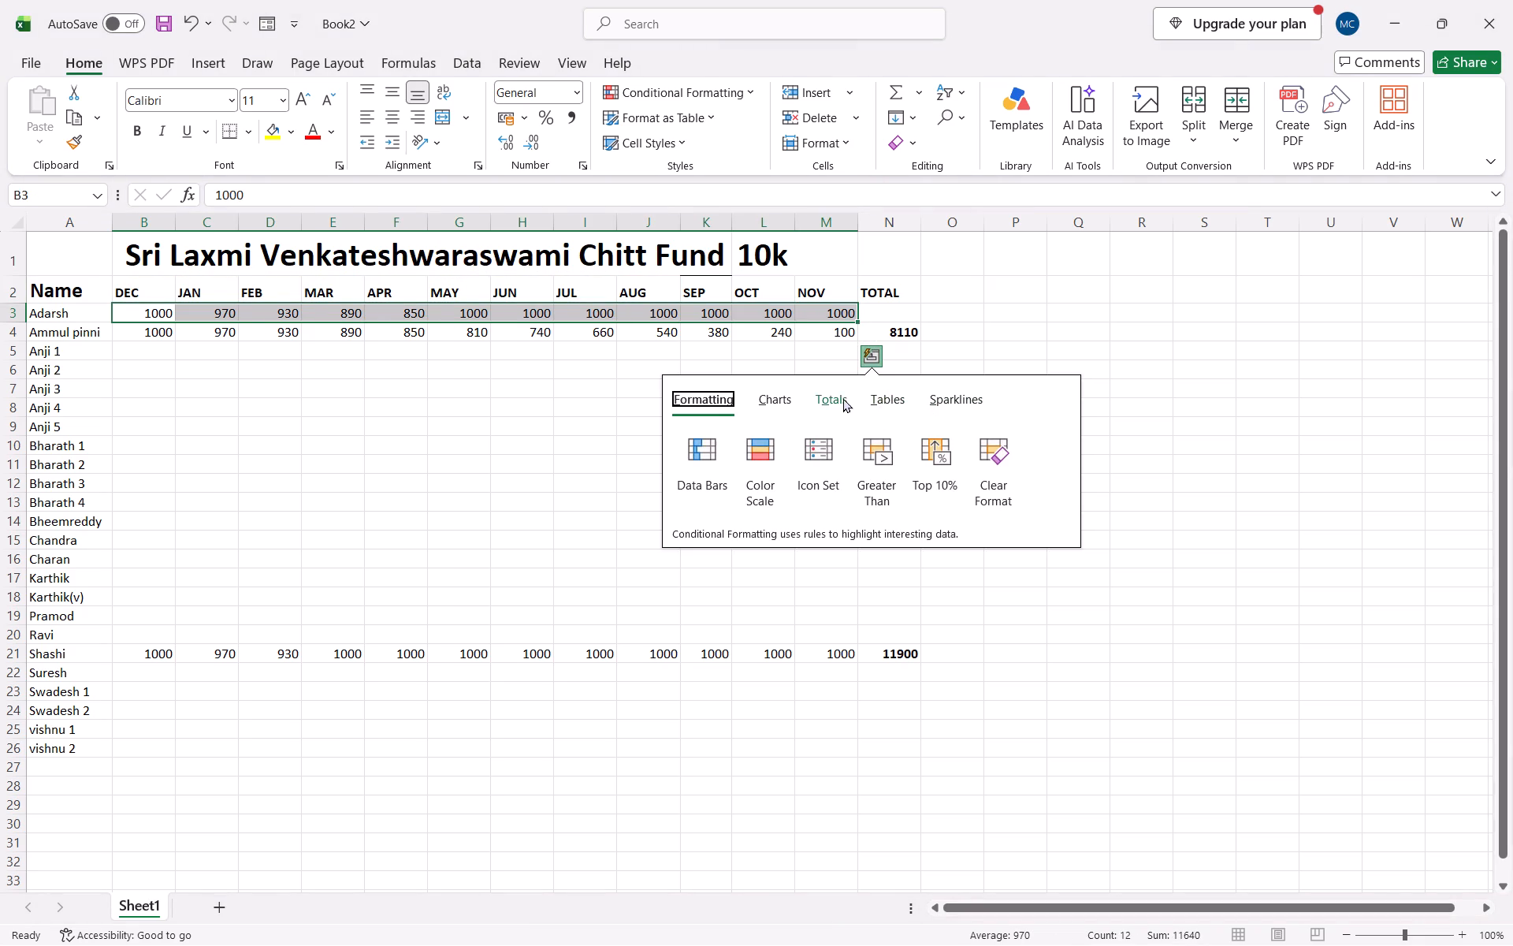
{"action": "left_click", "coordinate": [837, 397]}
{"action": "left_click", "coordinate": [1011, 460]}
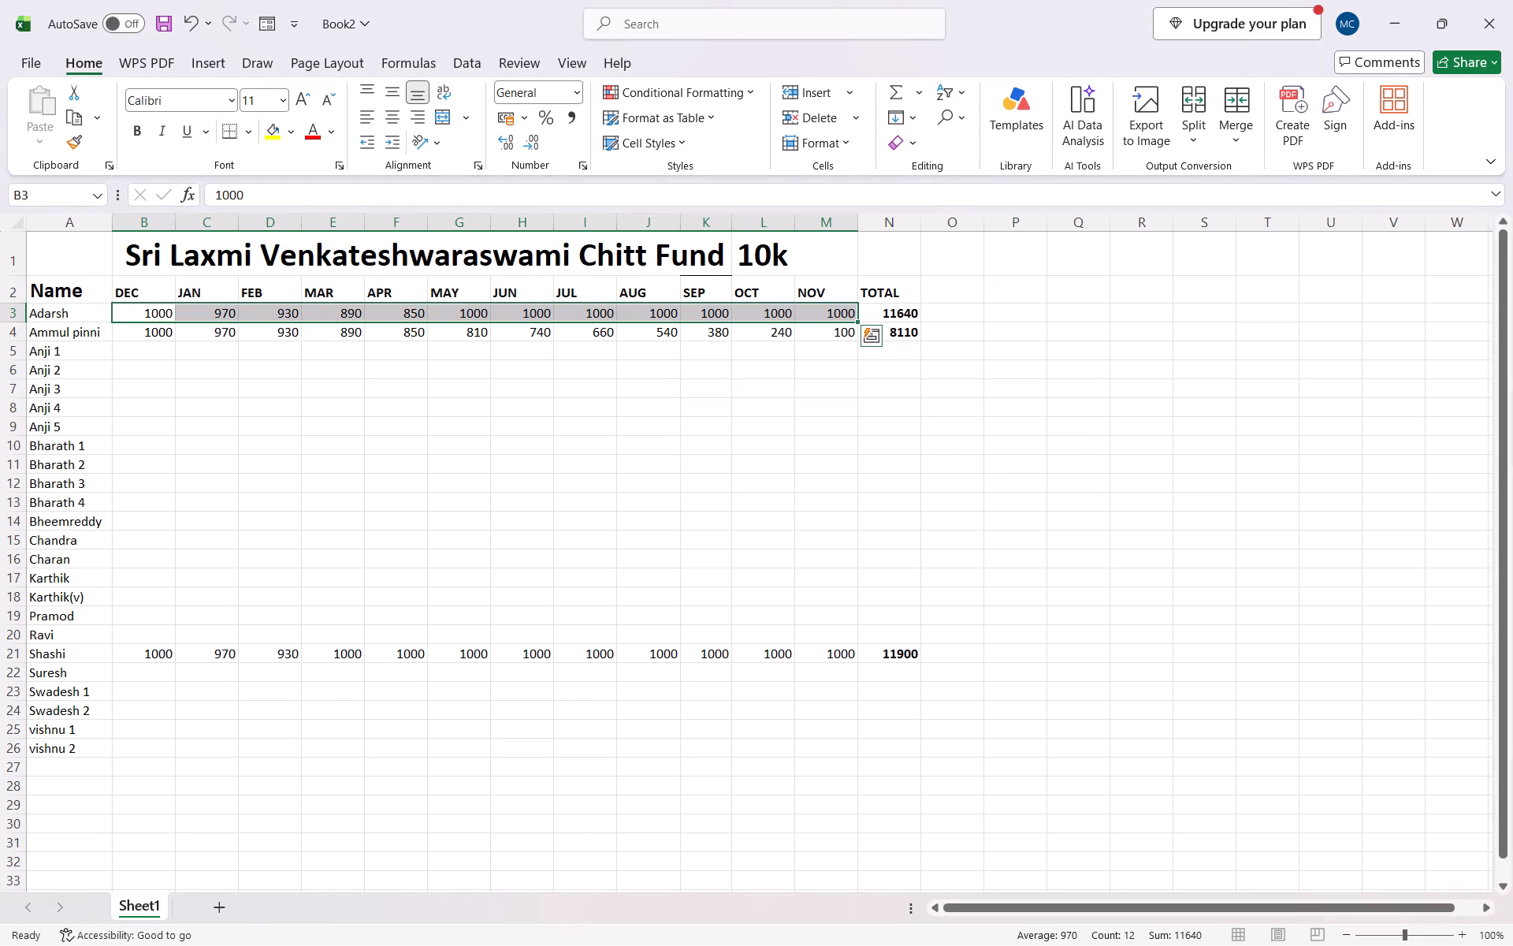
Select Anji 1's DEC cell, B5, for payment entry.
{"action": "left_click", "coordinate": [829, 356]}
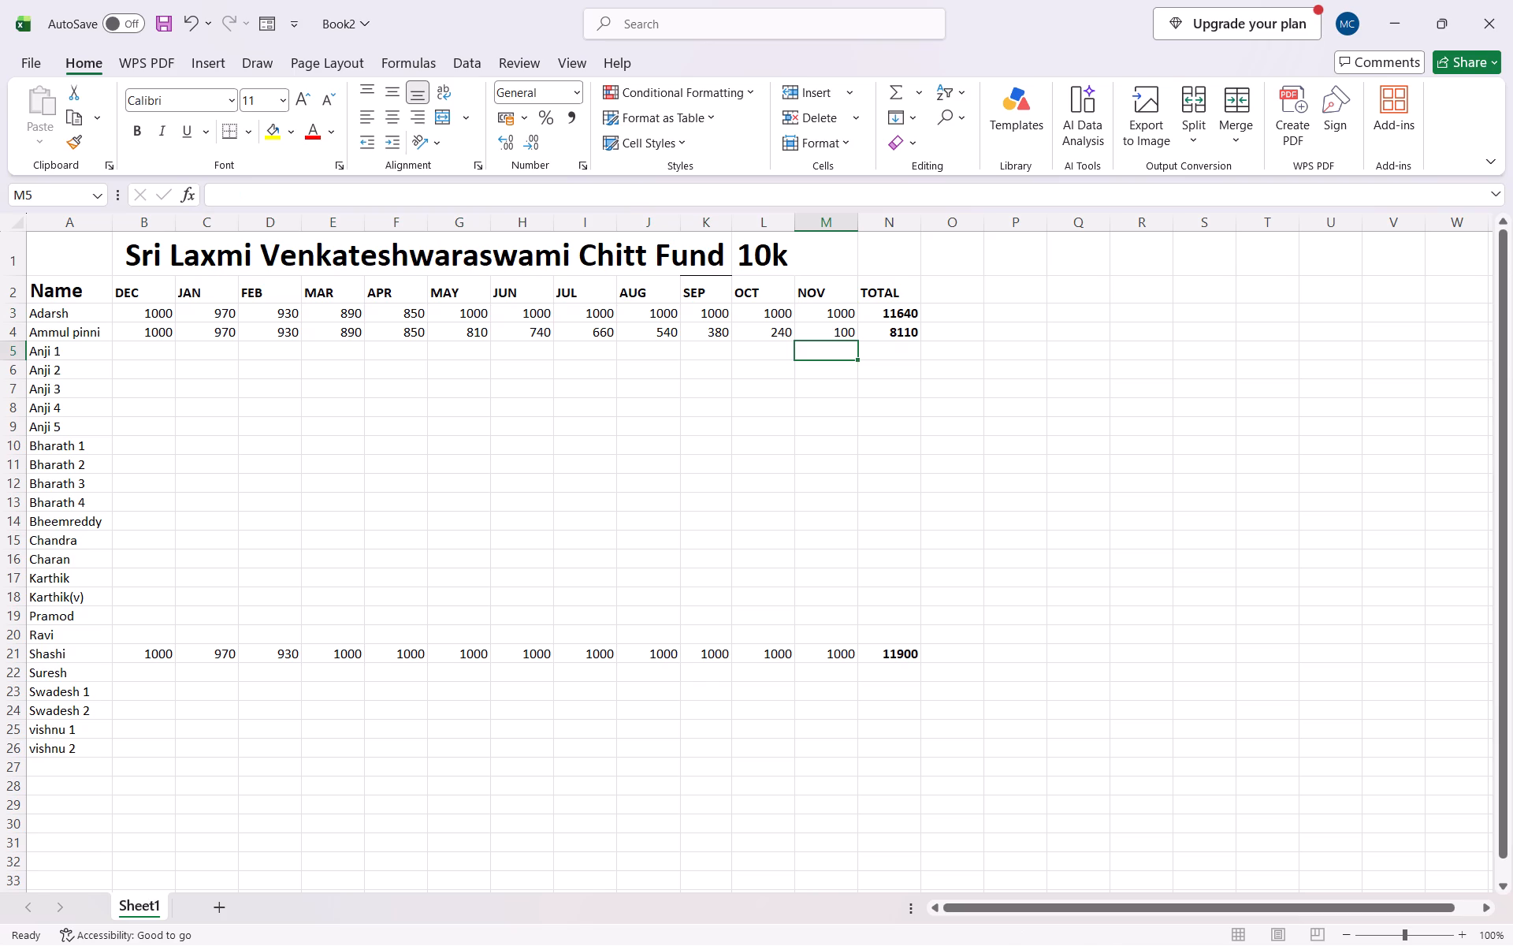
{"action": "left_click", "coordinate": [157, 354]}
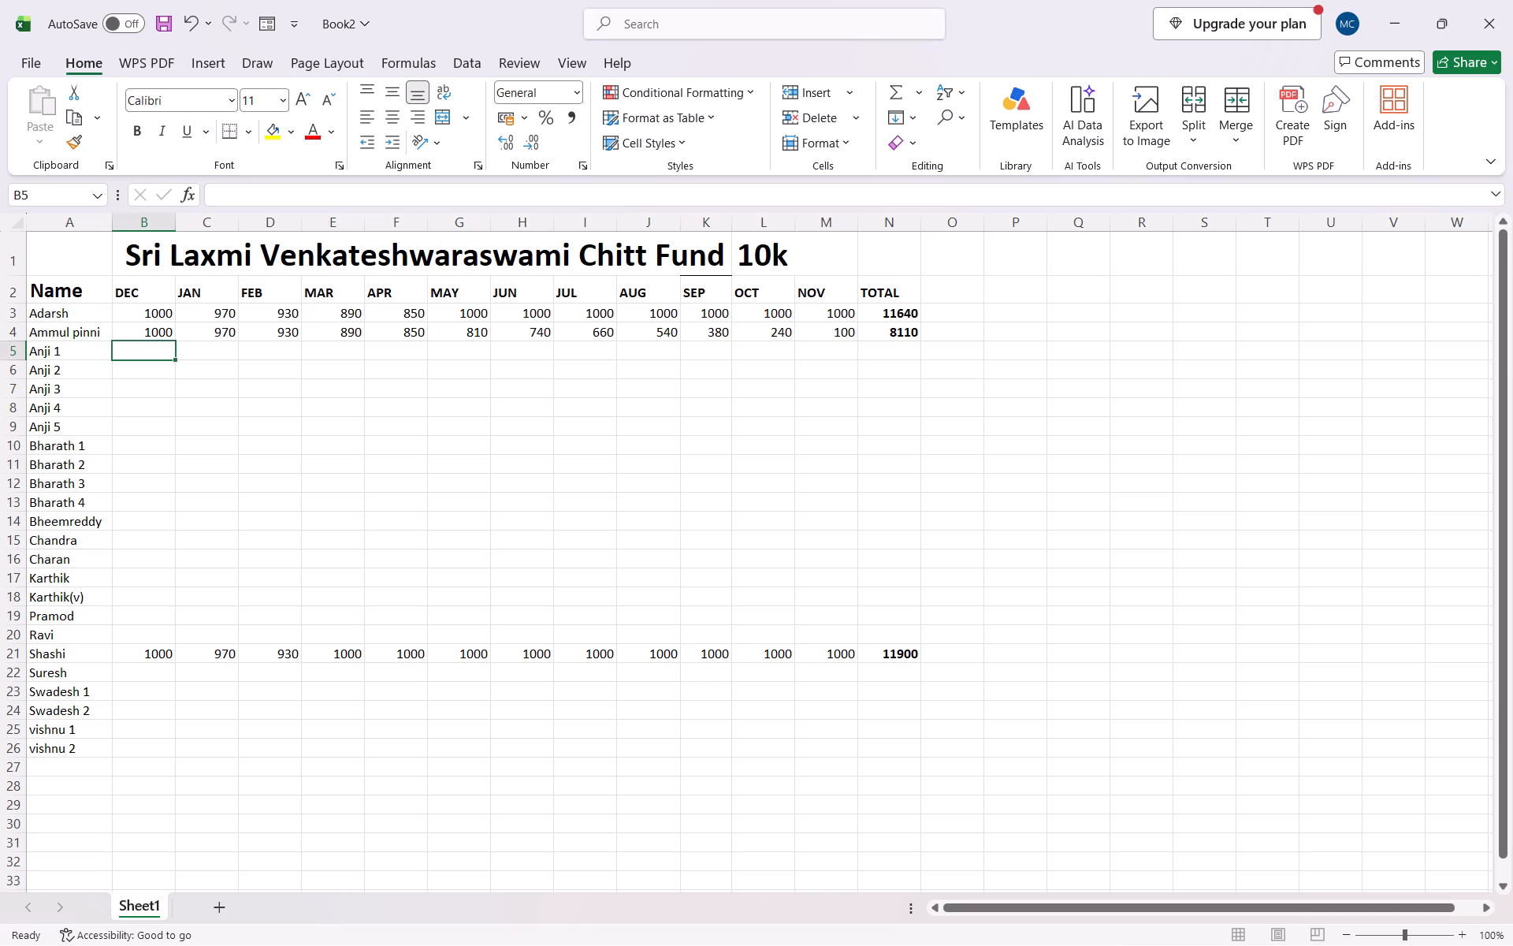
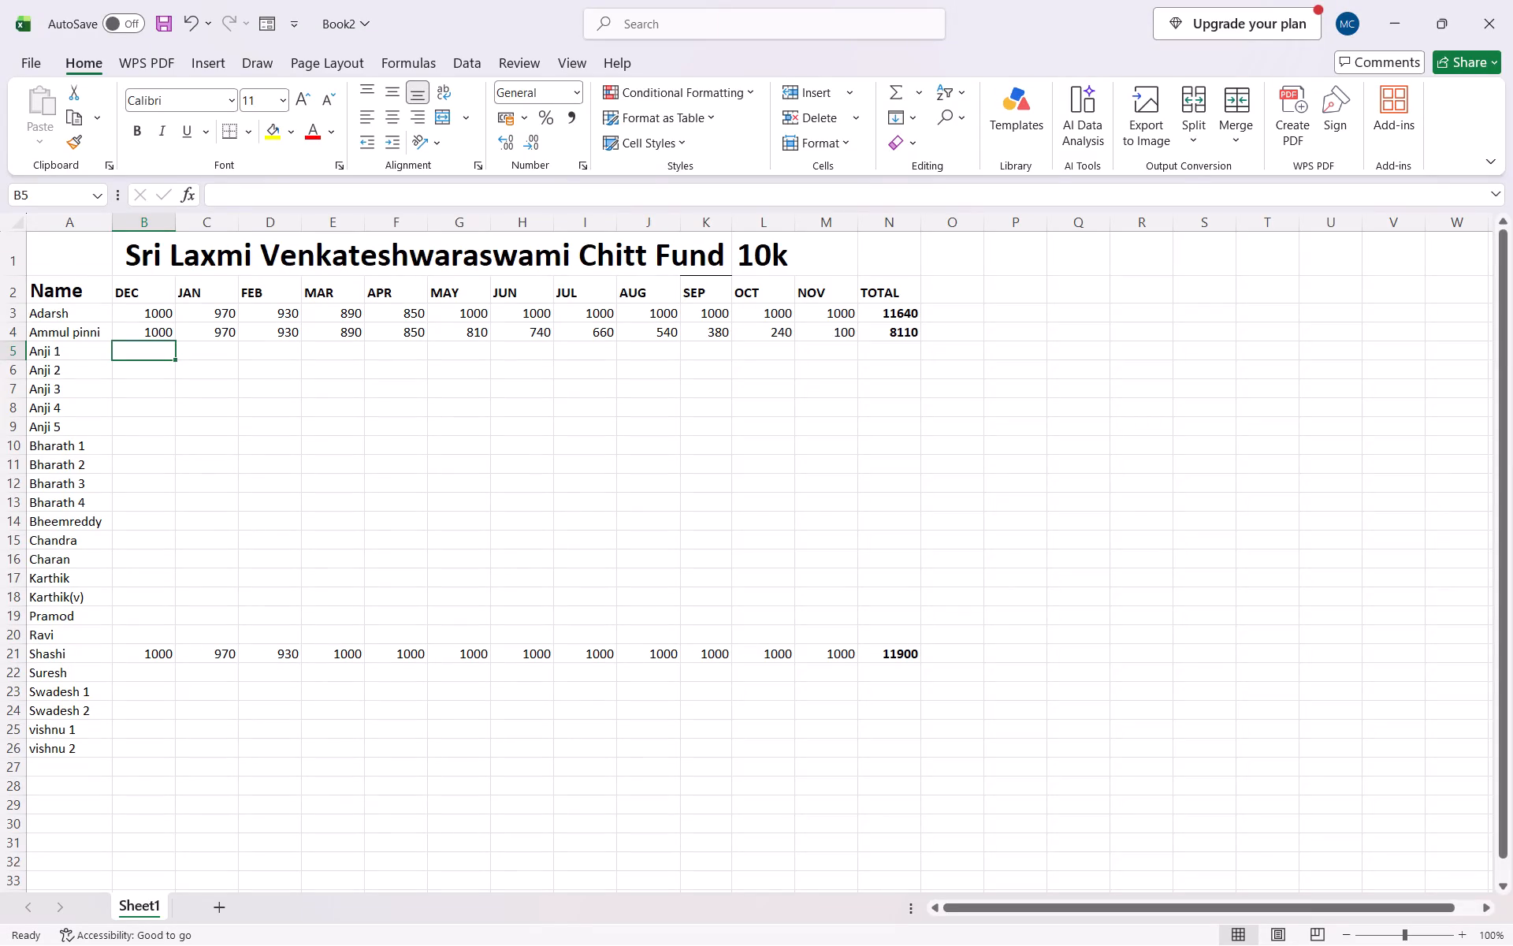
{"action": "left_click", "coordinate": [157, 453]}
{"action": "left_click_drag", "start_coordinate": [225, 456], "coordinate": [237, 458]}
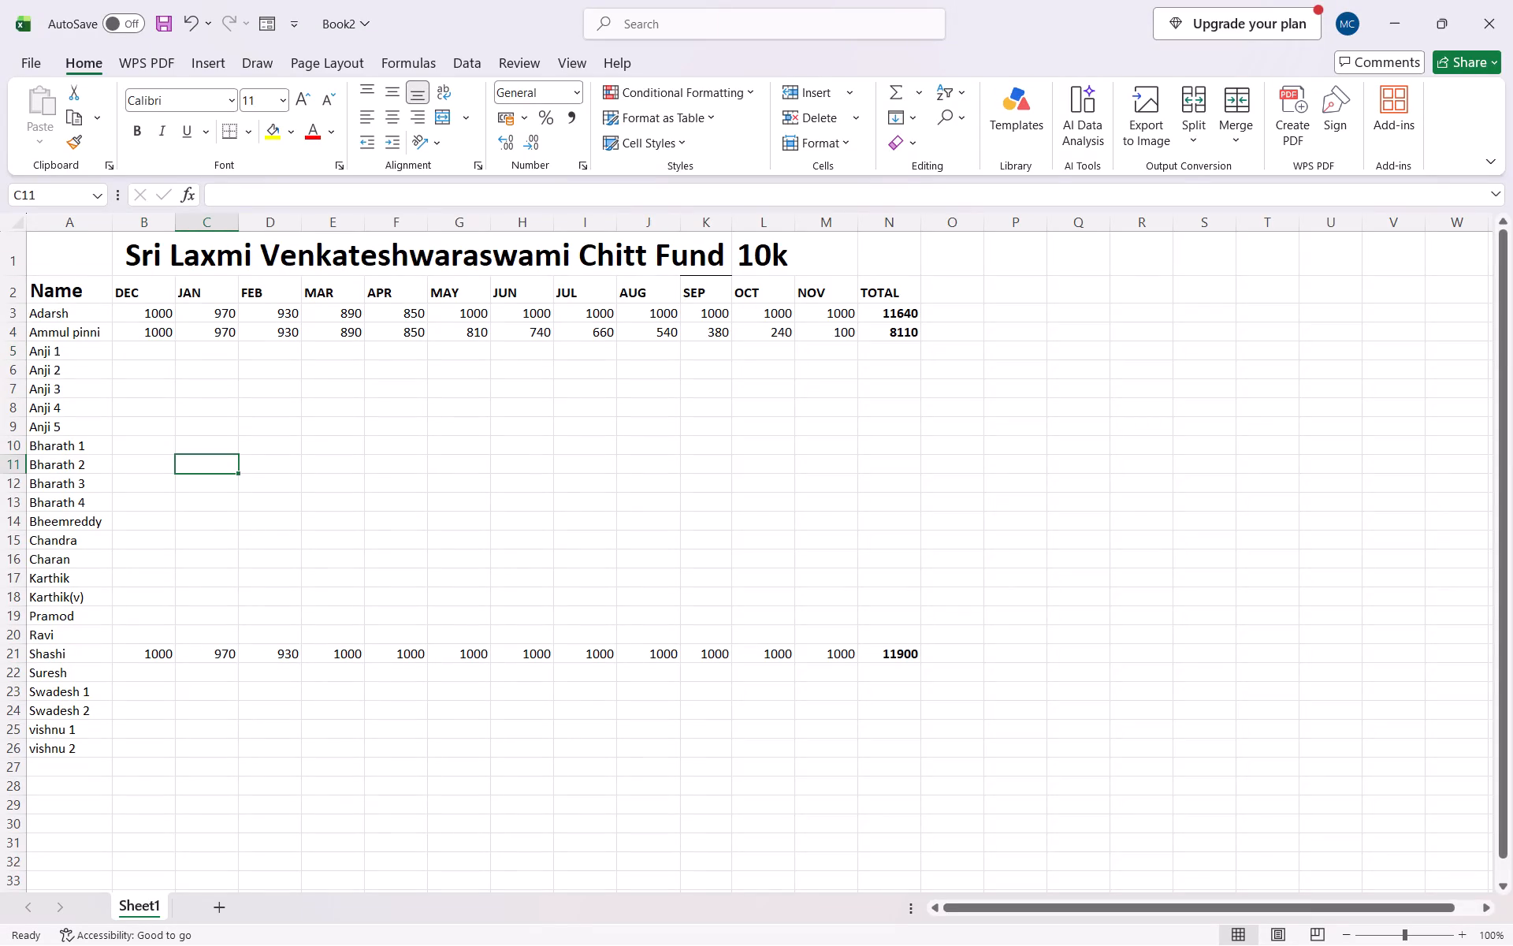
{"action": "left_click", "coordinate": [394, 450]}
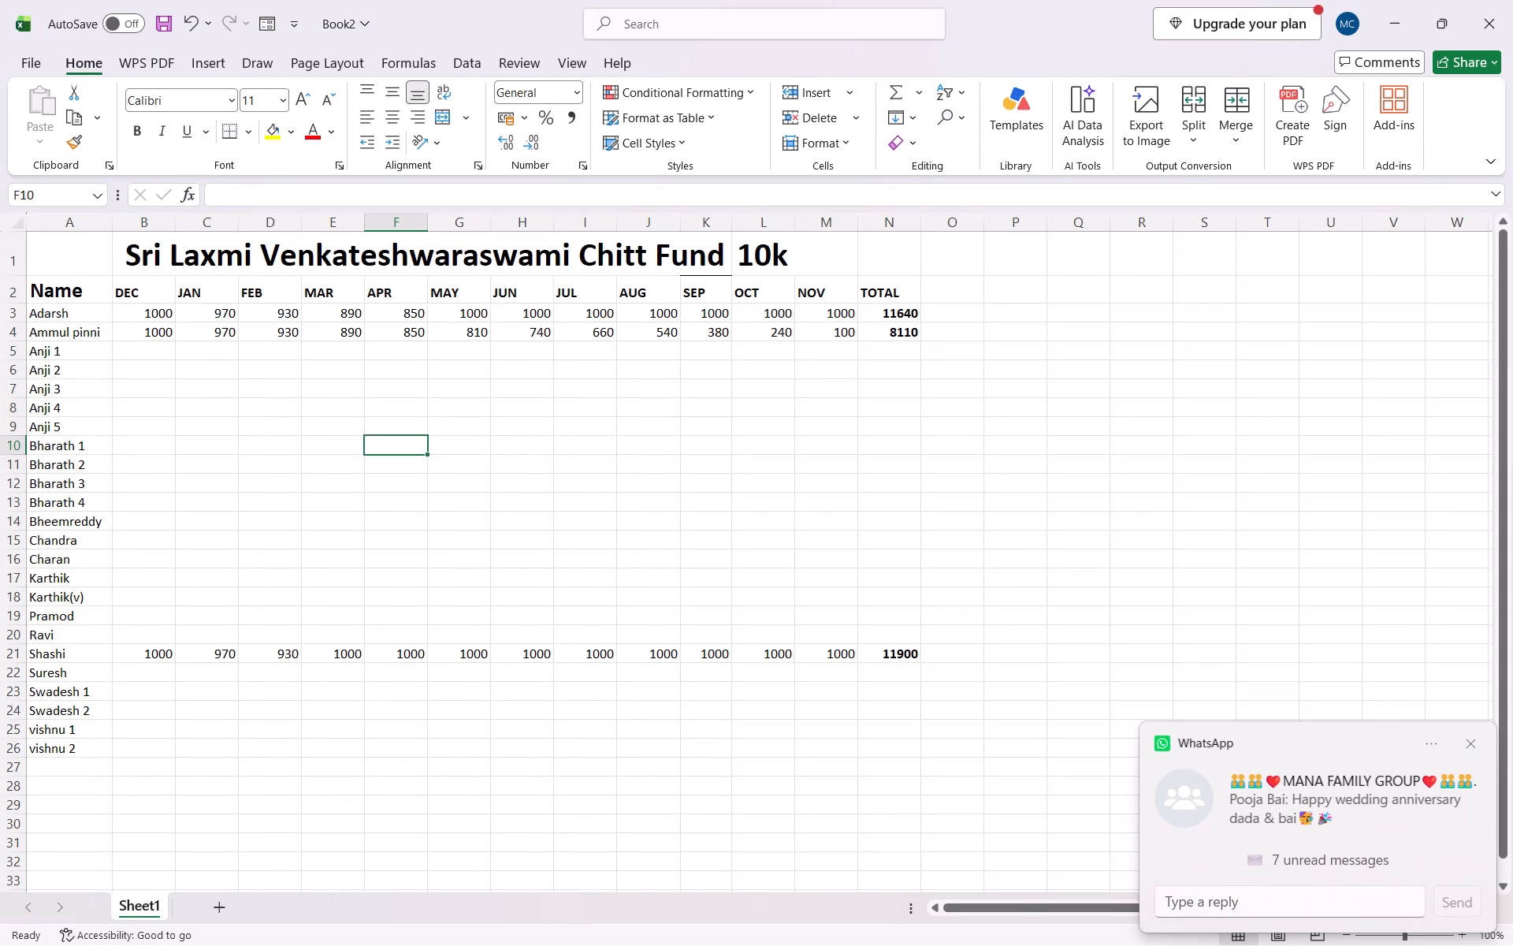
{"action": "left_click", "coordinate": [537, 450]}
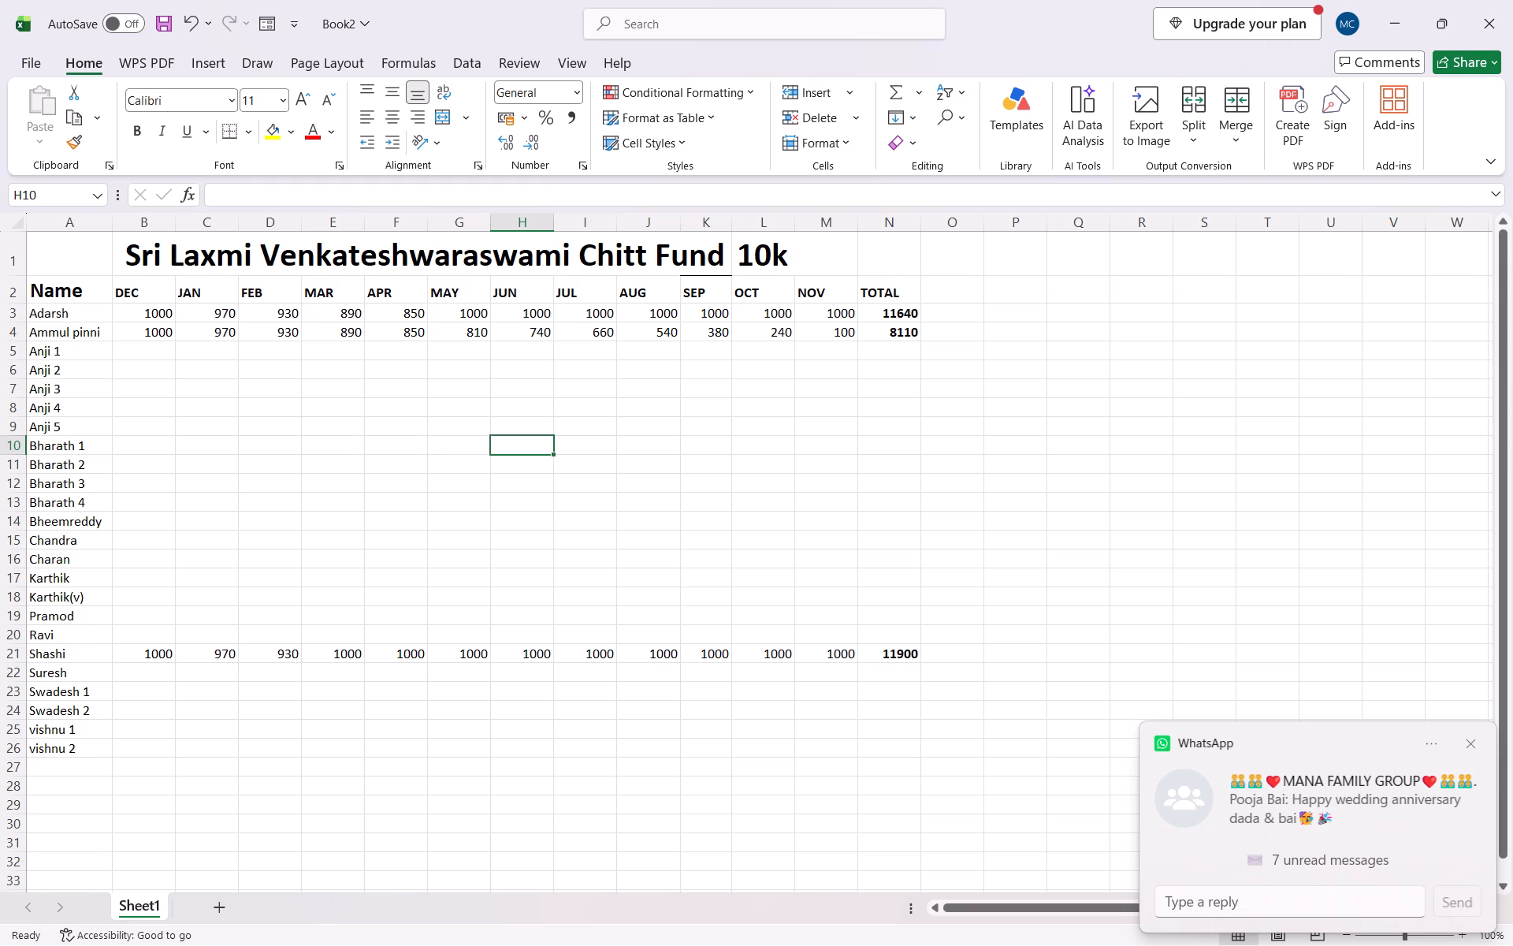
Fill Ammul pinni's DEC to JUN amounts, B4:H4, down through Bharath 4's row 13.
{"action": "left_click_drag", "start_coordinate": [144, 331], "coordinate": [193, 333]}
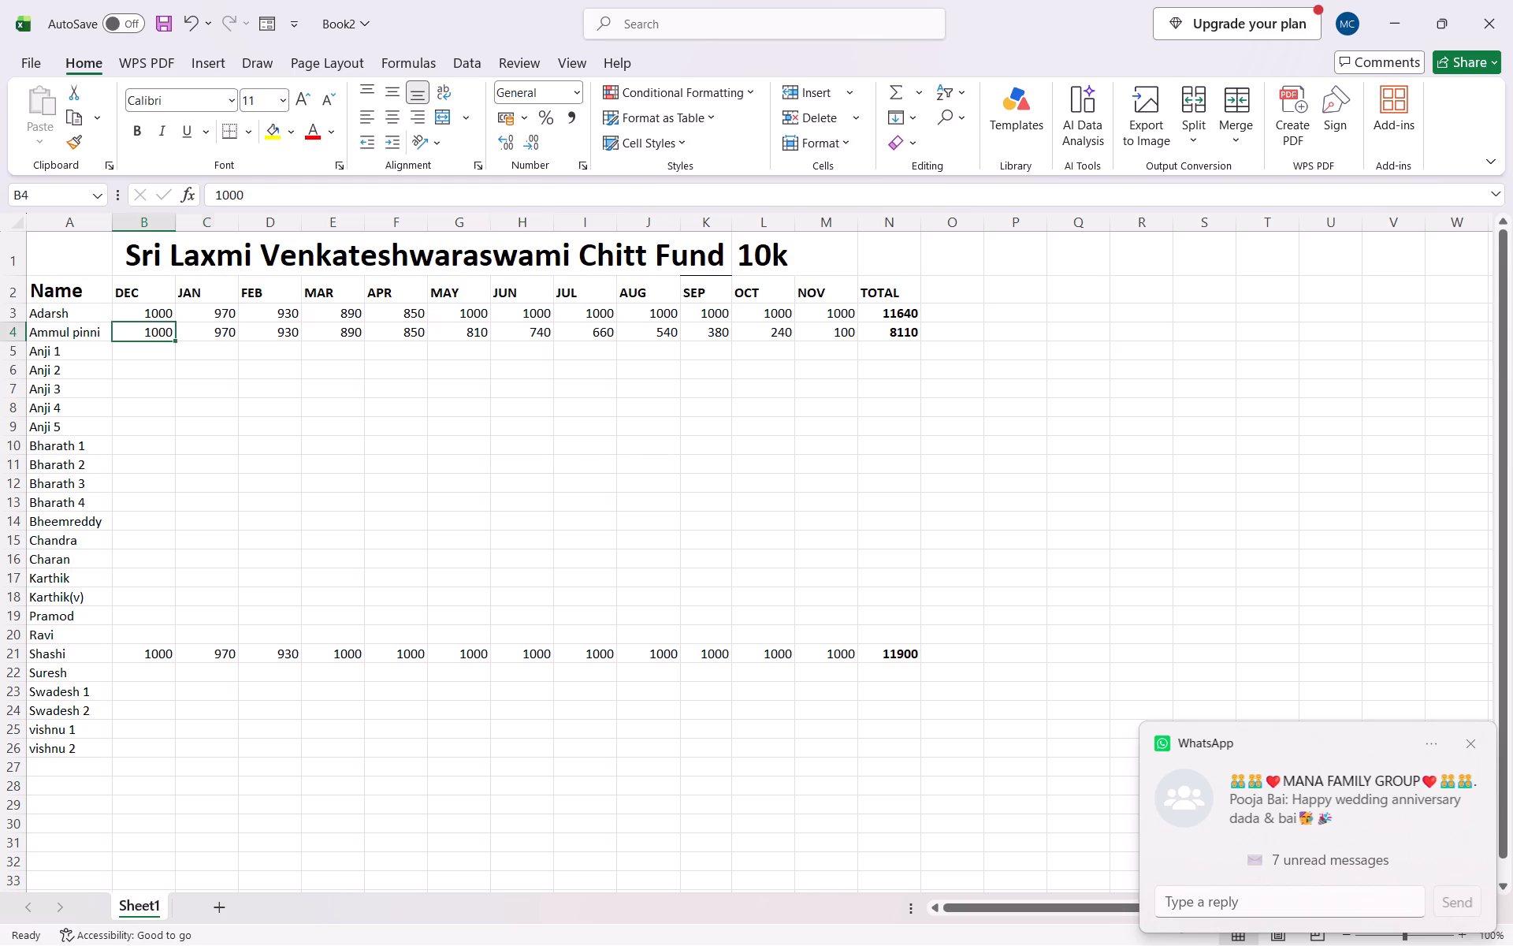
{"action": "left_click_drag", "start_coordinate": [193, 333], "coordinate": [520, 327]}
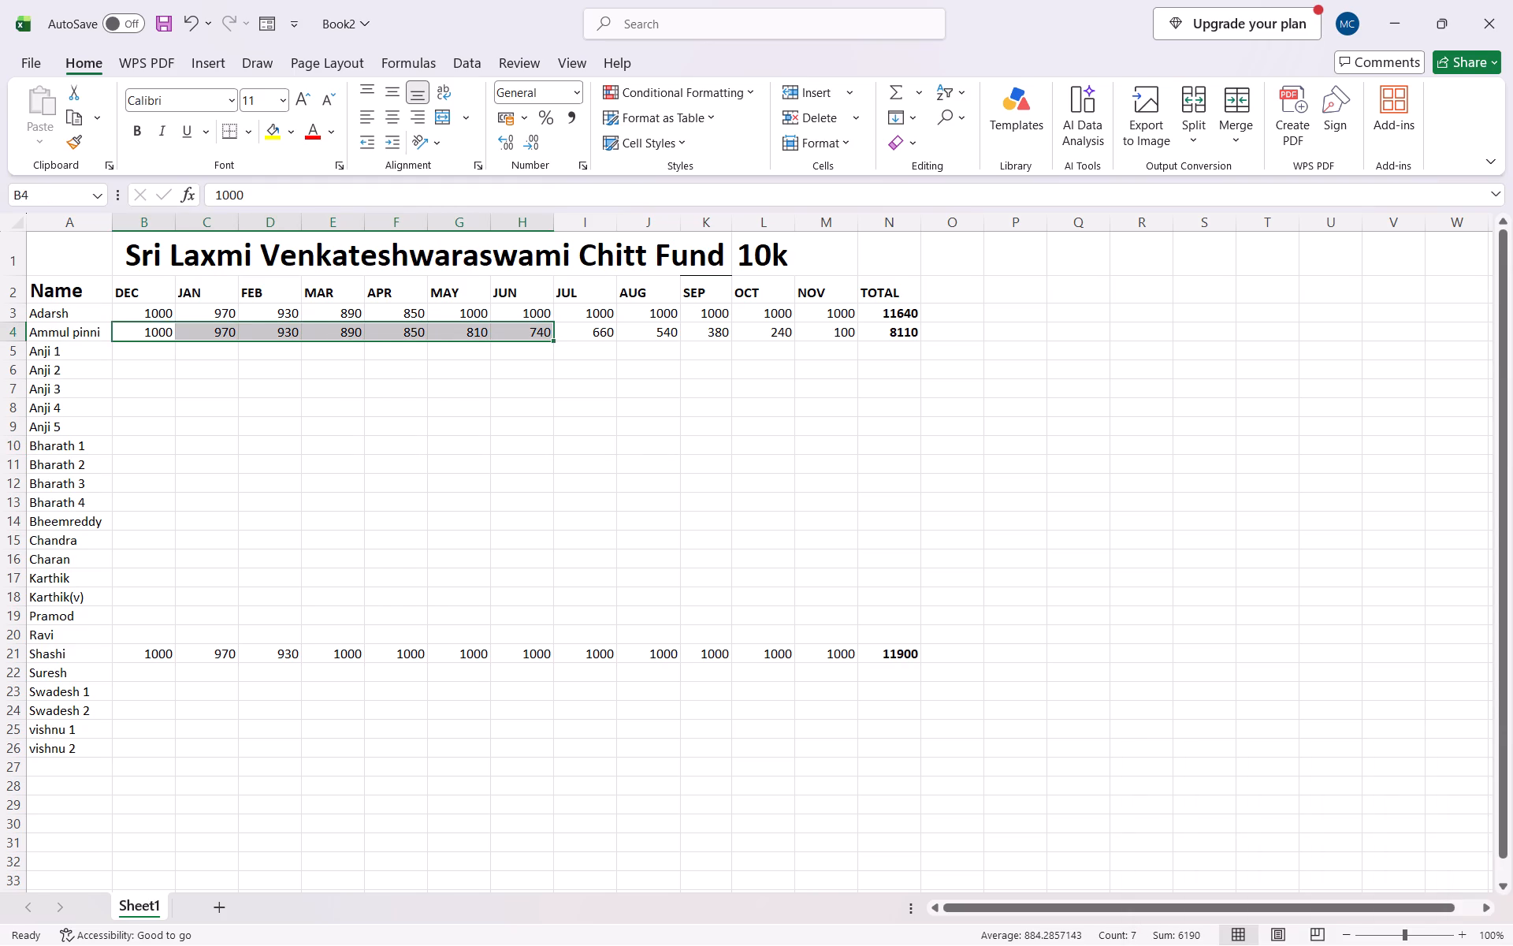
{"action": "left_click_drag", "start_coordinate": [552, 343], "coordinate": [570, 425]}
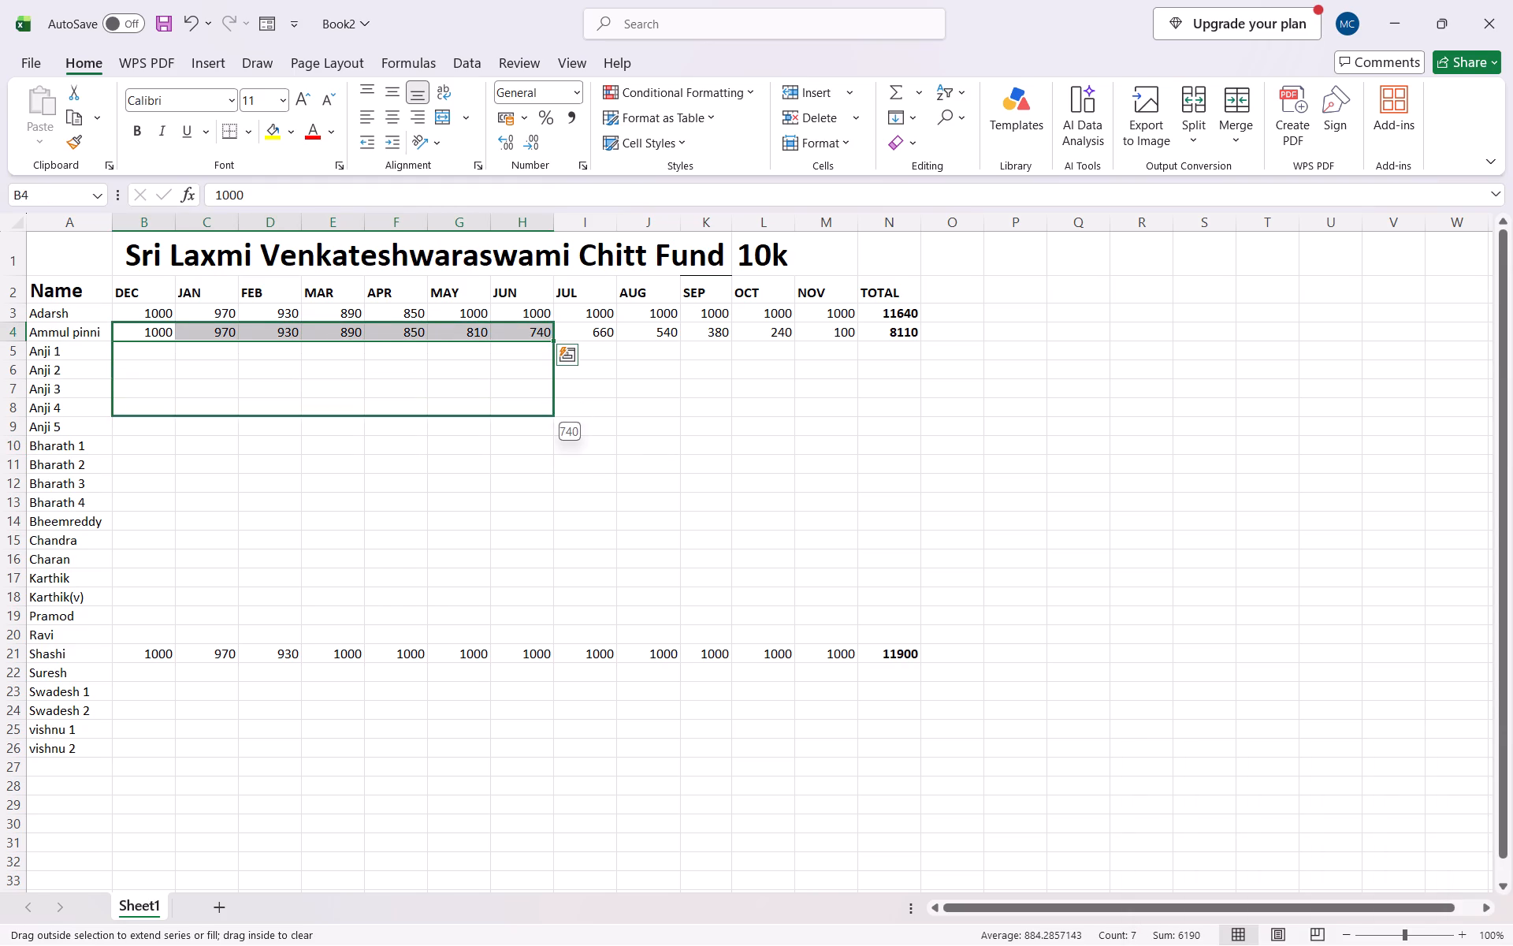
{"action": "left_click_drag", "start_coordinate": [570, 425], "coordinate": [566, 513]}
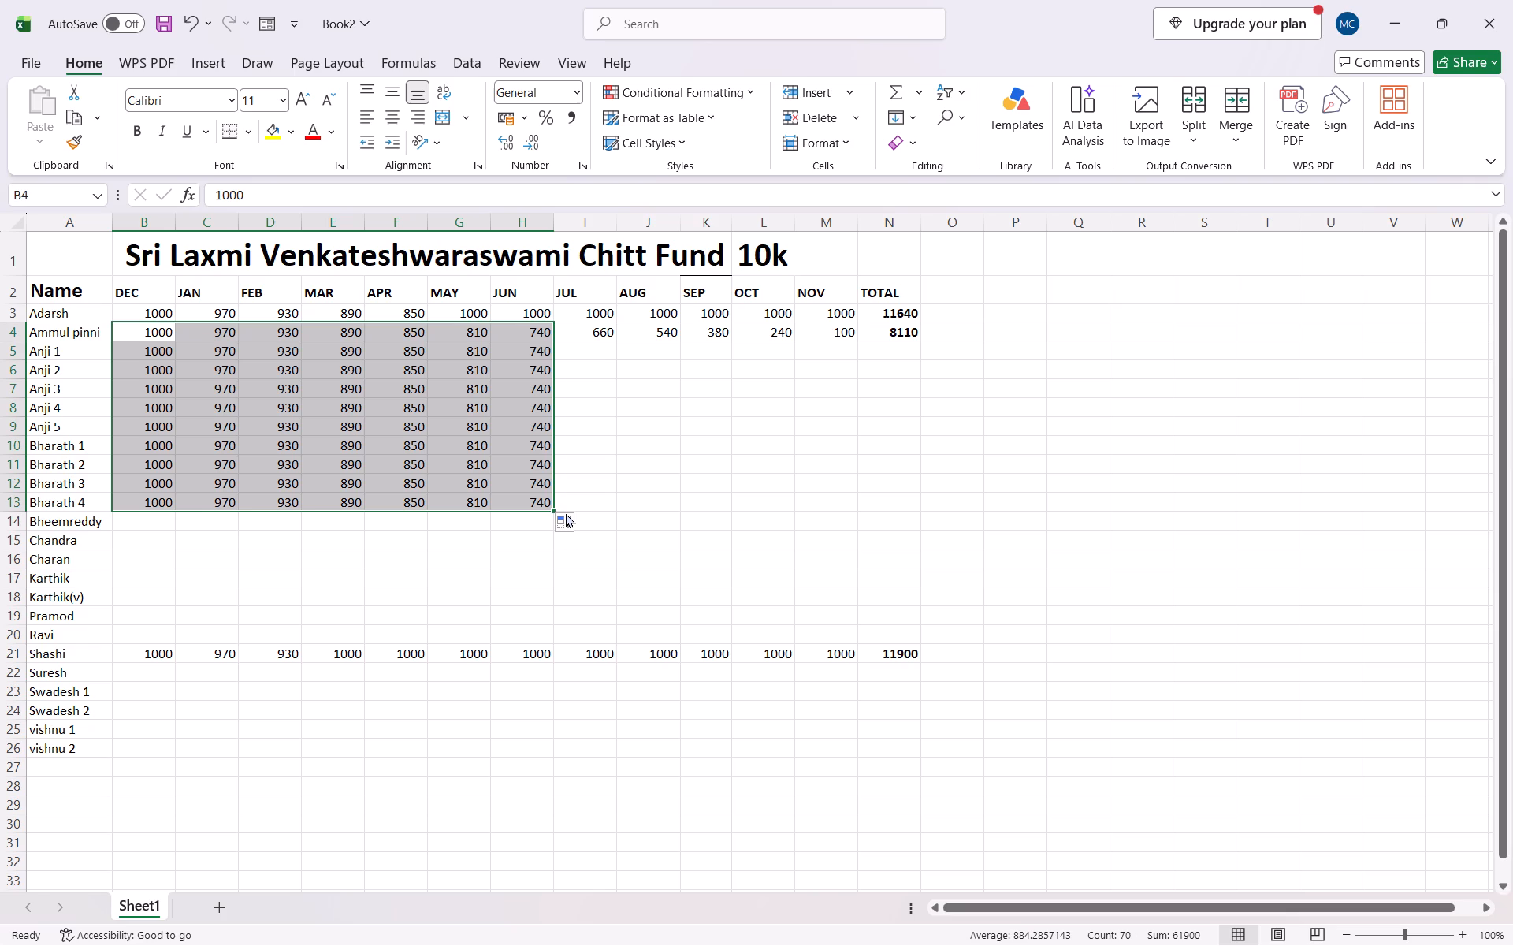
Clear the DEC to JUN amounts of Bharath 2, Bharath 3 and Bharath 4, B11:H13.
{"action": "left_click", "coordinate": [193, 343]}
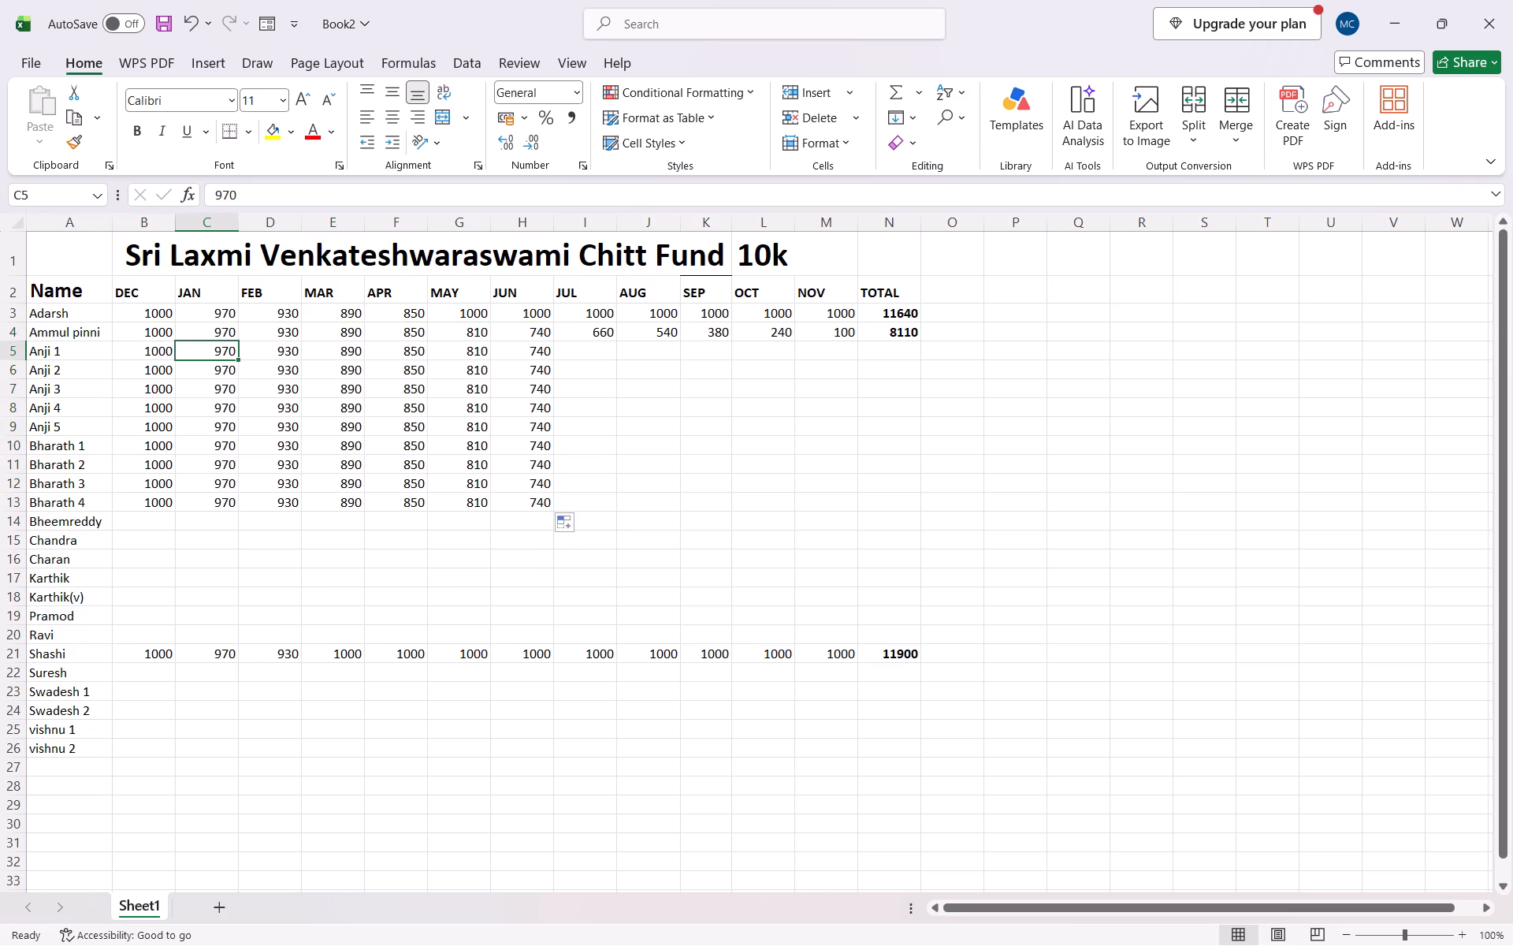
{"action": "left_click_drag", "start_coordinate": [153, 331], "coordinate": [262, 427]}
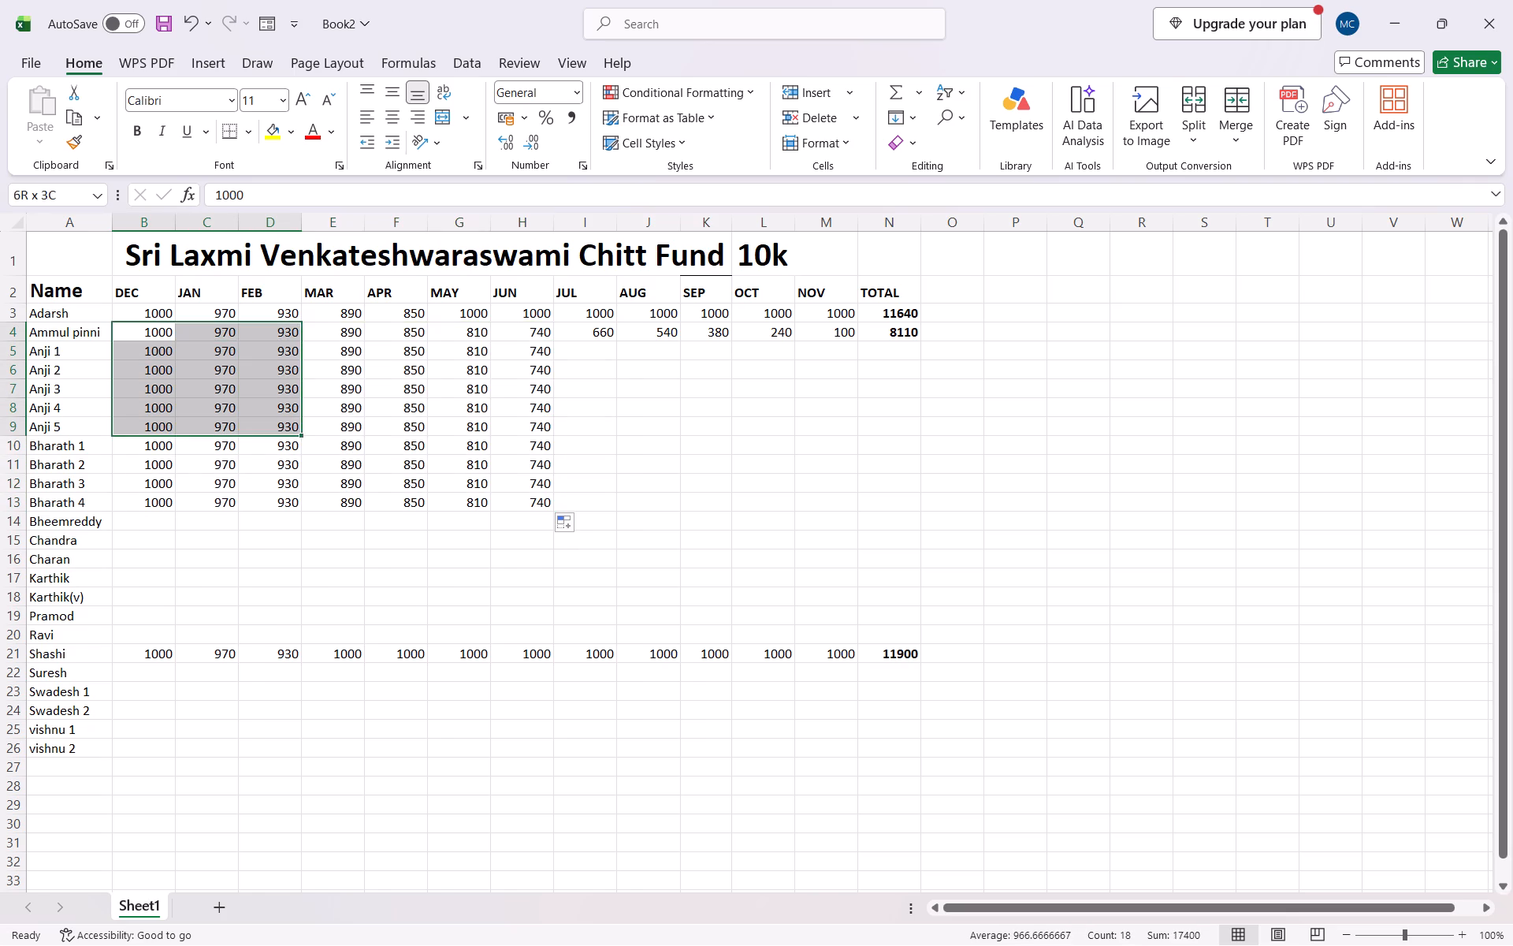
{"action": "left_click_drag", "start_coordinate": [262, 427], "coordinate": [506, 424]}
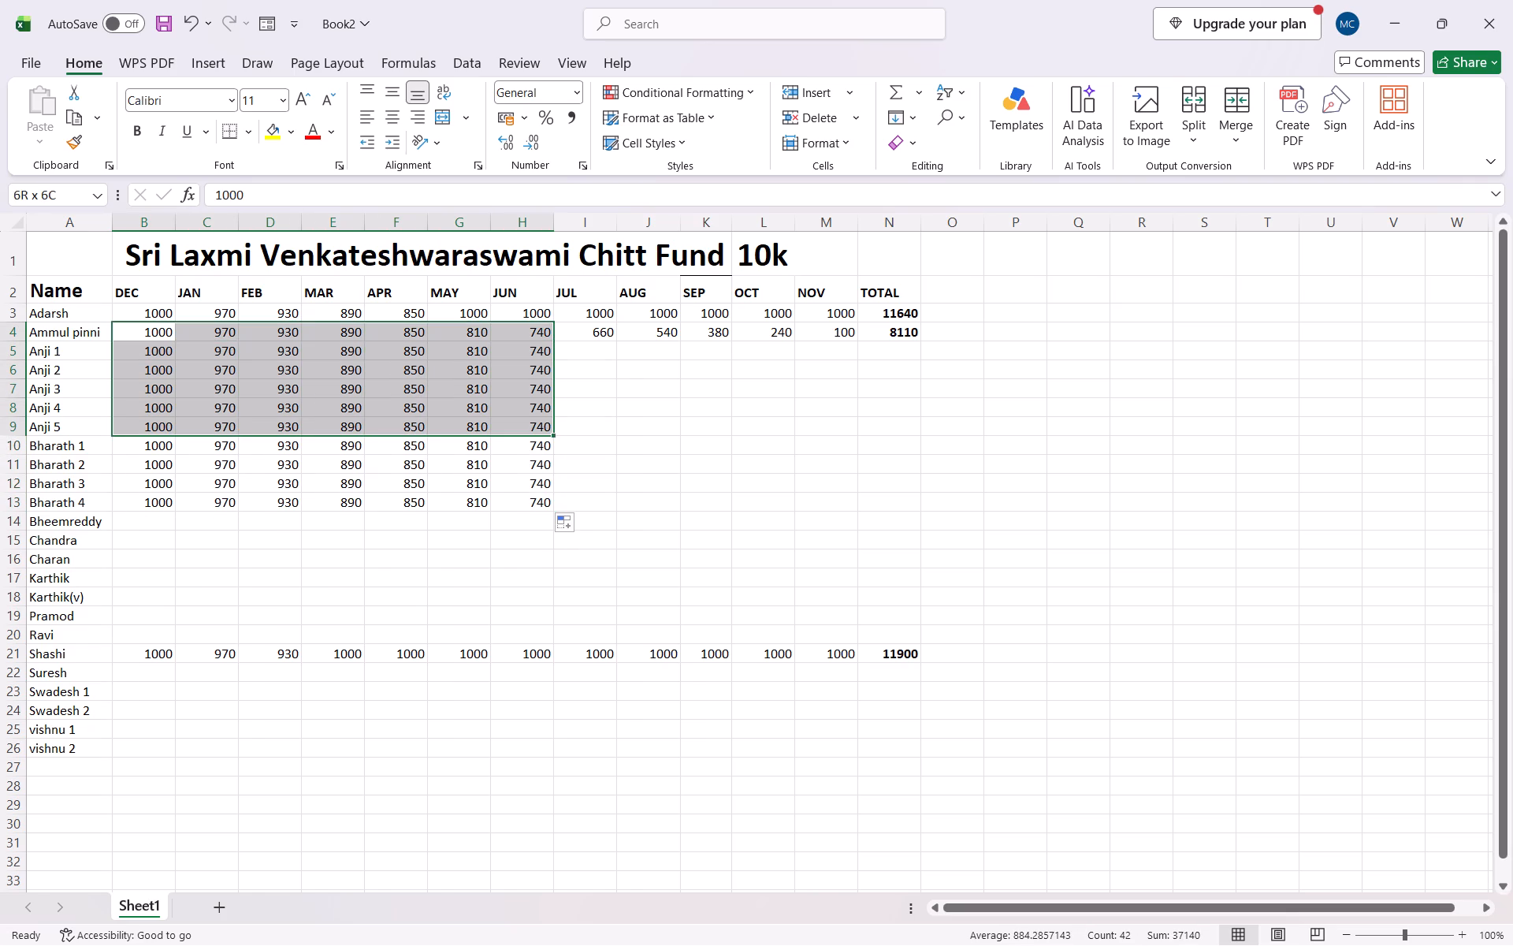
{"action": "left_click_drag", "start_coordinate": [506, 424], "coordinate": [493, 404]}
{"action": "left_click", "coordinate": [554, 451]}
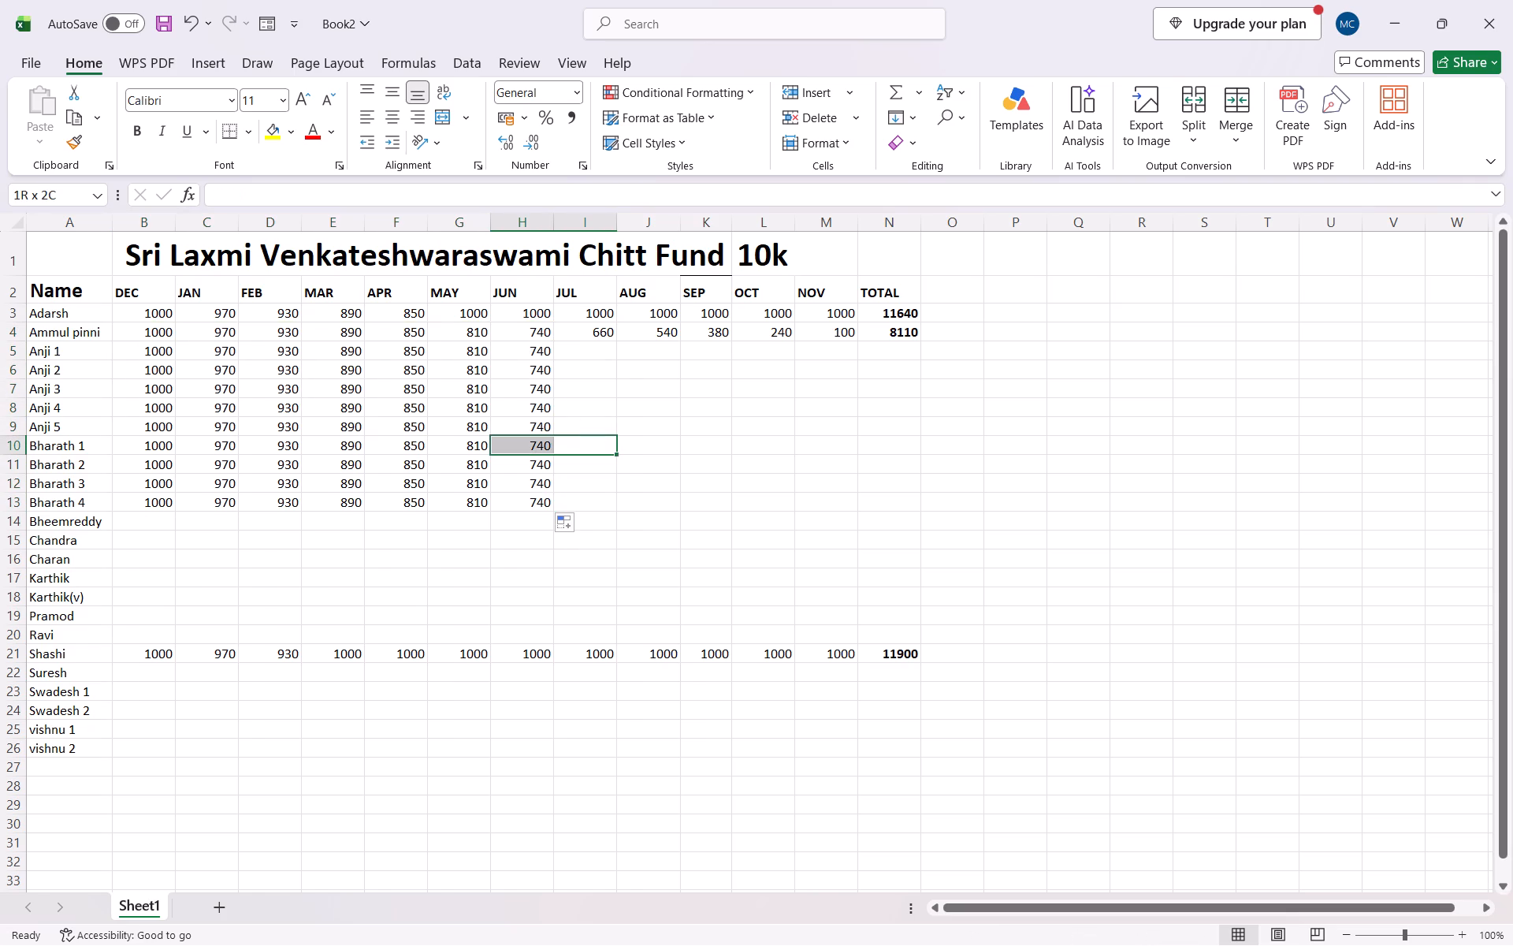
{"action": "left_click_drag", "start_coordinate": [147, 460], "coordinate": [509, 500]}
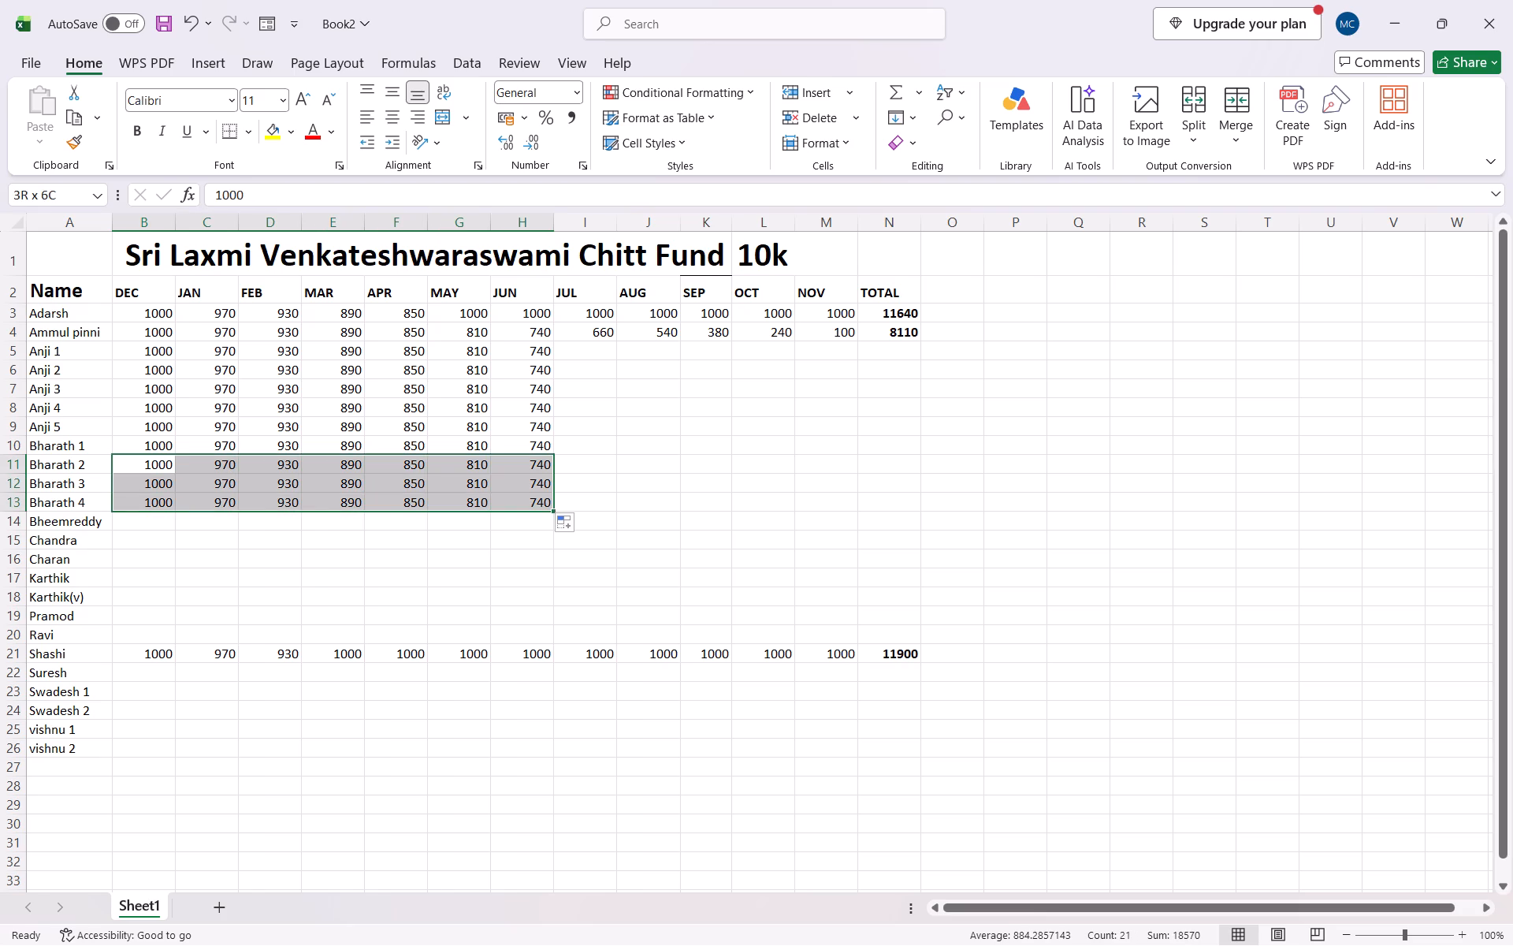
{"action": "left_click_drag", "start_coordinate": [509, 500], "coordinate": [519, 497]}
{"action": "key", "text": "Delete"}
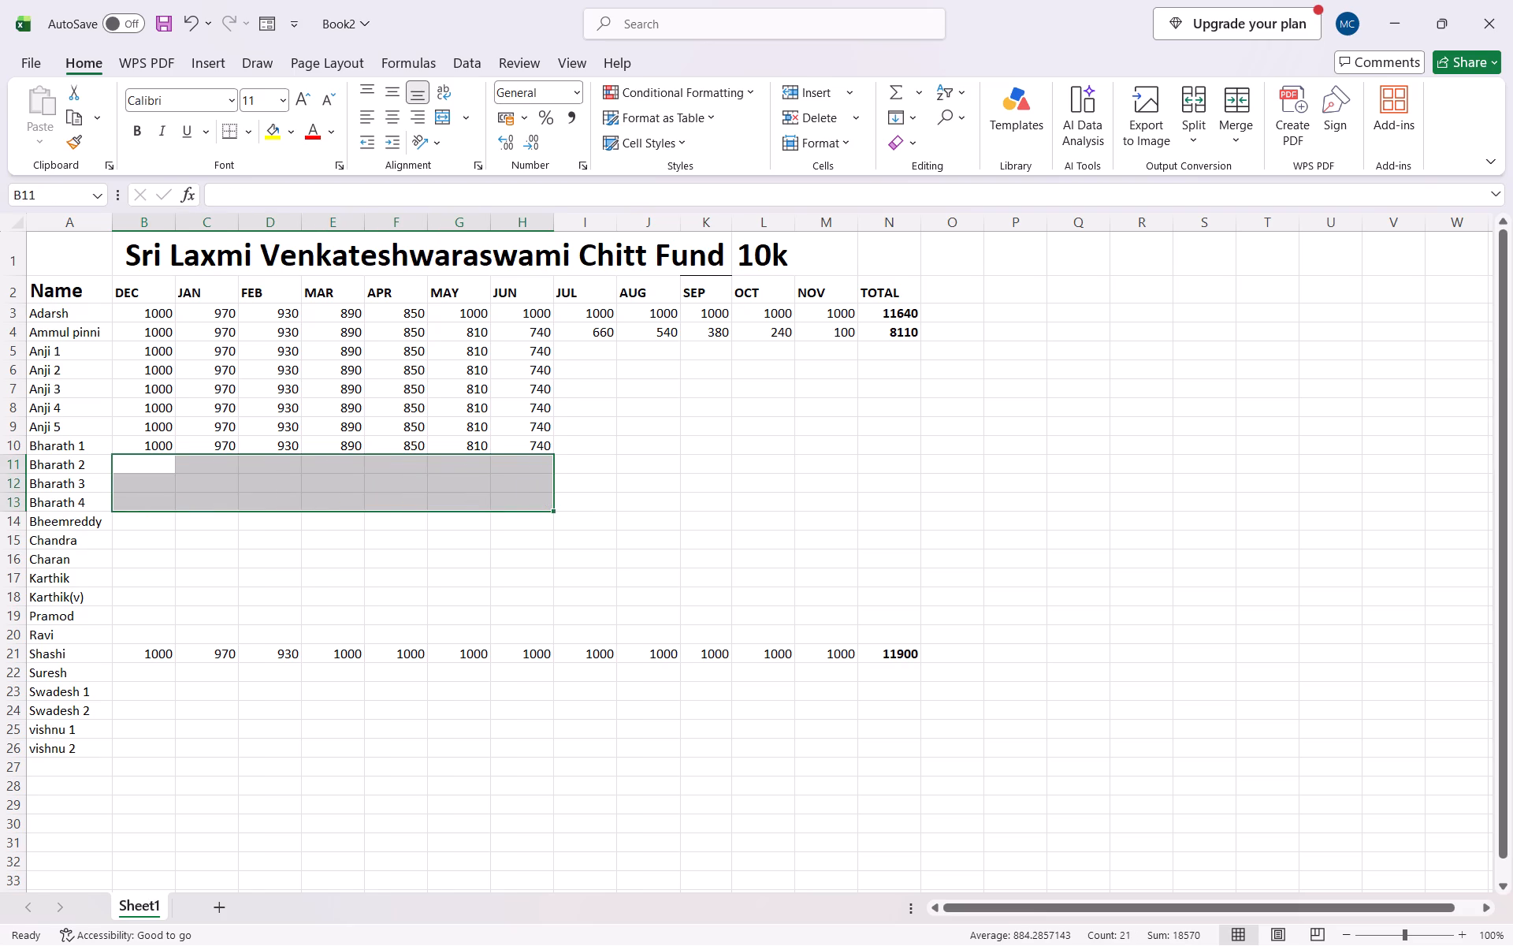
Clear the DEC to JUN amounts of Anji 1 to Anji 5, B5:H9.
{"action": "left_click_drag", "start_coordinate": [148, 352], "coordinate": [374, 419]}
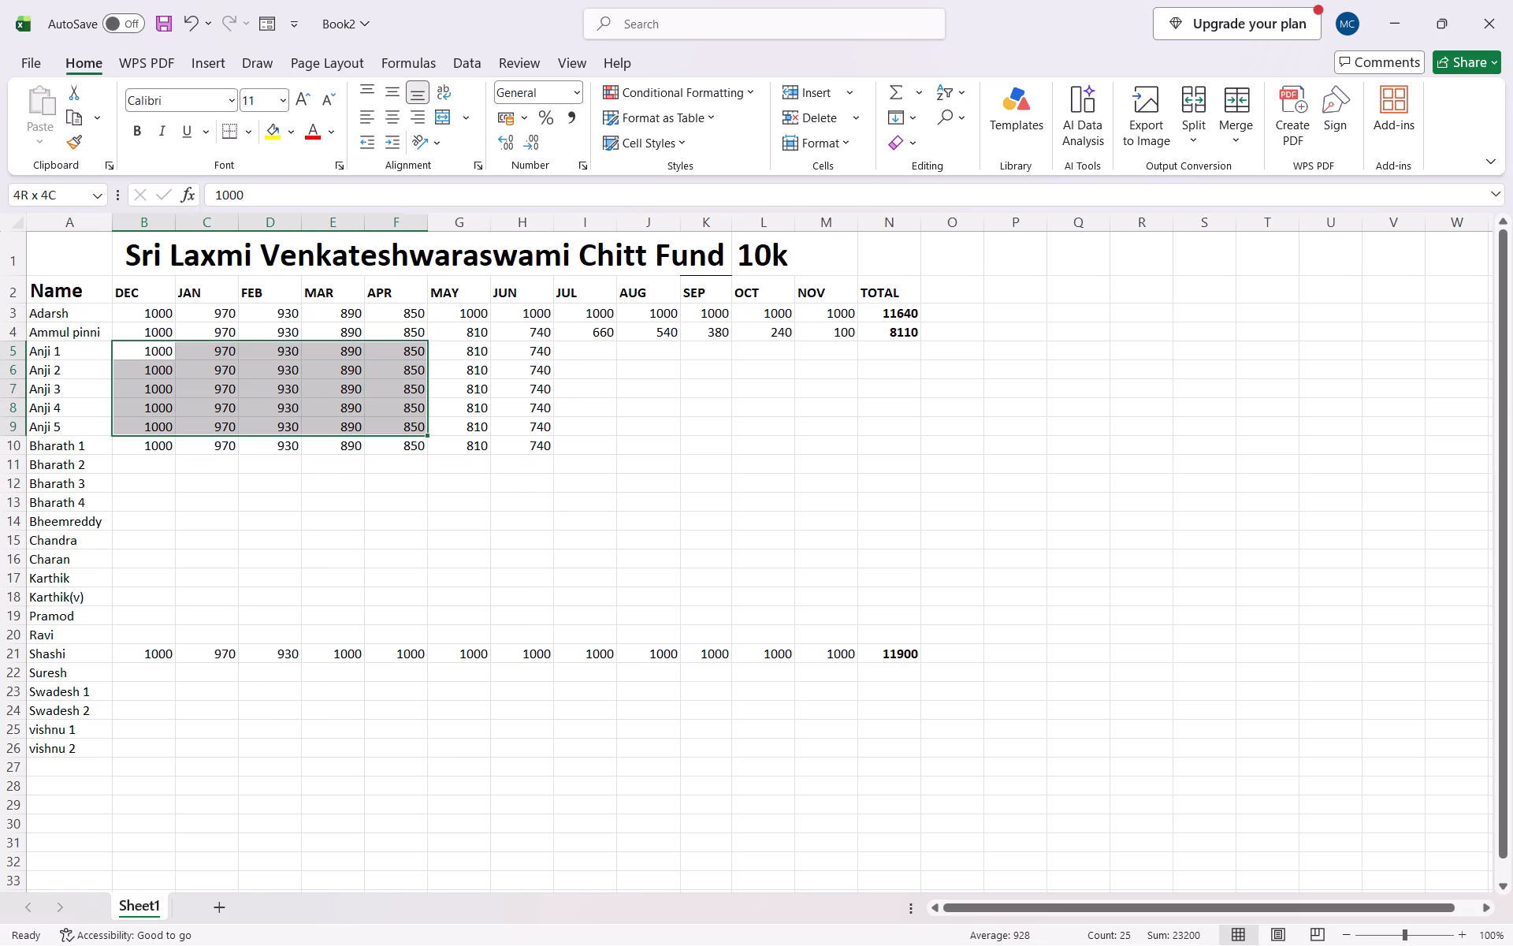
{"action": "left_click_drag", "start_coordinate": [374, 419], "coordinate": [530, 425]}
{"action": "key", "text": "Delete"}
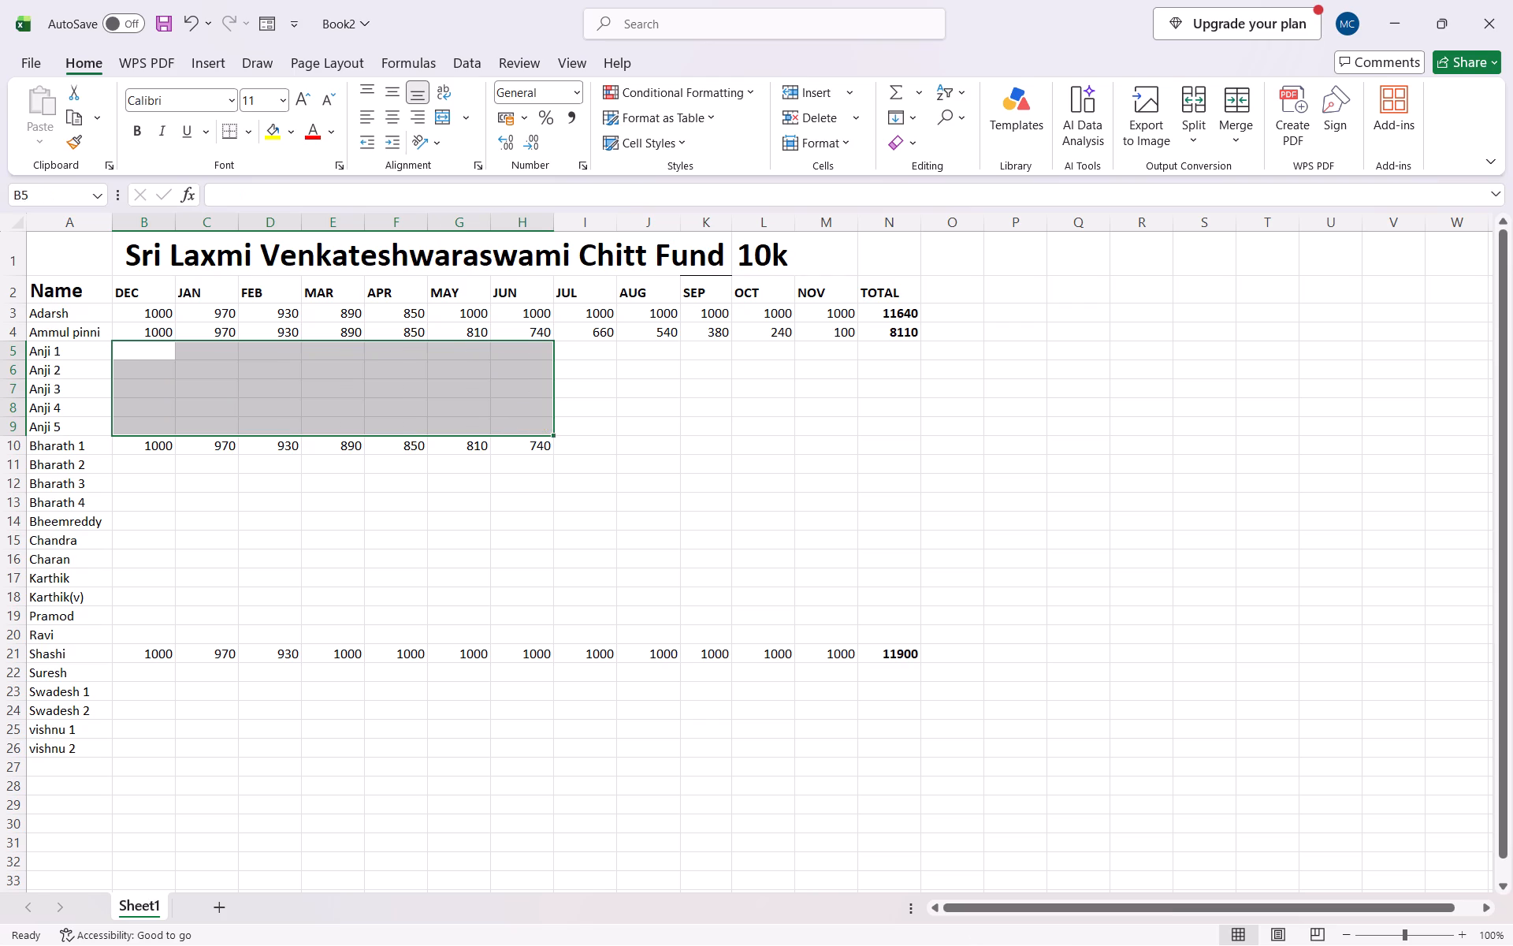
Enter 1000 in Bharath 1's JUL cell, I10, and fill it across through NOV.
{"action": "left_click", "coordinate": [576, 350]}
{"action": "left_click", "coordinate": [588, 448]}
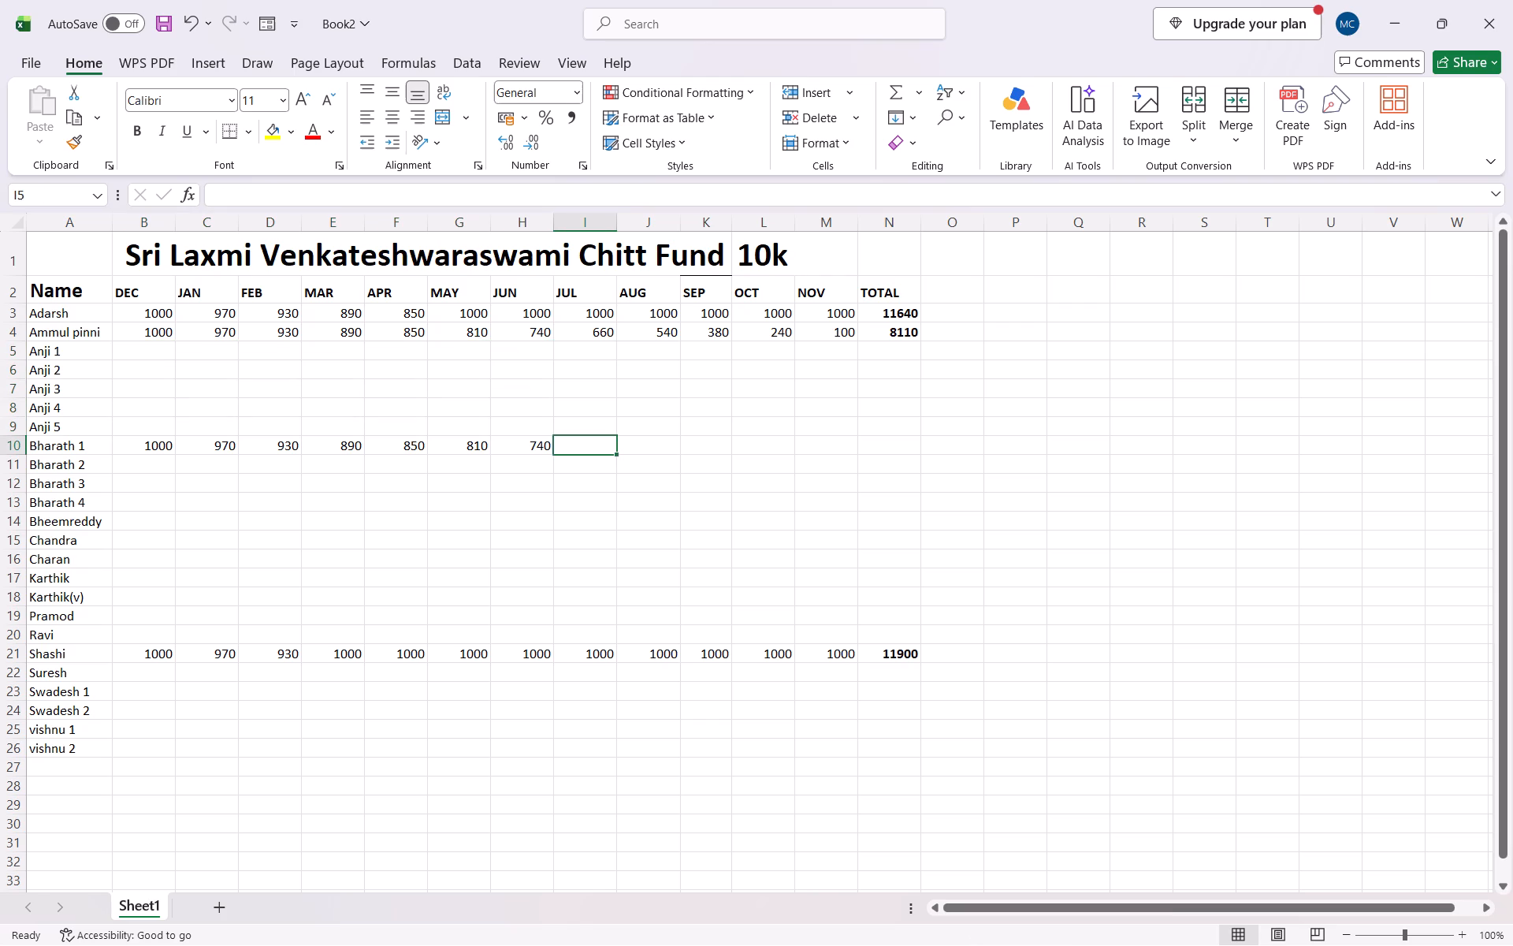
{"action": "type", "text": "1000"}
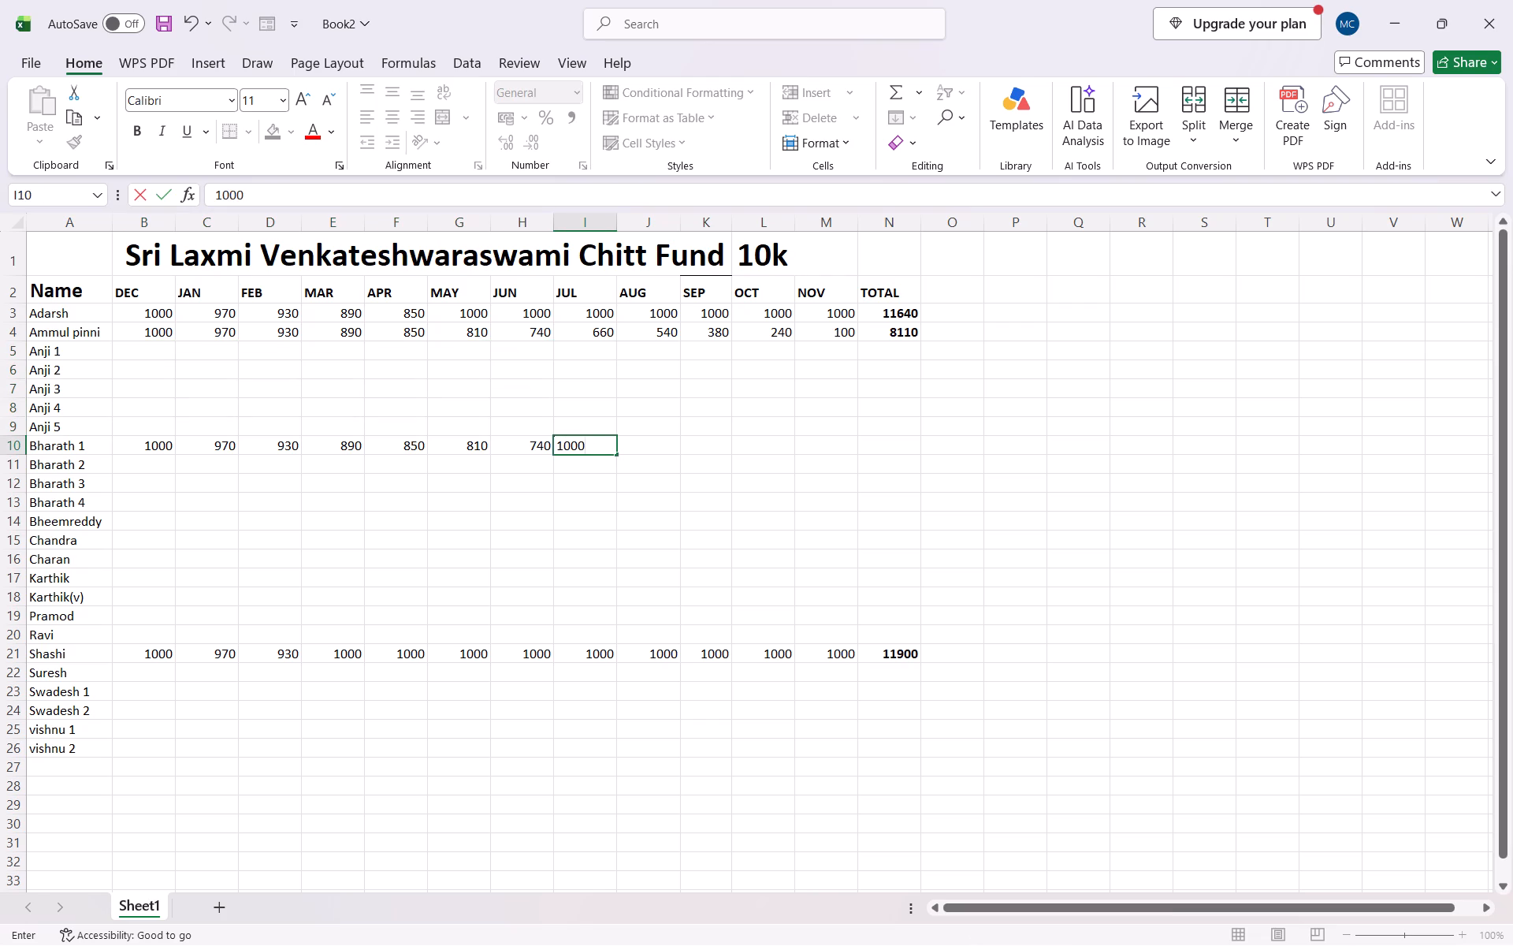
{"action": "left_click_drag", "start_coordinate": [615, 454], "coordinate": [729, 452]}
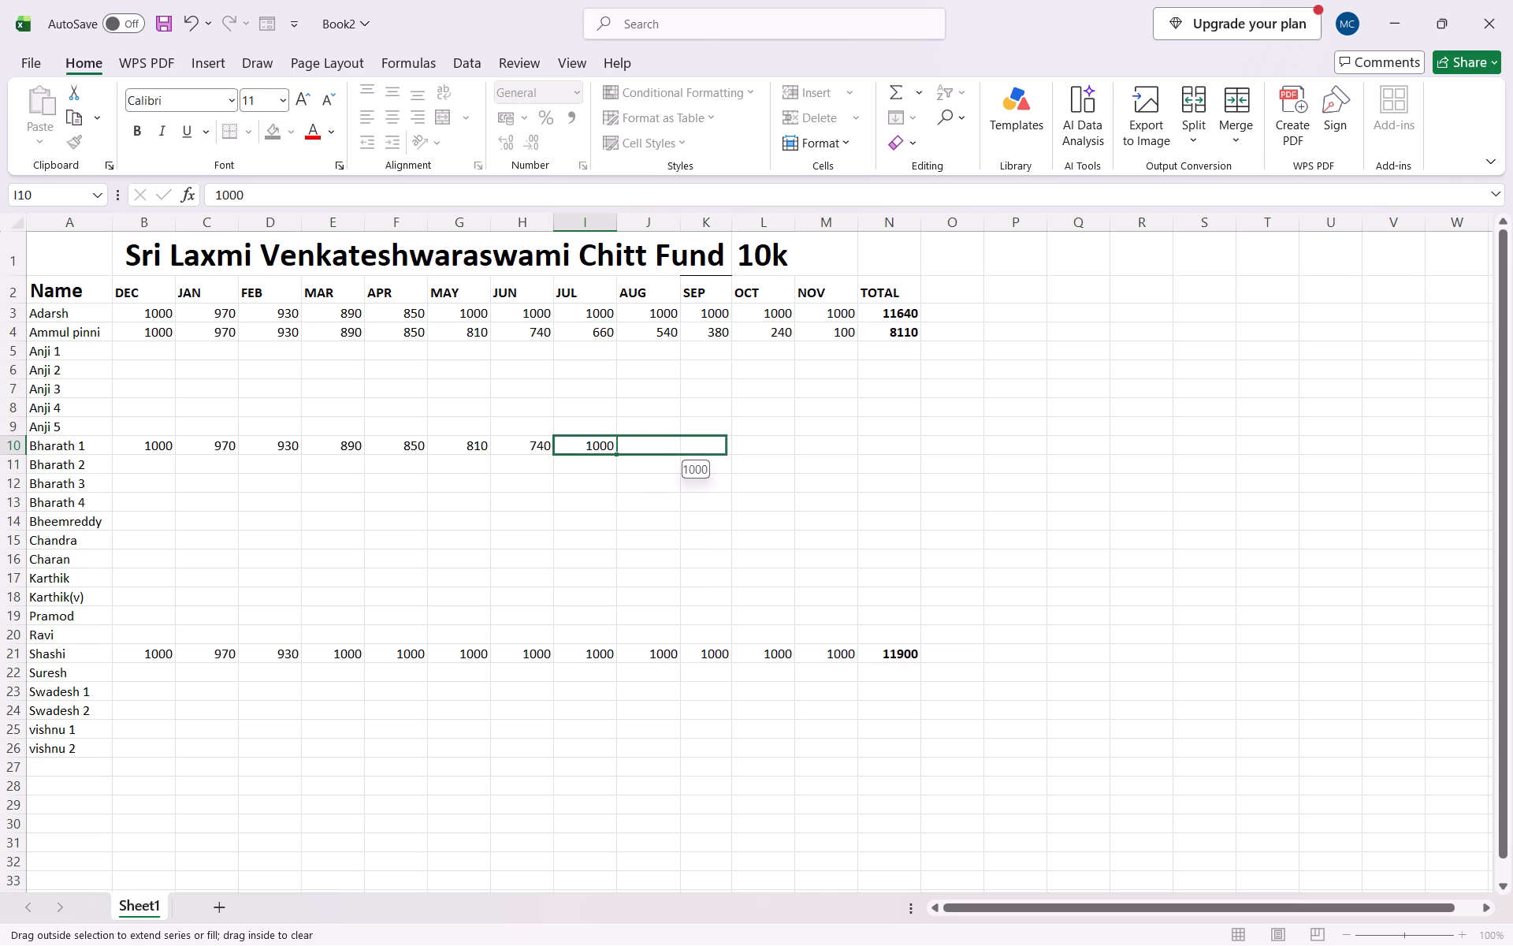
{"action": "left_click_drag", "start_coordinate": [729, 452], "coordinate": [849, 455]}
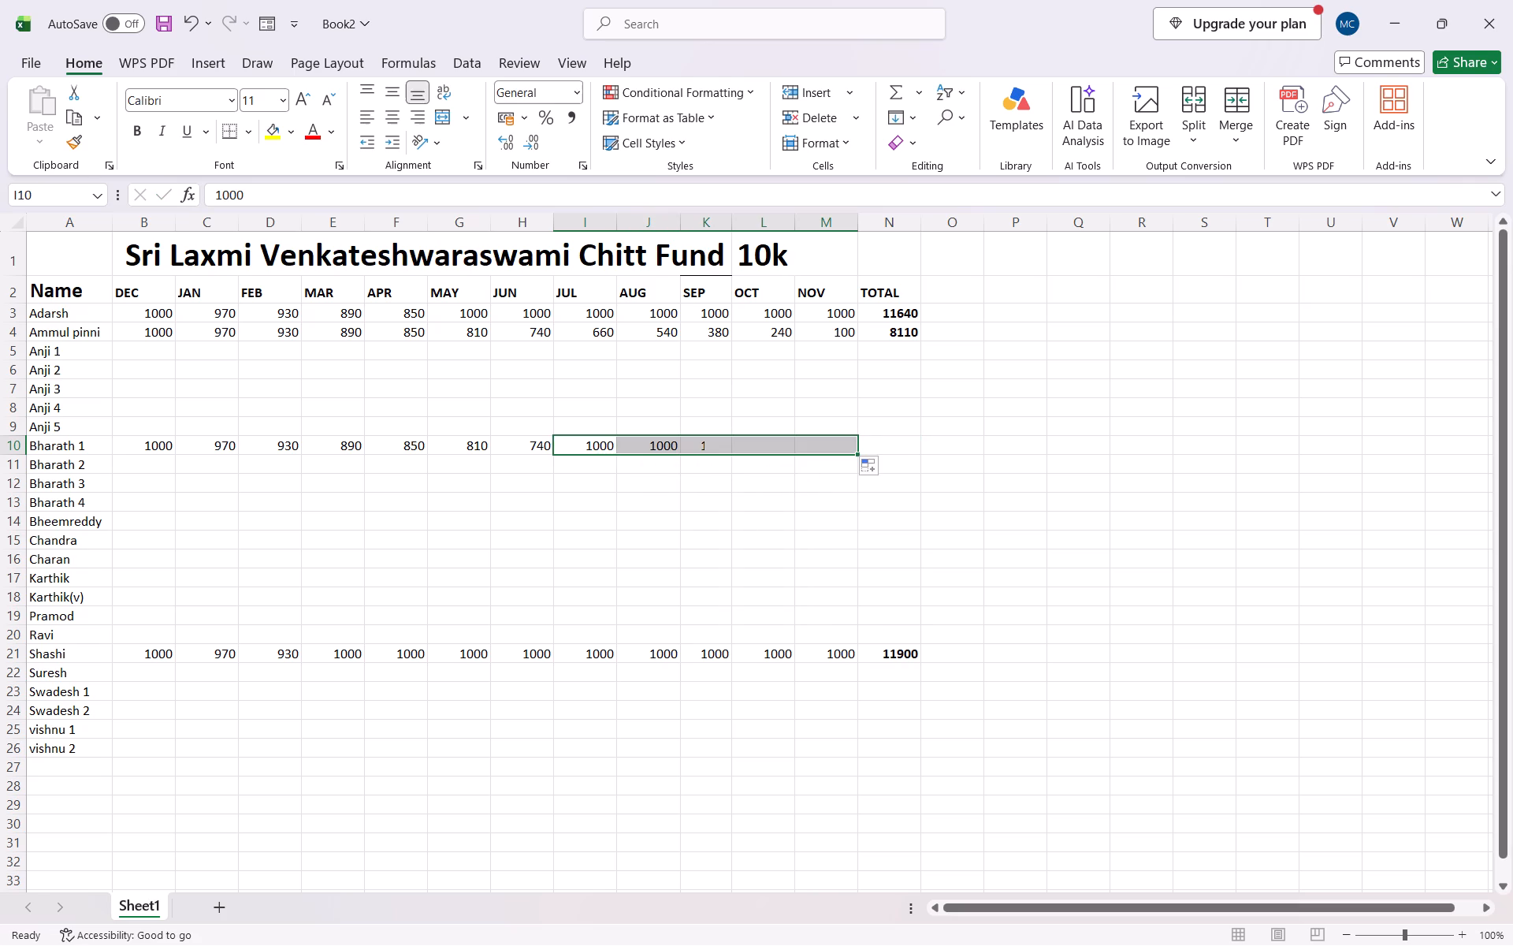
{"action": "left_click", "coordinate": [855, 438]}
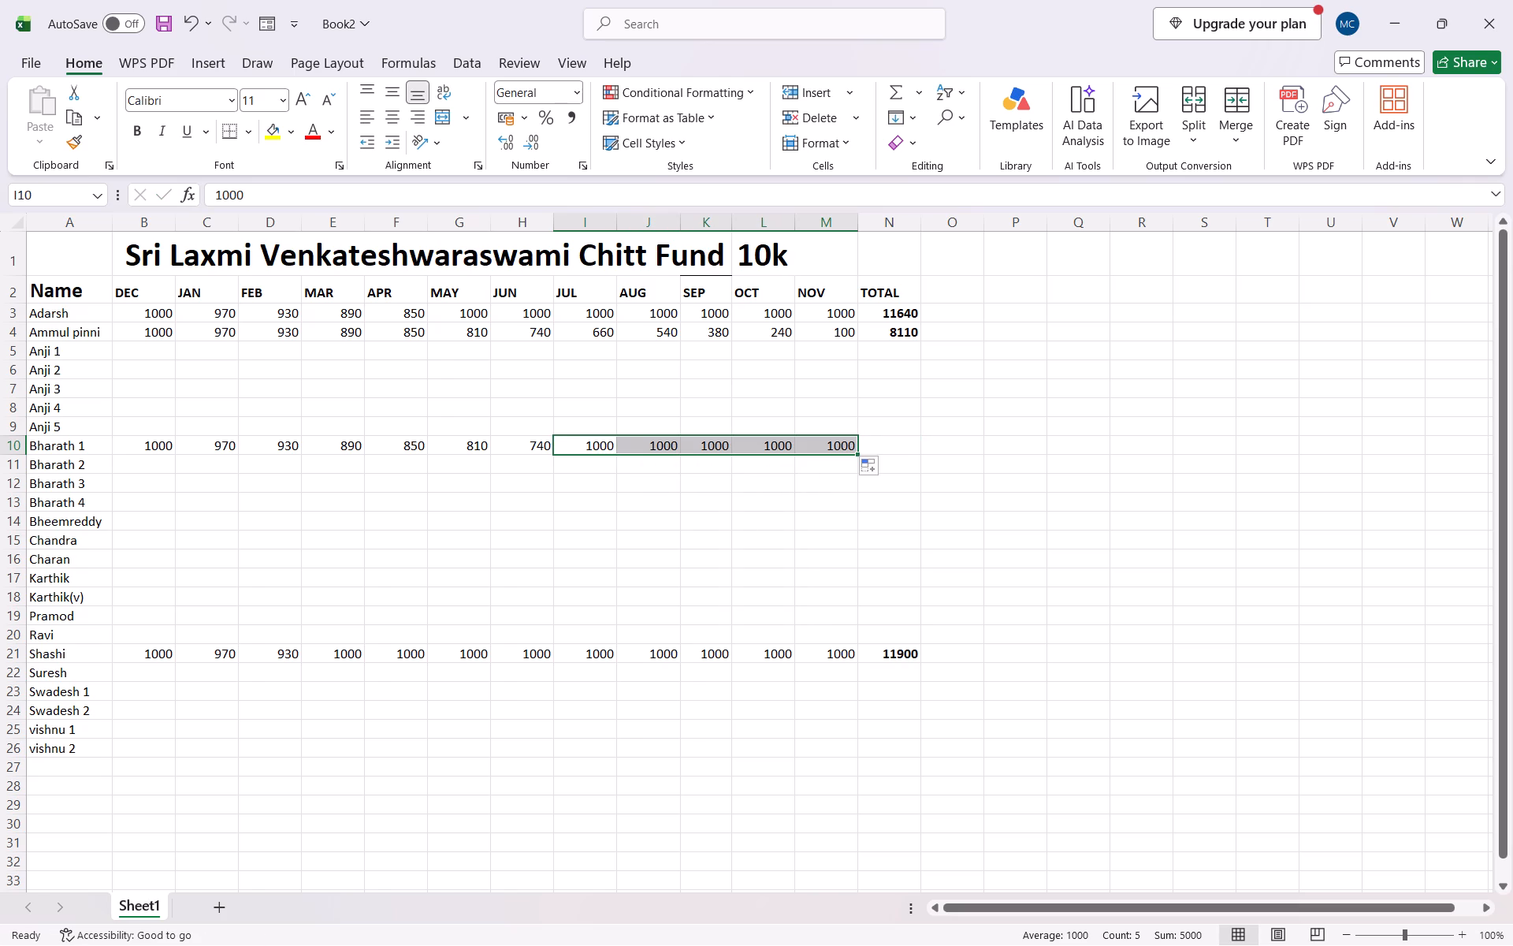
Total Bharath 1's DEC to NOV amounts, B10:M10, into TOTAL cell N10 with the row-wise Quick Analysis Sum.
{"action": "left_click_drag", "start_coordinate": [139, 445], "coordinate": [779, 449]}
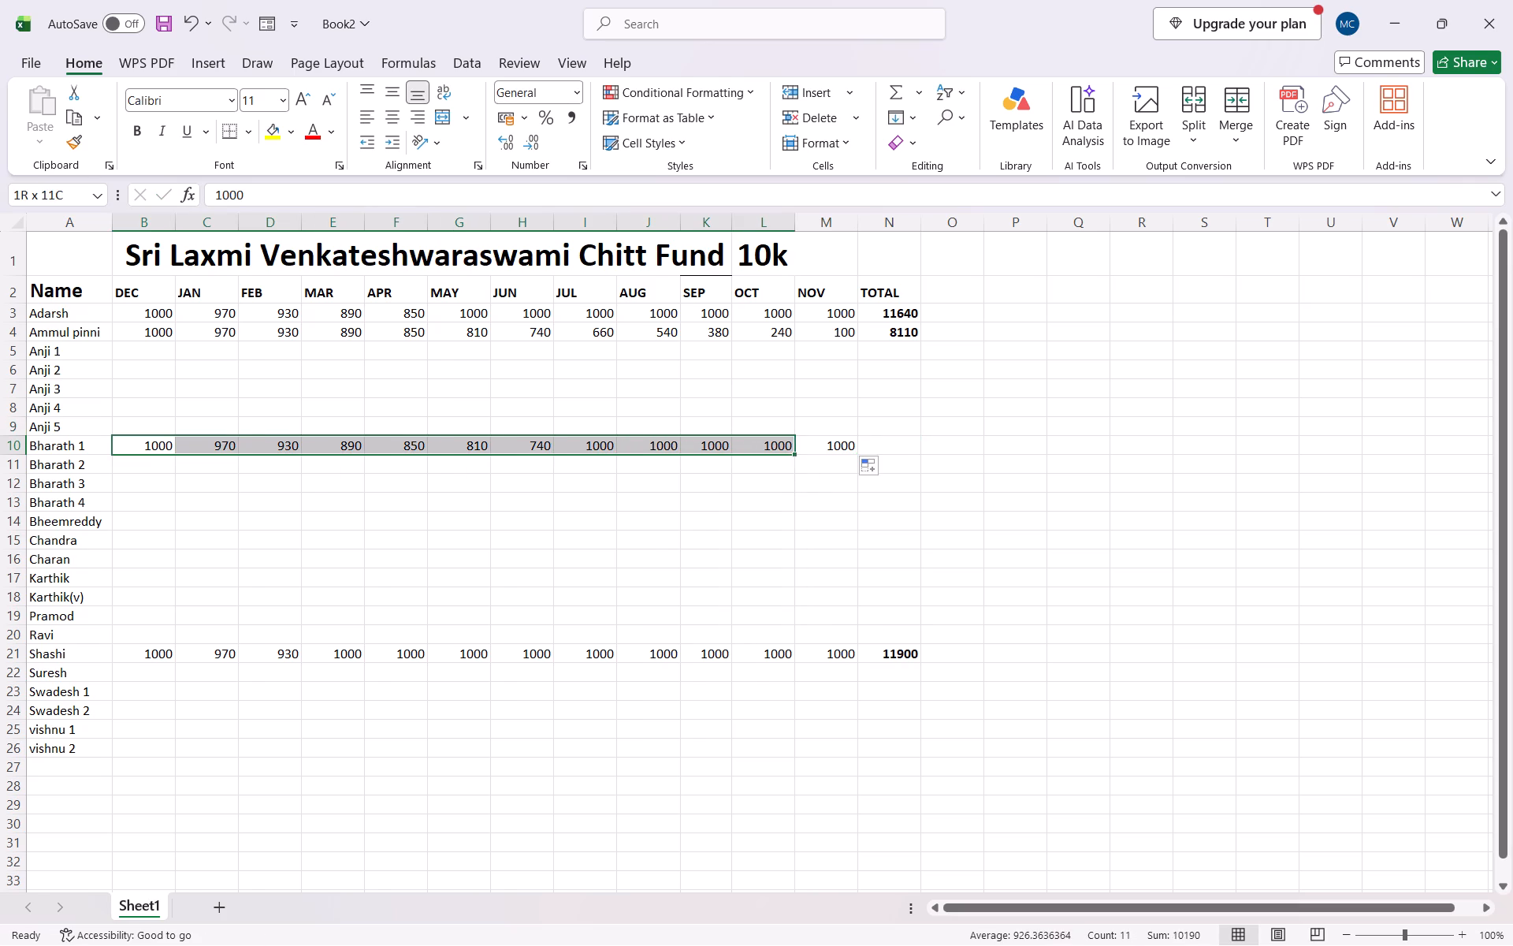
{"action": "left_click_drag", "start_coordinate": [779, 449], "coordinate": [855, 438]}
{"action": "left_click", "coordinate": [874, 484]}
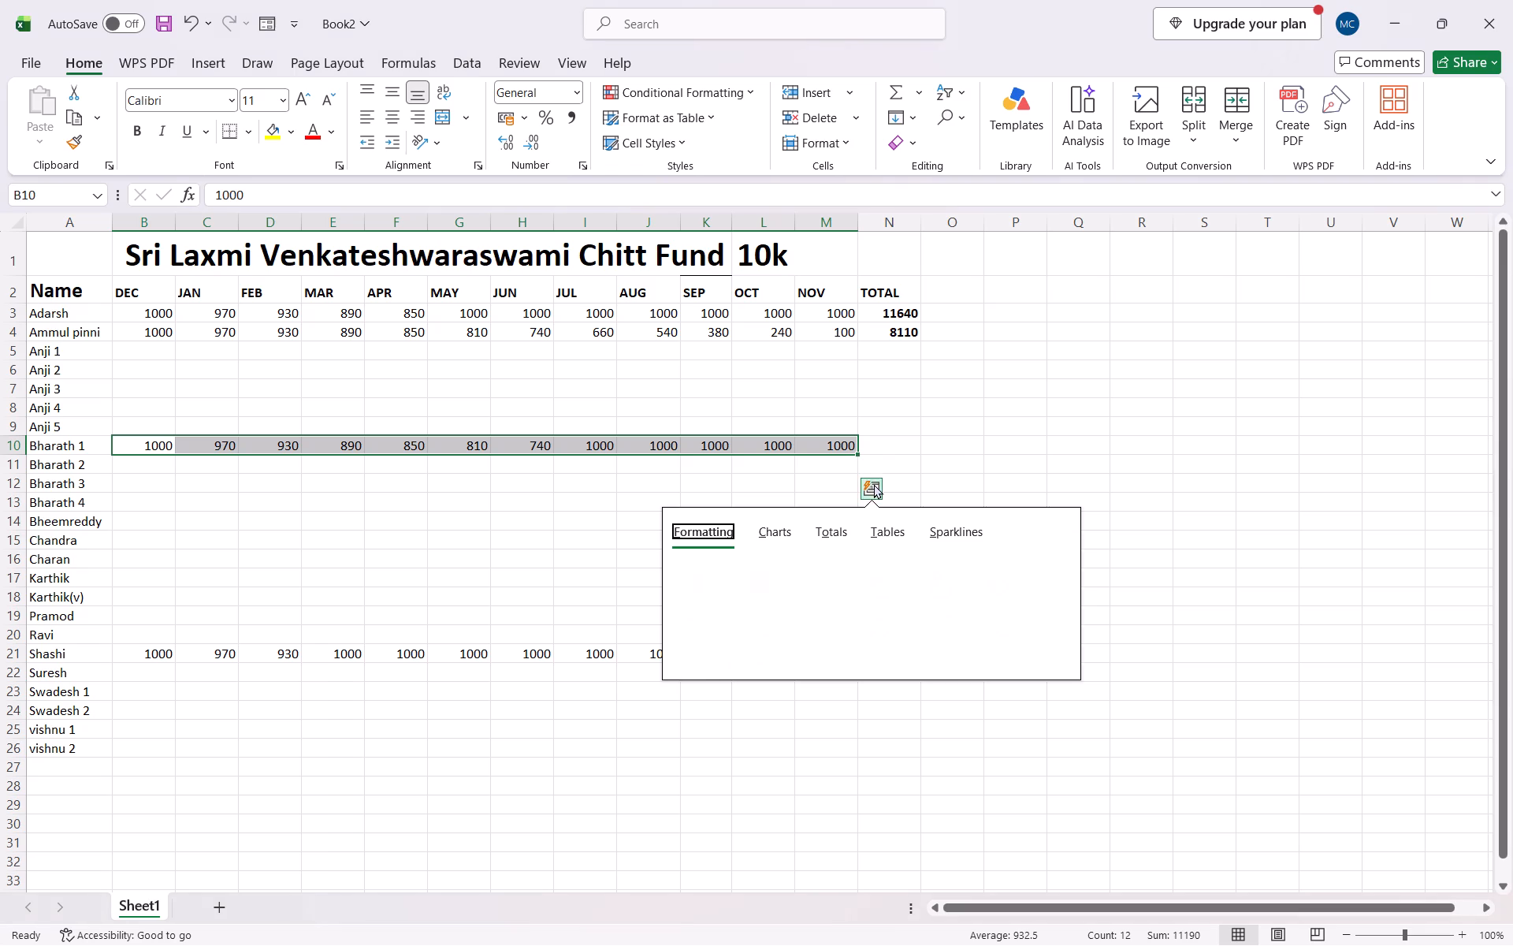
{"action": "left_click", "coordinate": [817, 536]}
{"action": "left_click", "coordinate": [1002, 590]}
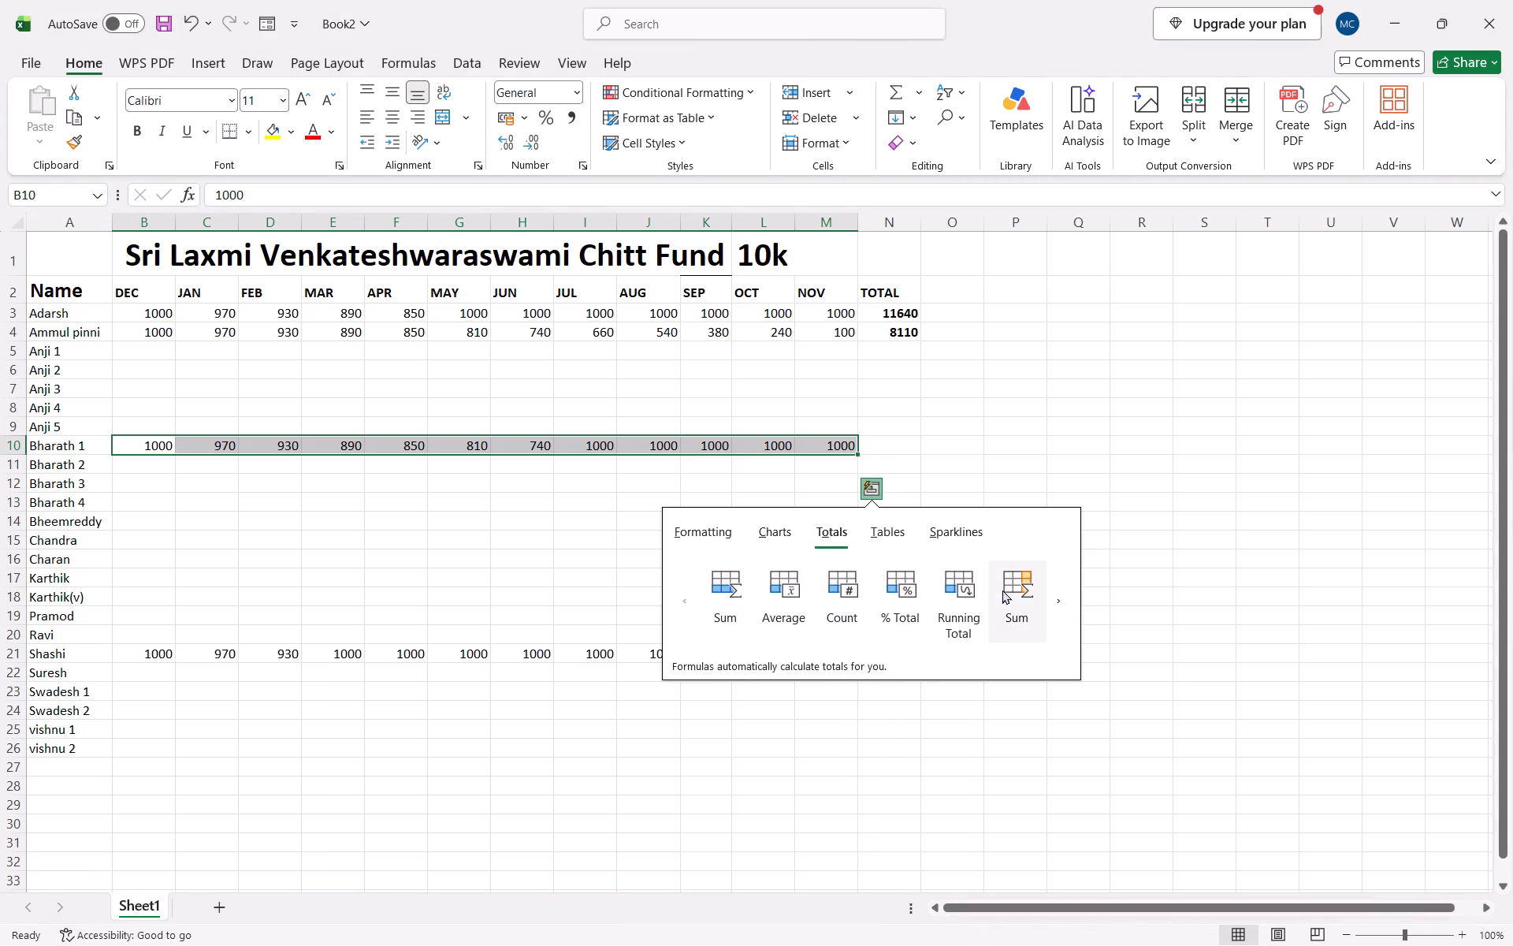
{"action": "left_click", "coordinate": [909, 426]}
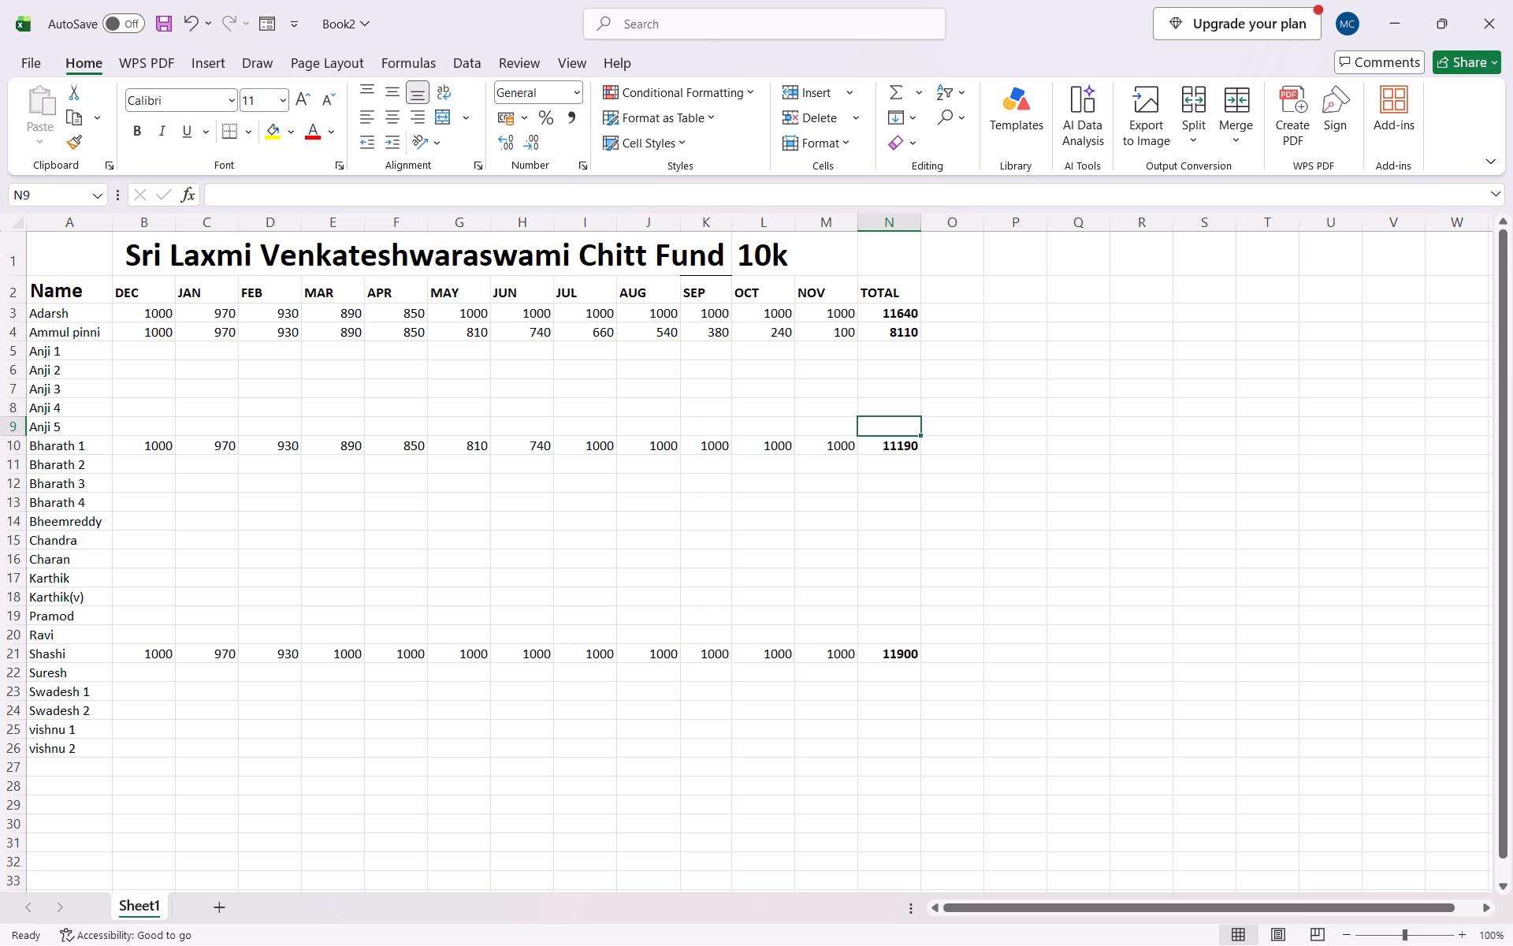
{"action": "left_click", "coordinate": [648, 468]}
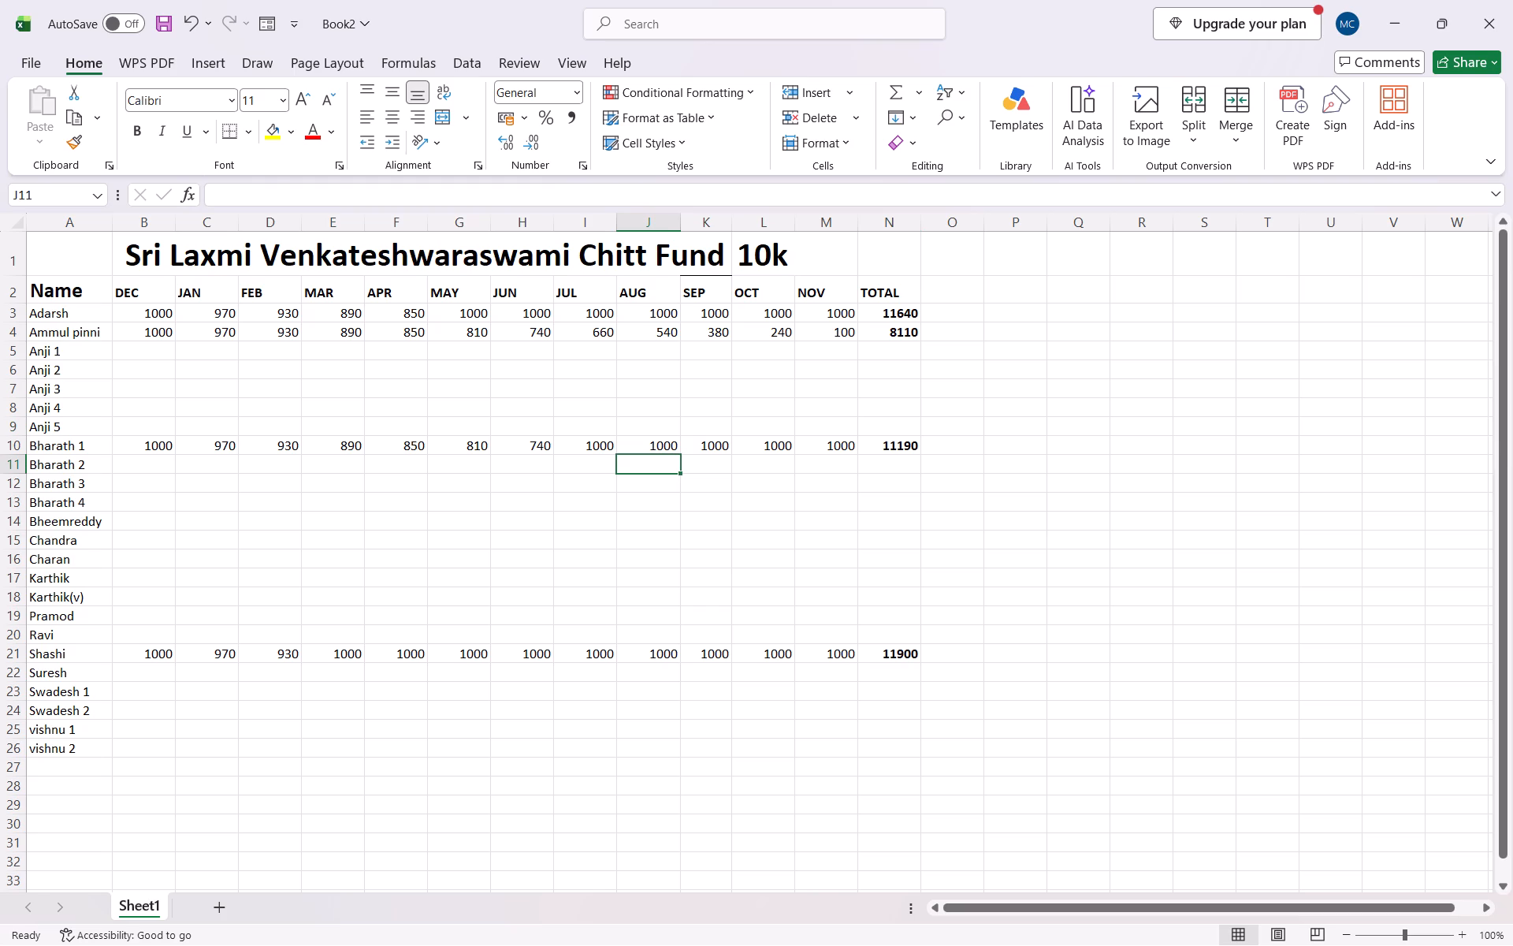
Copy Ammul pinni's DEC to AUG amounts, B4:J4, into Bharath 2's row starting at B11.
{"action": "left_click_drag", "start_coordinate": [143, 332], "coordinate": [359, 356]}
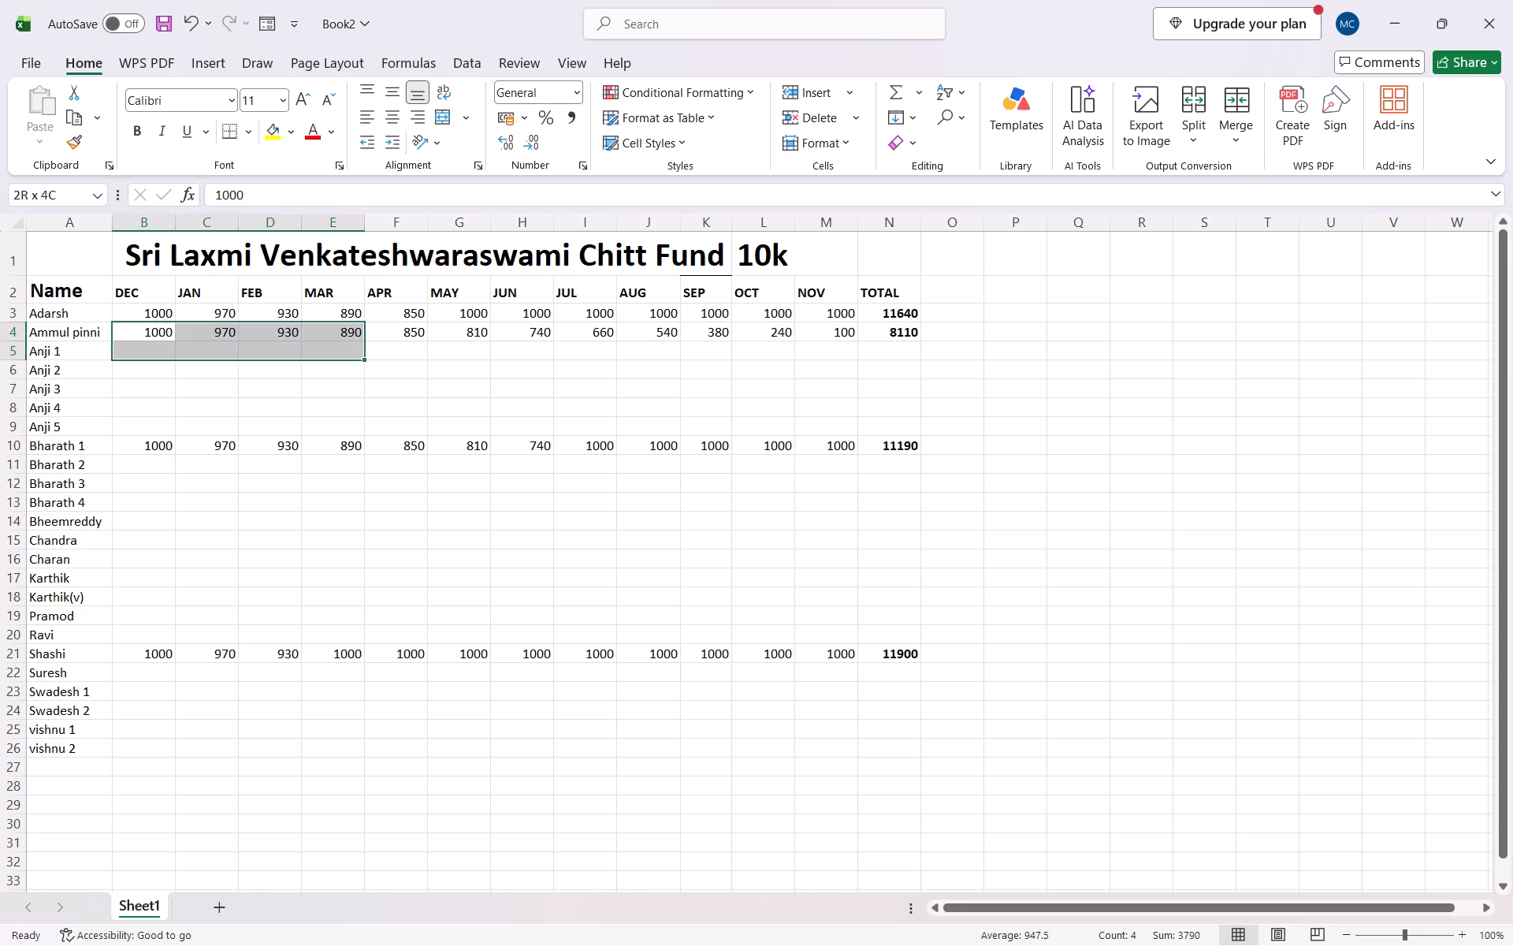
{"action": "left_click_drag", "start_coordinate": [359, 356], "coordinate": [676, 335]}
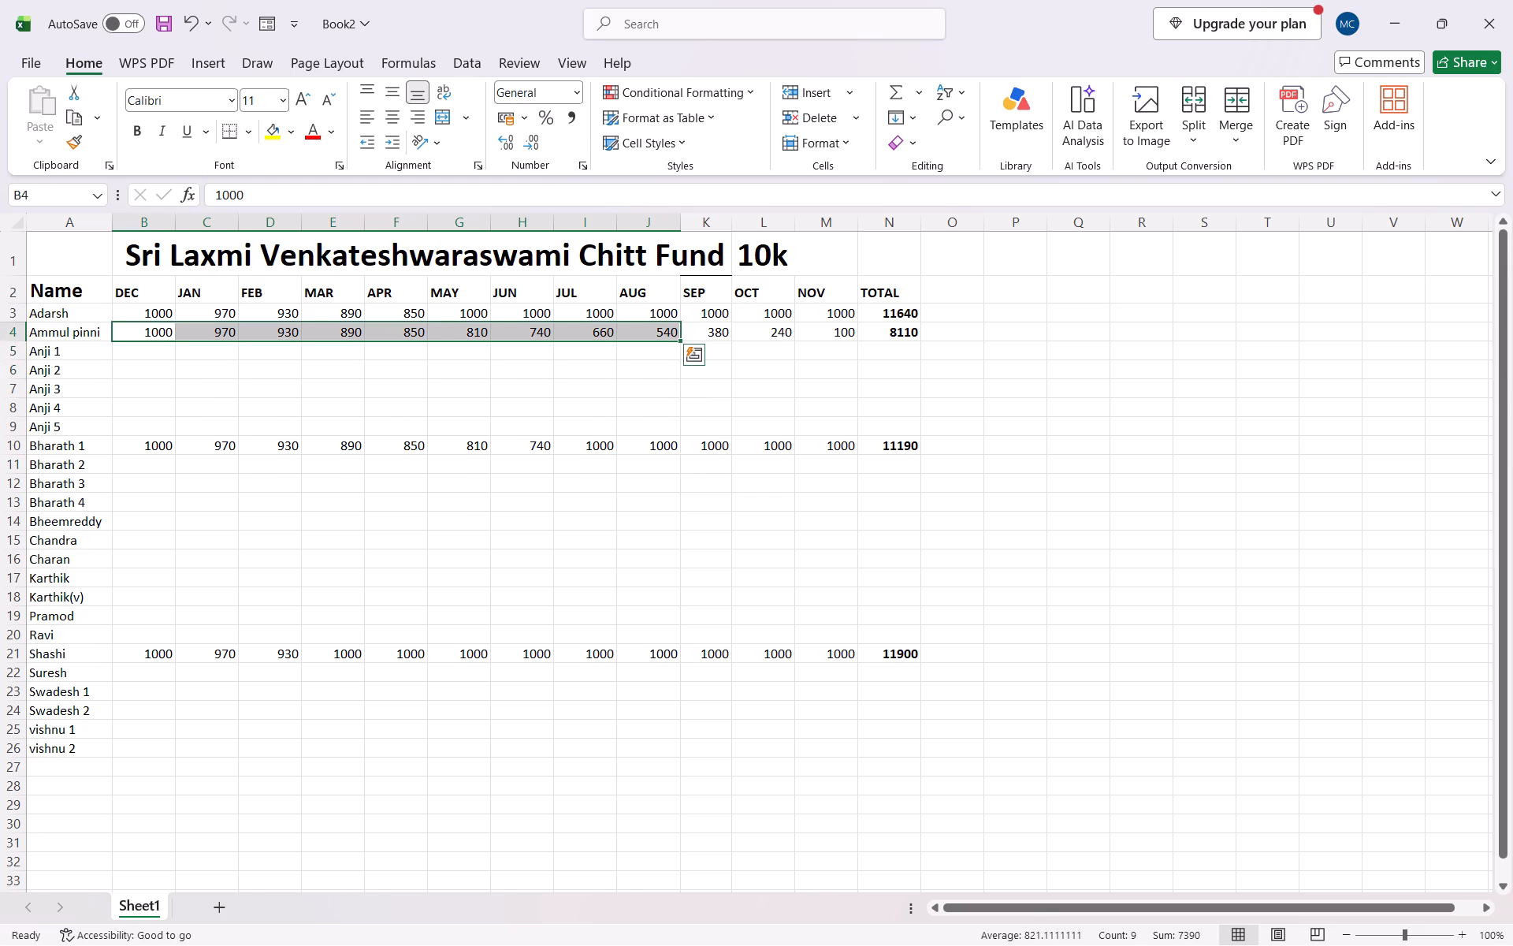
{"action": "key", "text": "ctrl+c"}
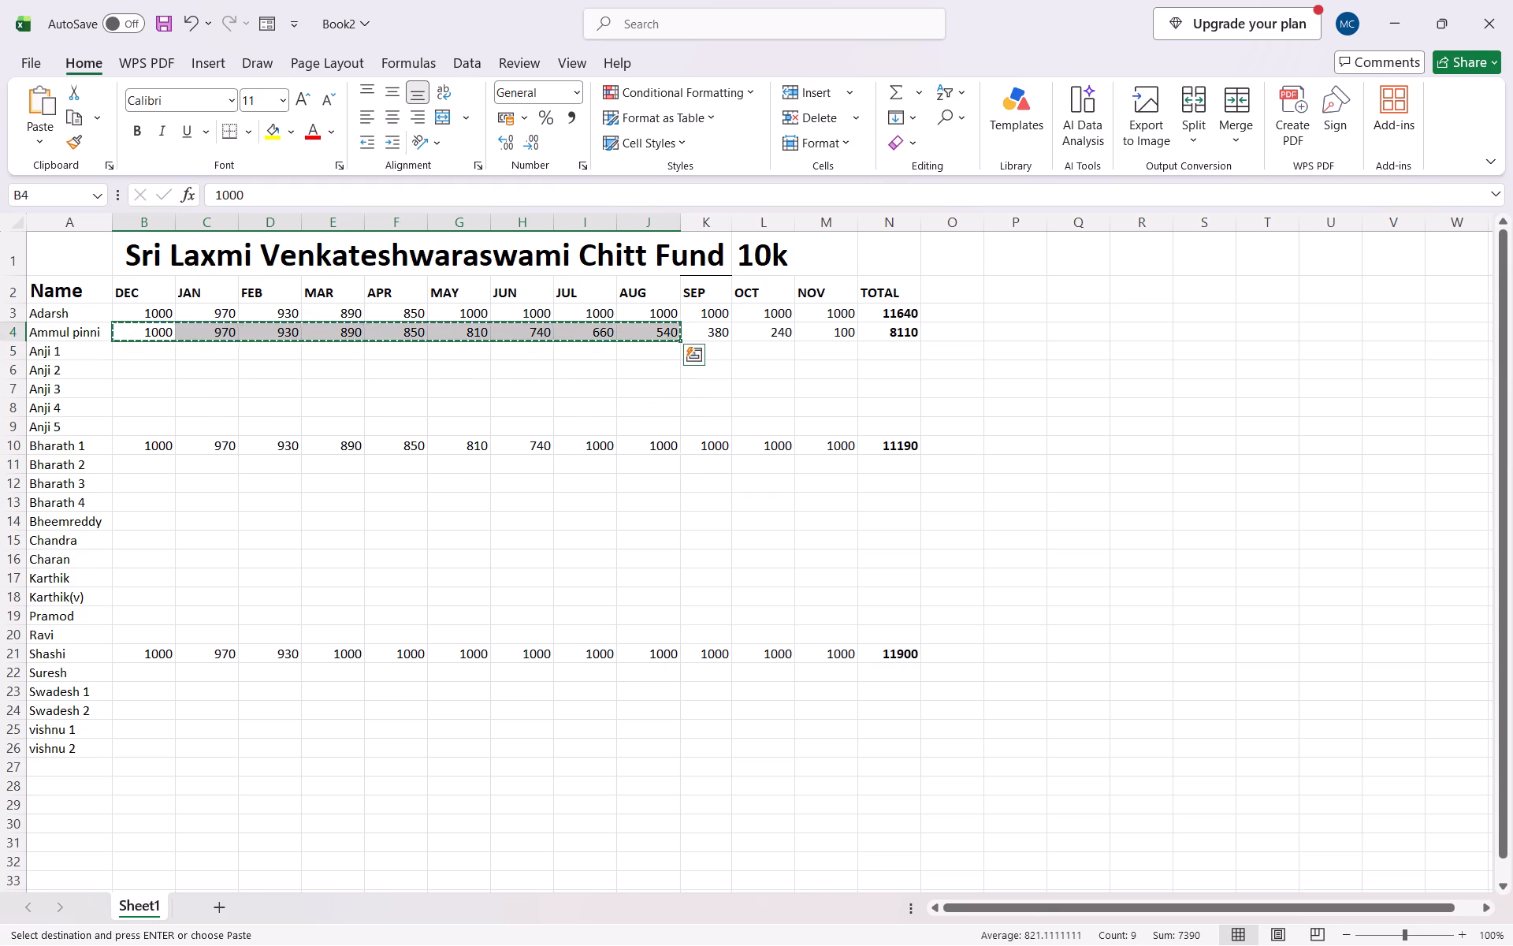
{"action": "left_click", "coordinate": [149, 464]}
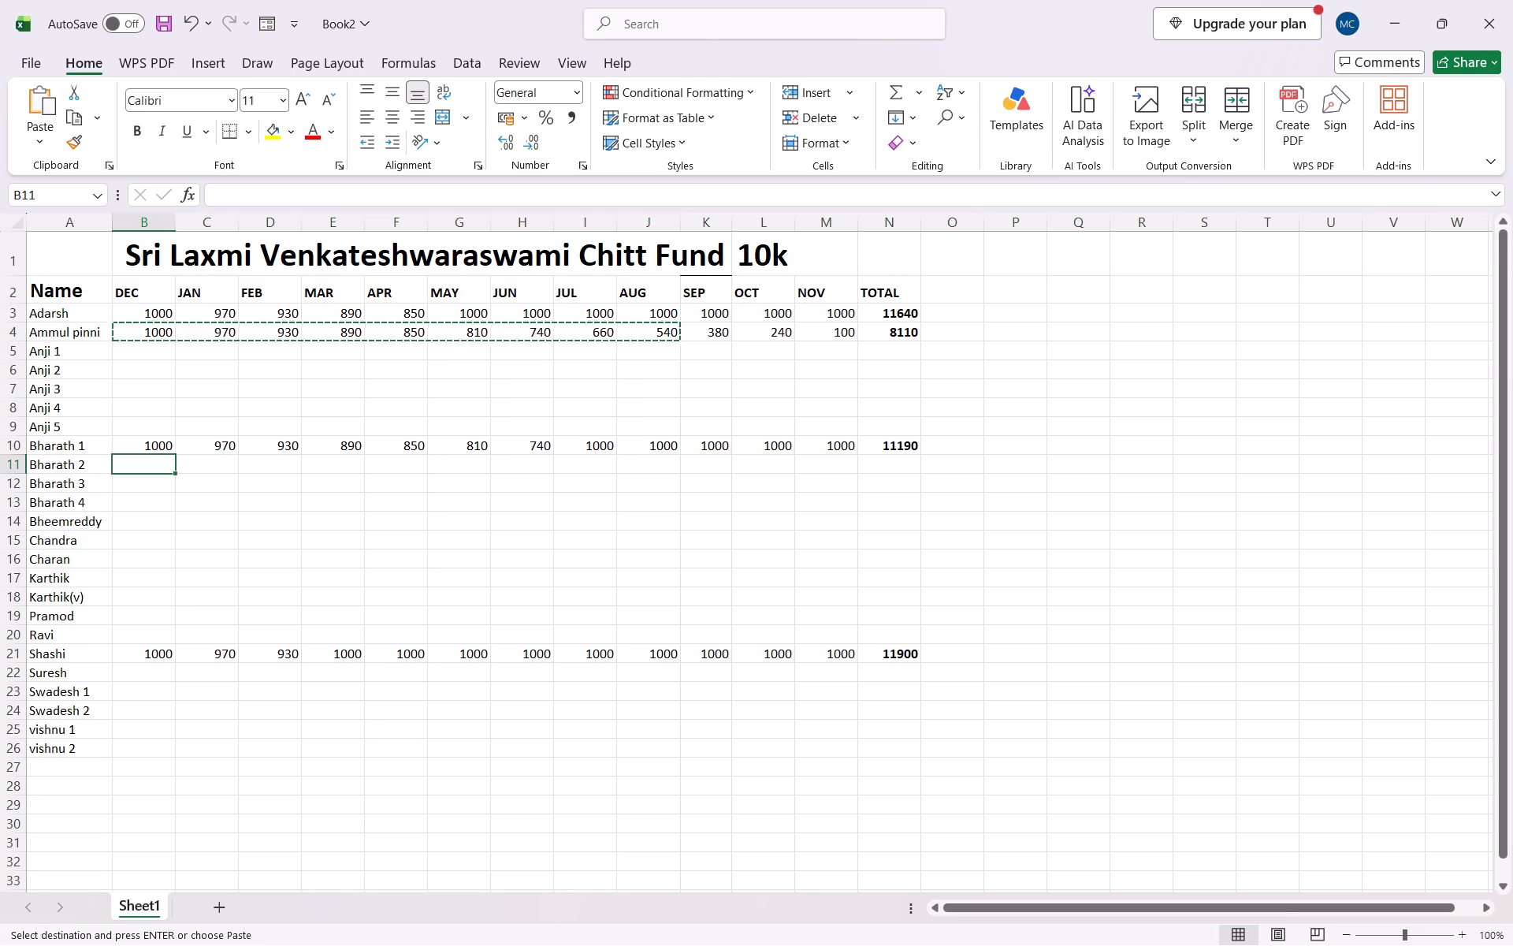
{"action": "key", "text": "ctrl+v"}
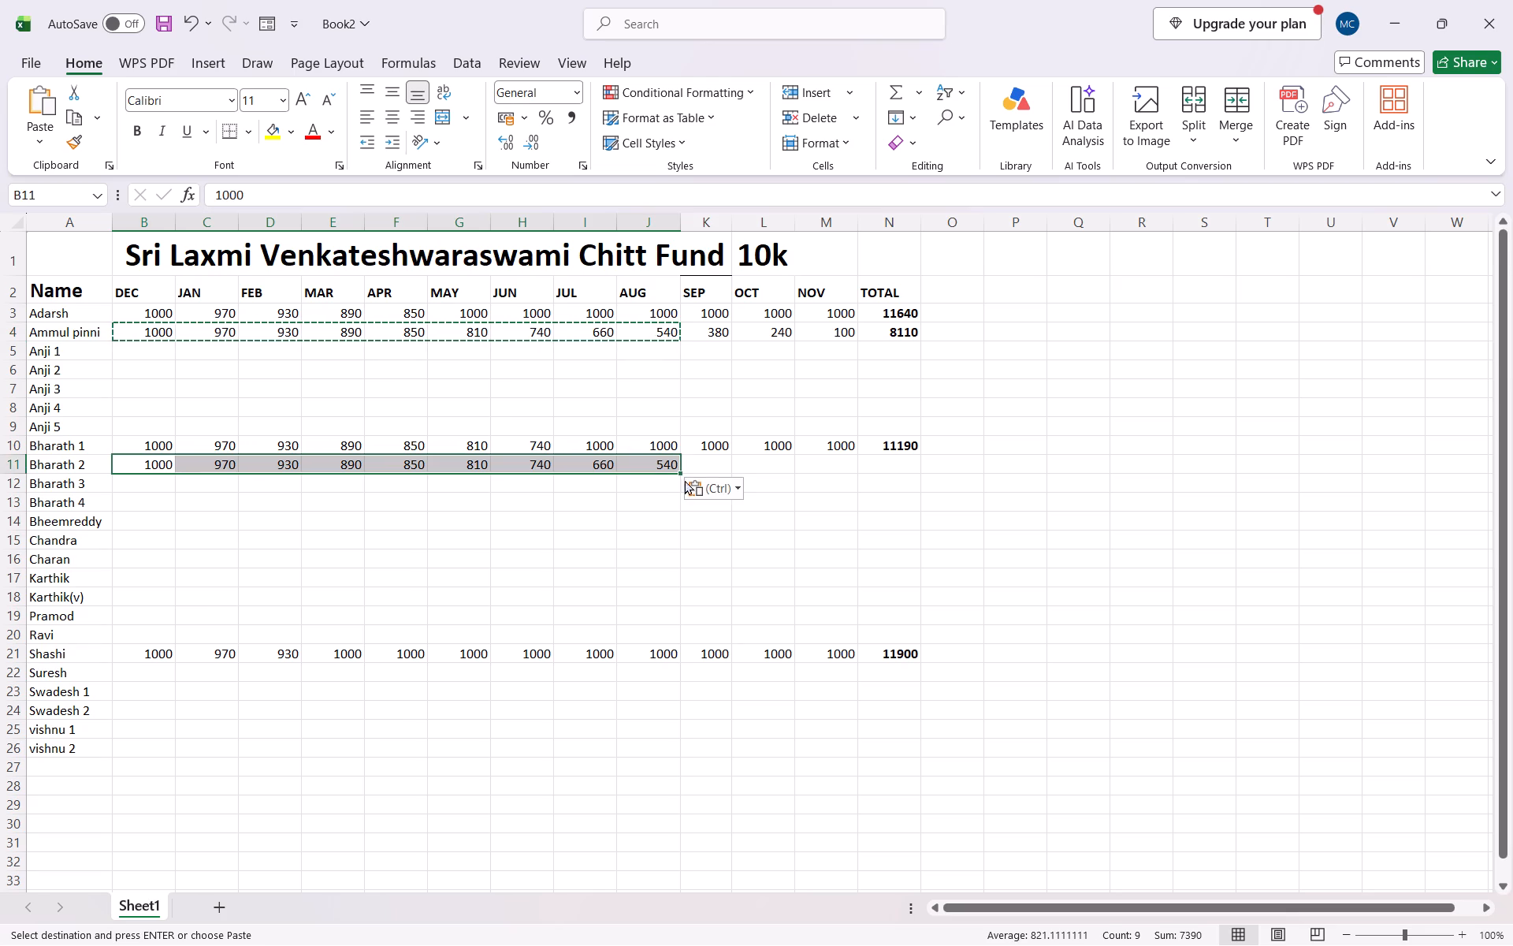
Enter 1000 in Bharath 2's SEP cell, K11, and fill it across through NOV.
{"action": "left_click", "coordinate": [701, 469]}
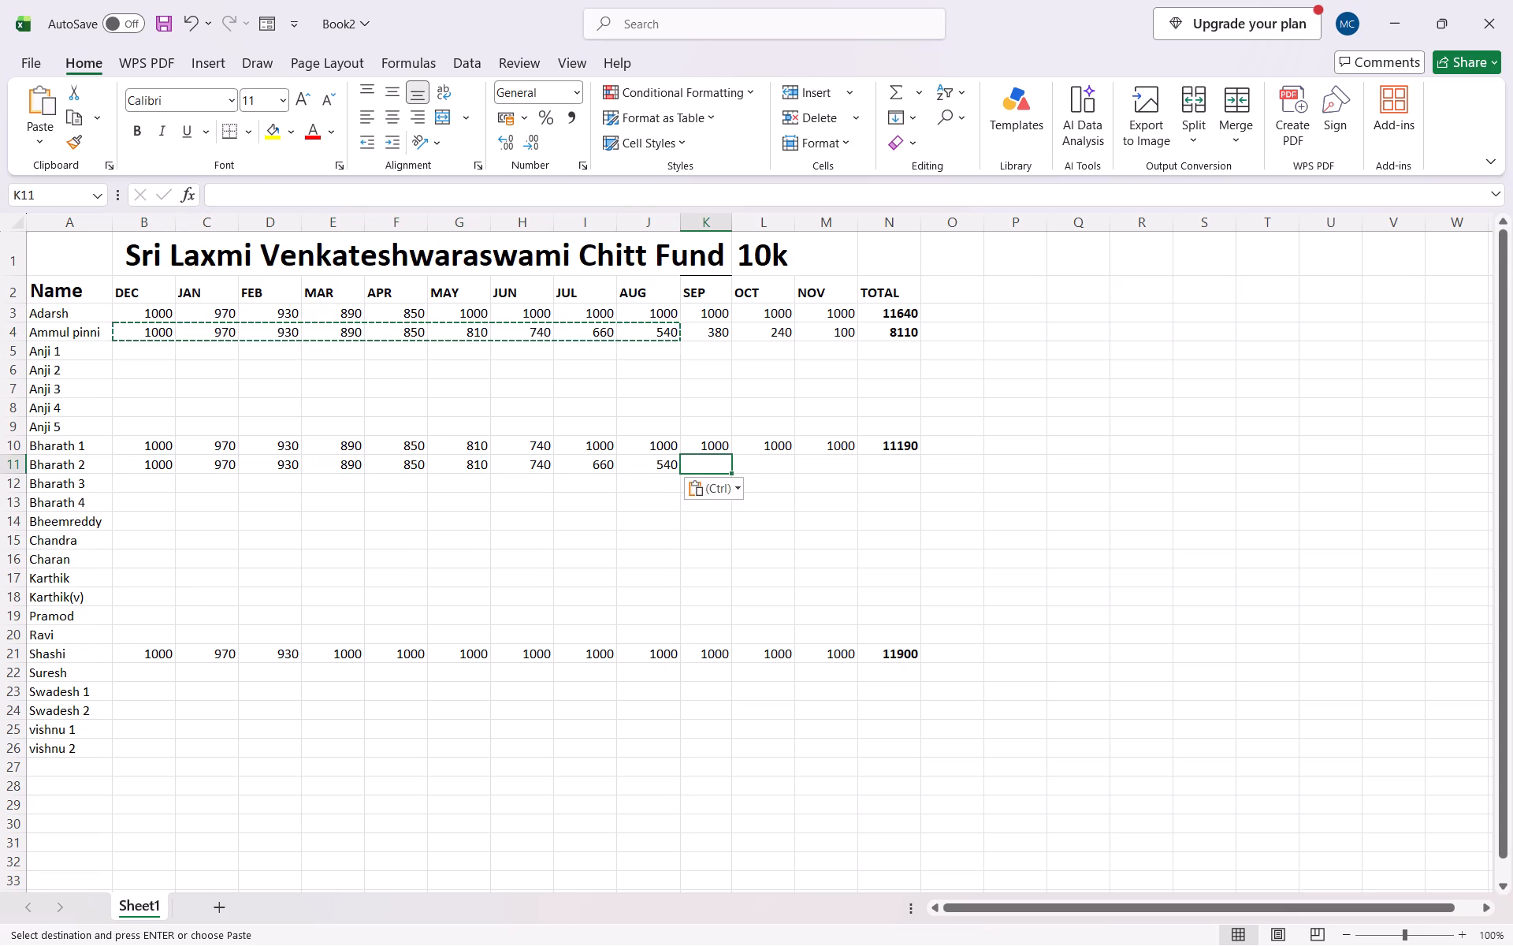
{"action": "type", "text": "1000"}
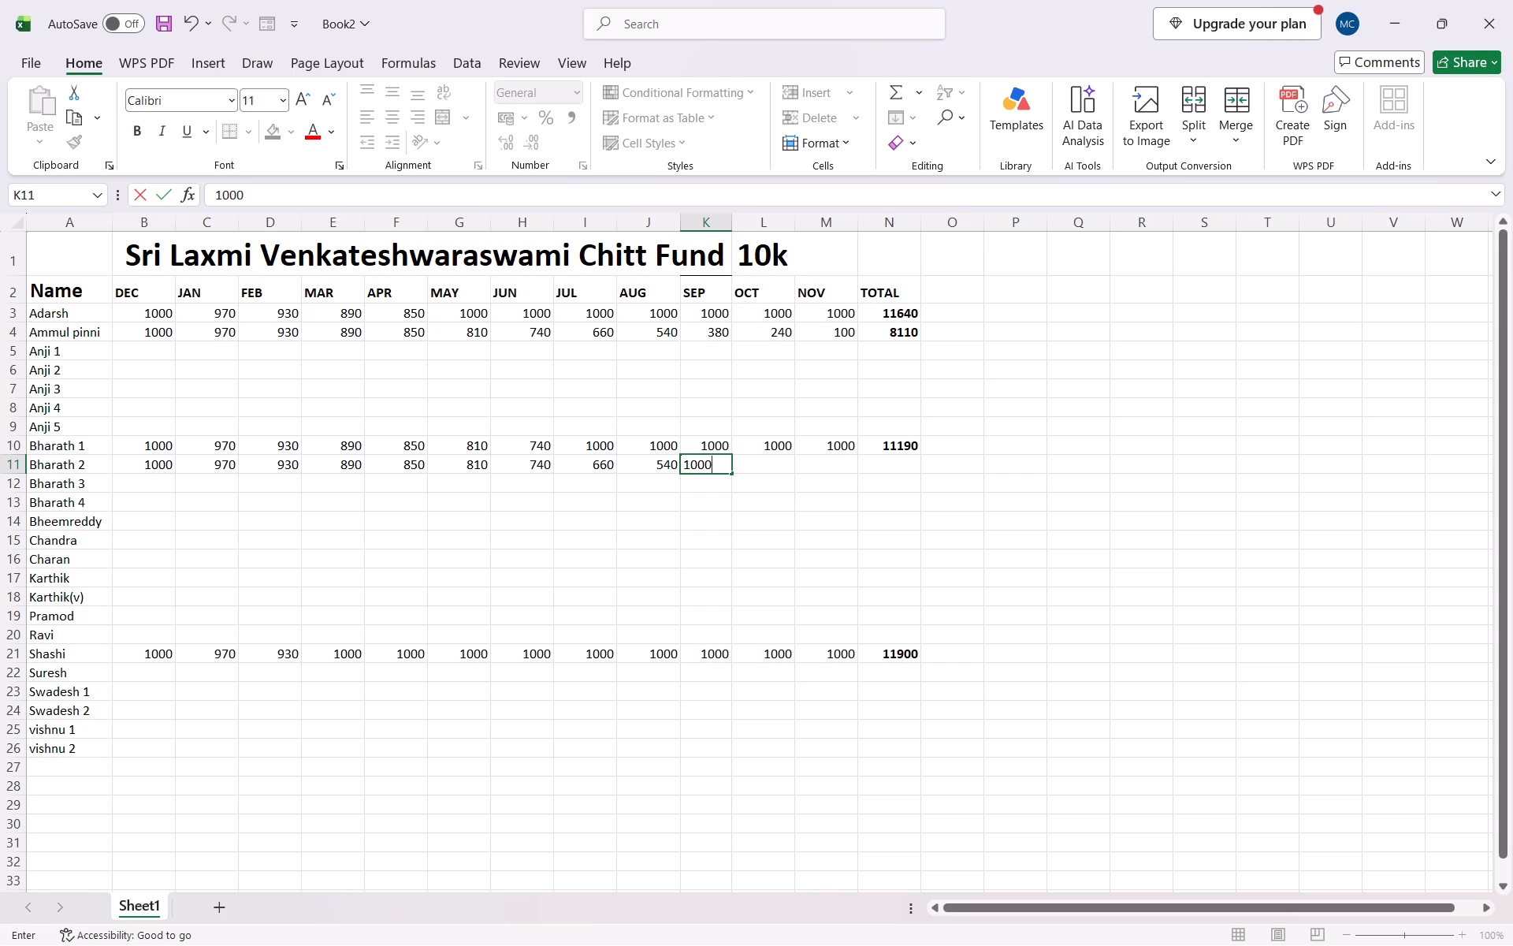
{"action": "left_click_drag", "start_coordinate": [730, 475], "coordinate": [854, 464]}
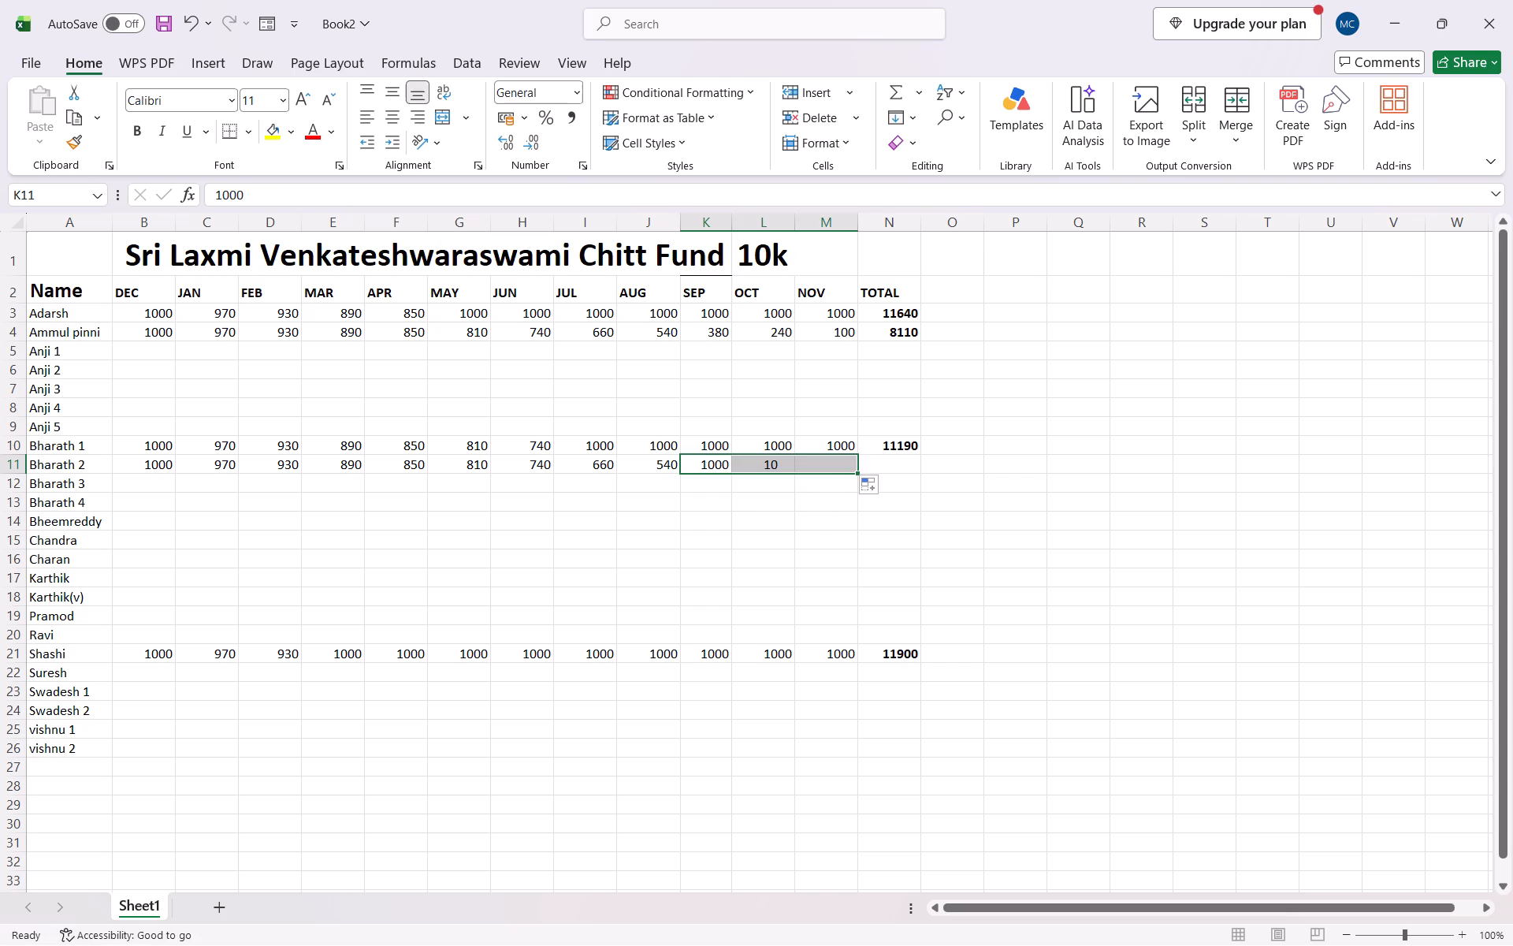
Total Bharath 2's DEC to NOV amounts, B11:M11, into TOTAL cell N11 with the row-wise Quick Analysis Sum.
{"action": "left_click", "coordinate": [872, 464]}
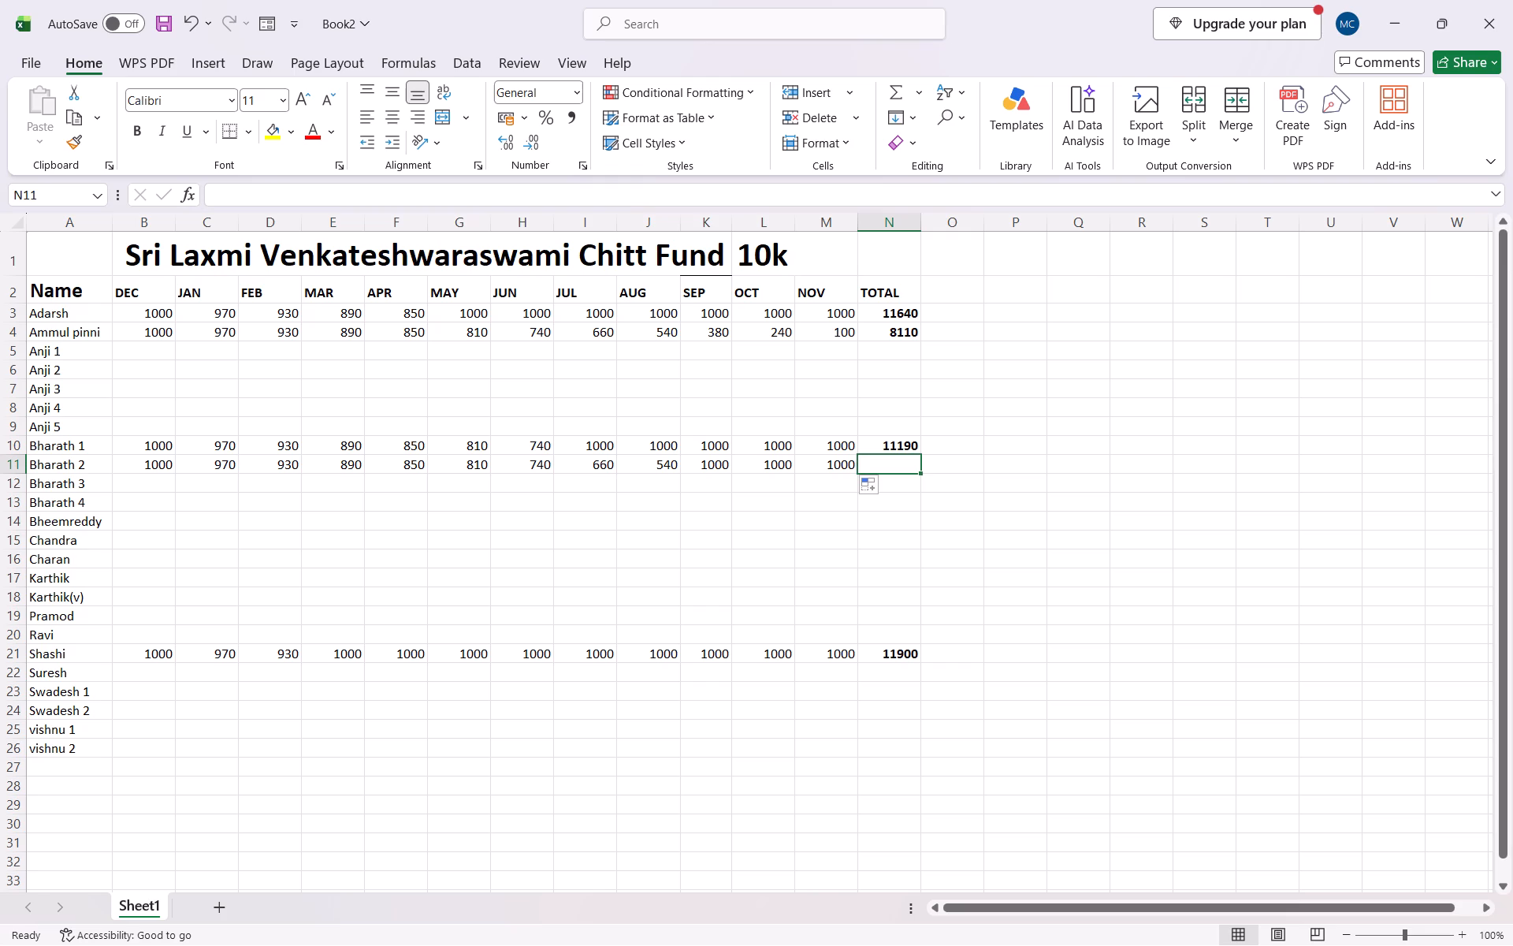
{"action": "left_click_drag", "start_coordinate": [147, 464], "coordinate": [768, 477]}
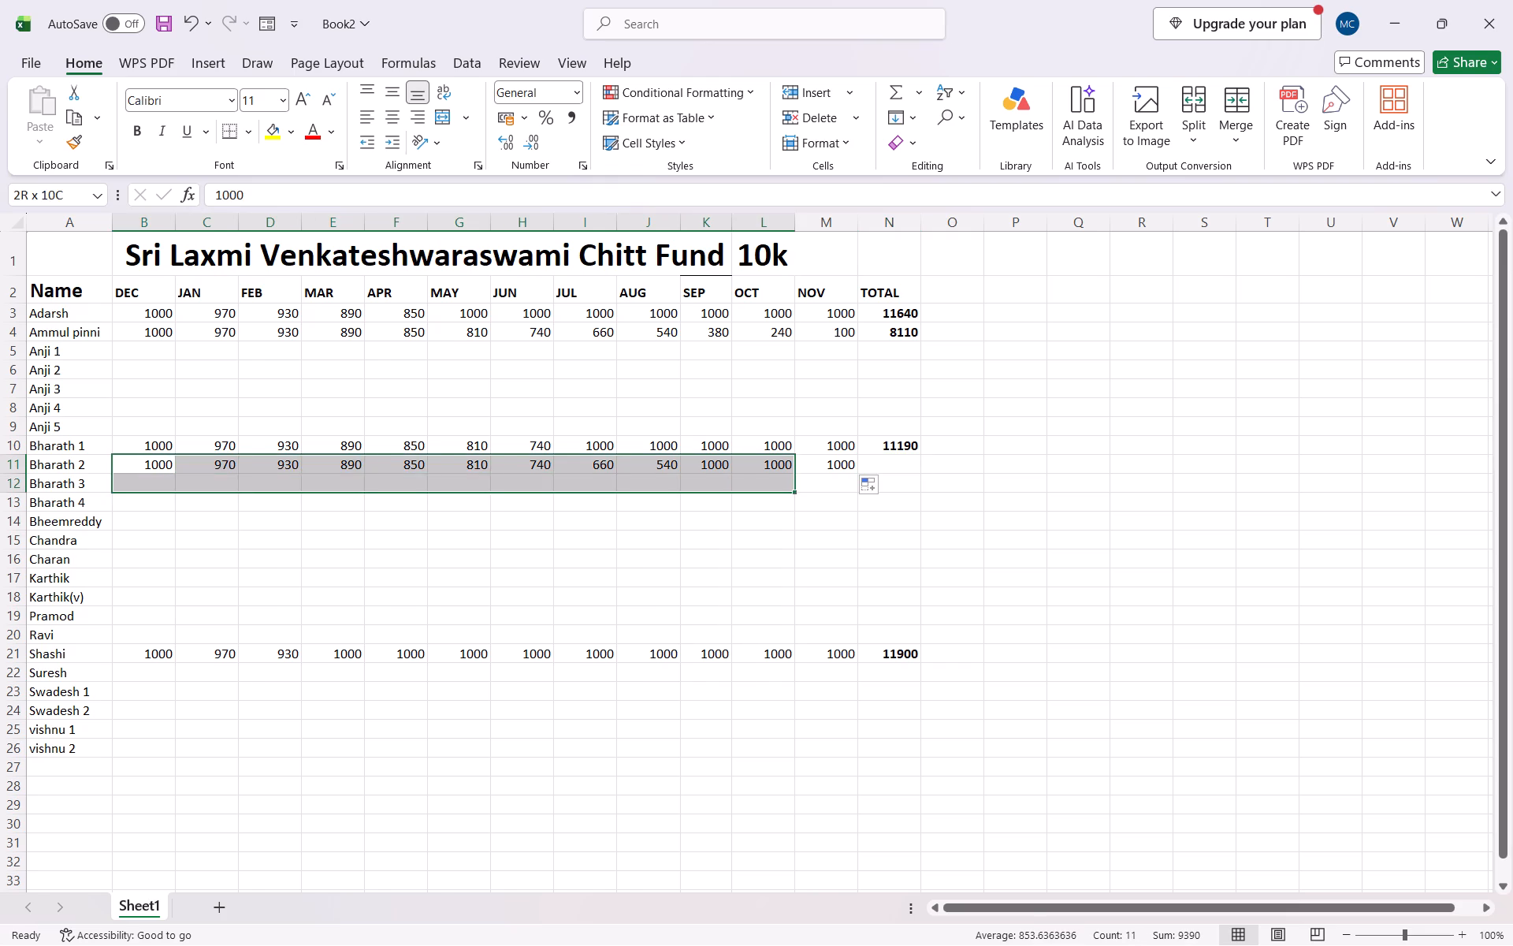
{"action": "left_click_drag", "start_coordinate": [768, 477], "coordinate": [849, 461]}
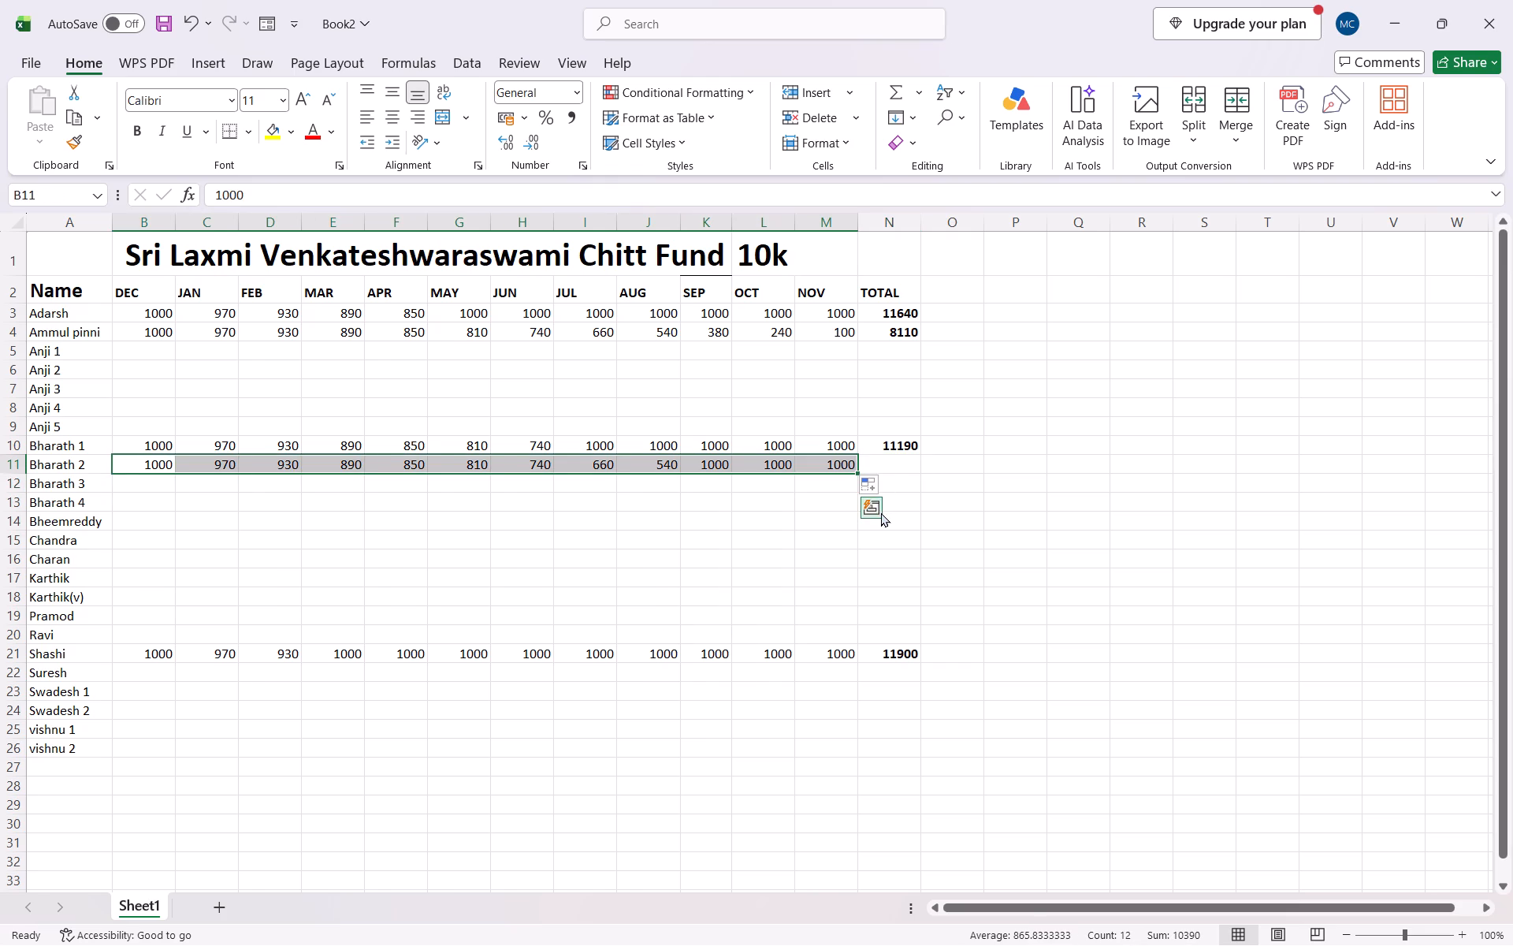
{"action": "left_click", "coordinate": [873, 505]}
{"action": "left_click", "coordinate": [835, 551]}
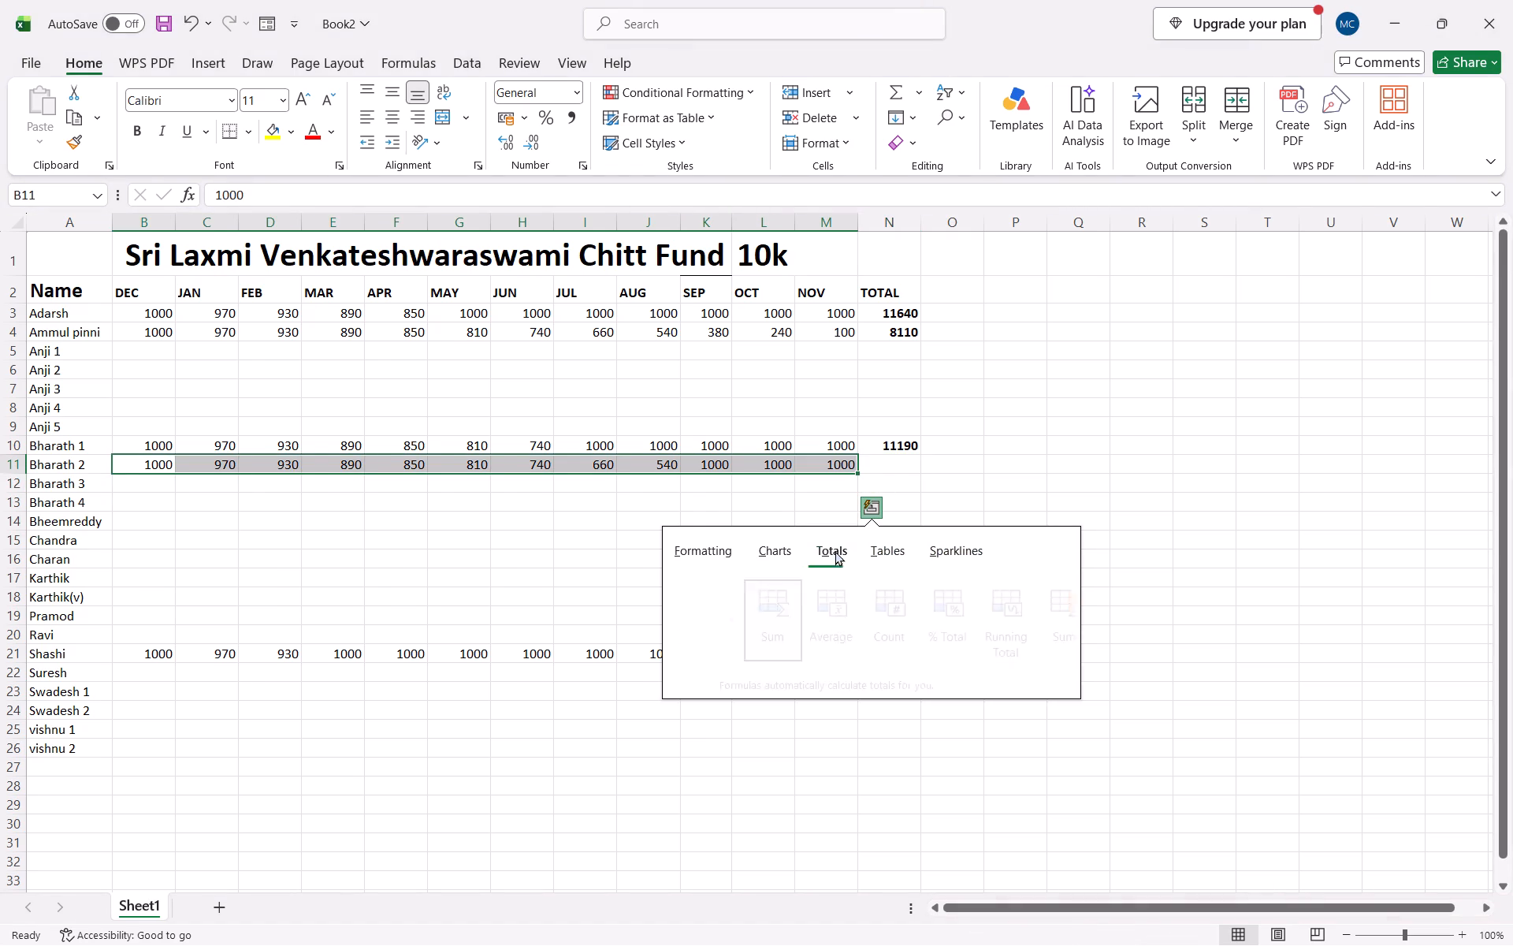
{"action": "left_click", "coordinate": [1017, 609]}
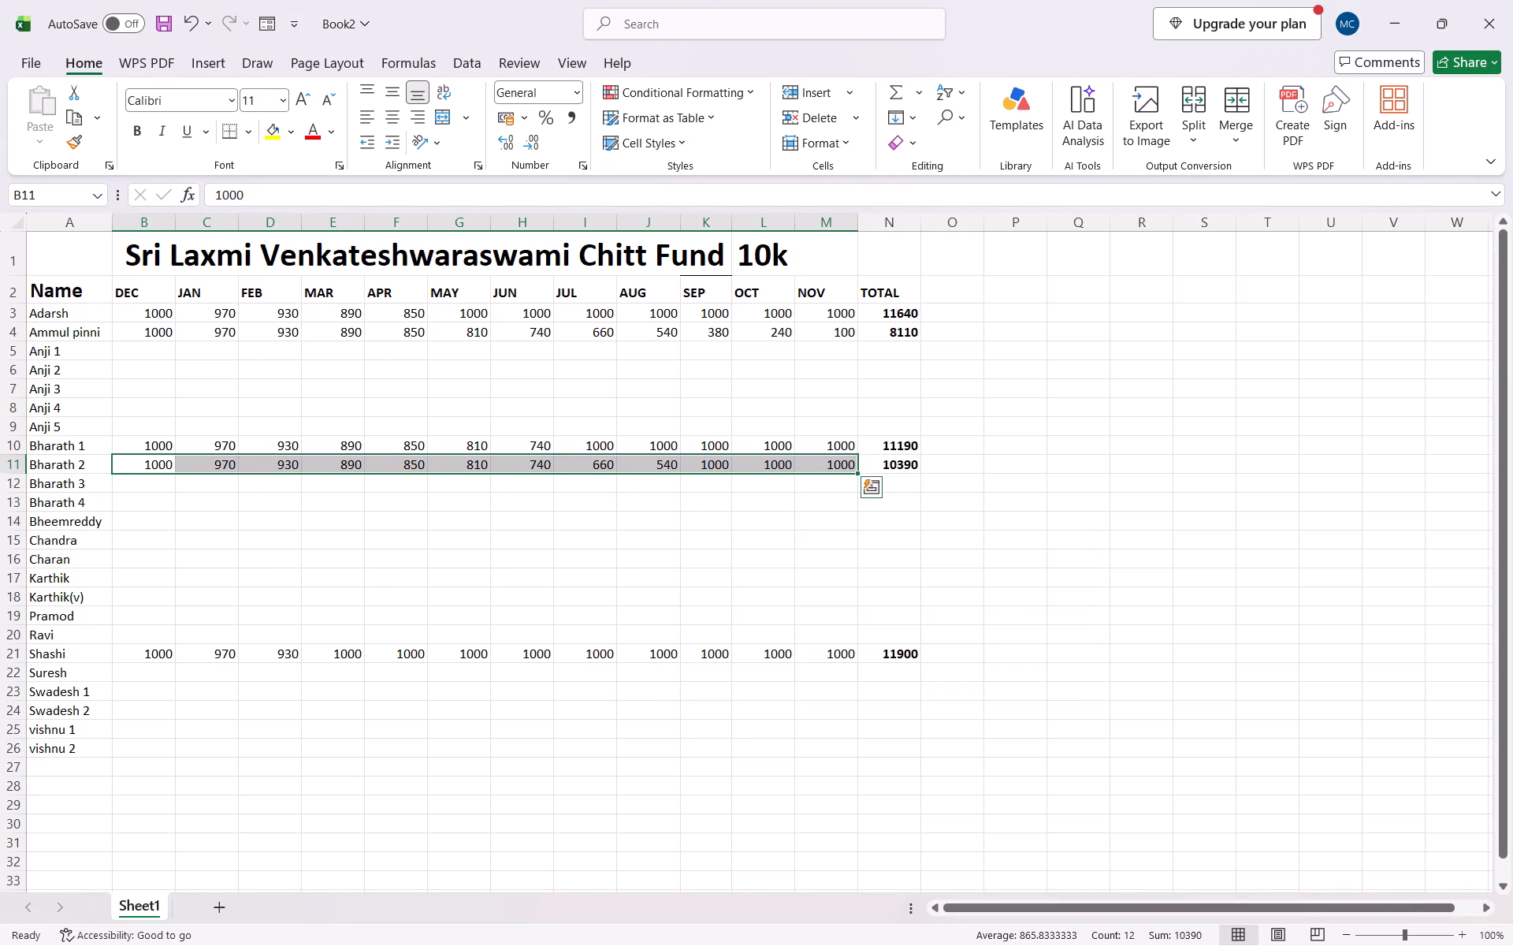
{"action": "left_click", "coordinate": [914, 490]}
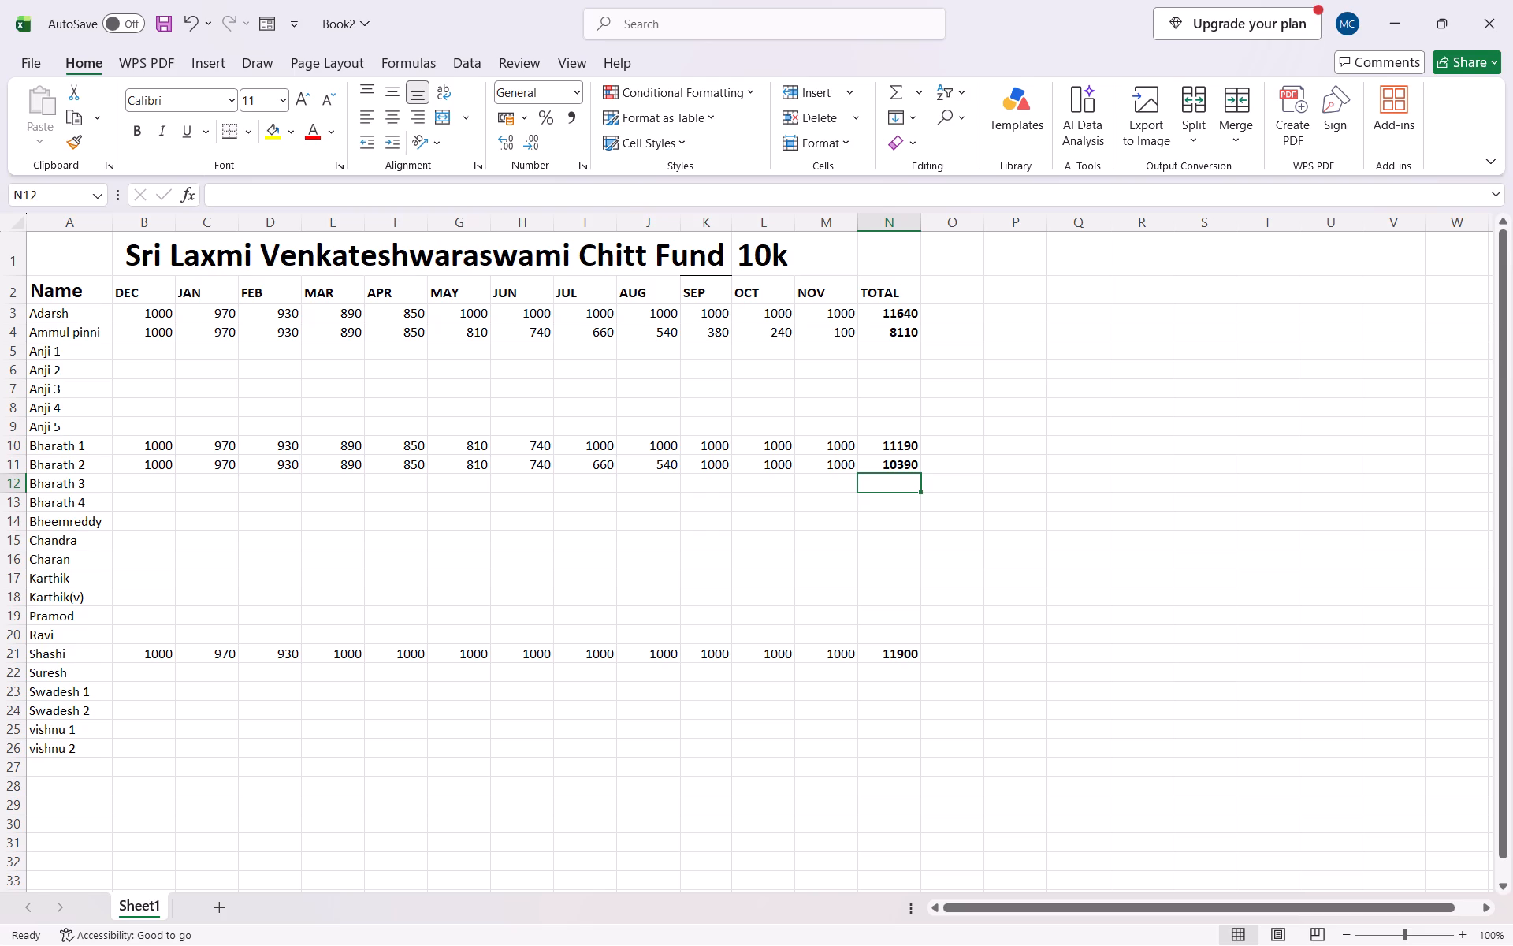
Copy Ammul pinni's DEC to SEP amounts, B4:K4, into Bheemreddy's row starting at B14.
{"action": "left_click", "coordinate": [715, 504]}
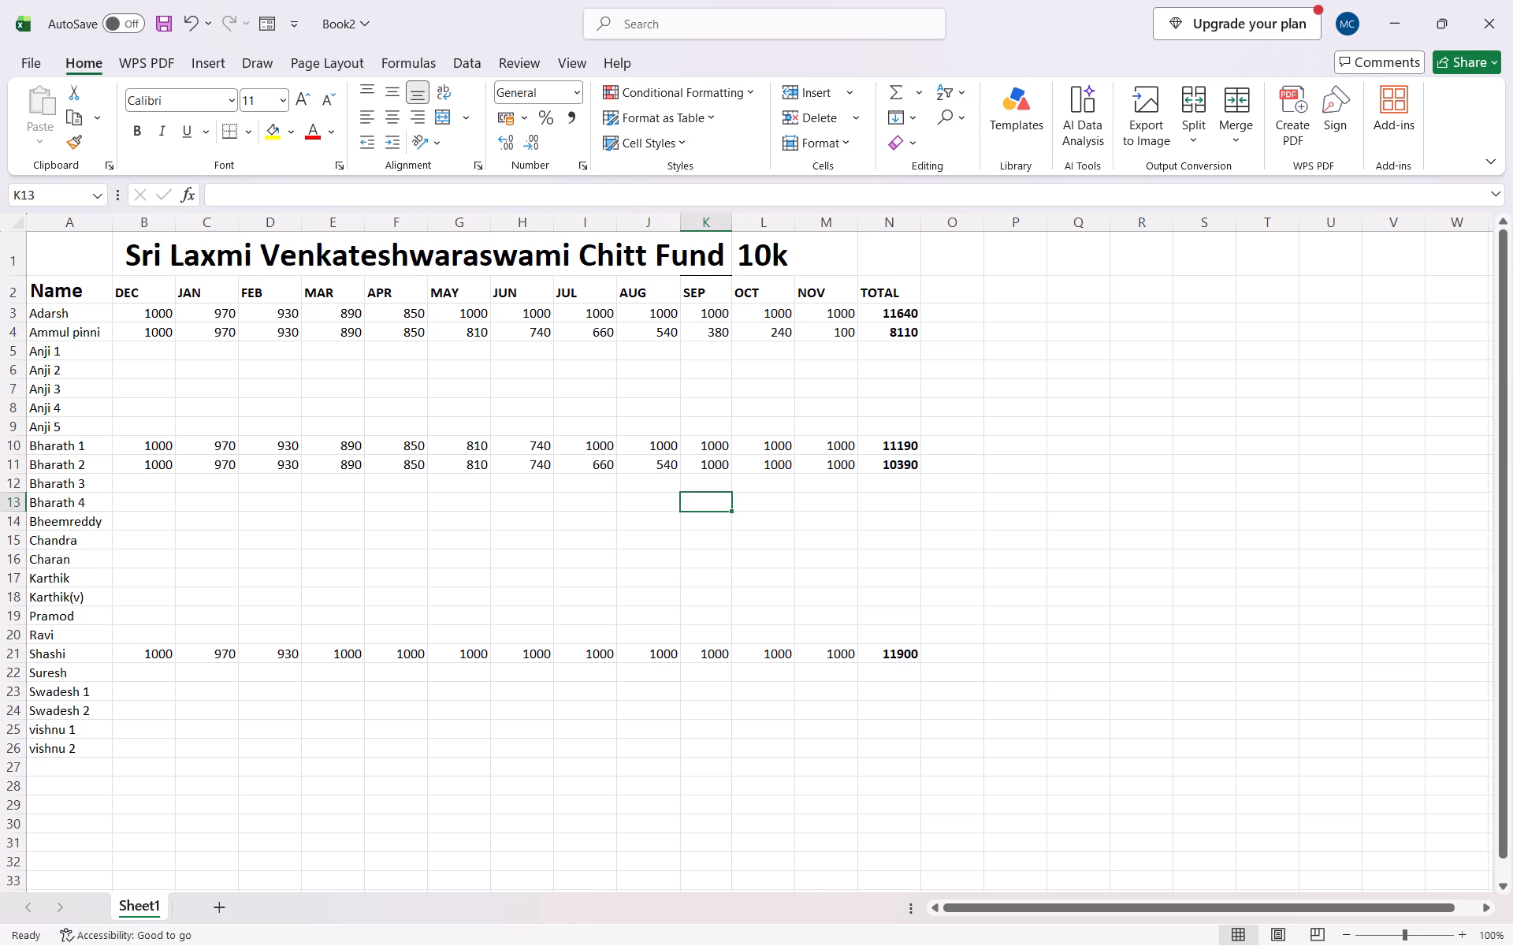
{"action": "left_click_drag", "start_coordinate": [146, 333], "coordinate": [734, 336]}
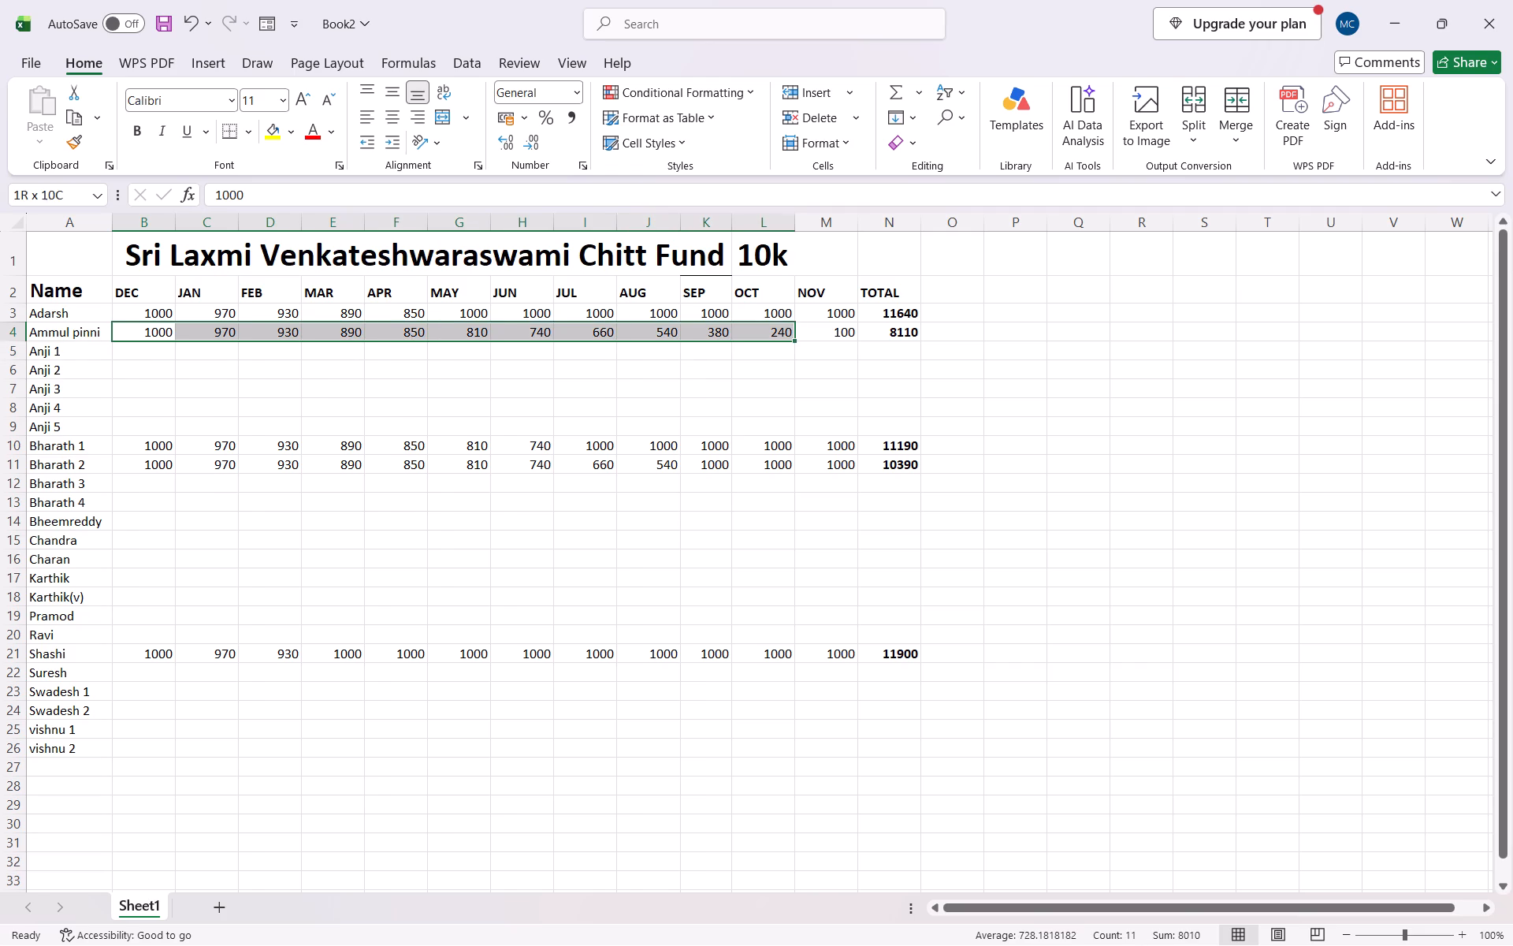
{"action": "left_click_drag", "start_coordinate": [734, 336], "coordinate": [727, 337]}
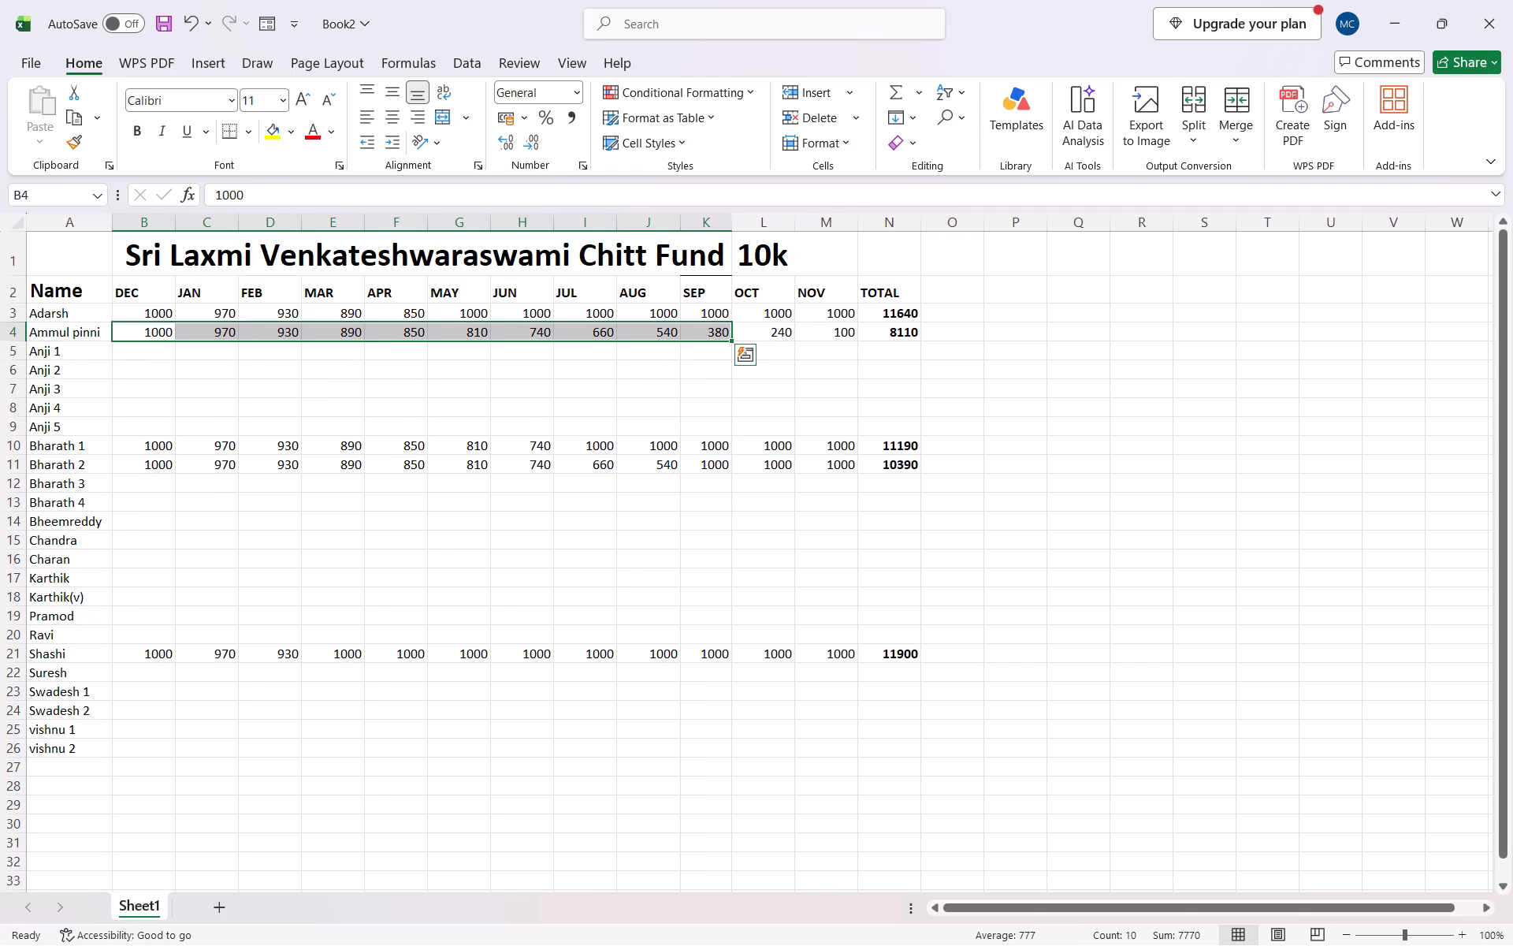
{"action": "key", "text": "ctrl+c"}
{"action": "left_click", "coordinate": [155, 518]}
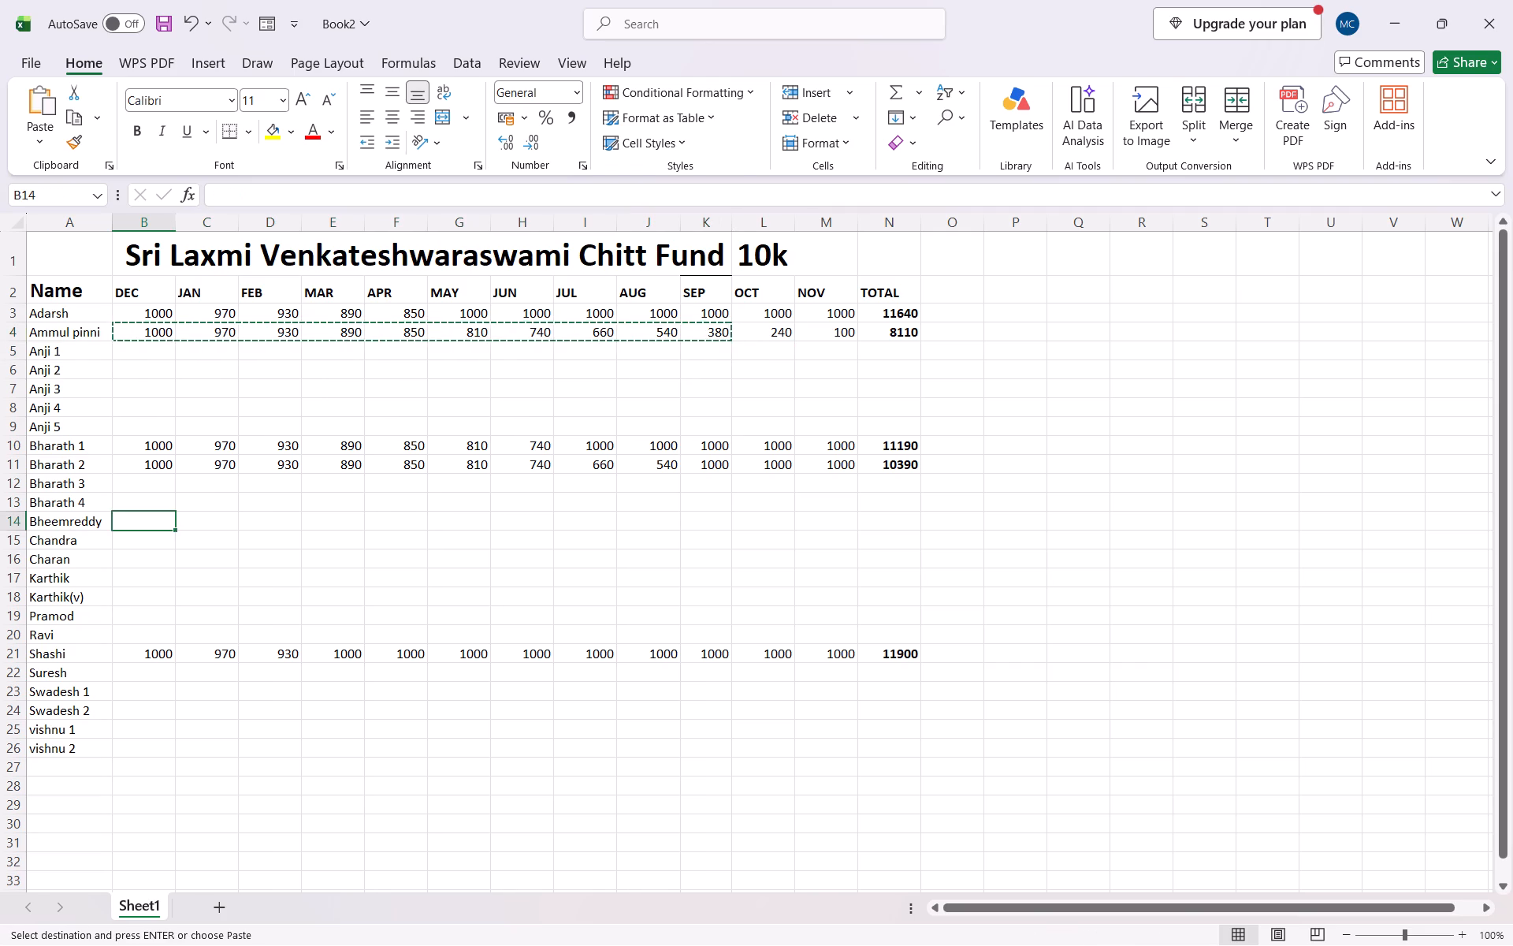
{"action": "key", "text": "ctrl+v"}
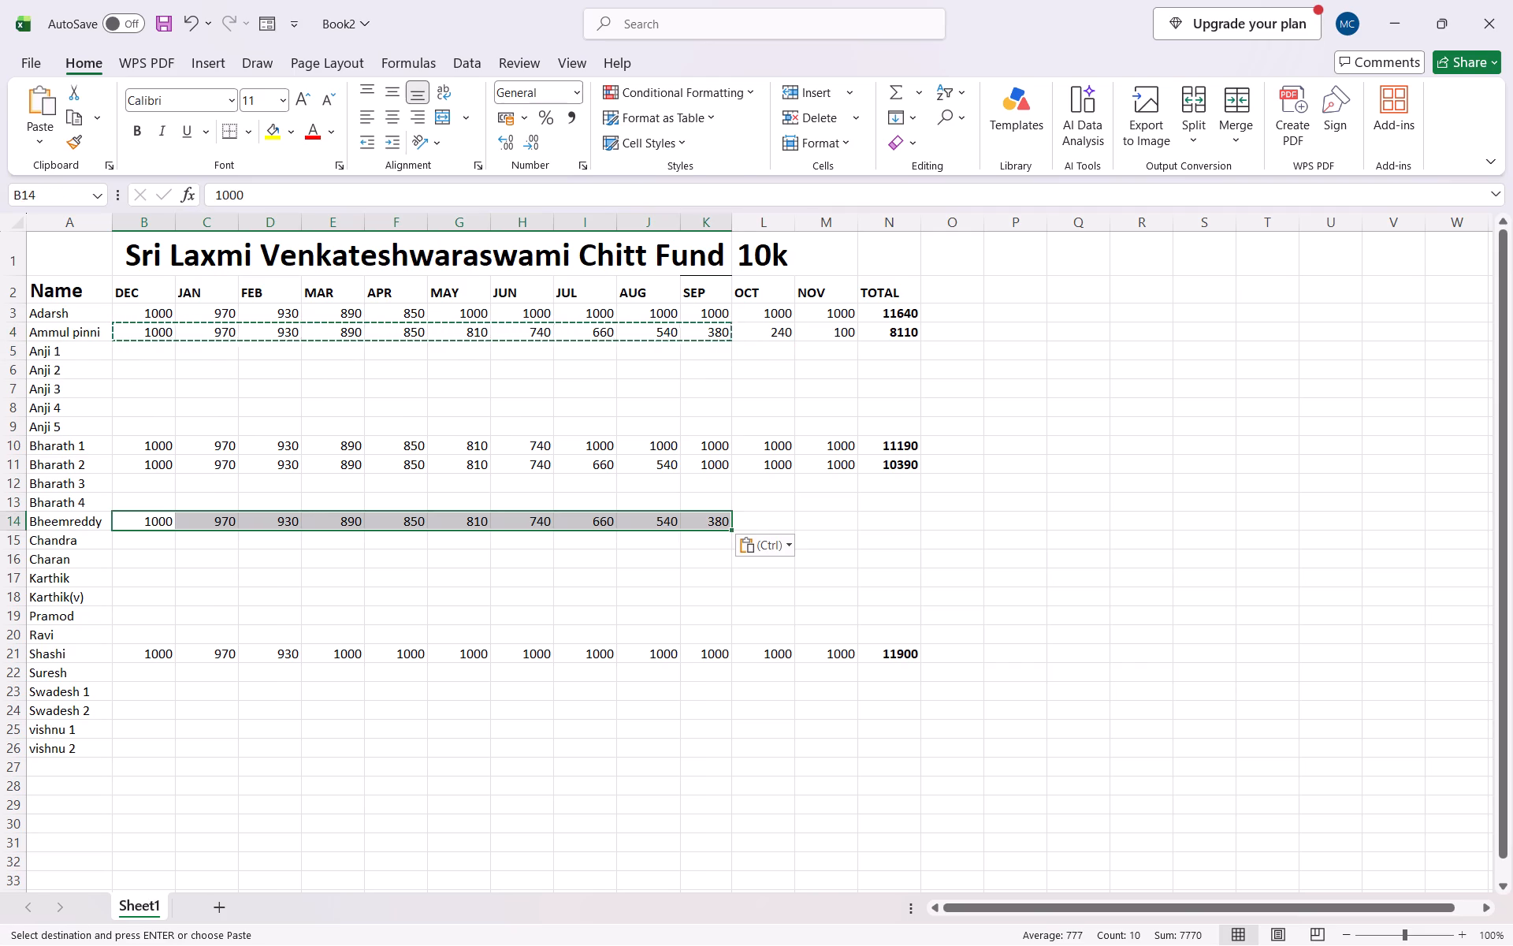
Enter 1000 in Bheemreddy's OCT cell, L14, and fill it across to NOV.
{"action": "left_click", "coordinate": [749, 527]}
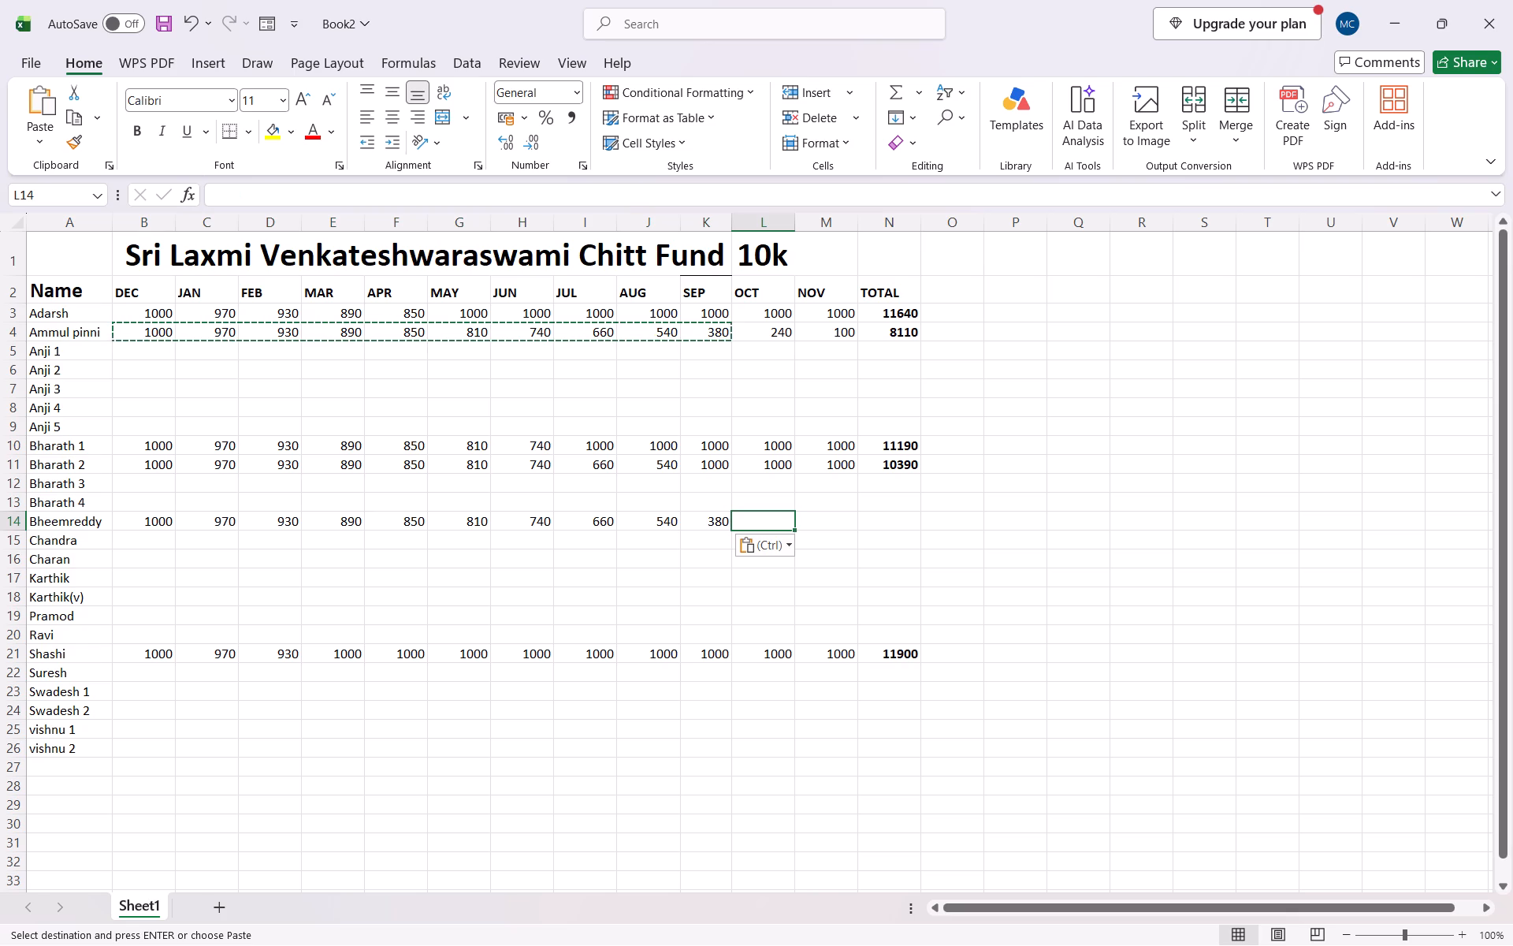
{"action": "type", "text": "1000"}
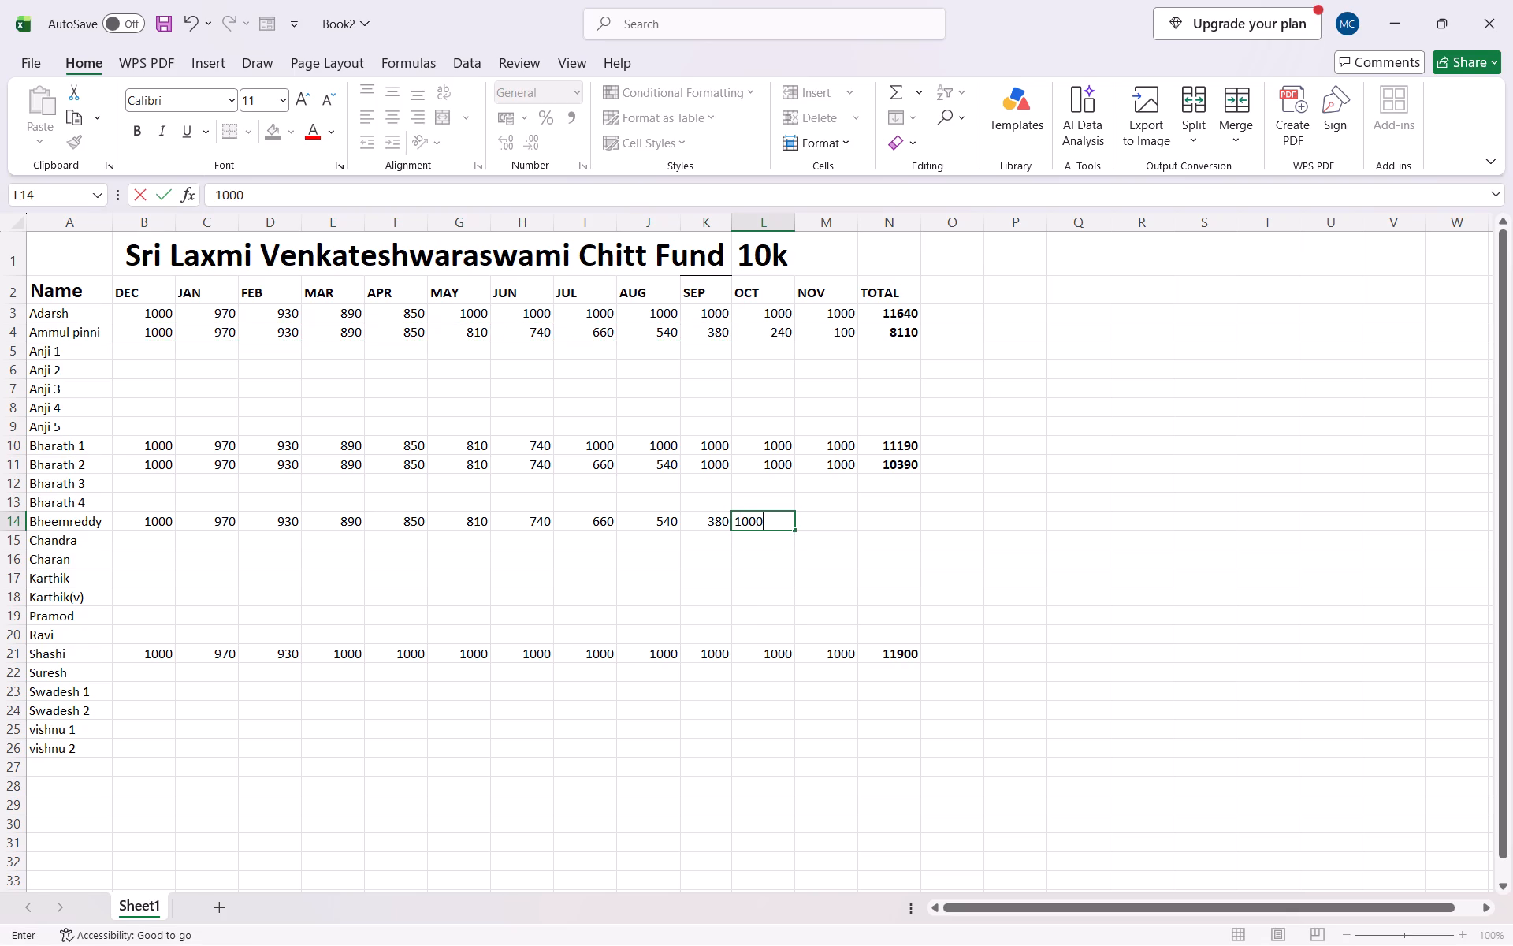
{"action": "left_click_drag", "start_coordinate": [796, 531], "coordinate": [849, 528]}
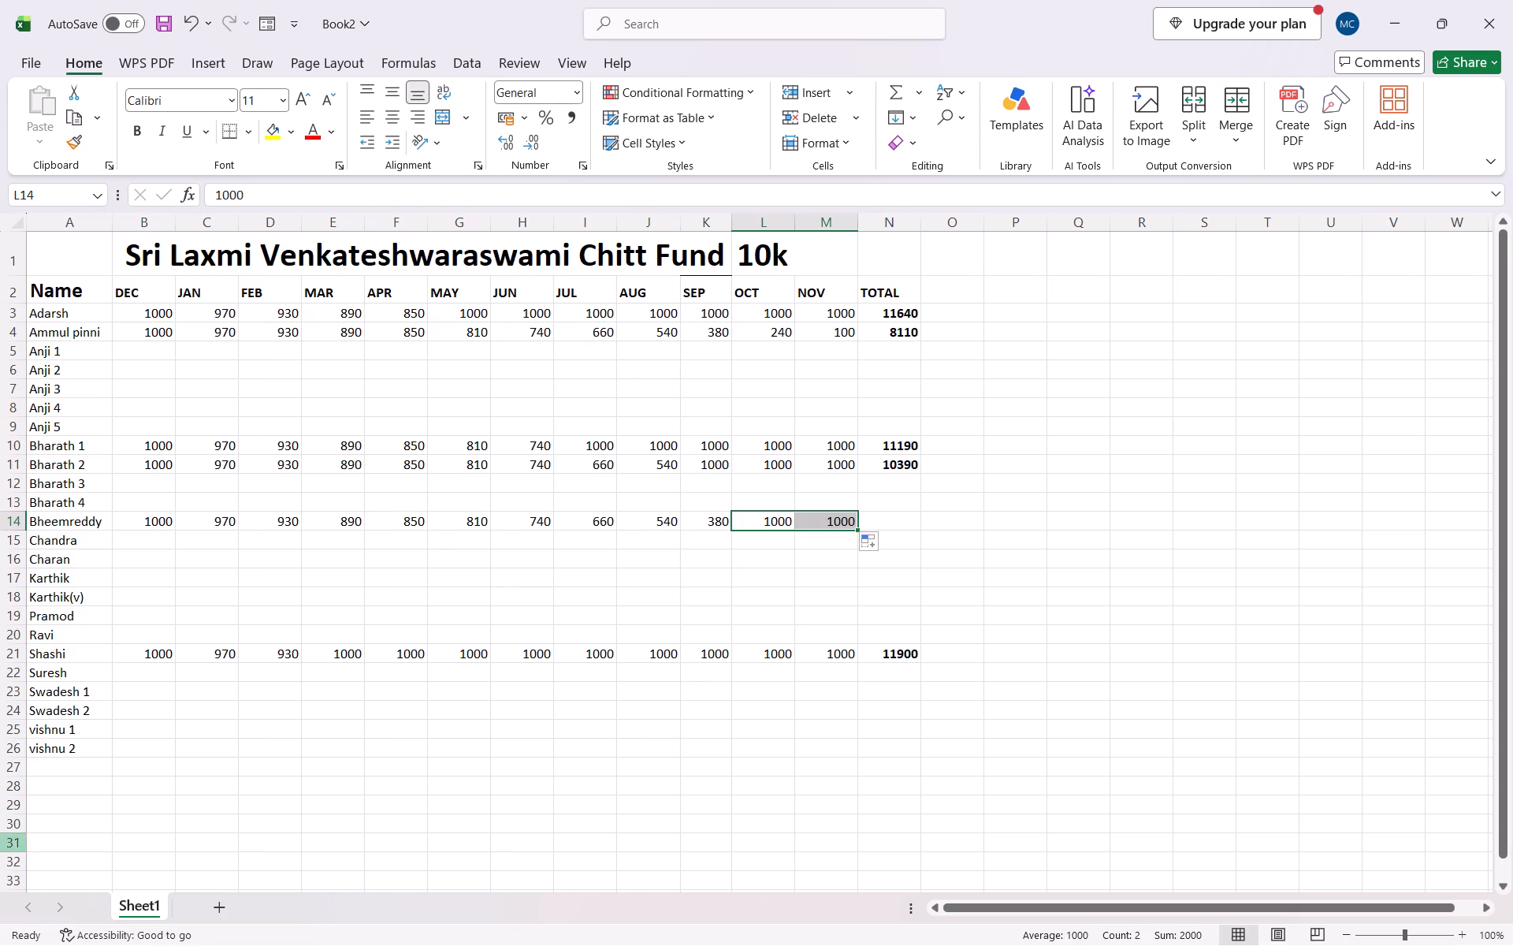
Sum Bheemreddy's row range B14:N14 into O14 with the row-wise Quick Analysis Sum.
{"action": "left_click_drag", "start_coordinate": [139, 519], "coordinate": [305, 533]}
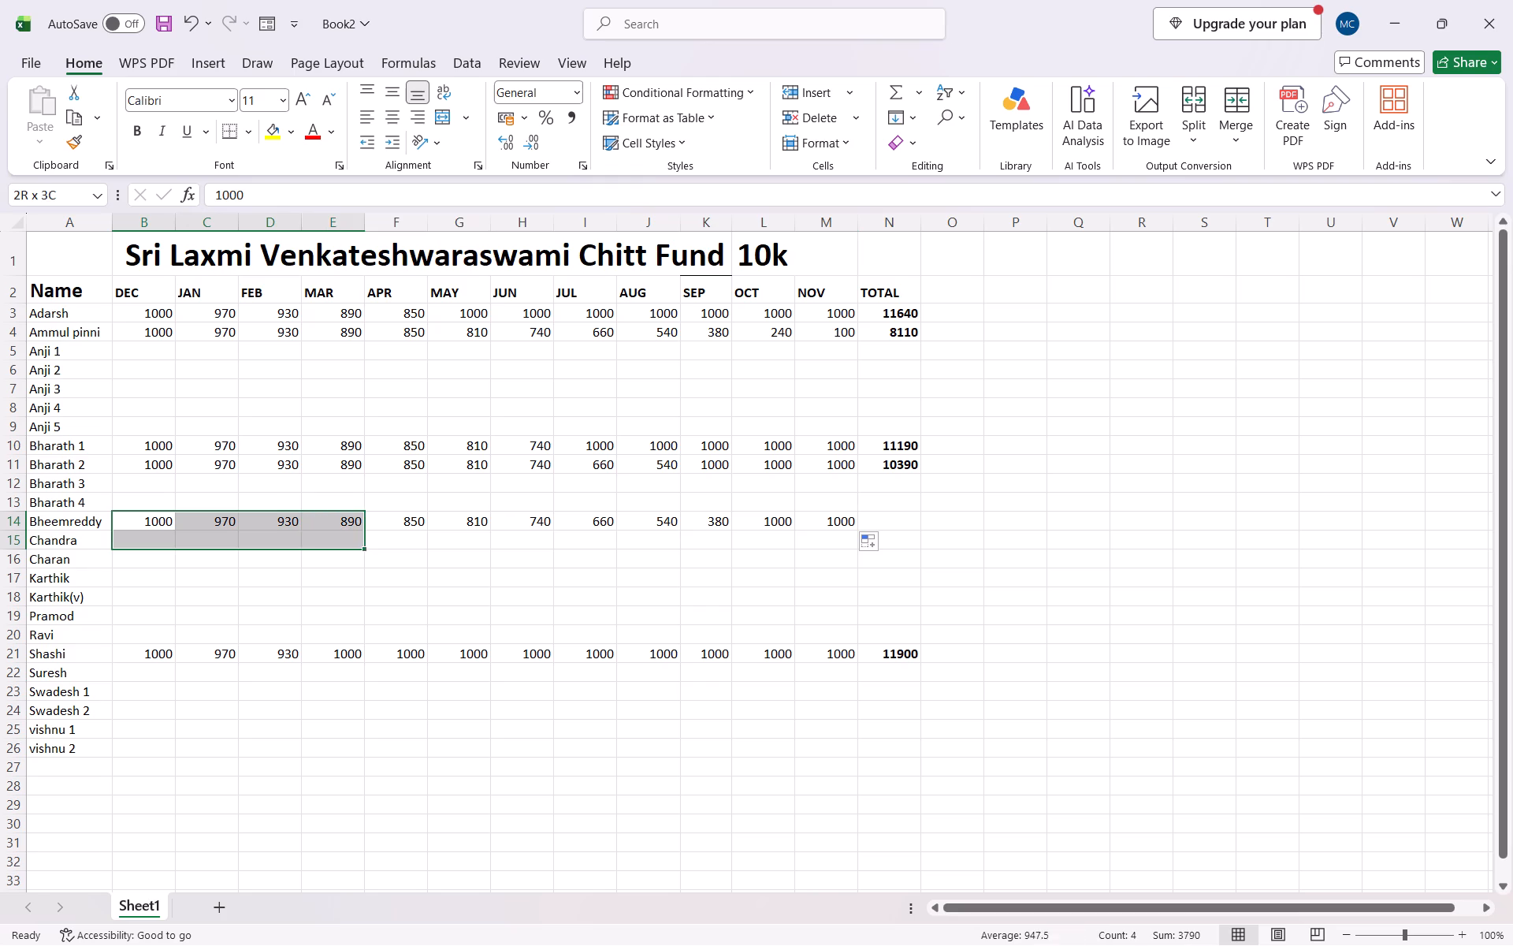
{"action": "left_click_drag", "start_coordinate": [305, 533], "coordinate": [859, 523]}
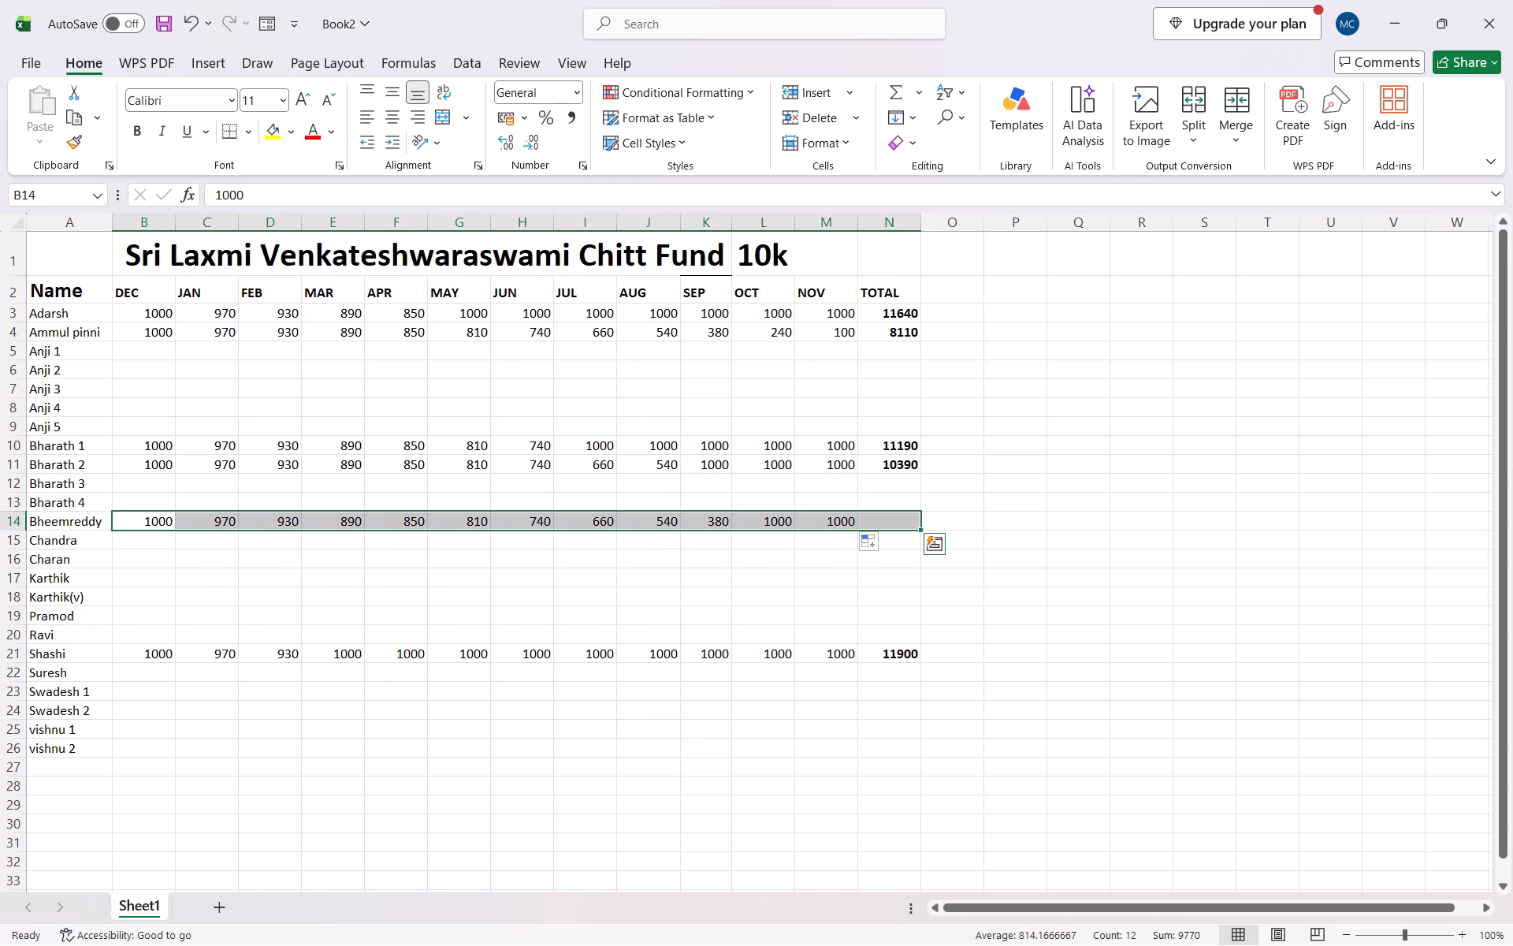
{"action": "left_click", "coordinate": [930, 544]}
{"action": "left_click", "coordinate": [898, 583]}
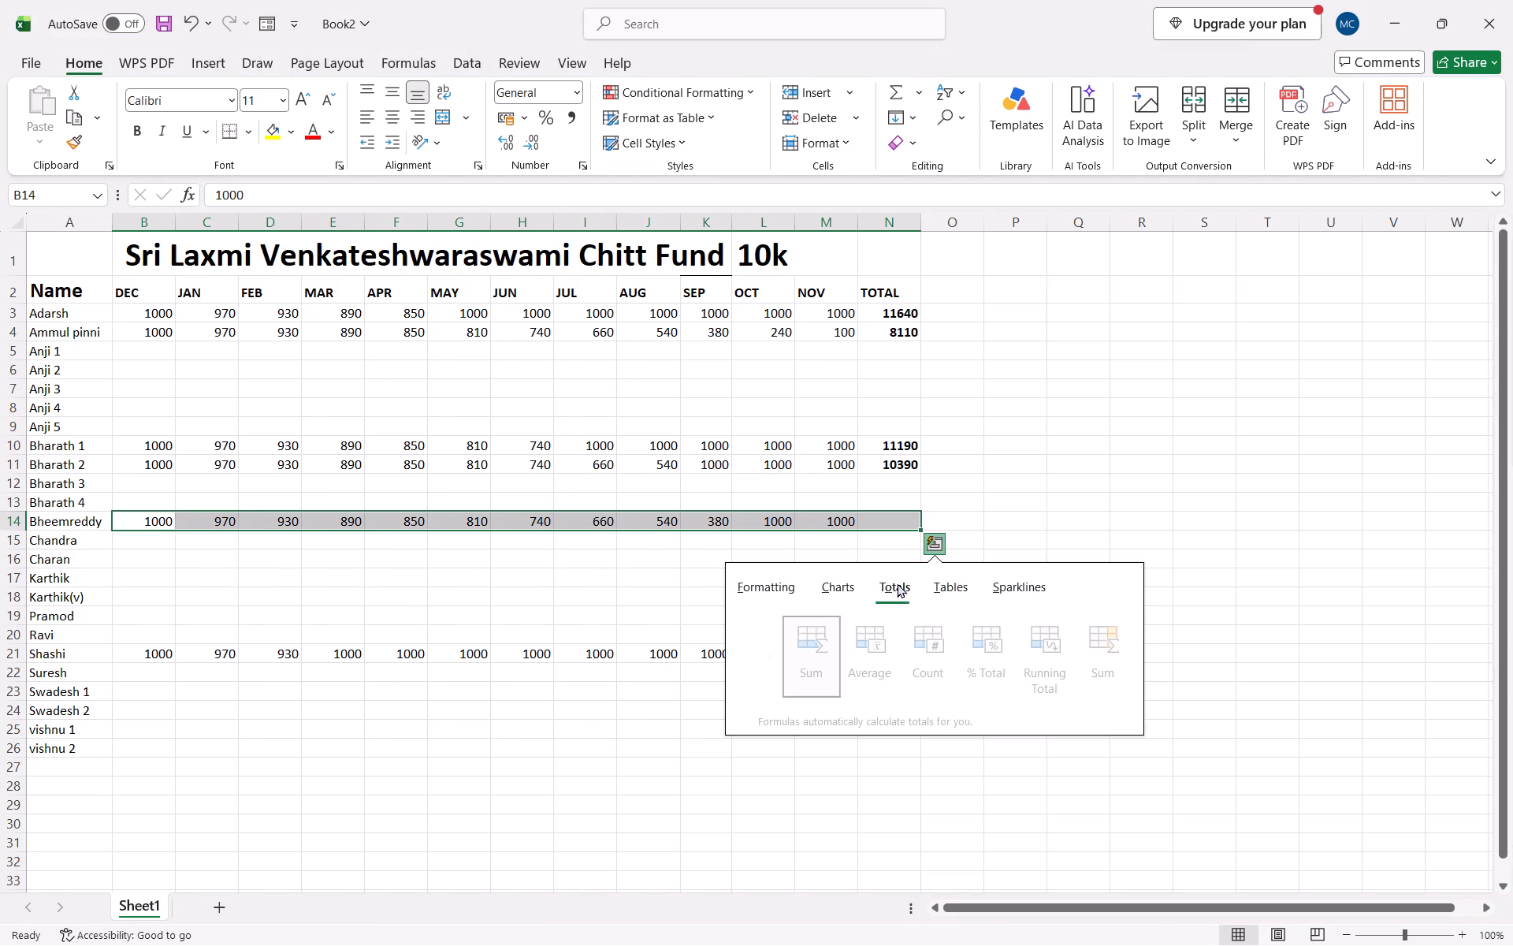
{"action": "left_click", "coordinate": [1092, 651]}
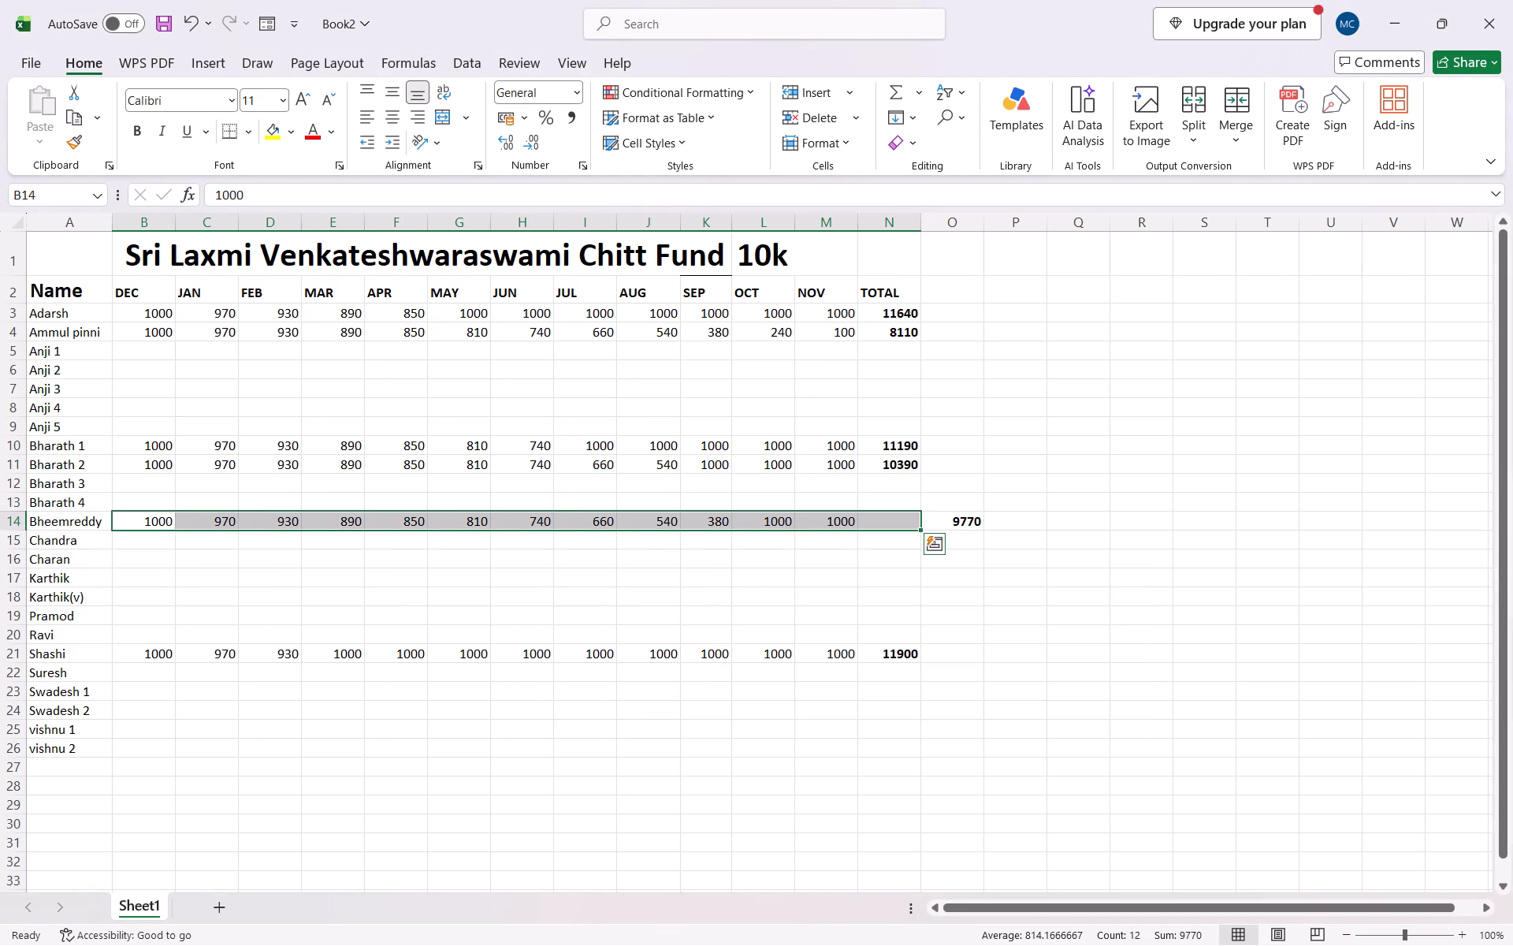
{"action": "left_click", "coordinate": [970, 572]}
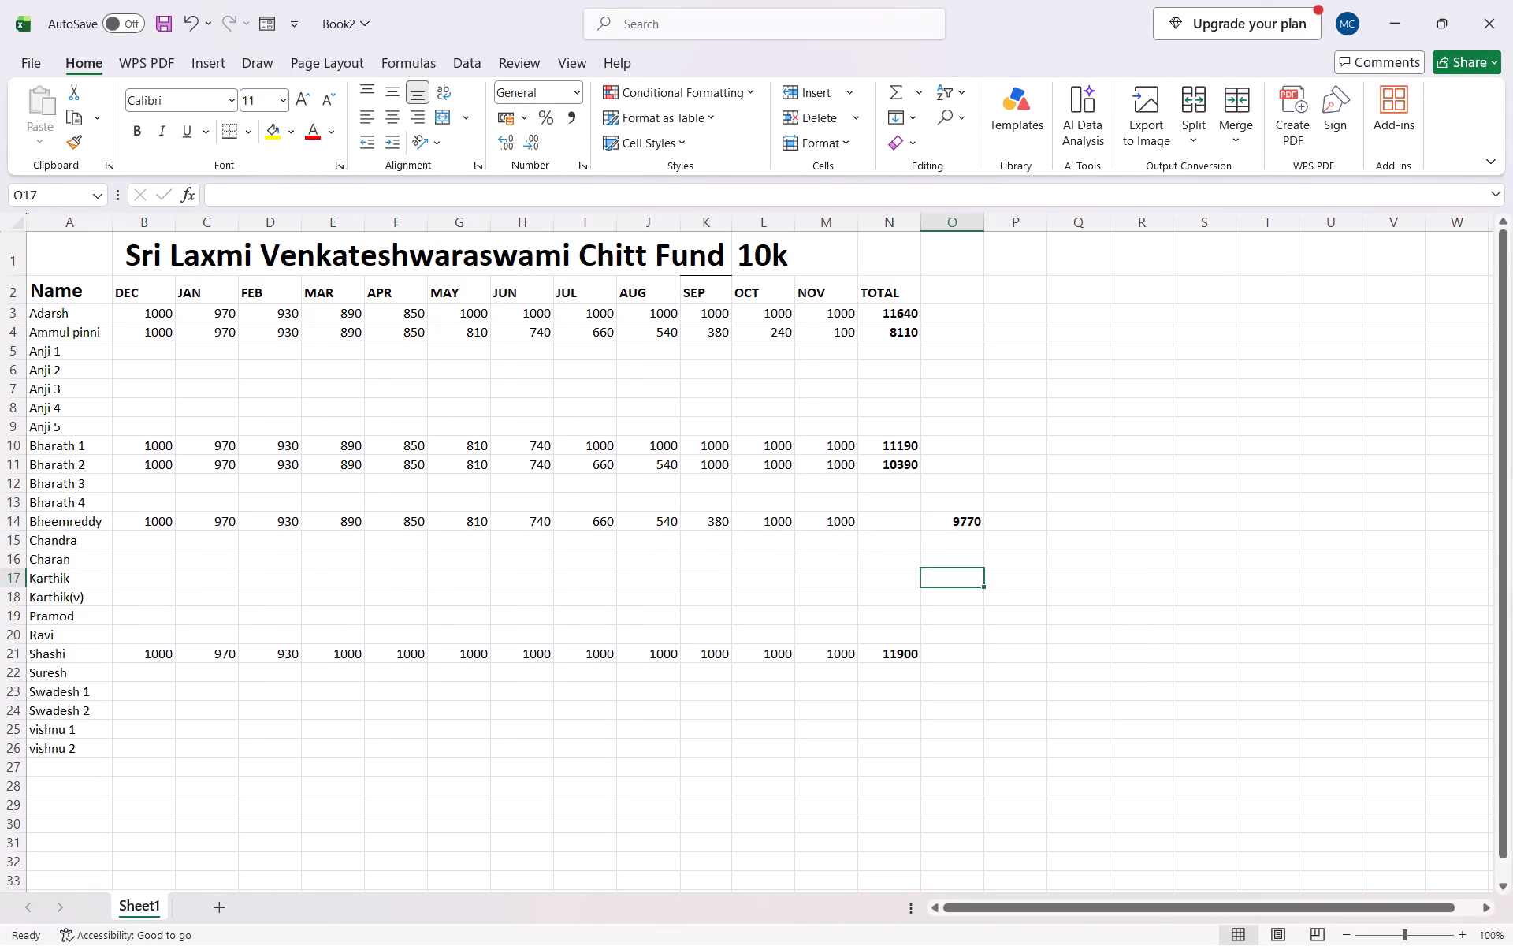
Move Bheemreddy's sum formula from O14 into TOTAL cell N14.
{"action": "left_click_drag", "start_coordinate": [948, 526], "coordinate": [976, 528]}
{"action": "left_click", "coordinate": [896, 527]}
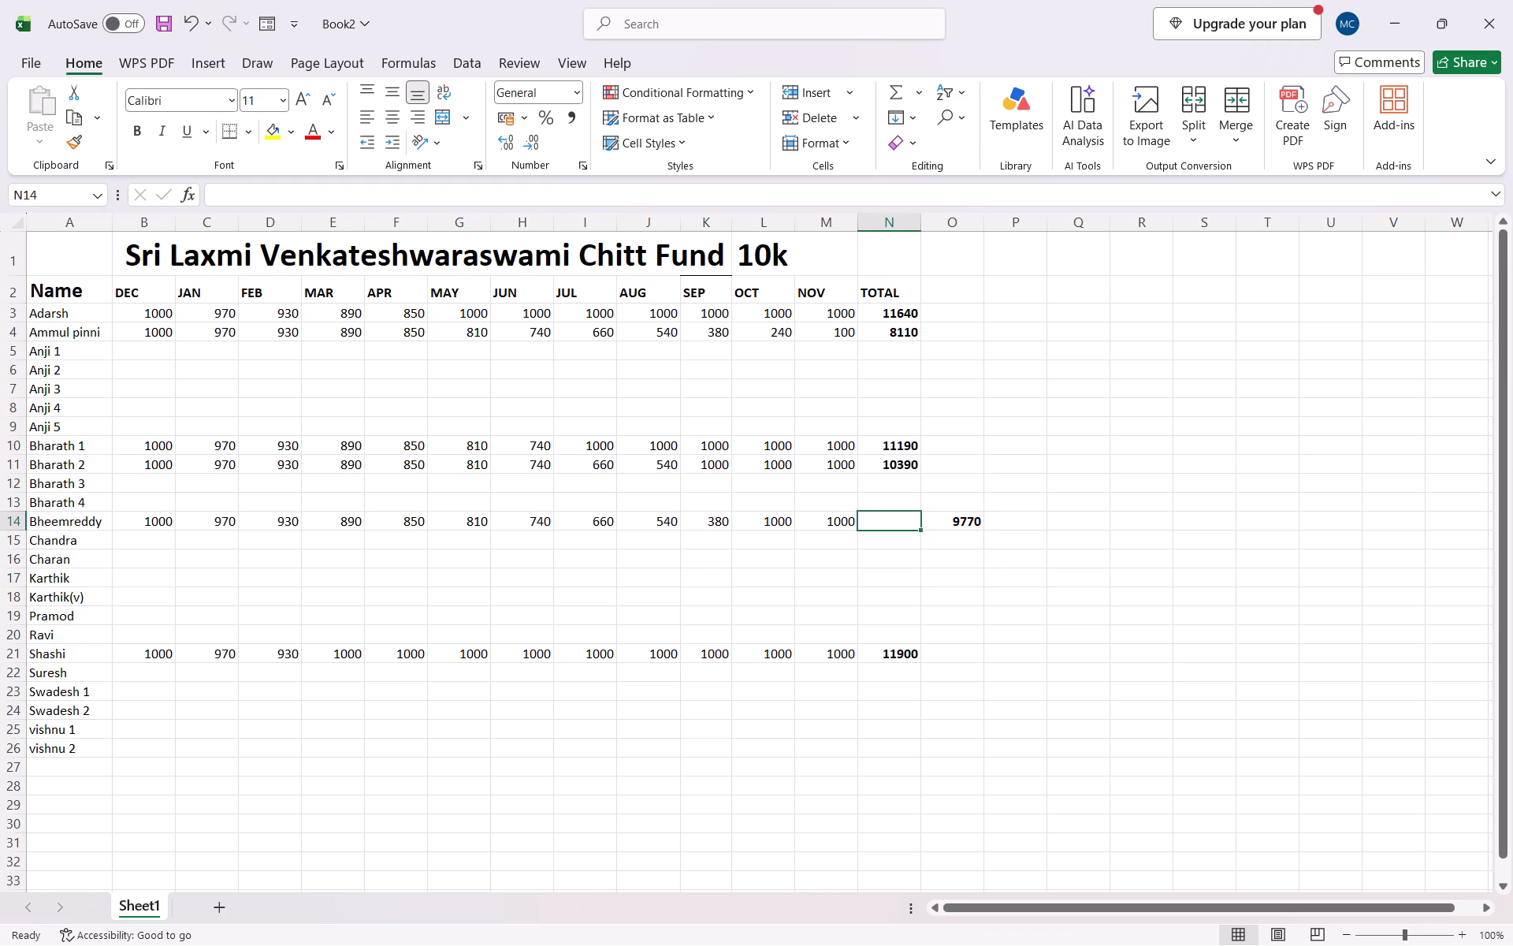
{"action": "left_click_drag", "start_coordinate": [950, 527], "coordinate": [980, 523]}
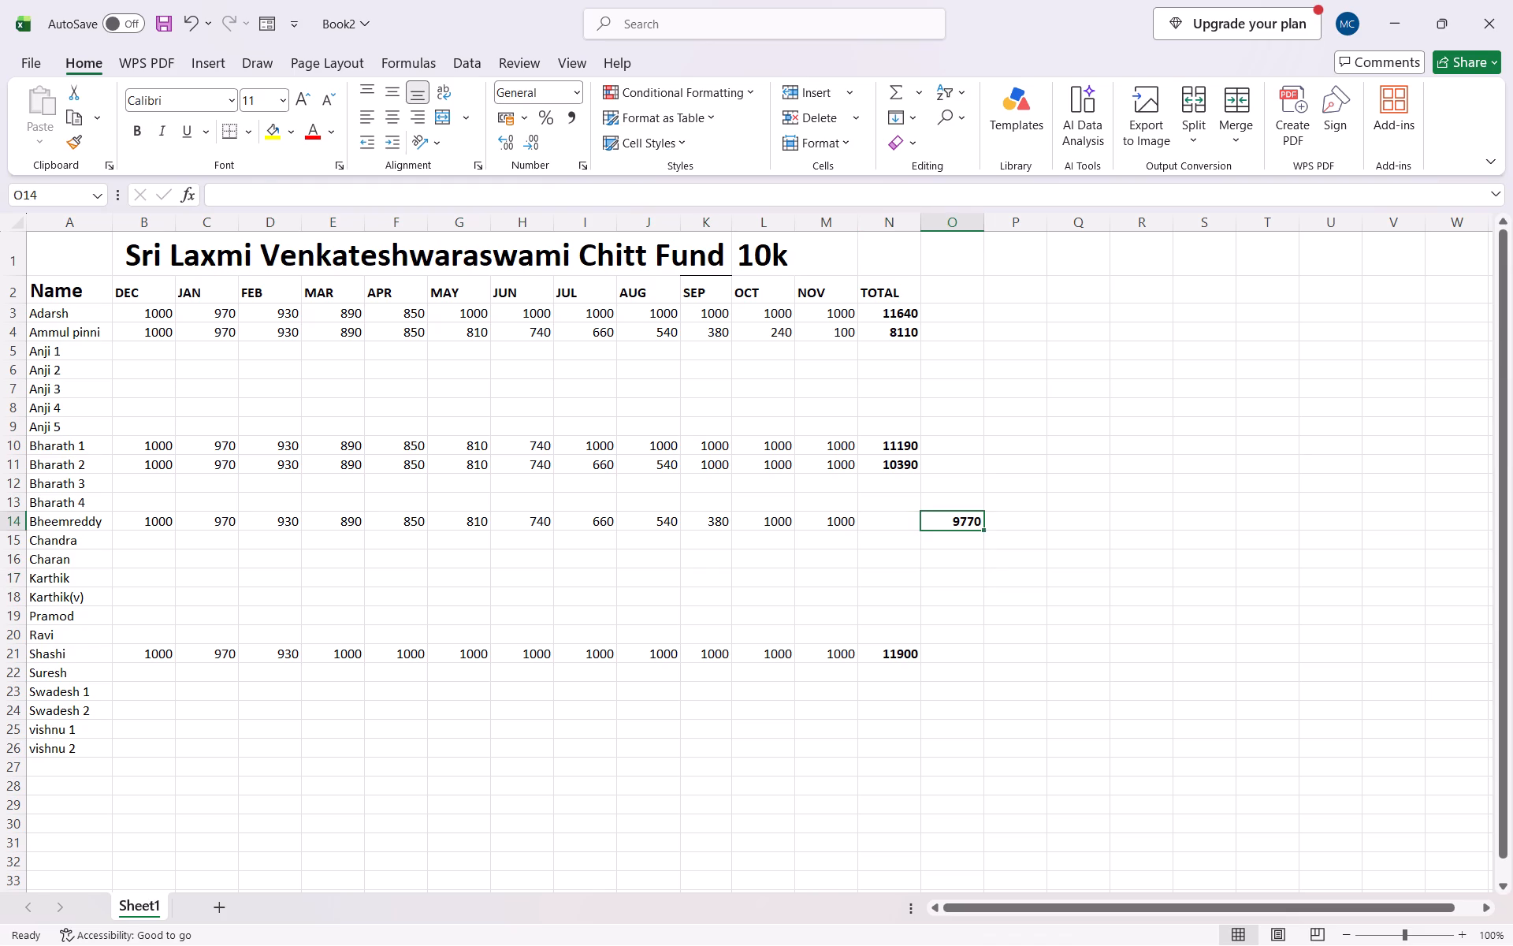
{"action": "left_click_drag", "start_coordinate": [980, 523], "coordinate": [972, 525]}
{"action": "left_click_drag", "start_coordinate": [920, 530], "coordinate": [894, 524]}
{"action": "left_click", "coordinate": [894, 524]}
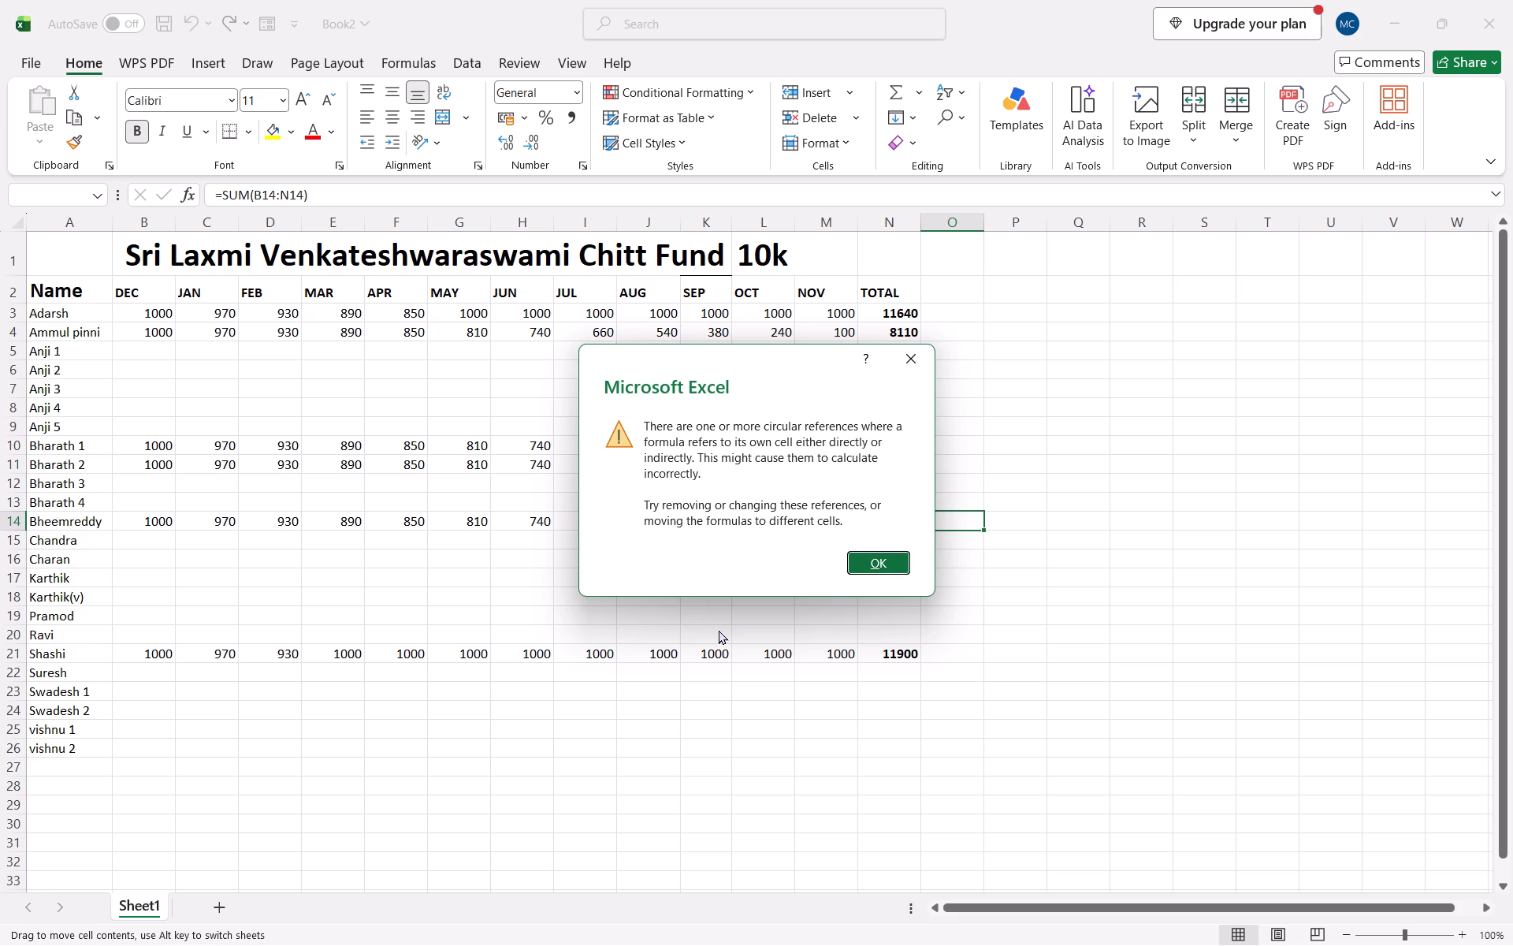
{"action": "left_click", "coordinate": [865, 557]}
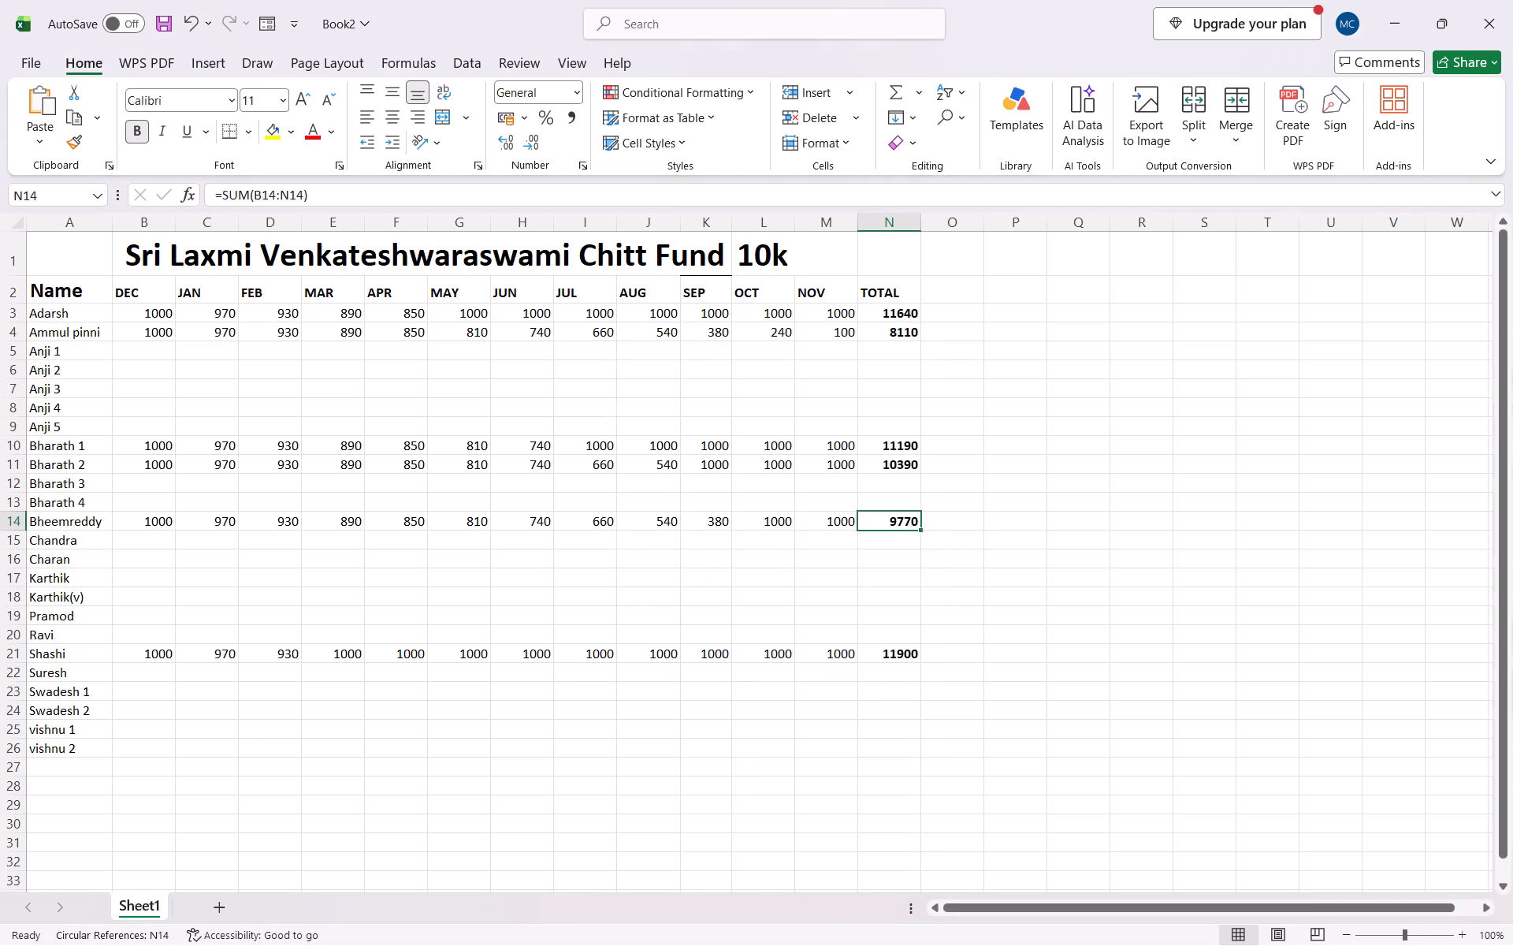
{"action": "left_click", "coordinate": [933, 520]}
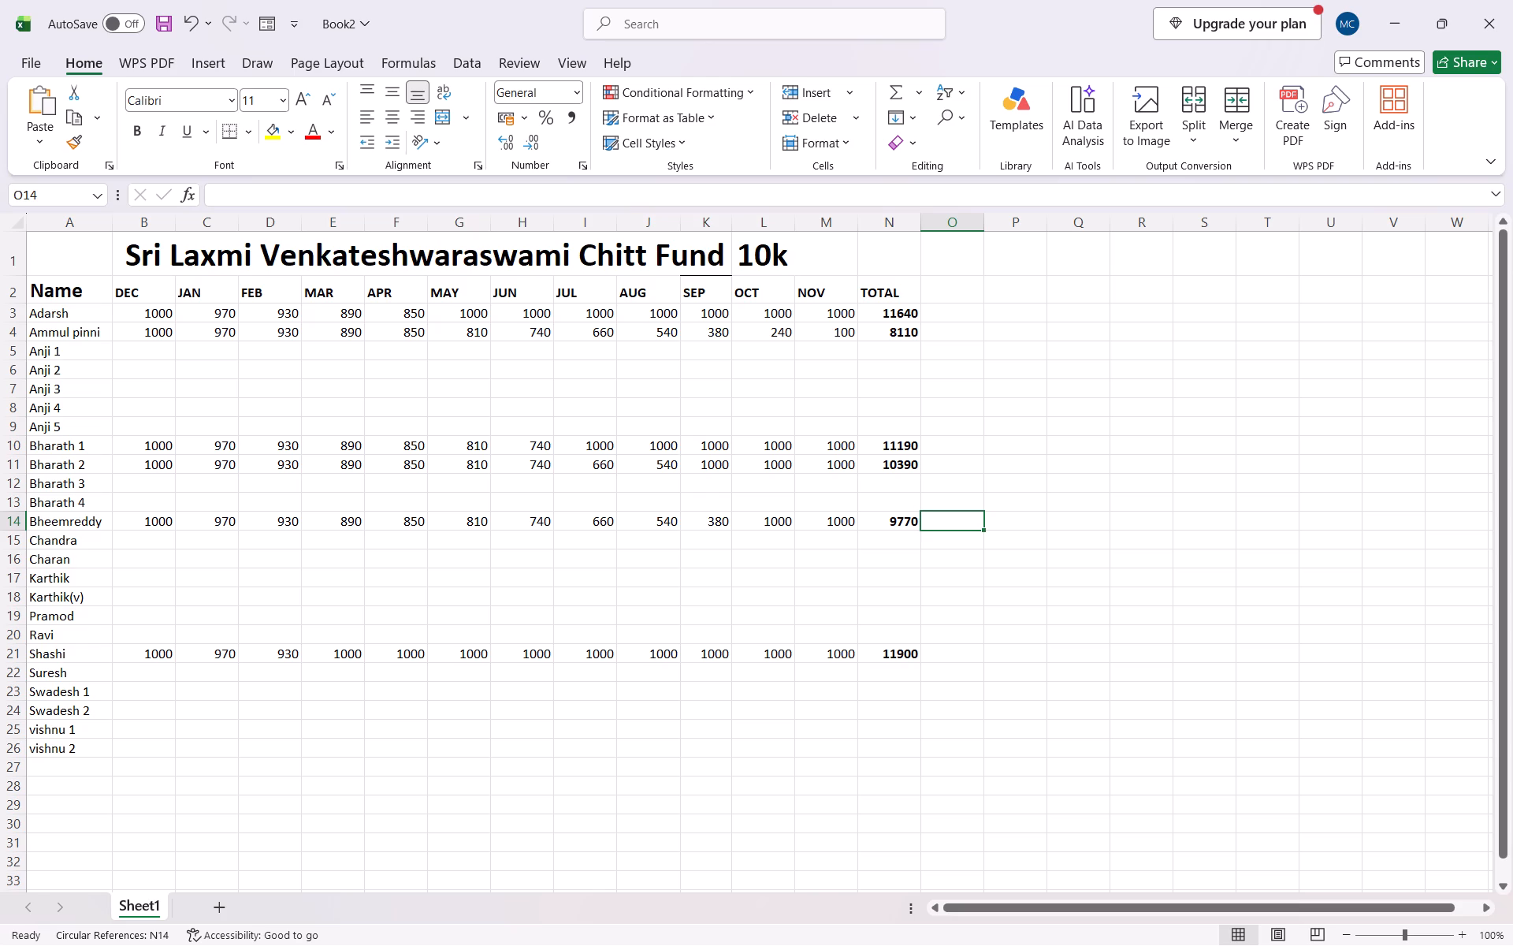
Copy Ammul pinni's DEC to MAY amounts, B4:G4, into Ravi's row starting at B20.
{"action": "left_click_drag", "start_coordinate": [144, 335], "coordinate": [489, 330]}
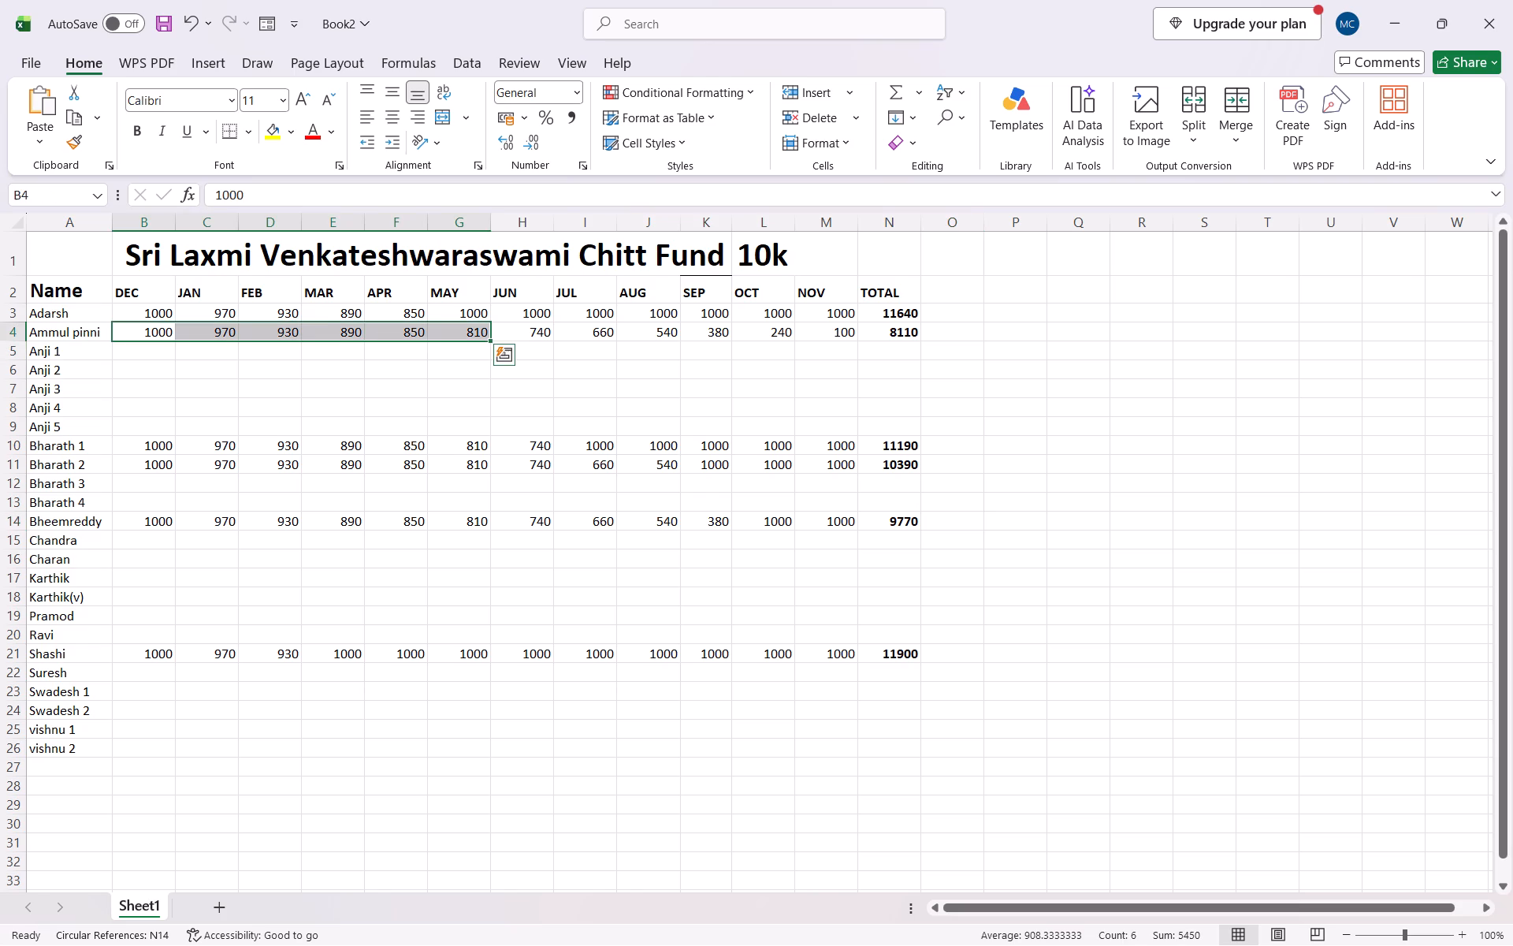
{"action": "key", "text": "ctrl+c"}
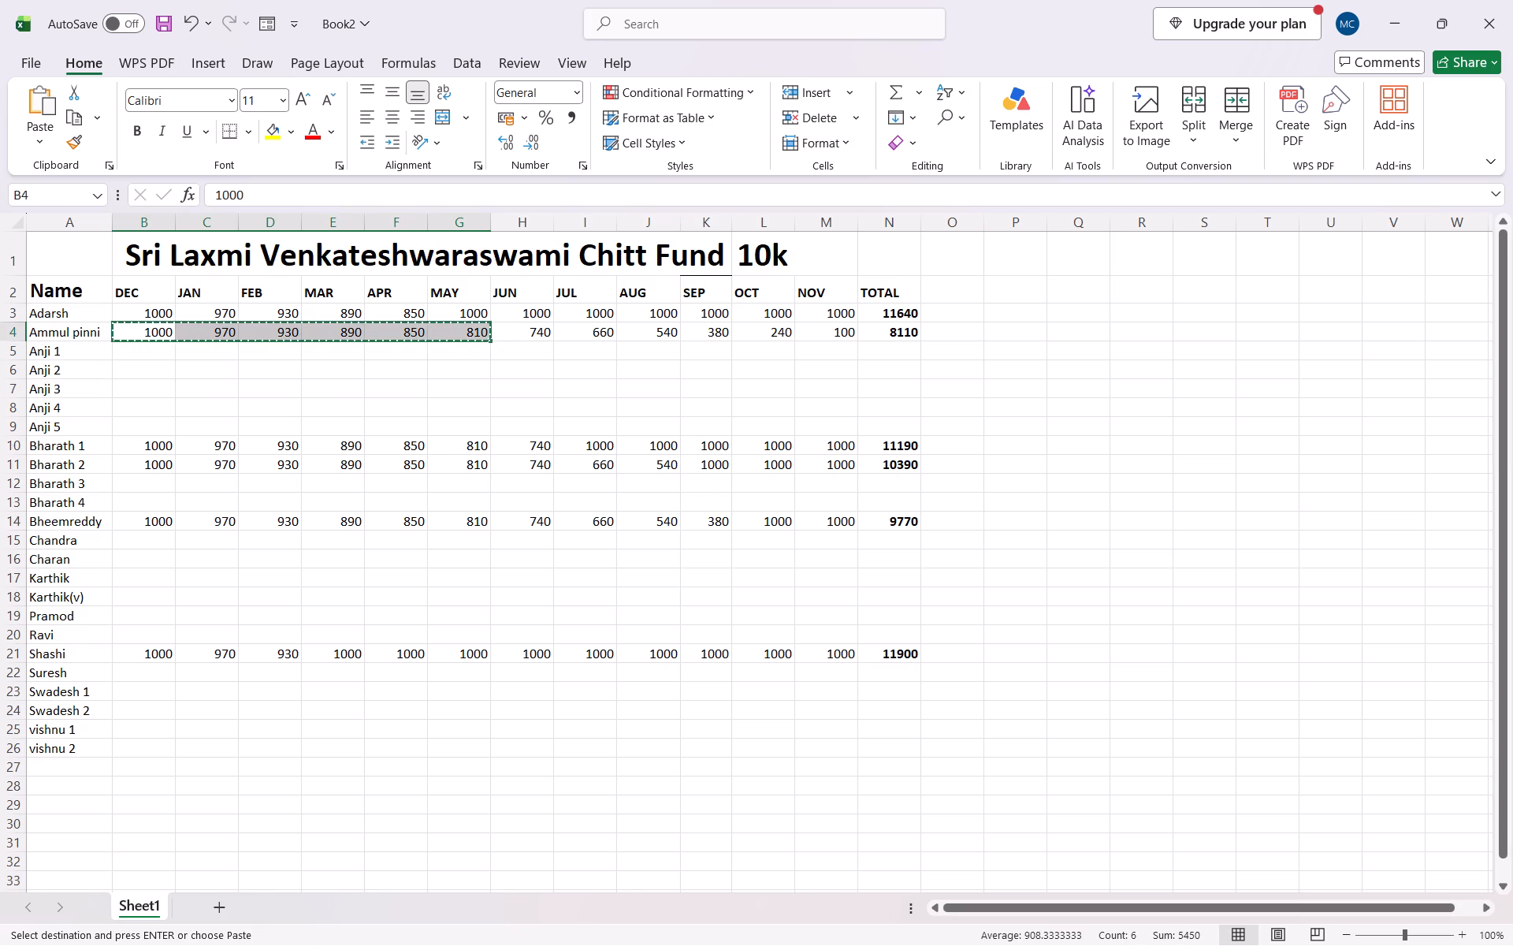
{"action": "left_click", "coordinate": [143, 634]}
{"action": "key", "text": "ctrl+v"}
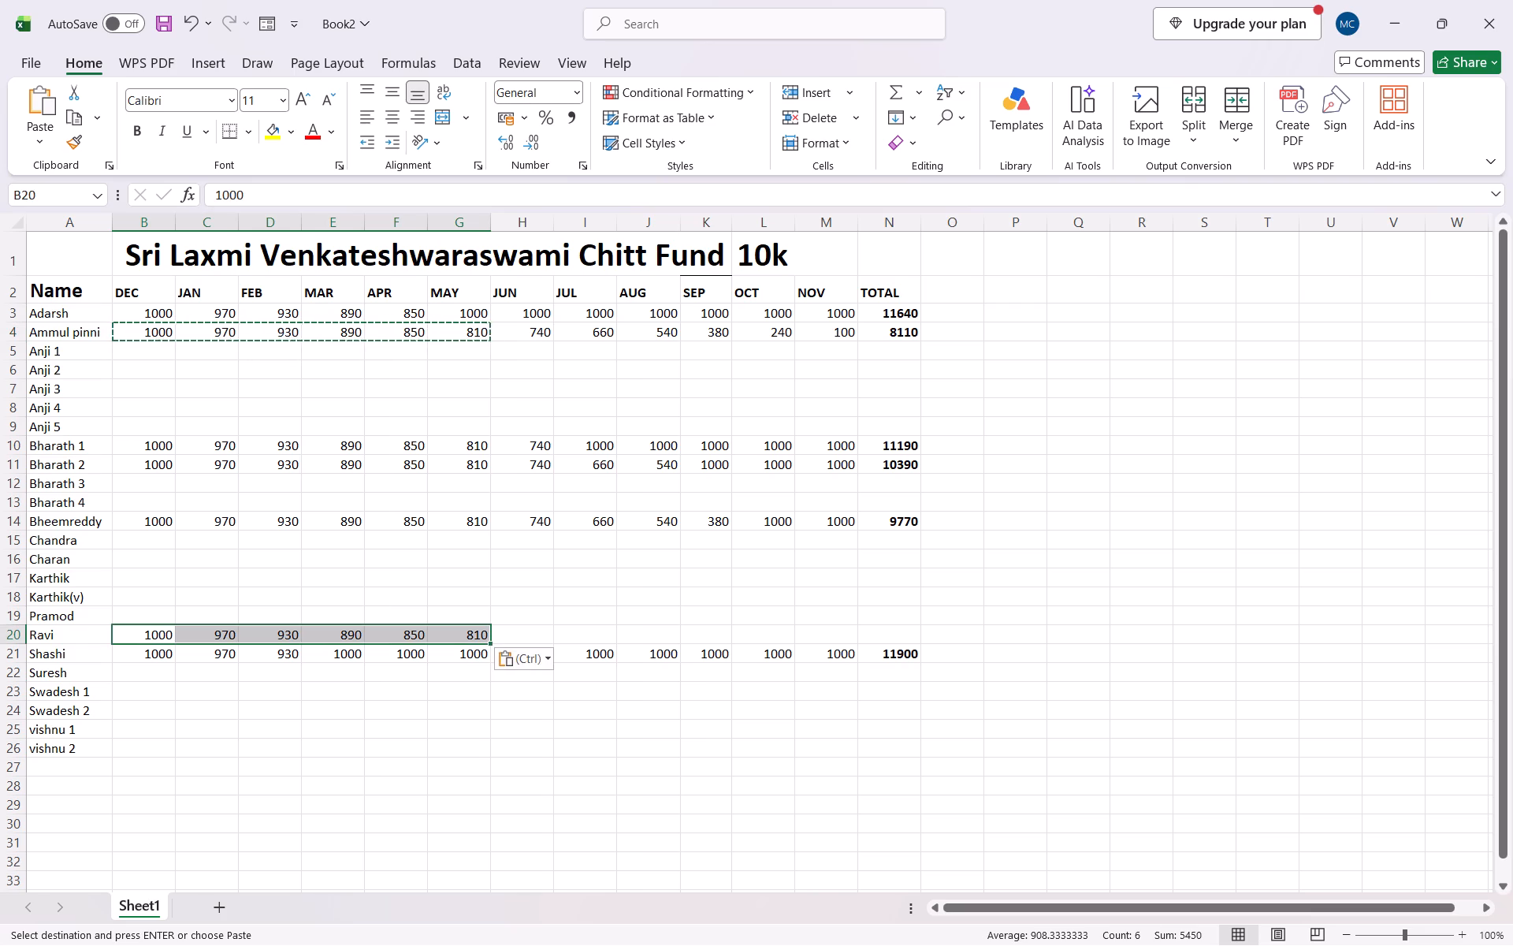
Enter 1000 in Ravi's JUN cell, H20, and fill it across through NOV.
{"action": "left_click", "coordinate": [518, 639]}
{"action": "type", "text": "1000"}
{"action": "left_click", "coordinate": [550, 636]}
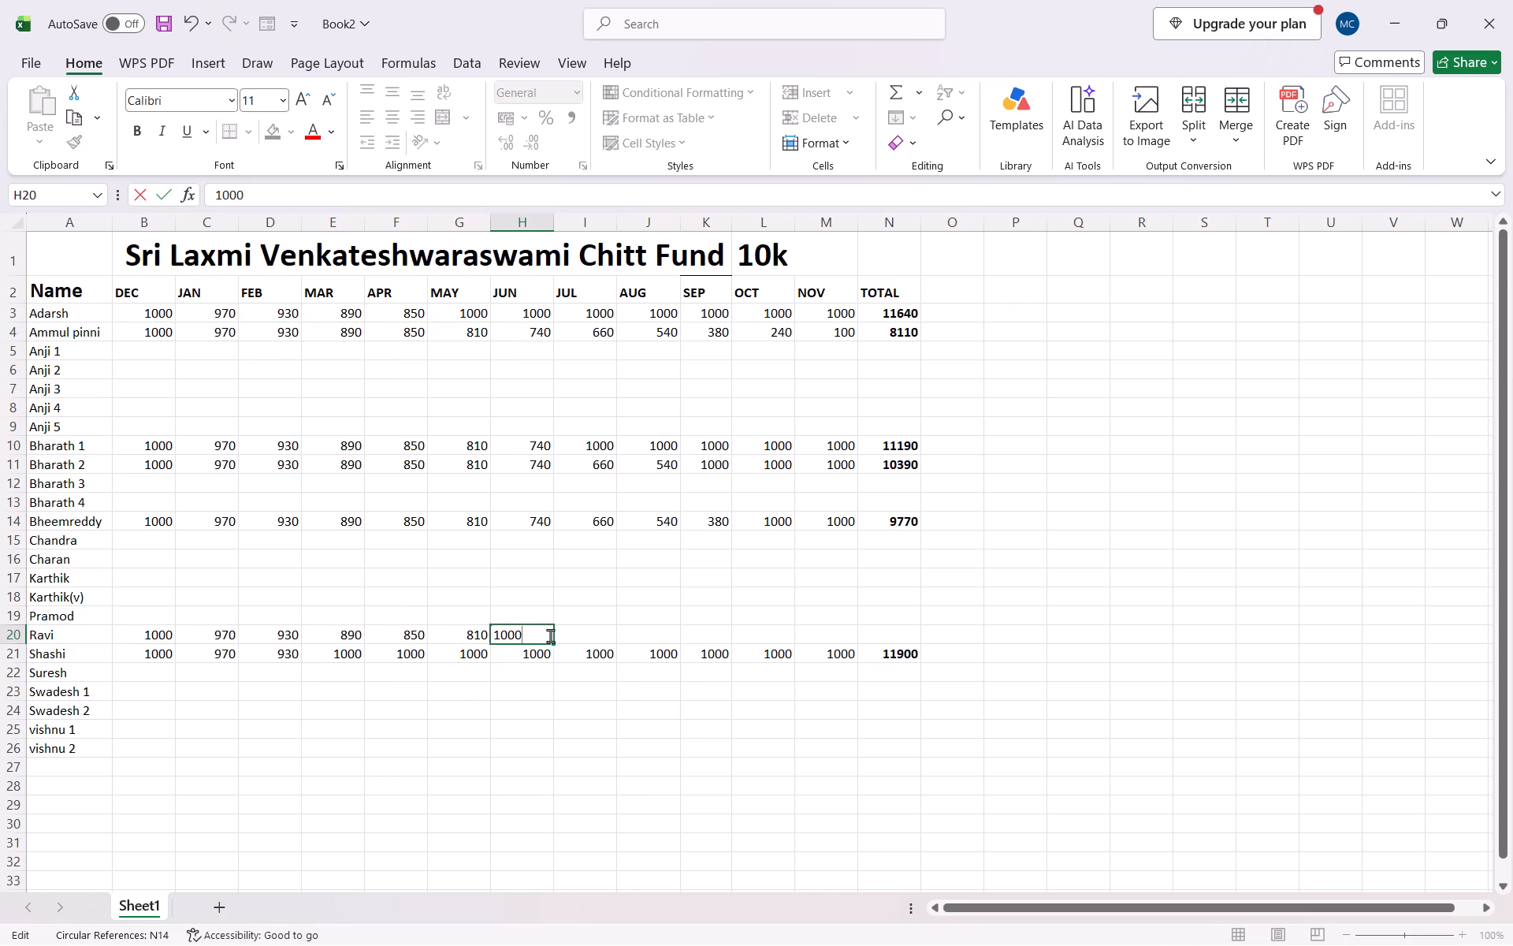
{"action": "left_click_drag", "start_coordinate": [555, 641], "coordinate": [862, 635]}
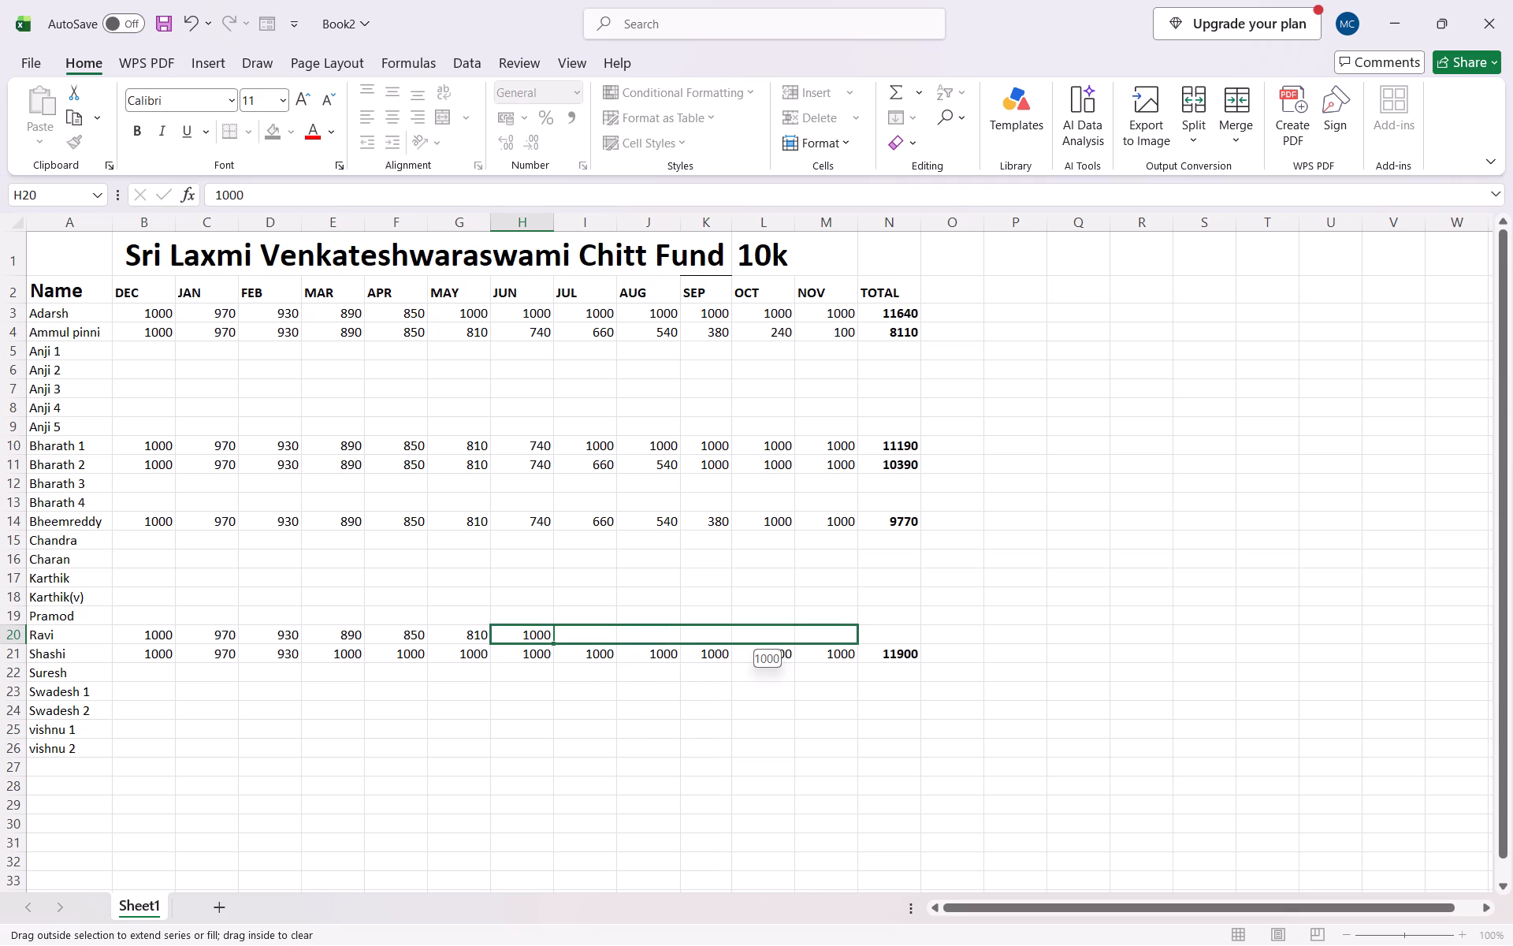
{"action": "left_click_drag", "start_coordinate": [862, 635], "coordinate": [866, 635]}
Sum Ravi's row range B20:N20 with the row-wise Quick Analysis Sum.
{"action": "left_click", "coordinate": [889, 637]}
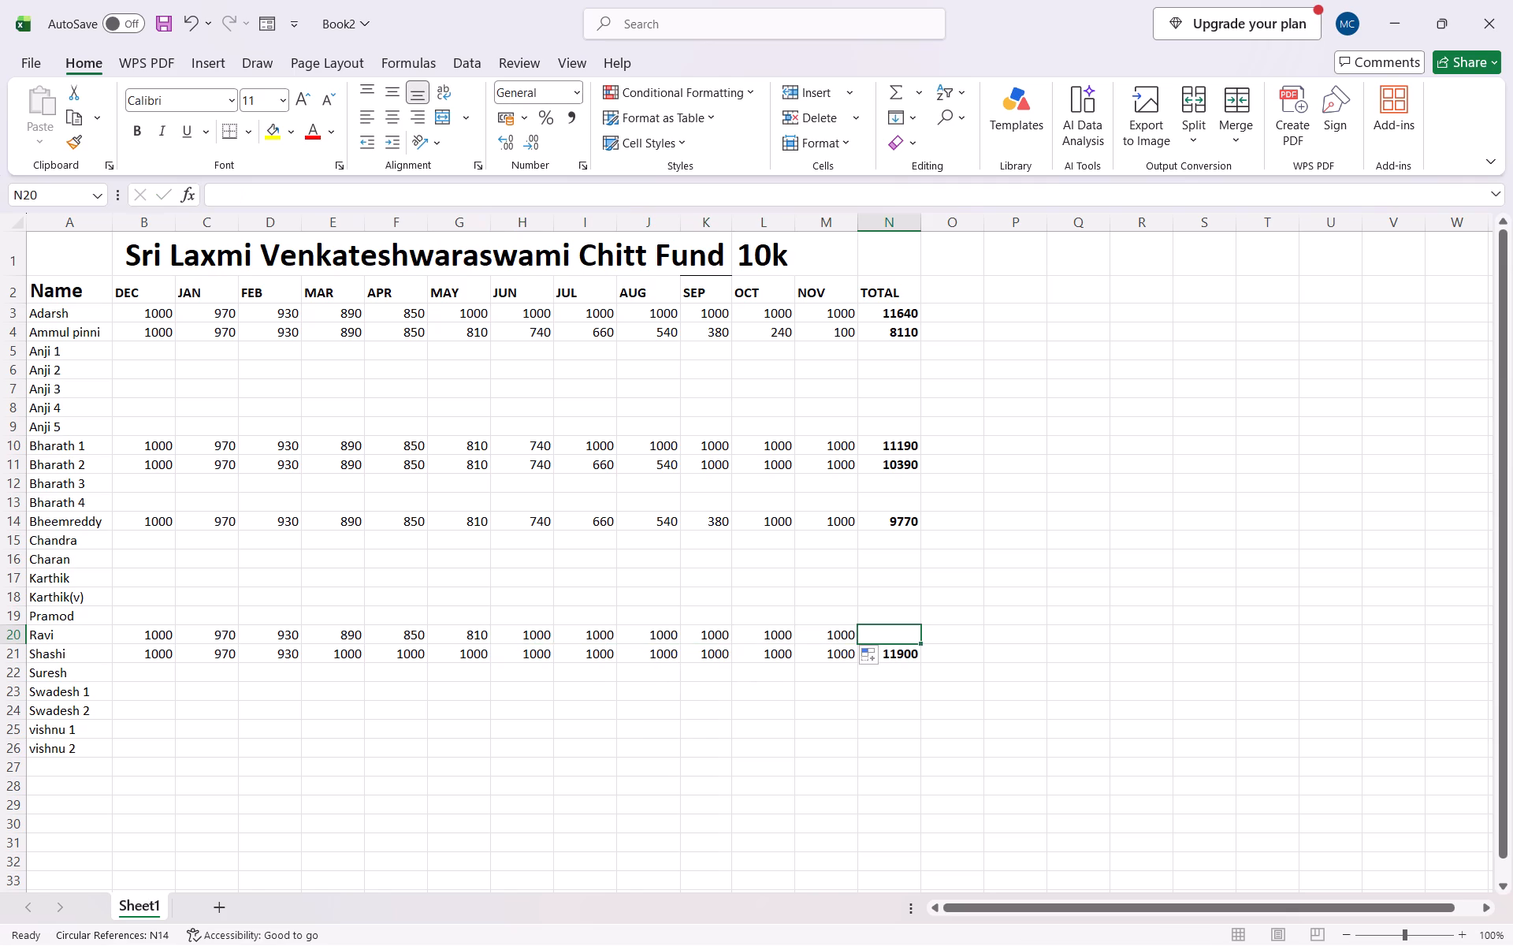
{"action": "left_click_drag", "start_coordinate": [132, 637], "coordinate": [849, 629]}
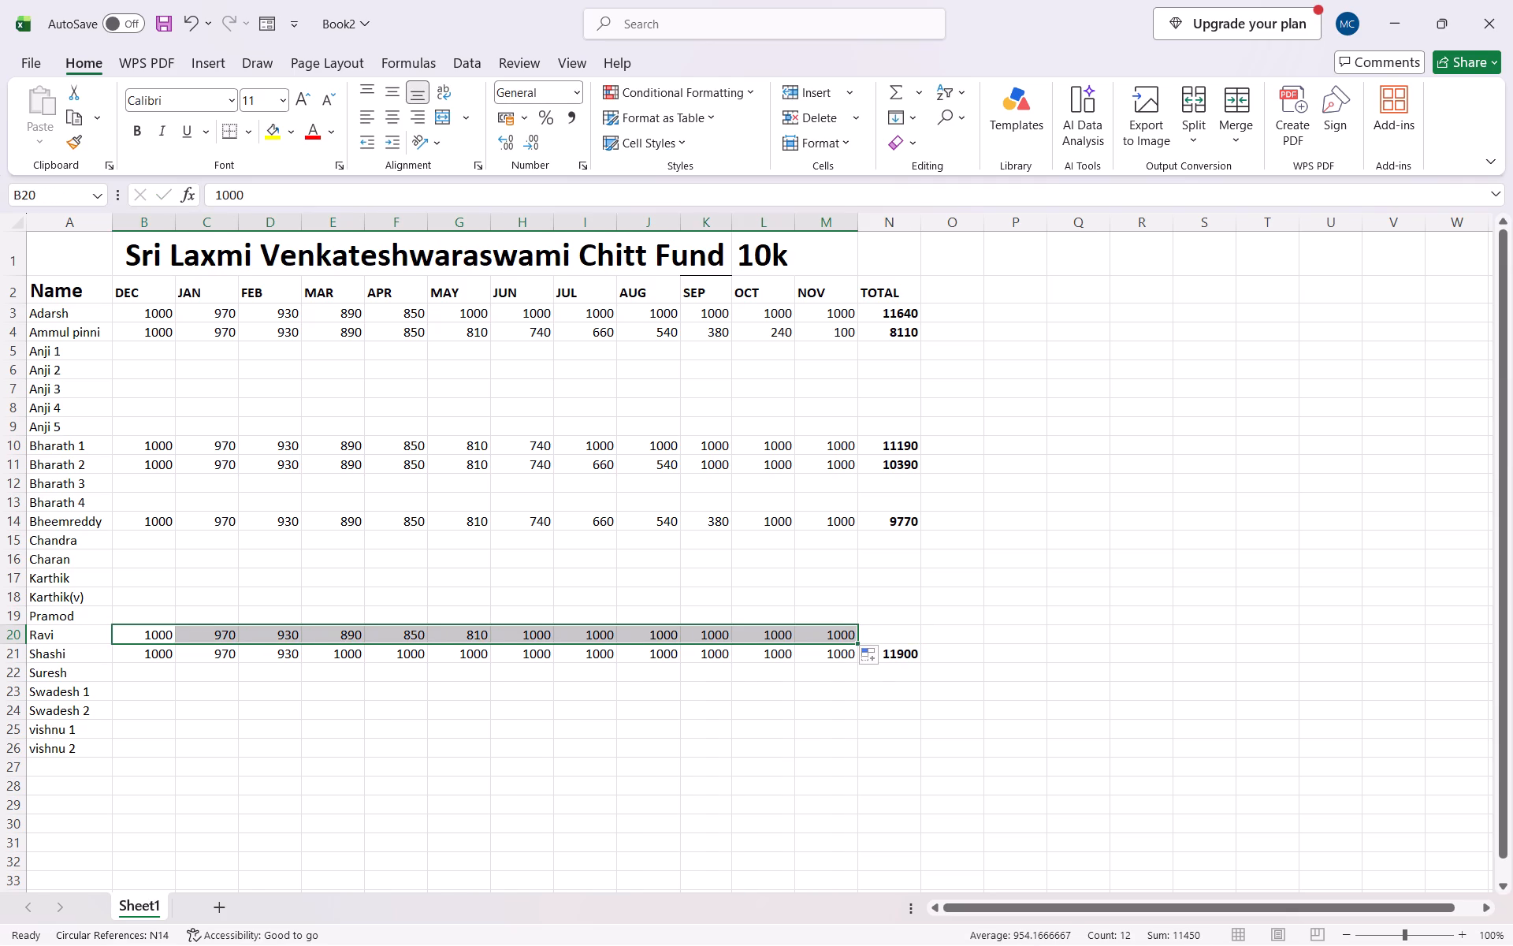
{"action": "left_click", "coordinate": [876, 630]}
{"action": "left_click_drag", "start_coordinate": [141, 632], "coordinate": [252, 636]}
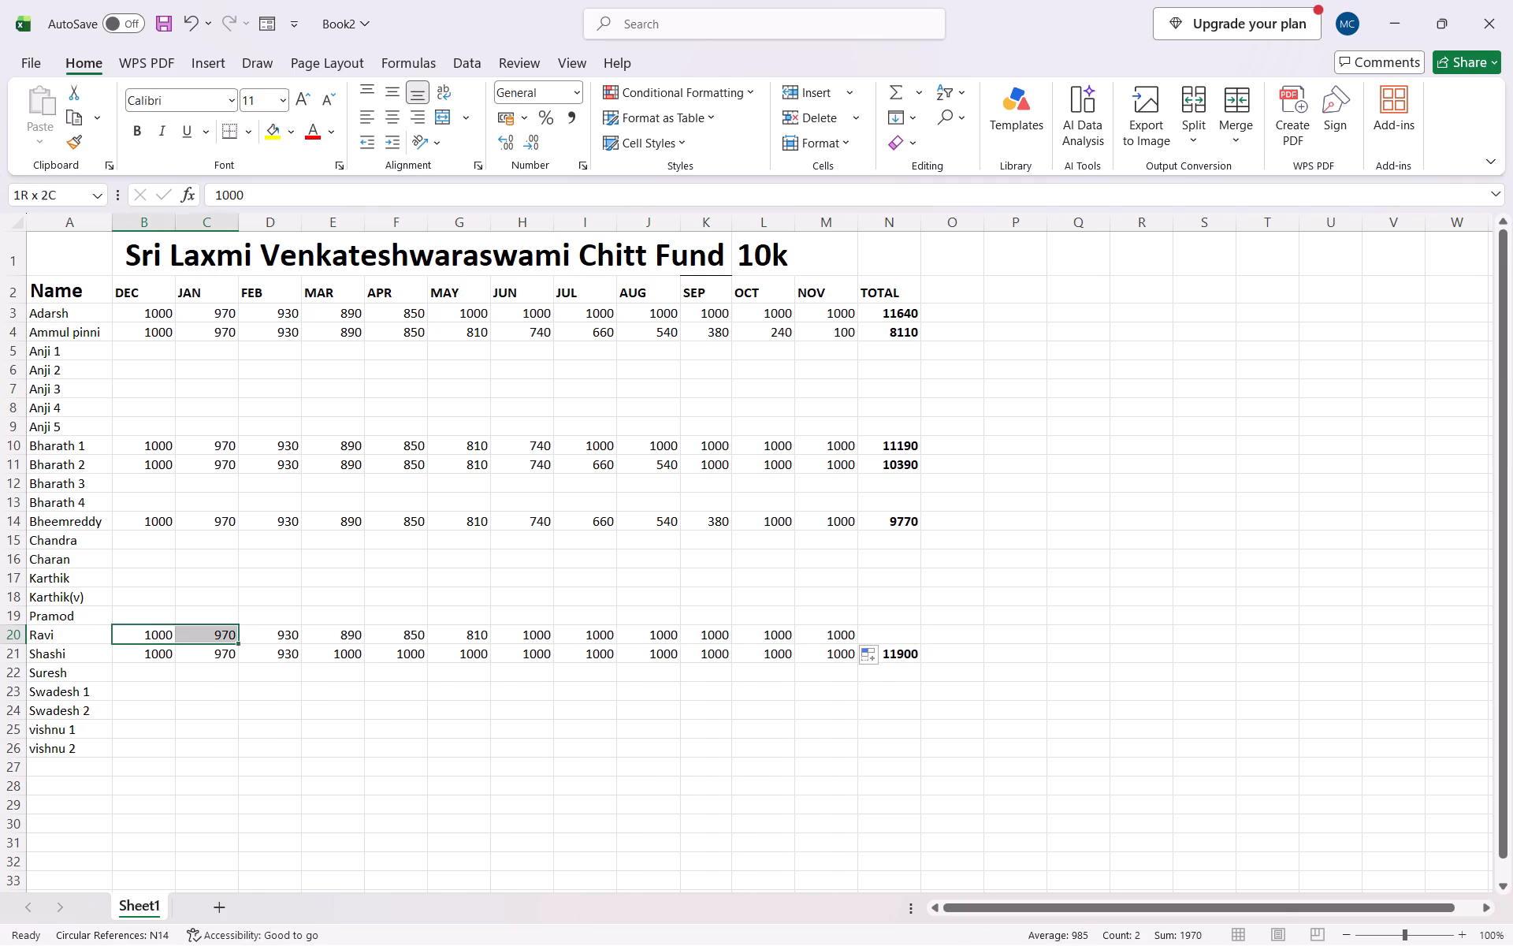
{"action": "left_click_drag", "start_coordinate": [252, 636], "coordinate": [861, 642]}
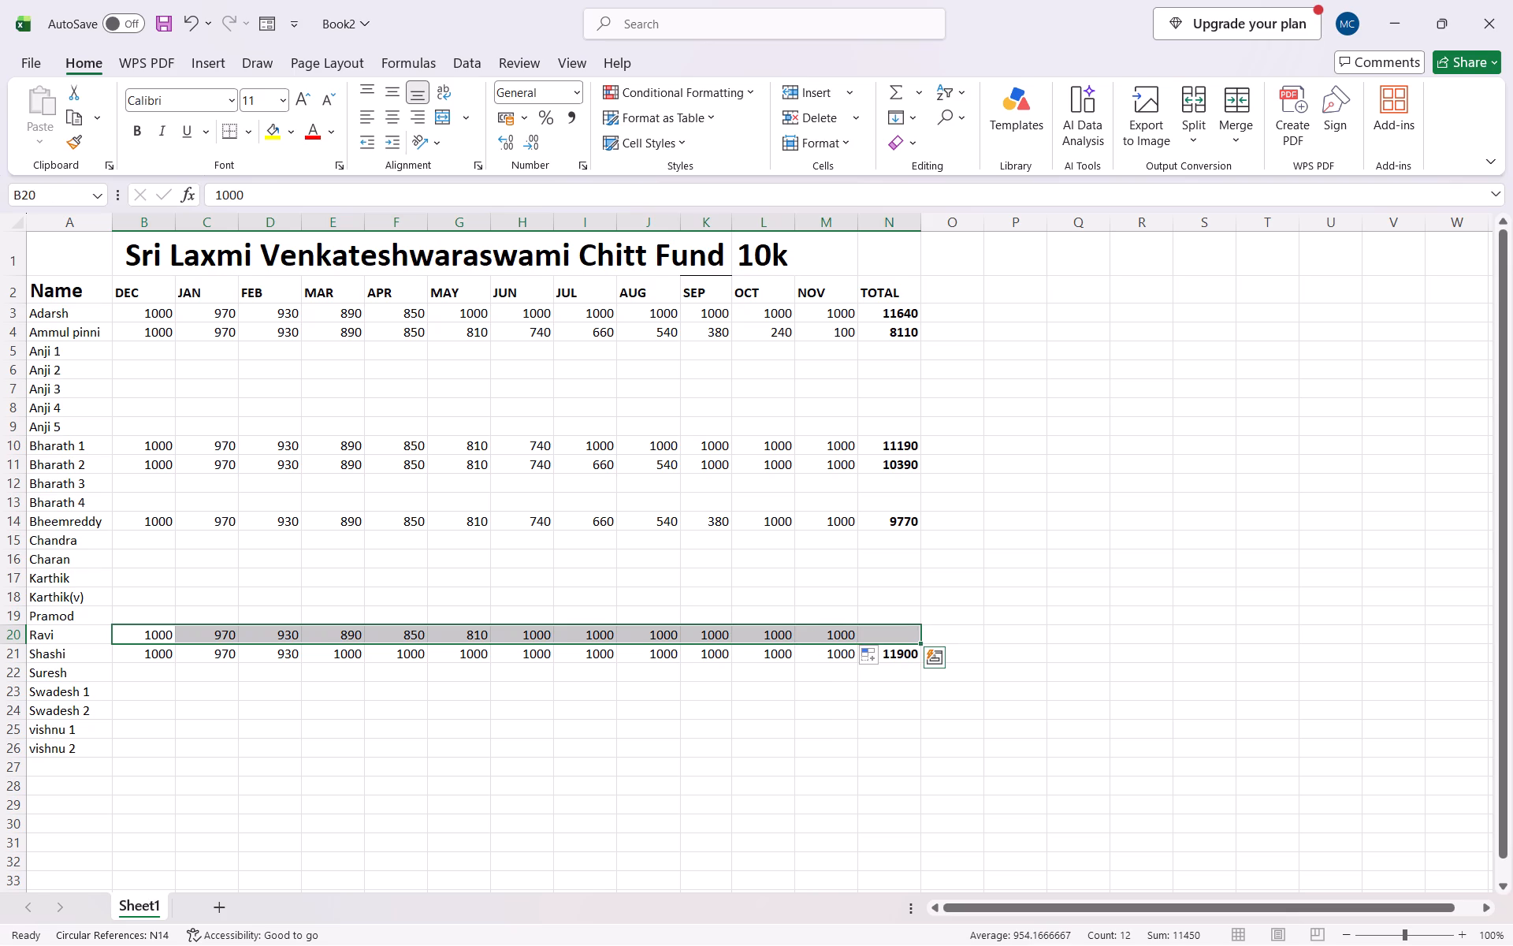
{"action": "left_click", "coordinate": [933, 654]}
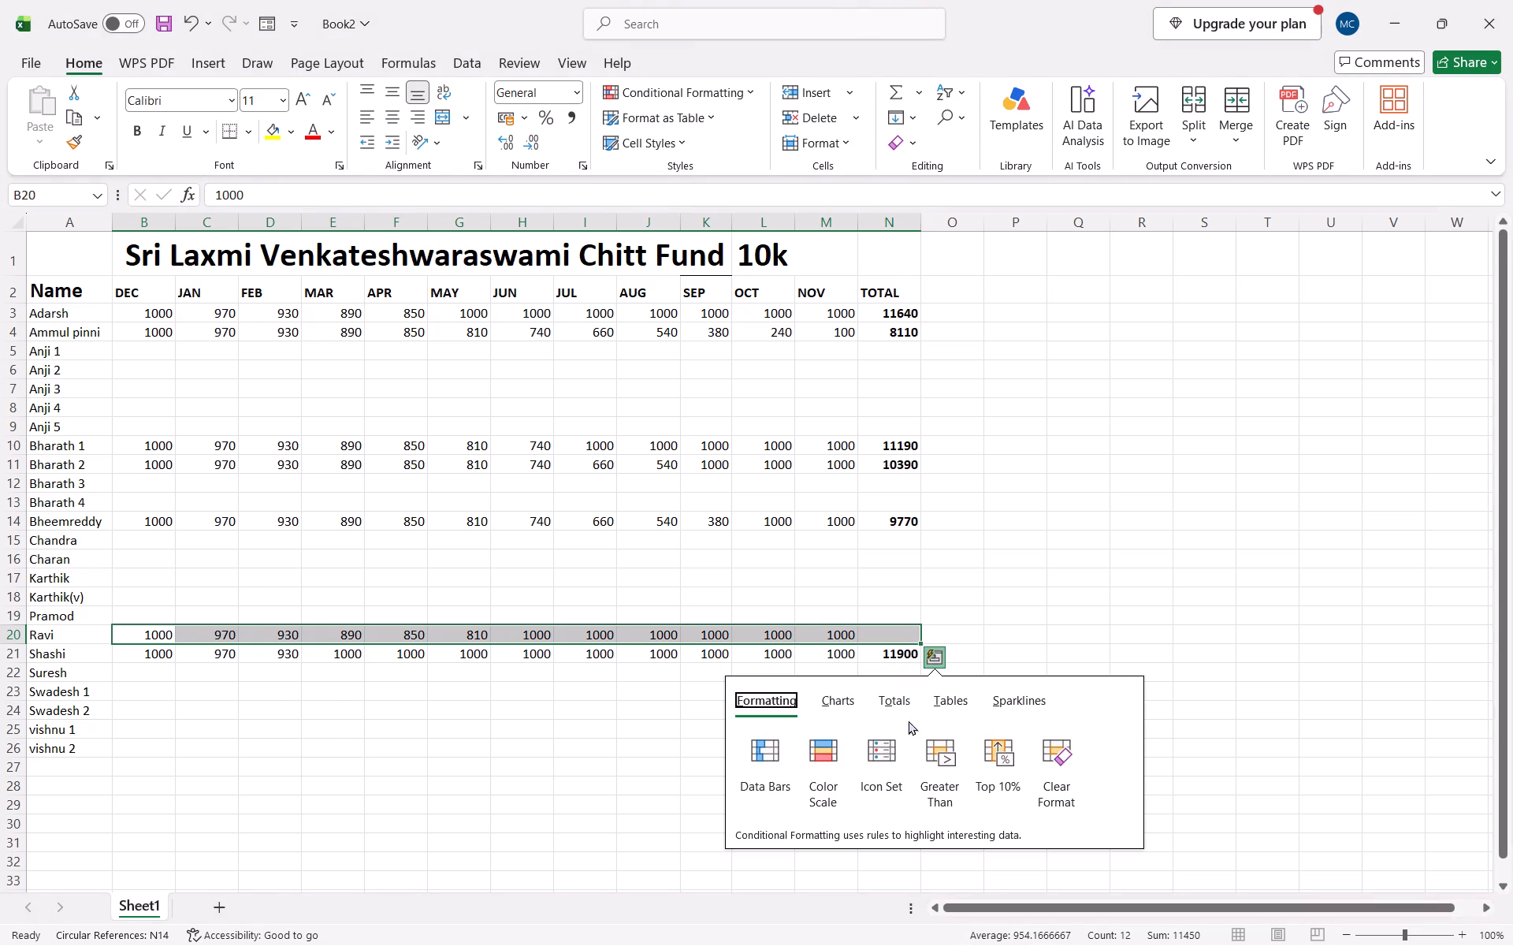
{"action": "left_click", "coordinate": [883, 700]}
{"action": "left_click", "coordinate": [1072, 773]}
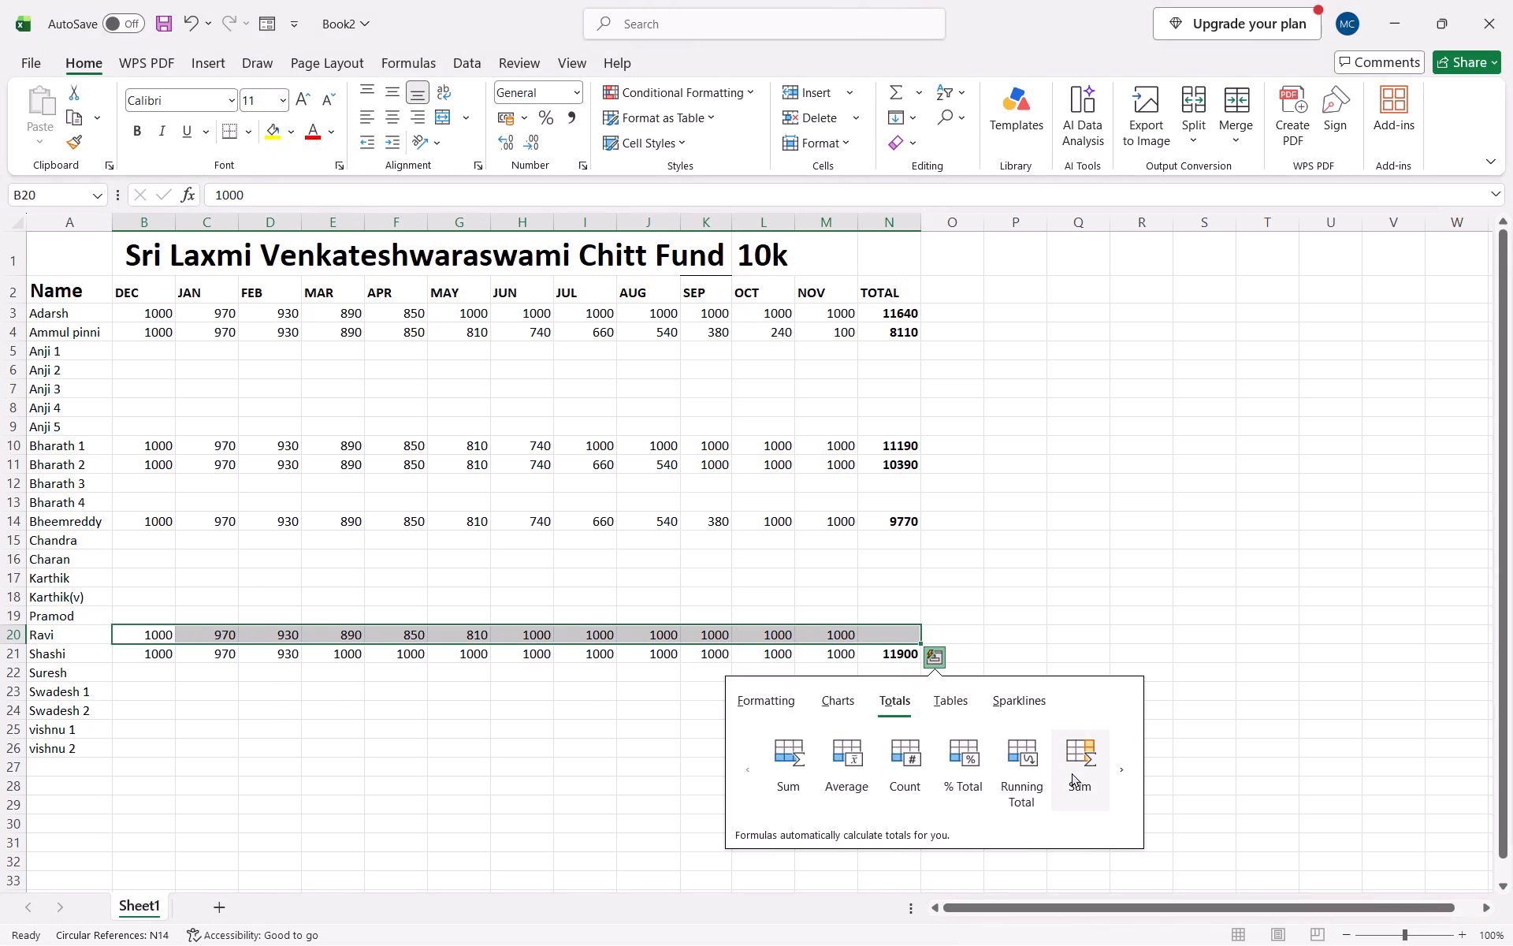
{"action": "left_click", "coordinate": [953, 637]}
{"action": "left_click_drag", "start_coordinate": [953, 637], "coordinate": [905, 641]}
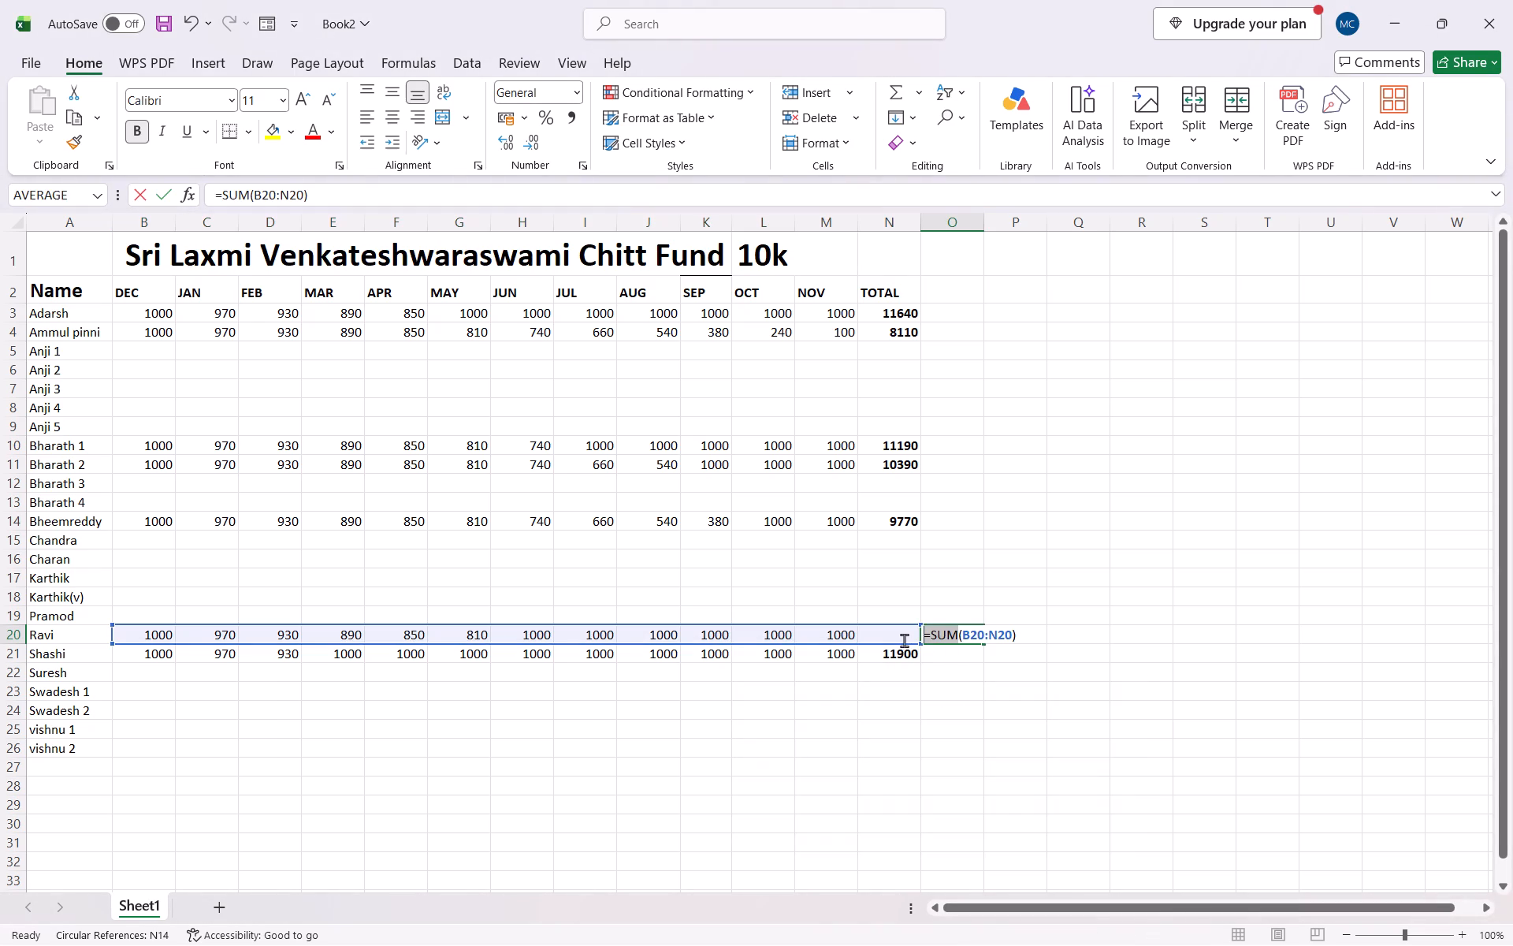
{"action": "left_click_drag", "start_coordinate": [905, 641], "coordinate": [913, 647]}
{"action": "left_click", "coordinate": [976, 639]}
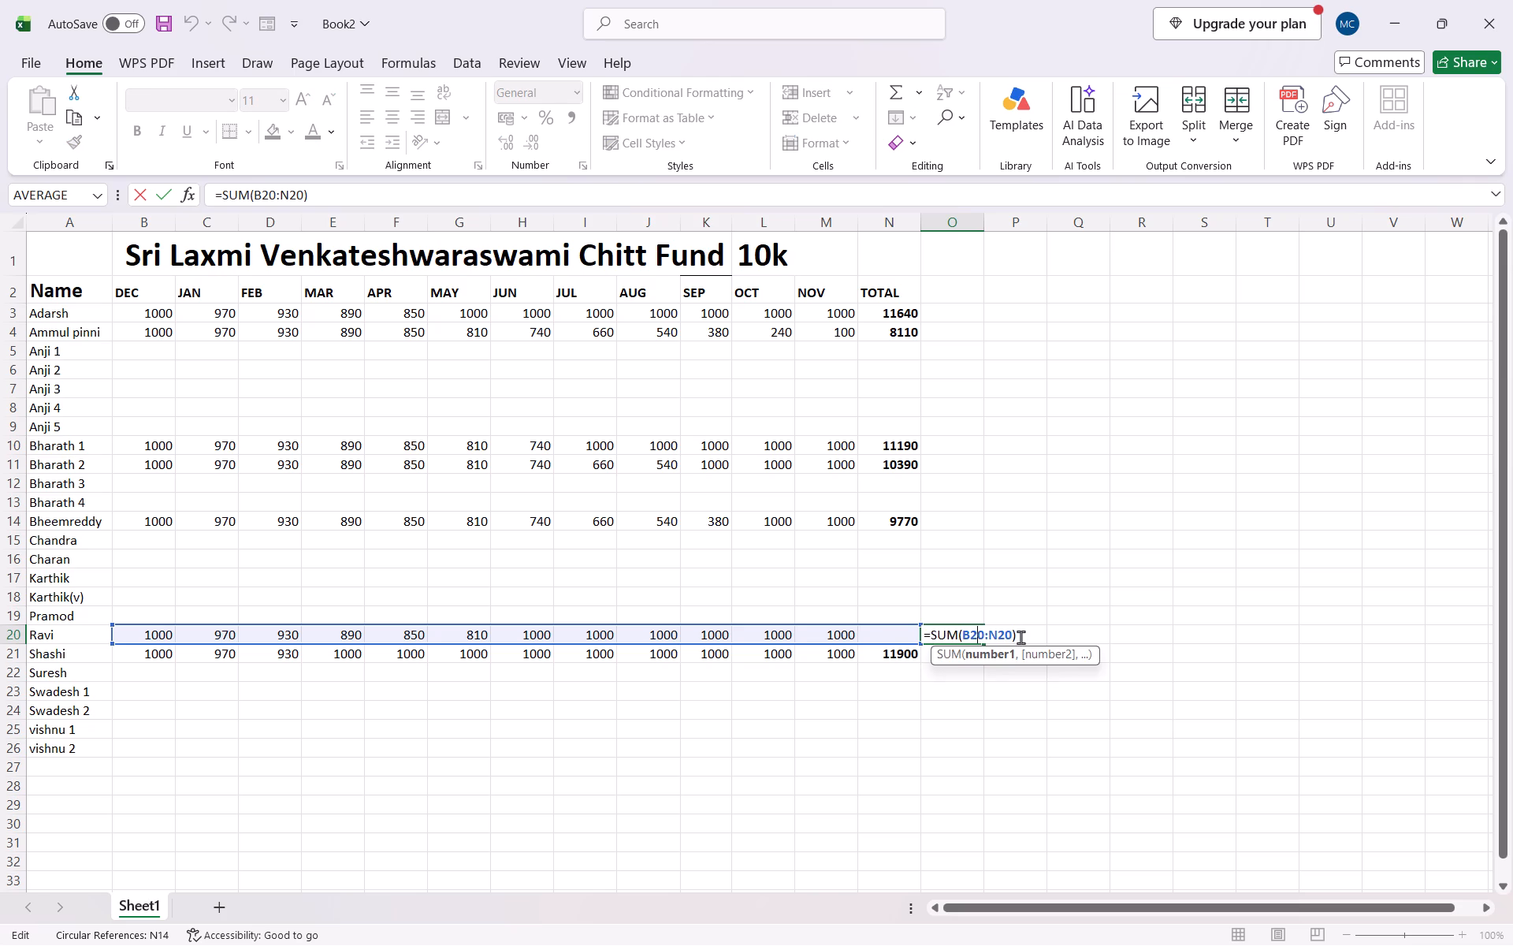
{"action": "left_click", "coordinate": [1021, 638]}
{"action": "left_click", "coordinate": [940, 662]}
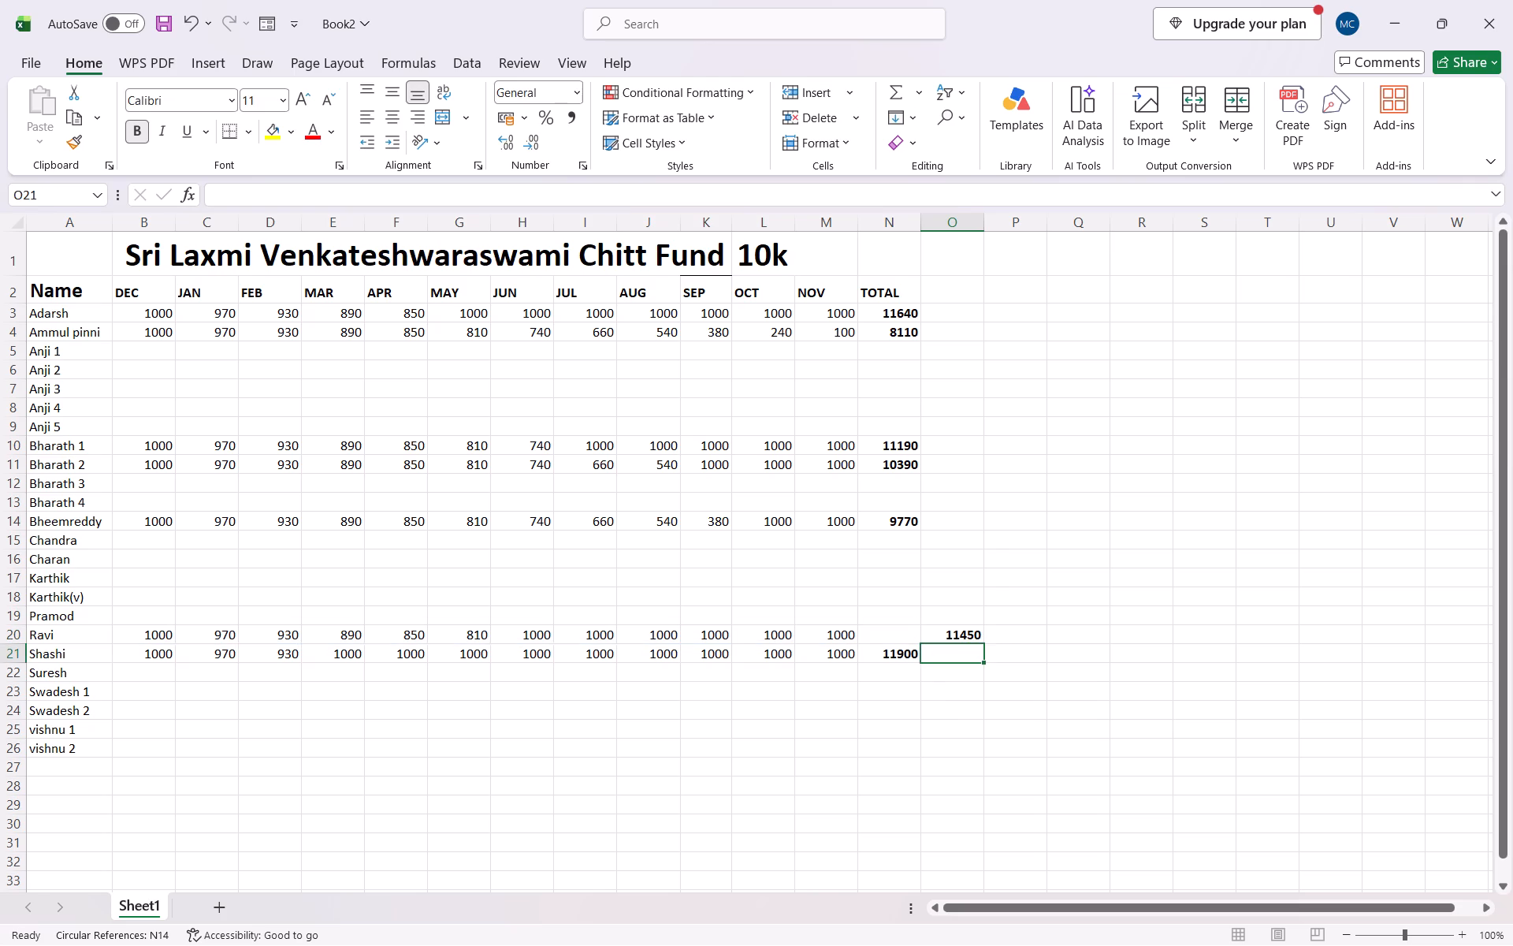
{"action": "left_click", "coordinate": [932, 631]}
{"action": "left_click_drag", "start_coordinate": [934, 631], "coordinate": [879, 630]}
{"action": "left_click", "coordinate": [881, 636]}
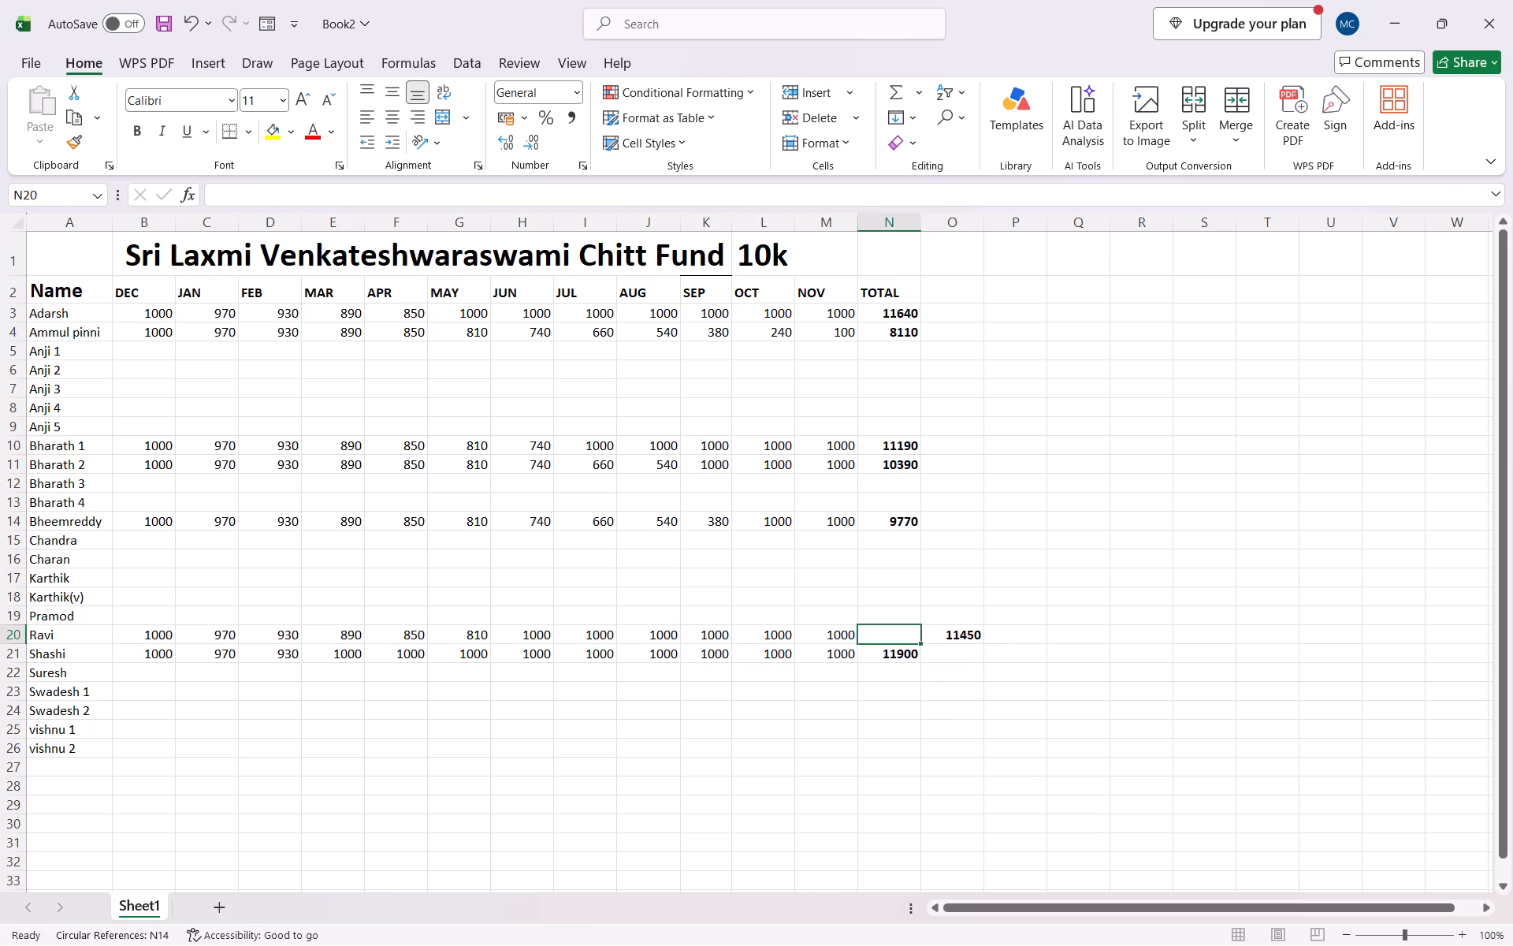
Move Ravi's sum formula from O20 into TOTAL cell N20.
{"action": "left_click", "coordinate": [950, 640]}
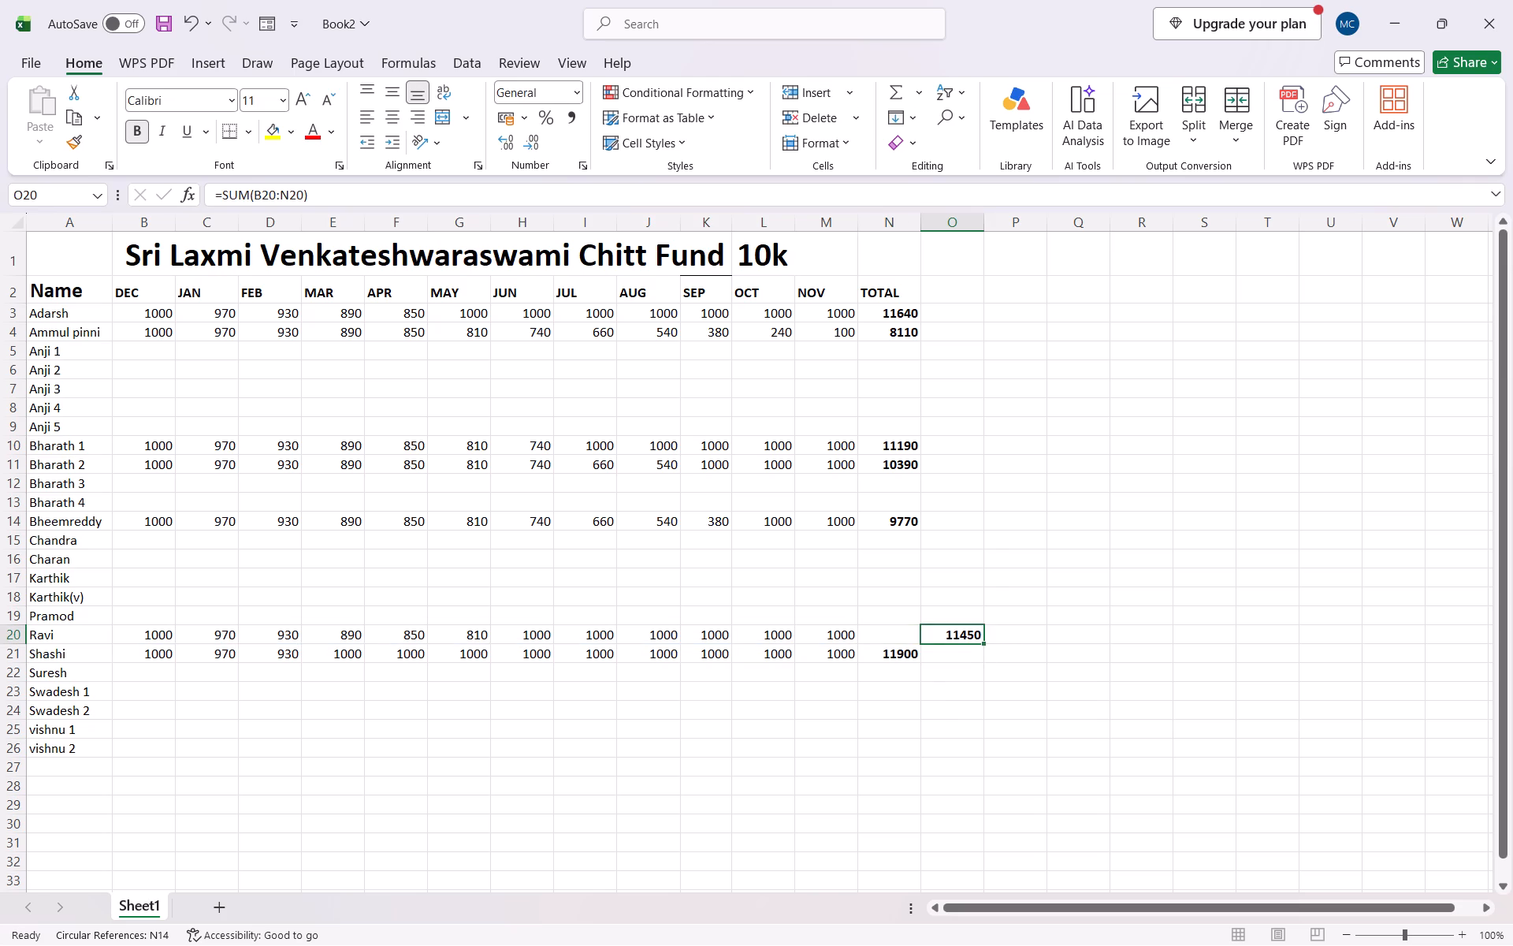
{"action": "left_click_drag", "start_coordinate": [921, 643], "coordinate": [895, 639]}
{"action": "left_click", "coordinate": [895, 639]}
{"action": "left_click", "coordinate": [933, 639]}
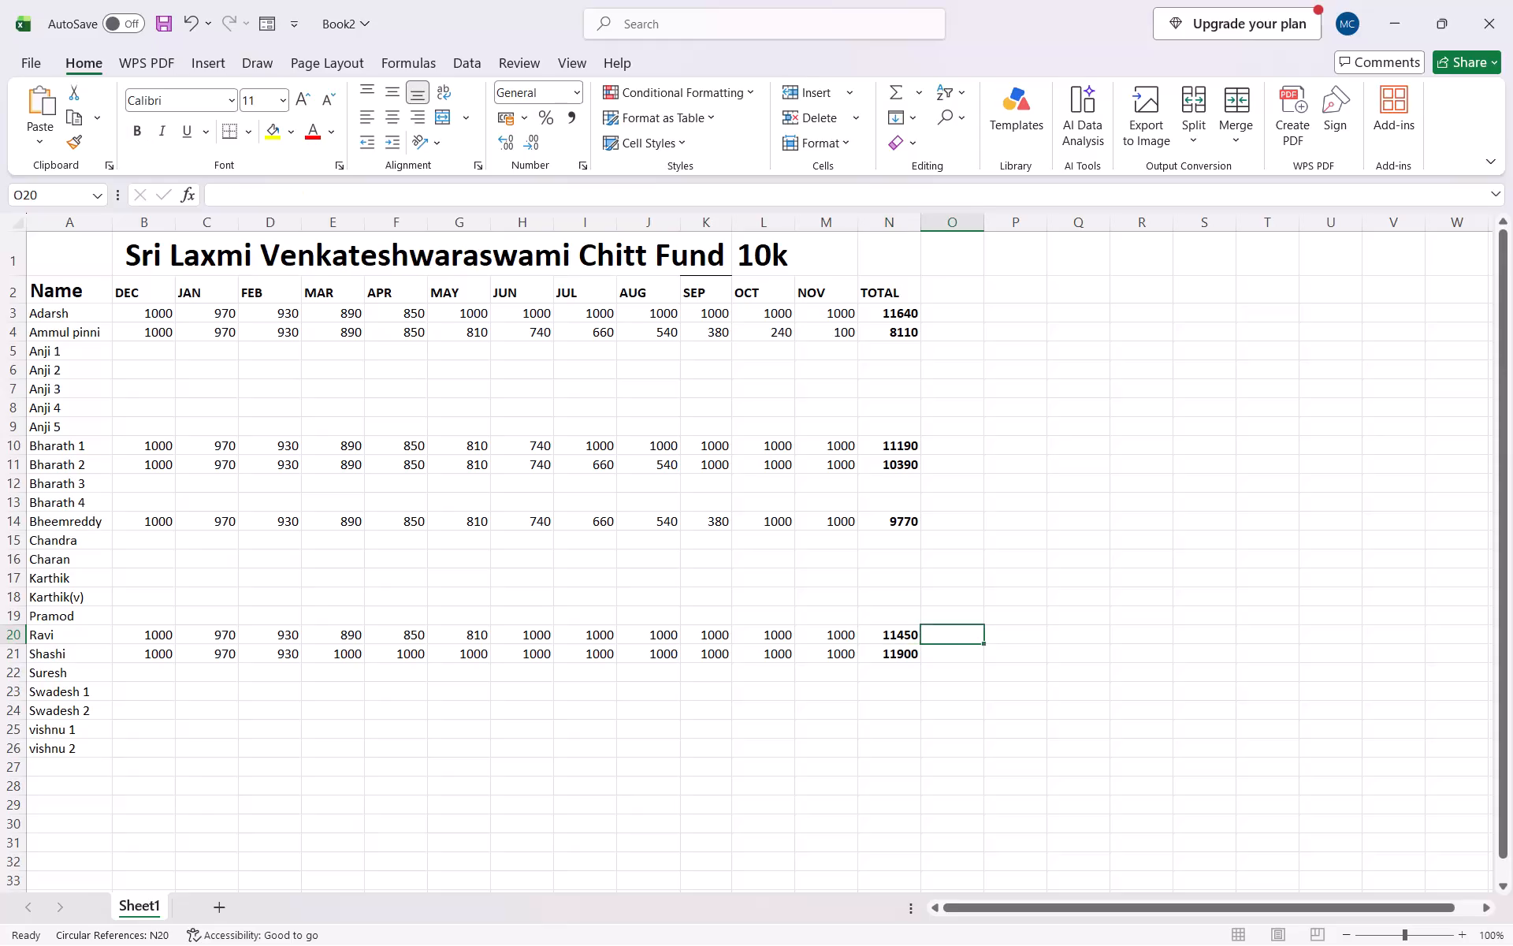
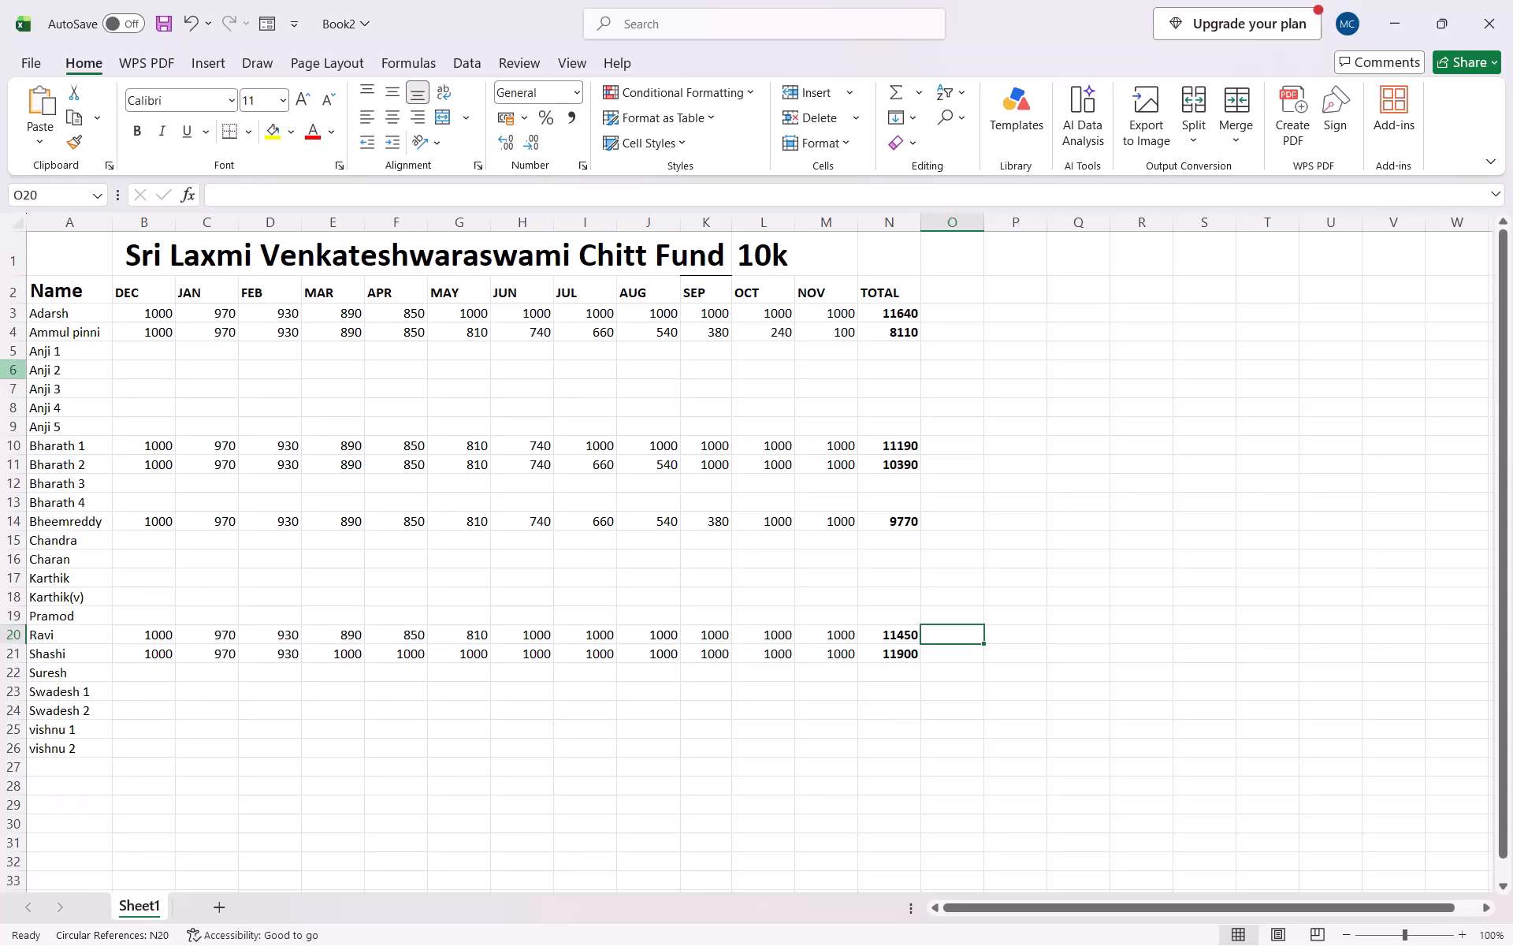
Select Anji 1's empty MAY cell, G5.
{"action": "left_click", "coordinate": [487, 354]}
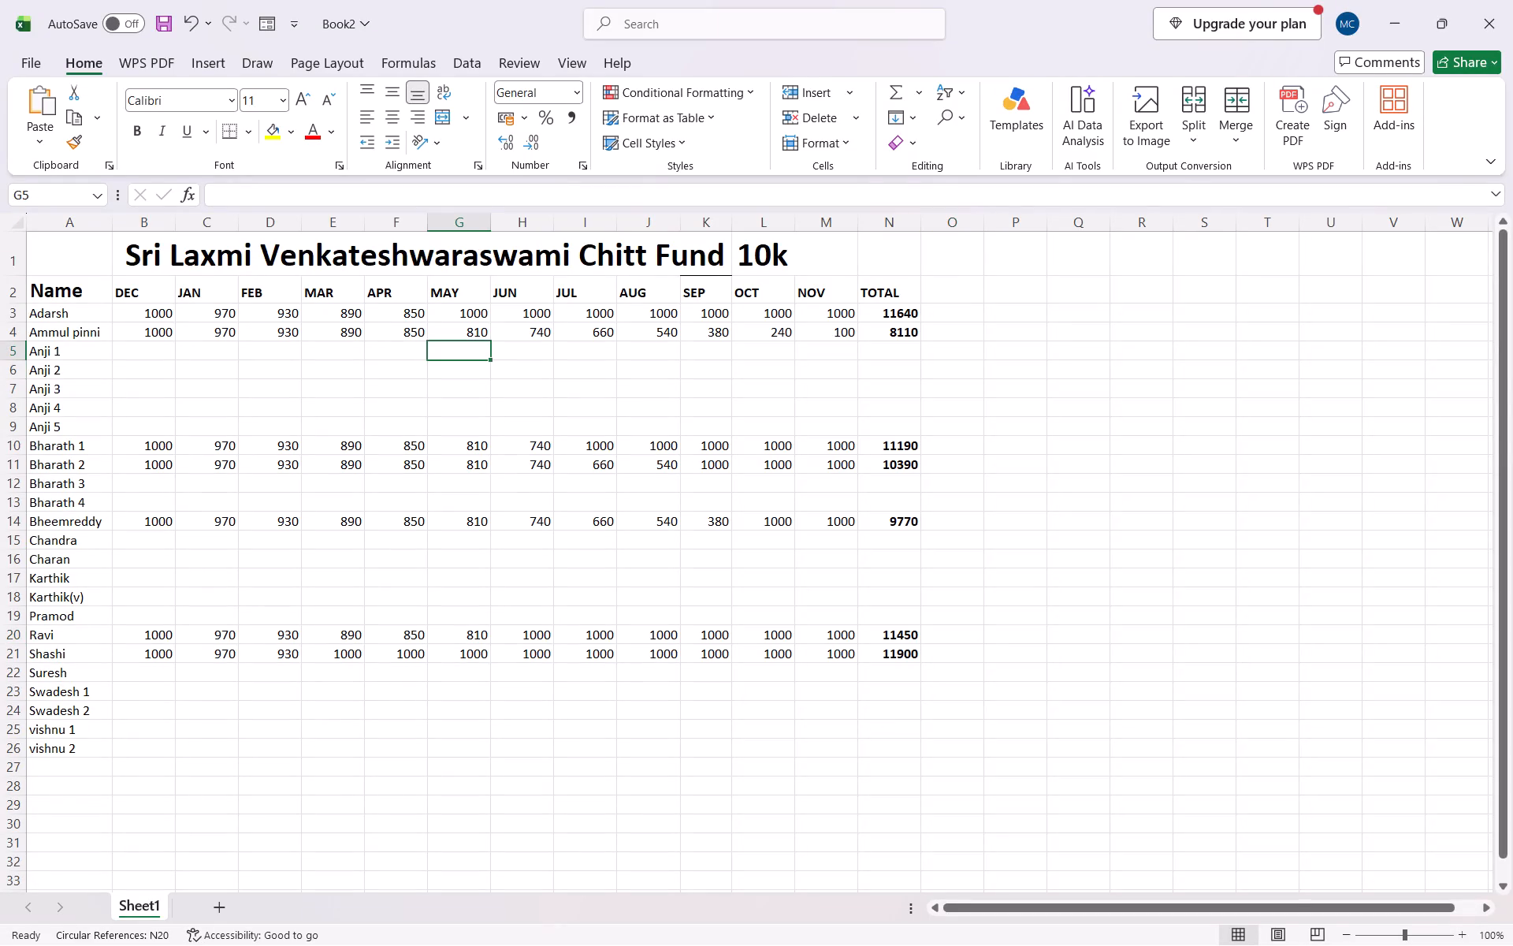
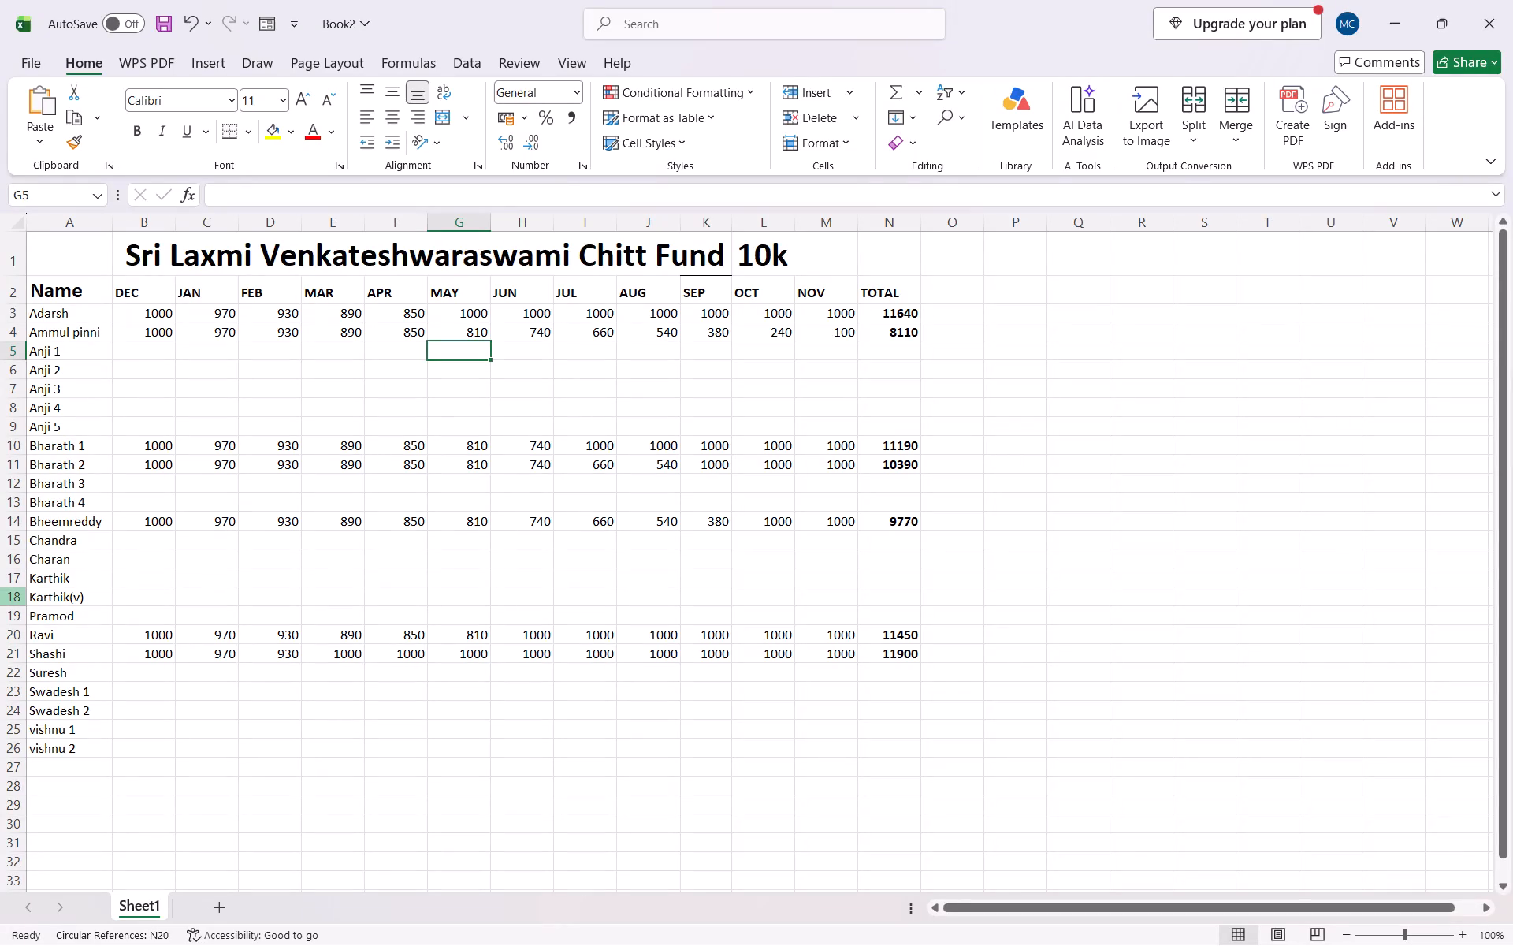
Copy Ravi's DEC to NOV payments, B20:M20, into vishnu 1's row starting at B25.
{"action": "left_click_drag", "start_coordinate": [147, 636], "coordinate": [512, 640]}
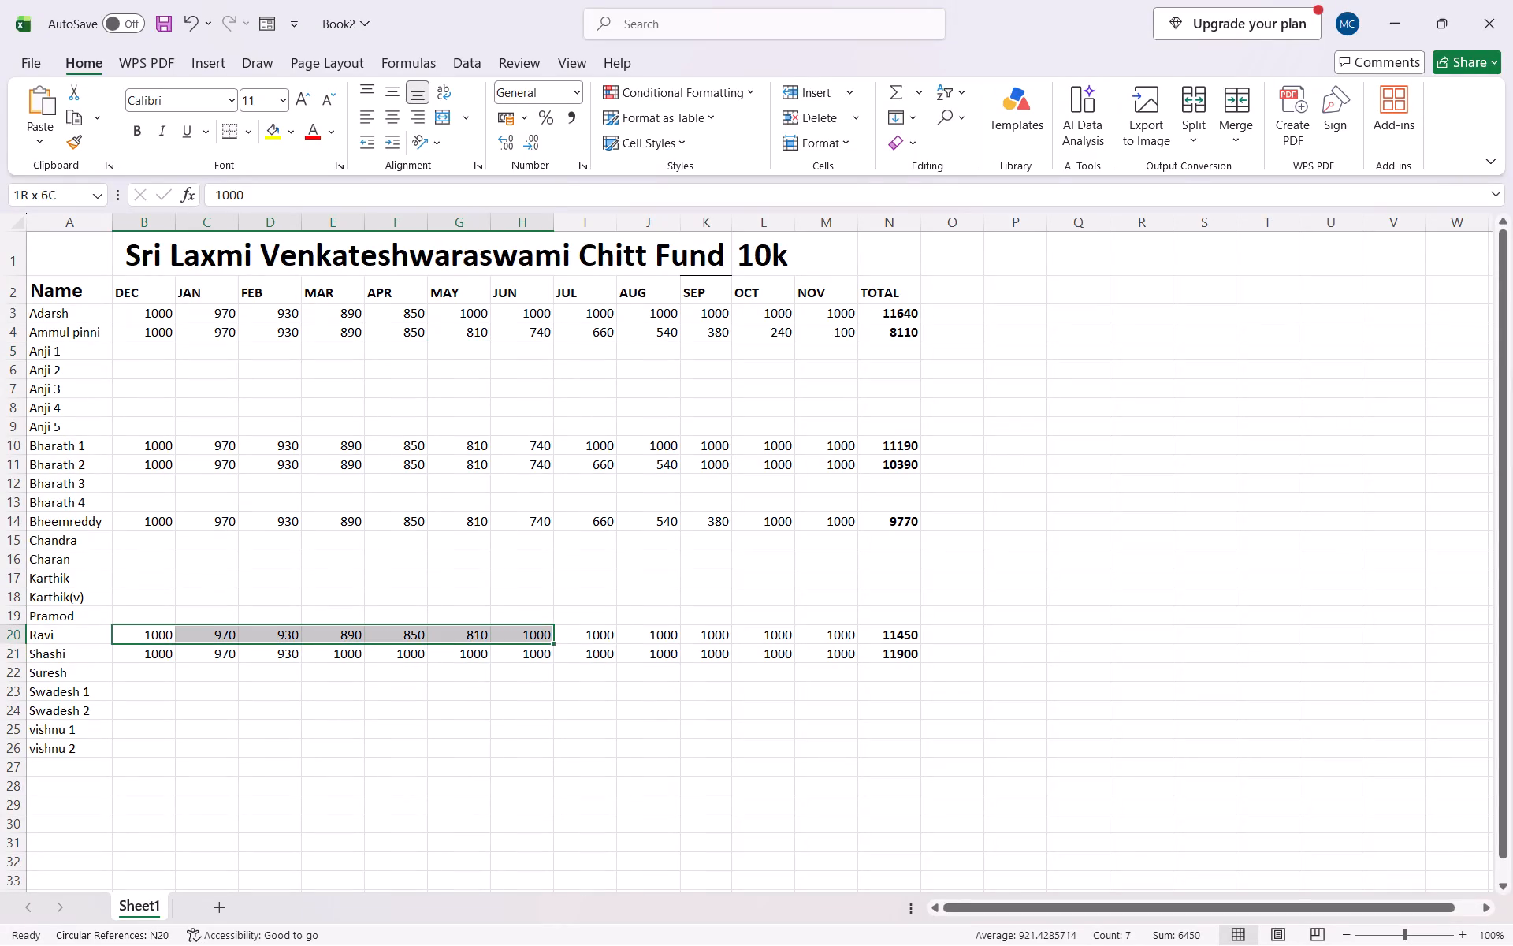
{"action": "left_click_drag", "start_coordinate": [512, 640], "coordinate": [716, 635]}
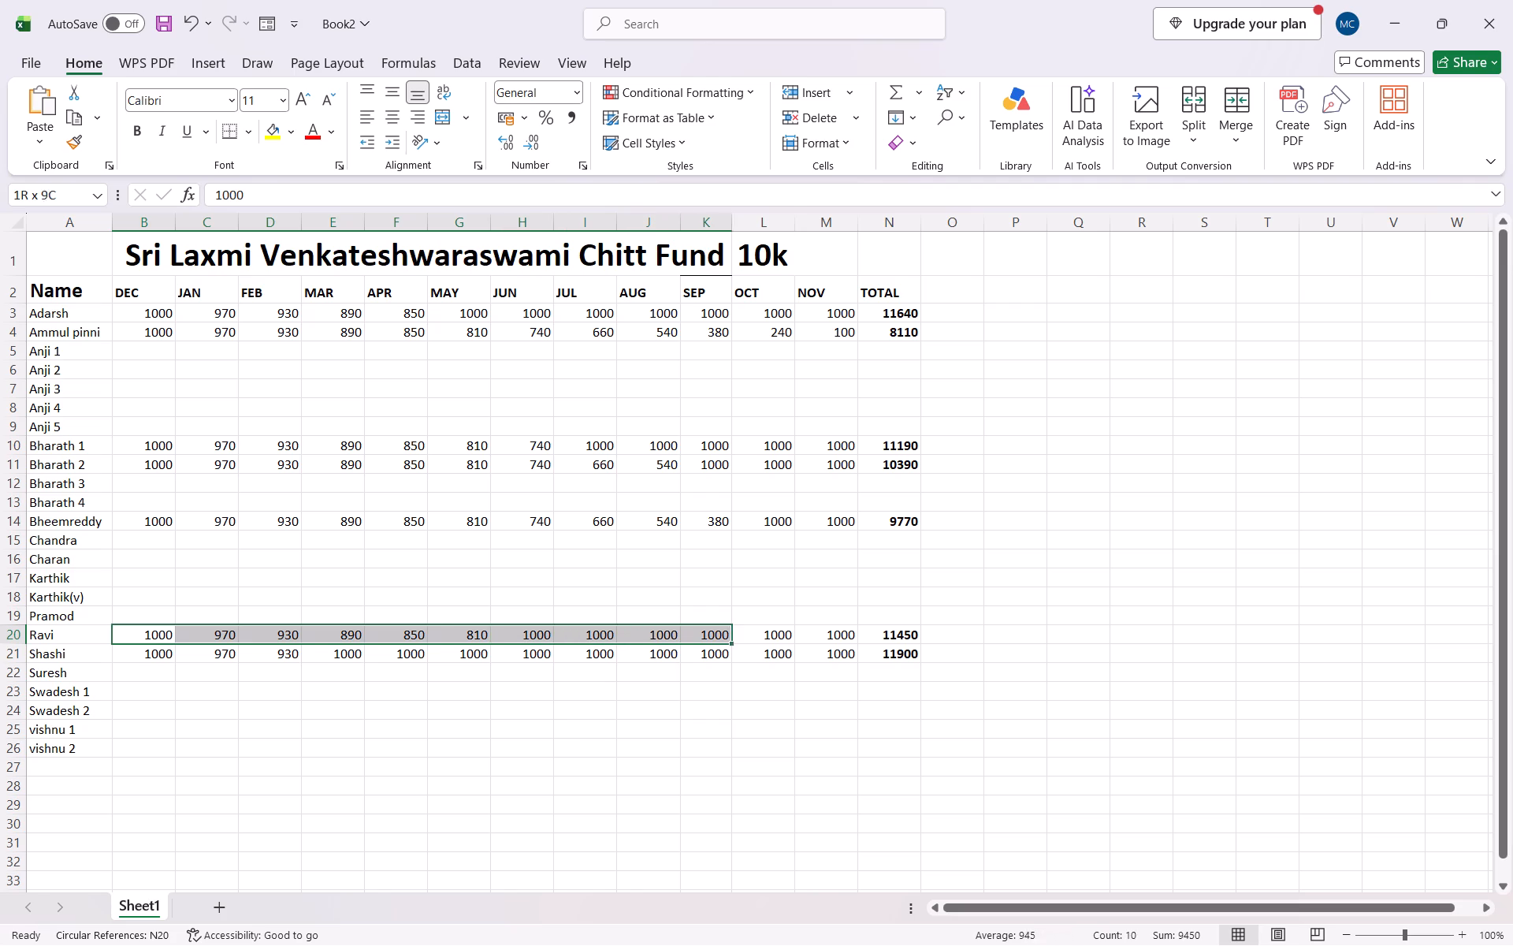
{"action": "left_click_drag", "start_coordinate": [716, 635], "coordinate": [836, 639]}
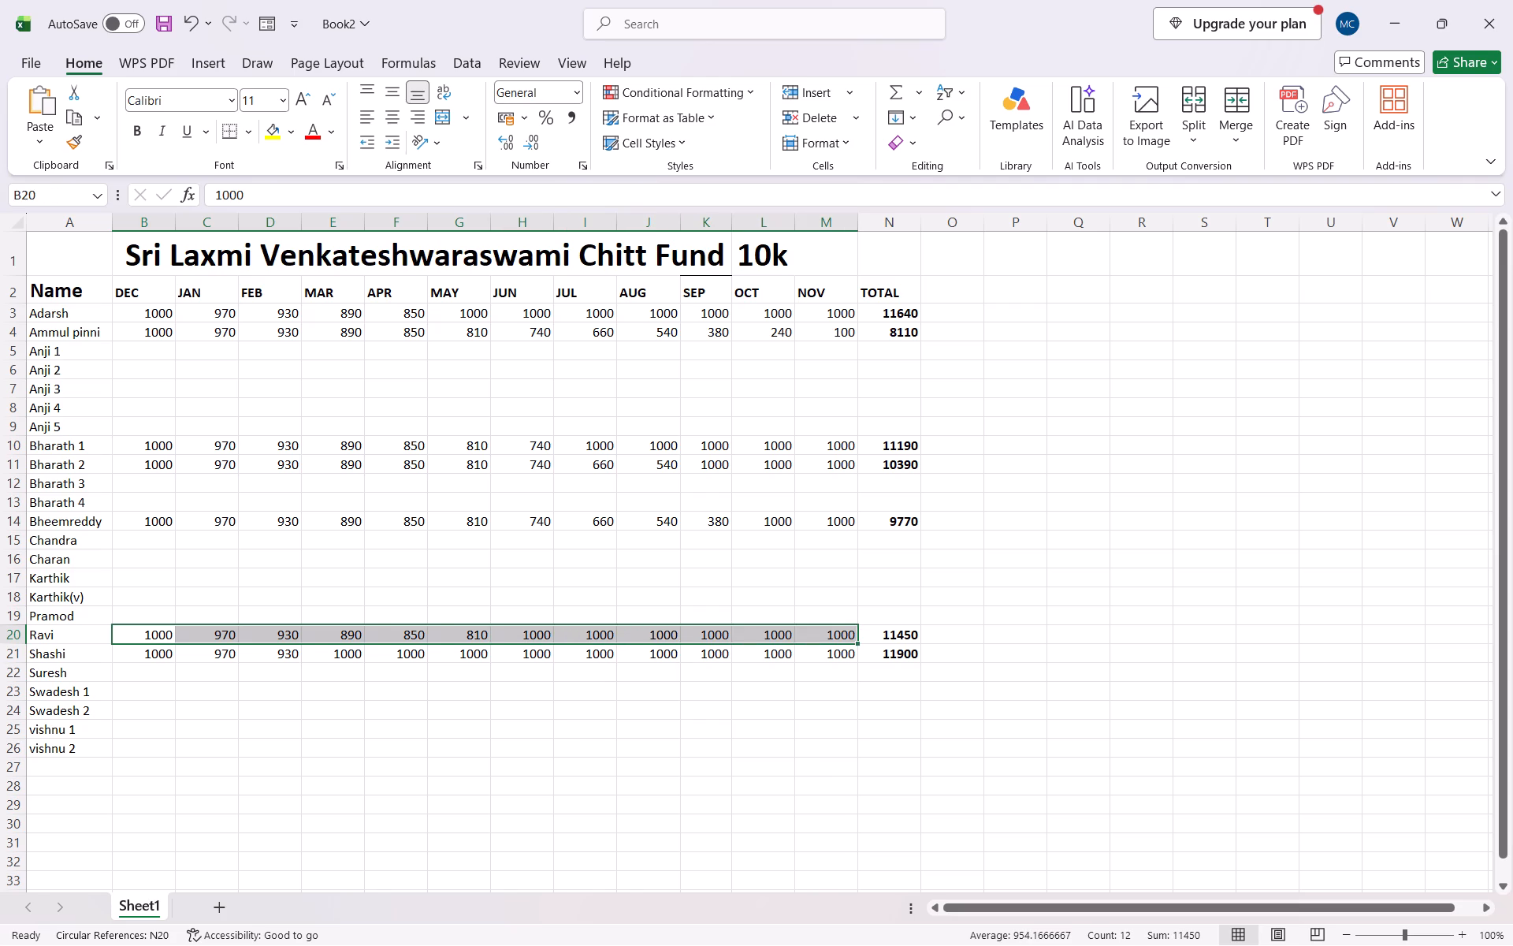
{"action": "key", "text": "ctrl+c"}
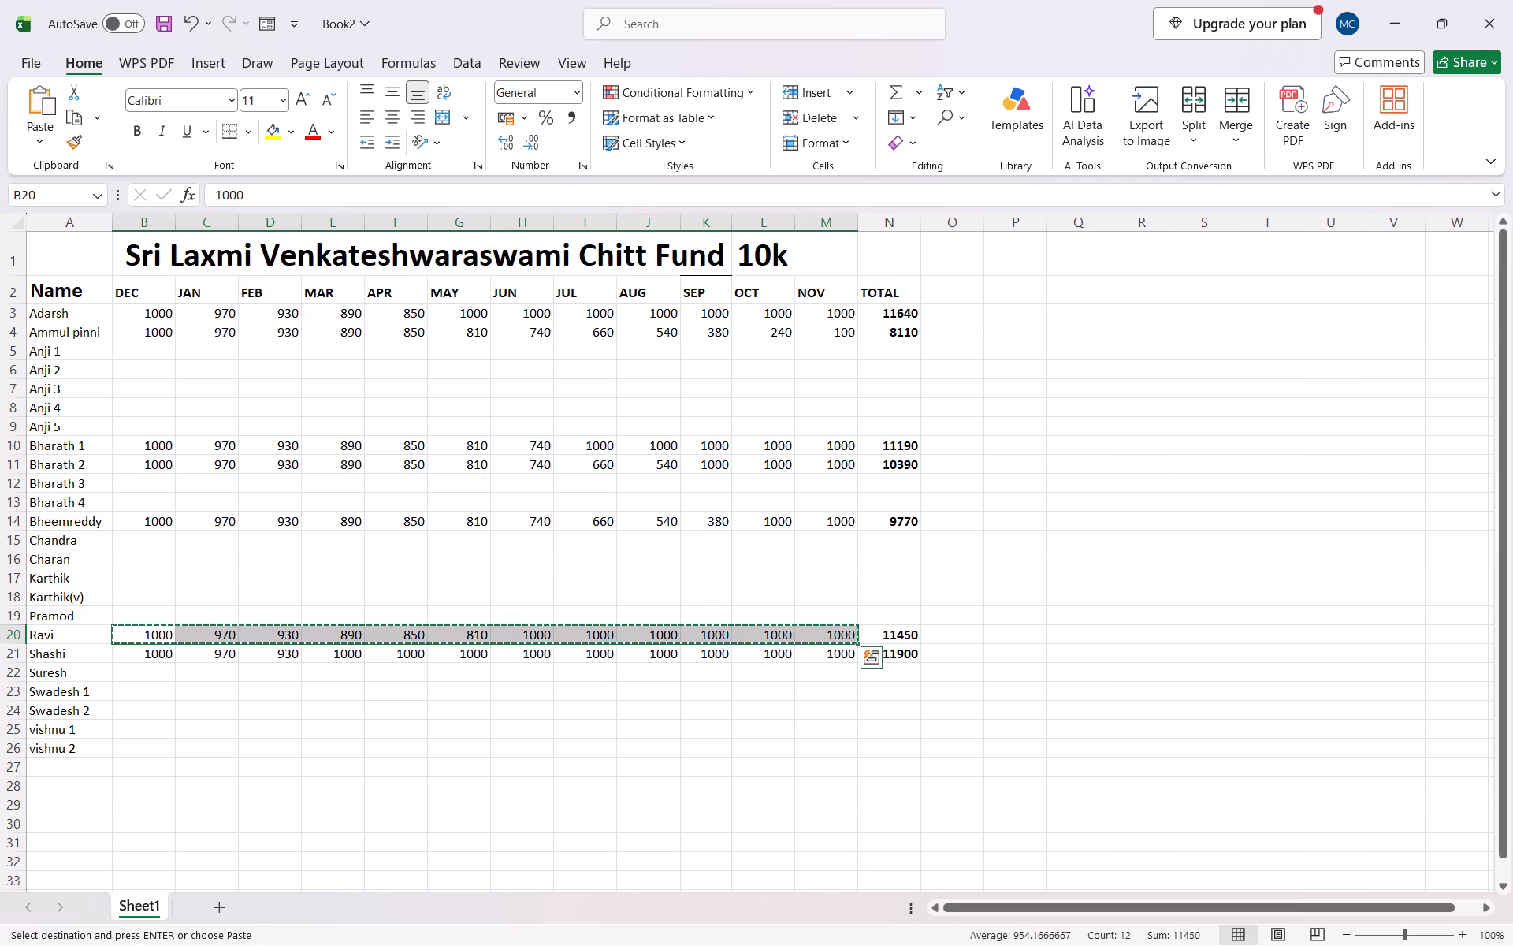
{"action": "left_click", "coordinate": [158, 731]}
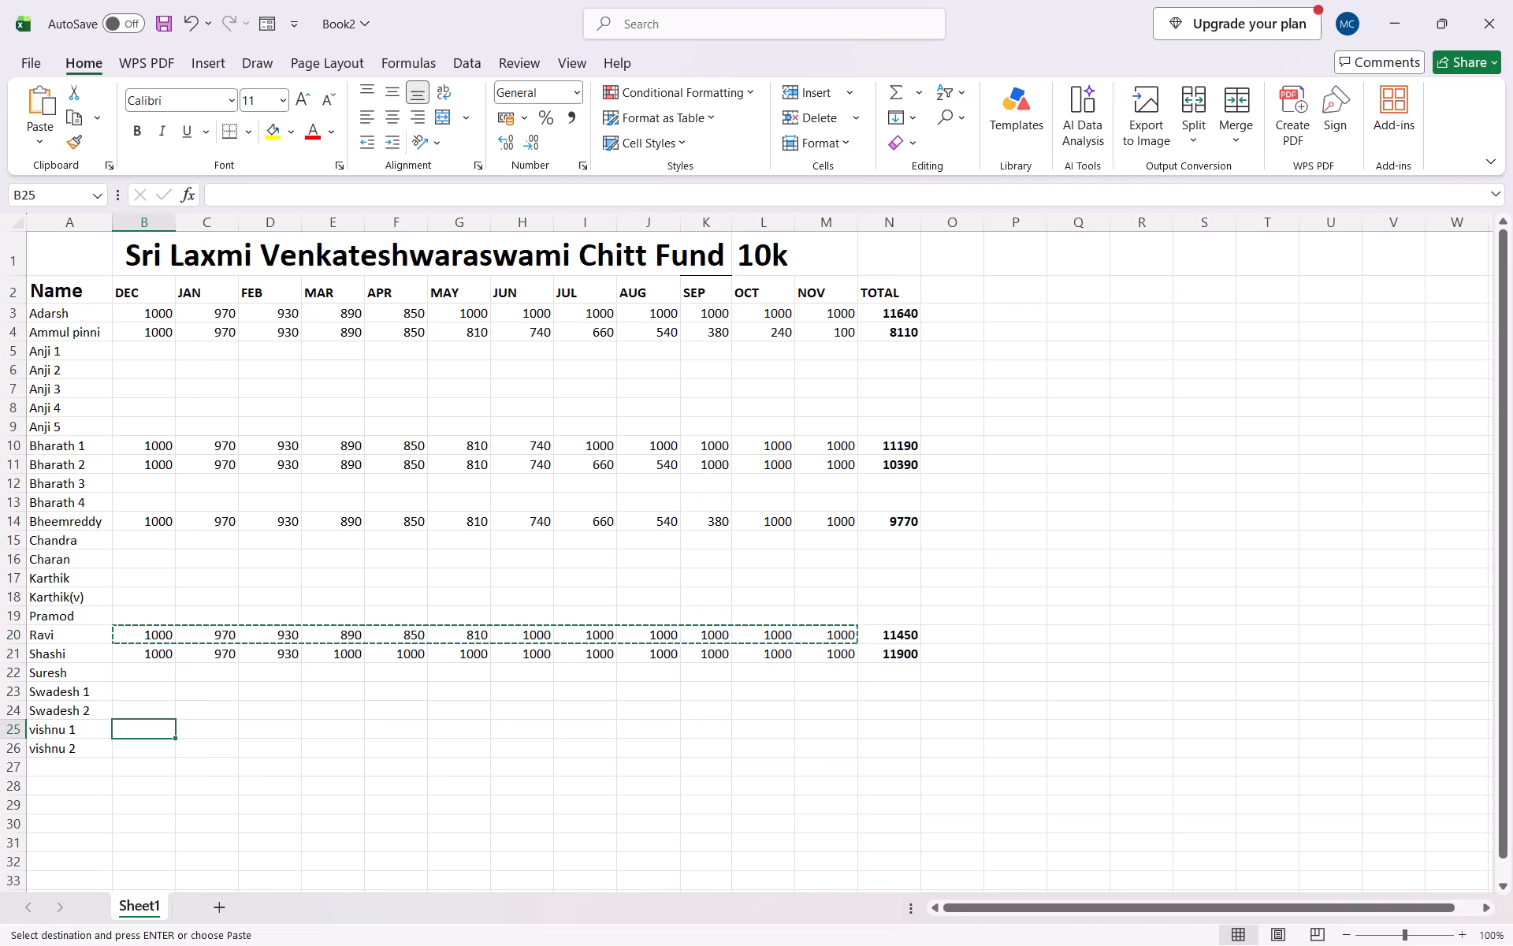
{"action": "key", "text": "ctrl+v"}
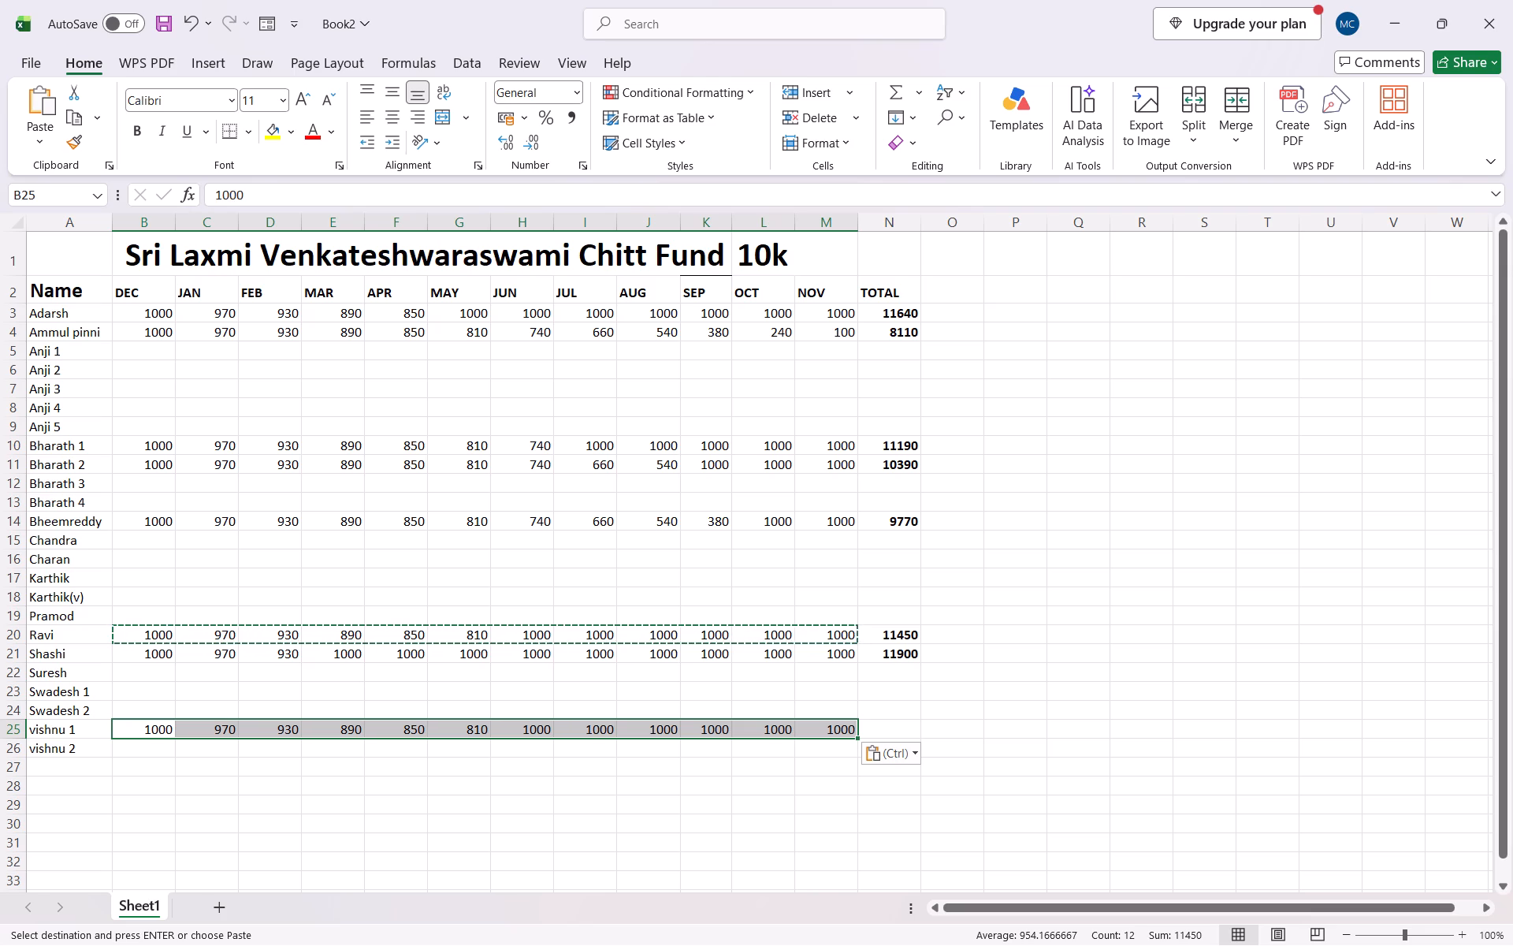
Replace Ravi's self-referencing TOTAL formula with a quick-analysis Sum of the DEC to NOV payments, B20:M20.
{"action": "left_click_drag", "start_coordinate": [872, 637], "coordinate": [902, 639]}
{"action": "left_click", "coordinate": [902, 639]}
{"action": "double_click", "coordinate": [874, 639]}
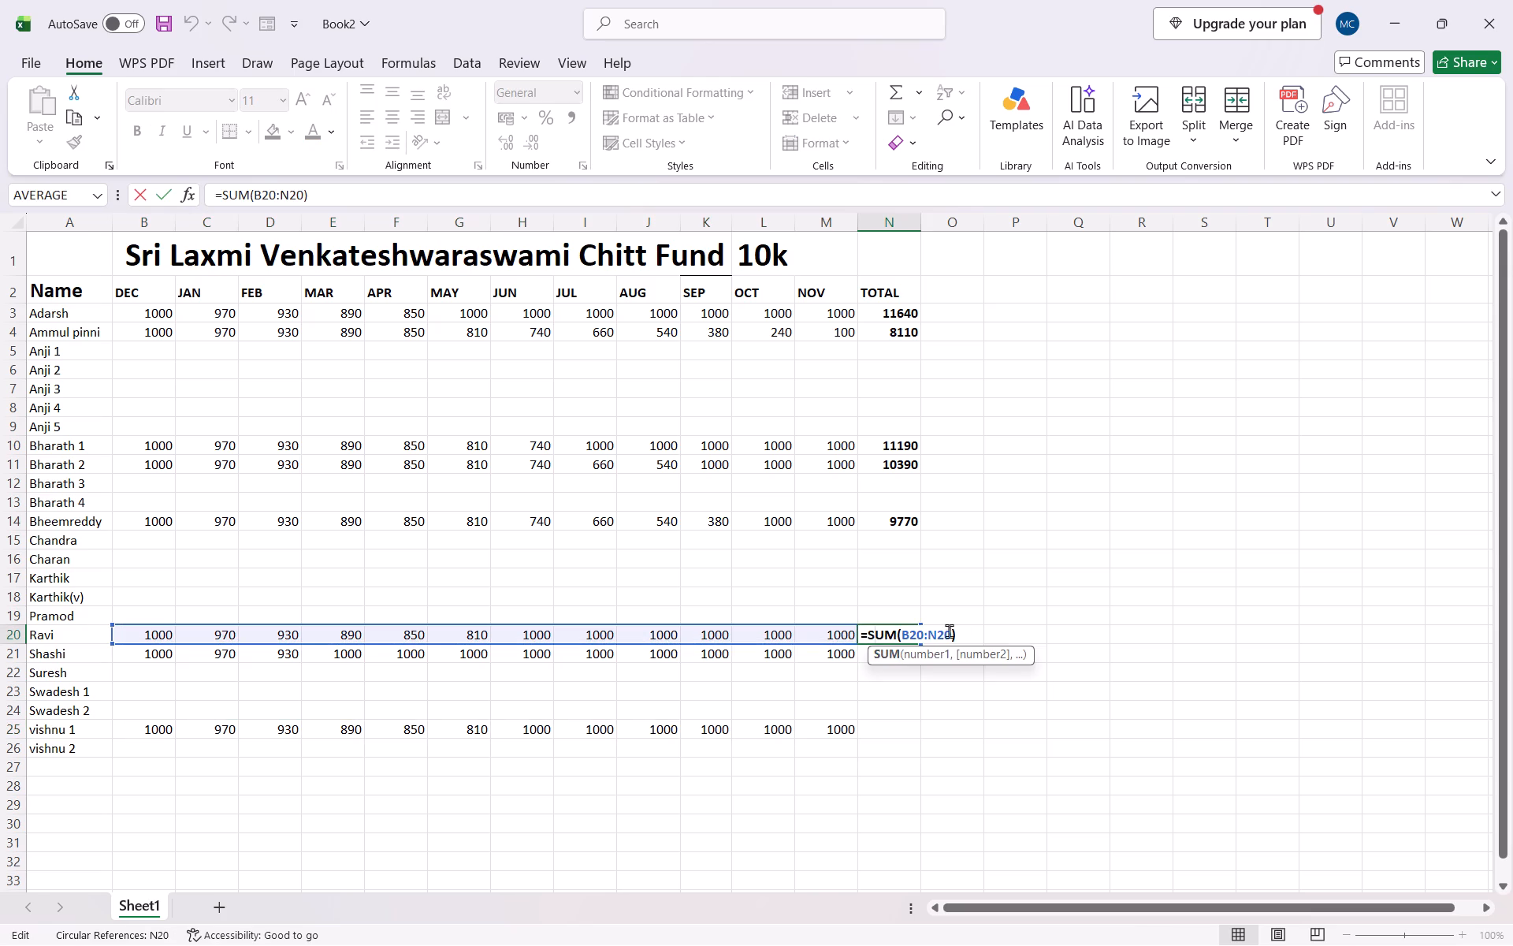
{"action": "left_click", "coordinate": [971, 637]}
{"action": "left_click", "coordinate": [964, 640]}
{"action": "left_click", "coordinate": [1035, 631]}
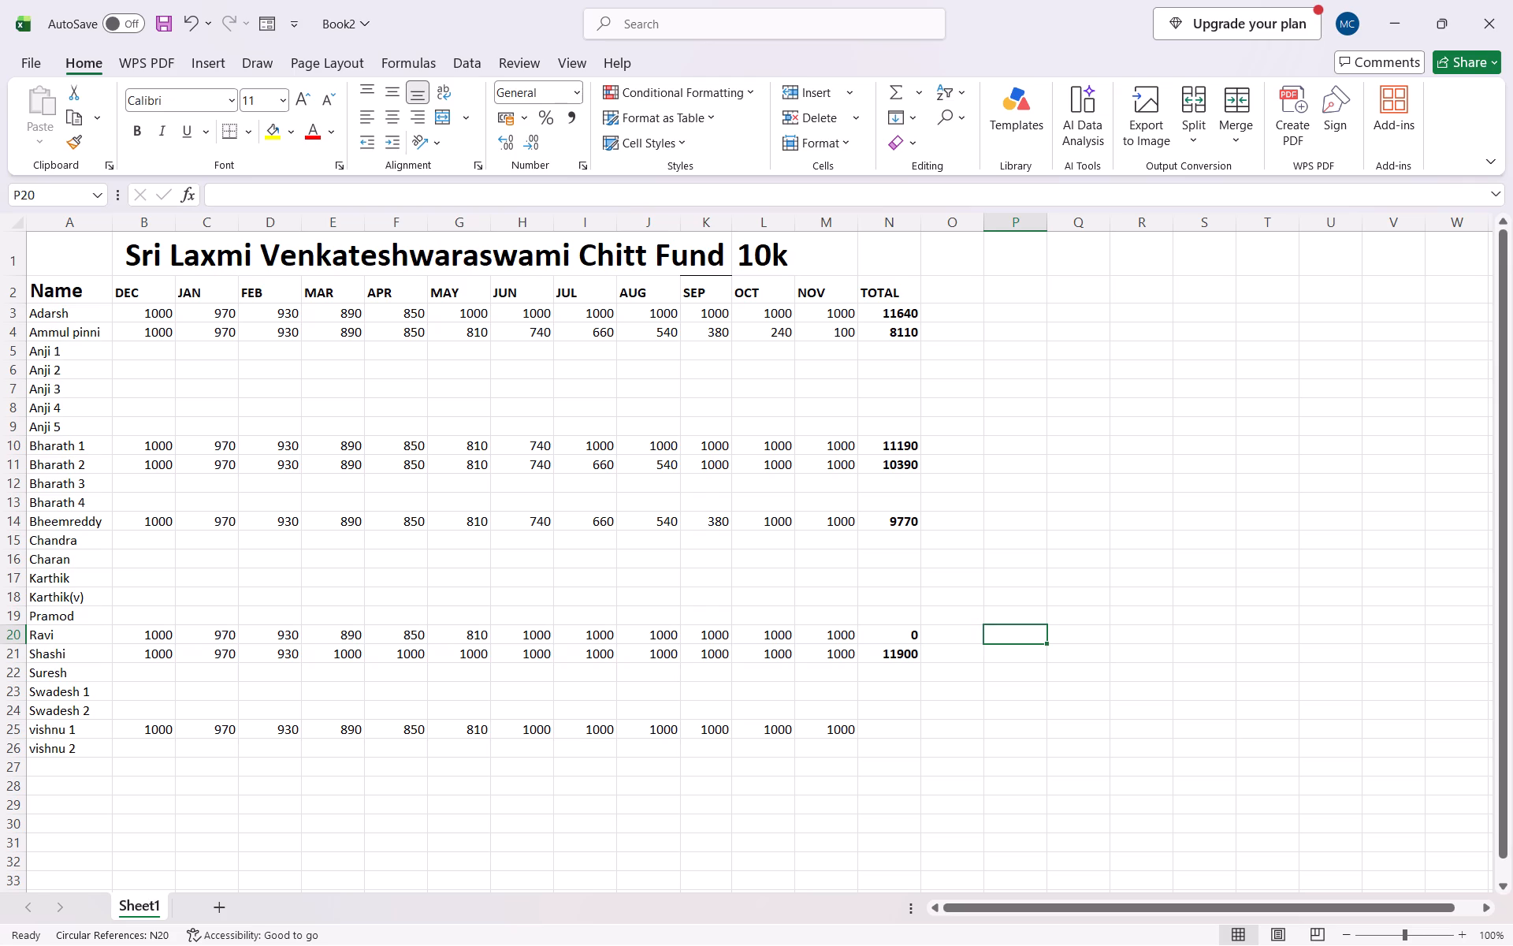
{"action": "left_click_drag", "start_coordinate": [139, 635], "coordinate": [698, 620]}
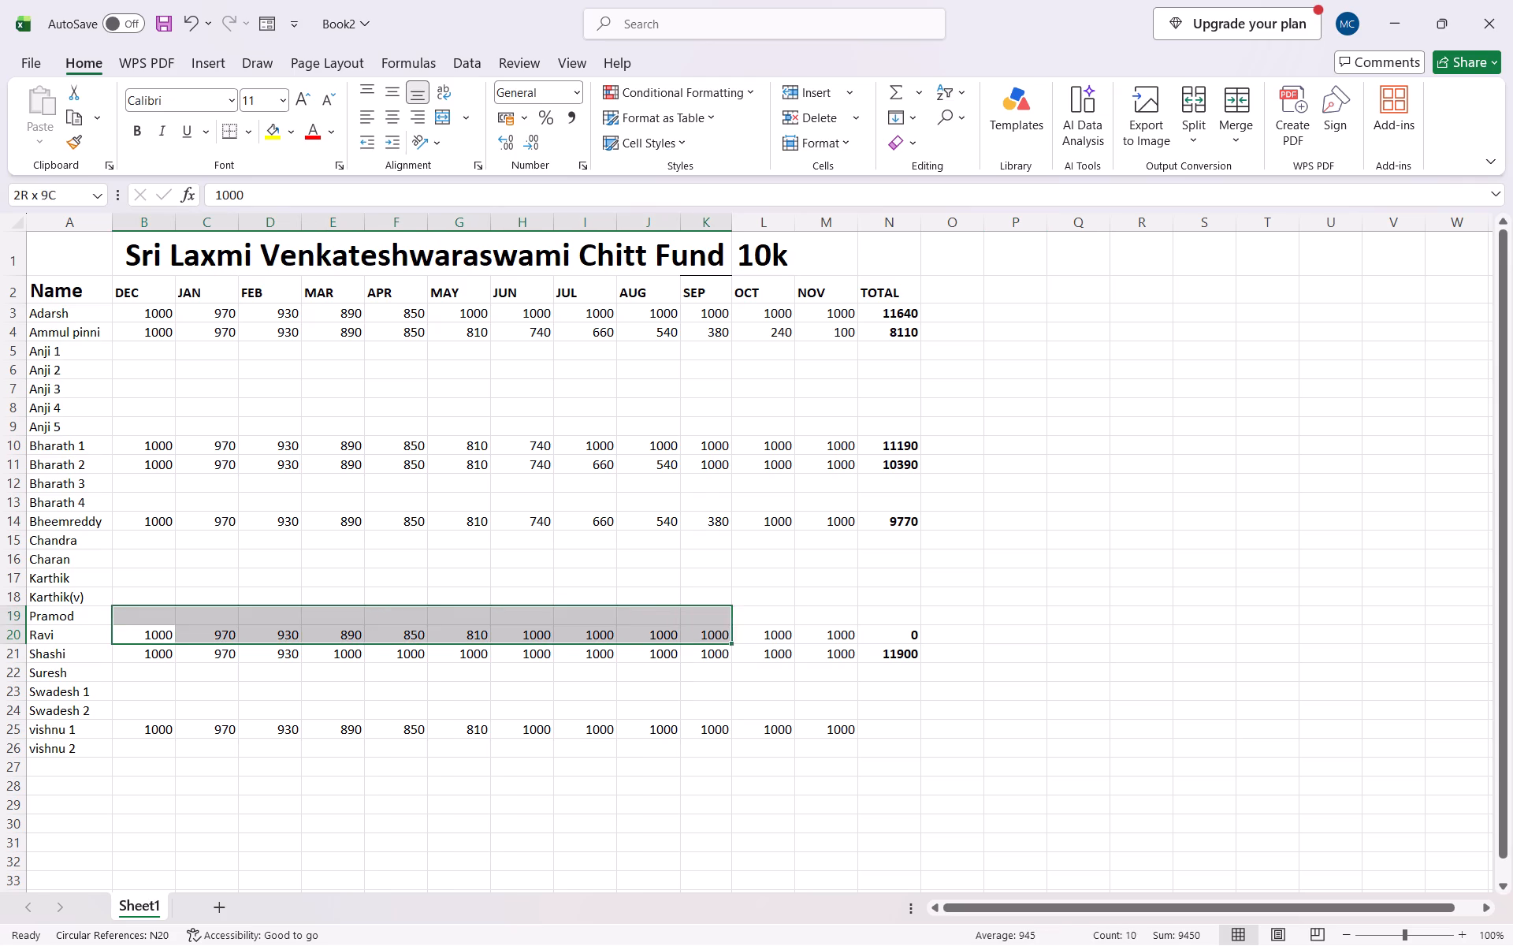
{"action": "left_click_drag", "start_coordinate": [698, 620], "coordinate": [855, 638]}
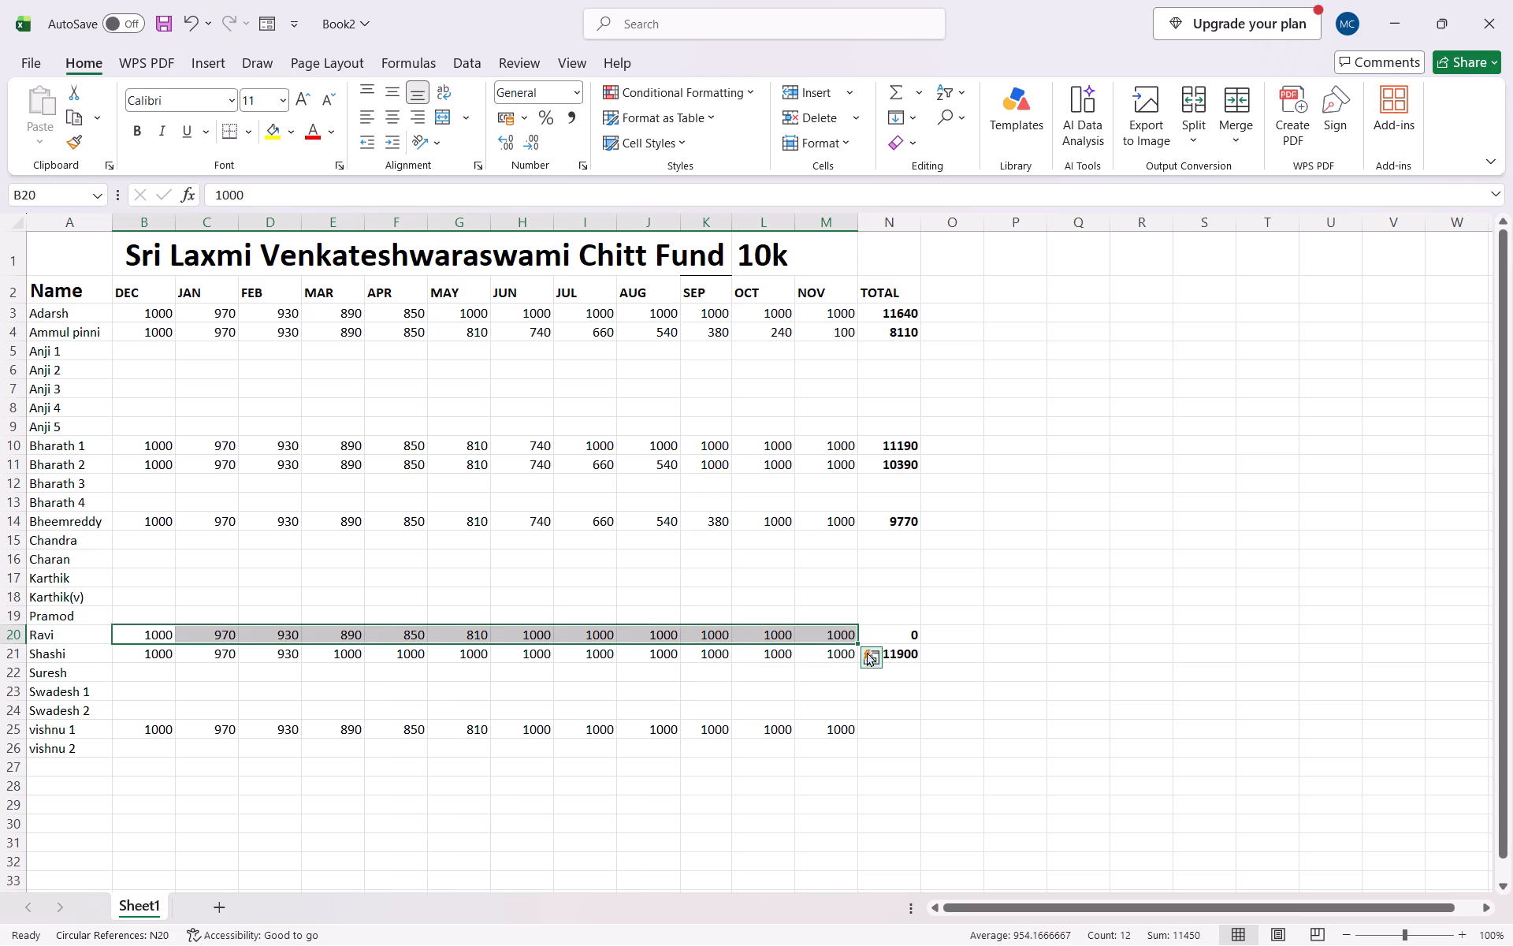
{"action": "left_click", "coordinate": [871, 657]}
{"action": "left_click", "coordinate": [838, 702]}
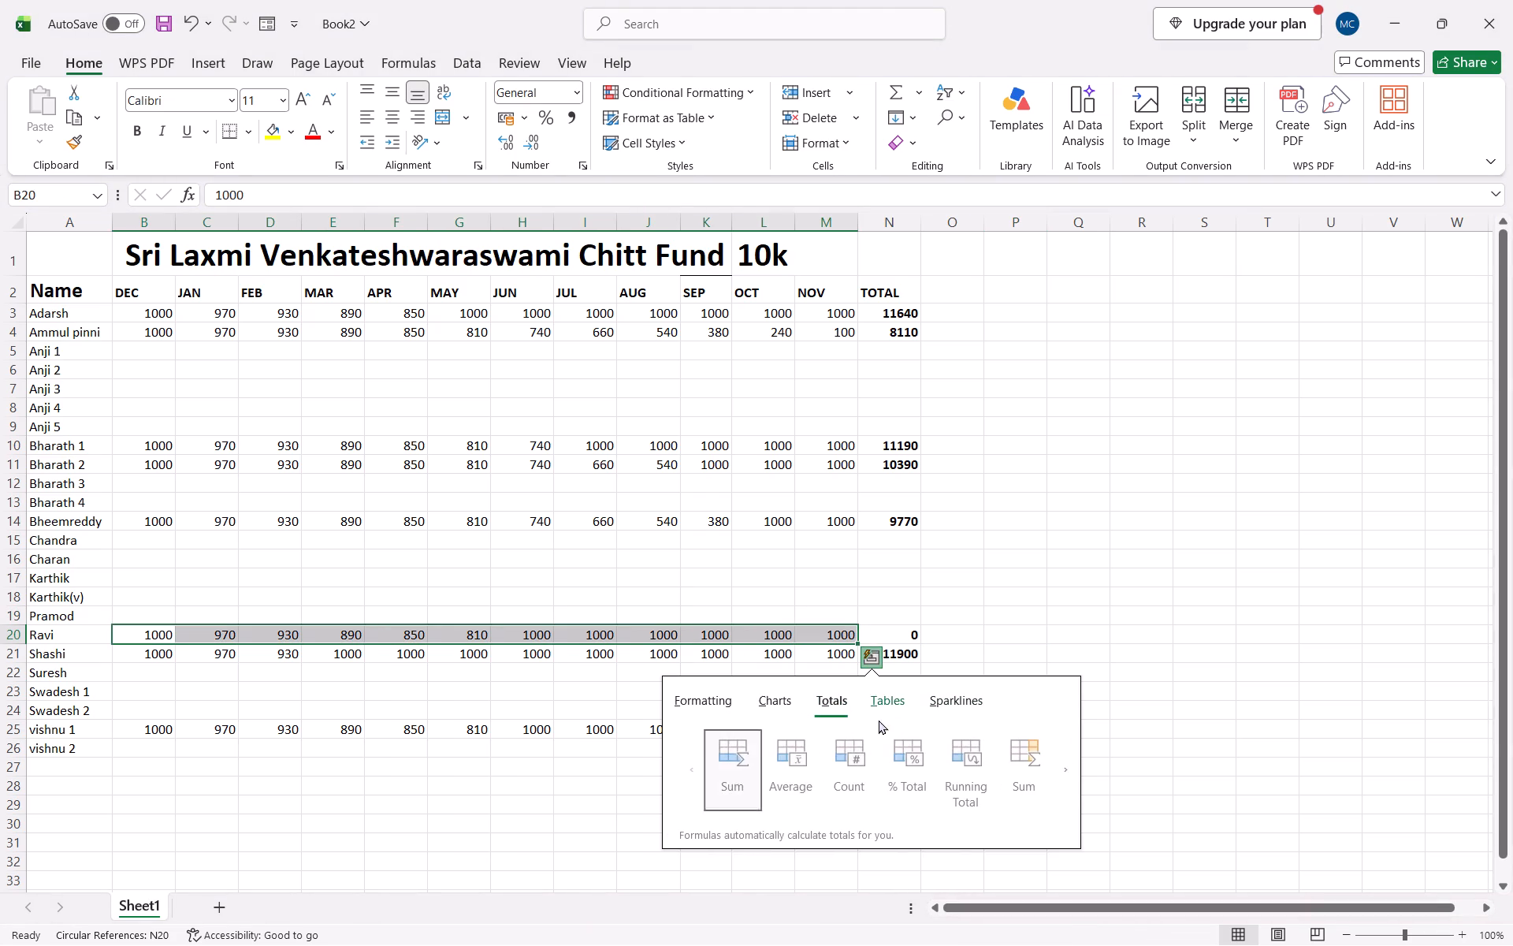
{"action": "left_click", "coordinate": [997, 747]}
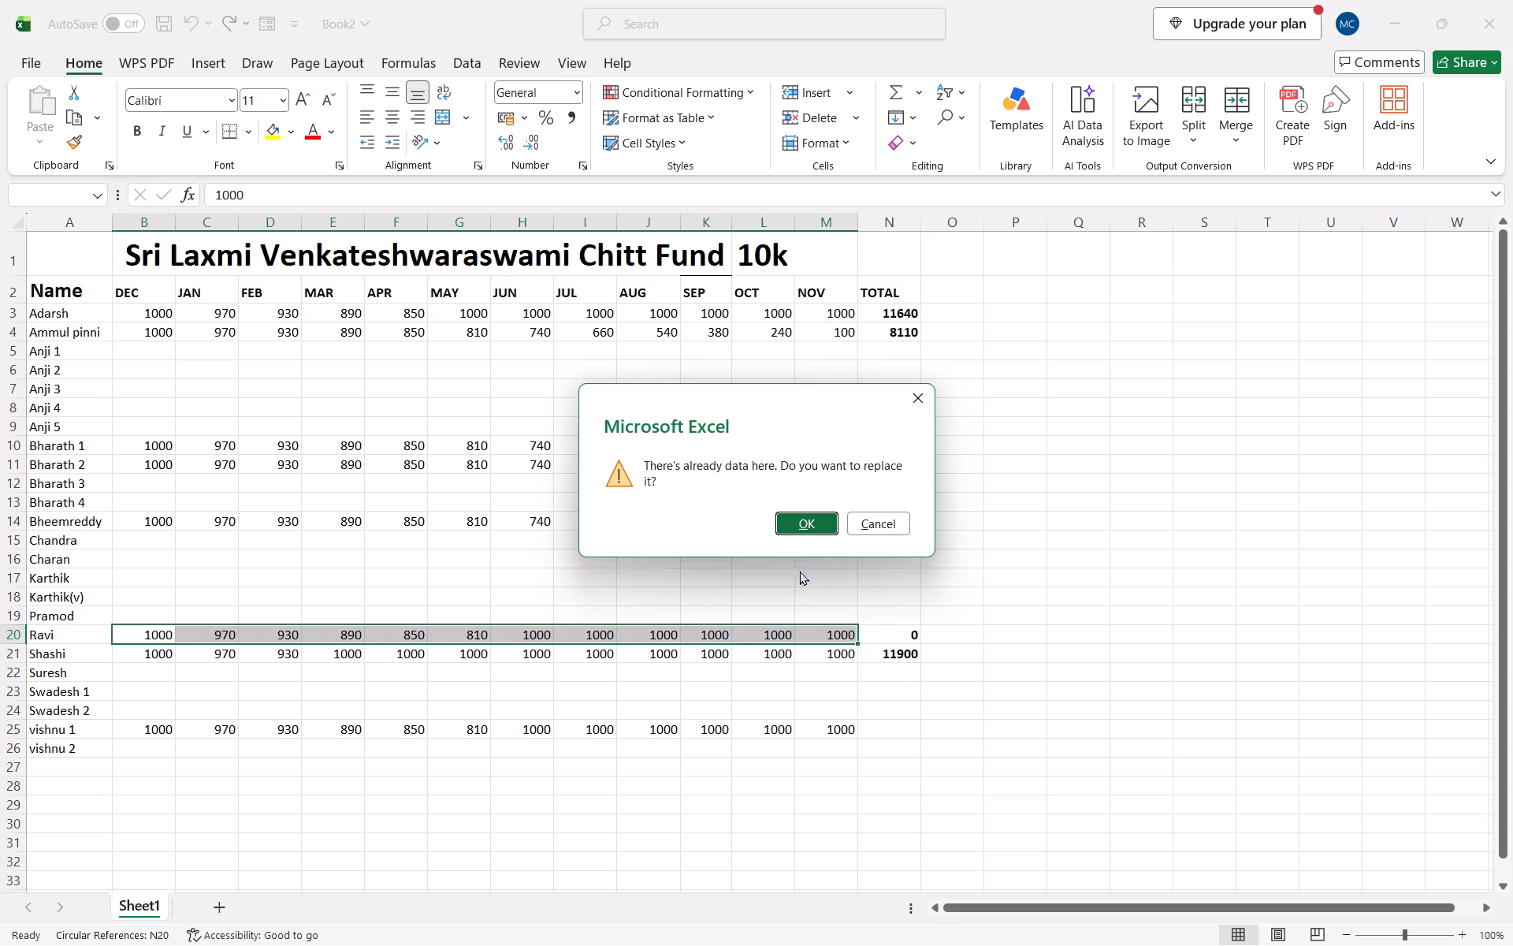
{"action": "left_click", "coordinate": [797, 530]}
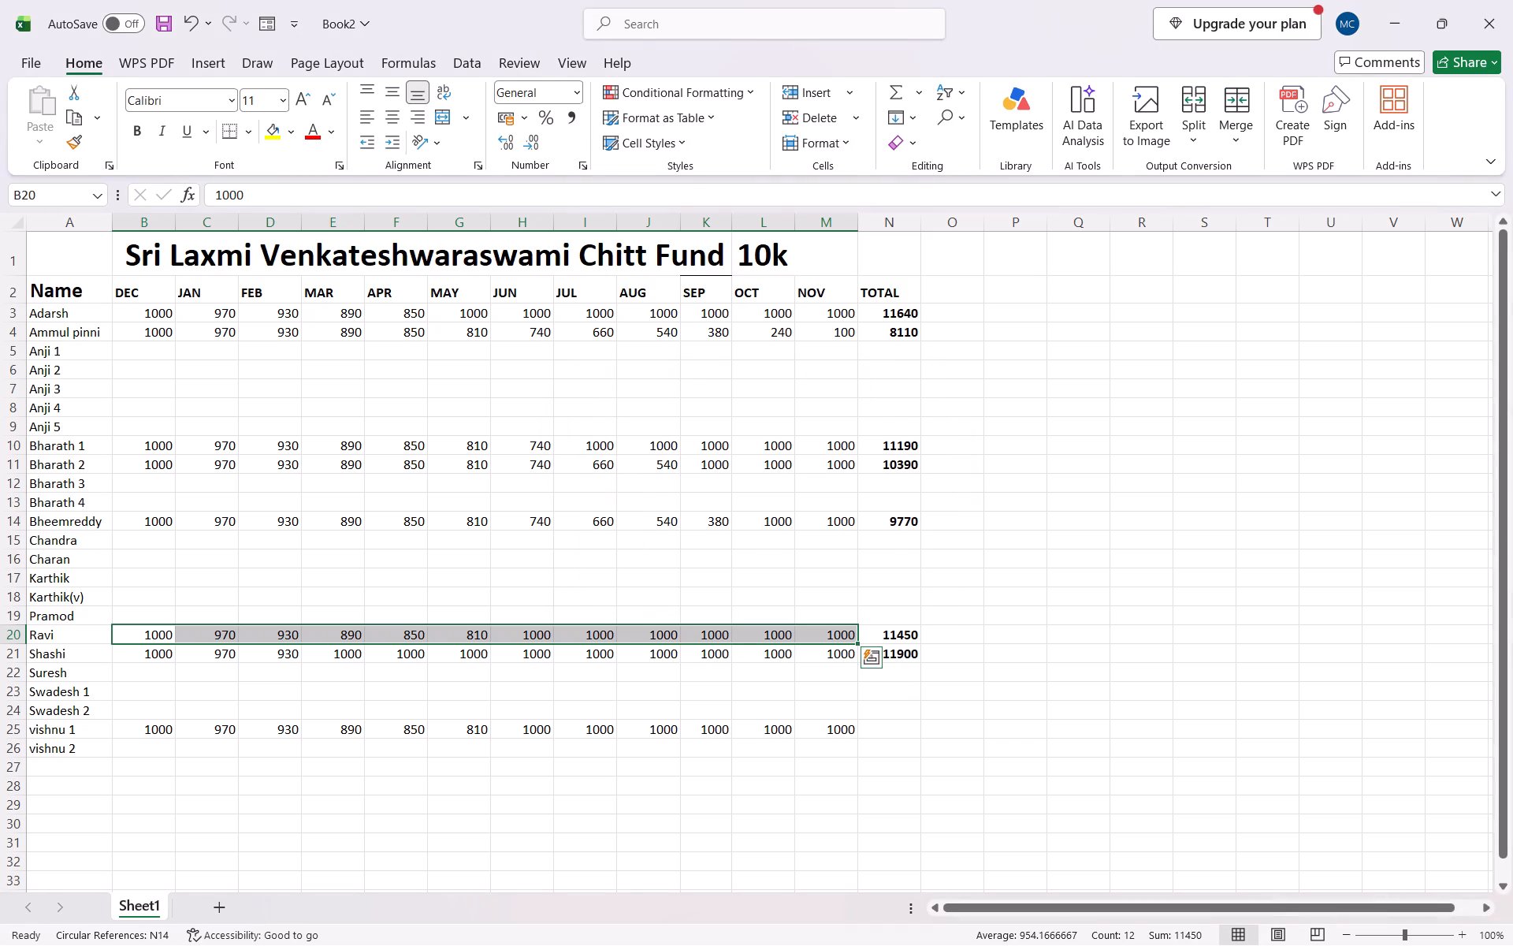
Copy Ravi's TOTAL formula from N20 into vishnu 1's TOTAL cell, N25.
{"action": "left_click", "coordinate": [883, 638]}
{"action": "left_click_drag", "start_coordinate": [879, 638], "coordinate": [904, 634]}
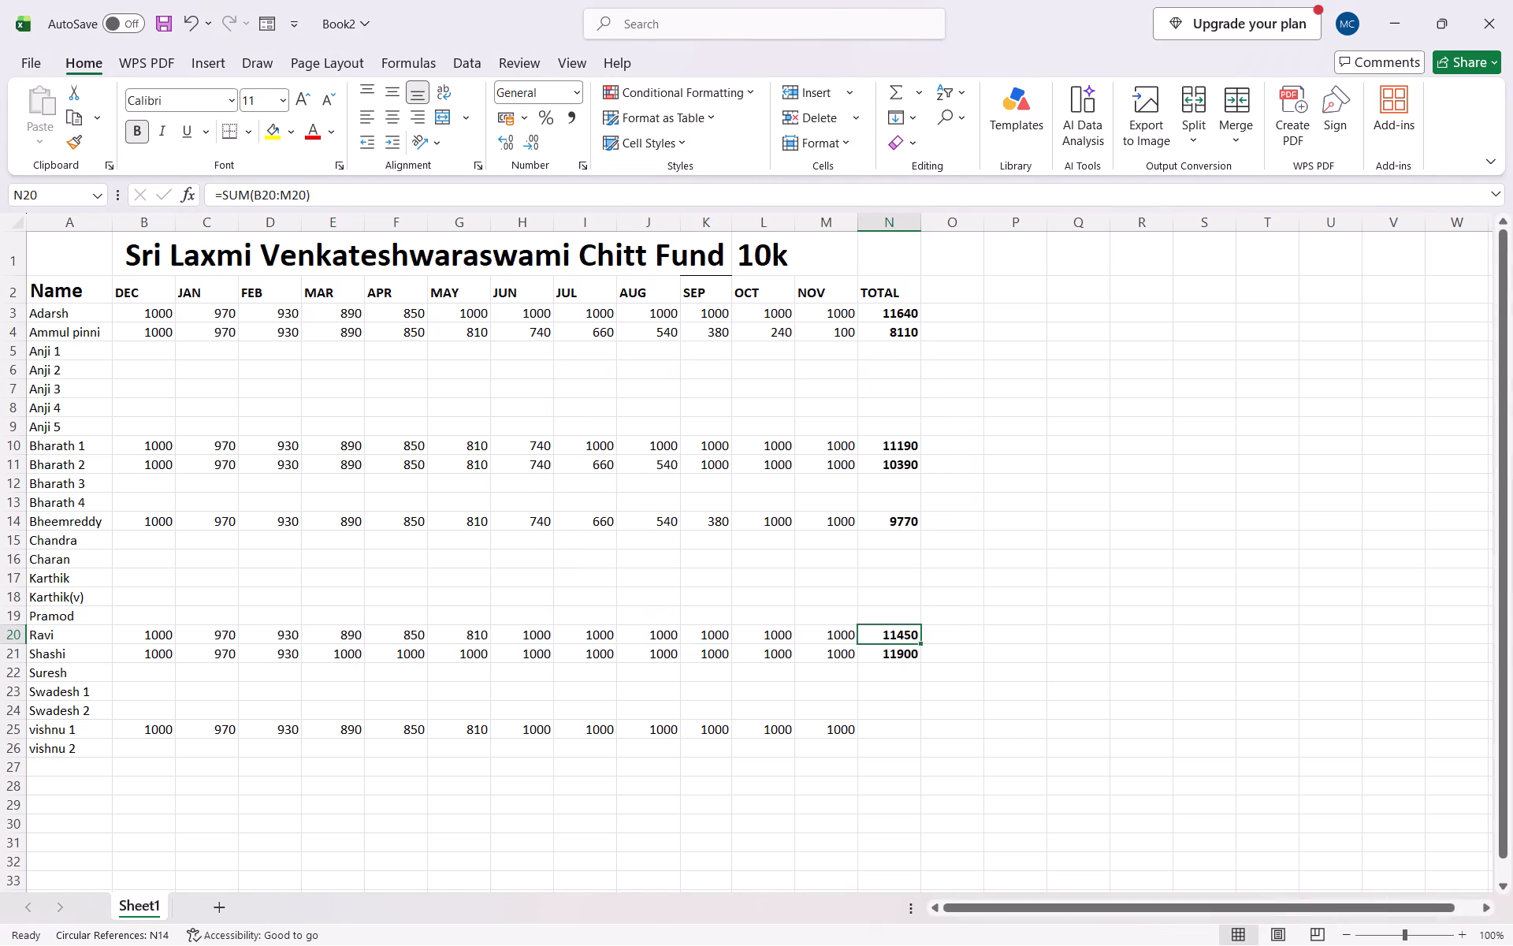
{"action": "key", "text": "ctrl+c"}
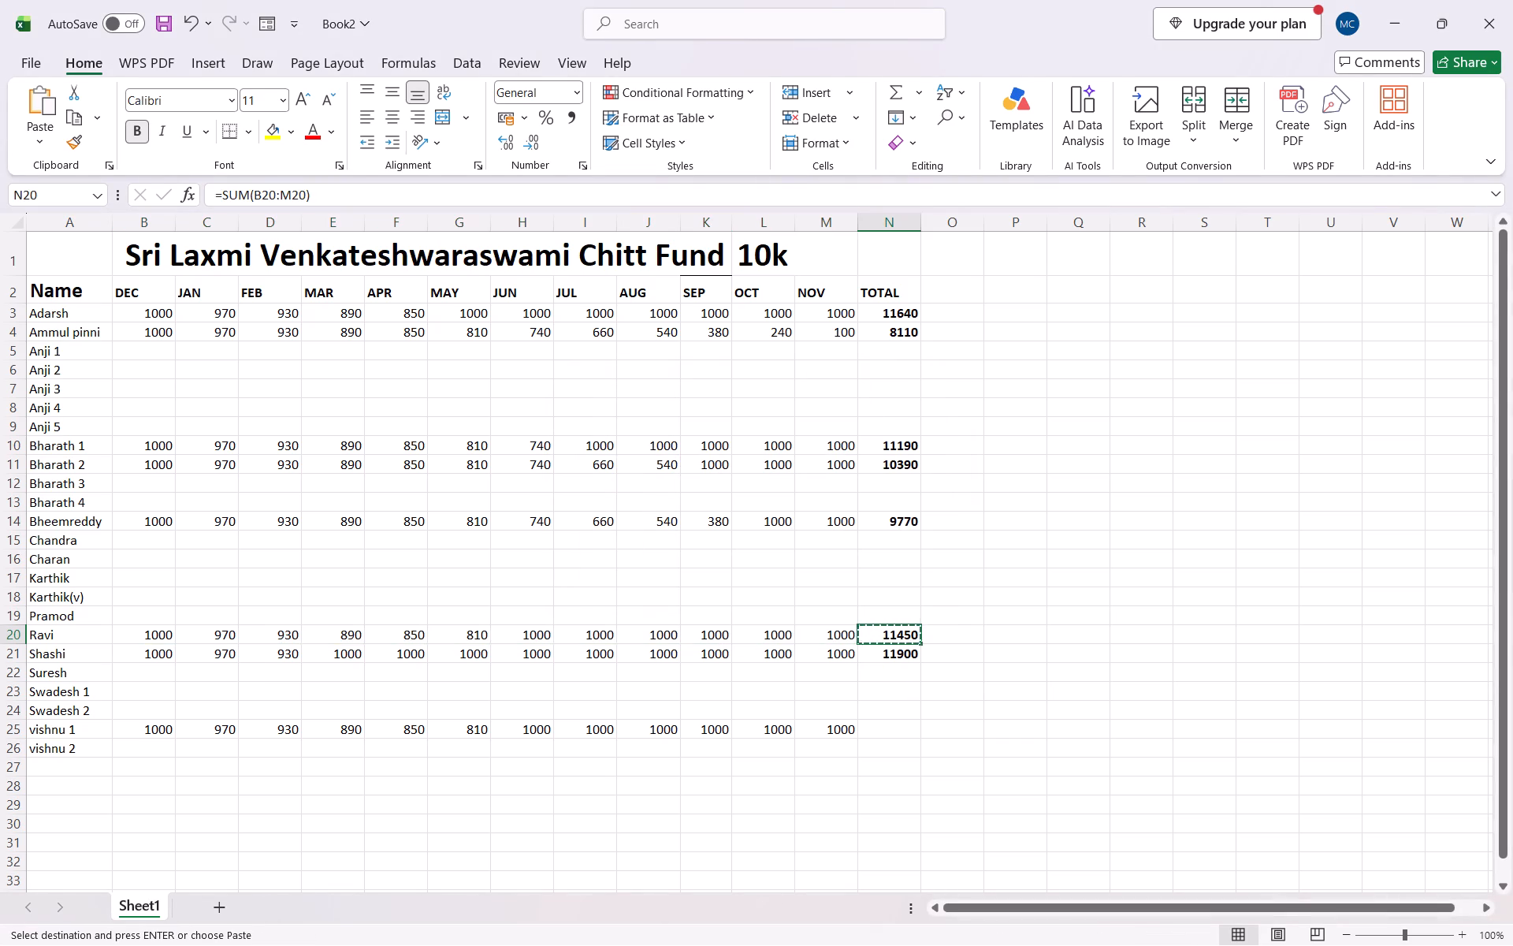
{"action": "left_click", "coordinate": [897, 733]}
{"action": "key", "text": "ctrl+v"}
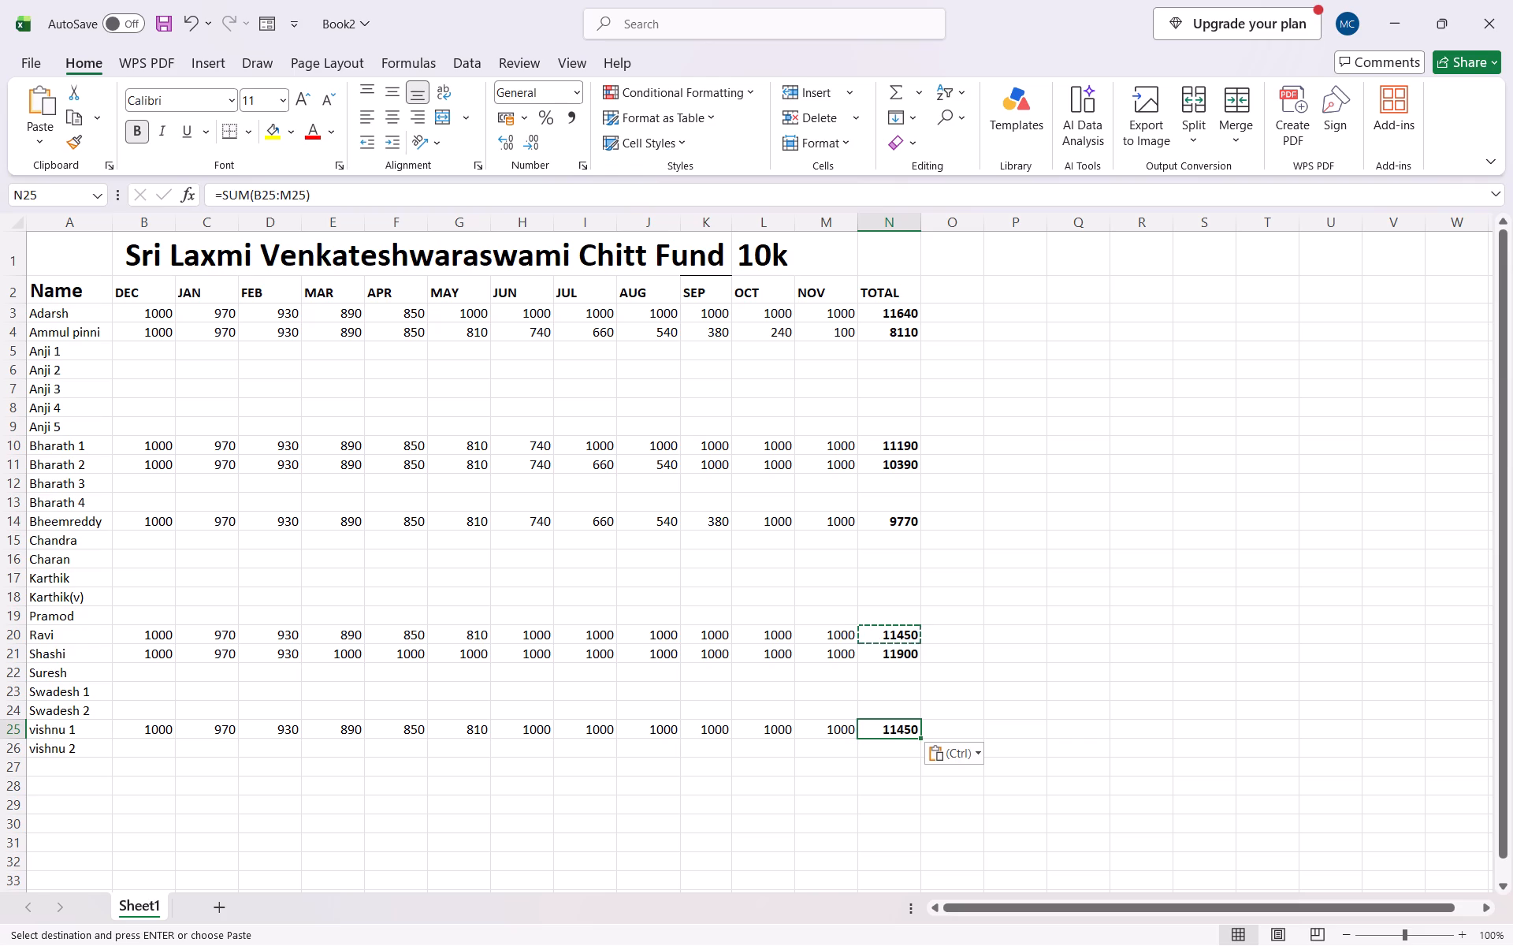
Examine the cell range used by Ravi's TOTAL formula in N20, leaving the formula as it is.
{"action": "left_click", "coordinate": [949, 728]}
{"action": "triple_click", "coordinate": [953, 623]}
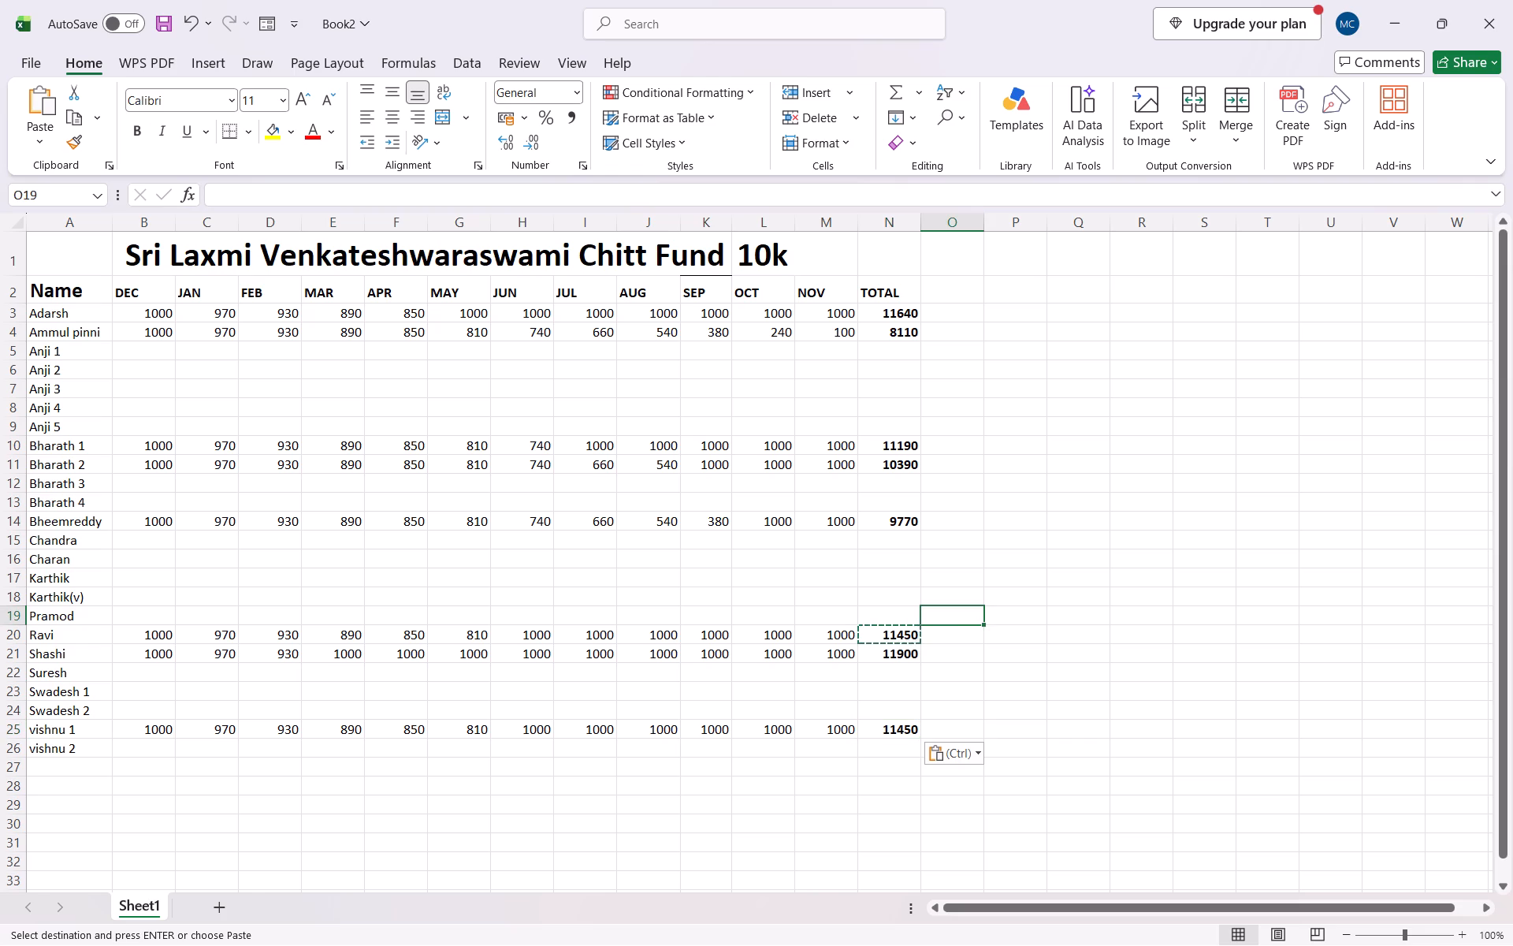
{"action": "left_click", "coordinate": [959, 604]}
{"action": "left_click", "coordinate": [911, 620]}
{"action": "left_click", "coordinate": [883, 645]}
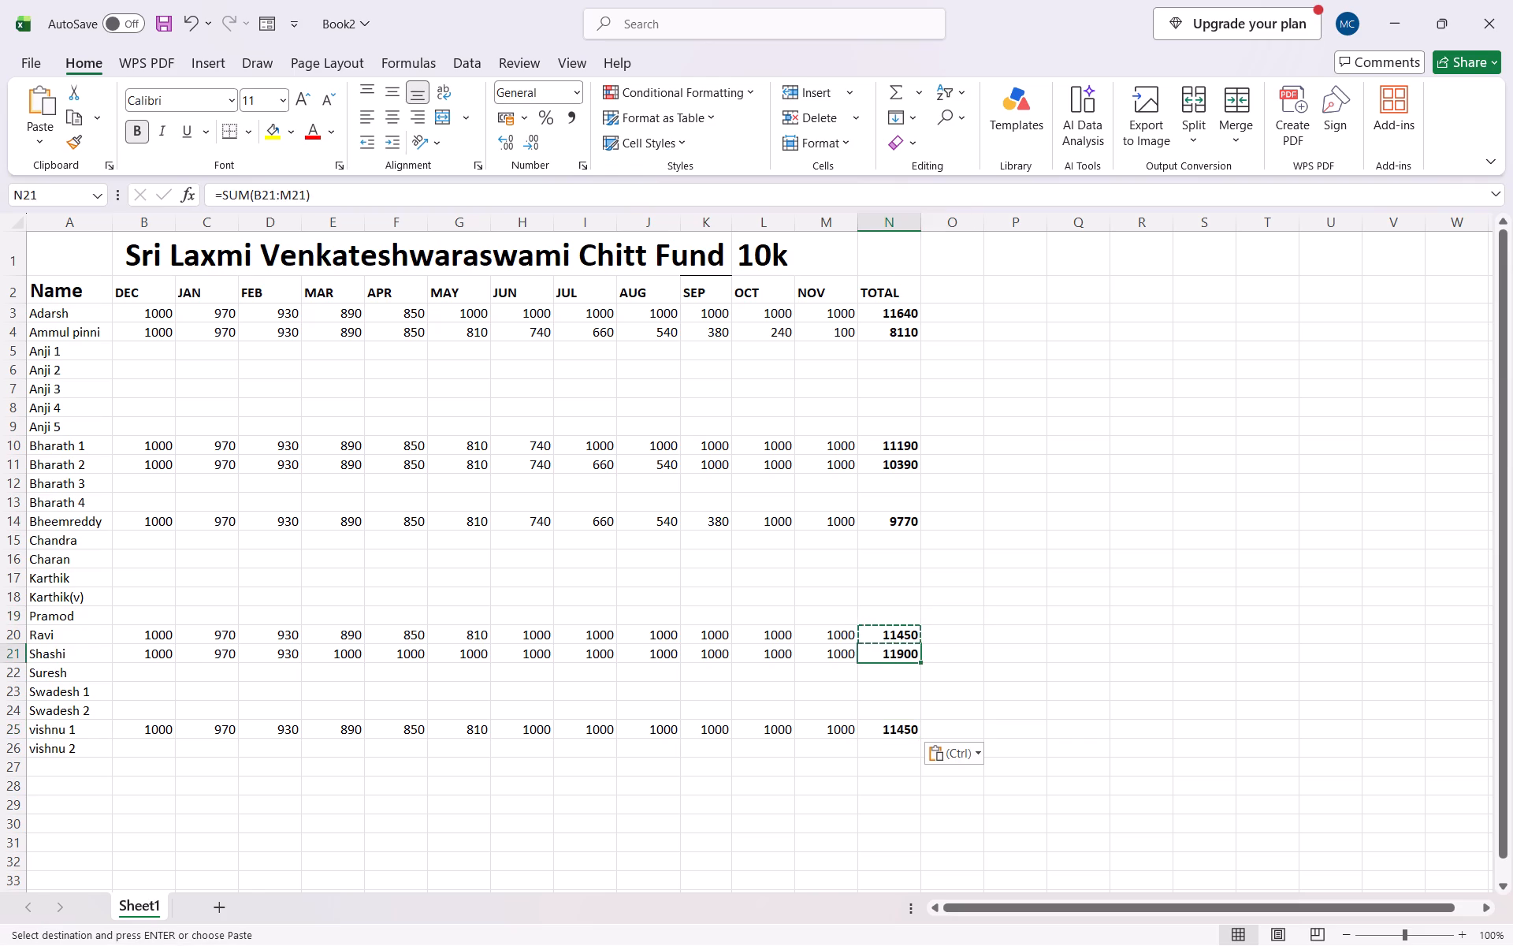
{"action": "double_click", "coordinate": [876, 639]}
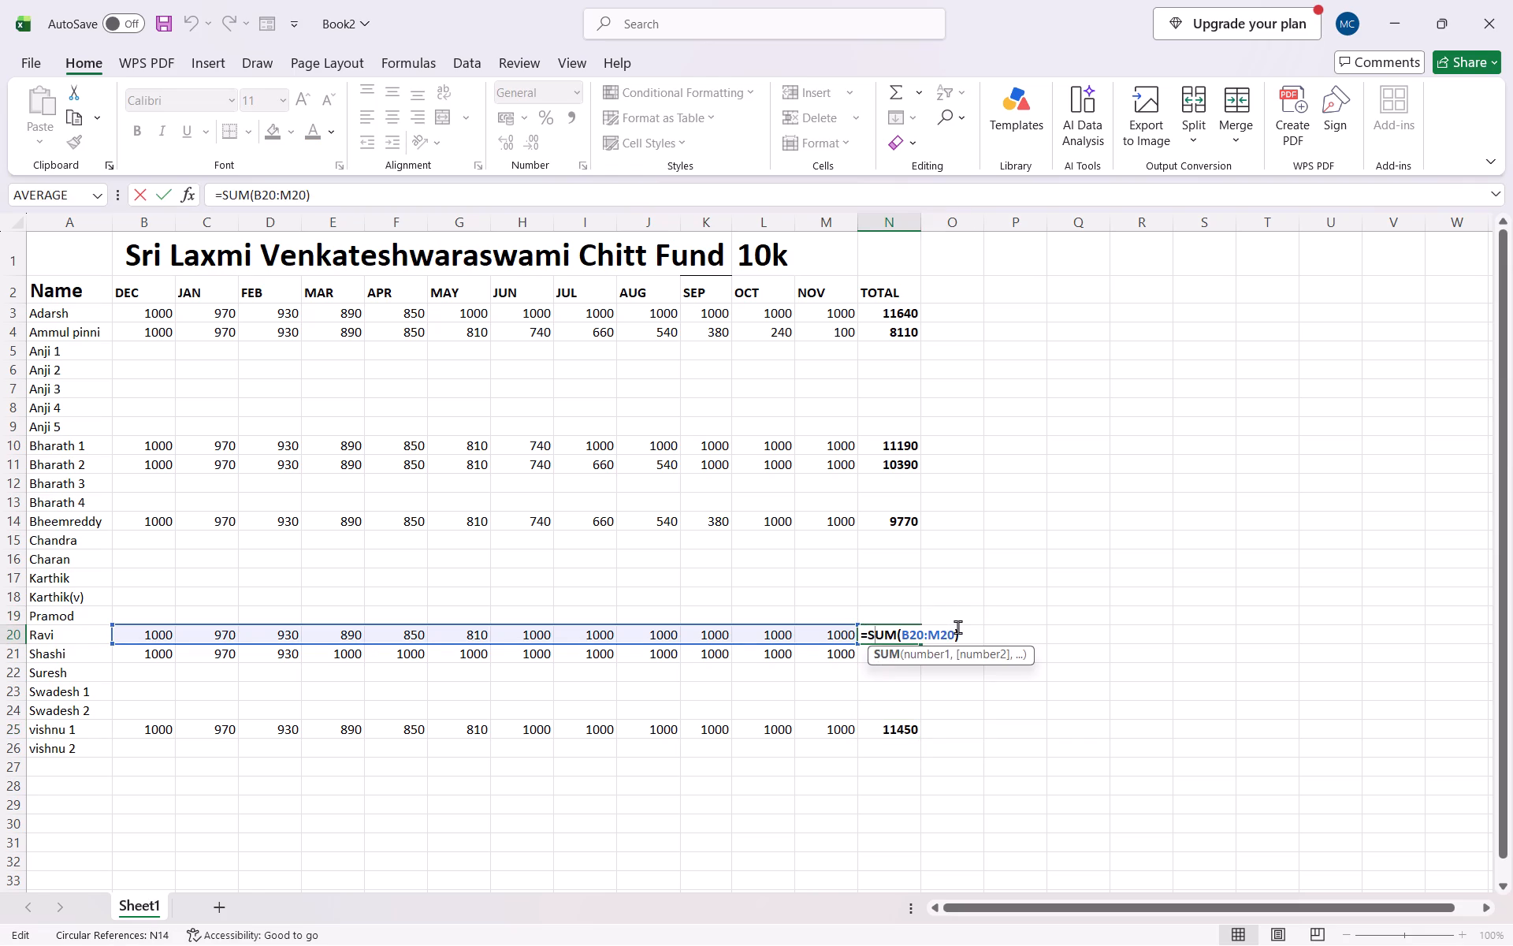
{"action": "left_click", "coordinate": [958, 628]}
{"action": "left_click", "coordinate": [872, 640]}
{"action": "left_click", "coordinate": [835, 642]}
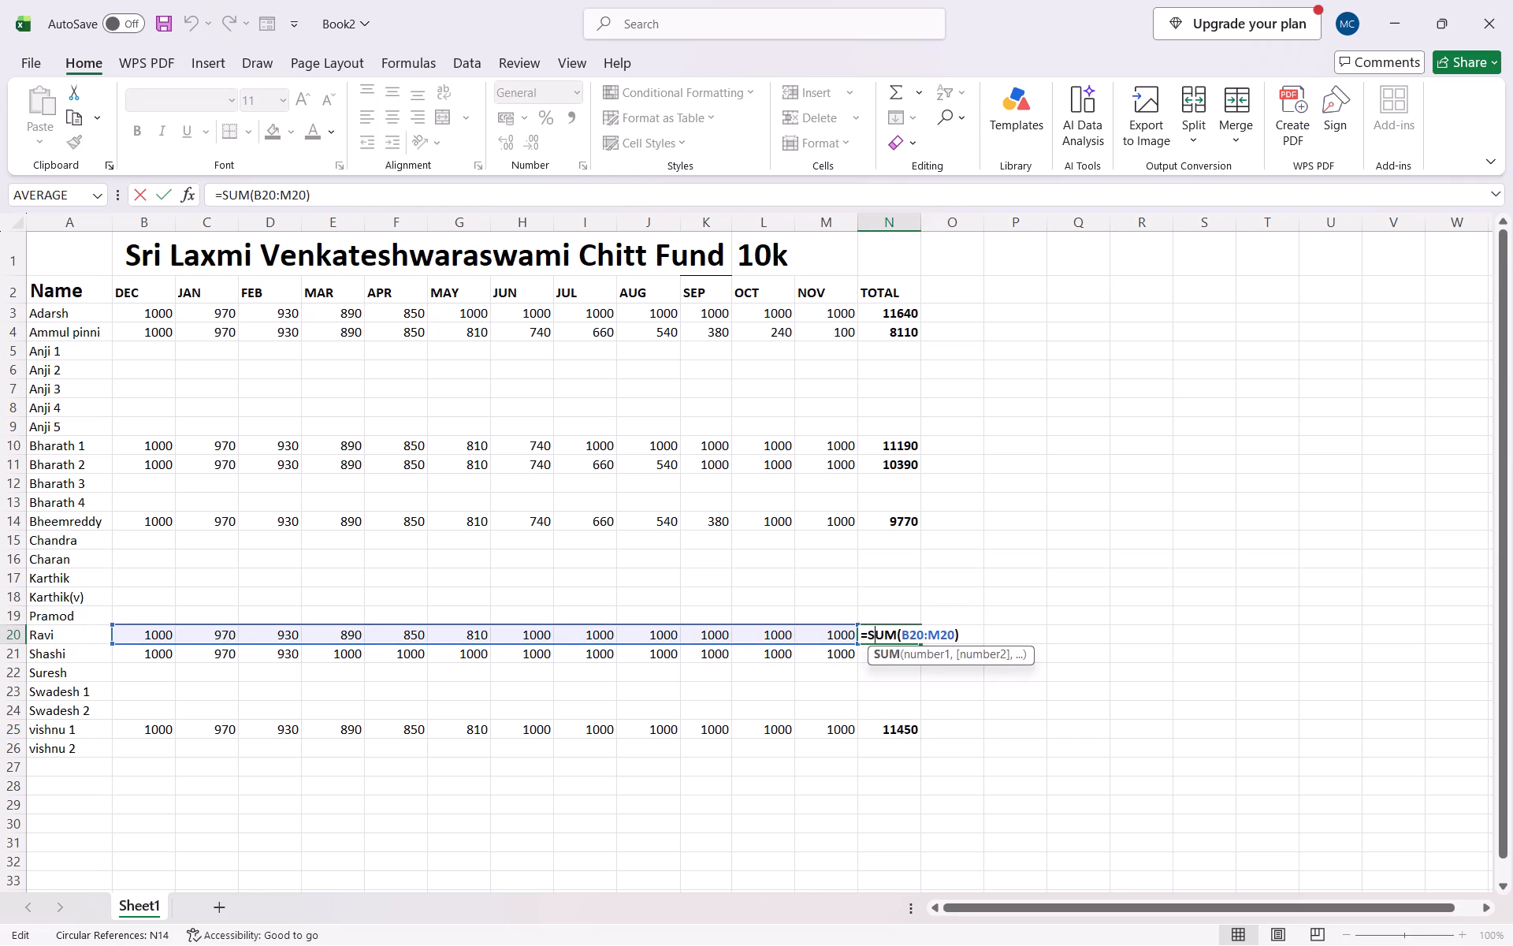
{"action": "left_click", "coordinate": [834, 622]}
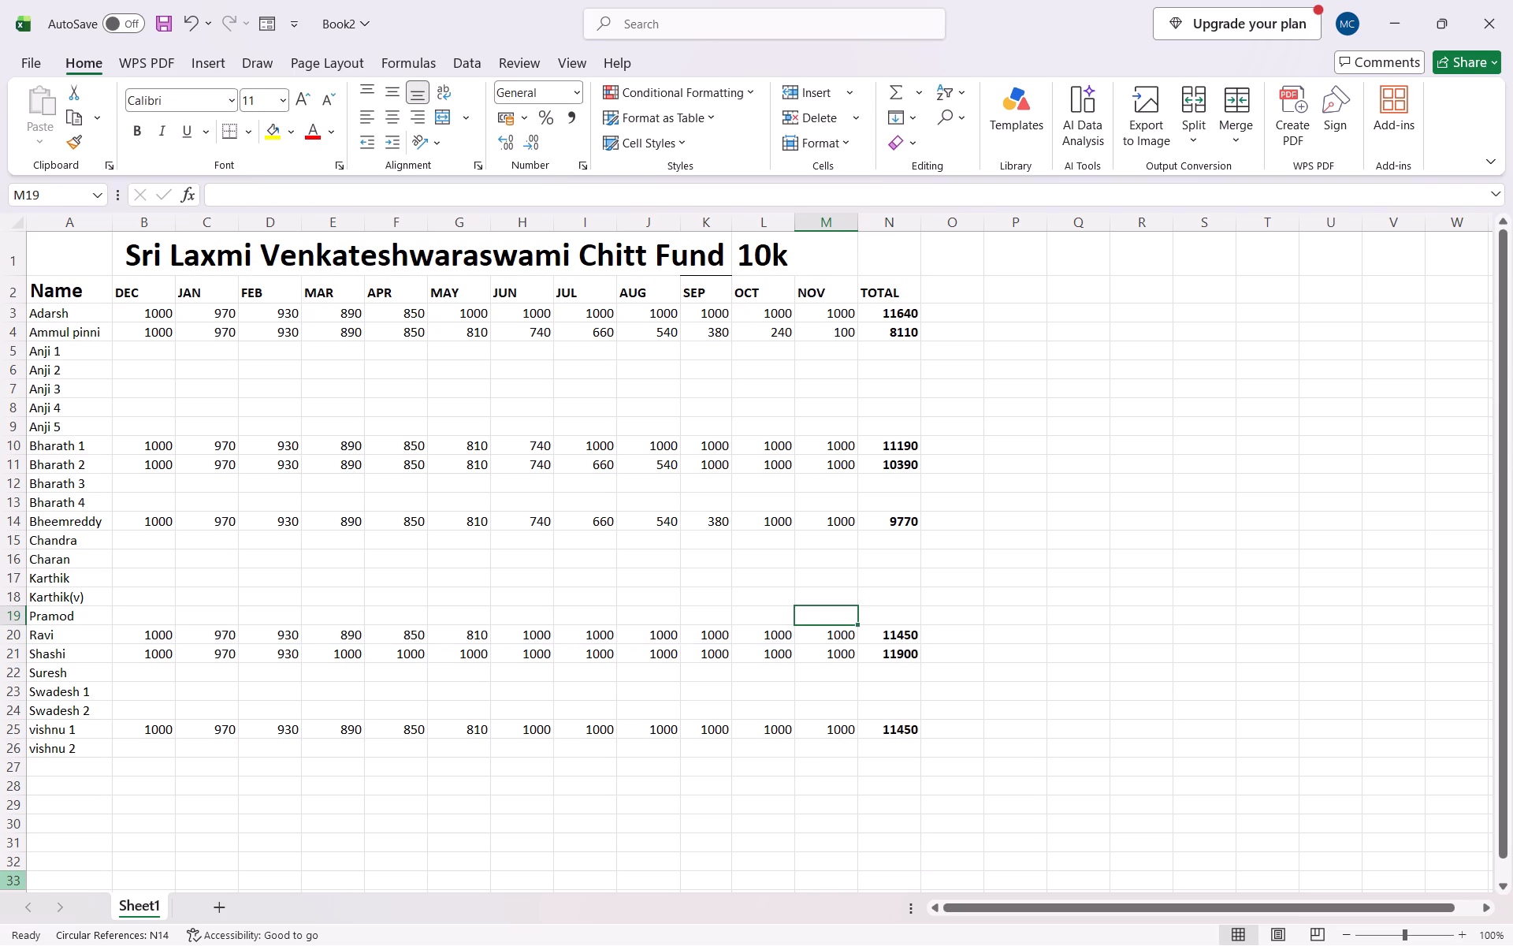
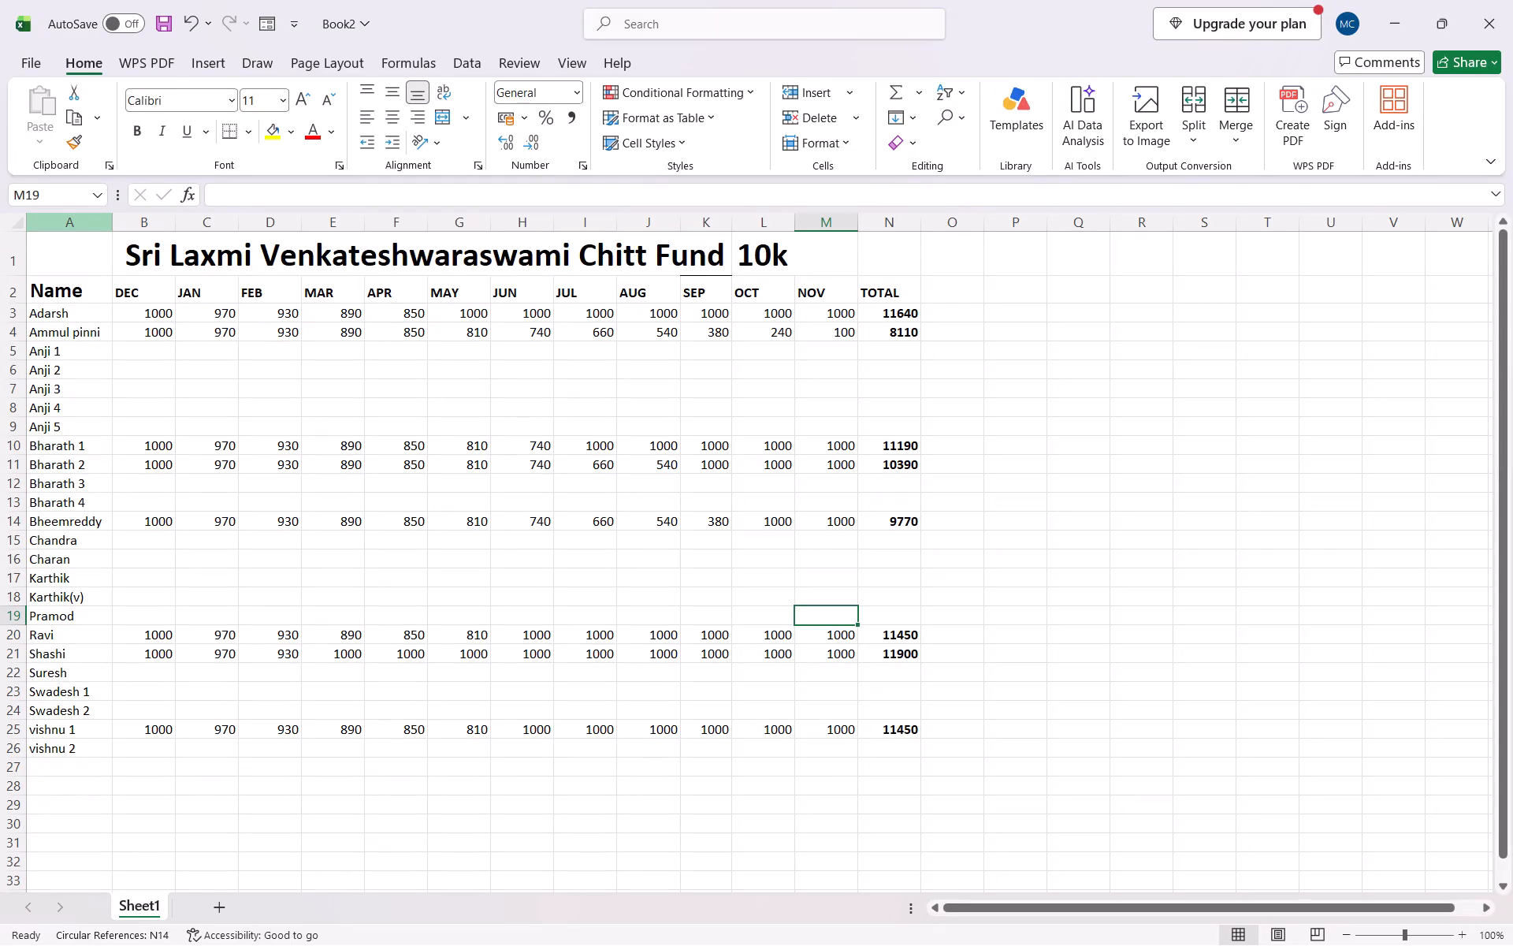
Copy Ammul pinni's DEC to AUG payments, B4:J4, into Karthik's row starting at B17.
{"action": "left_click_drag", "start_coordinate": [142, 333], "coordinate": [692, 349]}
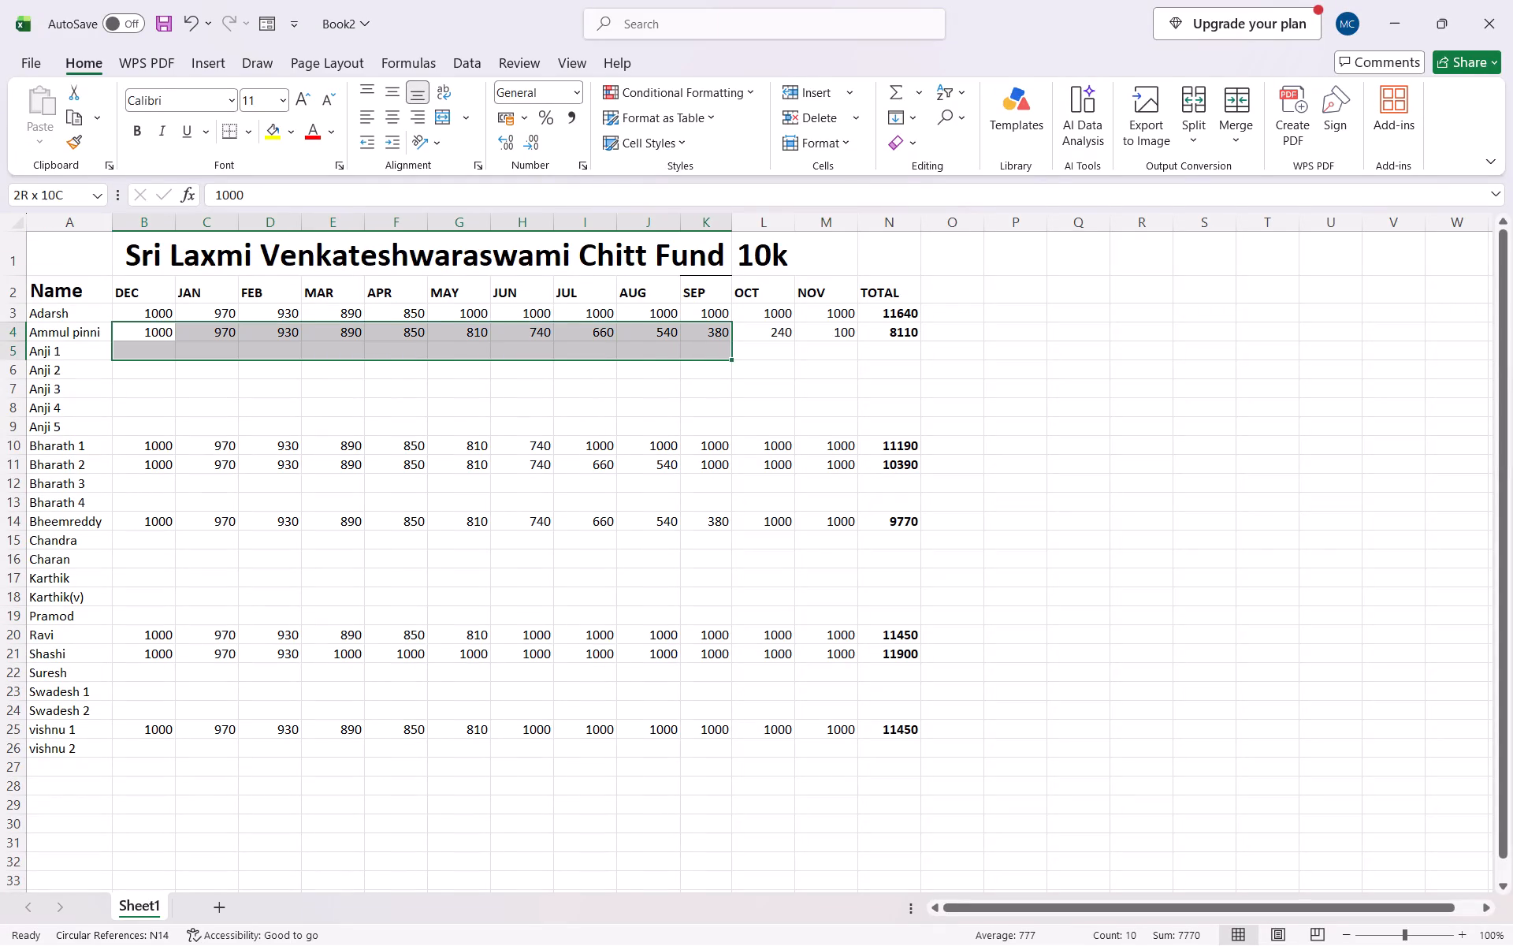
{"action": "left_click_drag", "start_coordinate": [692, 349], "coordinate": [677, 334]}
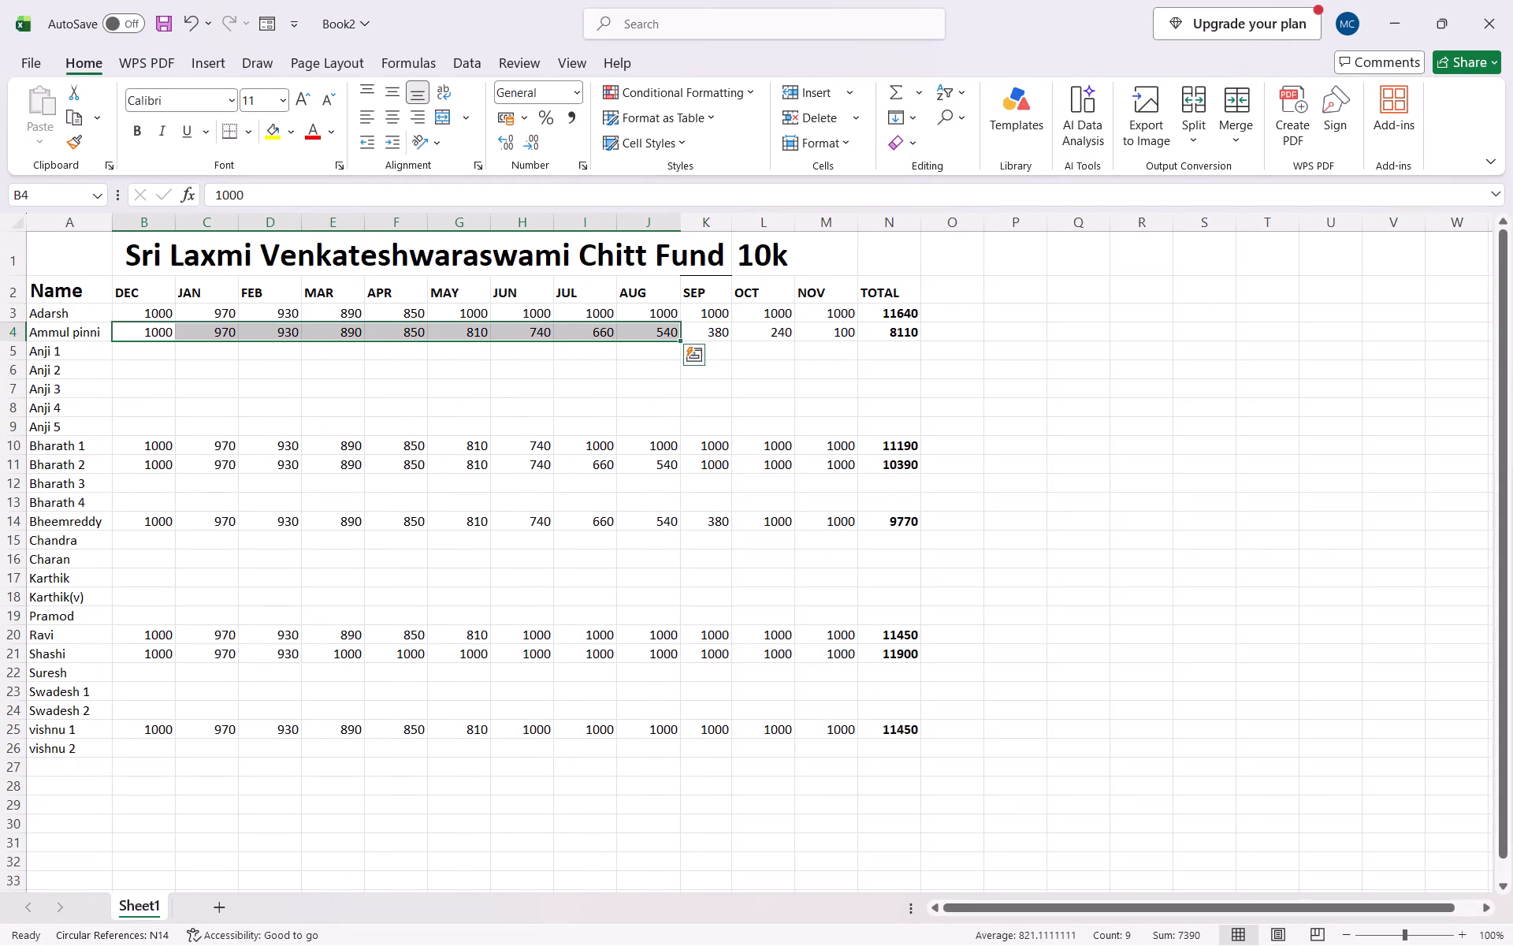
{"action": "key", "text": "ctrl+c"}
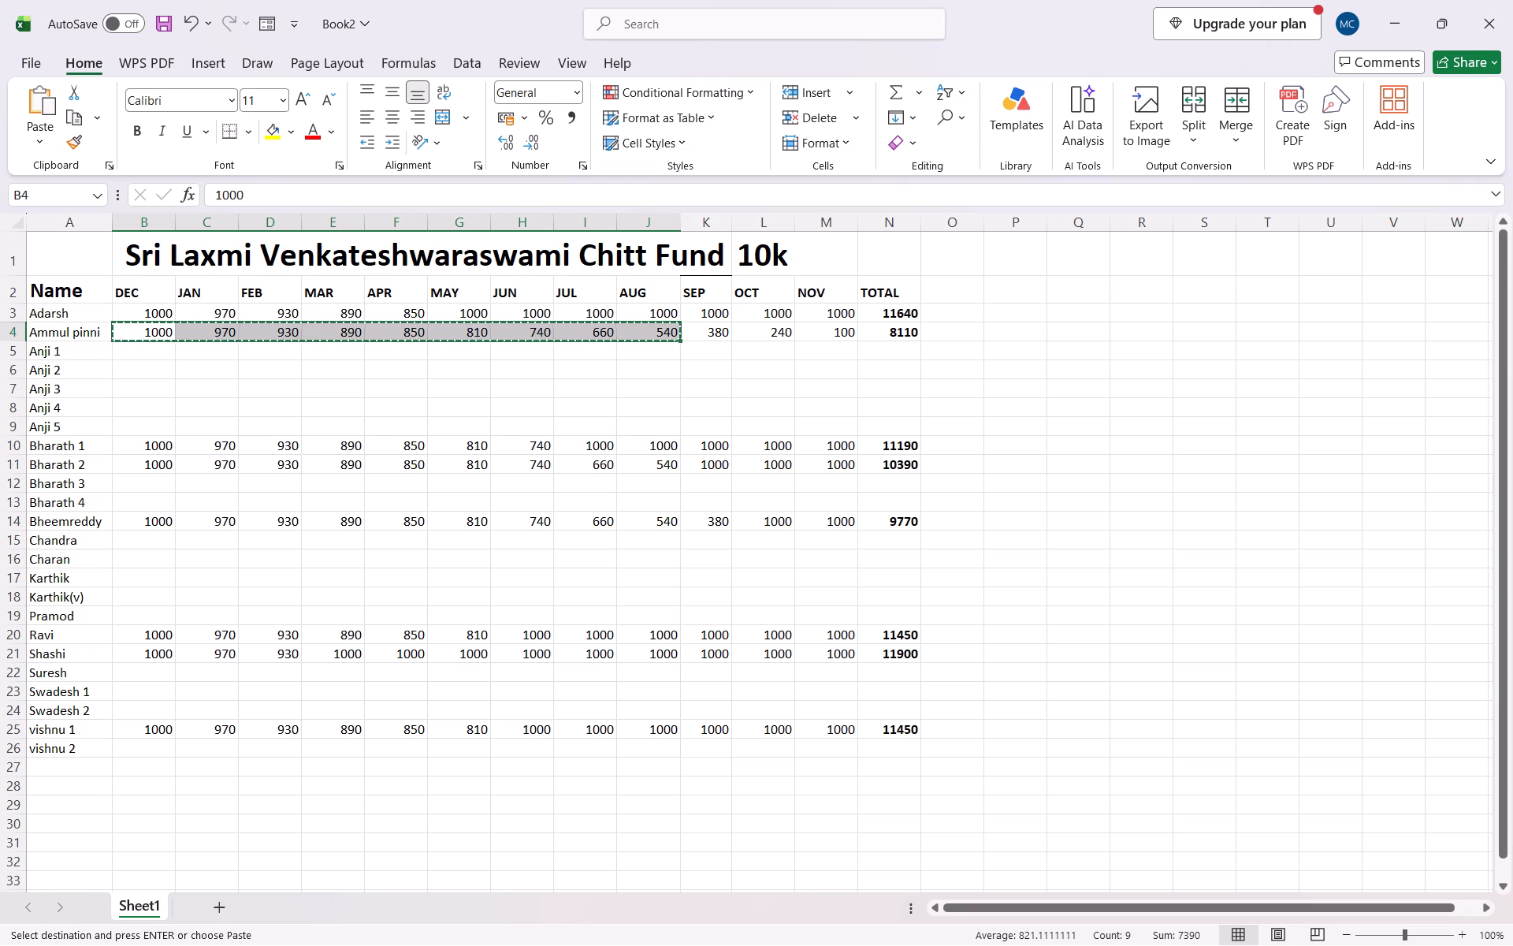
{"action": "left_click", "coordinate": [156, 578]}
{"action": "key", "text": "ctrl+v"}
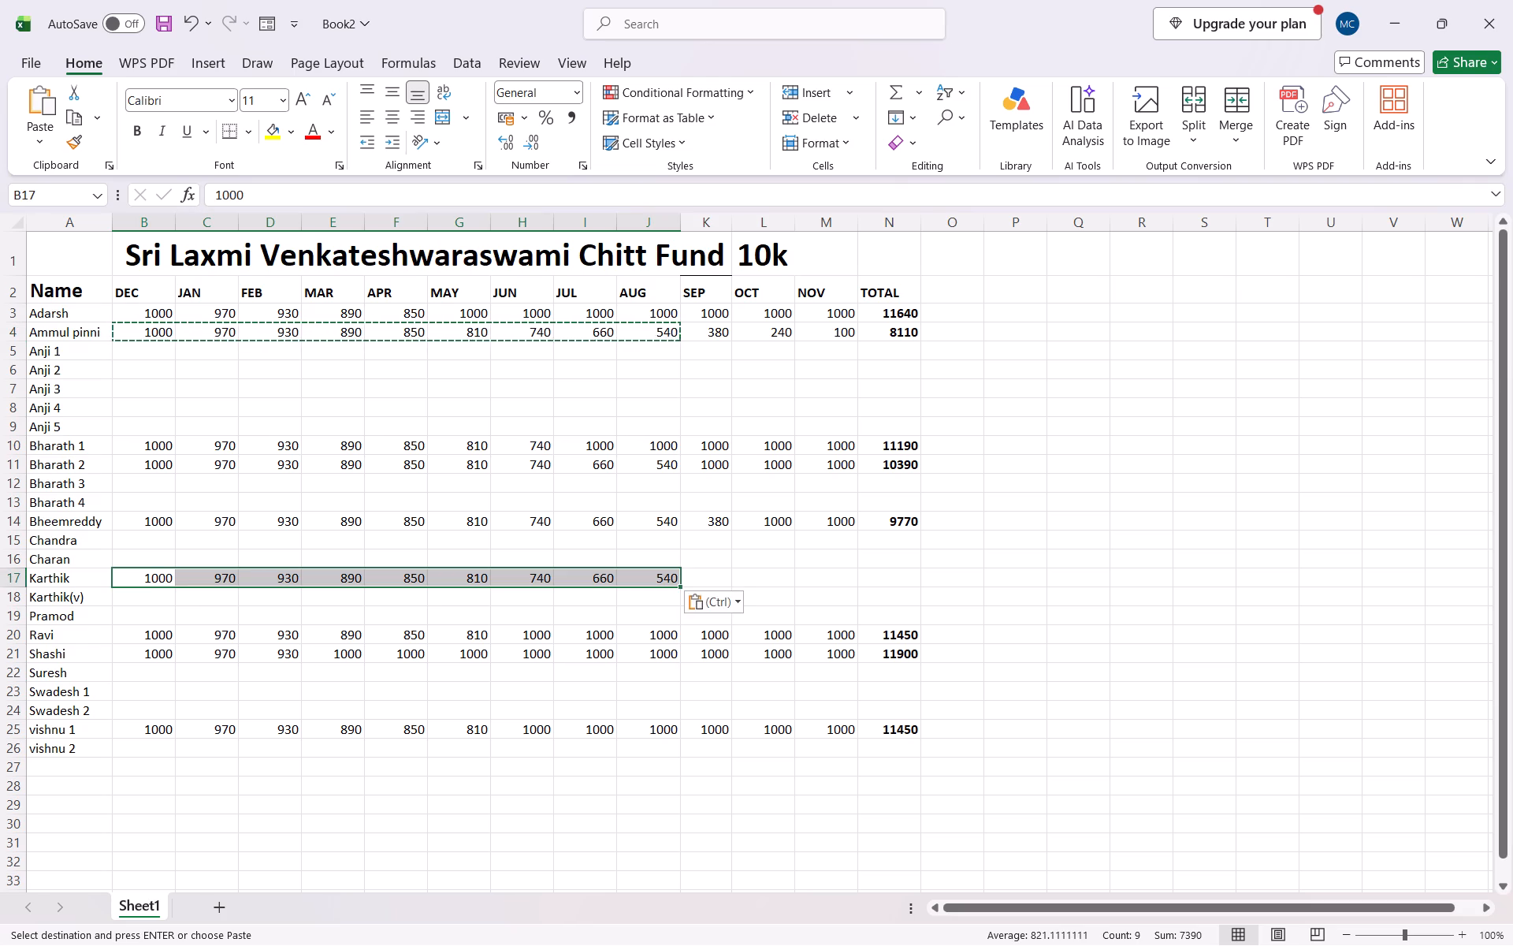
Enter 1000 as Karthik's SEP payment in K17 and fill it across OCT and NOV to M17.
{"action": "left_click", "coordinate": [697, 578]}
{"action": "type", "text": "1000"}
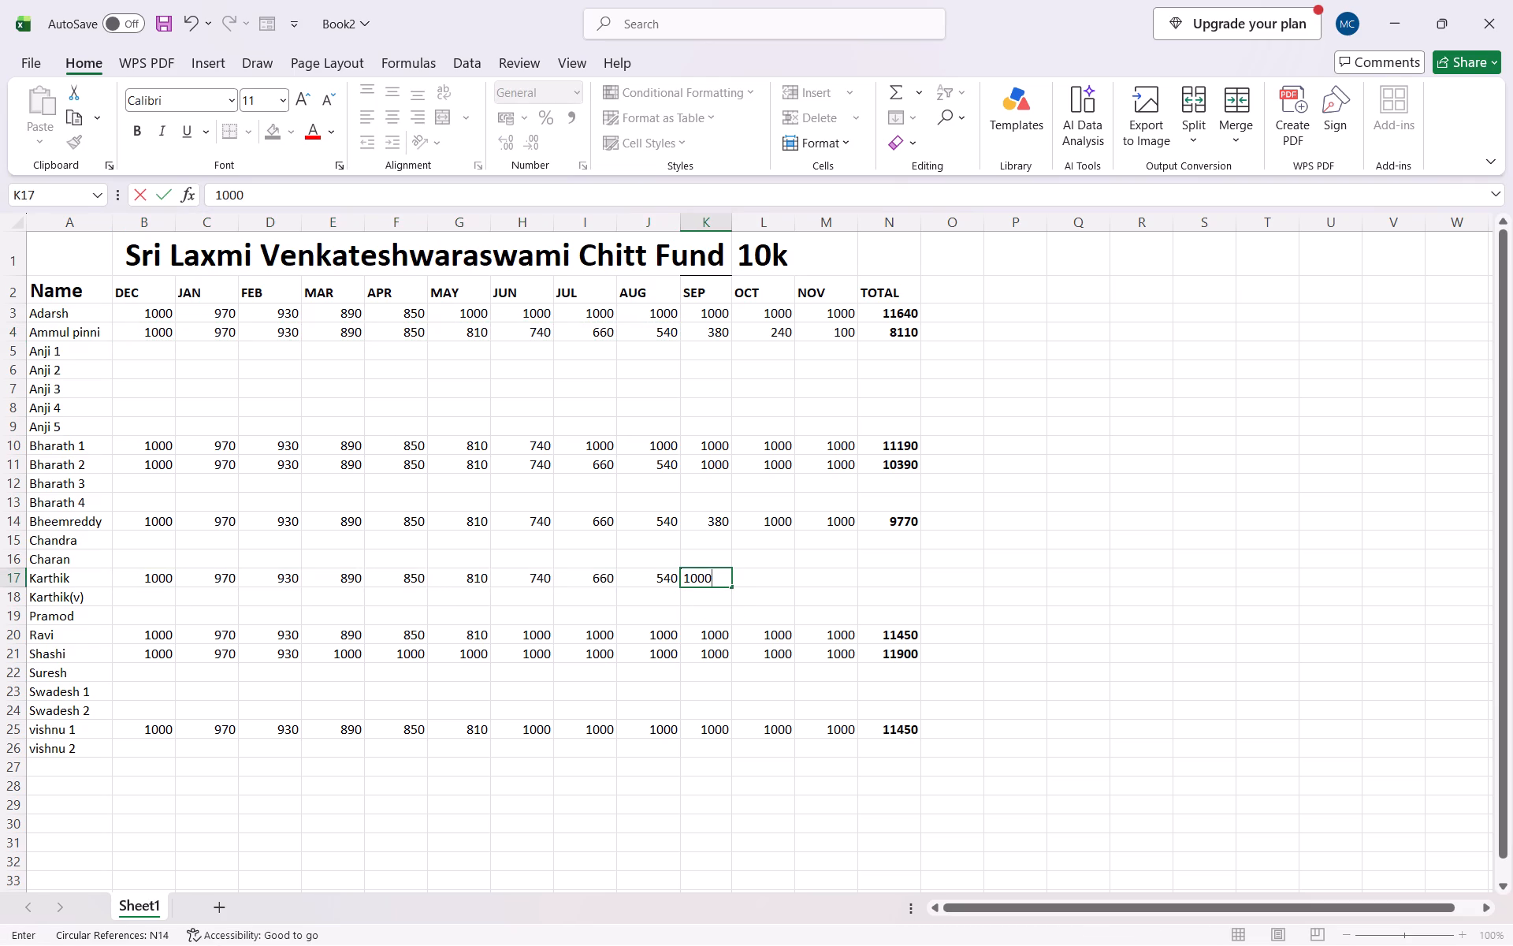
{"action": "left_click_drag", "start_coordinate": [732, 585], "coordinate": [857, 582]}
Add a quick-analysis row Sum of Karthik's DEC to NOV payments, B17:M17, in the TOTAL column.
{"action": "left_click", "coordinate": [885, 577]}
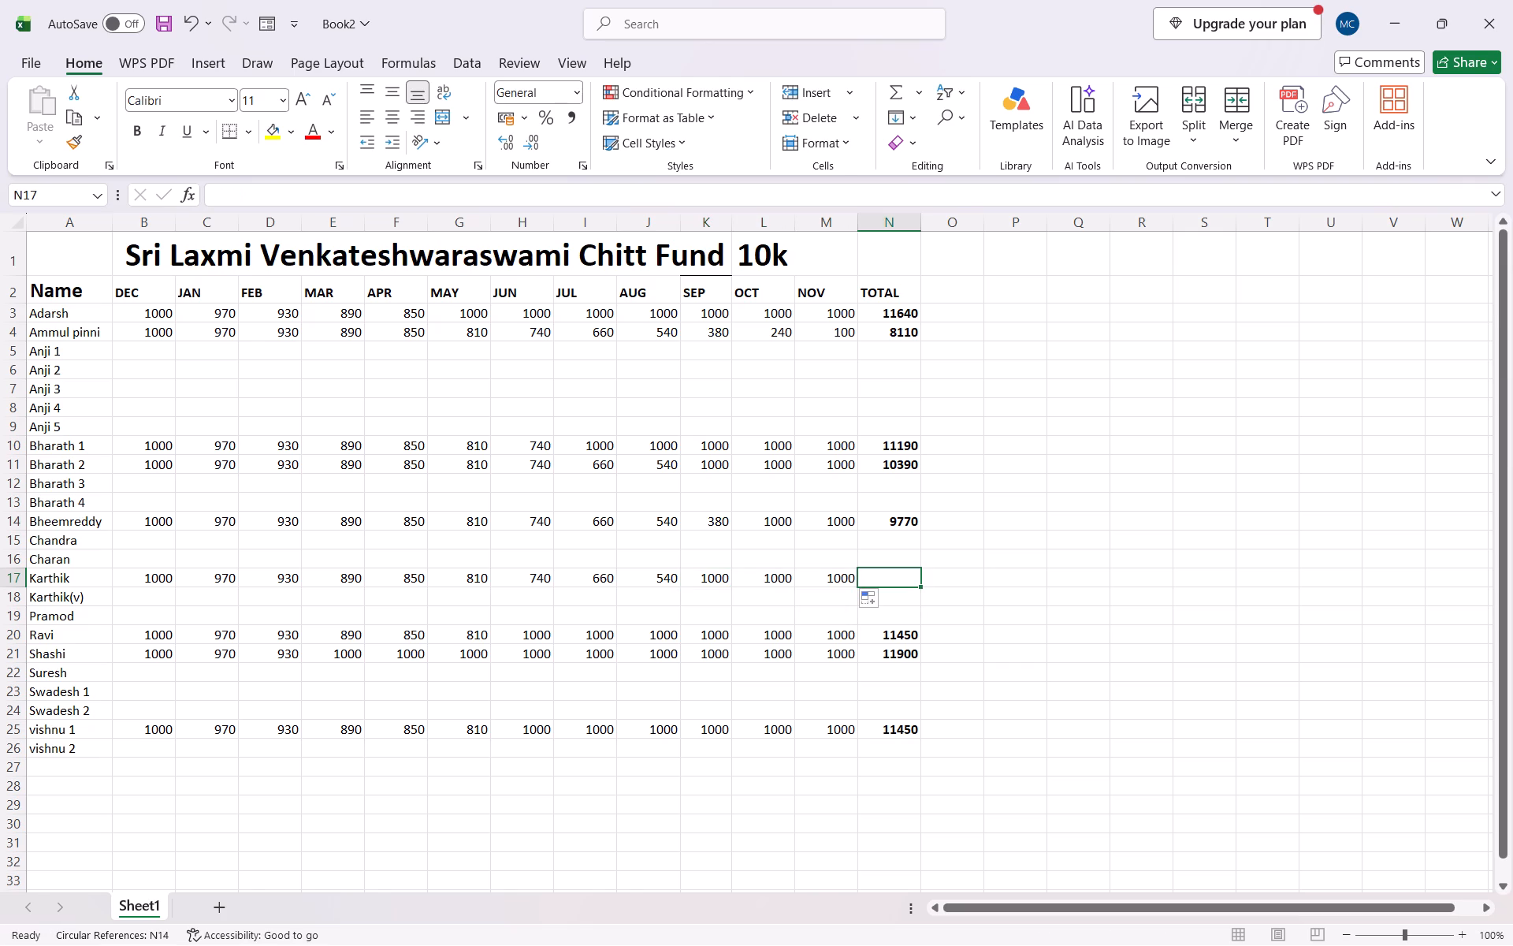
{"action": "left_click_drag", "start_coordinate": [145, 579], "coordinate": [355, 573]}
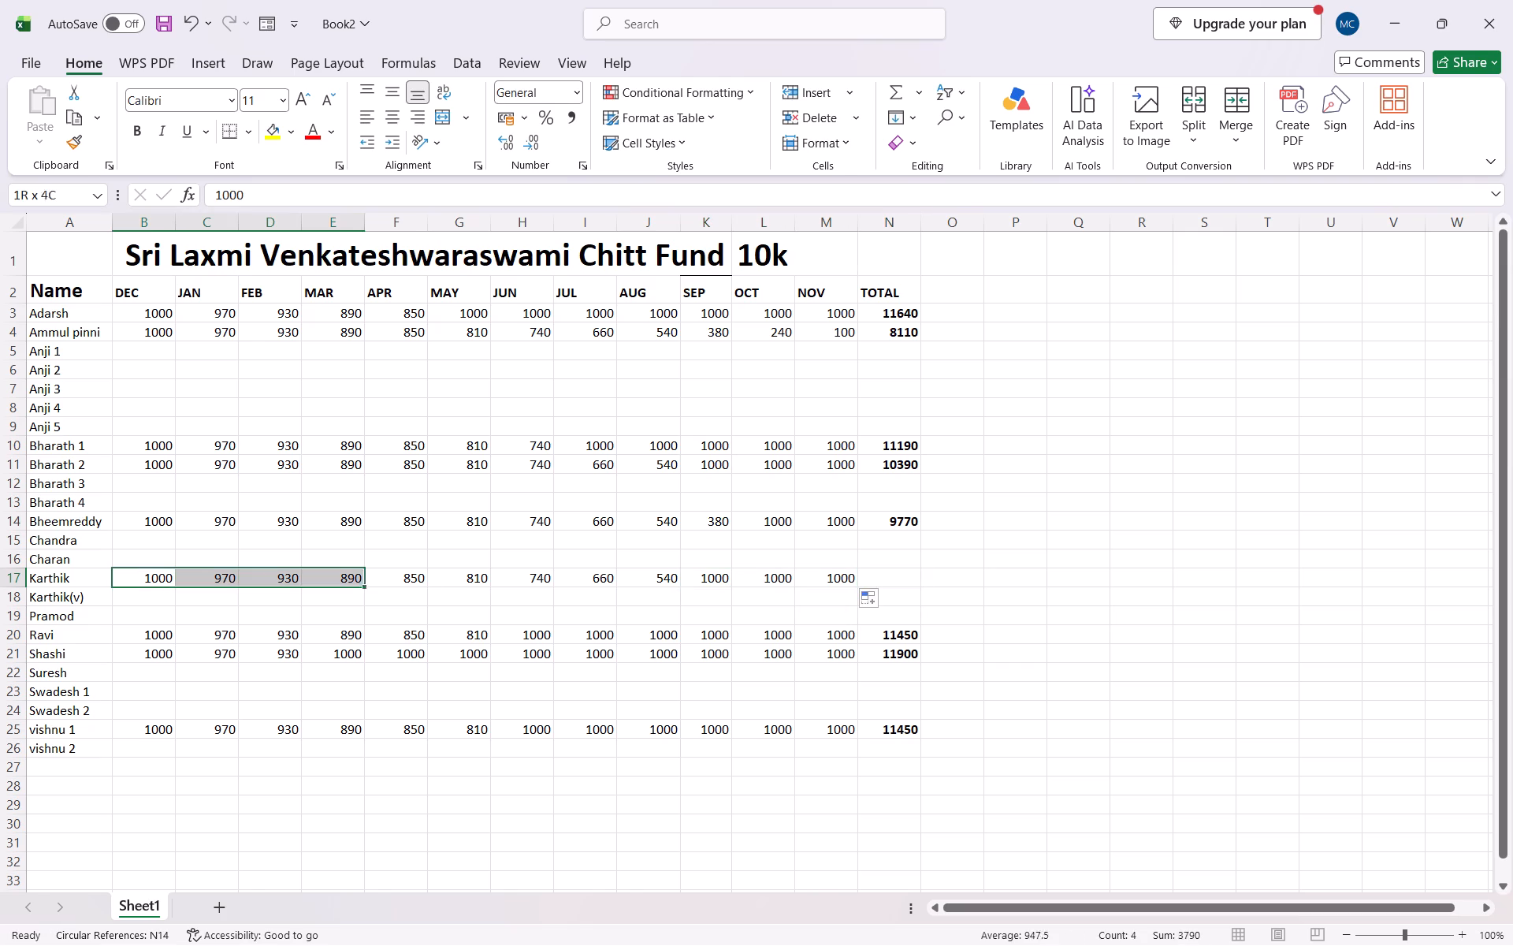
{"action": "left_click_drag", "start_coordinate": [355, 573], "coordinate": [851, 580]}
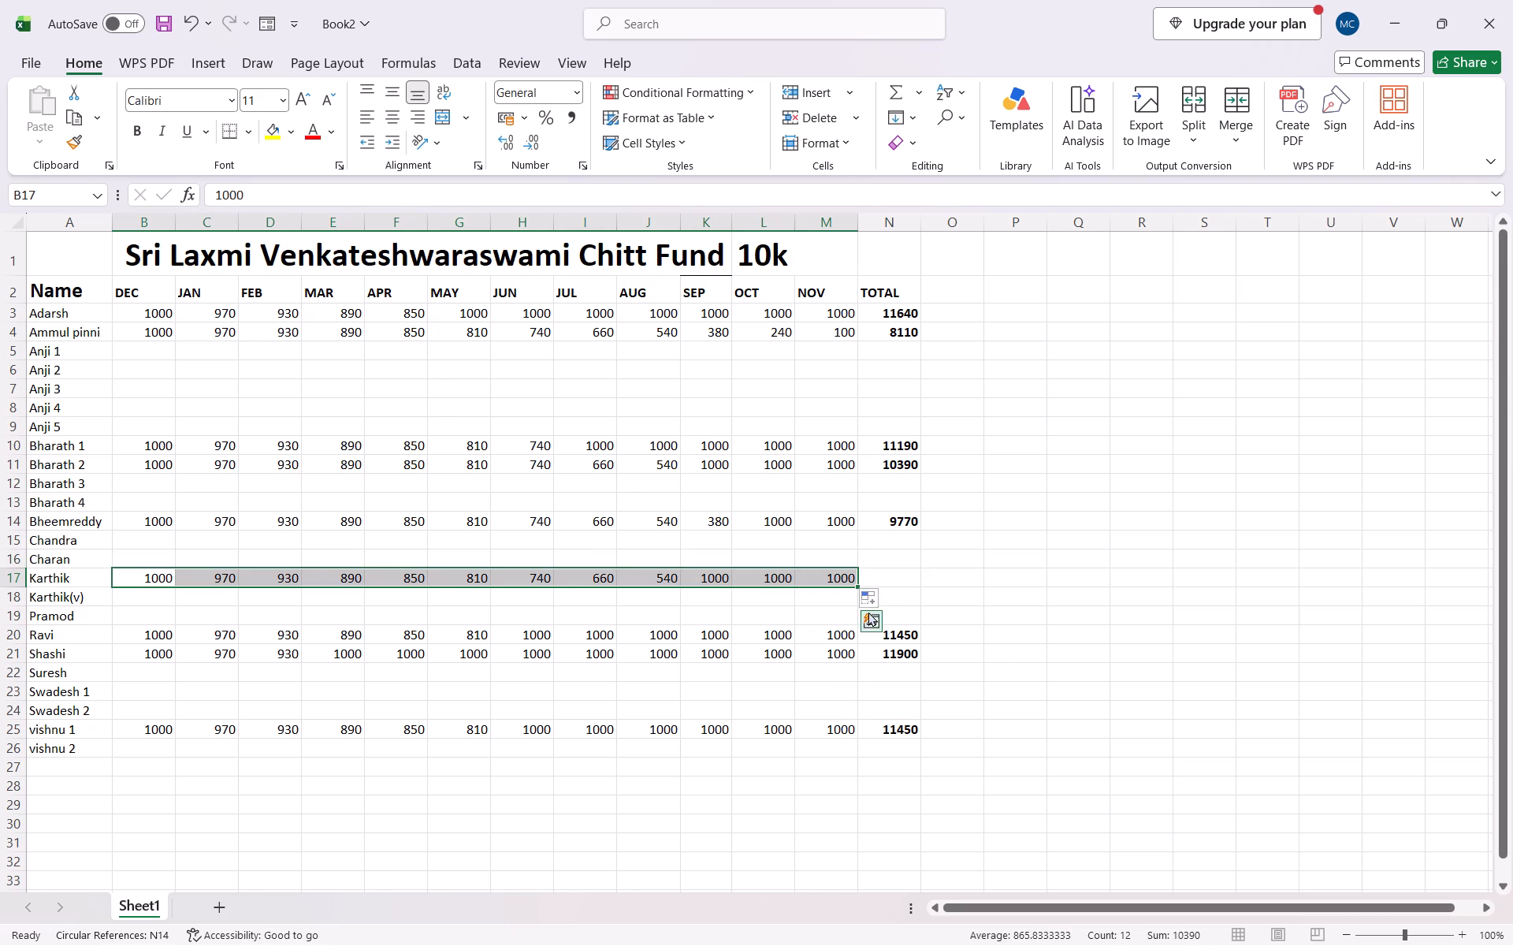
{"action": "left_click", "coordinate": [872, 619]}
{"action": "left_click", "coordinate": [831, 663]}
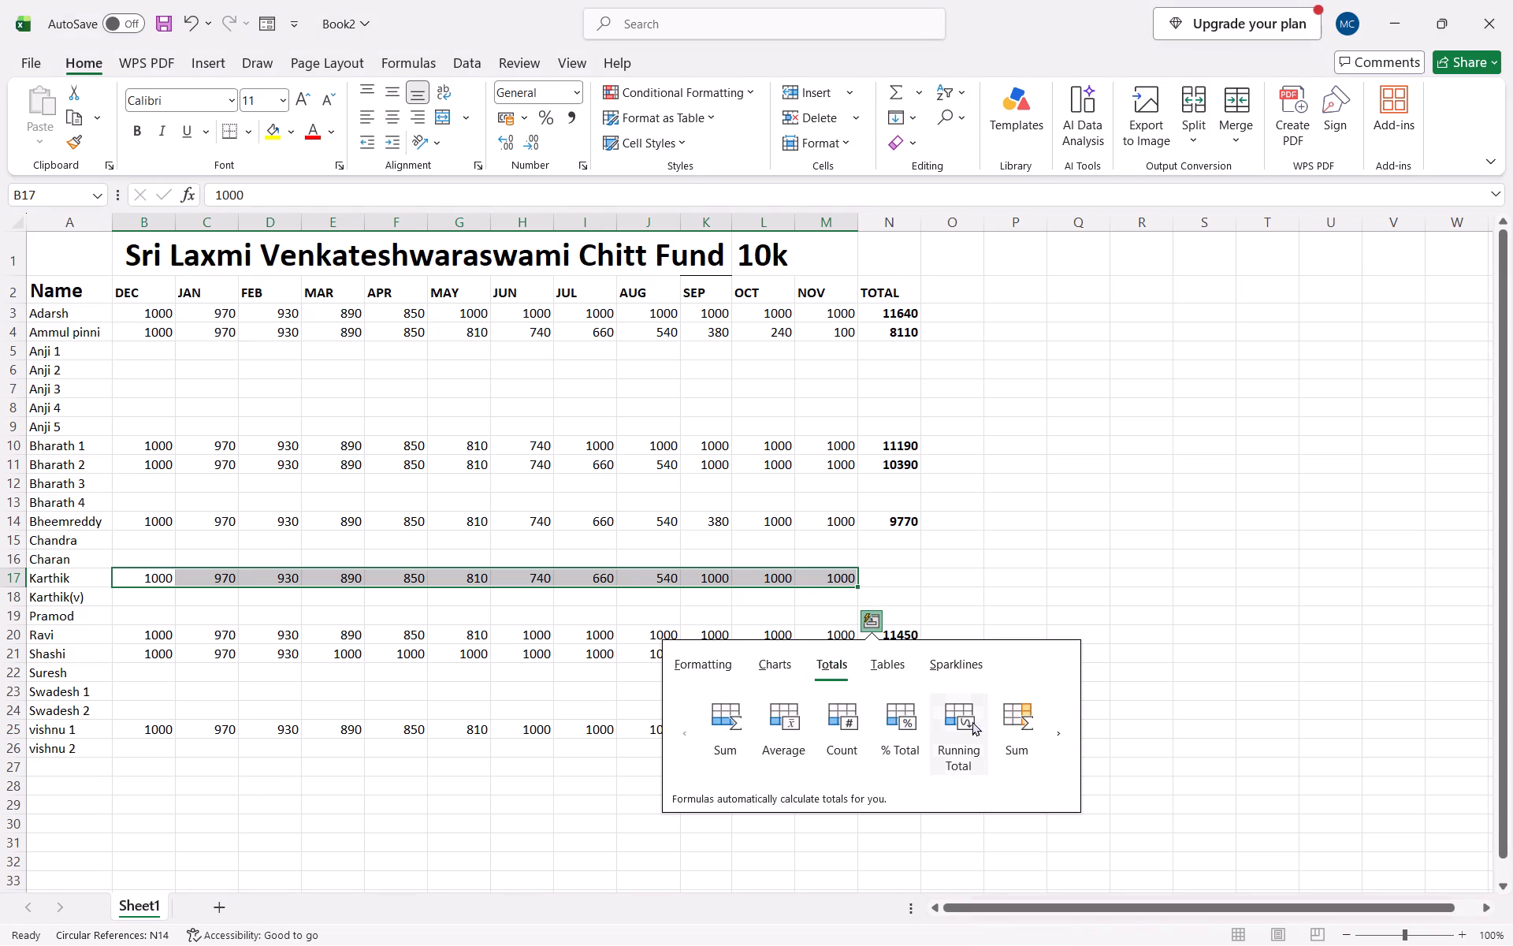
{"action": "left_click", "coordinate": [1018, 732]}
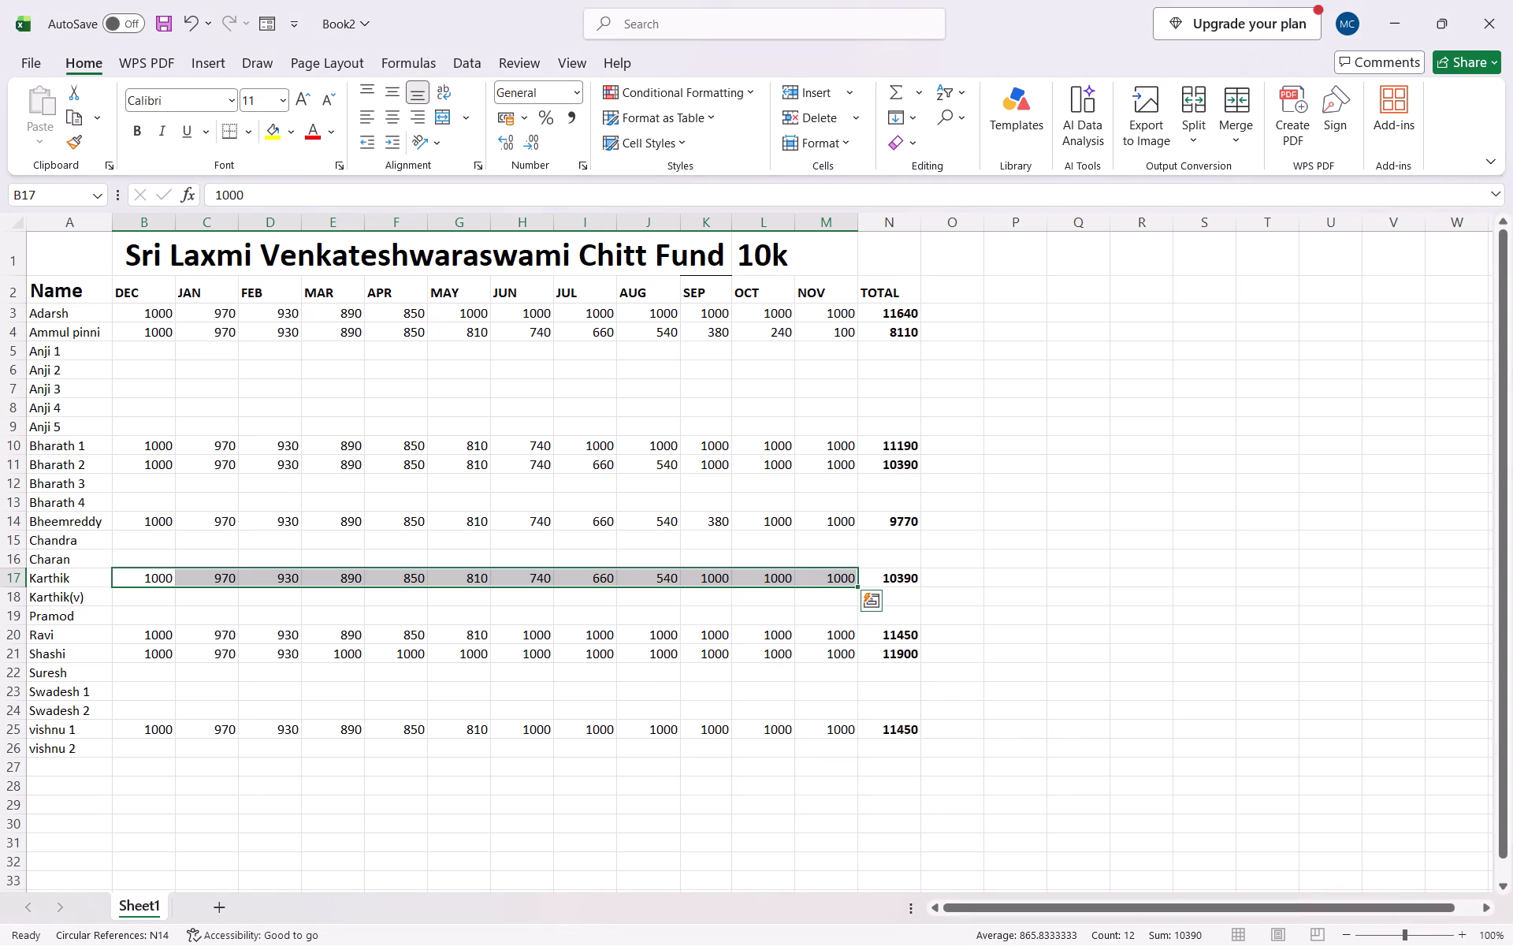
{"action": "left_click", "coordinate": [939, 583]}
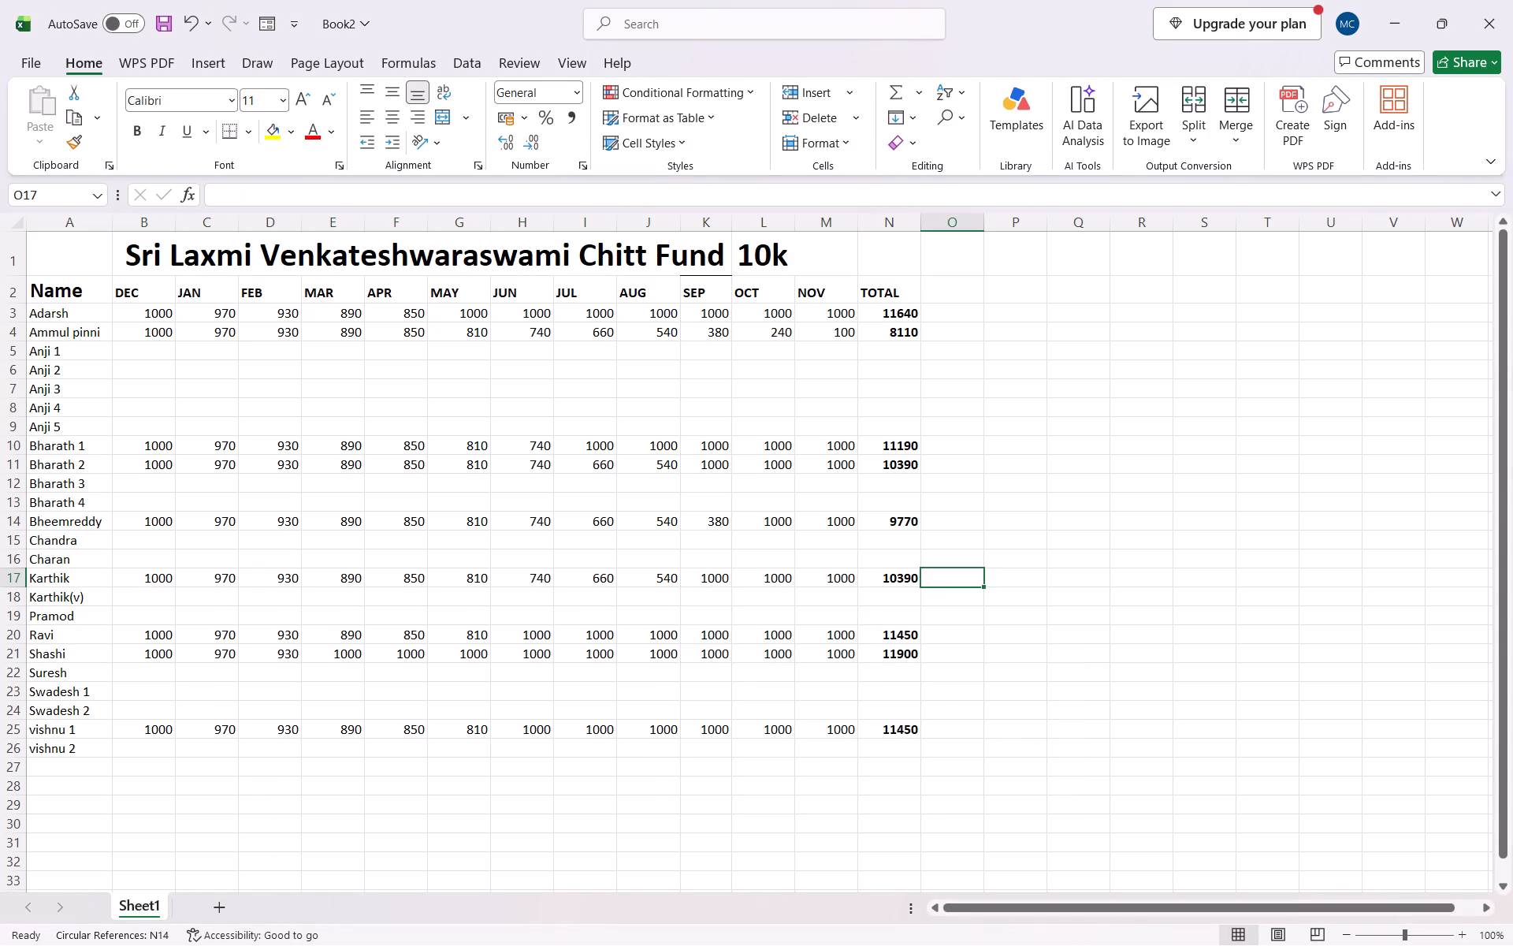
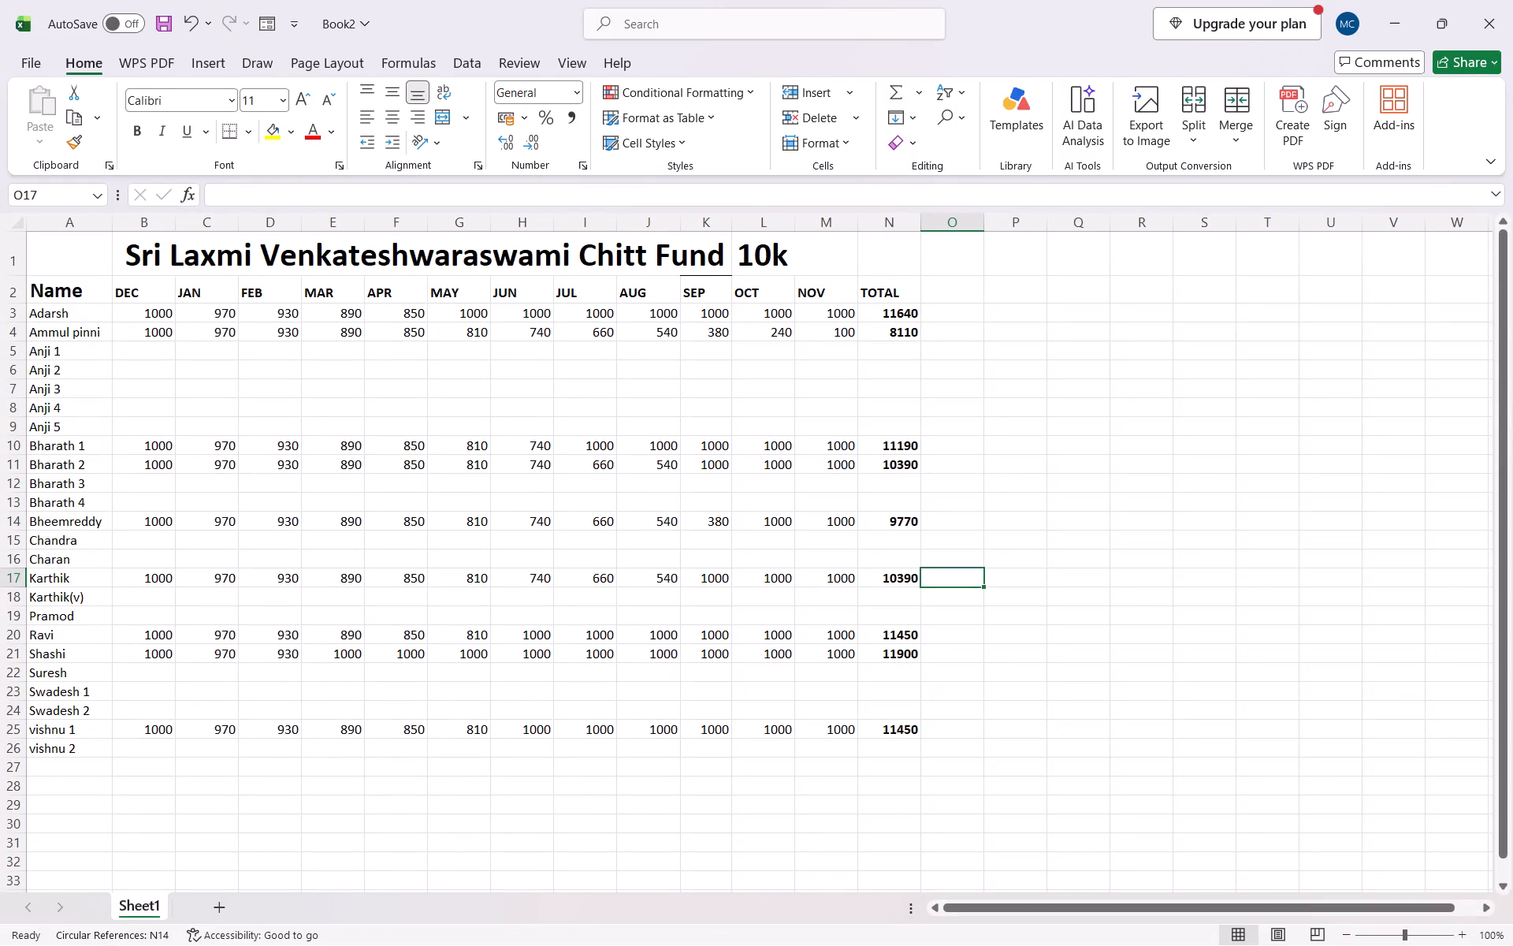
Copy Bheemreddy's payments and total, B14:O14, into Charan's row starting at B16.
{"action": "left_click_drag", "start_coordinate": [142, 522], "coordinate": [924, 521]}
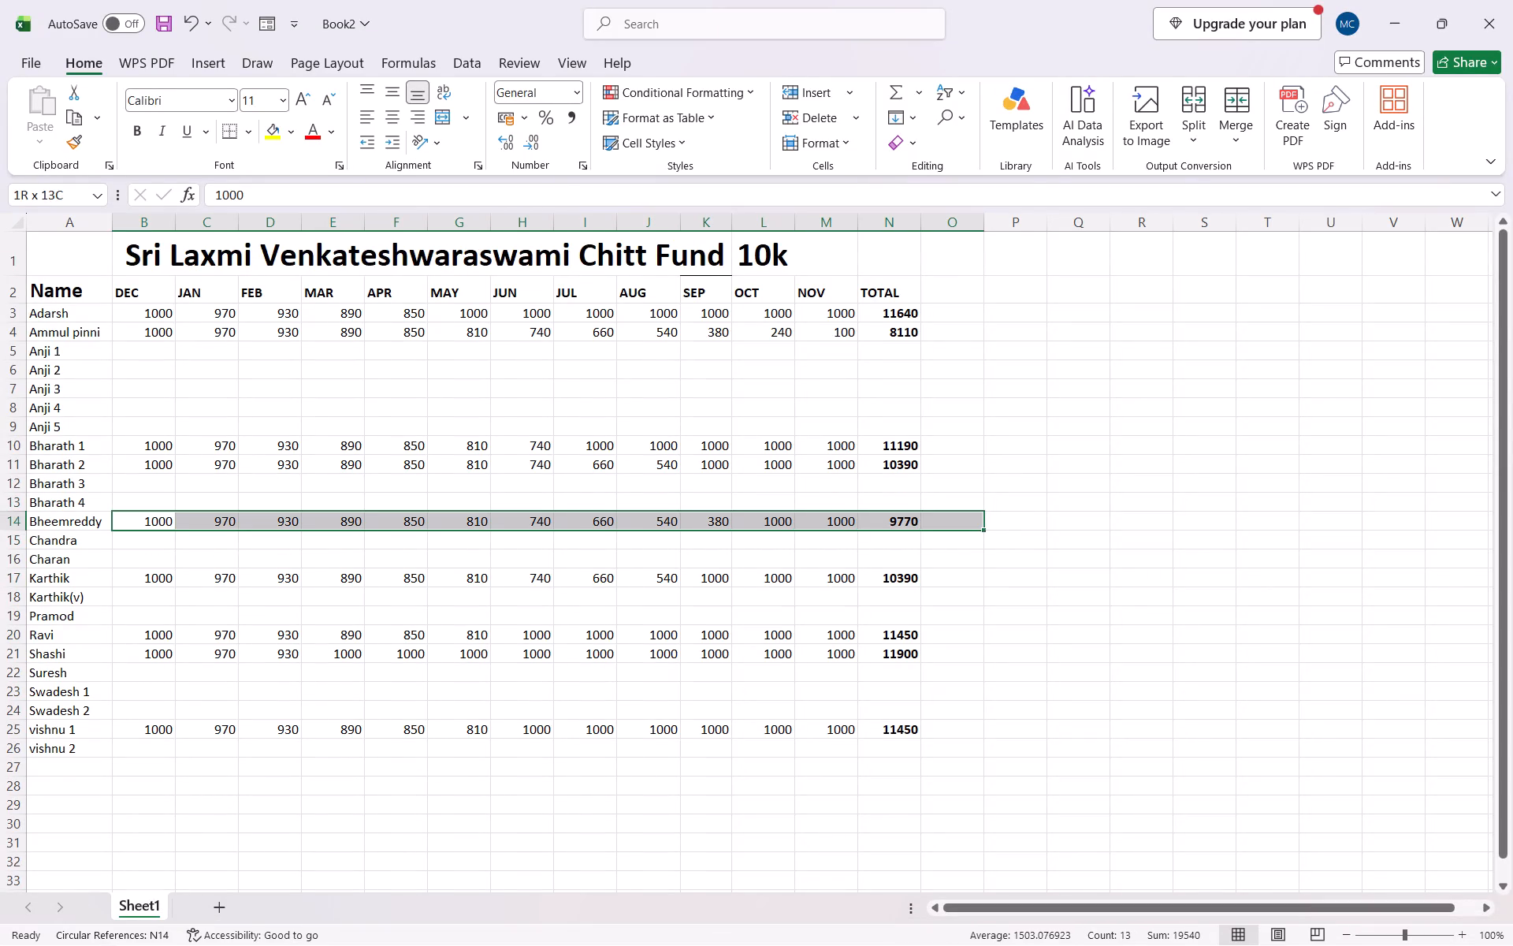
{"action": "left_click_drag", "start_coordinate": [924, 521], "coordinate": [926, 521]}
{"action": "left_click", "coordinate": [918, 524]}
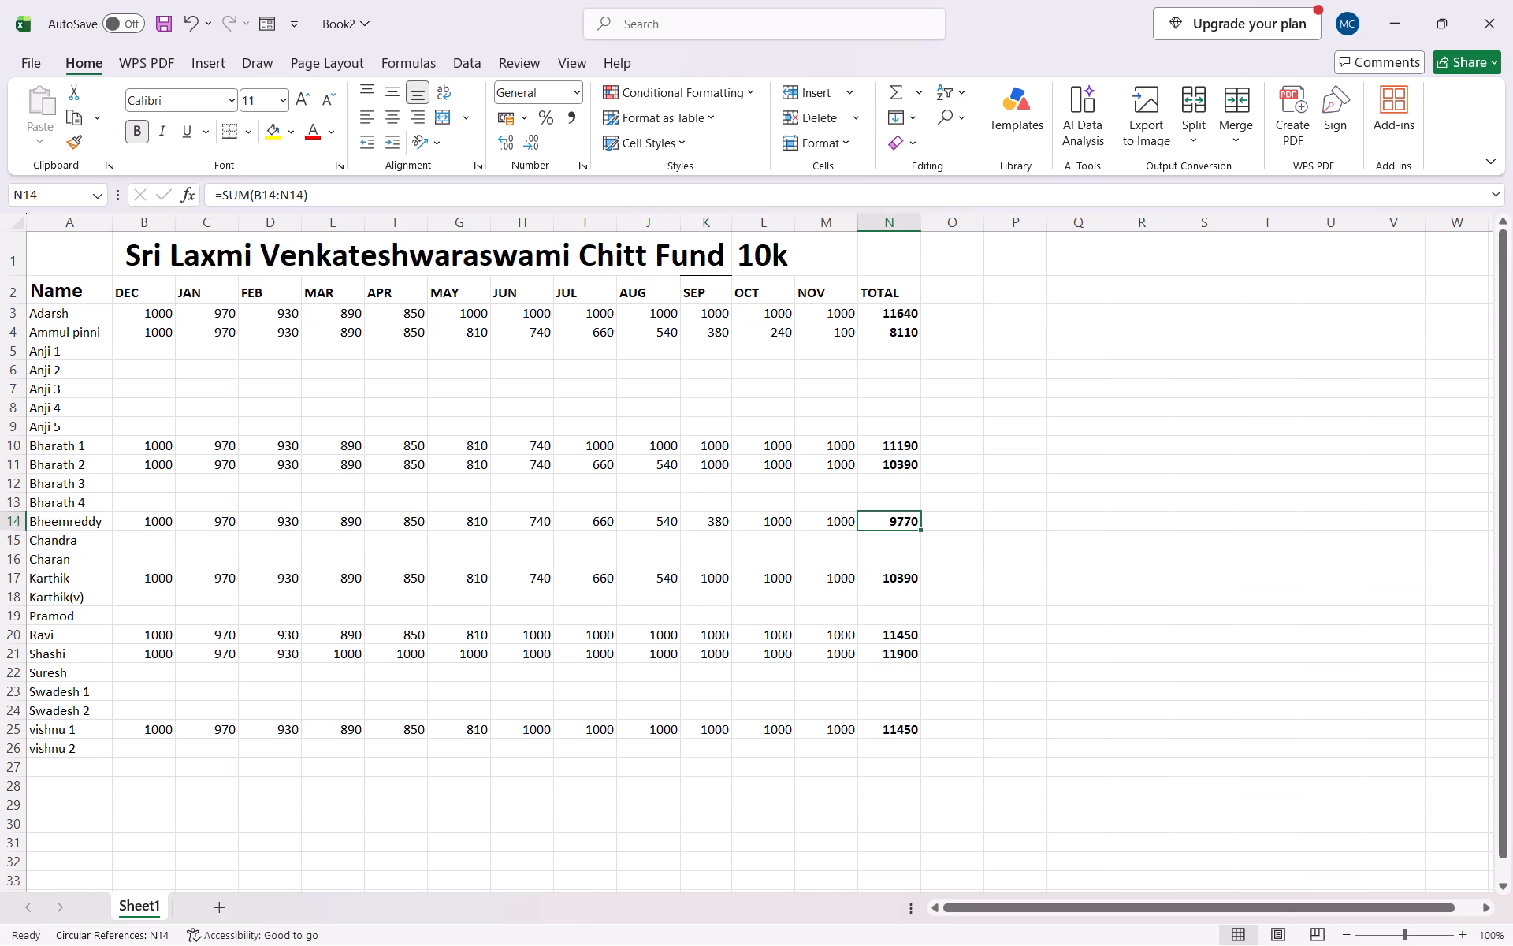
{"action": "left_click_drag", "start_coordinate": [143, 525], "coordinate": [895, 527]}
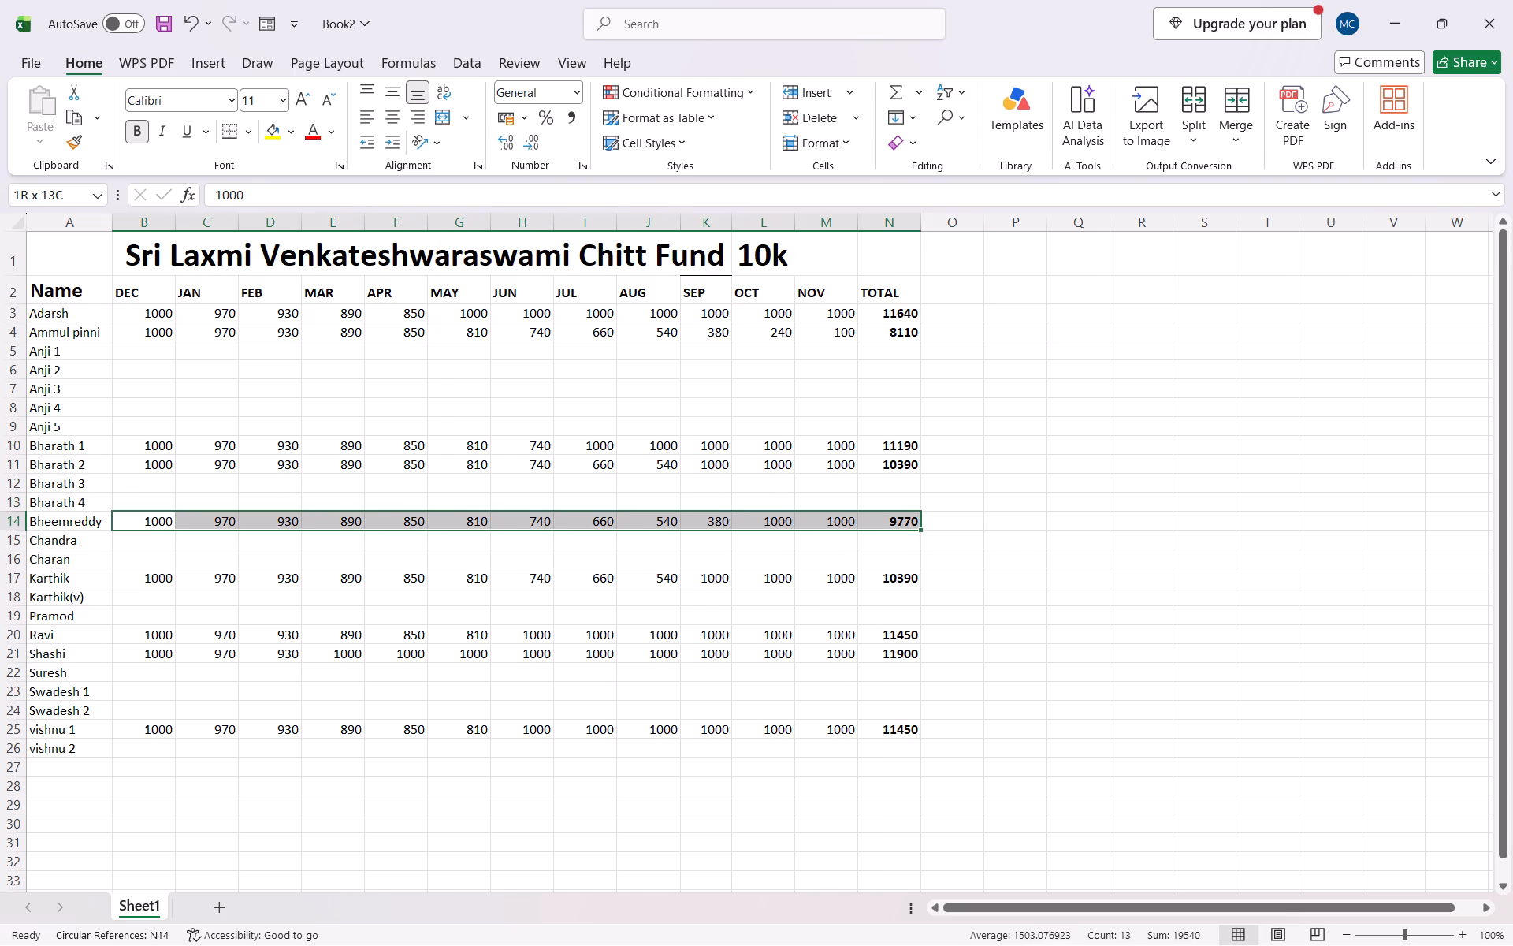
{"action": "left_click_drag", "start_coordinate": [895, 527], "coordinate": [923, 523]}
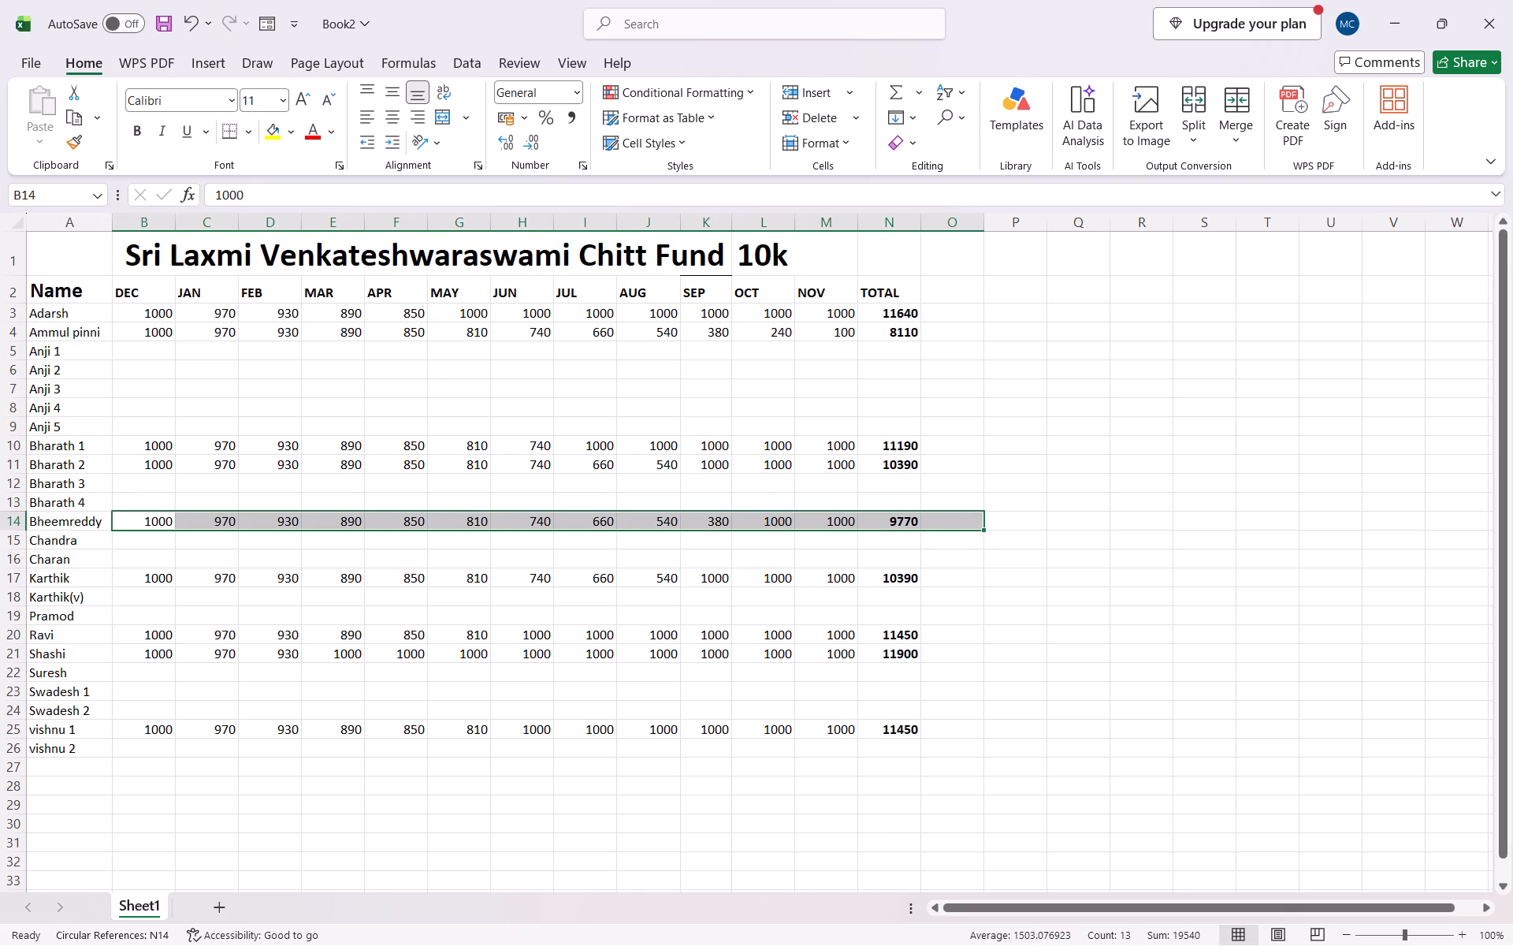
{"action": "key", "text": "ctrl+c"}
{"action": "left_click", "coordinate": [136, 563]}
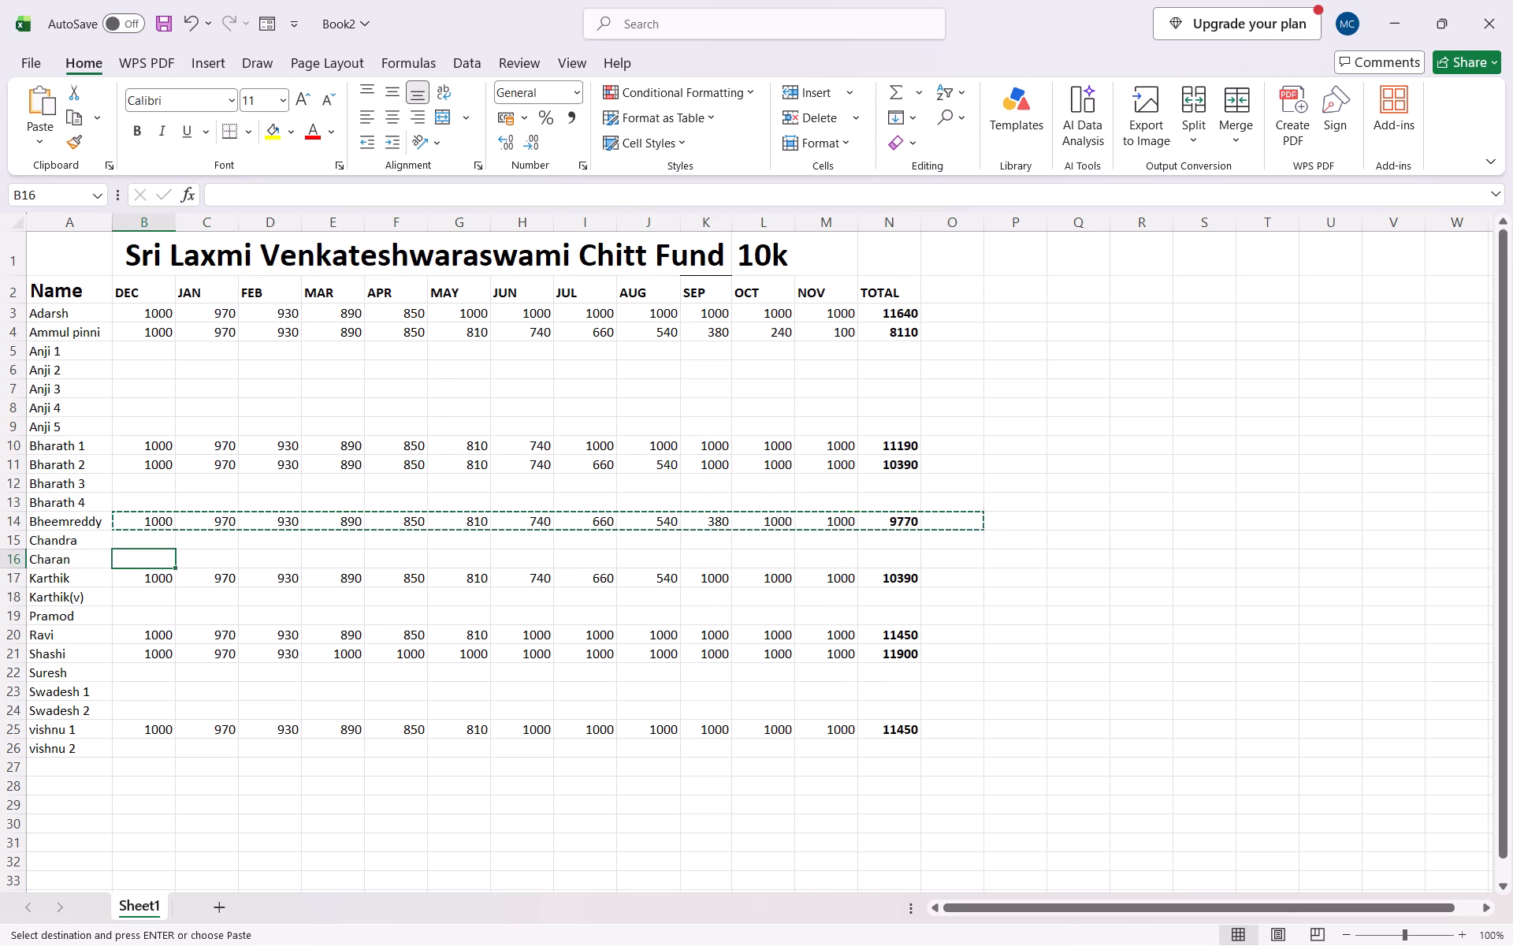
{"action": "key", "text": "ctrl+v"}
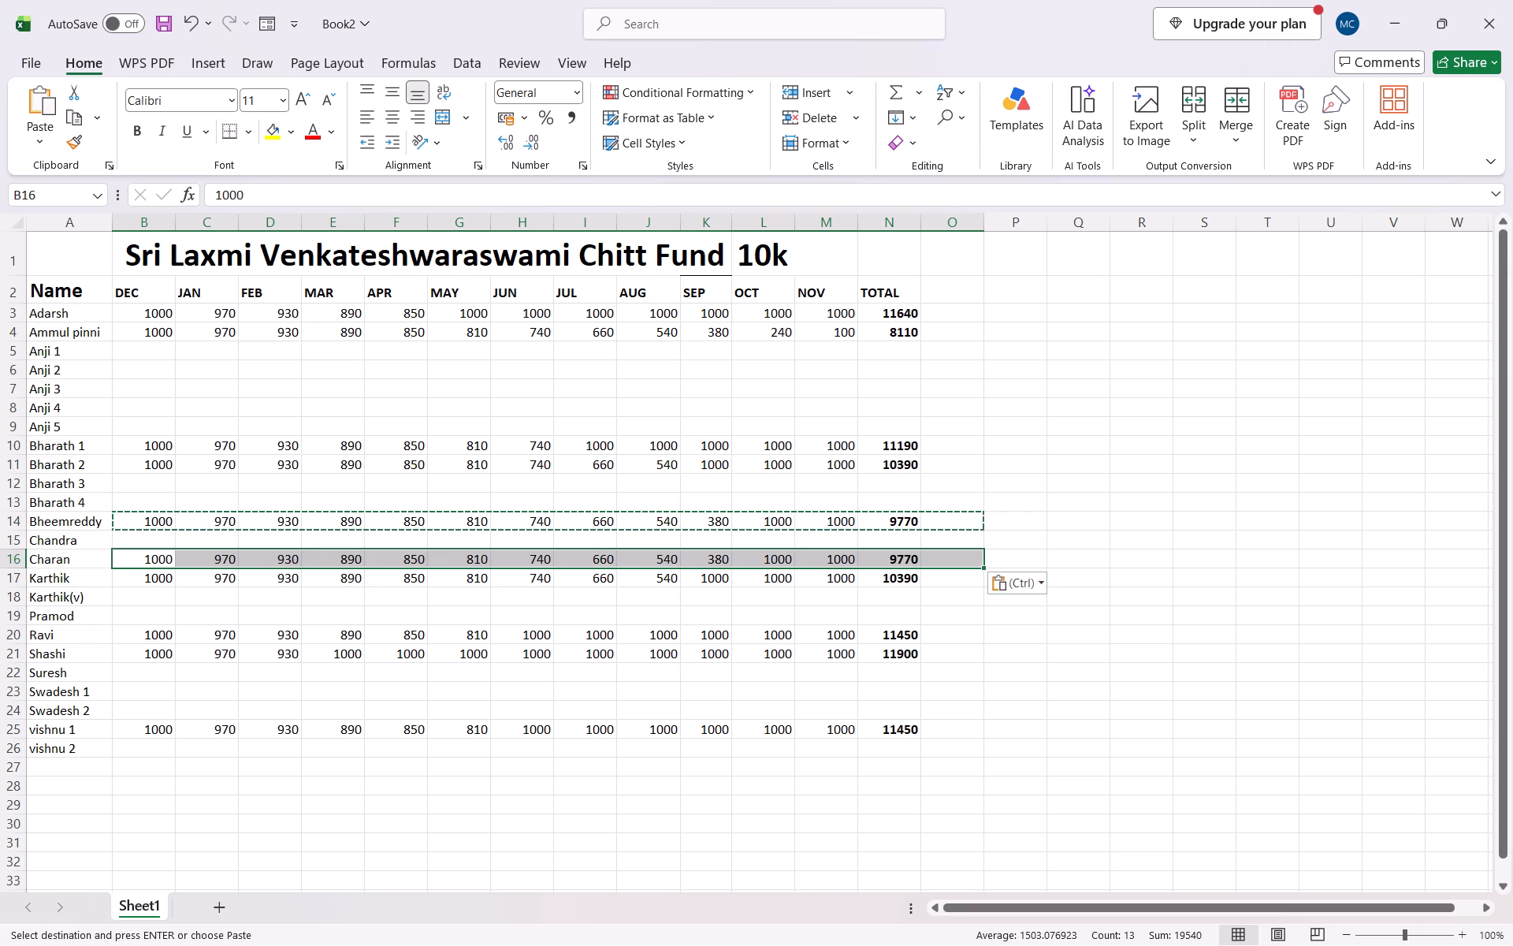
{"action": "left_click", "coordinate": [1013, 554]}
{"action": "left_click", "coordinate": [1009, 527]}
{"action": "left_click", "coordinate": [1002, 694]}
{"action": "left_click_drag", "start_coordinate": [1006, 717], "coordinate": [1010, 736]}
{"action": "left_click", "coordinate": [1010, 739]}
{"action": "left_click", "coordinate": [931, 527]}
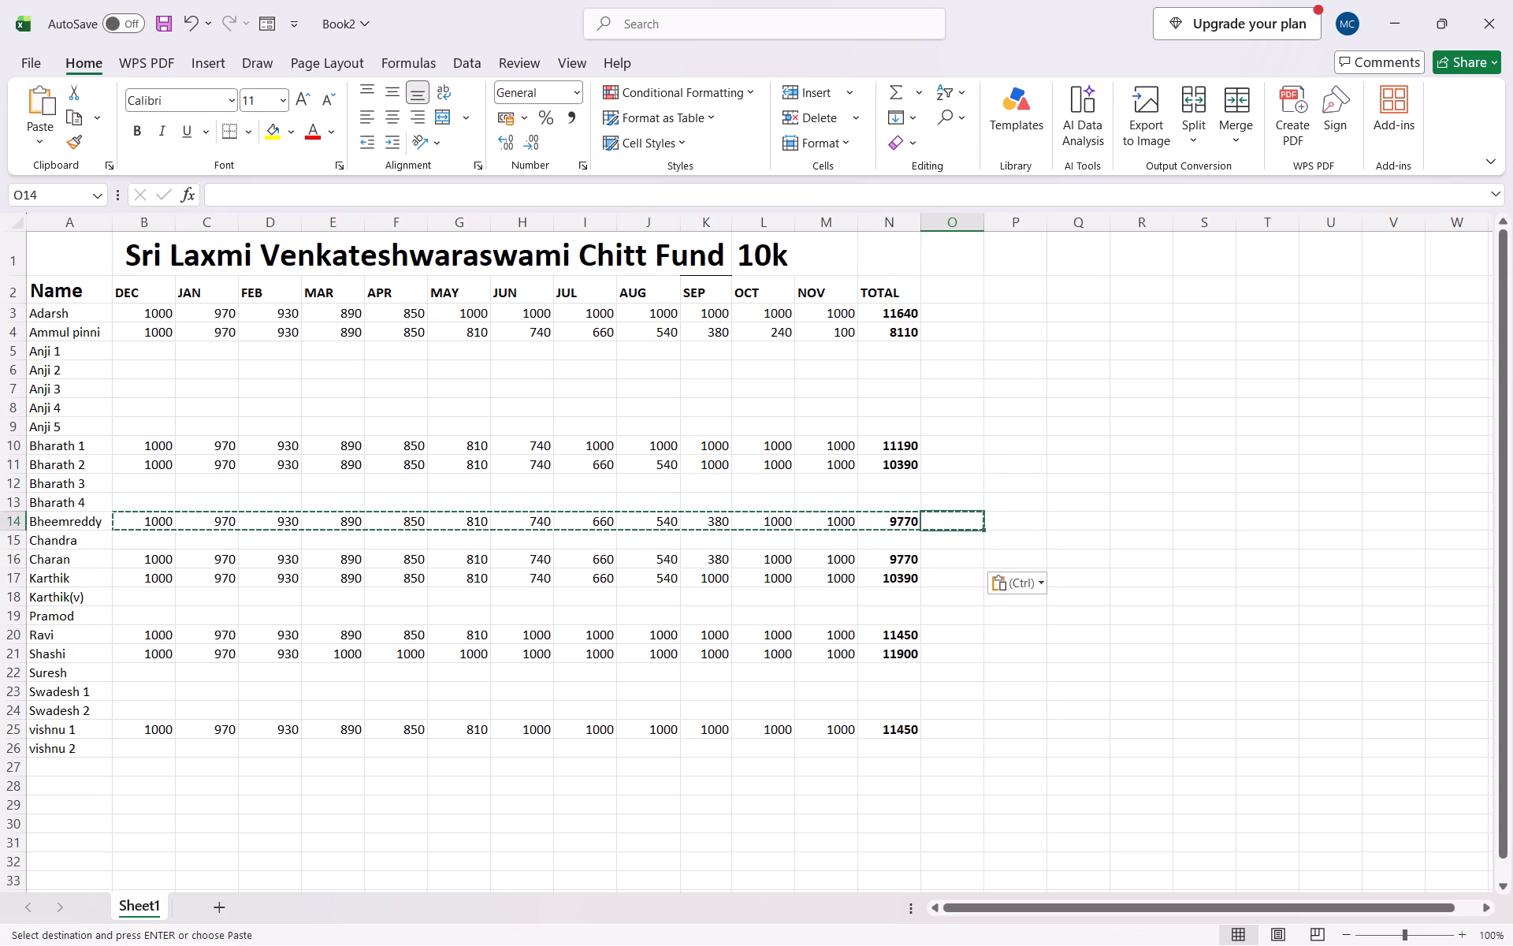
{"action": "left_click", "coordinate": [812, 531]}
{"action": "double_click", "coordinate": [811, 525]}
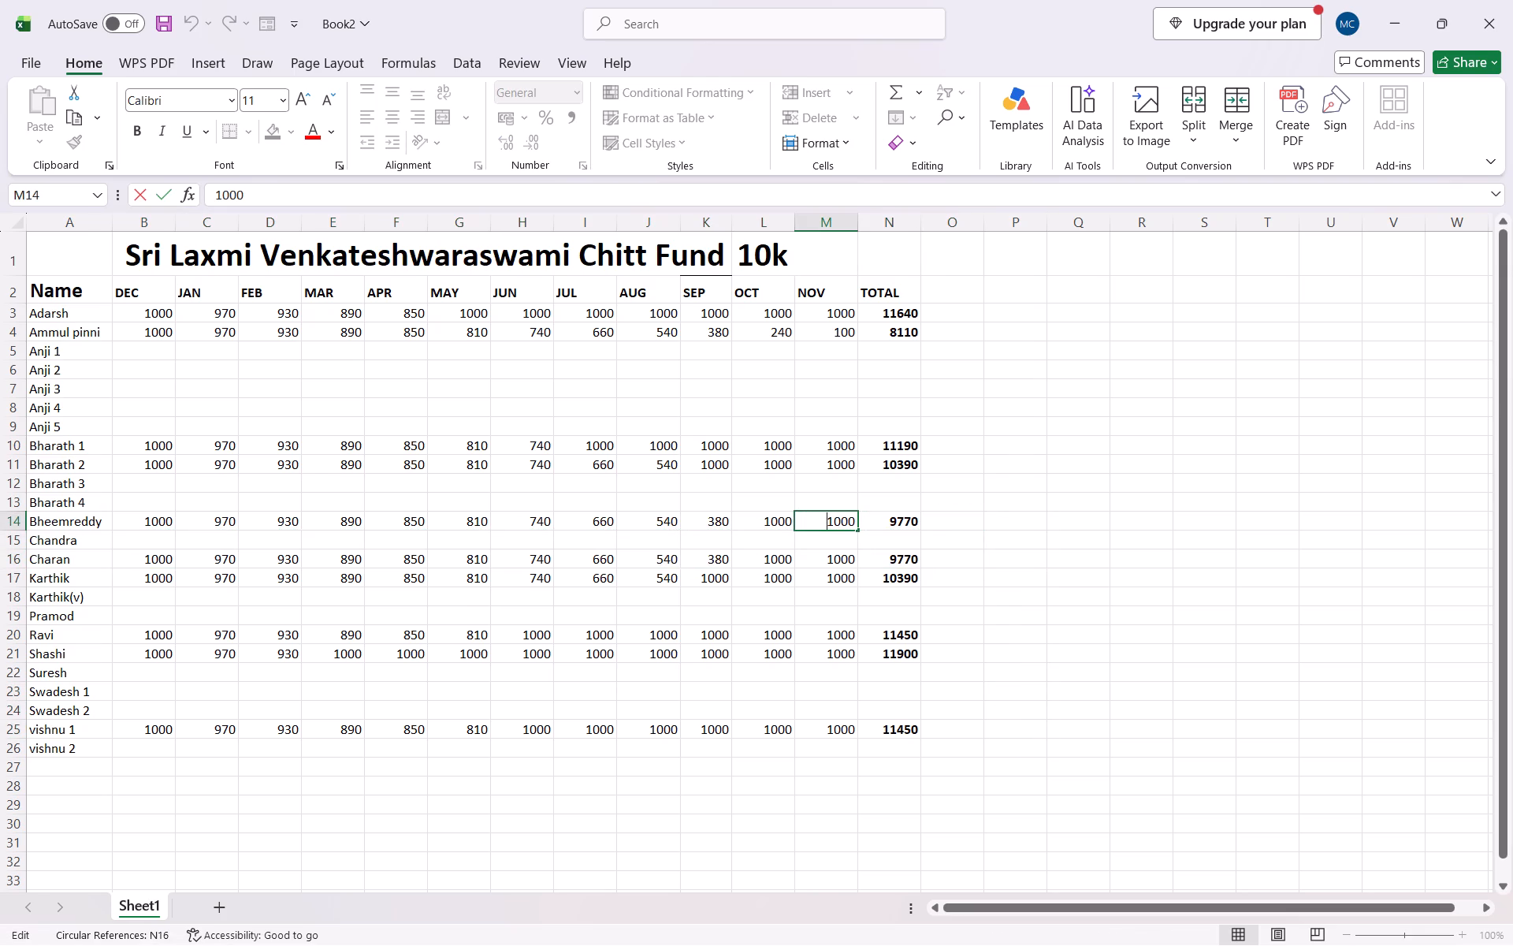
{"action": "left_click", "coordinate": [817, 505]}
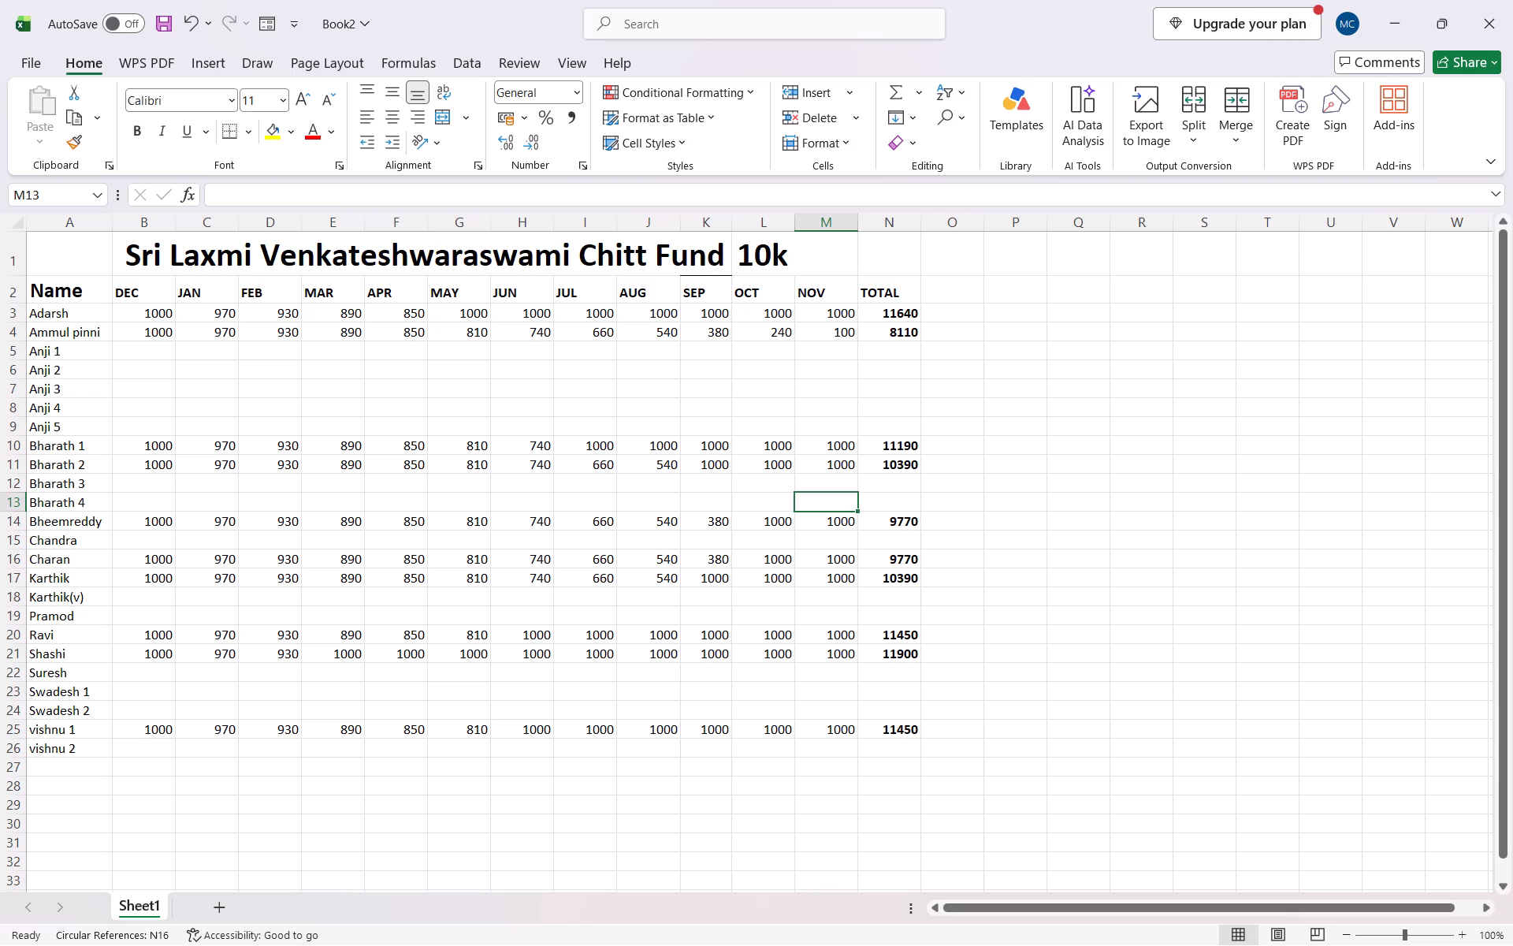
{"action": "left_click_drag", "start_coordinate": [146, 332], "coordinate": [730, 356]}
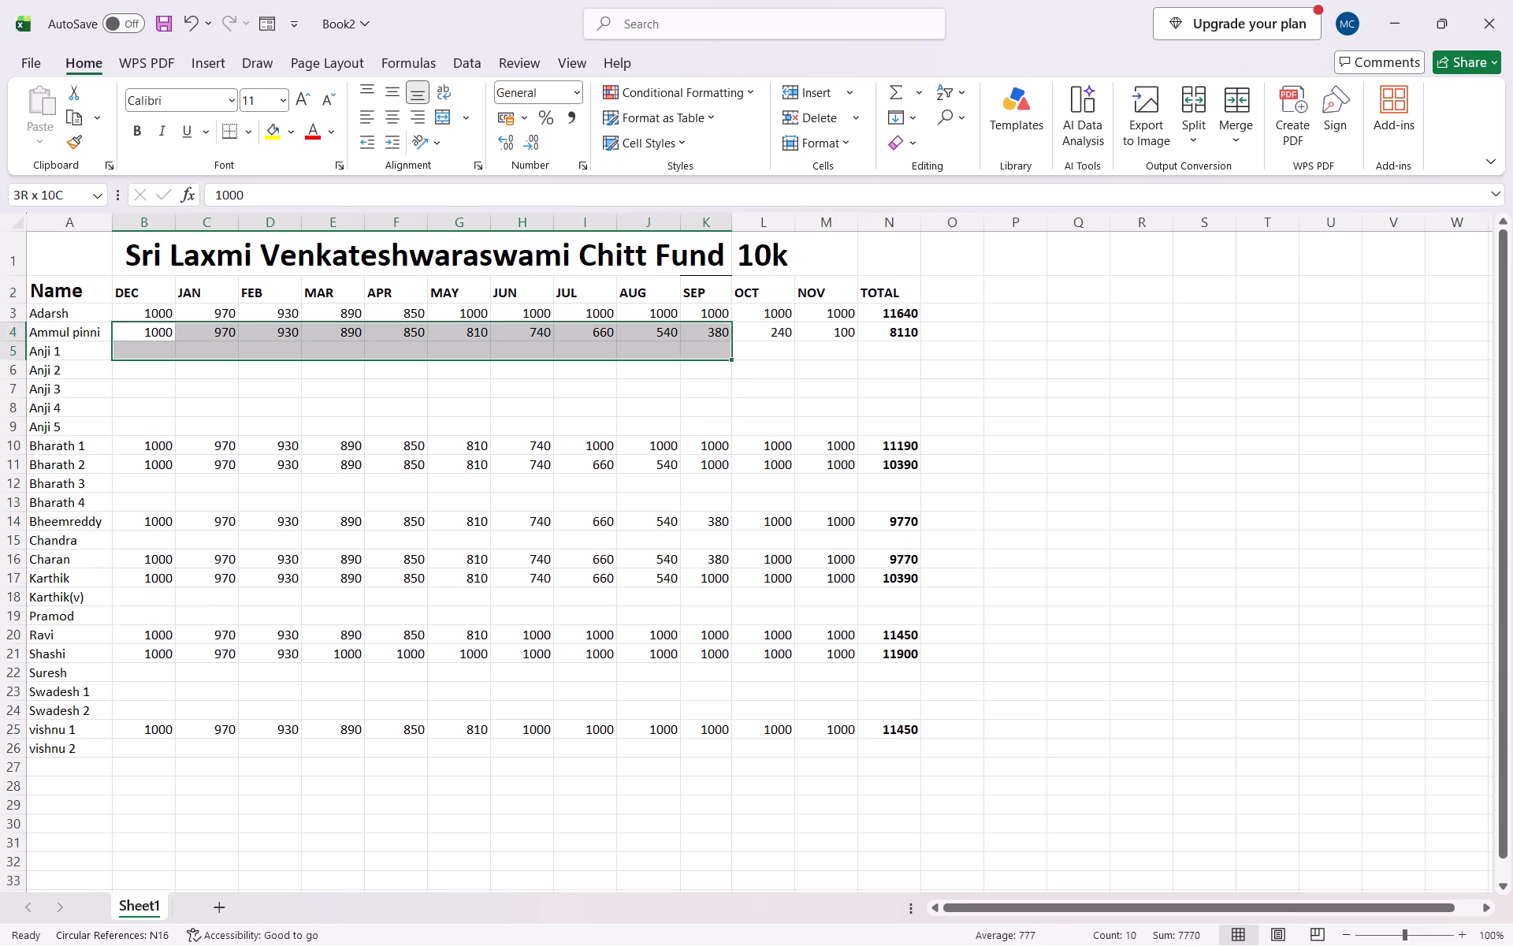
{"action": "left_click_drag", "start_coordinate": [730, 356], "coordinate": [797, 335]}
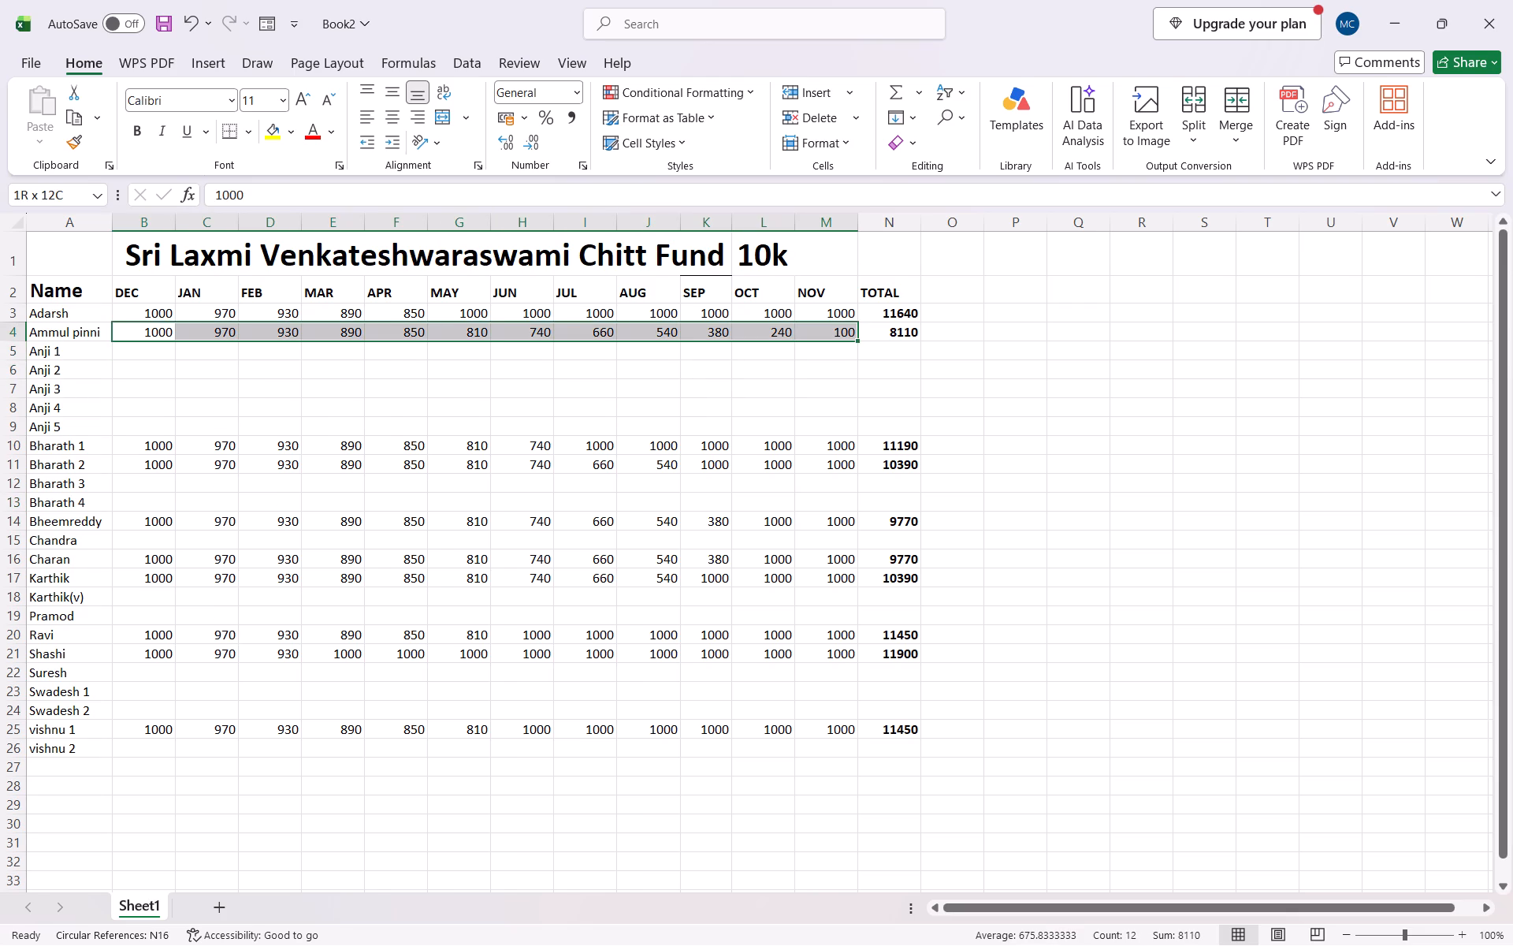
{"action": "left_click_drag", "start_coordinate": [797, 335], "coordinate": [790, 335]}
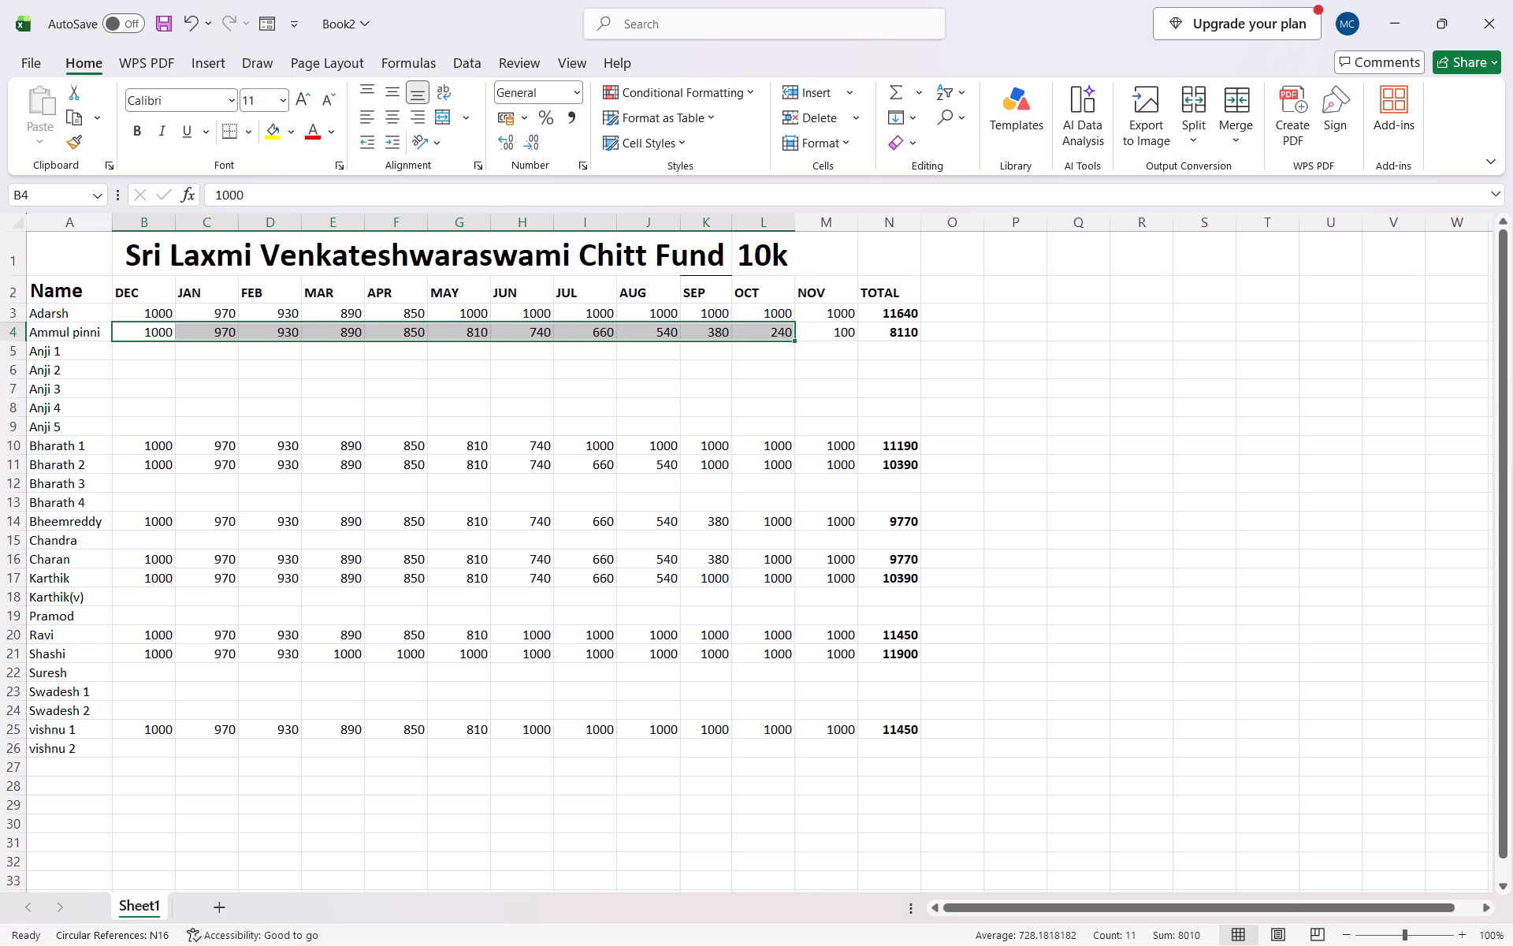
{"action": "key", "text": "ctrl+c"}
{"action": "left_click", "coordinate": [150, 594]}
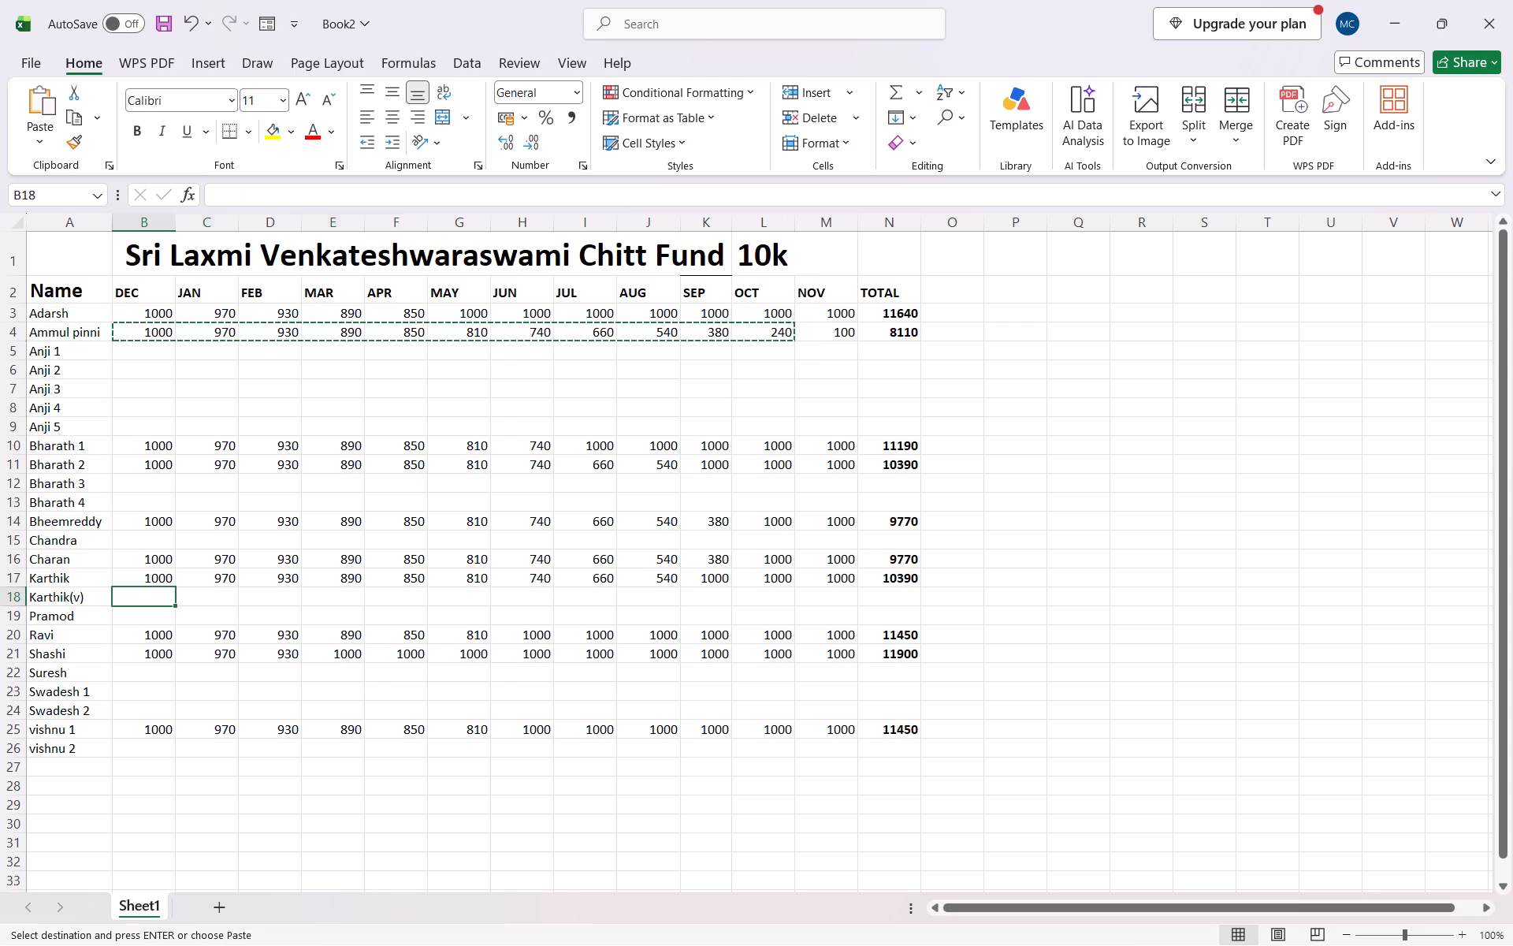
{"action": "key", "text": "ctrl+v"}
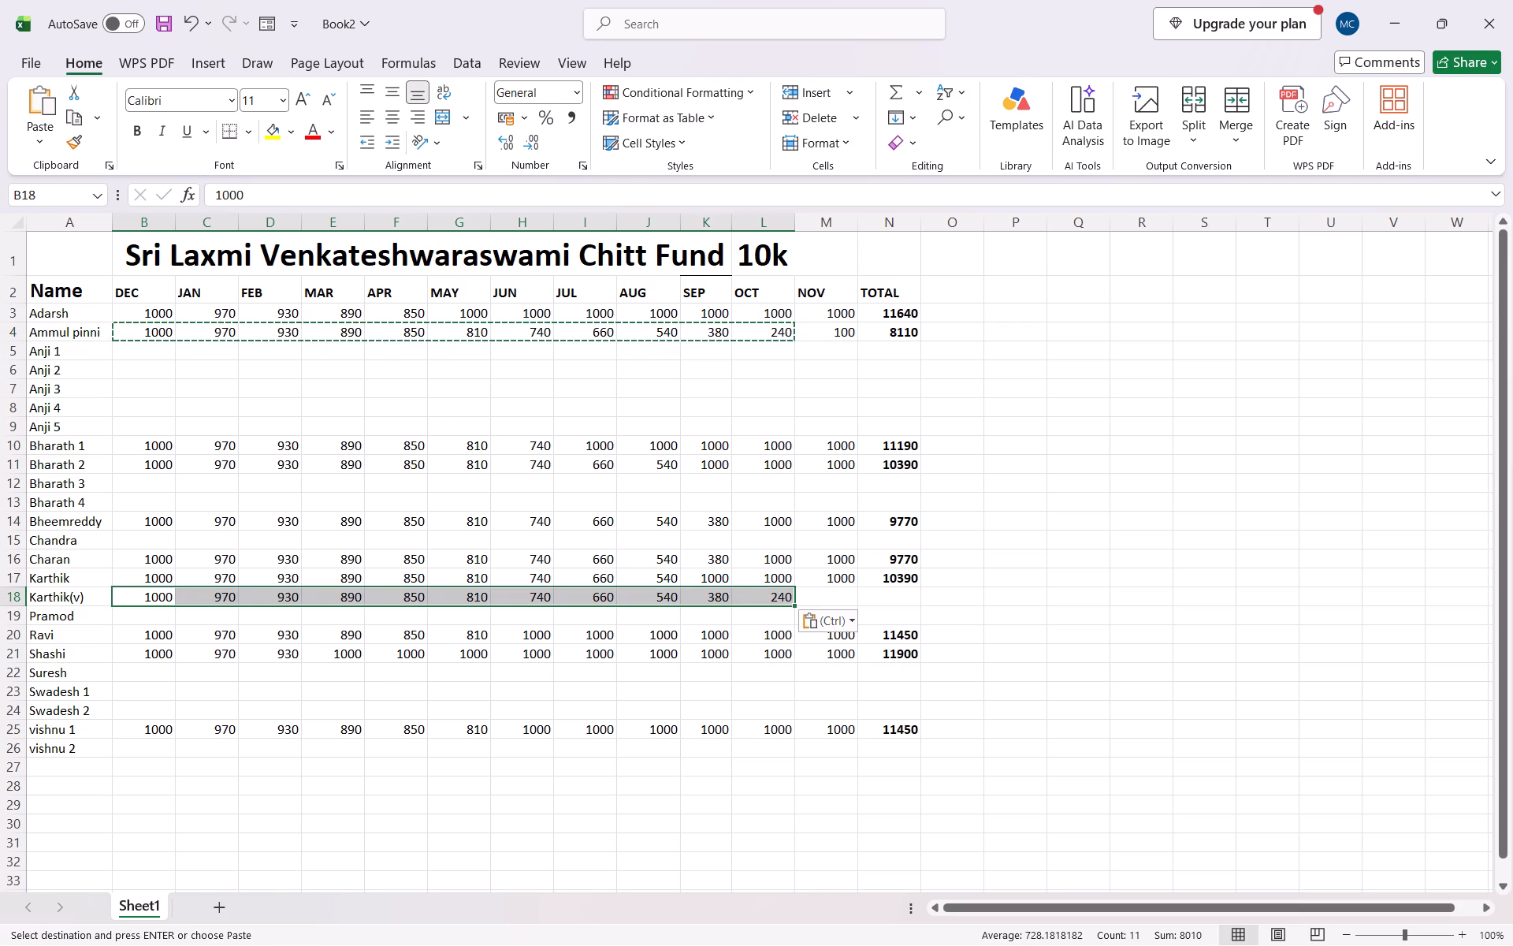
{"action": "left_click", "coordinate": [808, 593]}
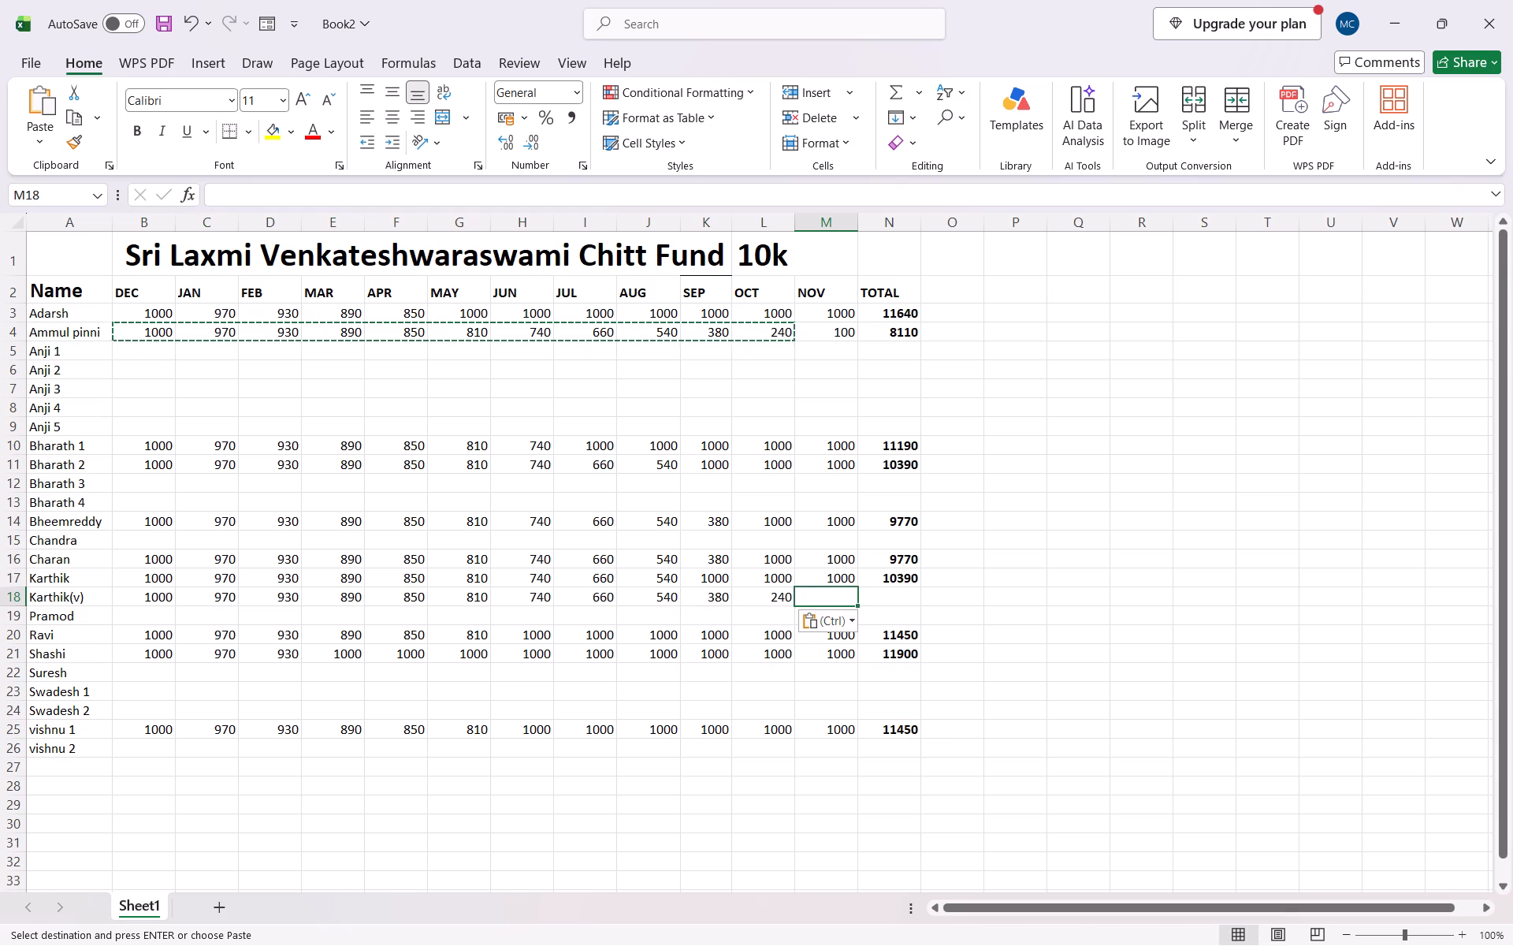
Paste the same copied DEC to OCT payments into the Bharath 3 and Bharath 4 rows, starting at B12 and B13.
{"action": "left_click", "coordinate": [163, 482]}
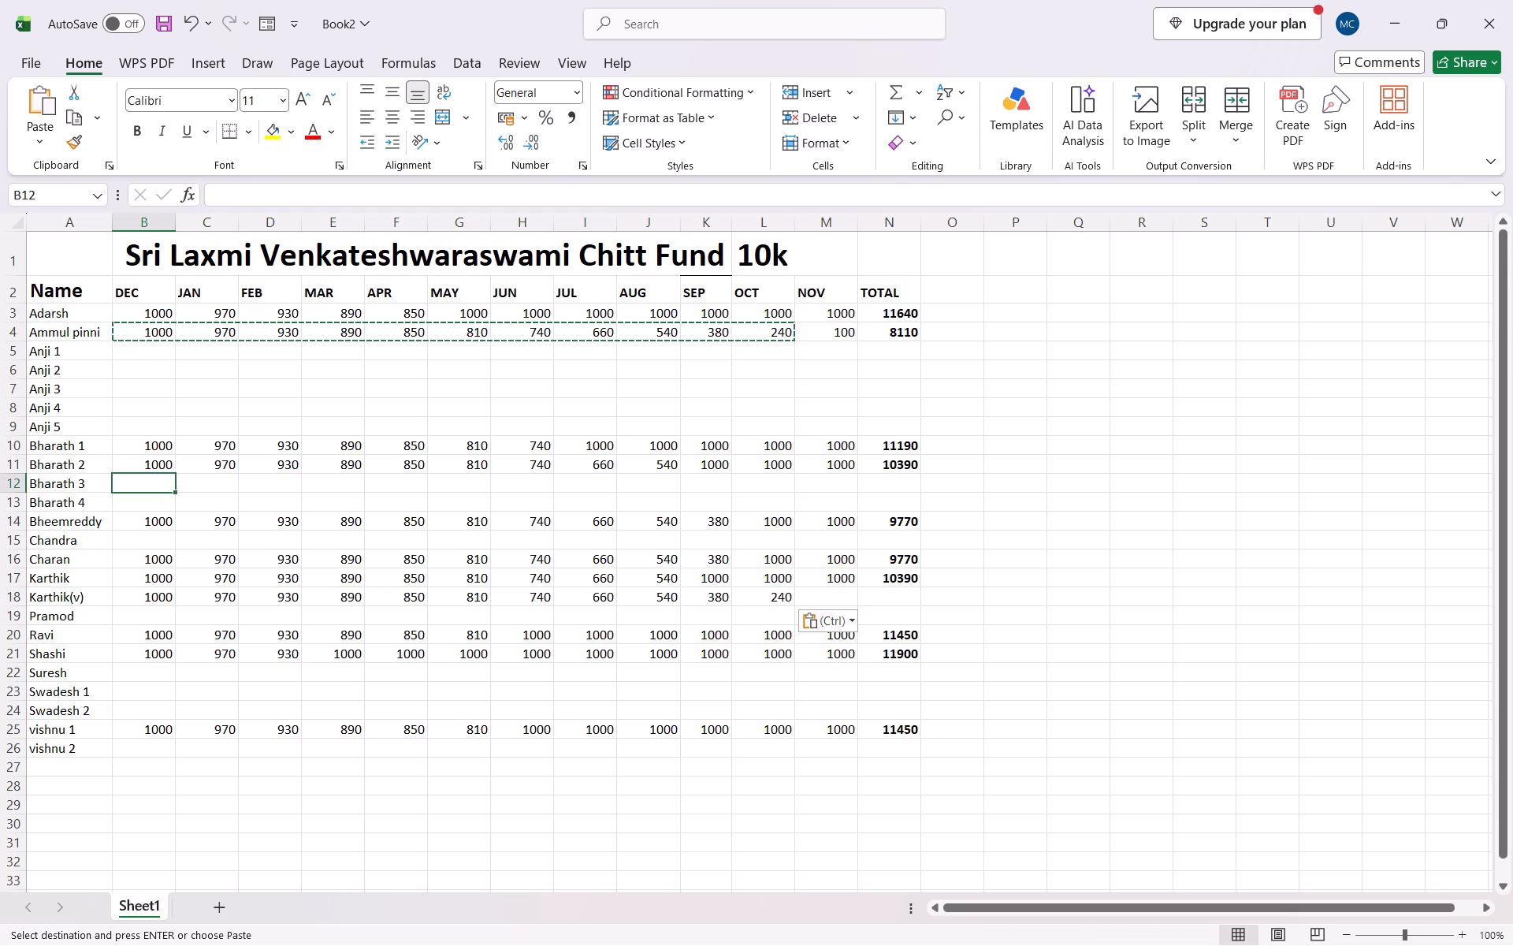
{"action": "key", "text": "ctrl+v"}
{"action": "left_click", "coordinate": [167, 500]}
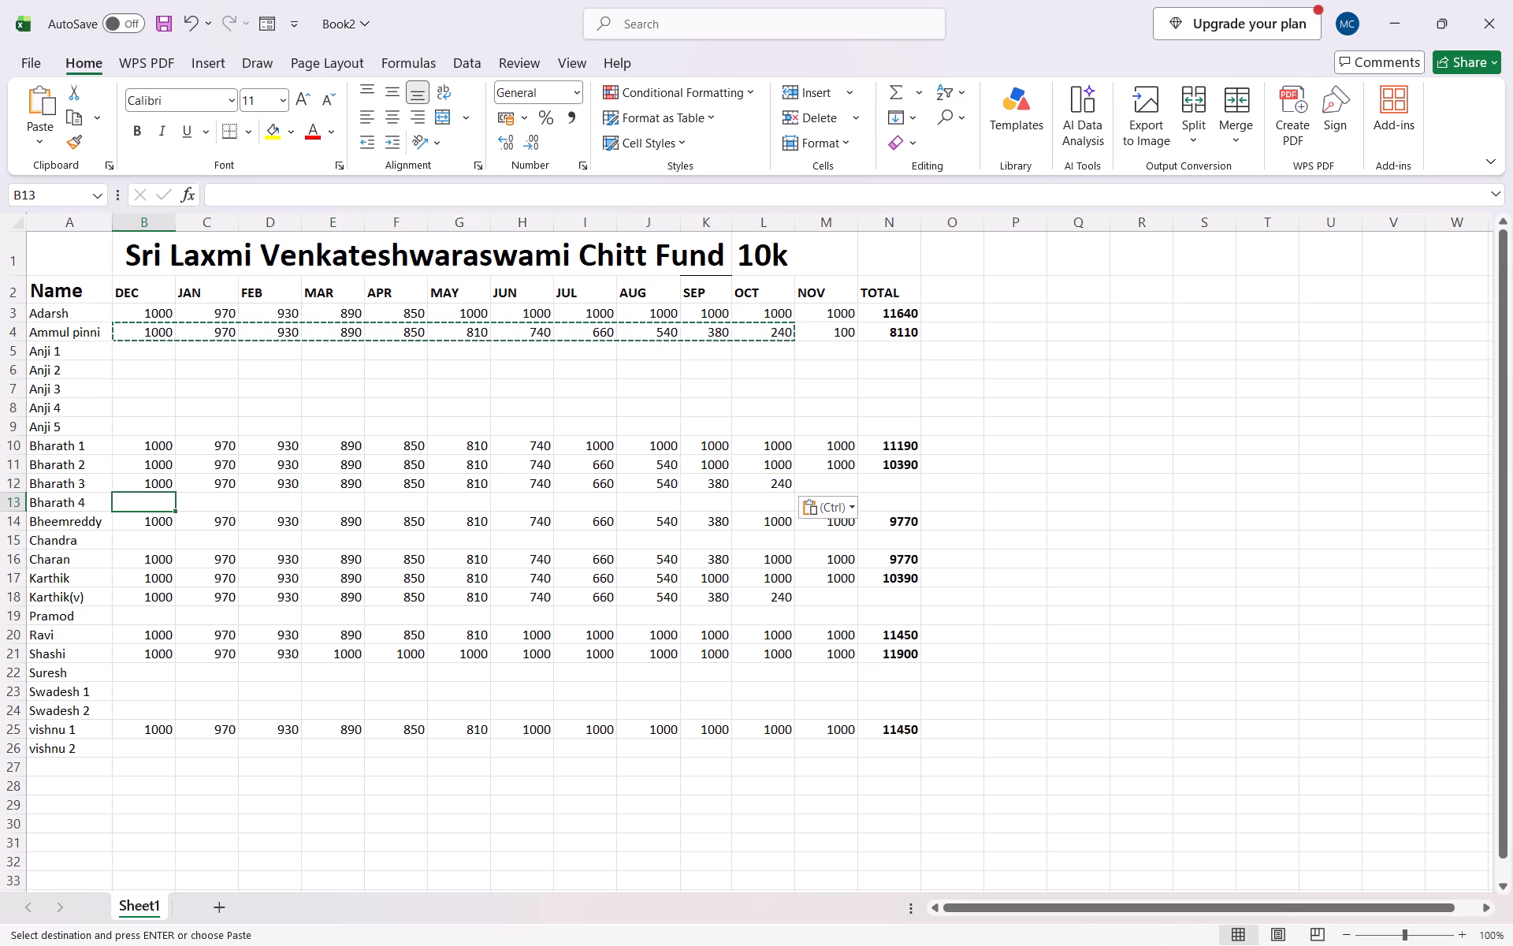
{"action": "key", "text": "ctrl+v"}
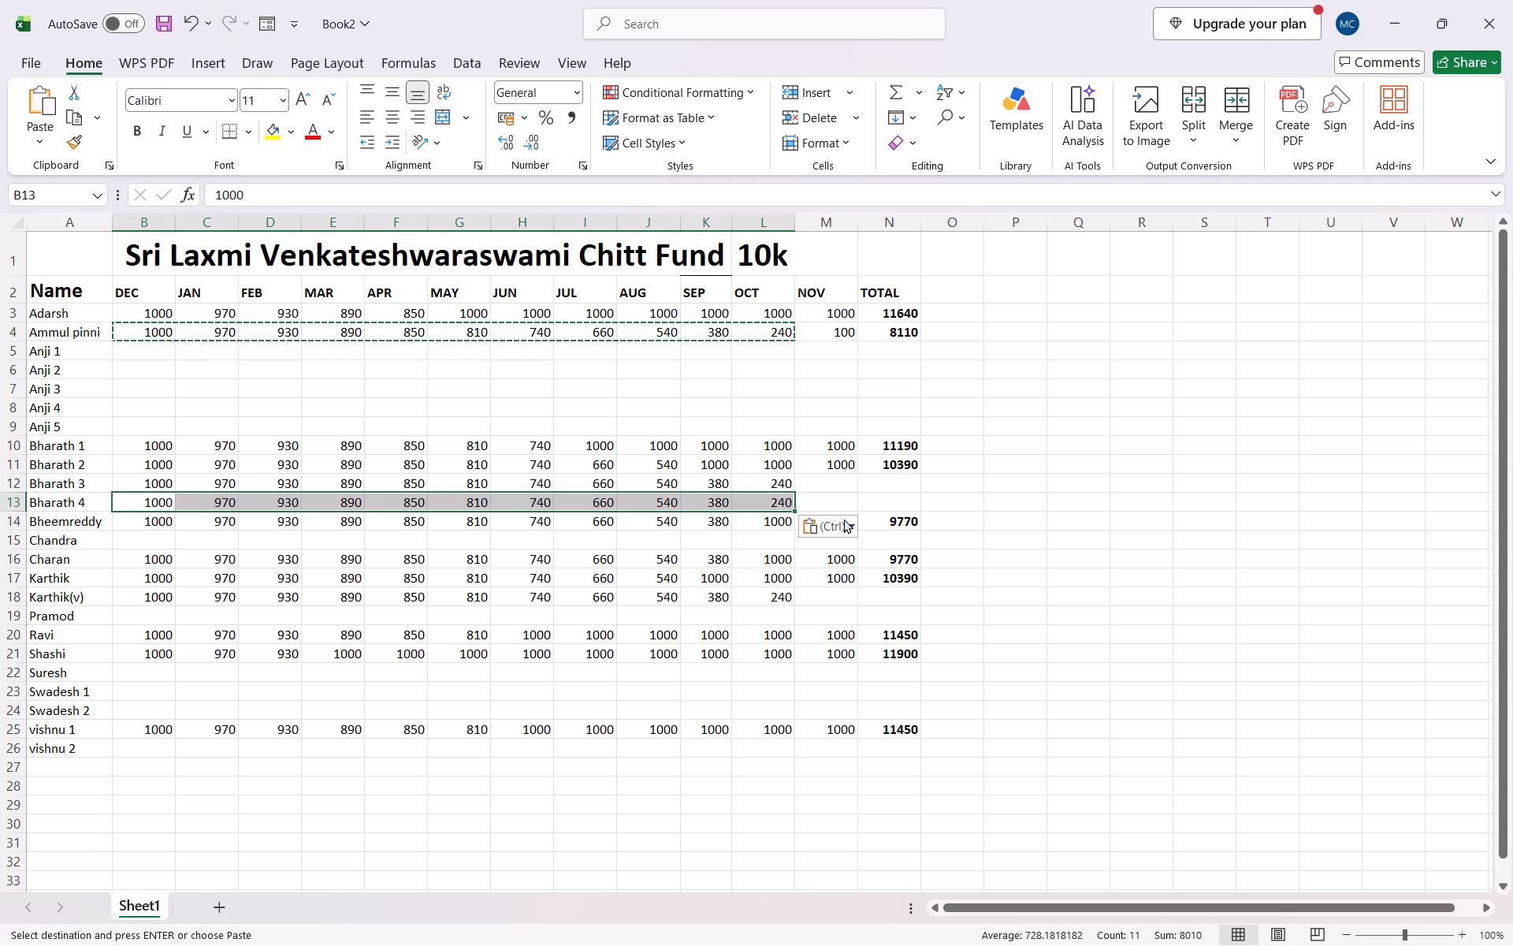
{"action": "left_click", "coordinate": [823, 501]}
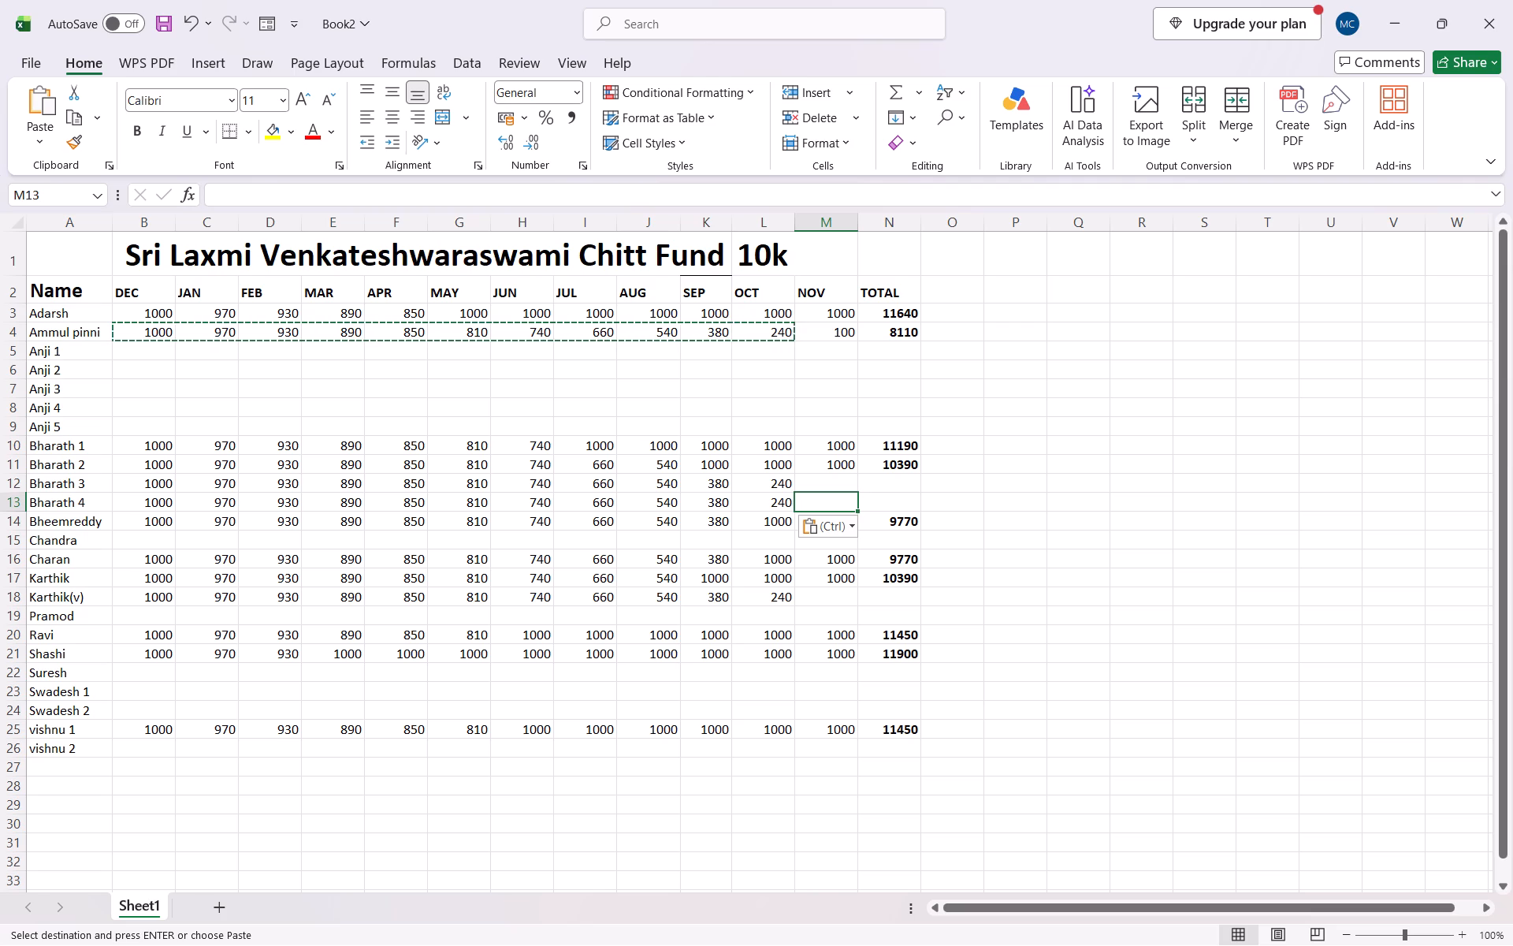
Enter 1000 as Pramod's DEC payment in B19 and fill it across the row through N19.
{"action": "left_click", "coordinate": [158, 613]}
{"action": "type", "text": "1000"}
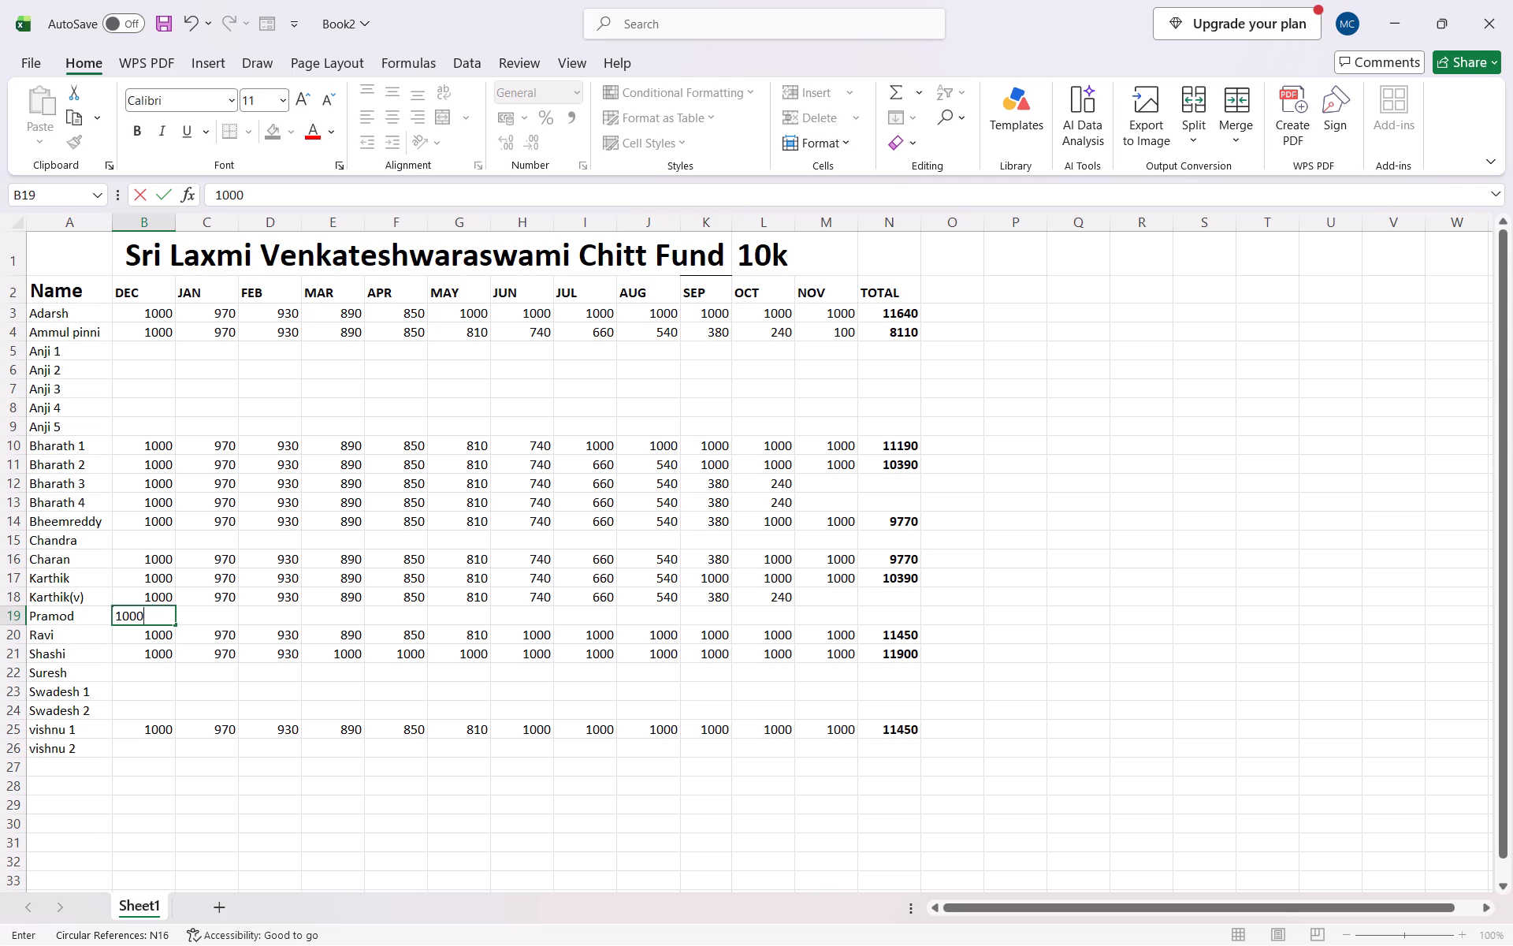
{"action": "left_click_drag", "start_coordinate": [174, 624], "coordinate": [261, 619]}
{"action": "left_click", "coordinate": [181, 620]}
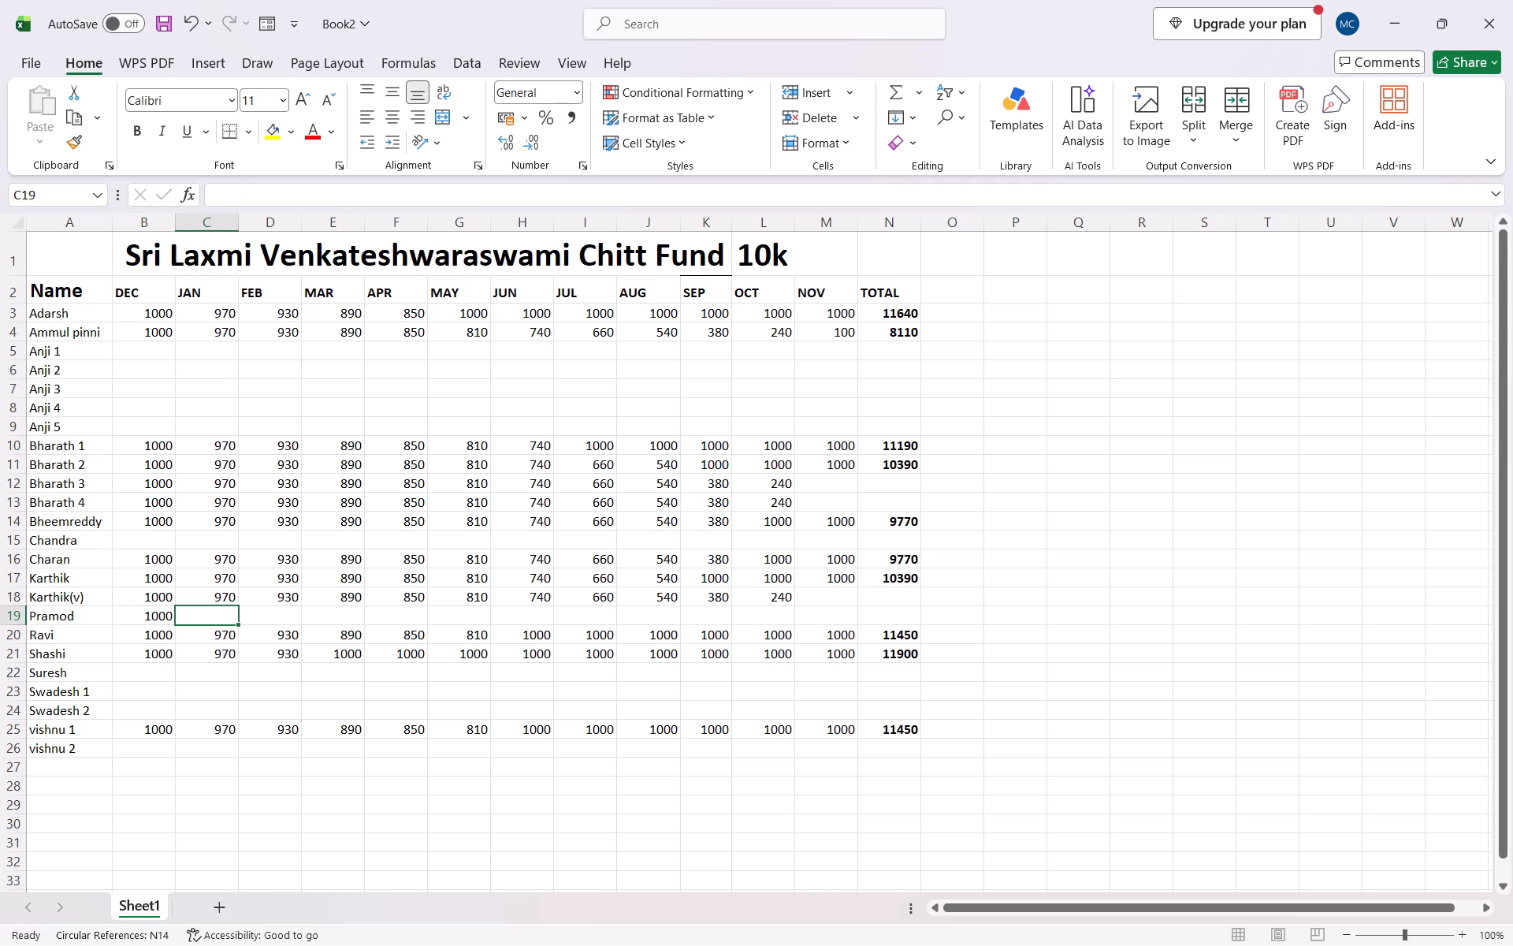
{"action": "left_click", "coordinate": [173, 626]}
{"action": "left_click", "coordinate": [171, 618]}
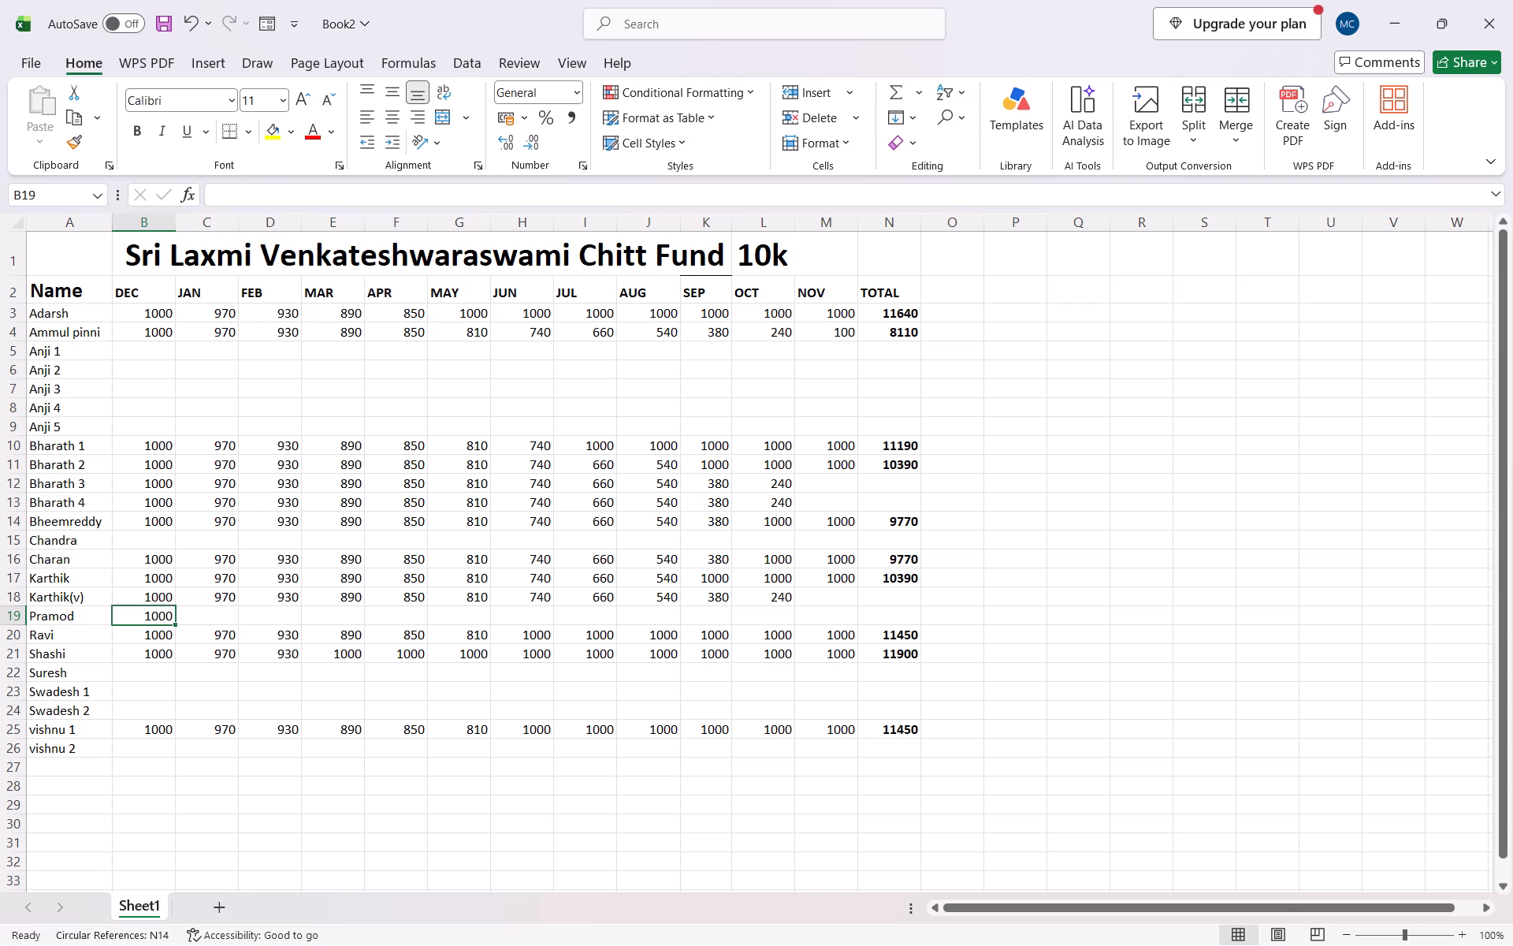
{"action": "left_click_drag", "start_coordinate": [175, 623], "coordinate": [720, 640]}
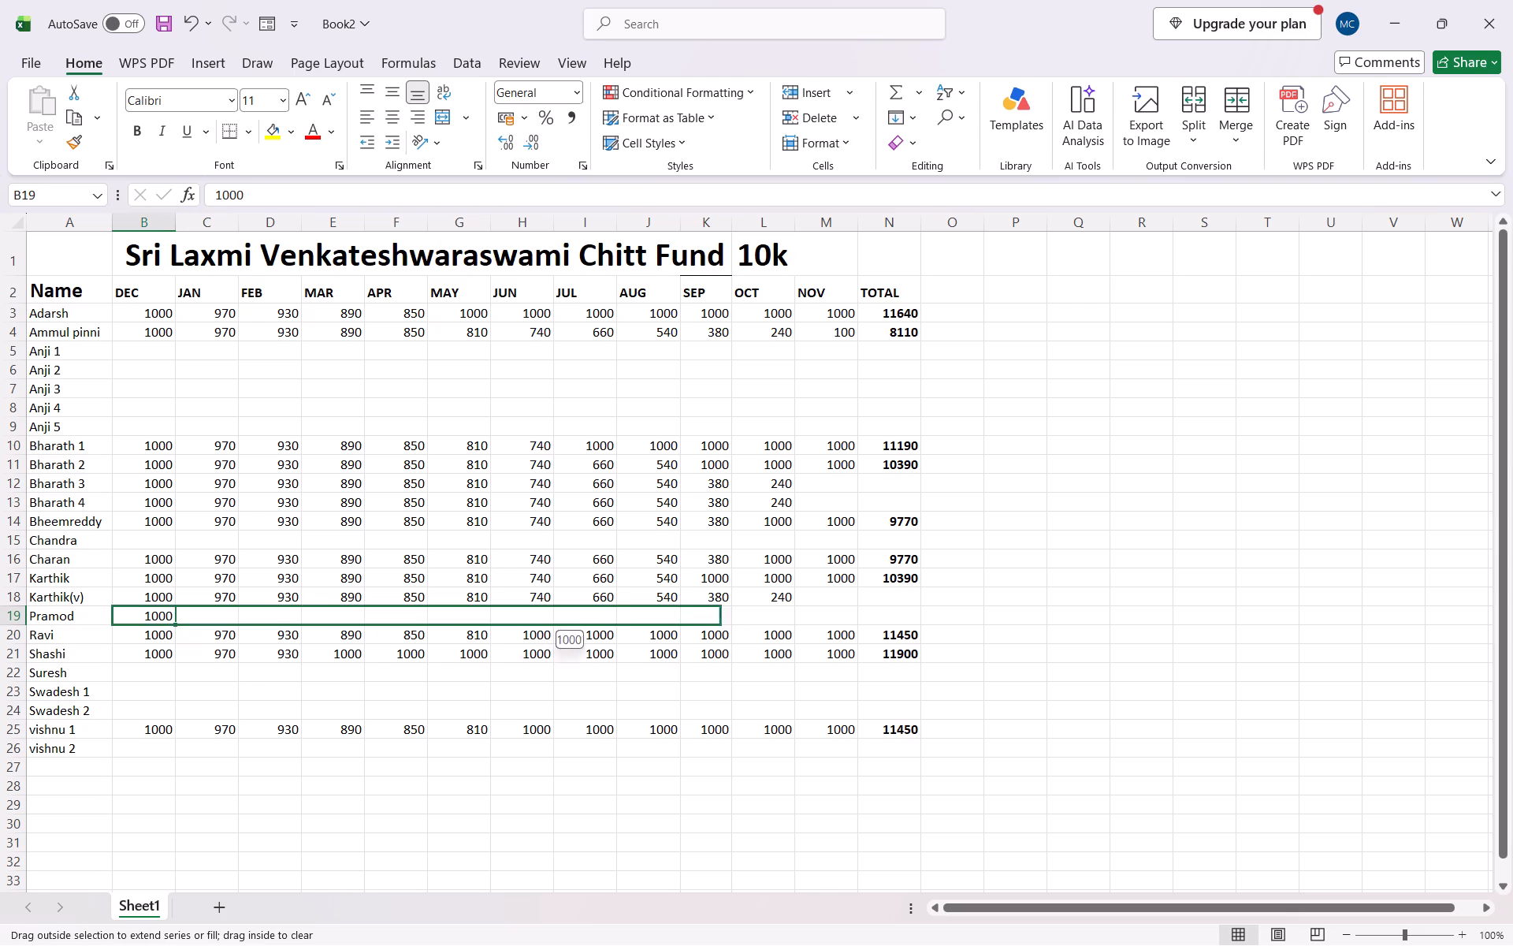
{"action": "left_click_drag", "start_coordinate": [720, 640], "coordinate": [928, 632]}
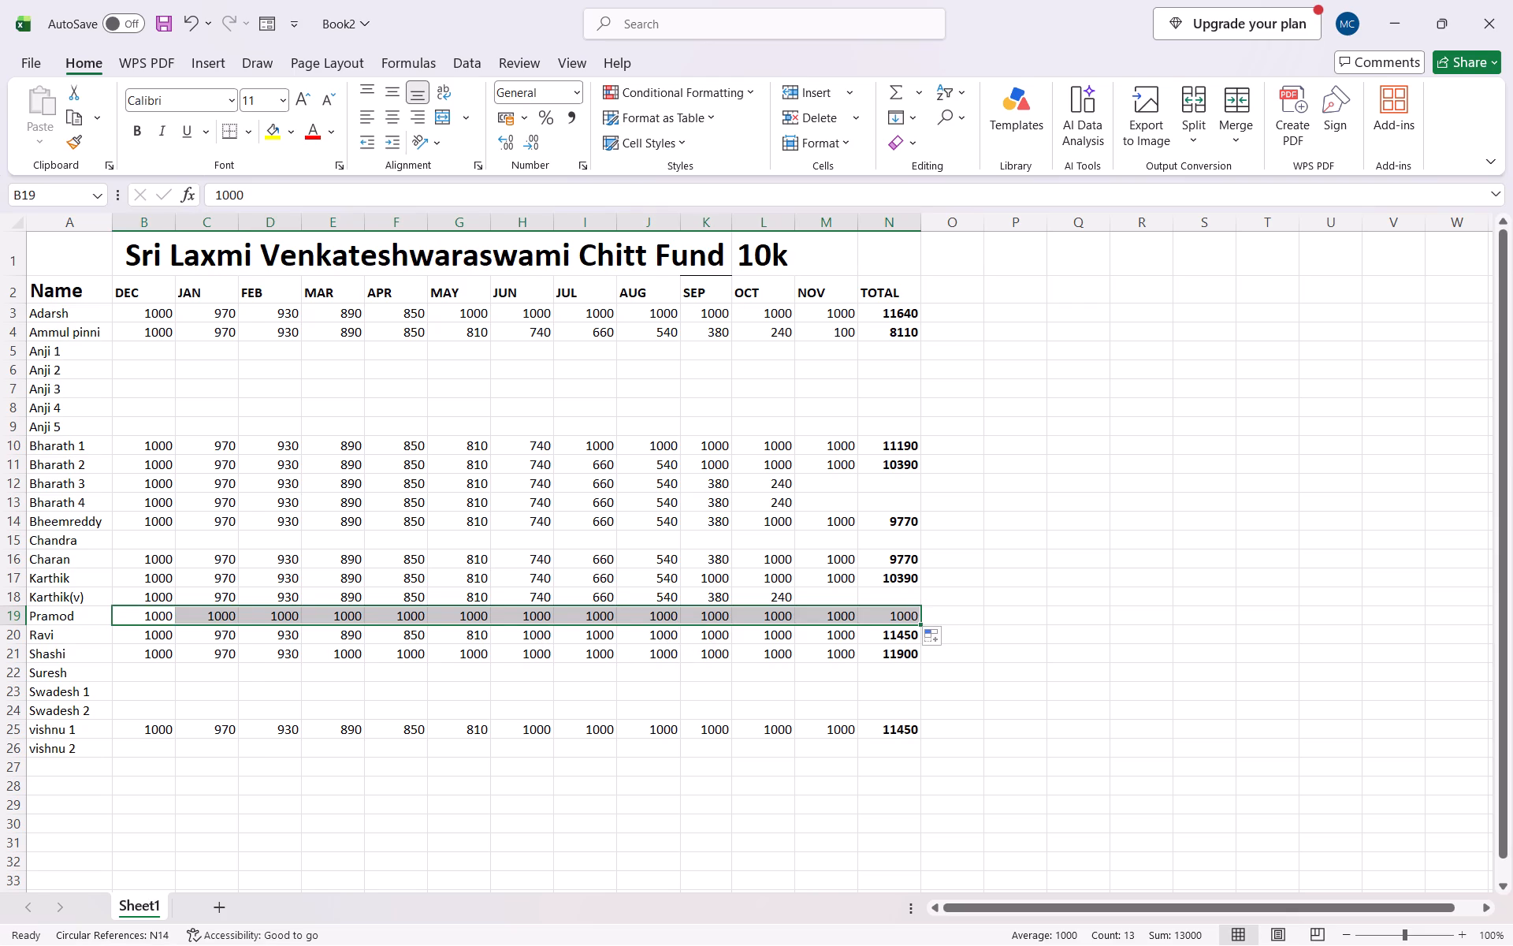
{"action": "left_click", "coordinate": [898, 620]}
{"action": "left_click", "coordinate": [924, 619]}
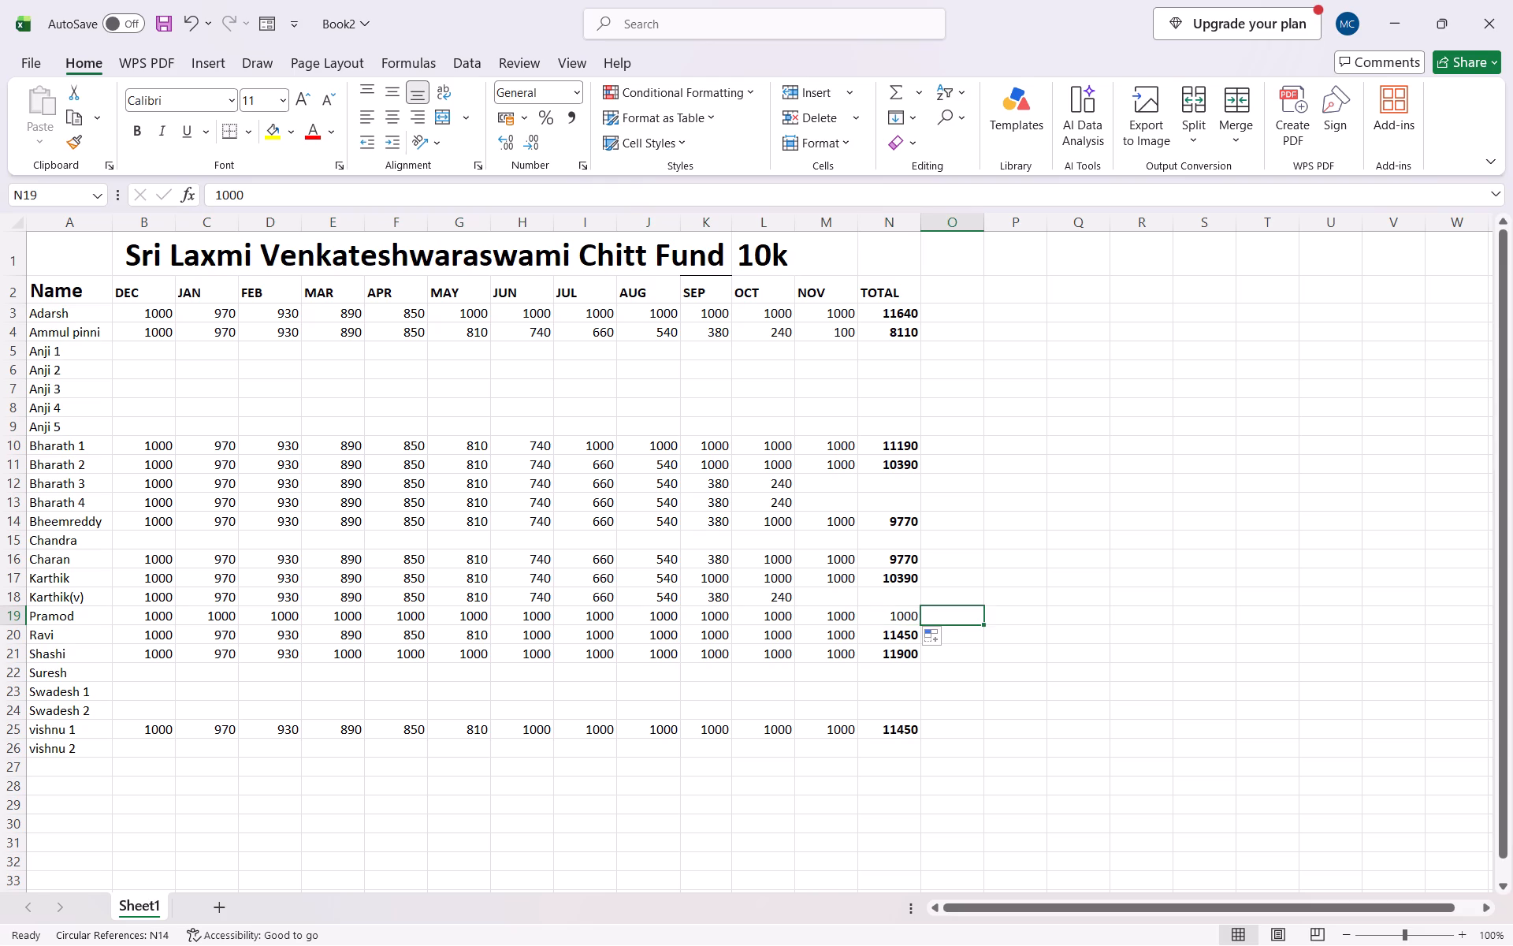
Replace the filled value in Pramod's TOTAL cell, N19, with 12000.
{"action": "left_click", "coordinate": [901, 619]}
{"action": "key", "text": "BackSpace"}
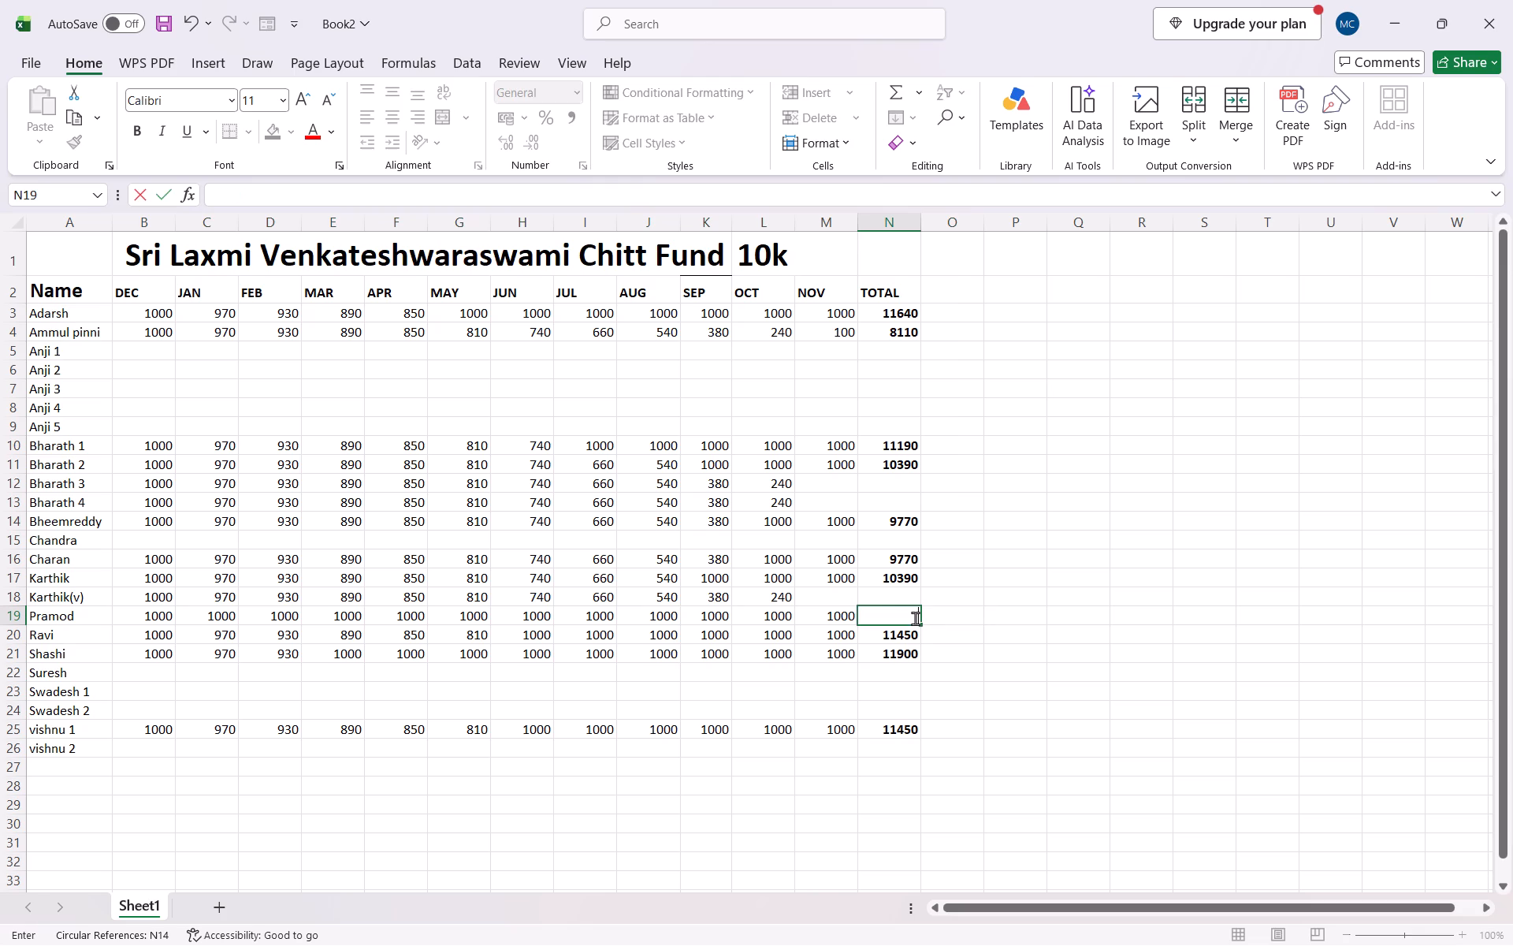
{"action": "key", "text": "2"}
{"action": "key", "text": "BackSpace"}
{"action": "type", "text": "1200"}
{"action": "key", "text": "0"}
Make Pramod's total in N19 bold.
{"action": "left_click", "coordinate": [889, 616]}
{"action": "left_click_drag", "start_coordinate": [879, 620], "coordinate": [929, 619]}
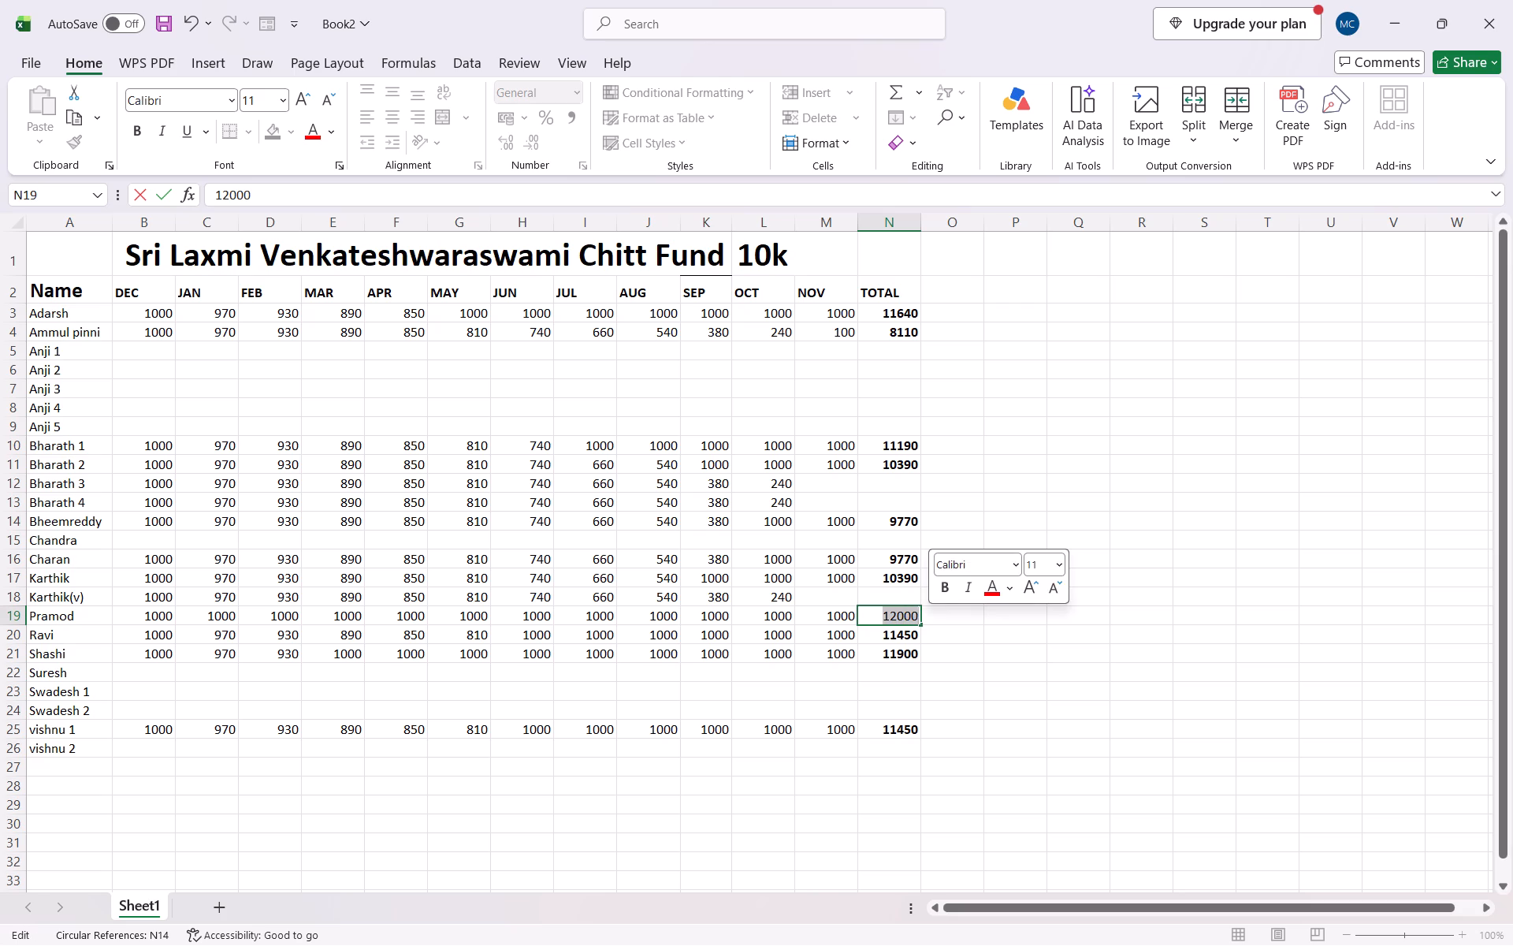
{"action": "left_click", "coordinate": [942, 594]}
{"action": "left_click", "coordinate": [942, 616]}
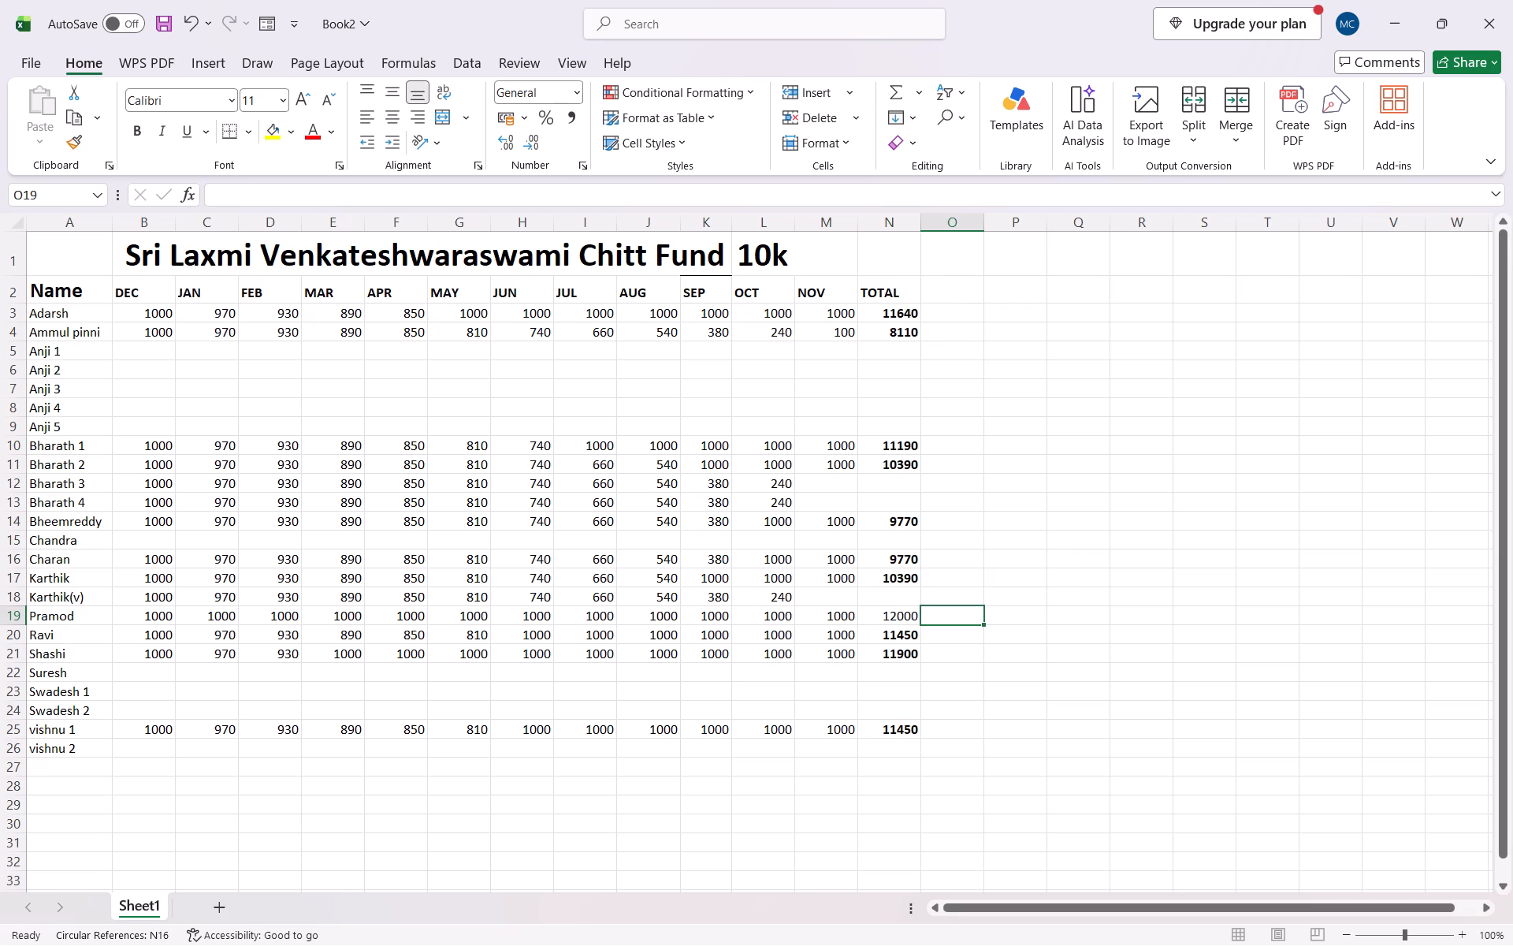
{"action": "left_click", "coordinate": [879, 624]}
{"action": "left_click_drag", "start_coordinate": [880, 619], "coordinate": [922, 616]}
{"action": "left_click", "coordinate": [898, 619]}
{"action": "left_click", "coordinate": [879, 622]}
{"action": "left_click", "coordinate": [885, 617]}
{"action": "right_click", "coordinate": [885, 617]}
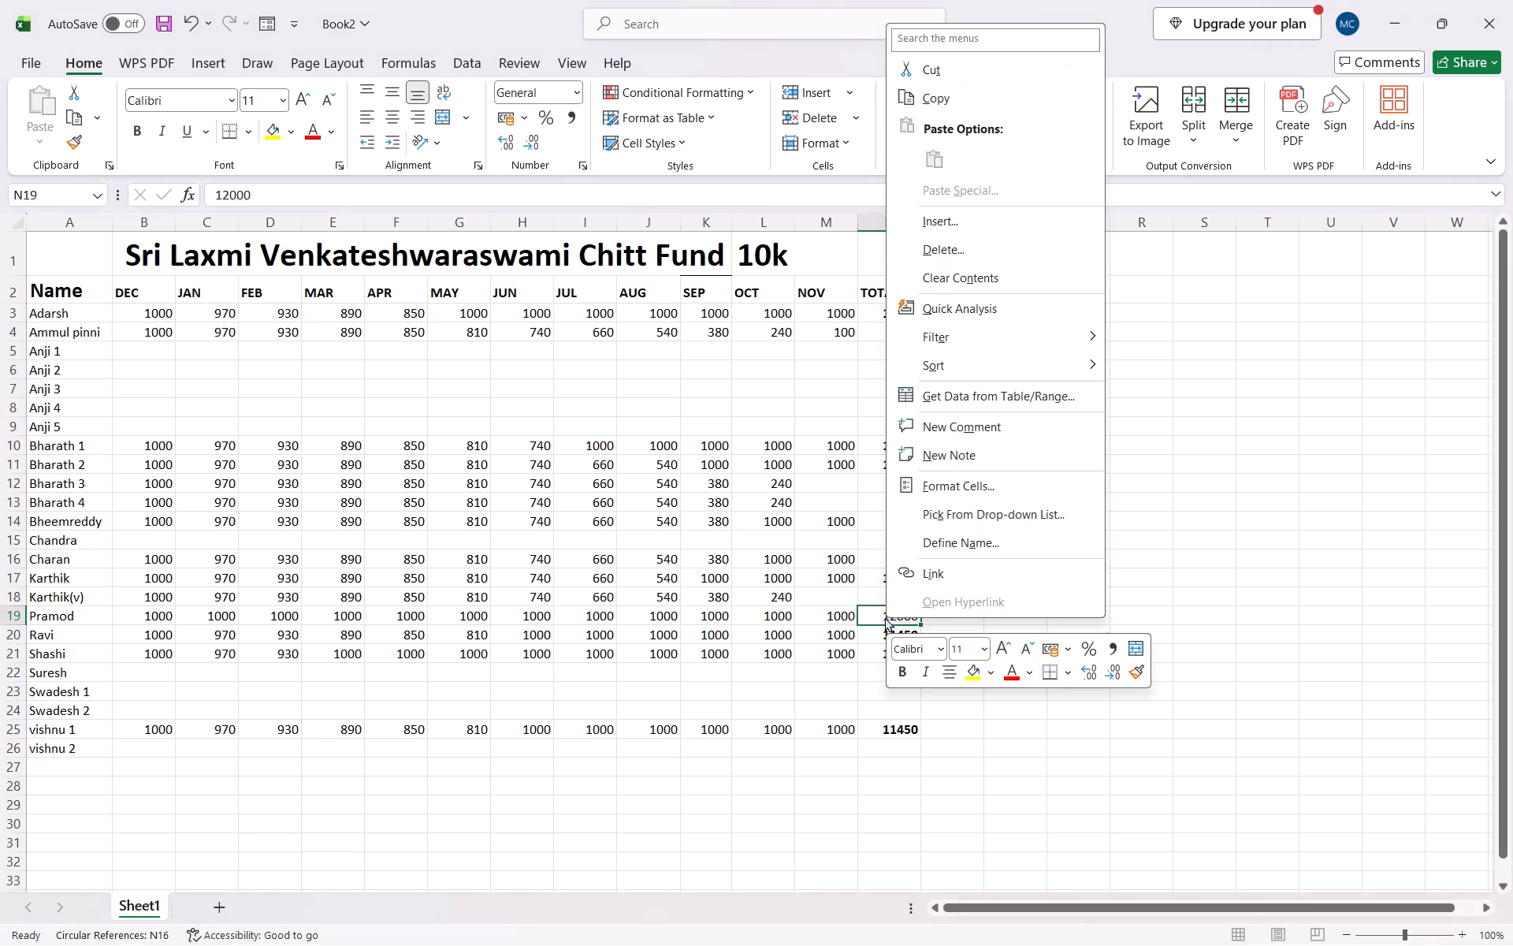
{"action": "left_click", "coordinate": [906, 665]}
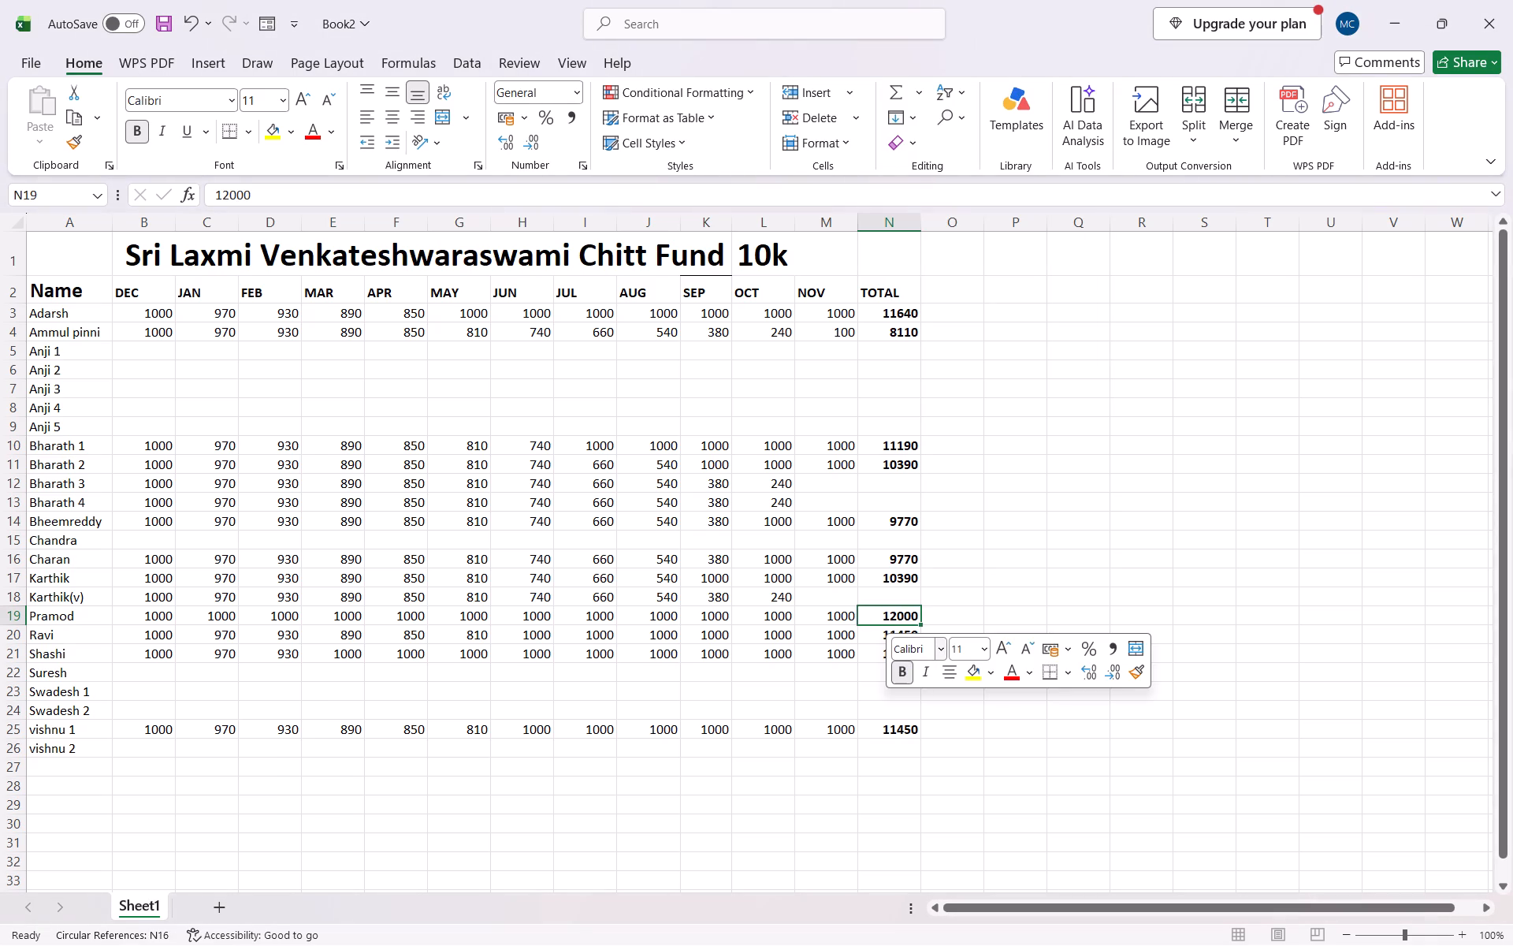
{"action": "left_click", "coordinate": [875, 613]}
{"action": "left_click", "coordinate": [942, 623]}
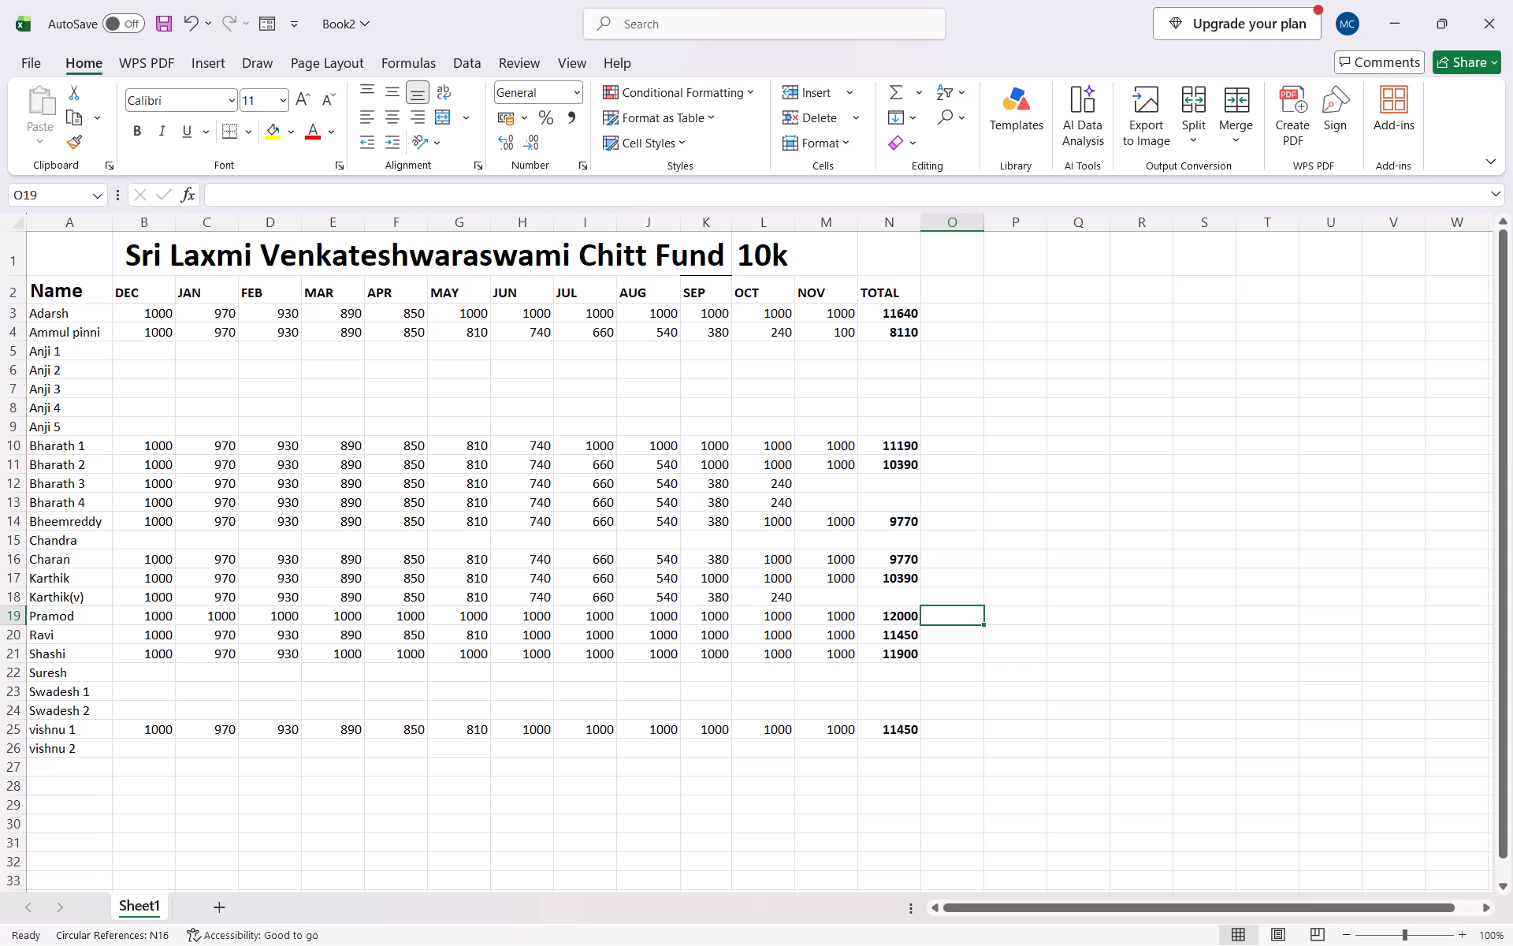
Enter 1000 as Anji 1's DEC payment in B5 and fill it across through NOV, M5.
{"action": "left_click", "coordinate": [147, 349]}
{"action": "type", "text": "1000"}
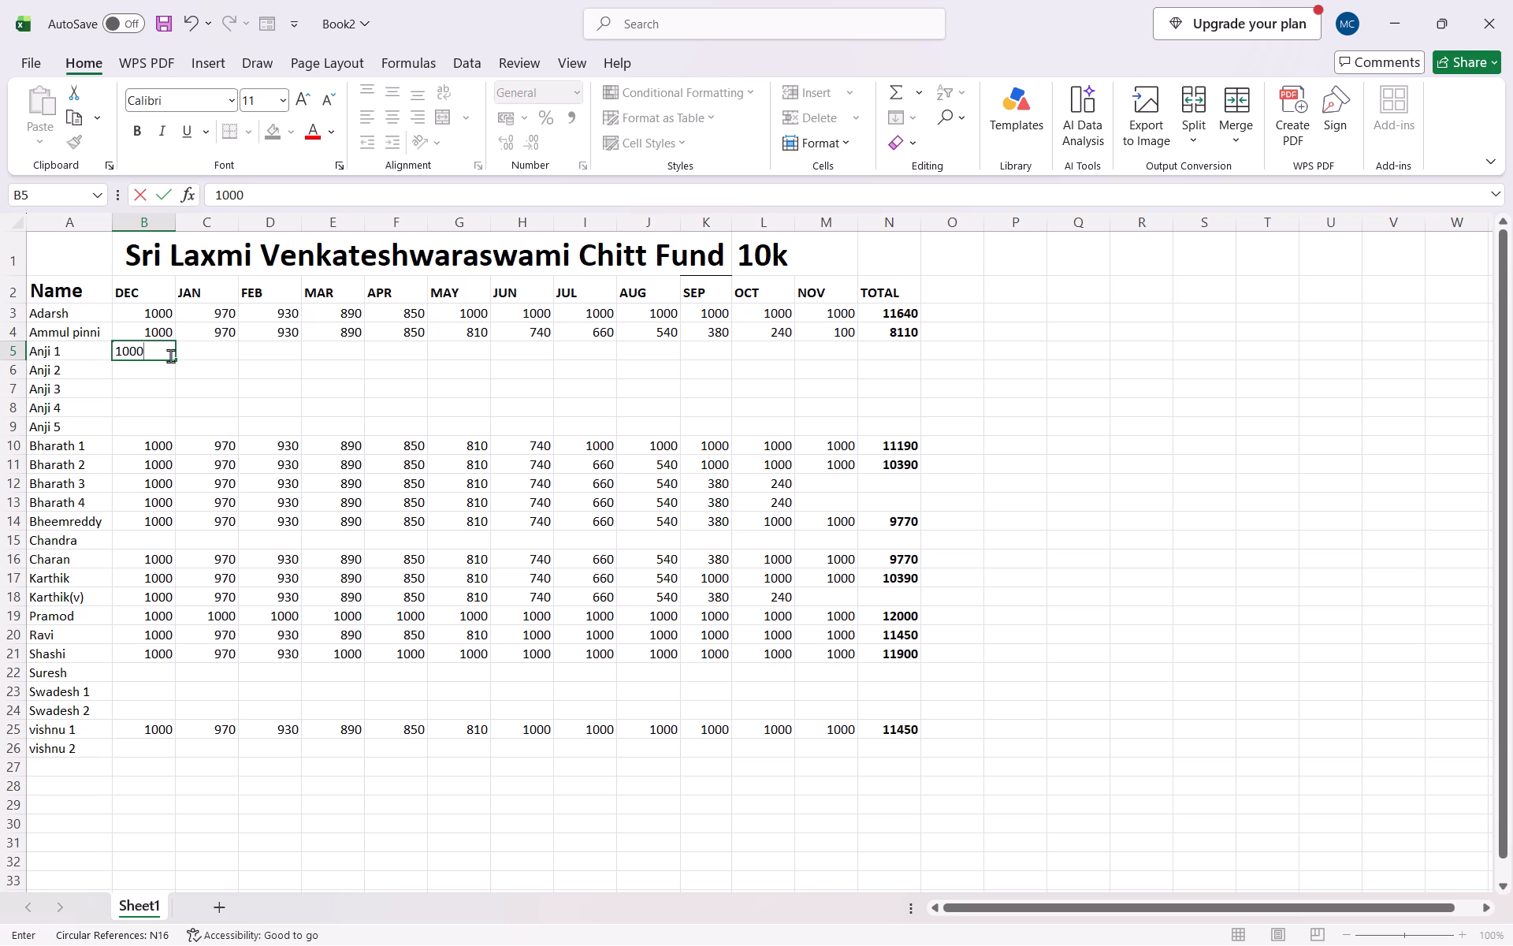
{"action": "left_click_drag", "start_coordinate": [176, 359], "coordinate": [263, 356]}
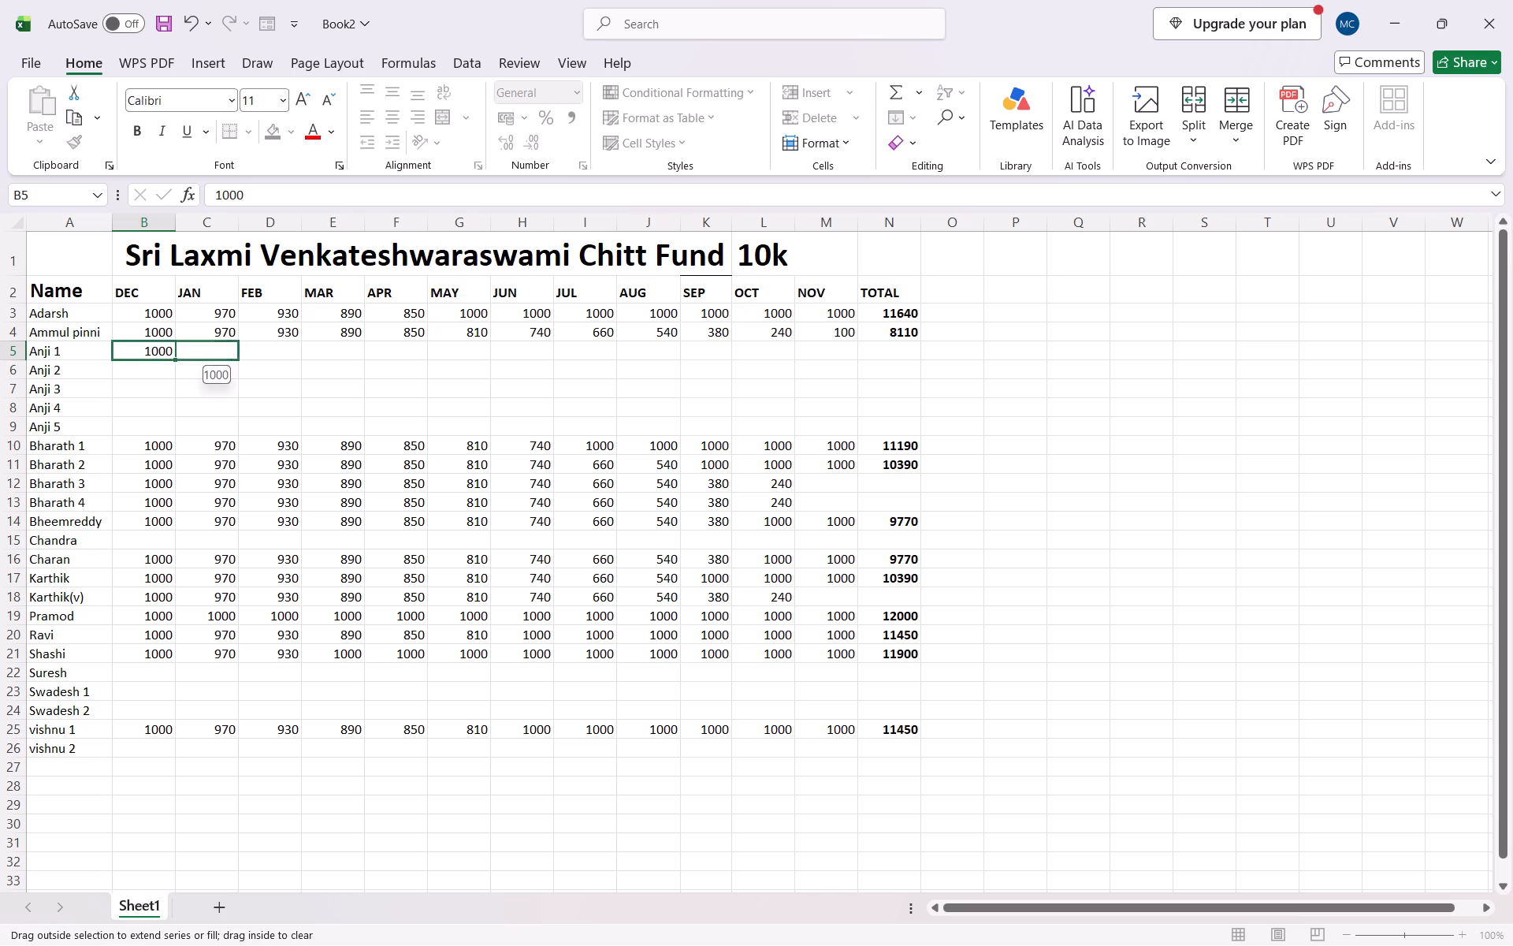
{"action": "left_click_drag", "start_coordinate": [263, 356], "coordinate": [857, 356]}
Enter 12000 as Anji 1's total in N5.
{"action": "left_click", "coordinate": [874, 346]}
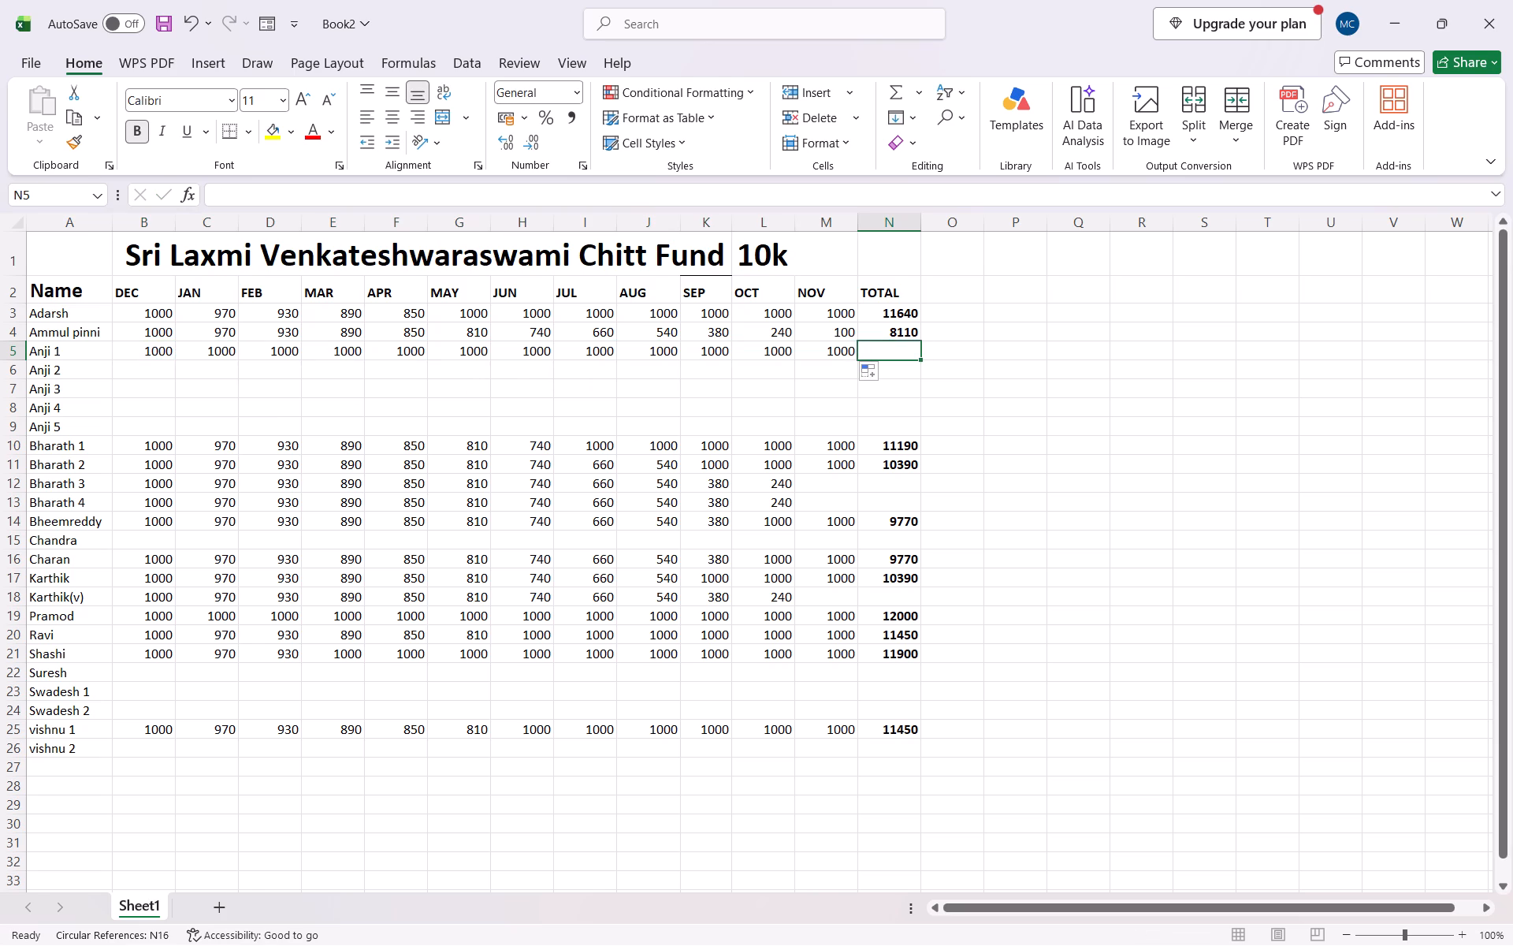
{"action": "type", "text": "12000"}
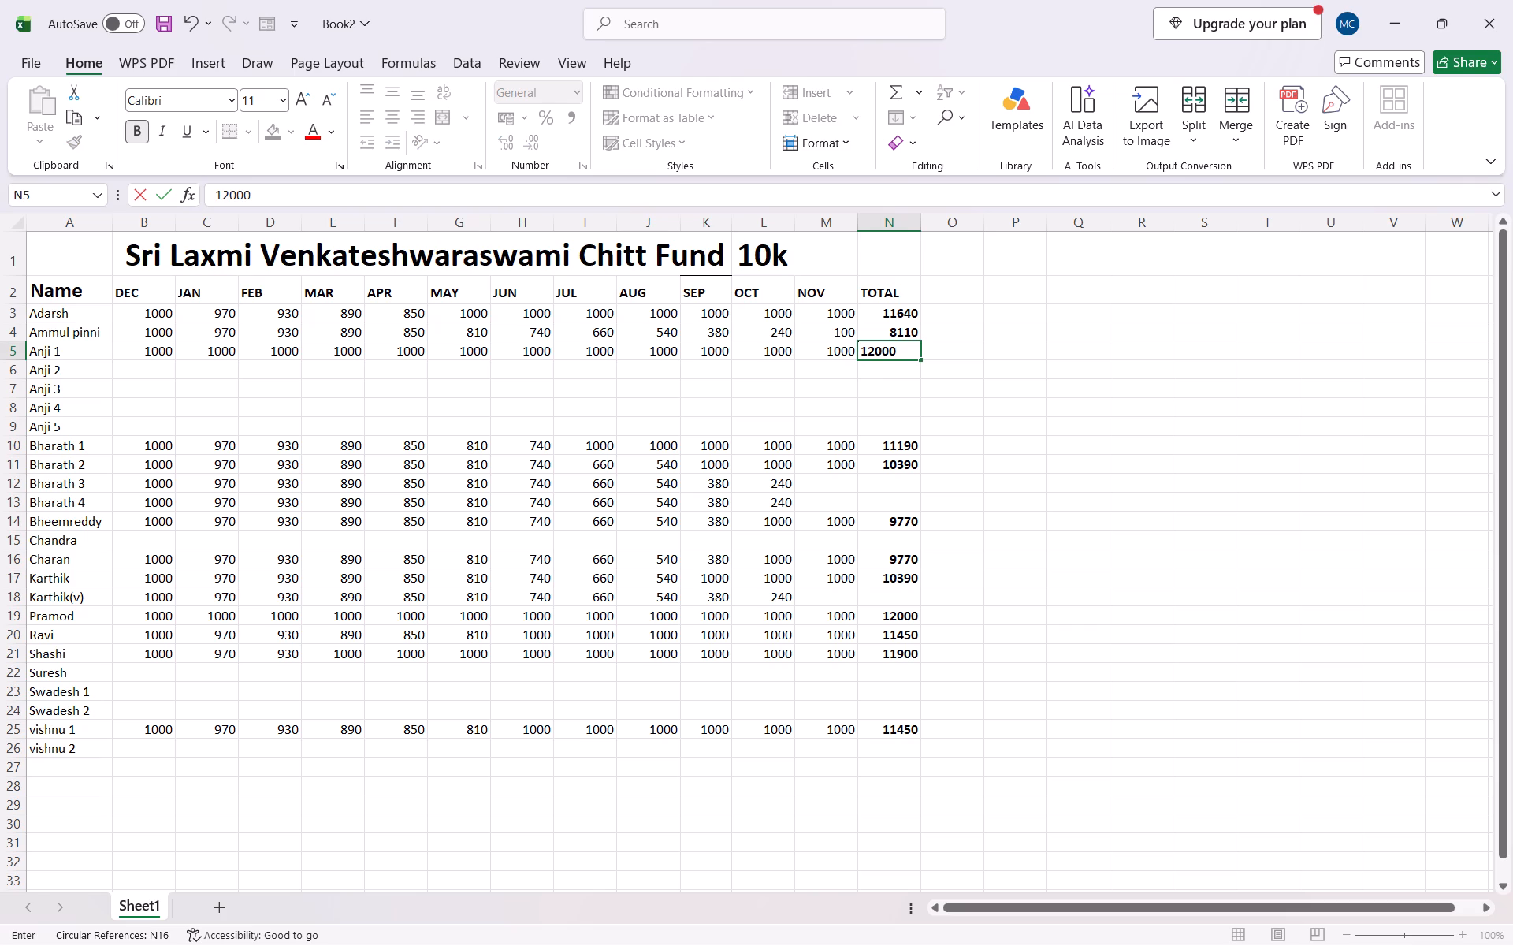
{"action": "left_click", "coordinate": [934, 345]}
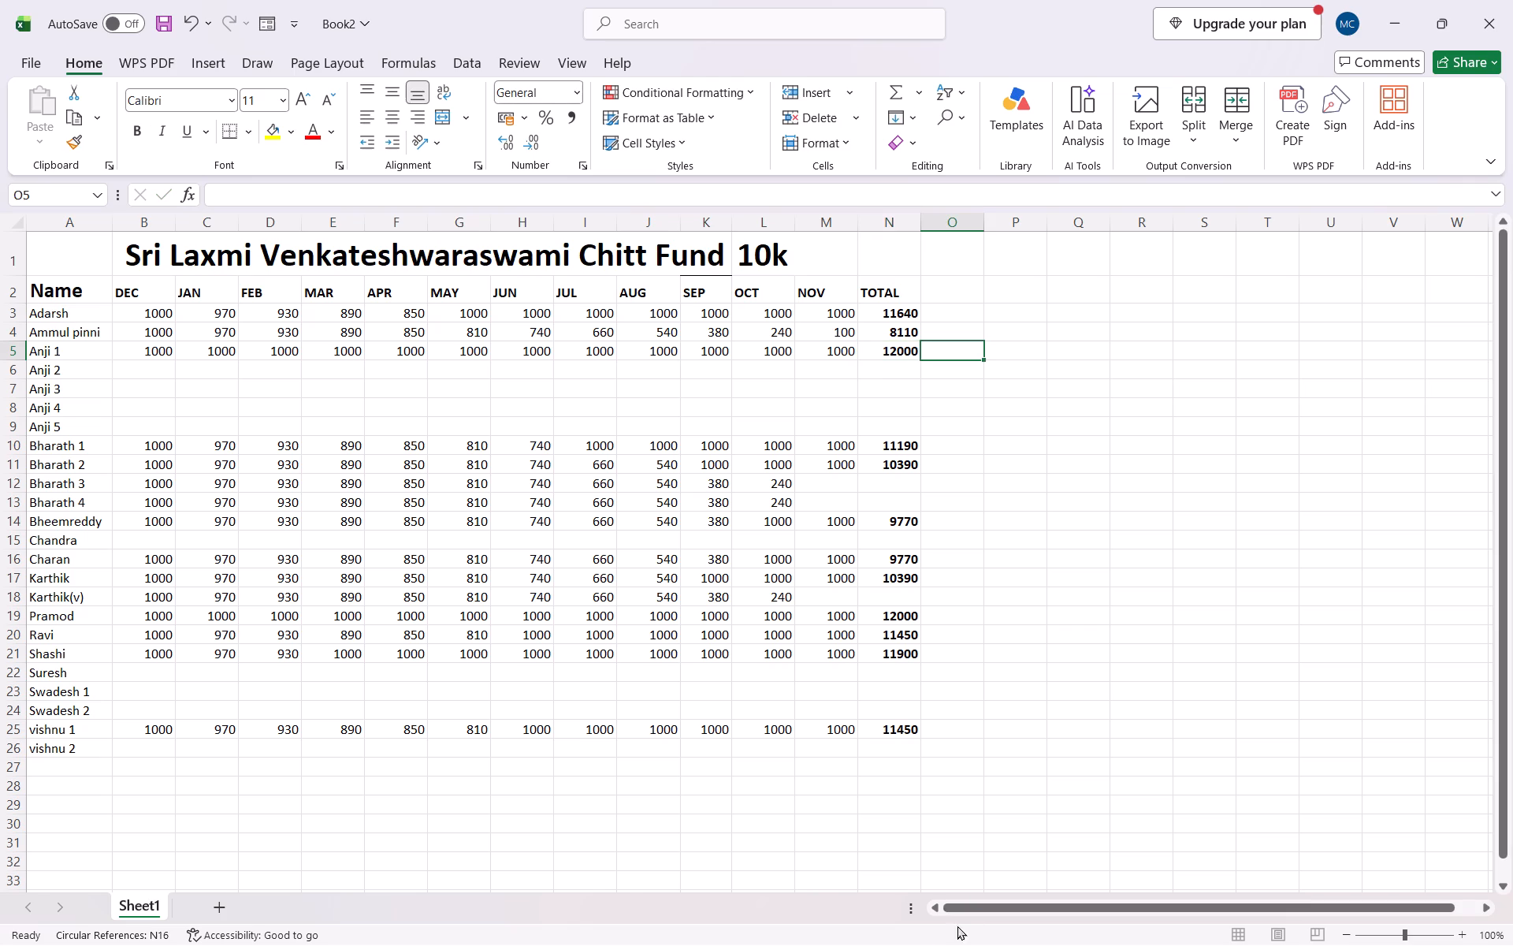
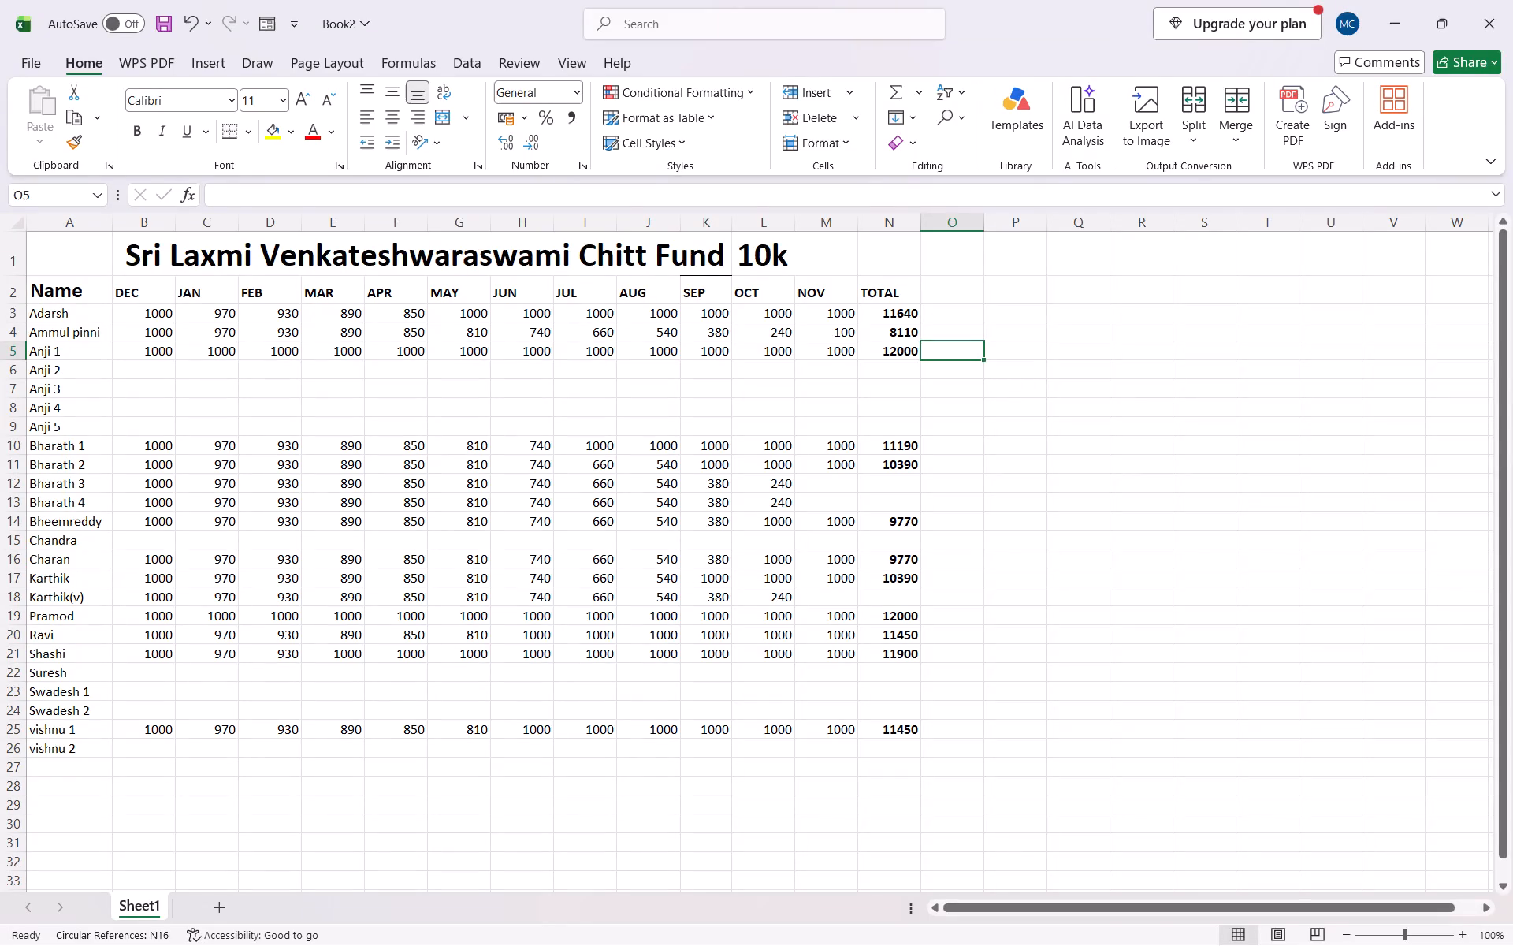
Copy Ammul pinni's DEC through JUL payments, B4:I4, into vishnu 2's row starting at B26.
{"action": "left_click_drag", "start_coordinate": [144, 333], "coordinate": [663, 327]}
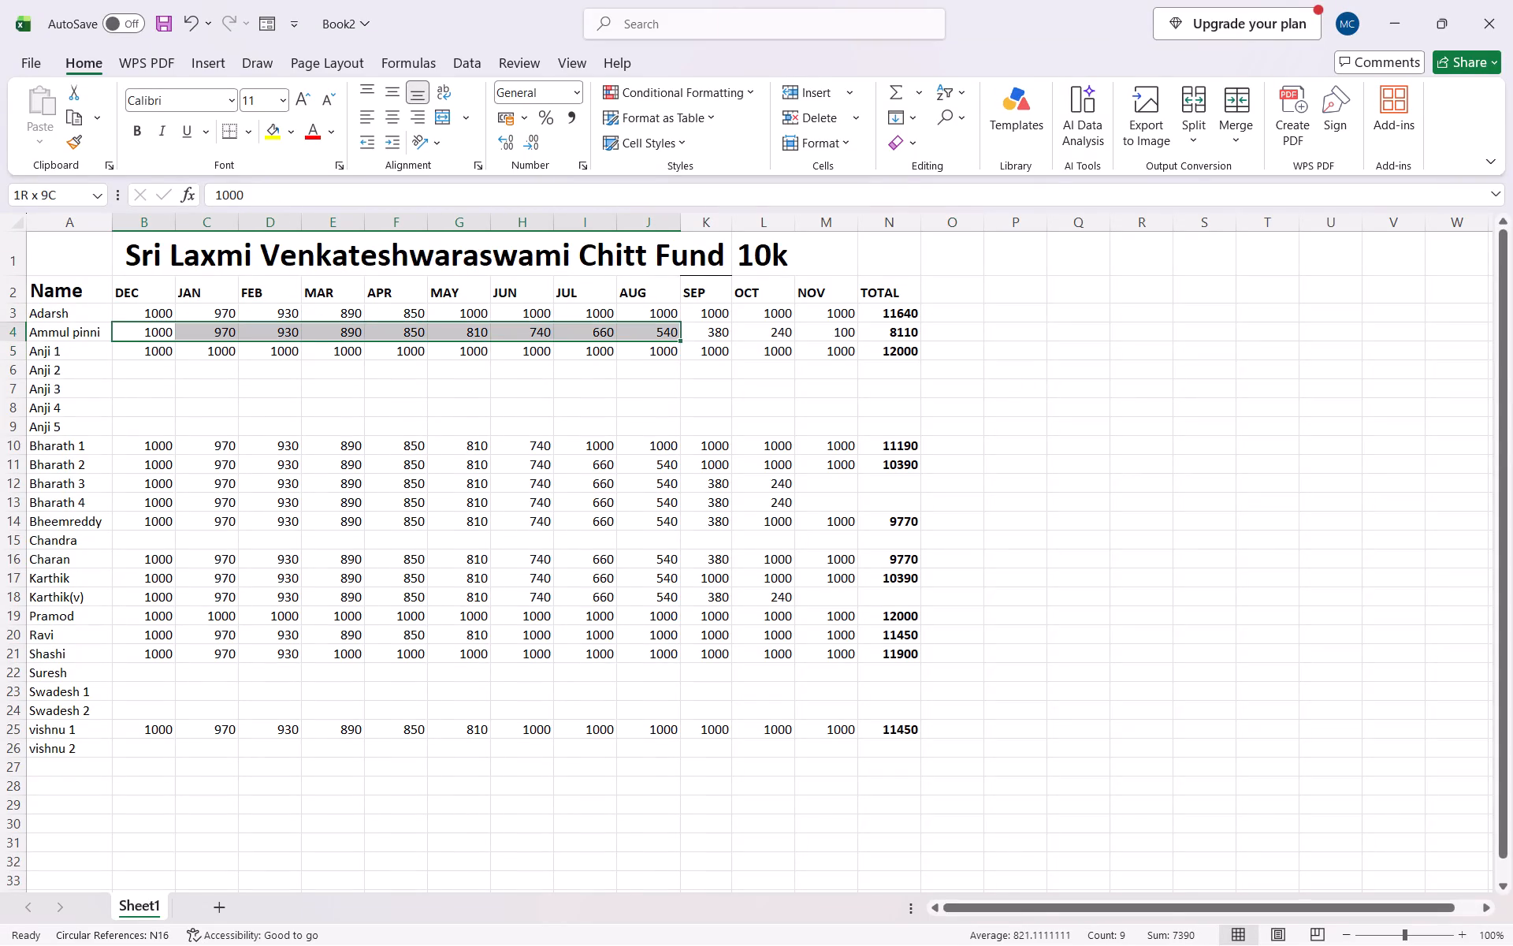
{"action": "left_click_drag", "start_coordinate": [663, 327], "coordinate": [604, 333]}
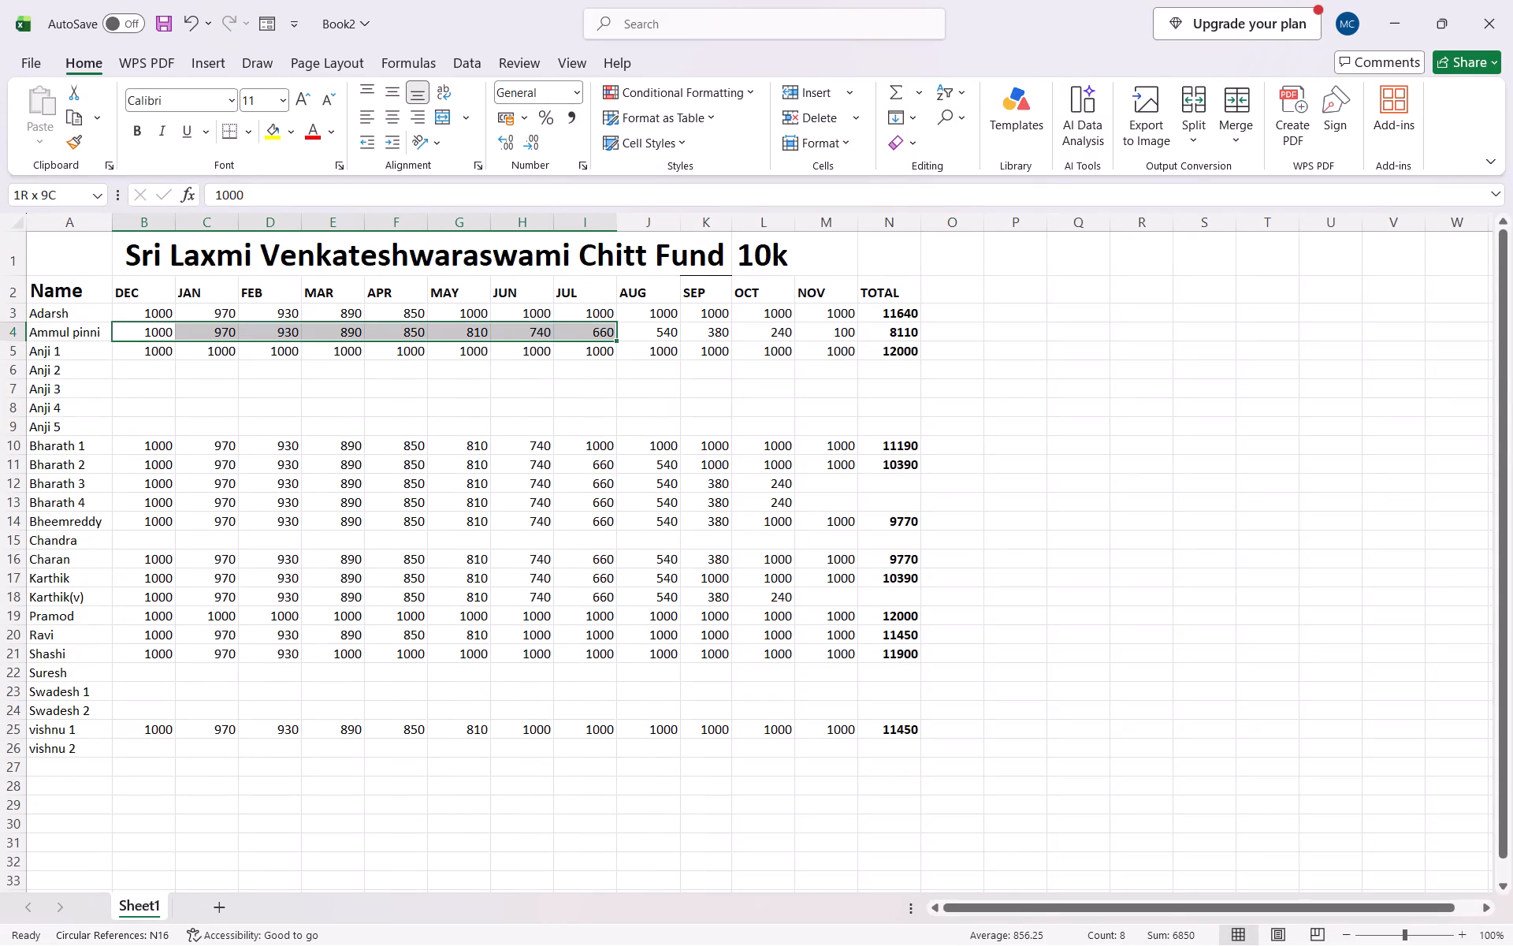
{"action": "left_click_drag", "start_coordinate": [604, 333], "coordinate": [609, 333]}
{"action": "key", "text": "ctrl+c"}
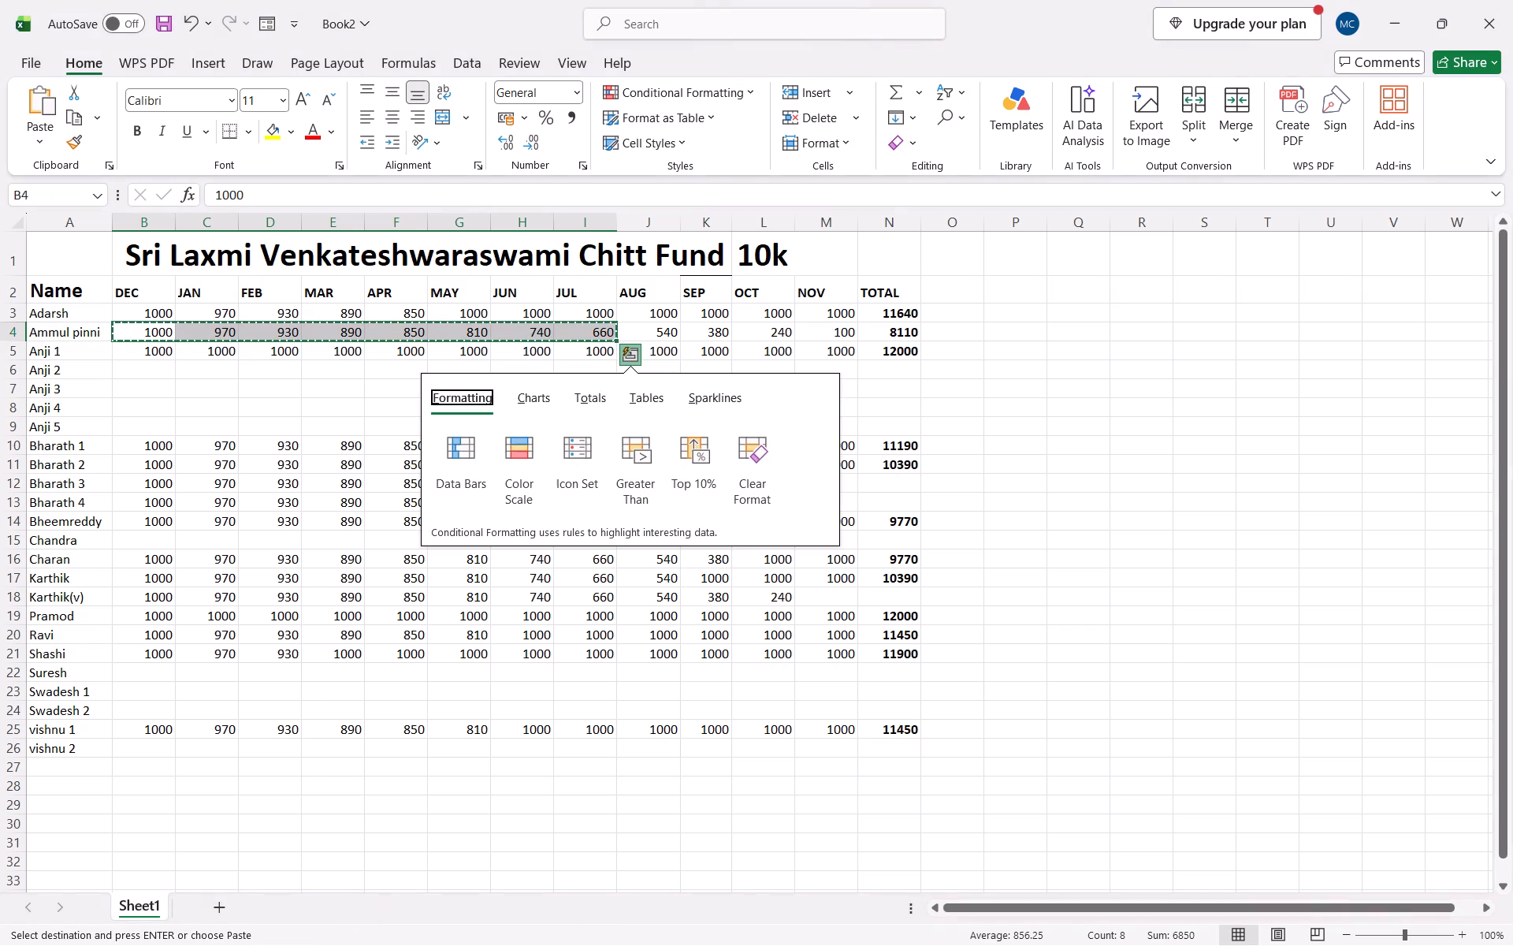
{"action": "left_click", "coordinate": [158, 748]}
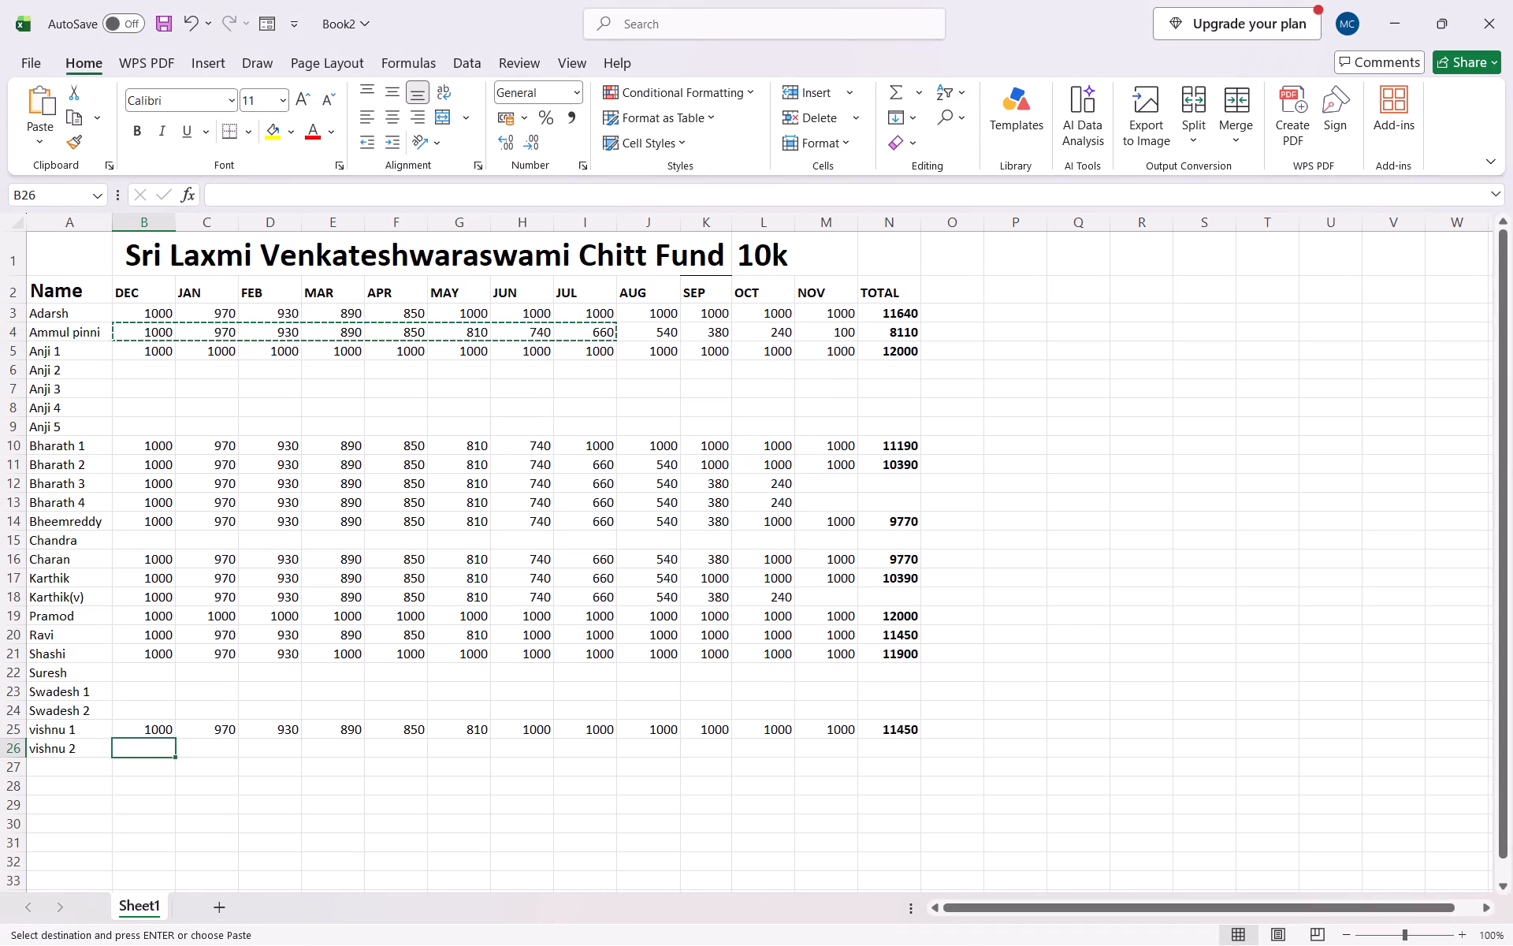
{"action": "key", "text": "ctrl+v"}
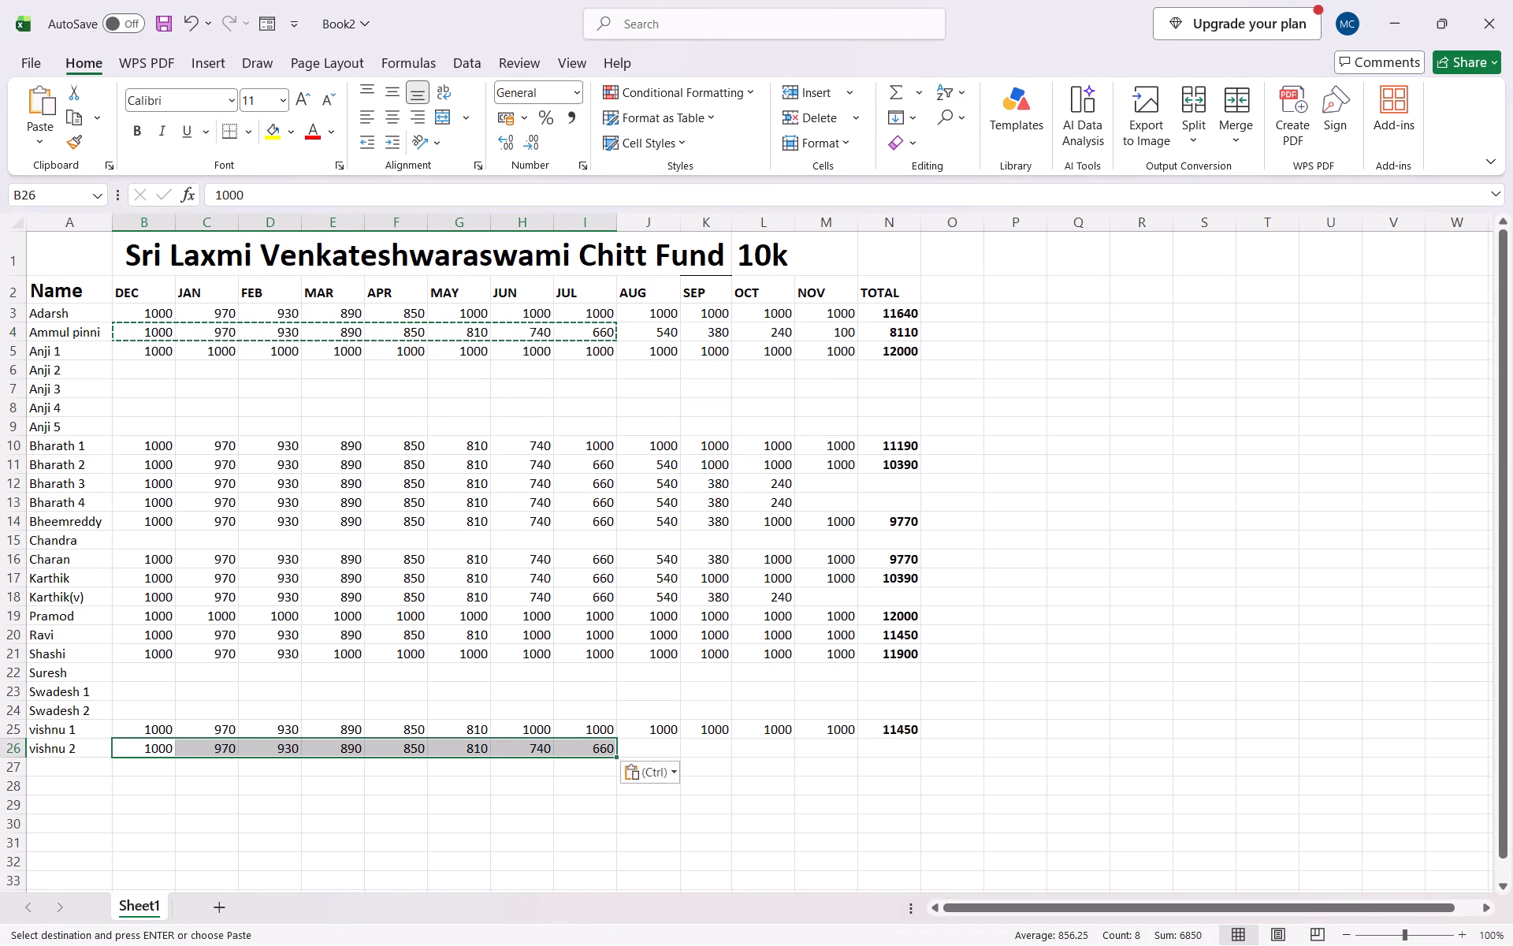
Enter 1000 as vishnu 2's AUG payment in J26 and fill it across through NOV, M26.
{"action": "left_click", "coordinate": [636, 757]}
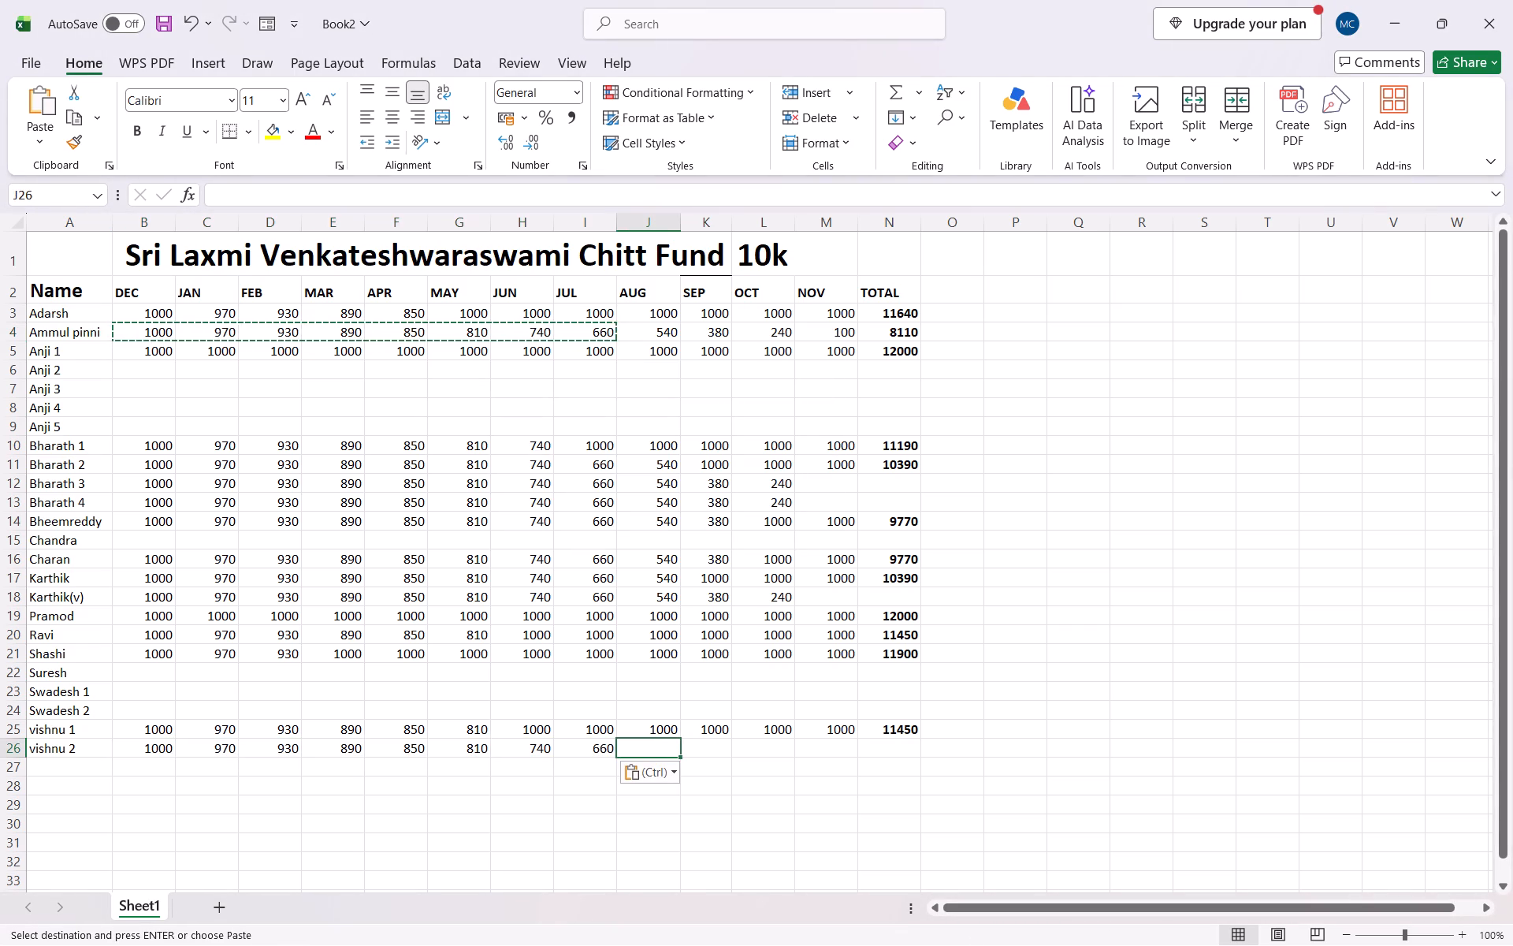
{"action": "type", "text": "1000"}
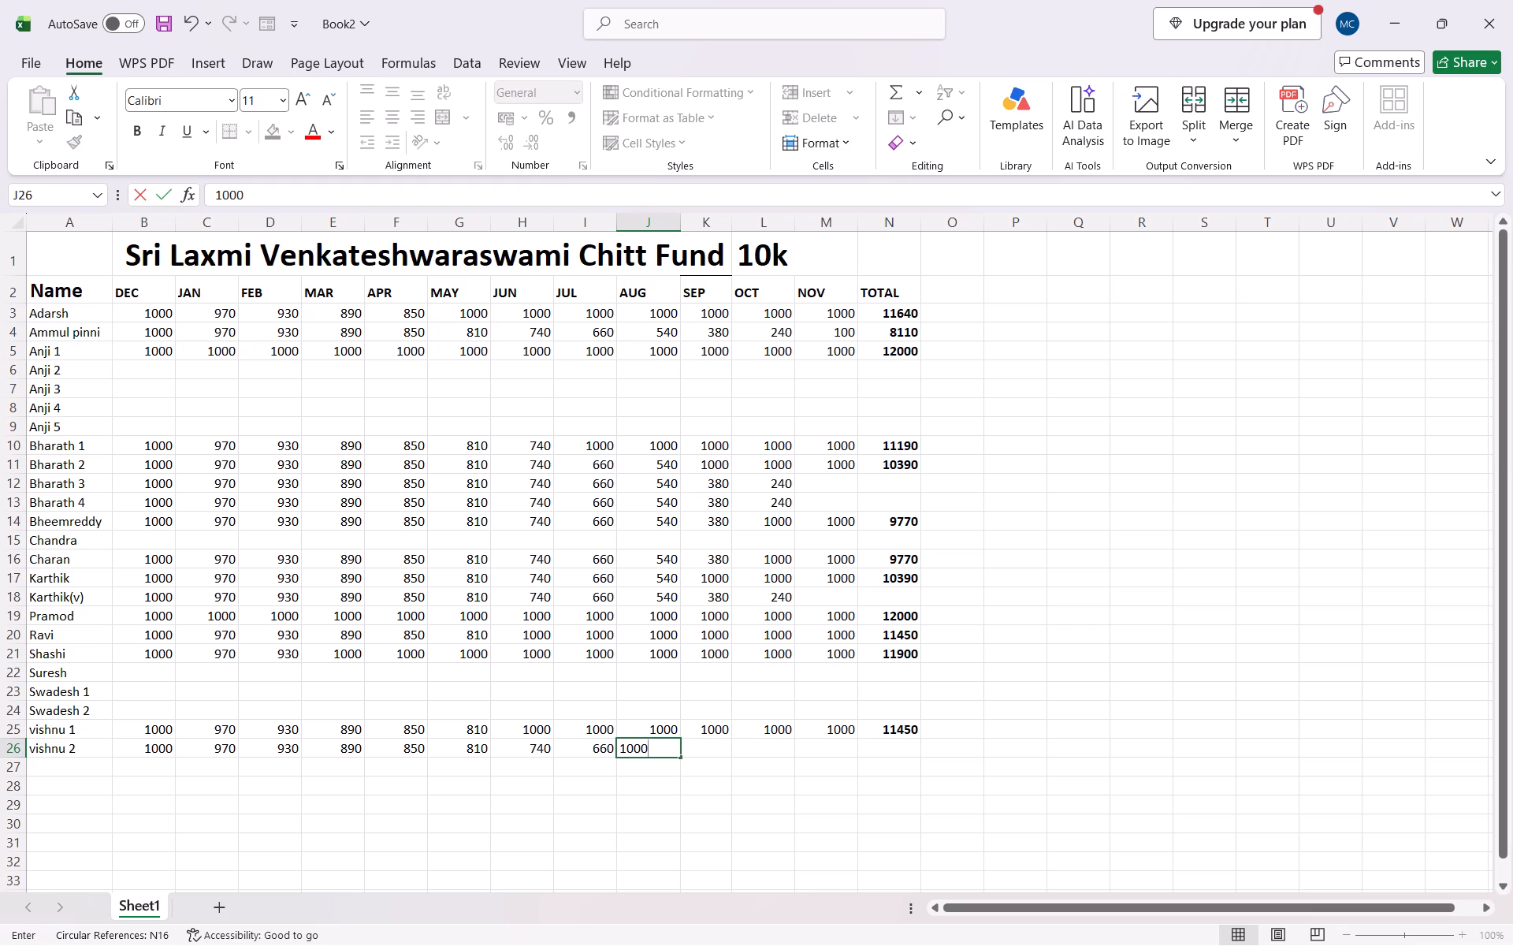
{"action": "left_click_drag", "start_coordinate": [623, 750], "coordinate": [832, 758]}
{"action": "left_click_drag", "start_coordinate": [832, 758], "coordinate": [847, 754]}
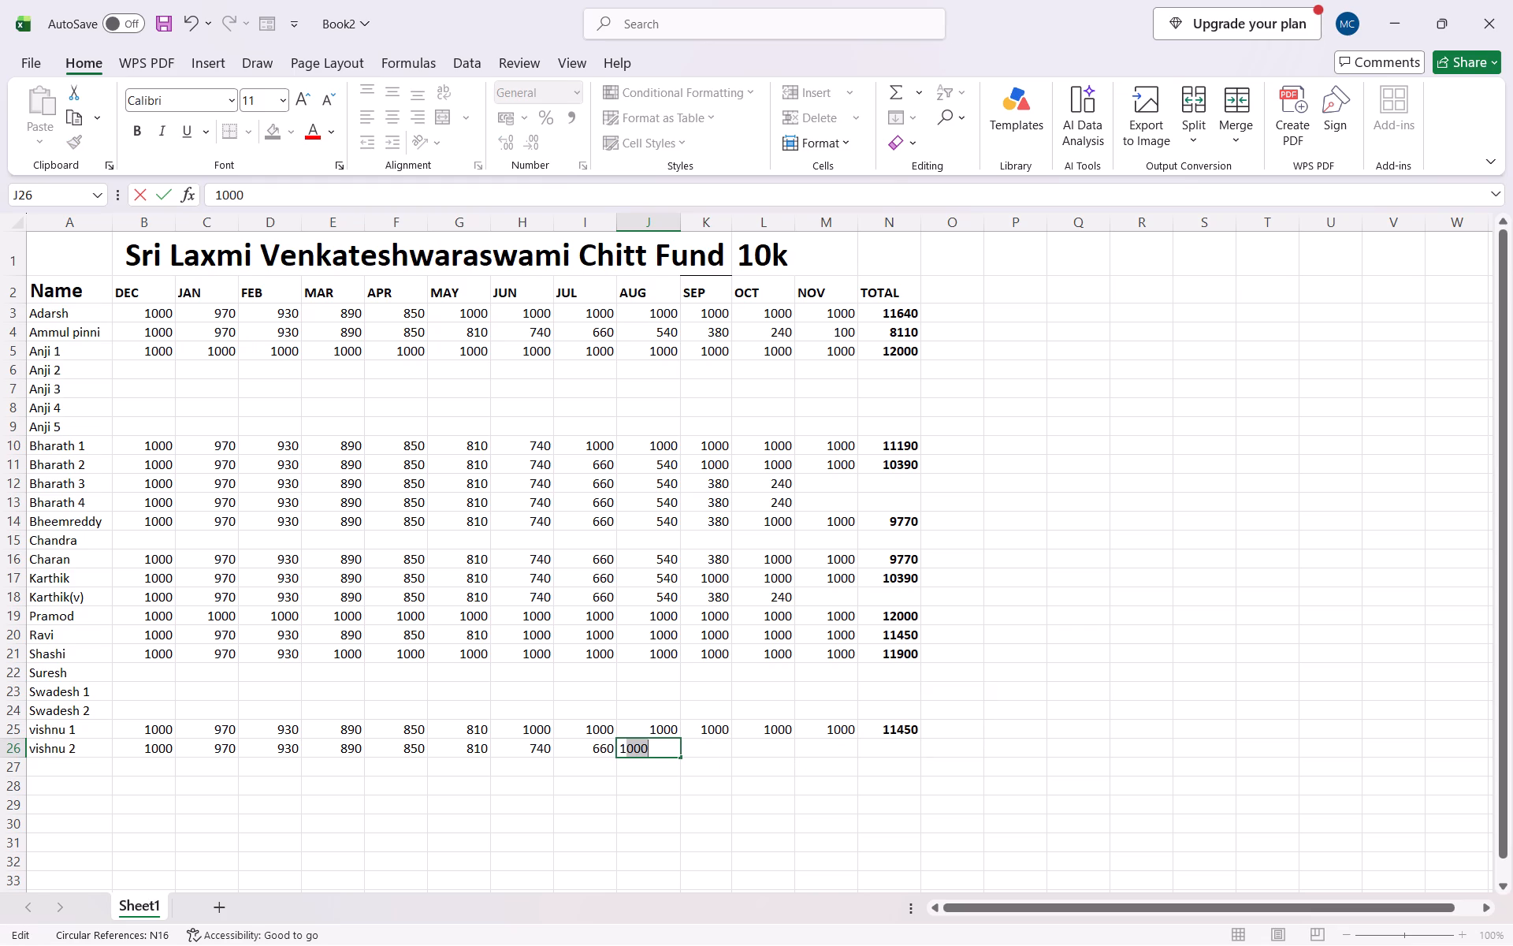
{"action": "left_click_drag", "start_coordinate": [683, 758], "coordinate": [856, 761]}
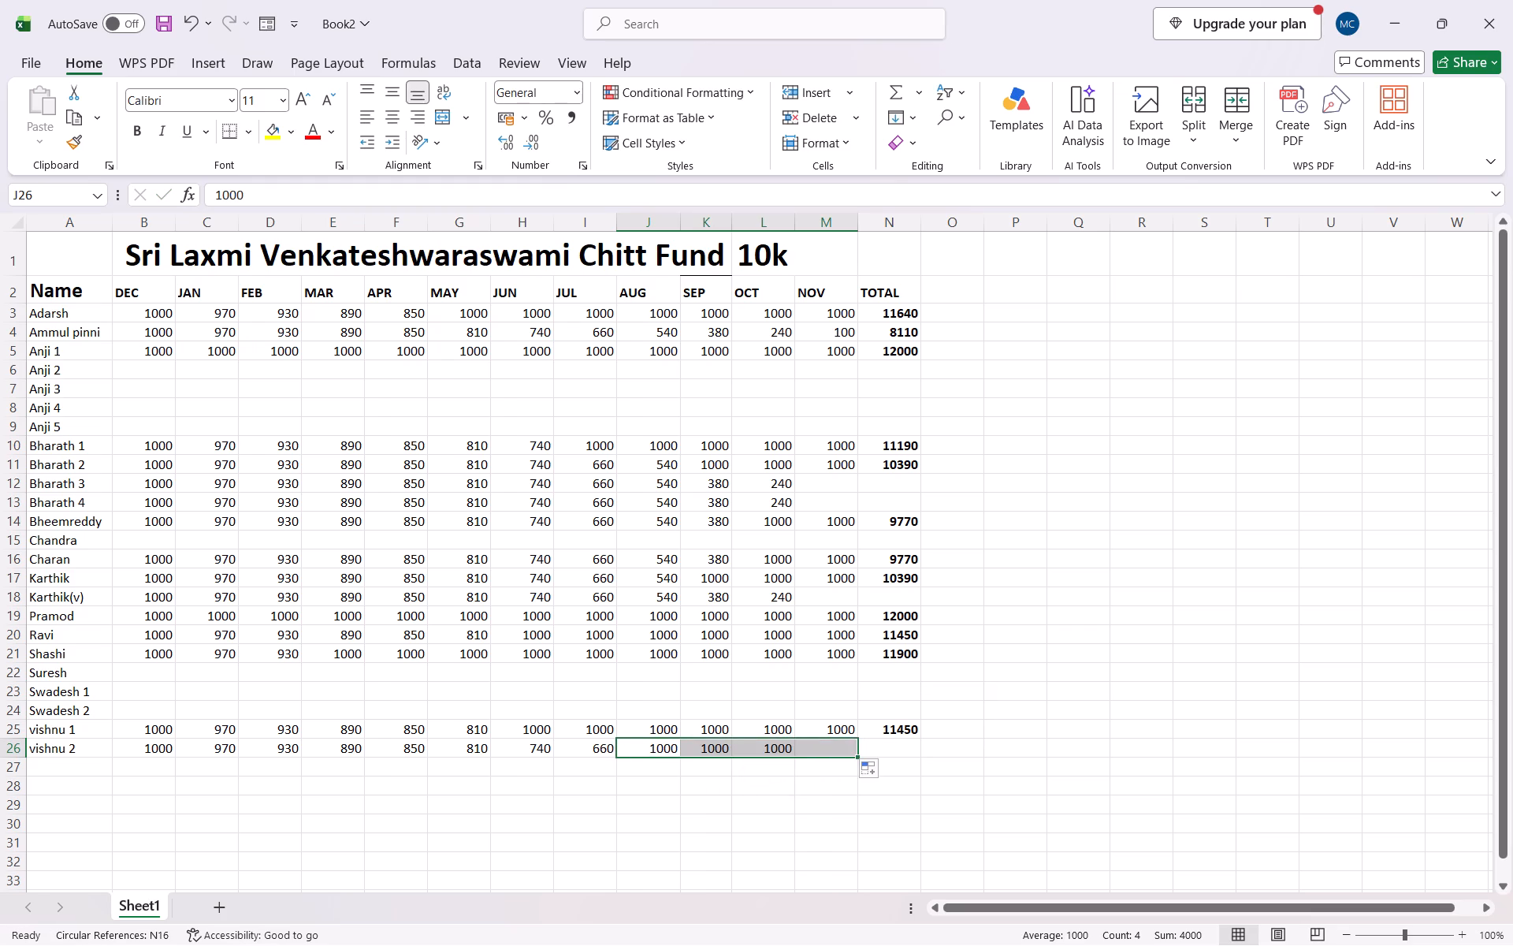
Add a row sum of vishnu 2's DEC through NOV payments, B26:M26, in the TOTAL cell N26.
{"action": "left_click", "coordinate": [873, 753]}
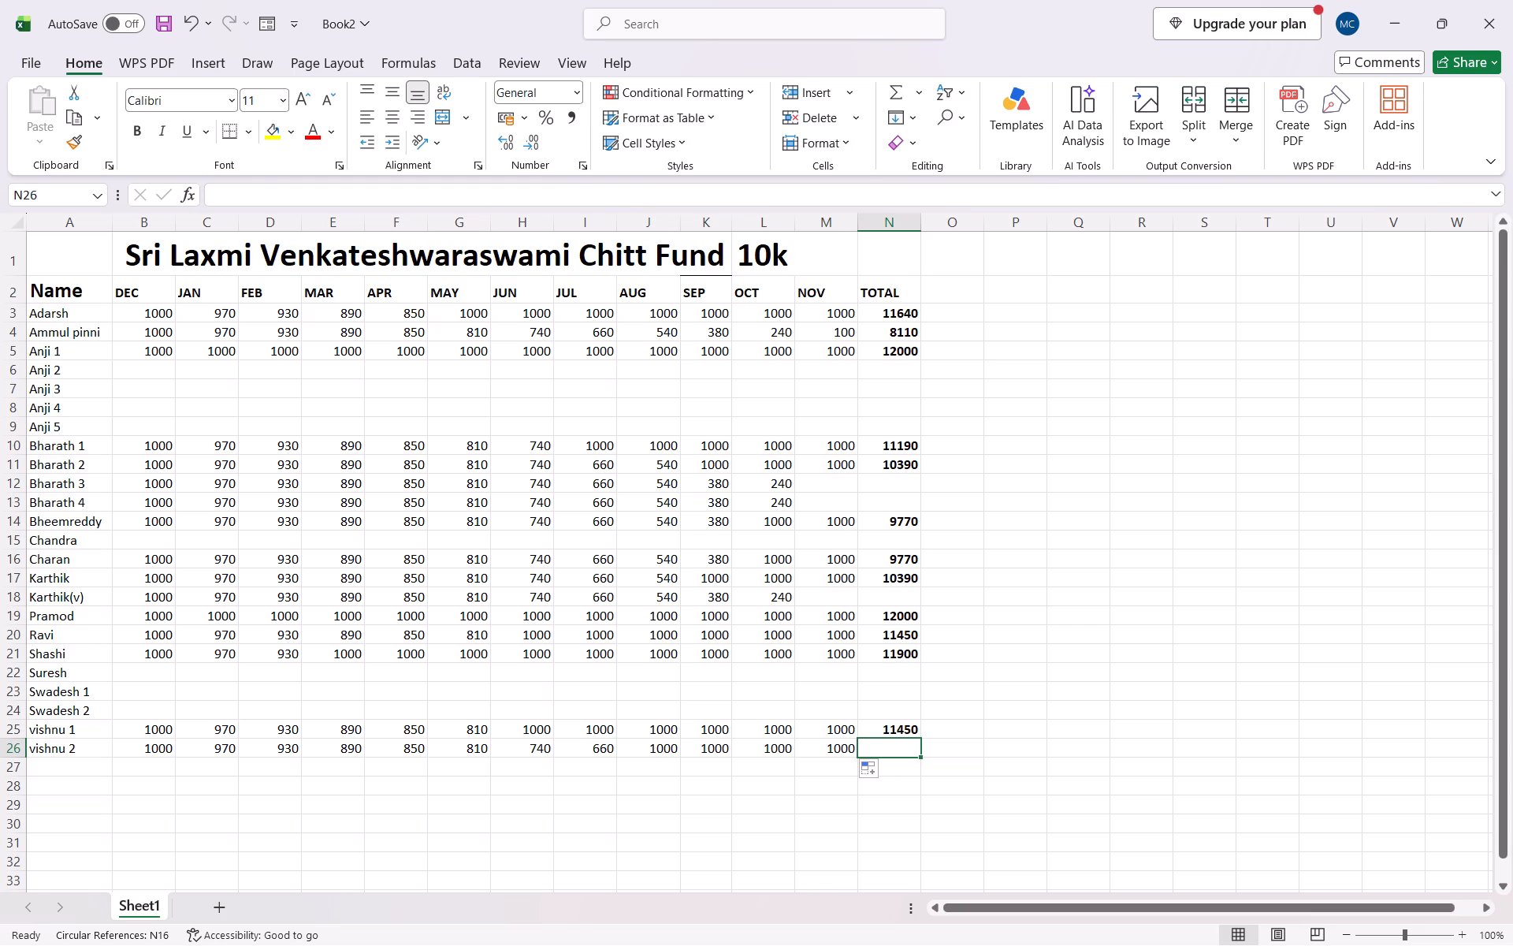
{"action": "left_click_drag", "start_coordinate": [138, 751], "coordinate": [638, 769]}
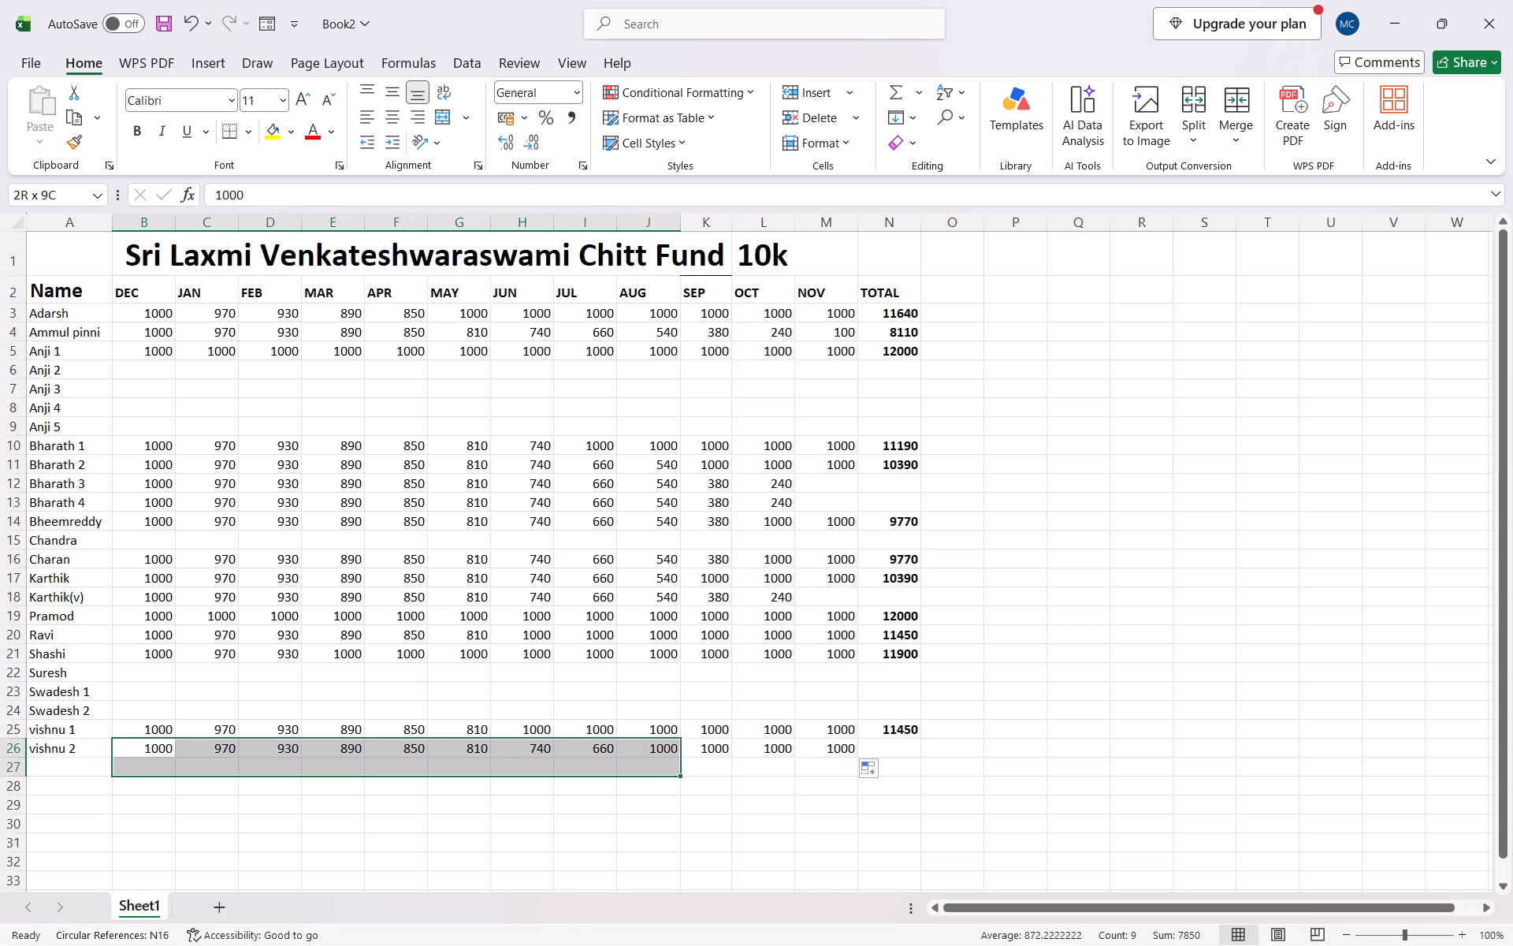
{"action": "left_click_drag", "start_coordinate": [638, 769], "coordinate": [863, 750]}
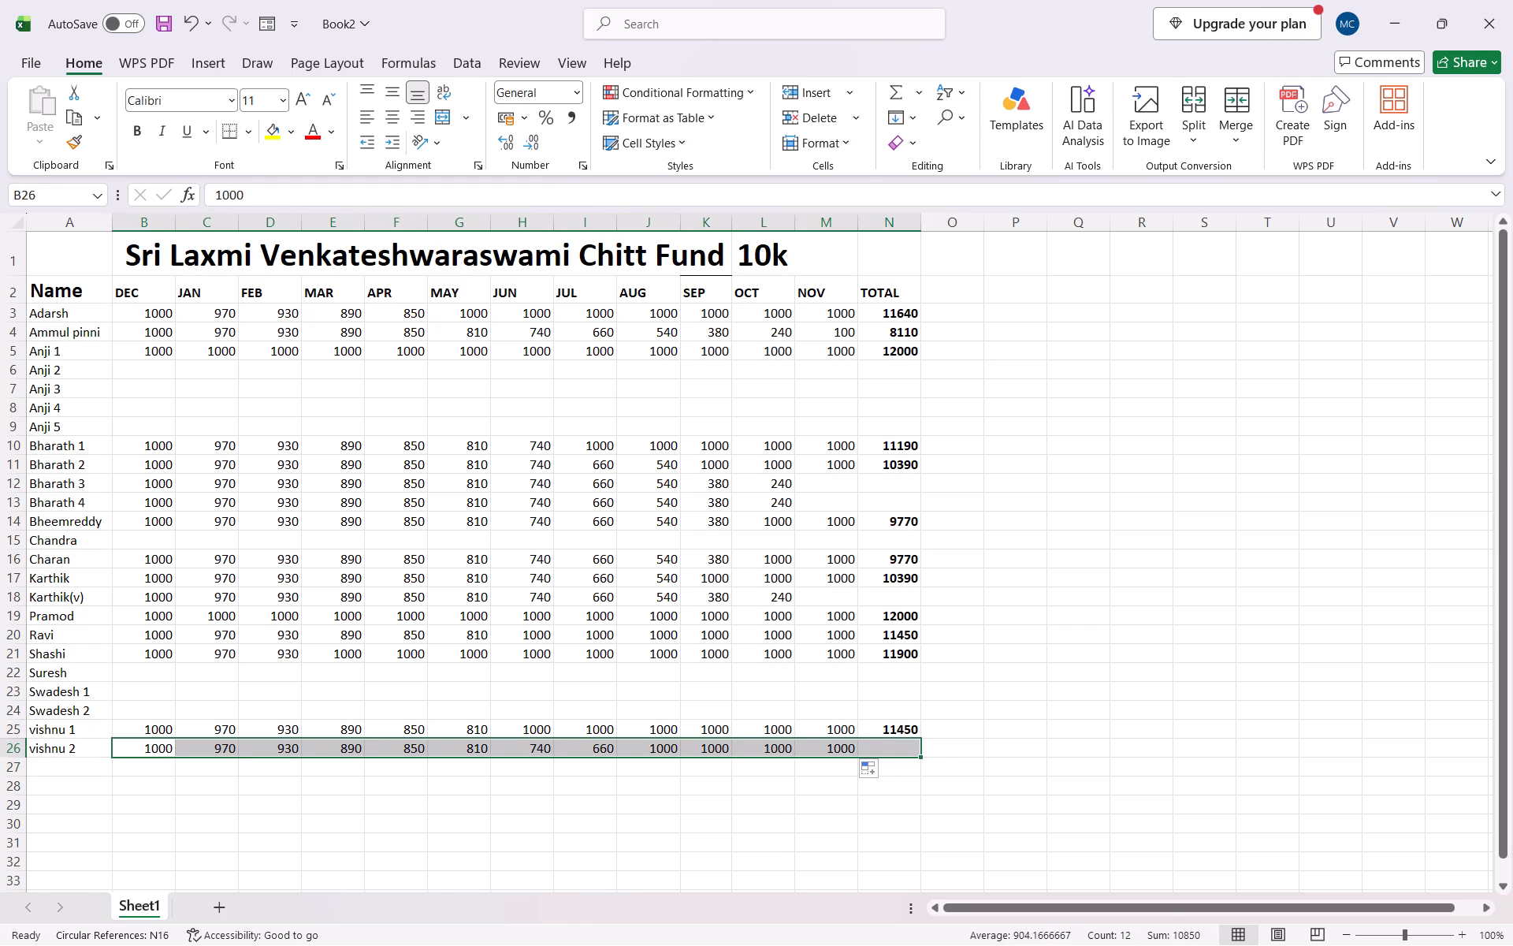
{"action": "left_click", "coordinate": [946, 769]}
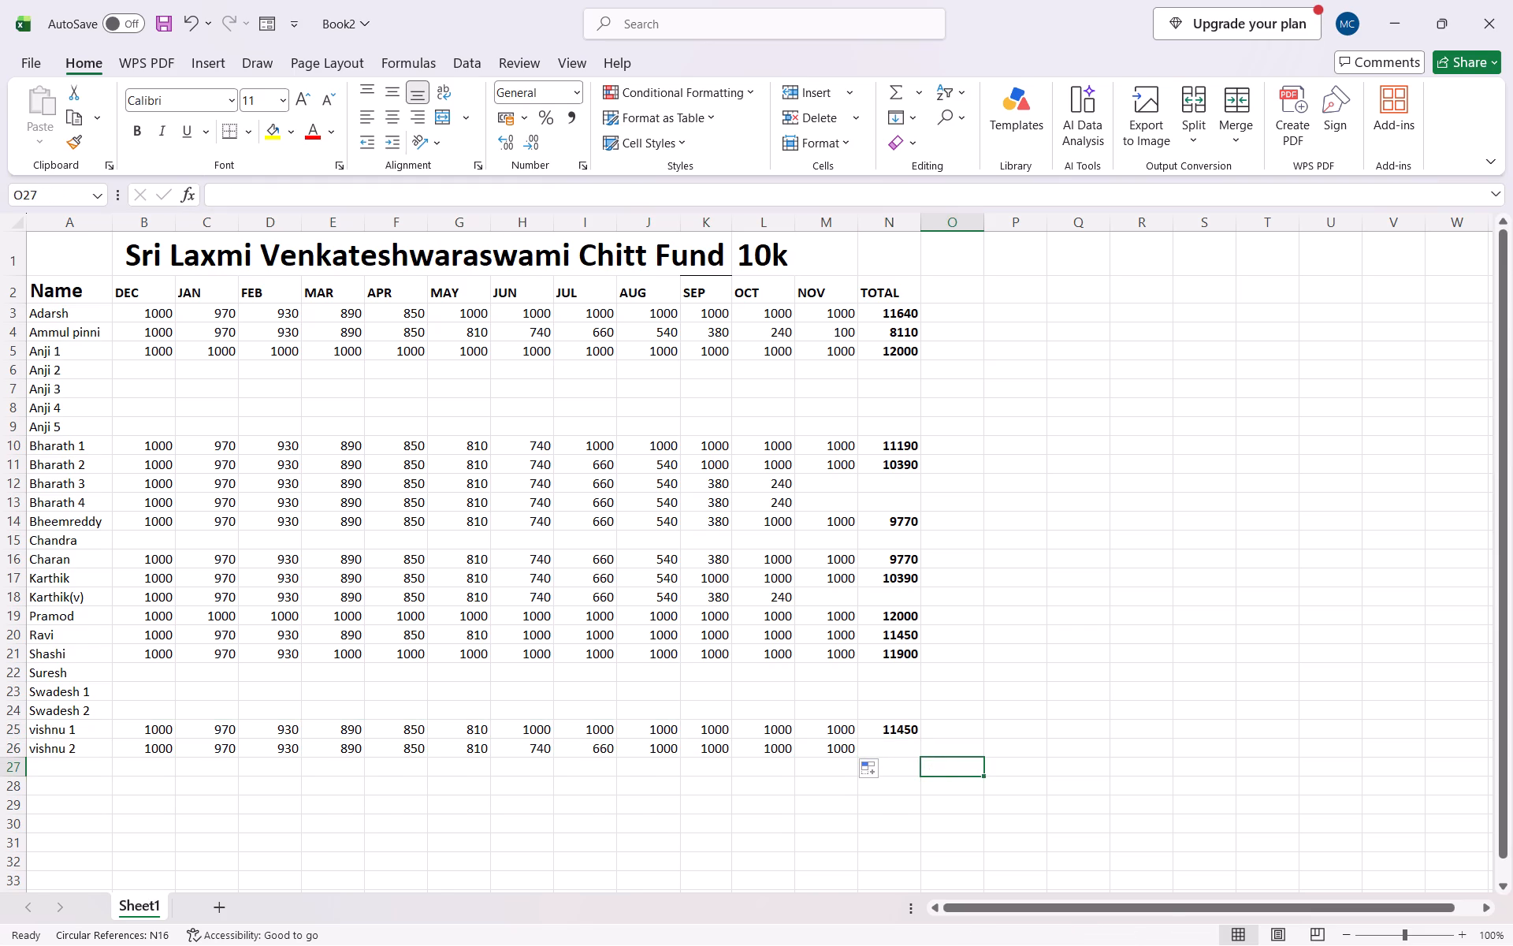
{"action": "left_click_drag", "start_coordinate": [142, 755], "coordinate": [232, 754]}
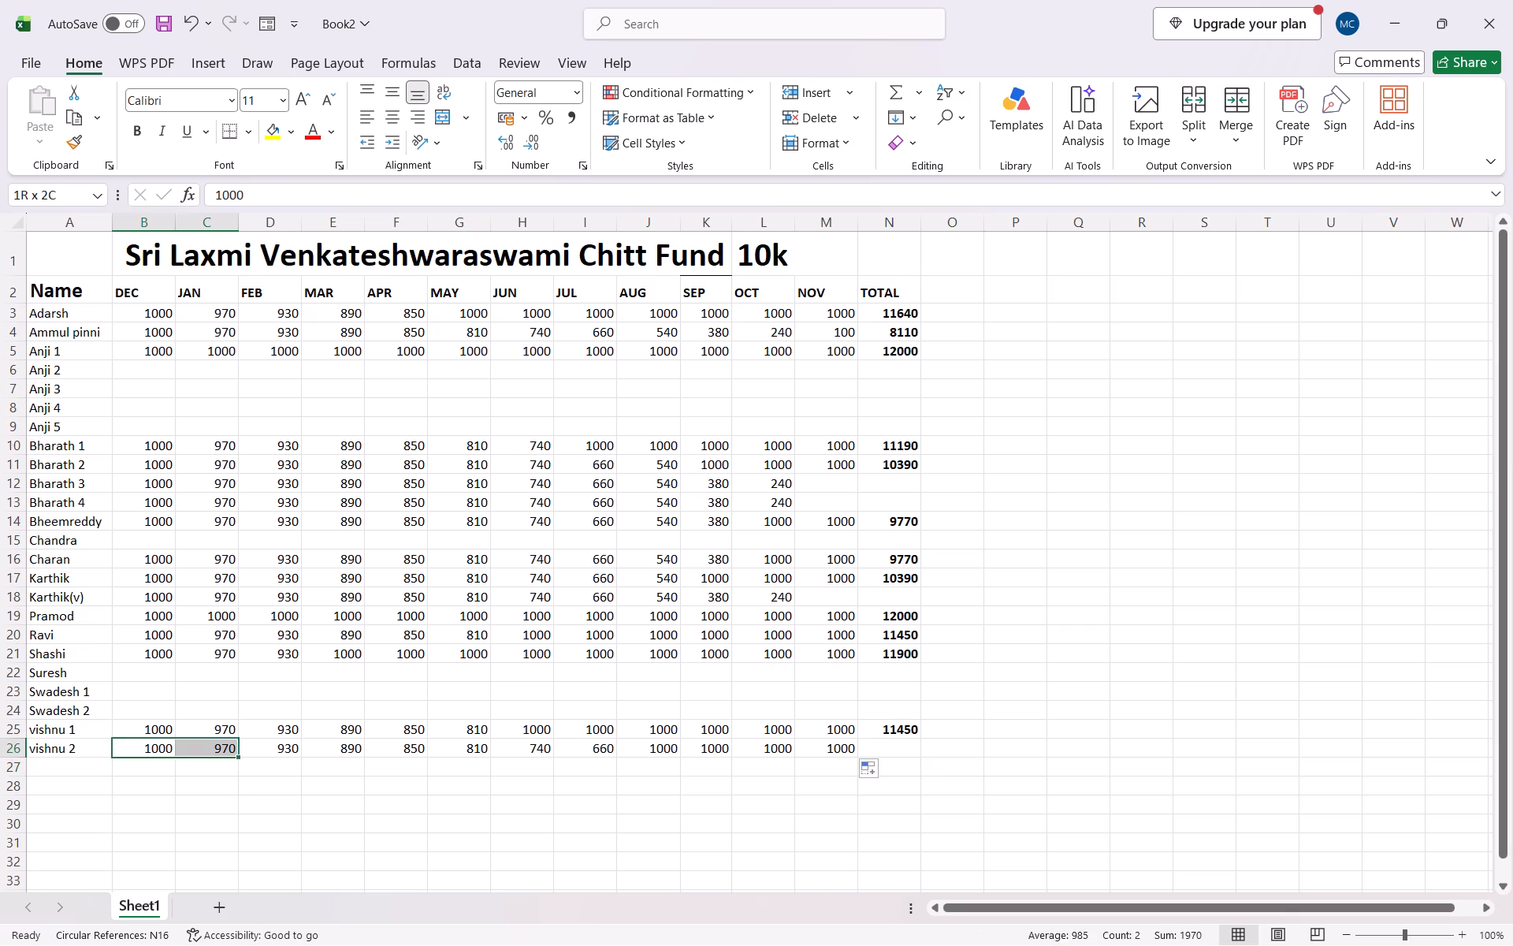
{"action": "left_click_drag", "start_coordinate": [232, 754], "coordinate": [846, 751]}
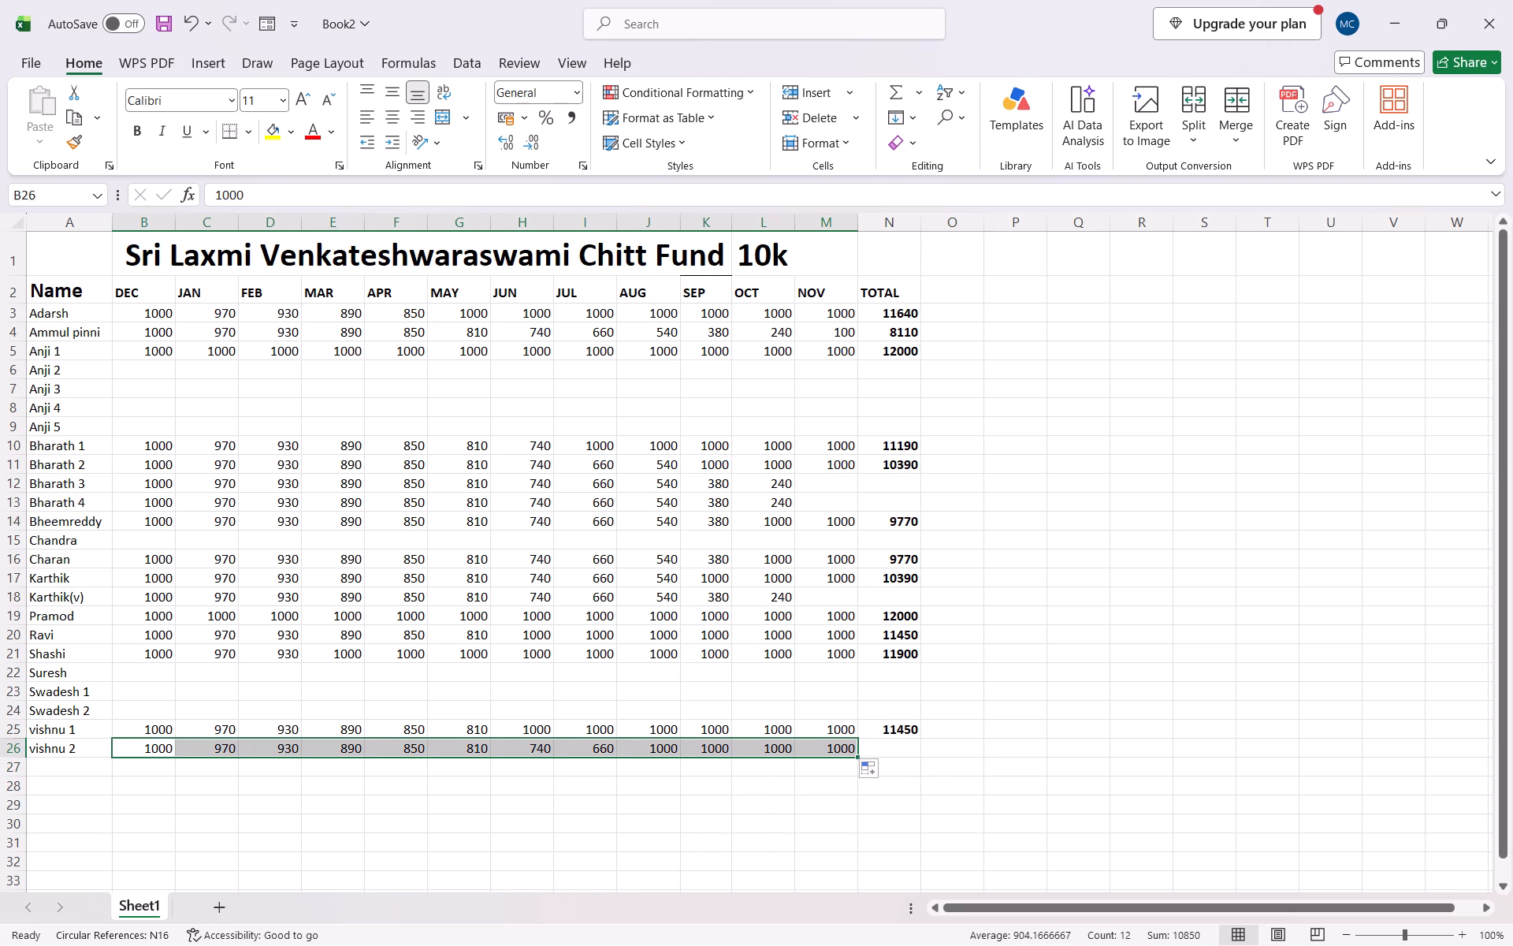
{"action": "left_click", "coordinate": [868, 791]}
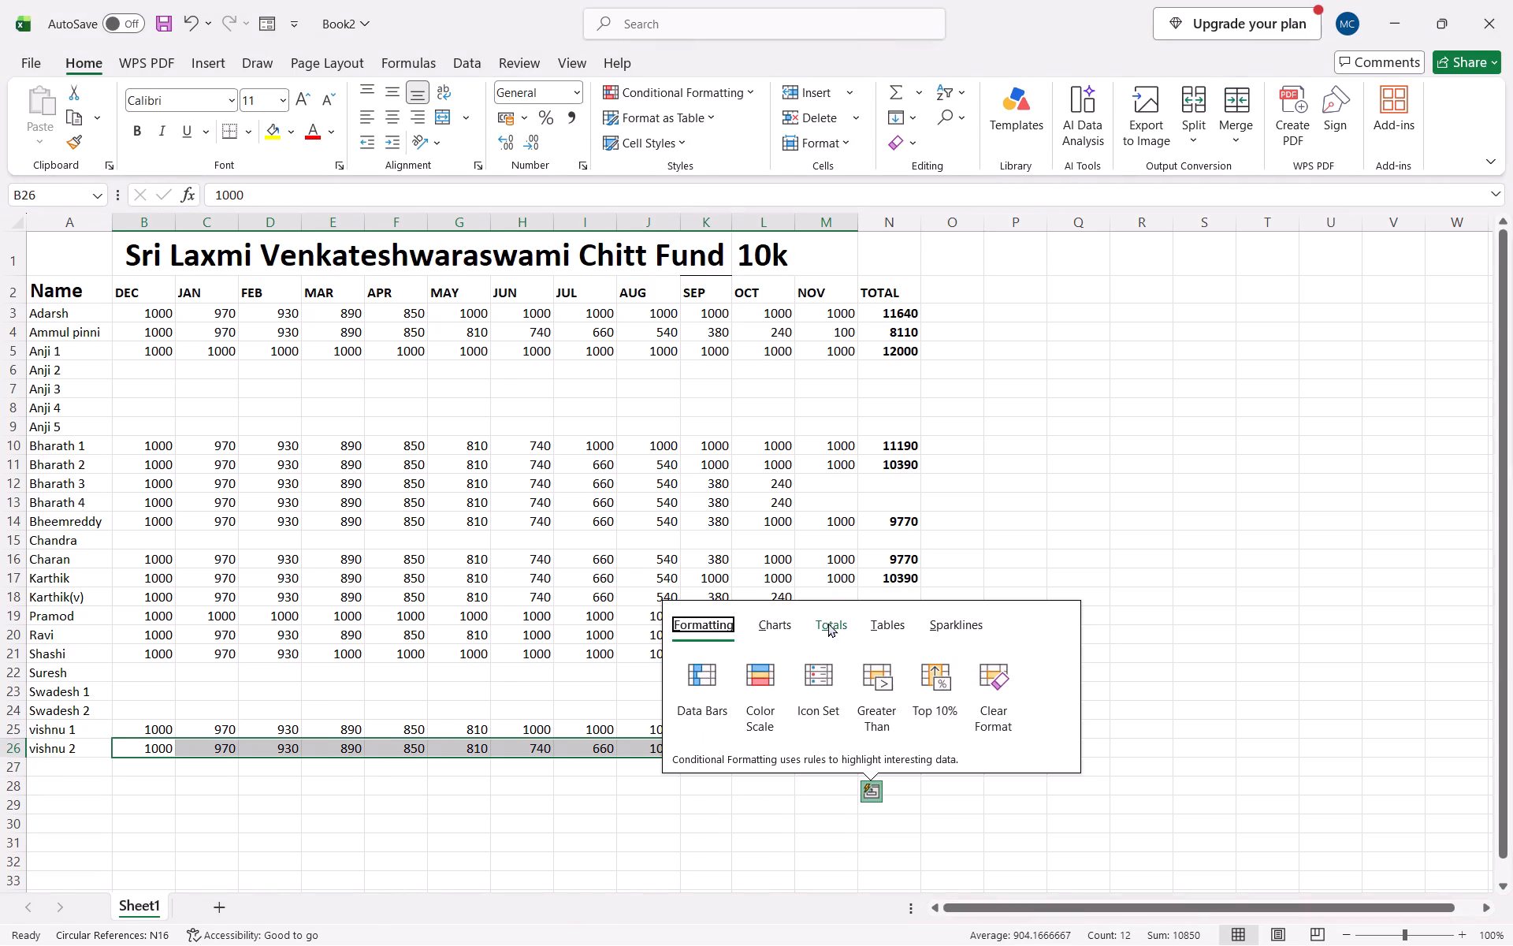
{"action": "left_click", "coordinate": [828, 623]}
{"action": "left_click", "coordinate": [1006, 702]}
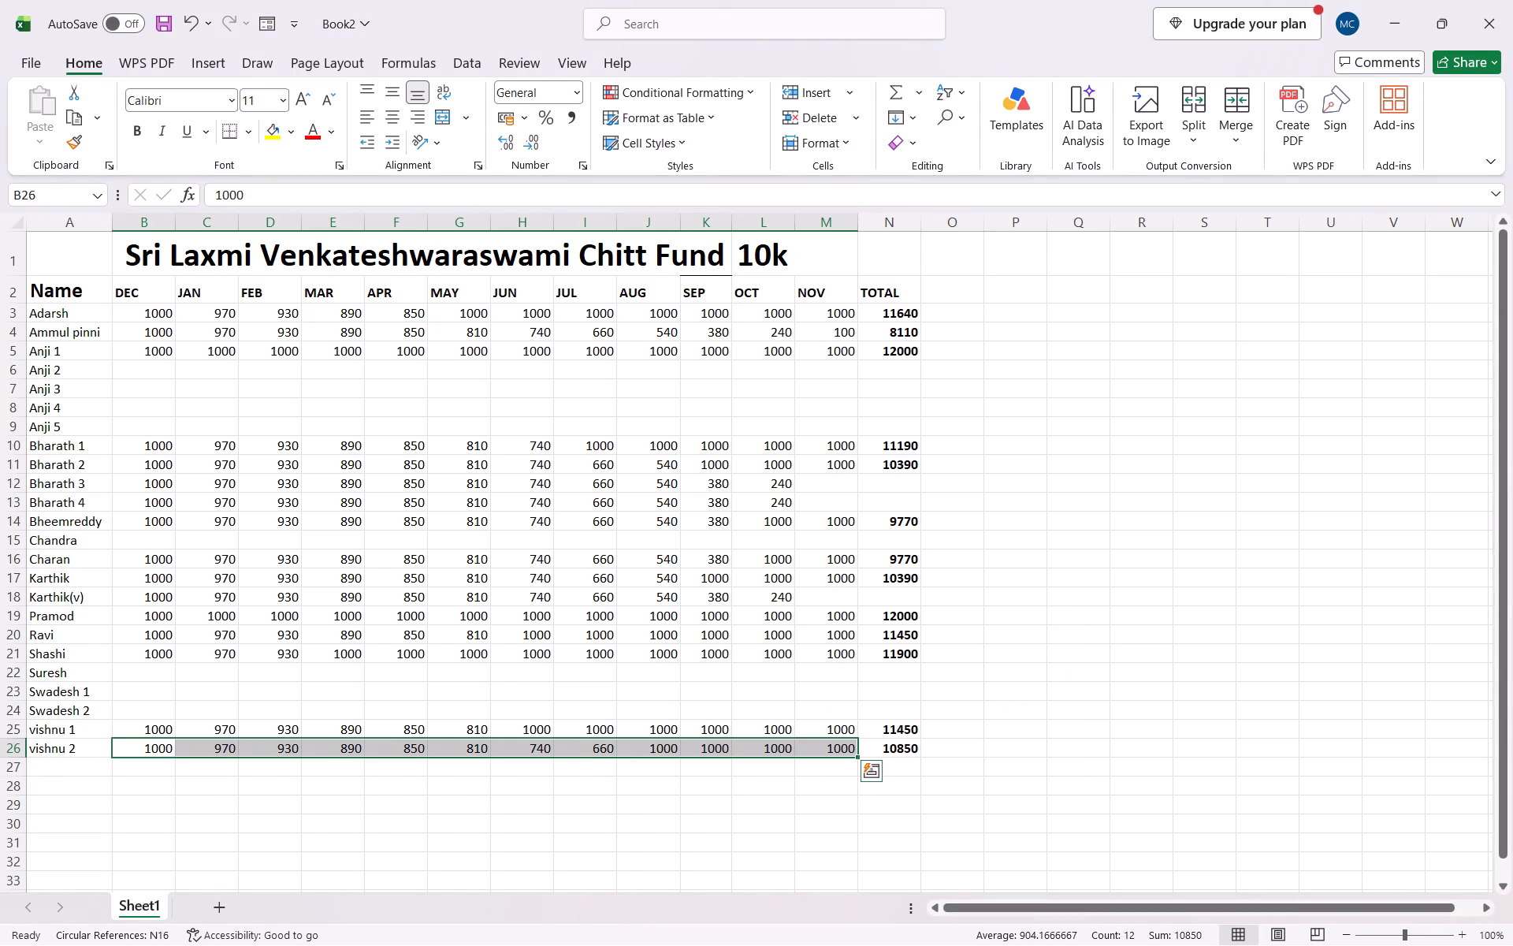
{"action": "left_click", "coordinate": [972, 751]}
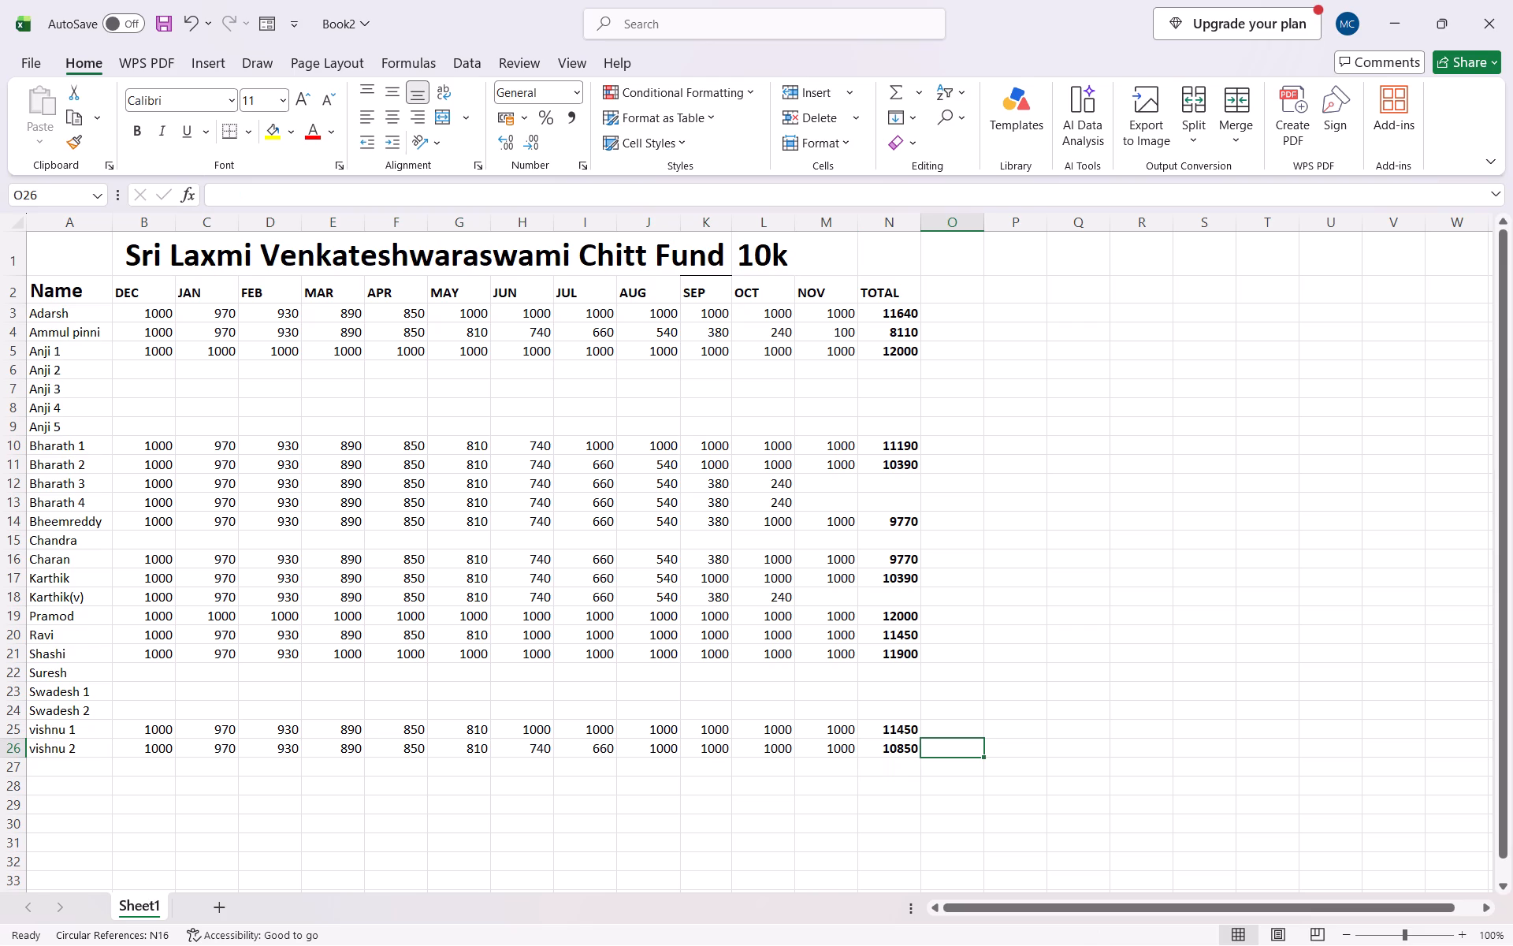
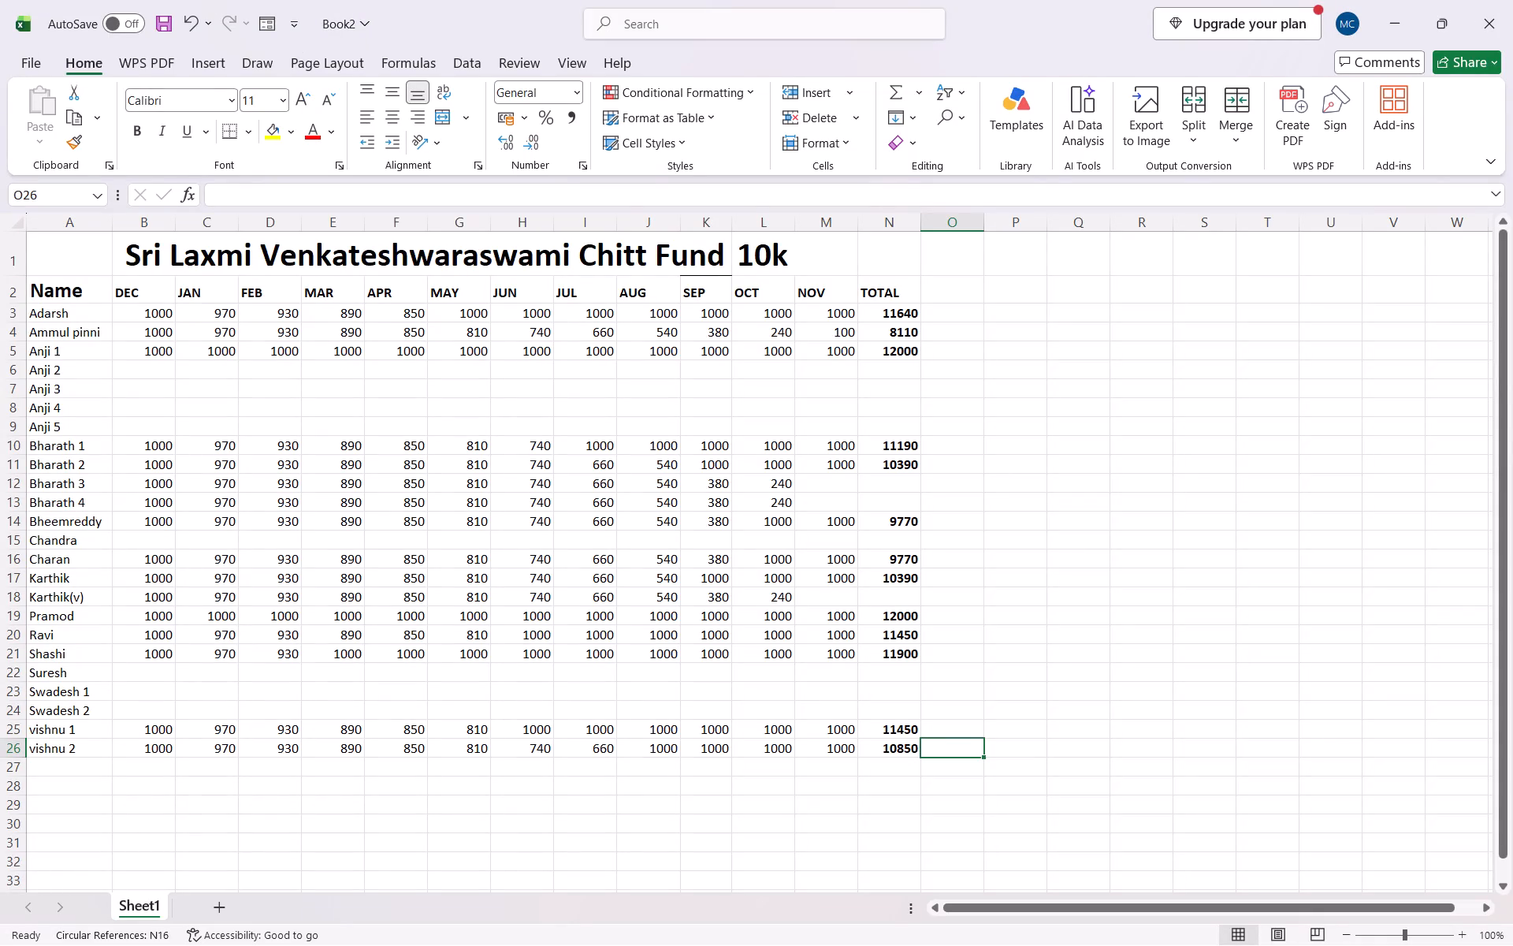
Copy Ammul pinni's DEC and JAN payments, B4:C4, into Swadesh 1's row starting at B23.
{"action": "left_click", "coordinate": [154, 694]}
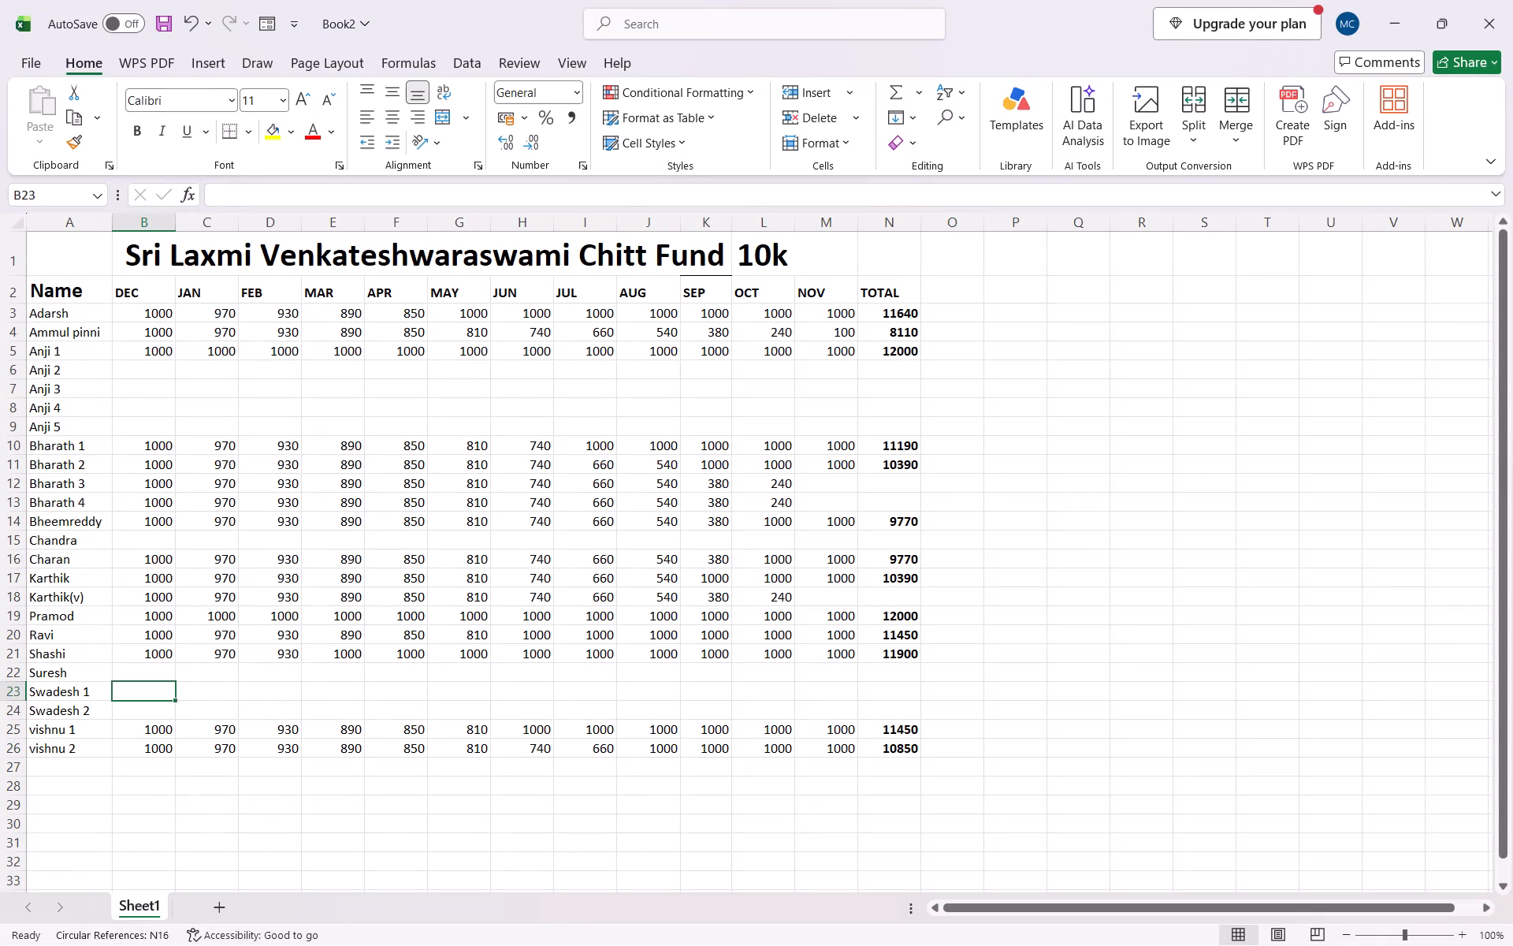
{"action": "left_click_drag", "start_coordinate": [143, 333], "coordinate": [217, 338]}
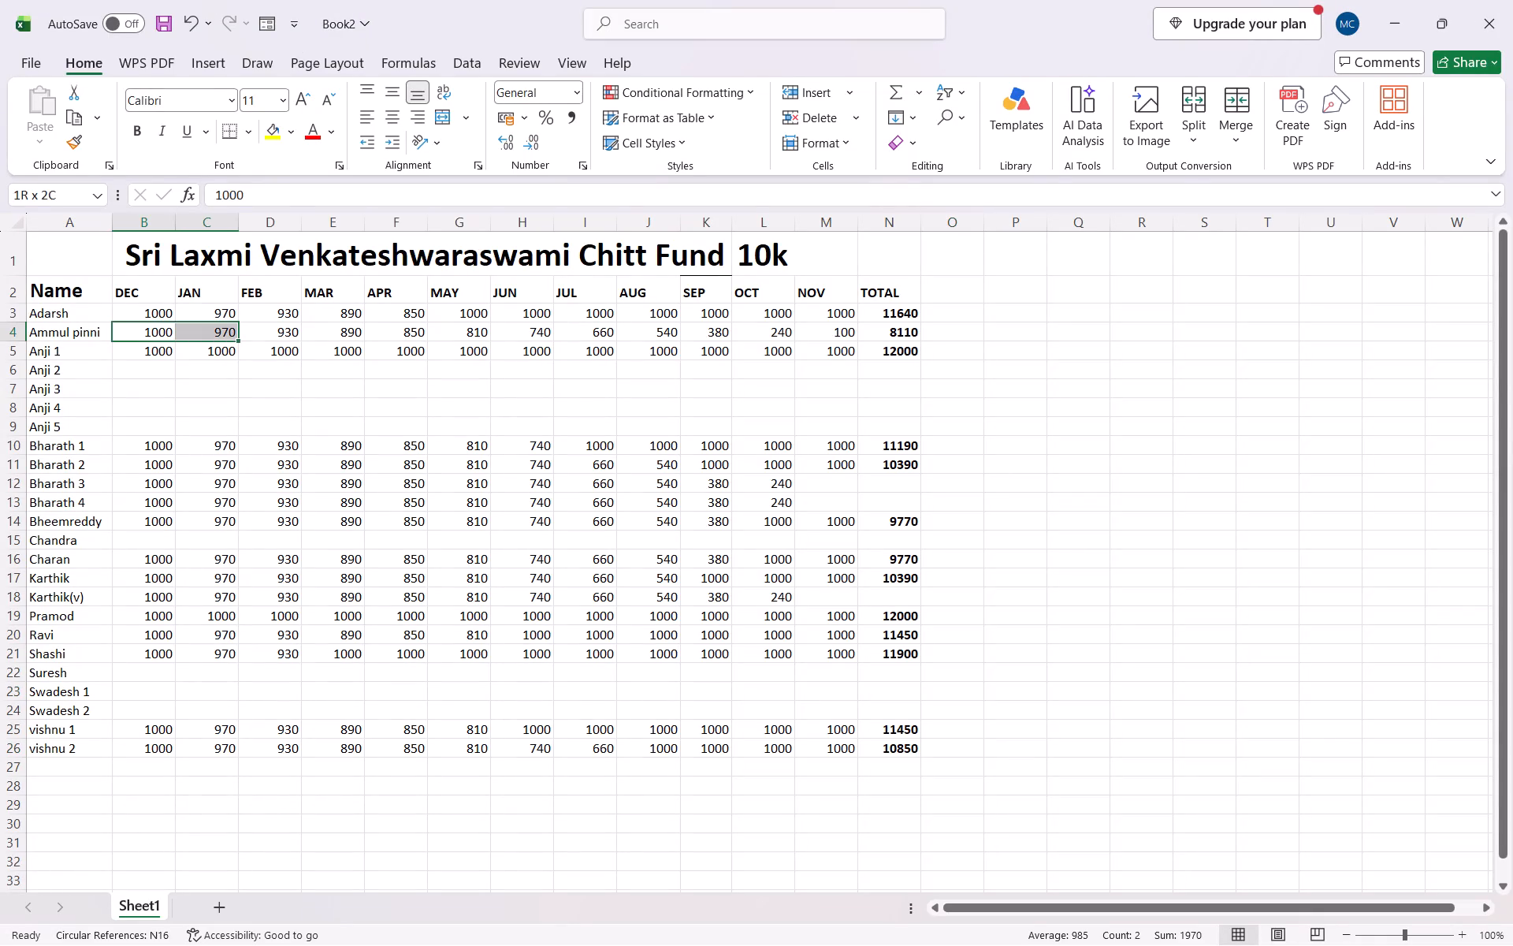
{"action": "left_click_drag", "start_coordinate": [217, 338], "coordinate": [219, 338]}
{"action": "key", "text": "ctrl+c"}
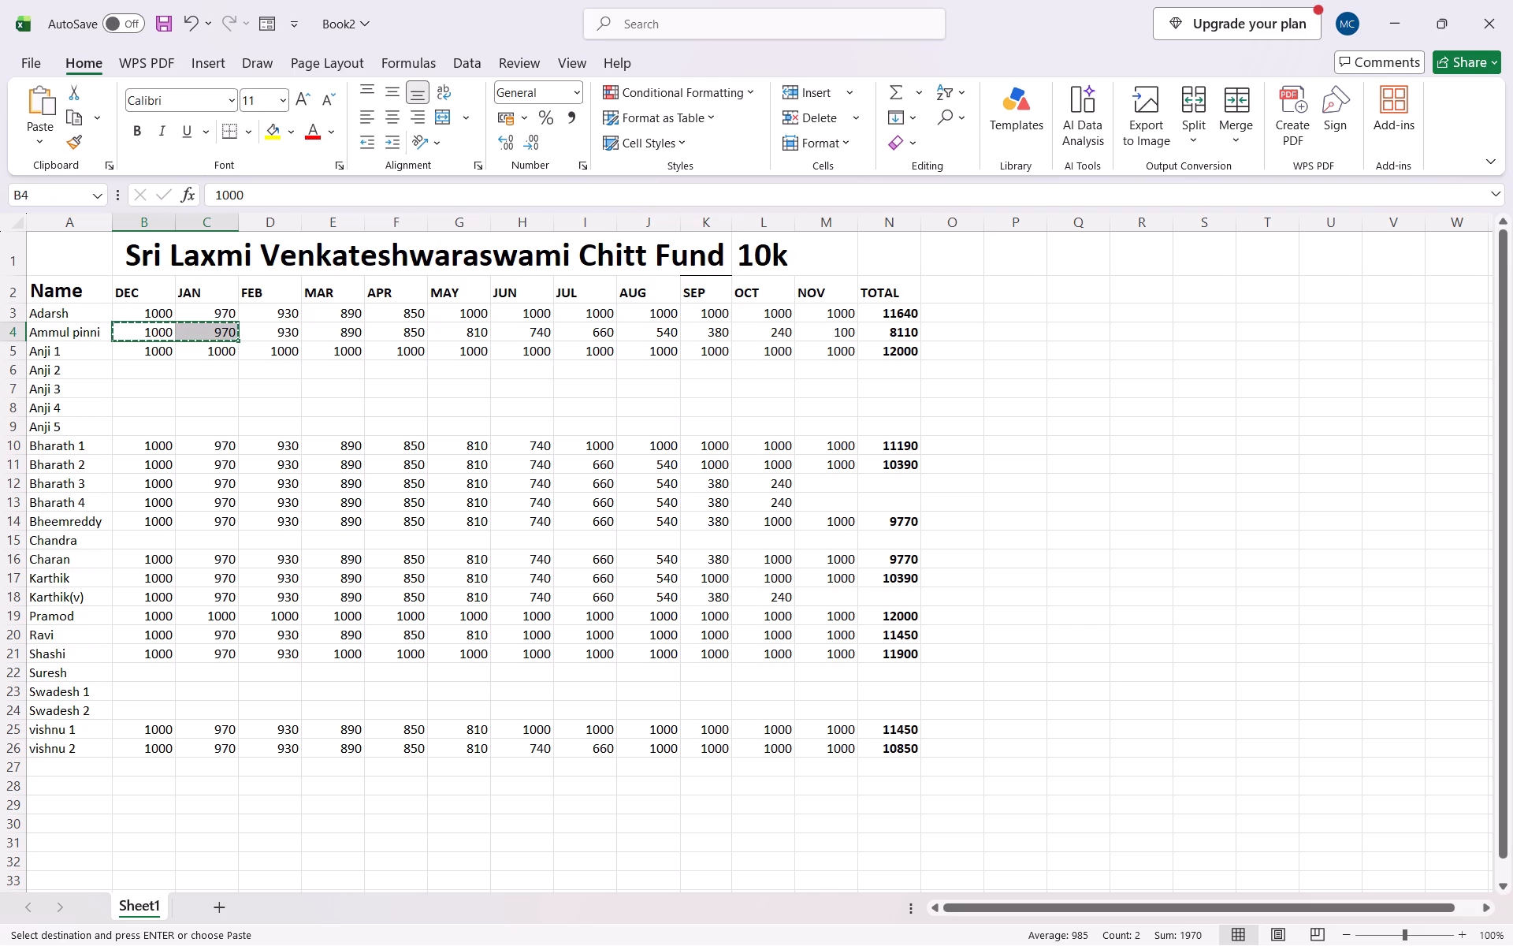
{"action": "left_click", "coordinate": [136, 691]}
{"action": "key", "text": "ctrl+v"}
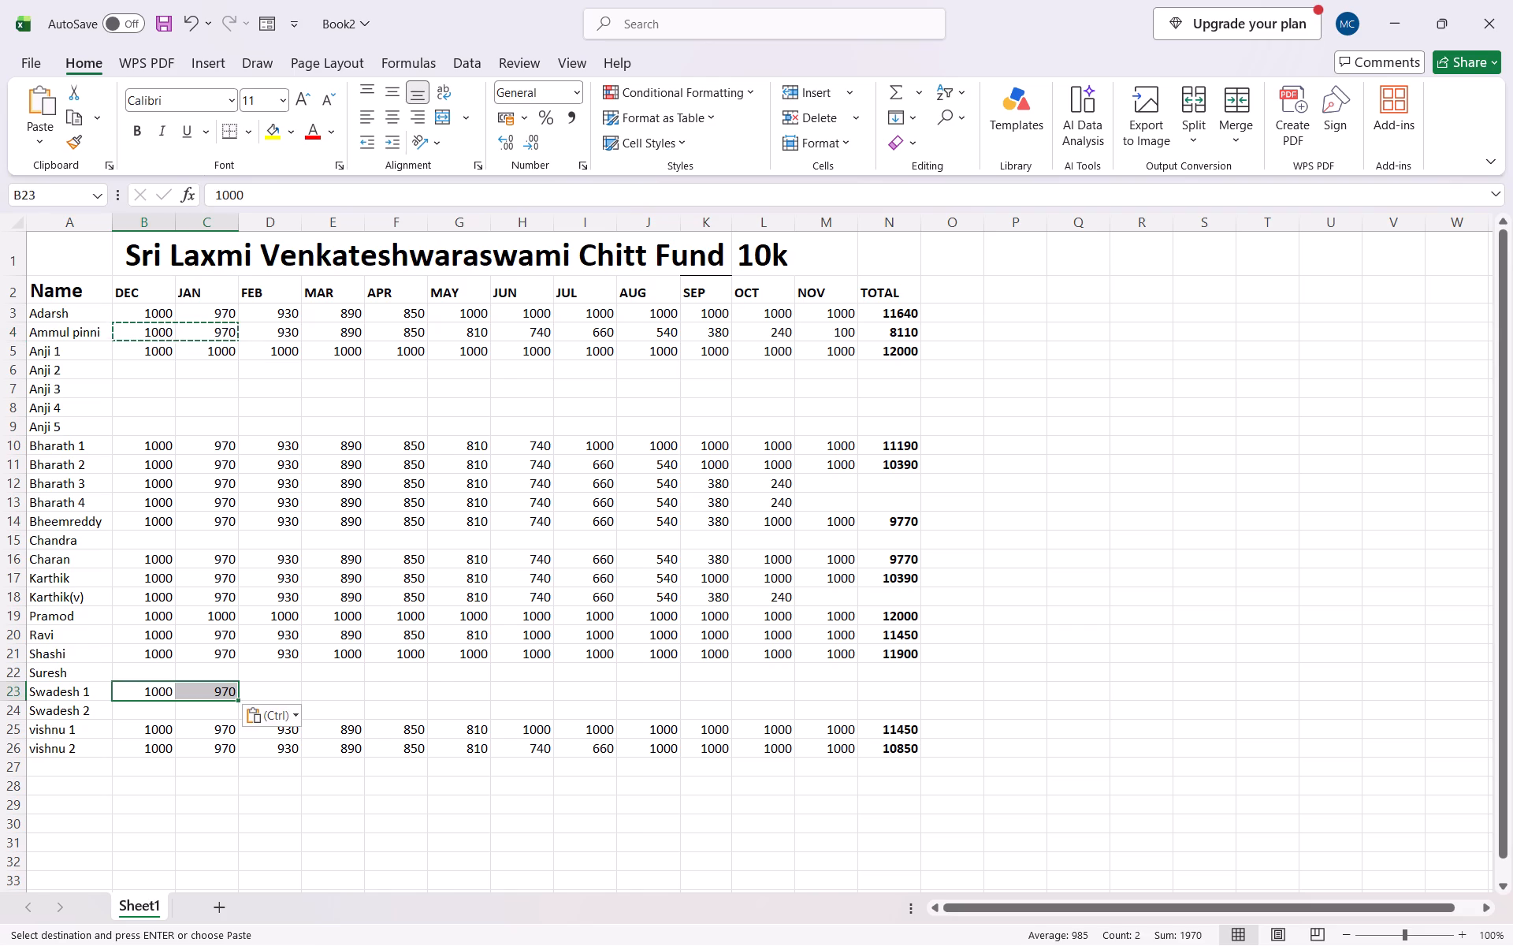
Enter 1000 as Swadesh 1's FEB payment in D23 and fill it across through NOV, M23.
{"action": "left_click", "coordinate": [255, 689]}
{"action": "type", "text": "1000"}
{"action": "left_click", "coordinate": [301, 700]}
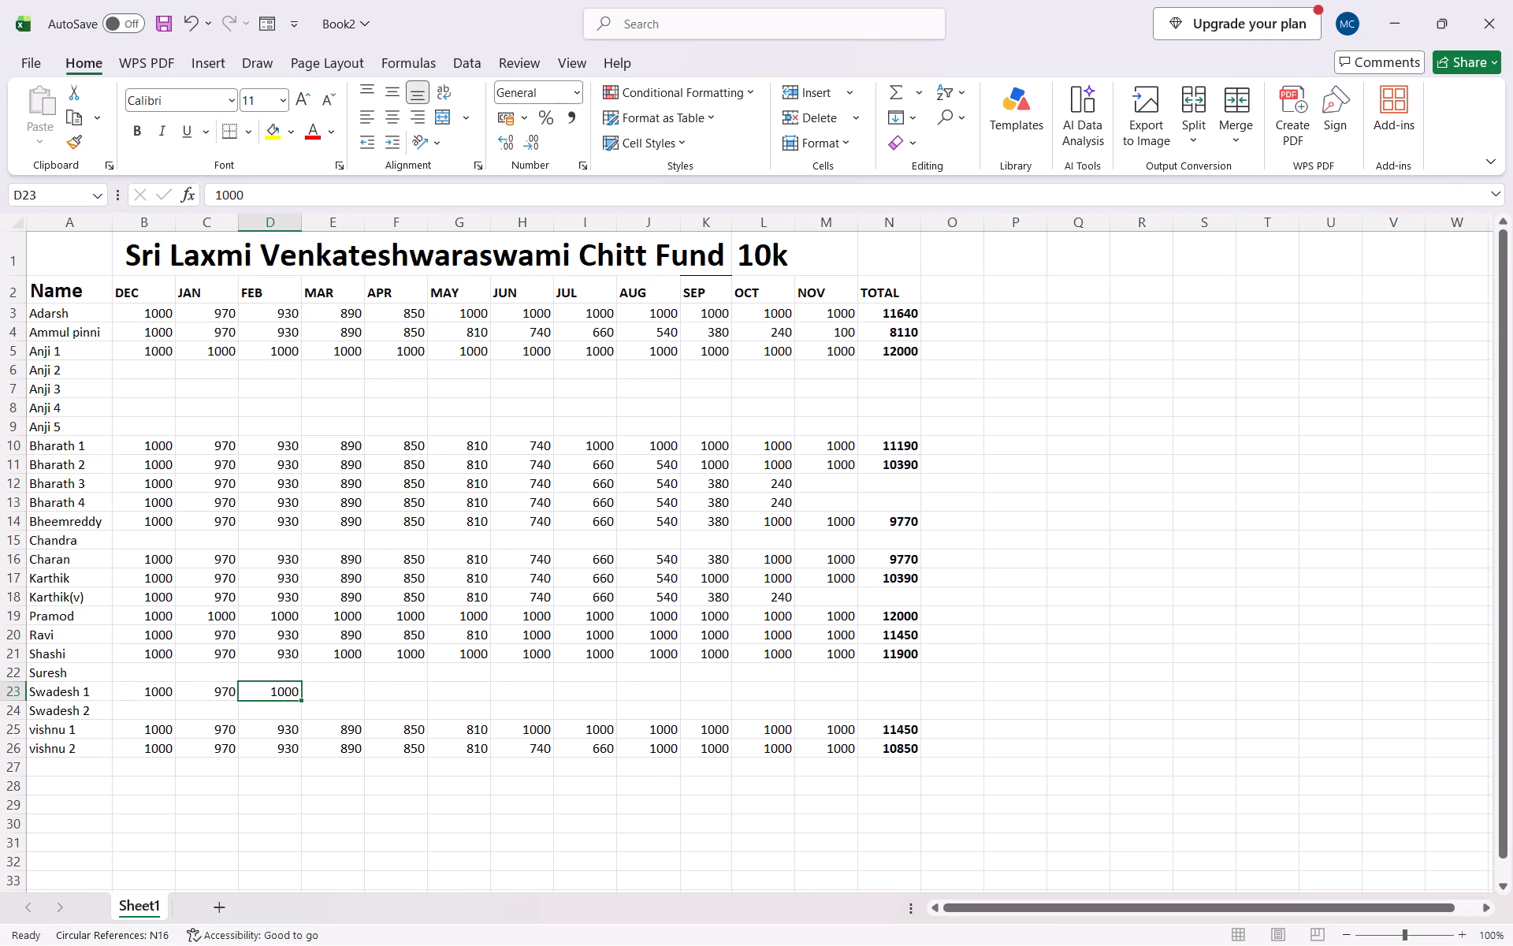
{"action": "left_click_drag", "start_coordinate": [302, 699], "coordinate": [572, 722]}
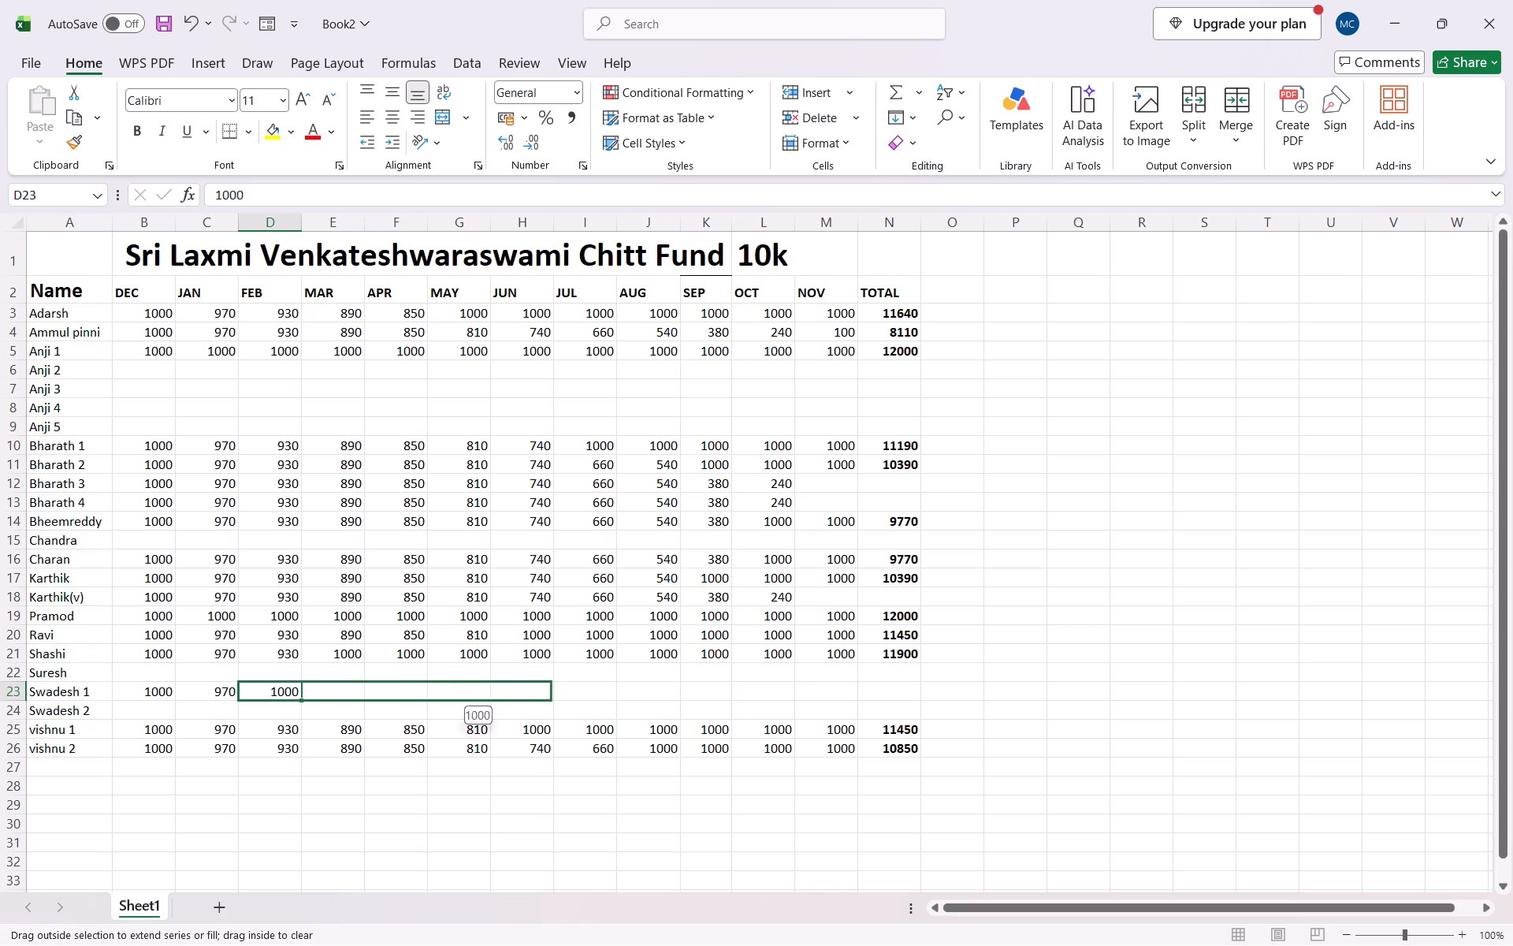
{"action": "left_click_drag", "start_coordinate": [572, 722], "coordinate": [863, 742]}
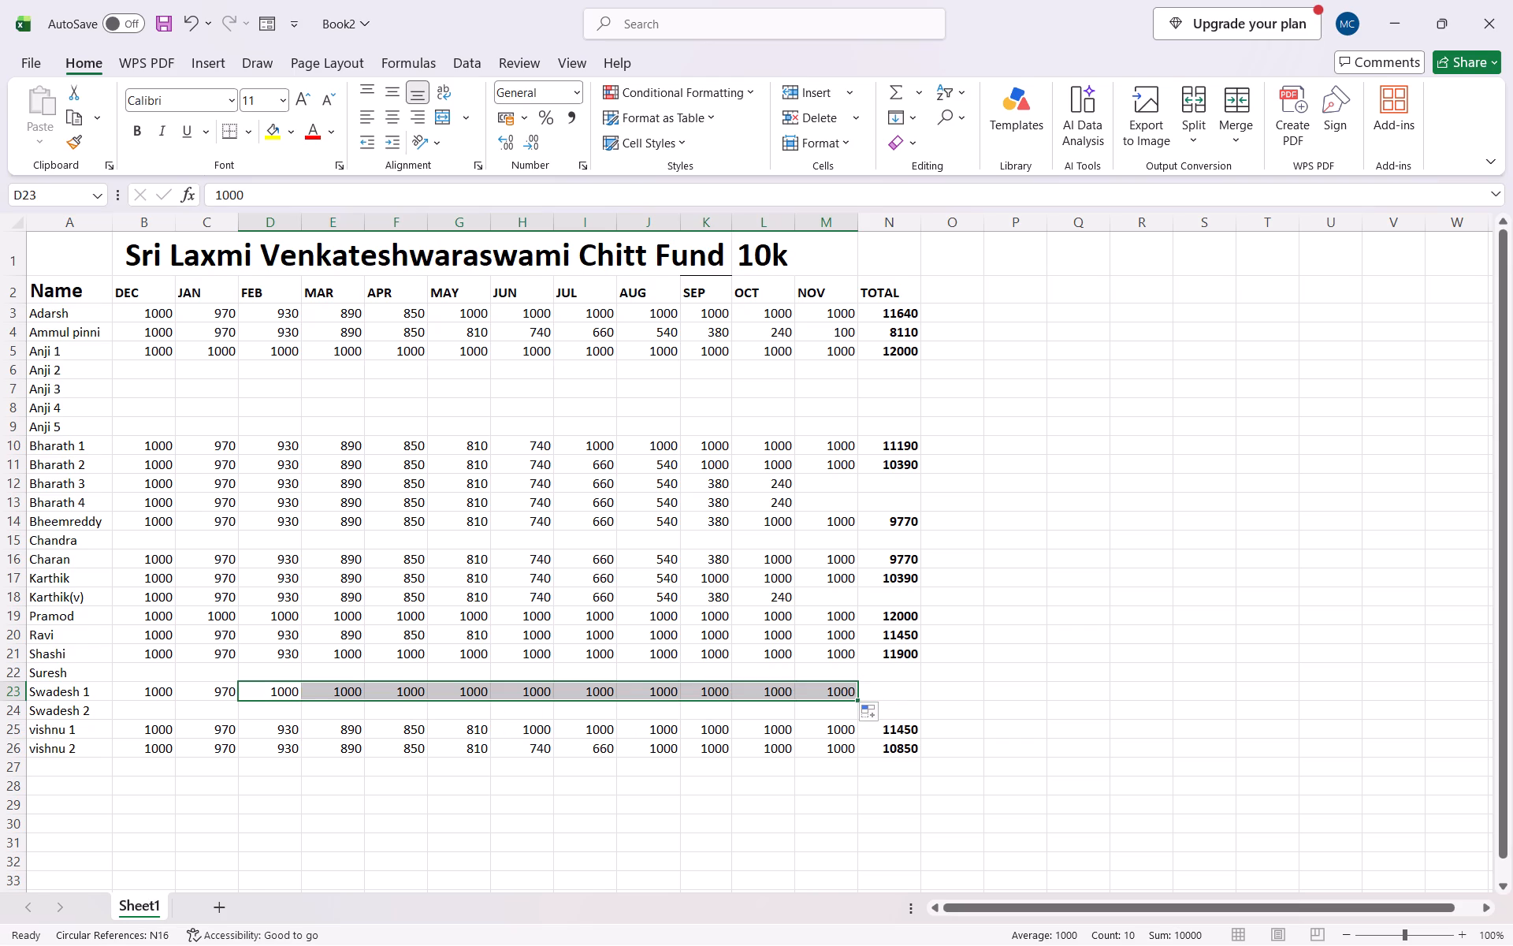
Add a row sum of Swadesh 1's DEC through NOV payments, B23:M23, in the TOTAL cell N23.
{"action": "left_click_drag", "start_coordinate": [143, 691], "coordinate": [417, 717]}
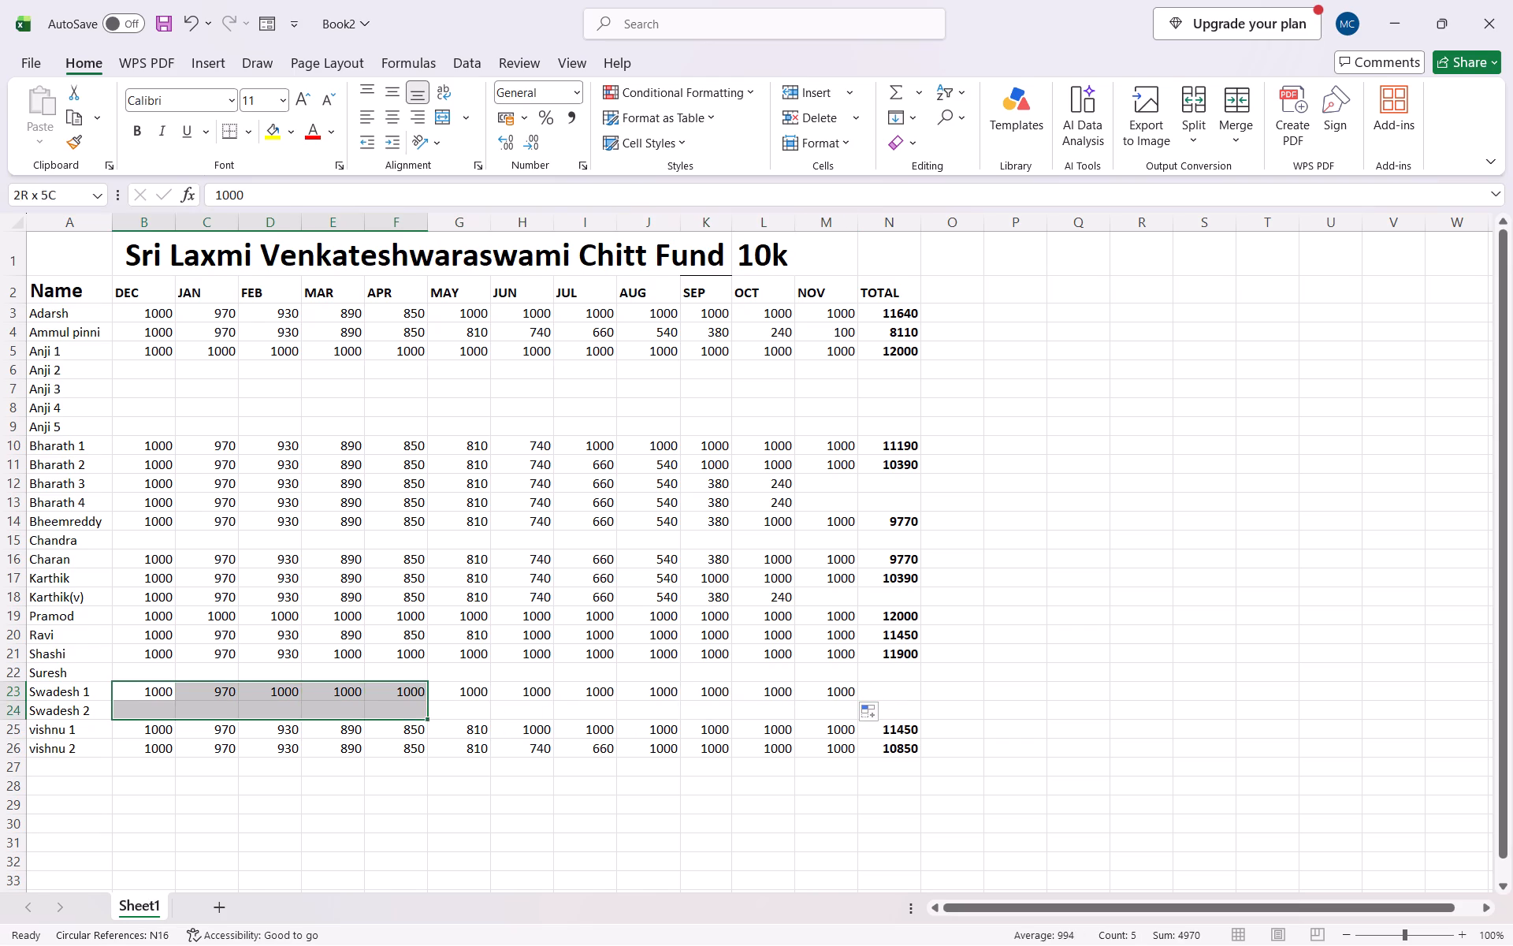
{"action": "left_click_drag", "start_coordinate": [417, 717], "coordinate": [853, 690]}
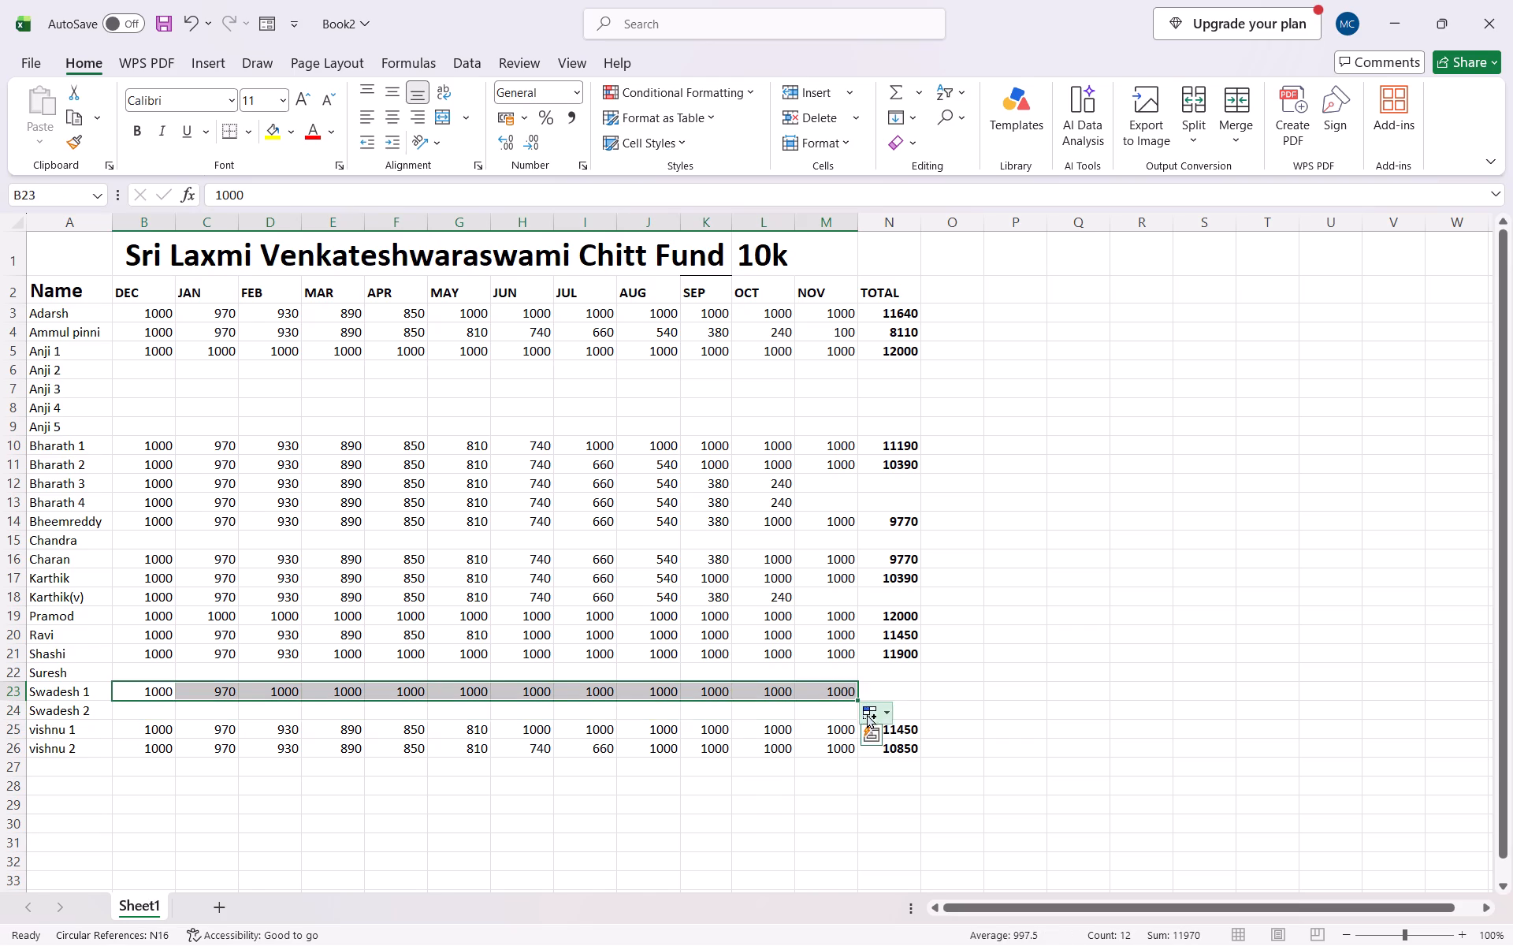
{"action": "left_click", "coordinate": [869, 736]}
{"action": "left_click", "coordinate": [835, 771]}
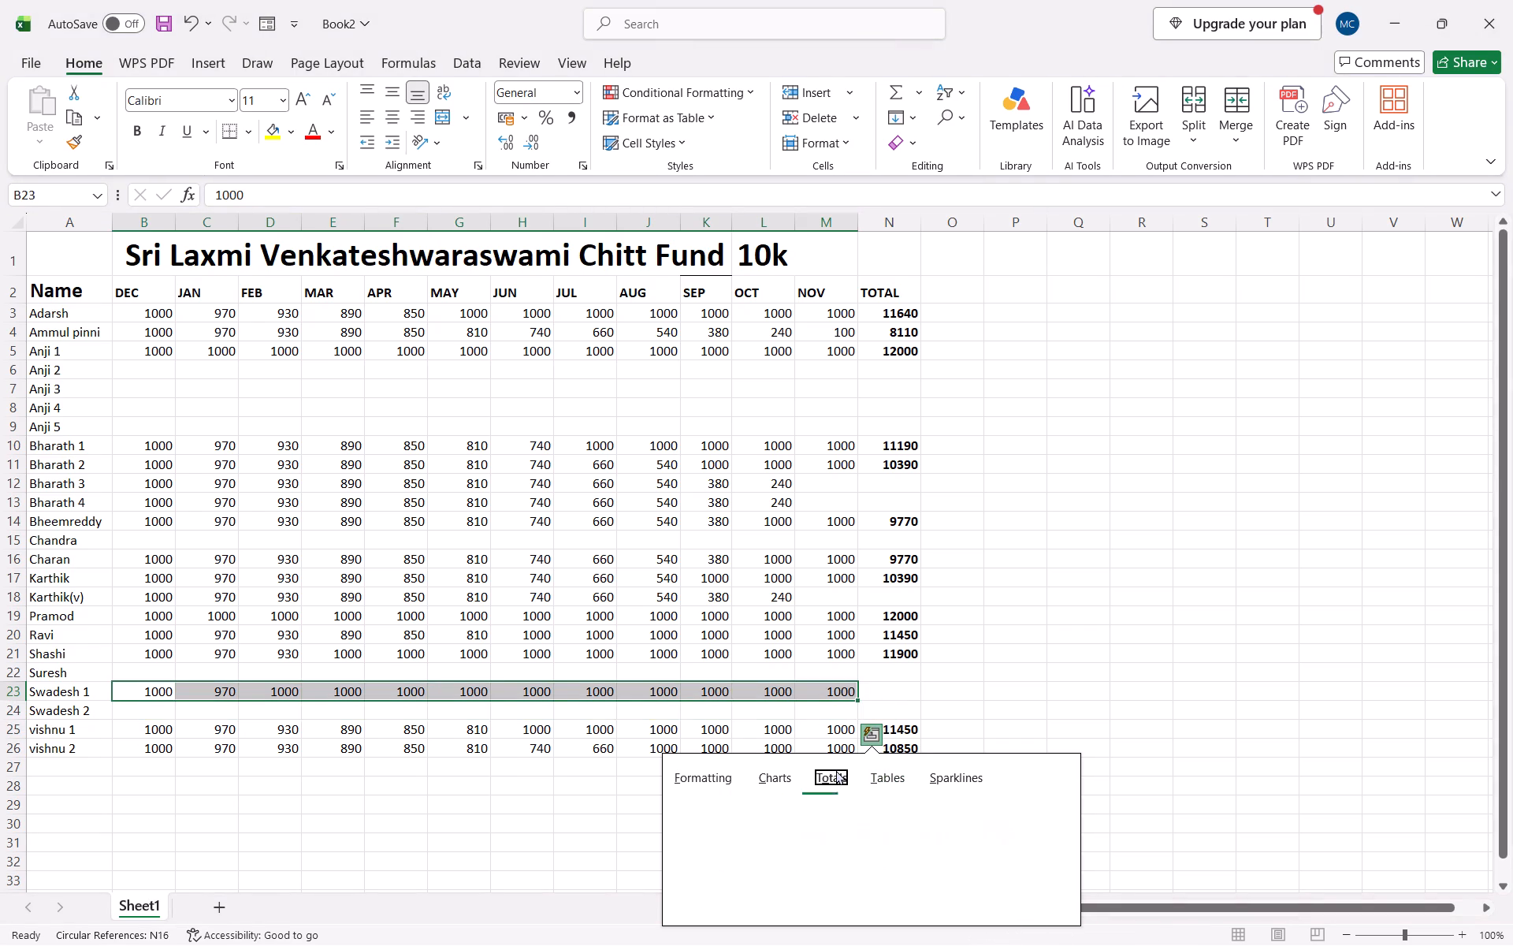
{"action": "left_click", "coordinate": [1009, 821]}
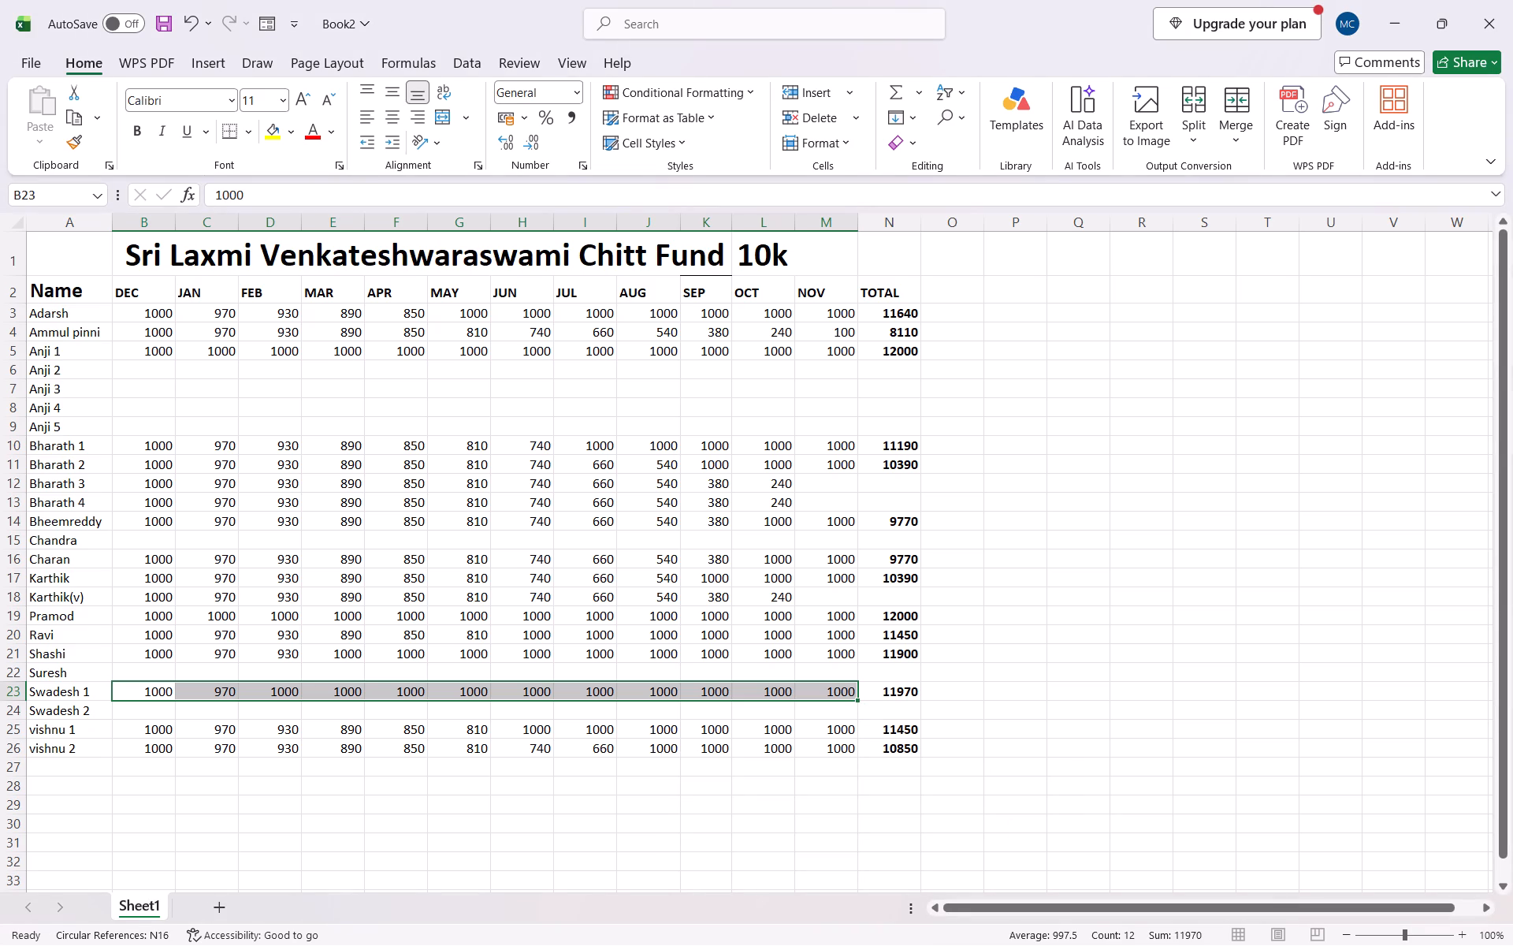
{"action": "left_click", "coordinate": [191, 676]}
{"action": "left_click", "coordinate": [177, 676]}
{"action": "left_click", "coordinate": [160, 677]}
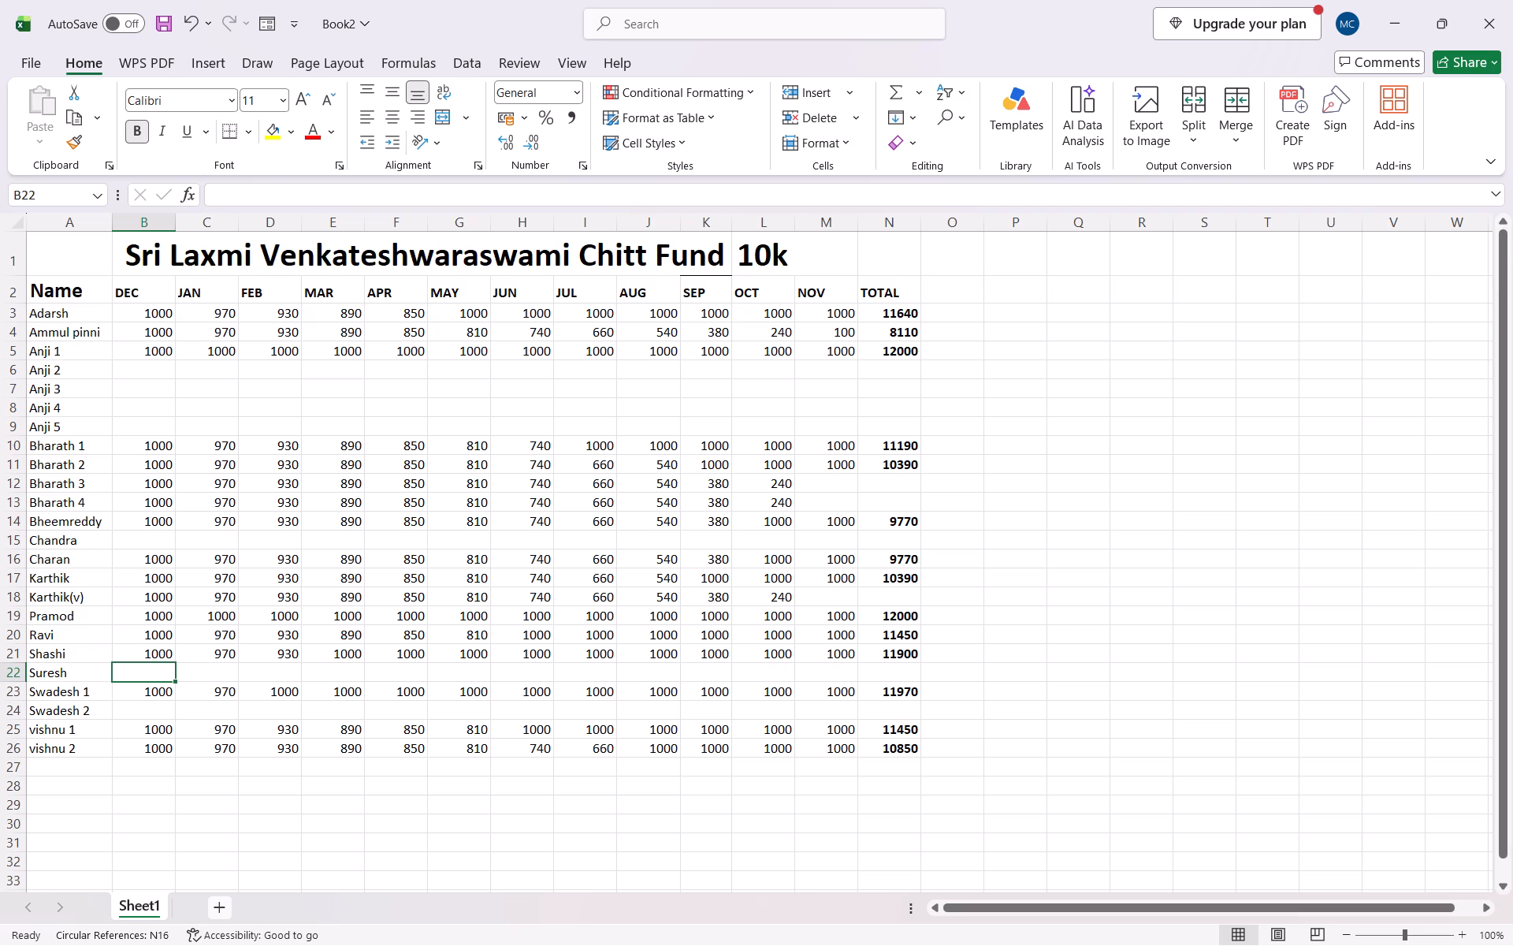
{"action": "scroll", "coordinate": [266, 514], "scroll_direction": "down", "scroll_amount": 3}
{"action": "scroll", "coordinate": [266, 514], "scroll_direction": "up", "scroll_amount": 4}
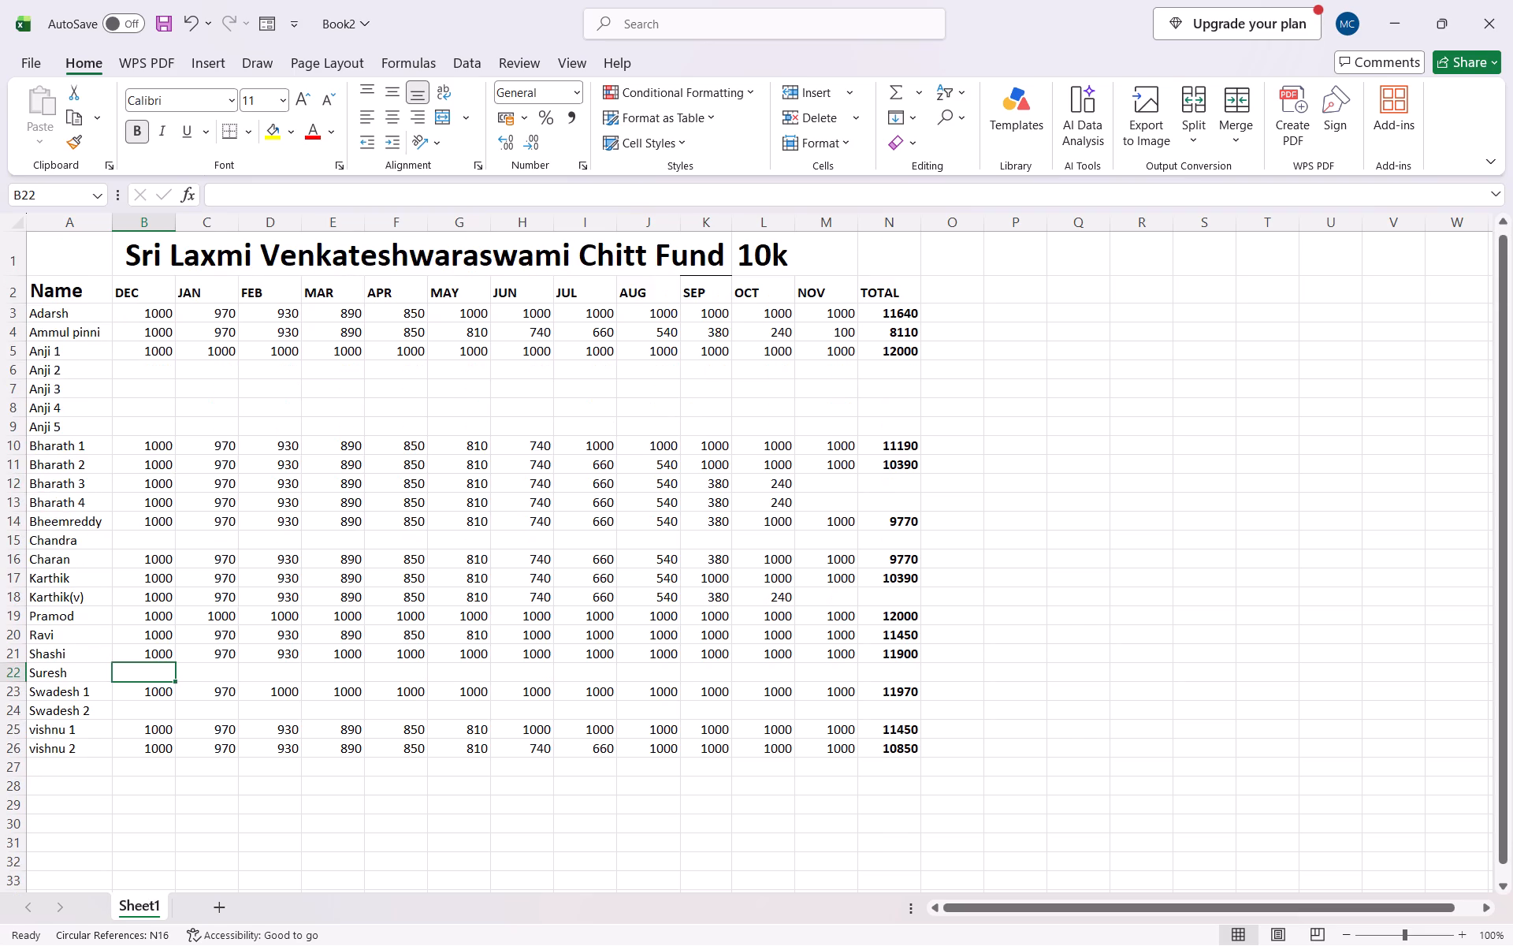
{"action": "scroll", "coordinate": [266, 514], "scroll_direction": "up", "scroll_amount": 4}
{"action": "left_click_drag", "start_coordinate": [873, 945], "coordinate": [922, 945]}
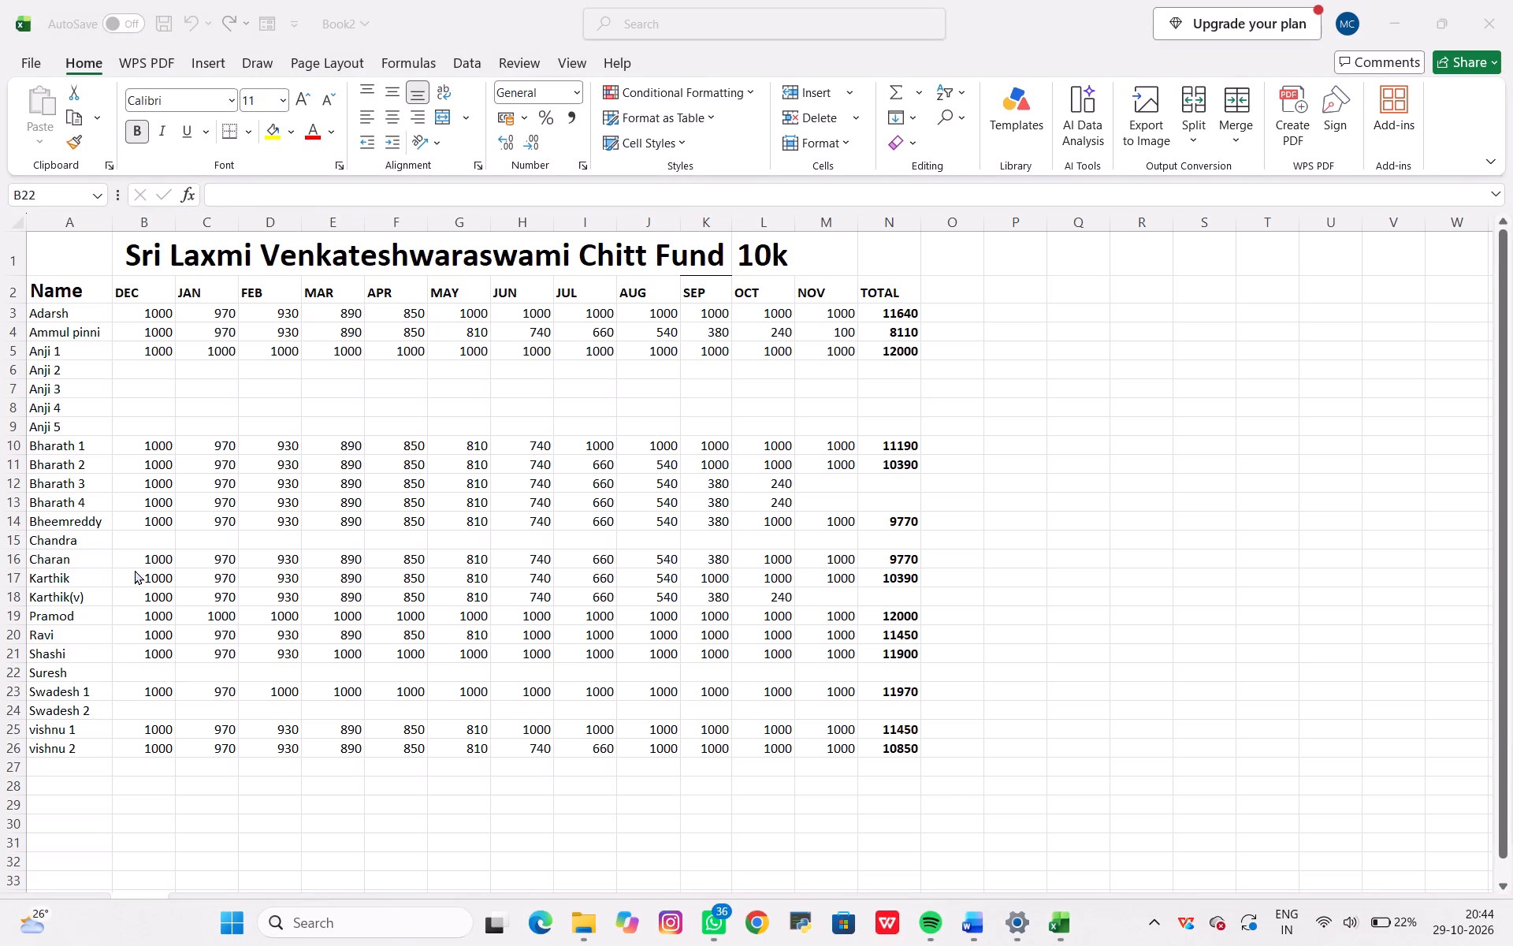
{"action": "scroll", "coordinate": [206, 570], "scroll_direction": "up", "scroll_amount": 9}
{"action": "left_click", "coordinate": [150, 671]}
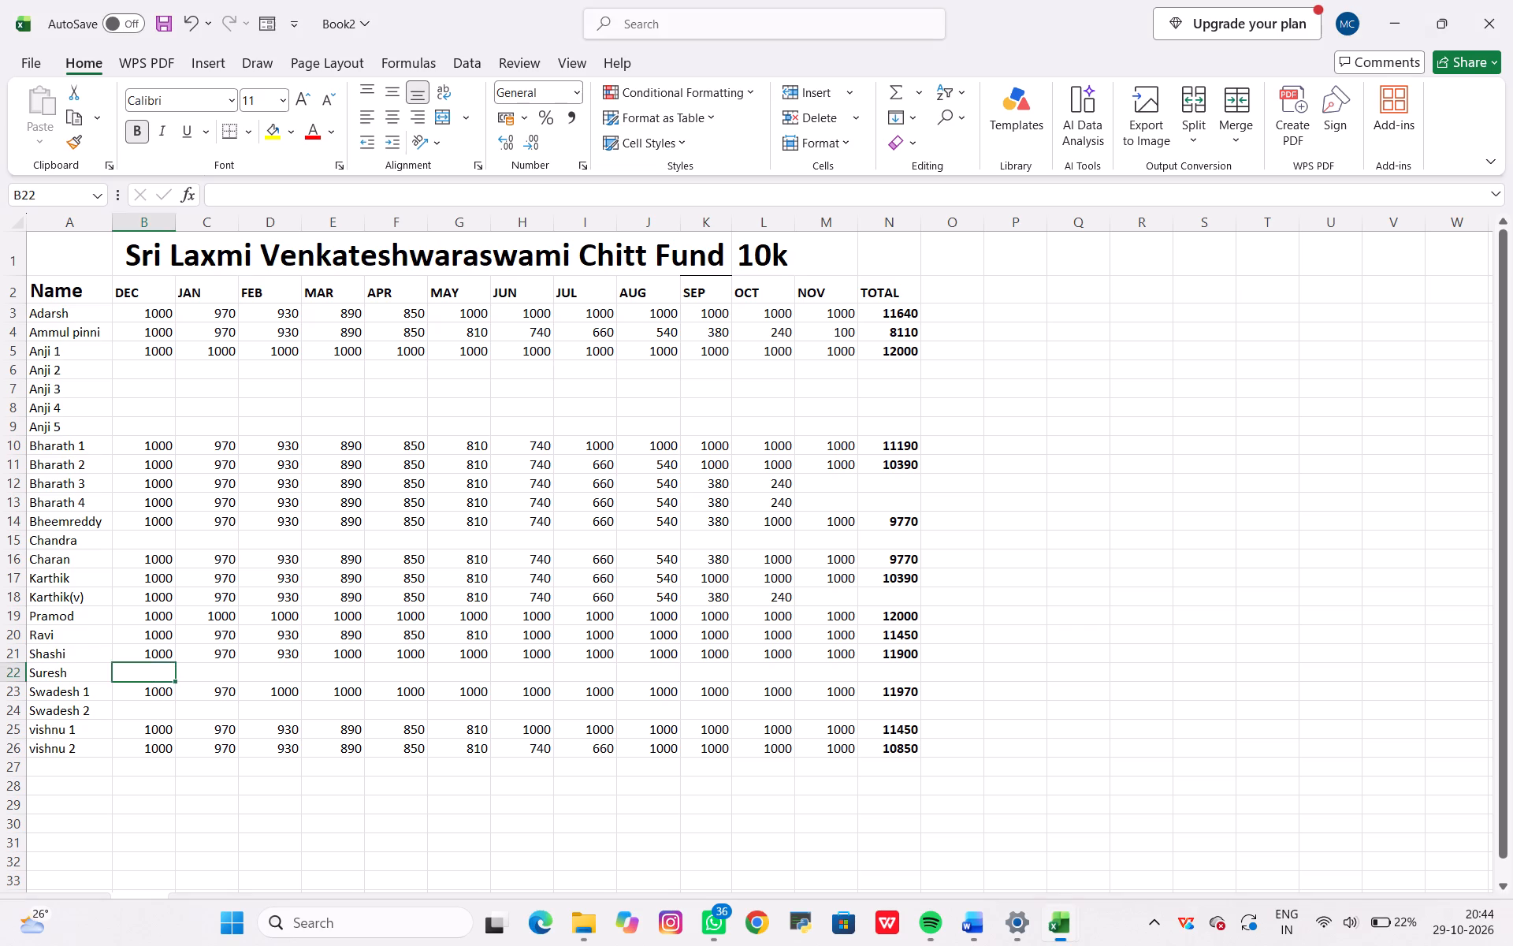
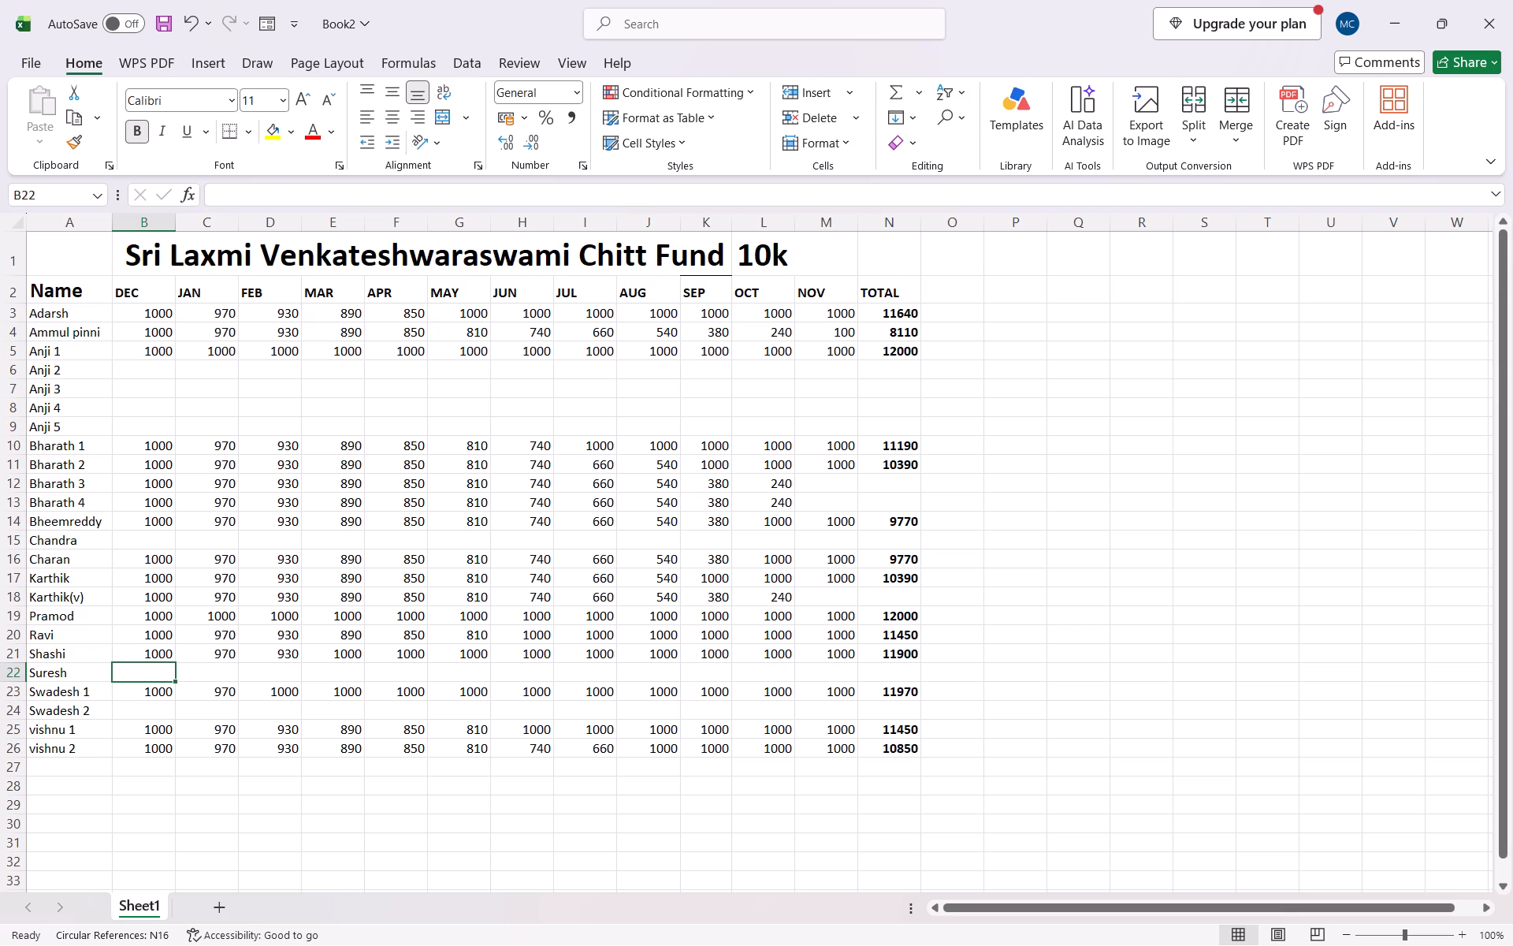
Copy Shashi's DEC through NOV payments and TOTAL, B21:N21, into Suresh's row starting at B22.
{"action": "left_click", "coordinate": [153, 669]}
{"action": "left_click_drag", "start_coordinate": [145, 651], "coordinate": [880, 654]}
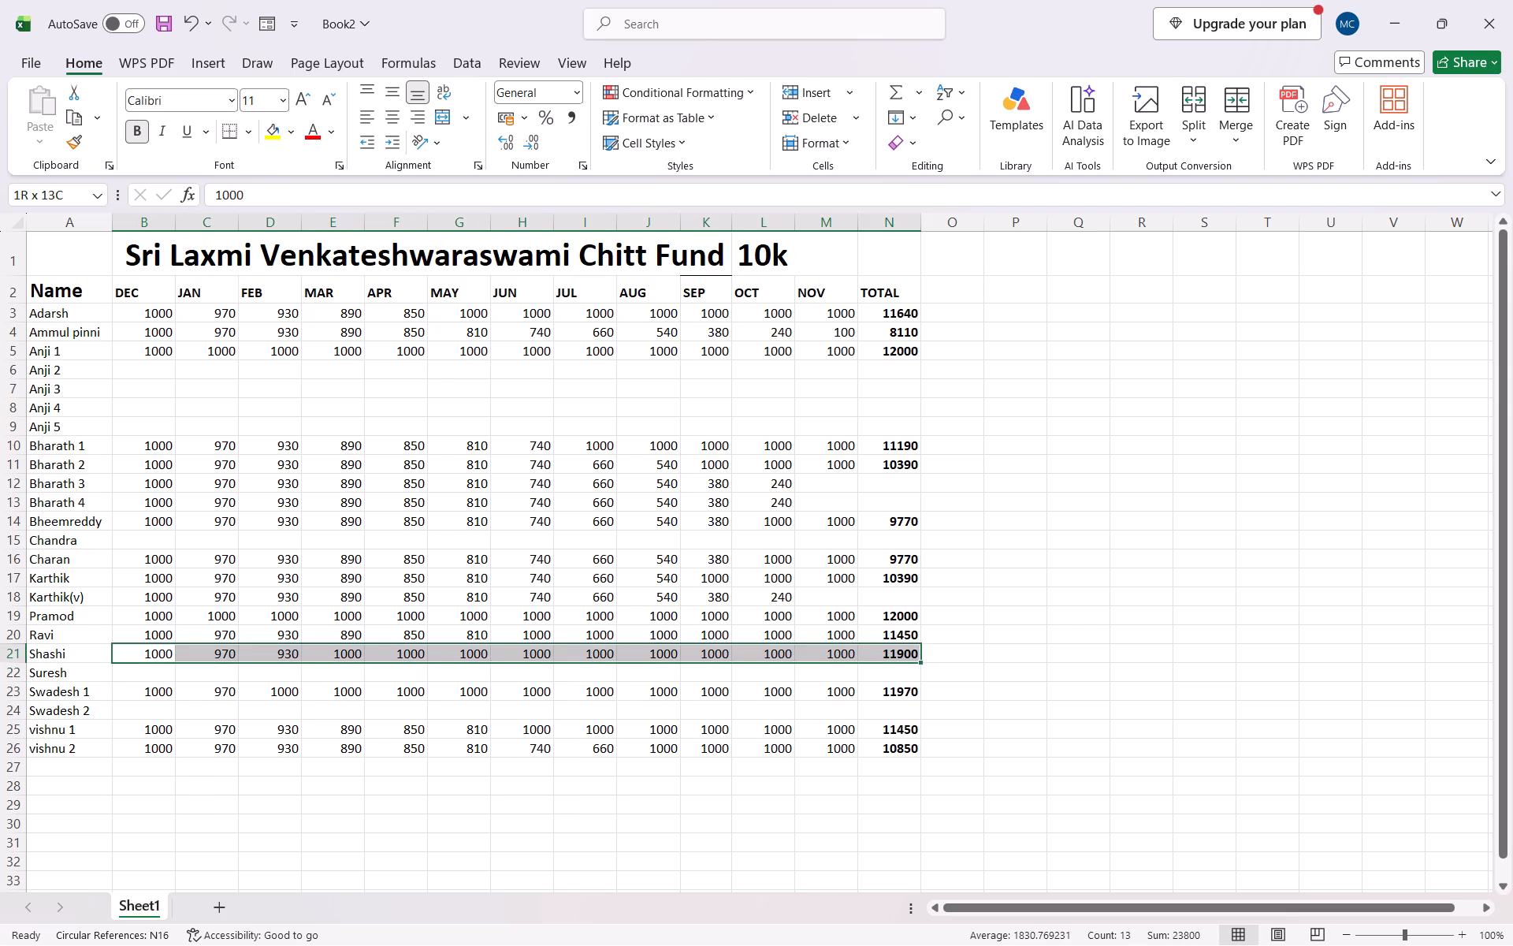
{"action": "left_click_drag", "start_coordinate": [880, 654], "coordinate": [886, 650]}
{"action": "key", "text": "ctrl+c"}
{"action": "left_click", "coordinate": [151, 675]}
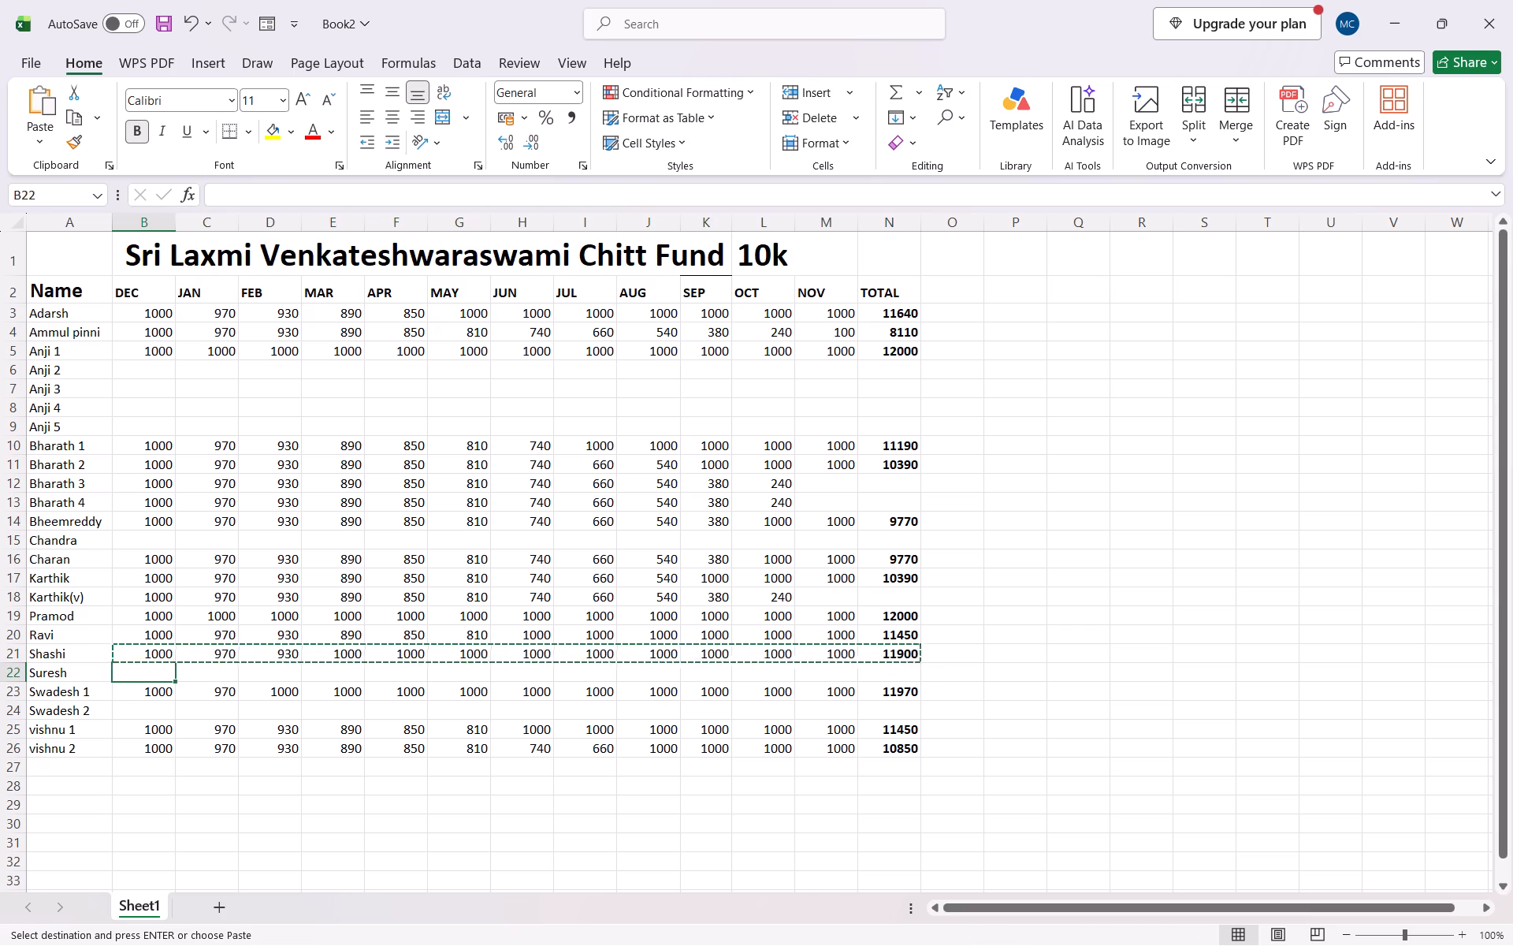
{"action": "key", "text": "ctrl+v"}
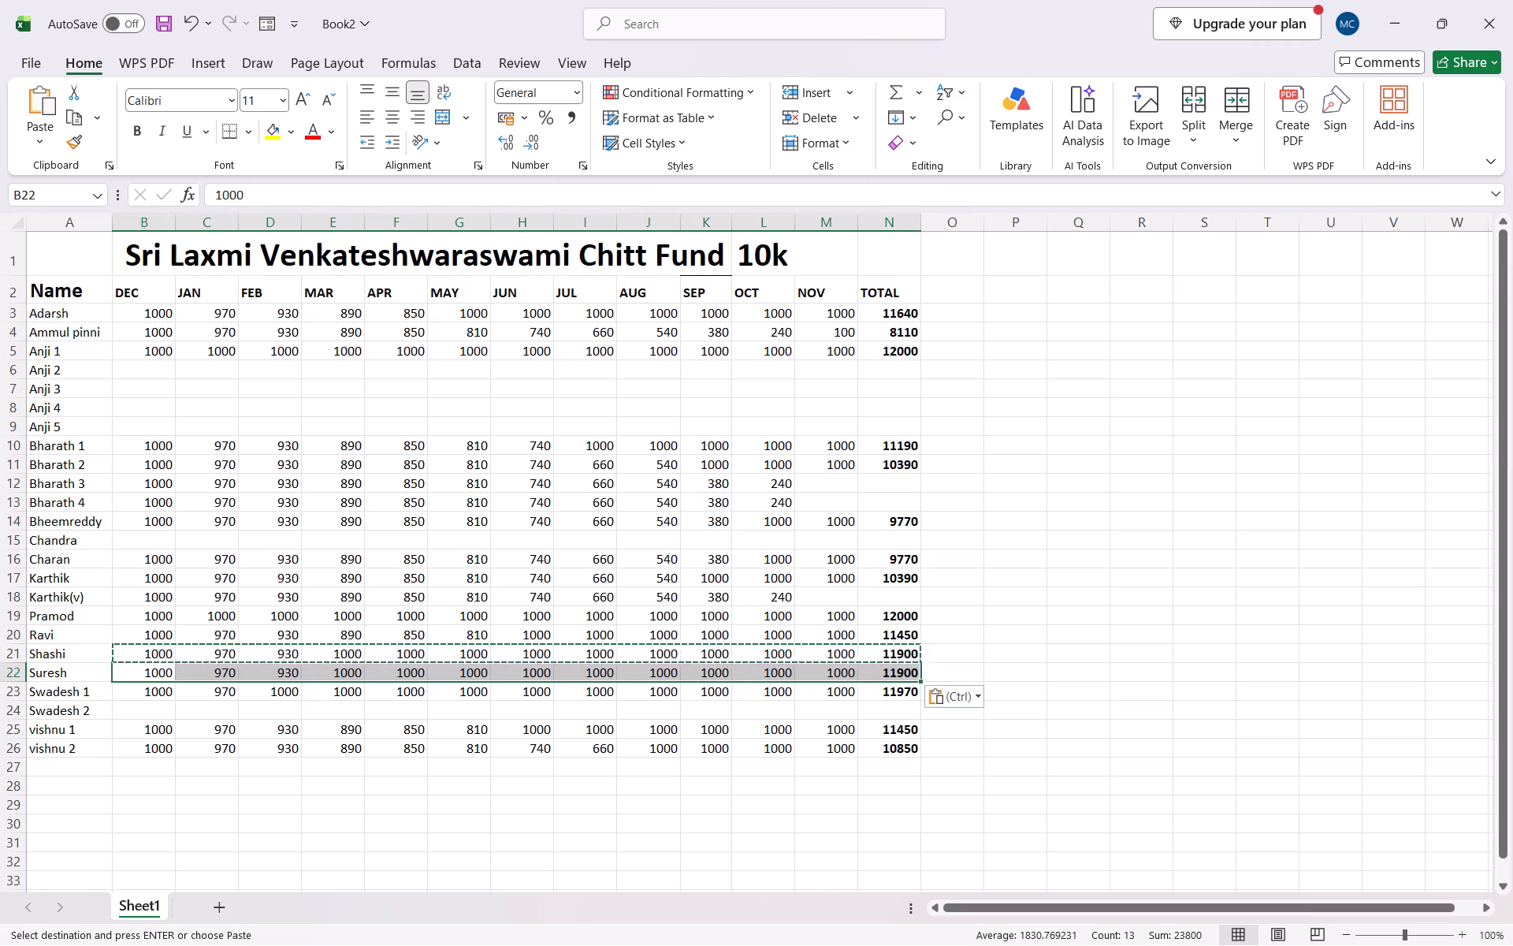
{"action": "left_click", "coordinate": [939, 673]}
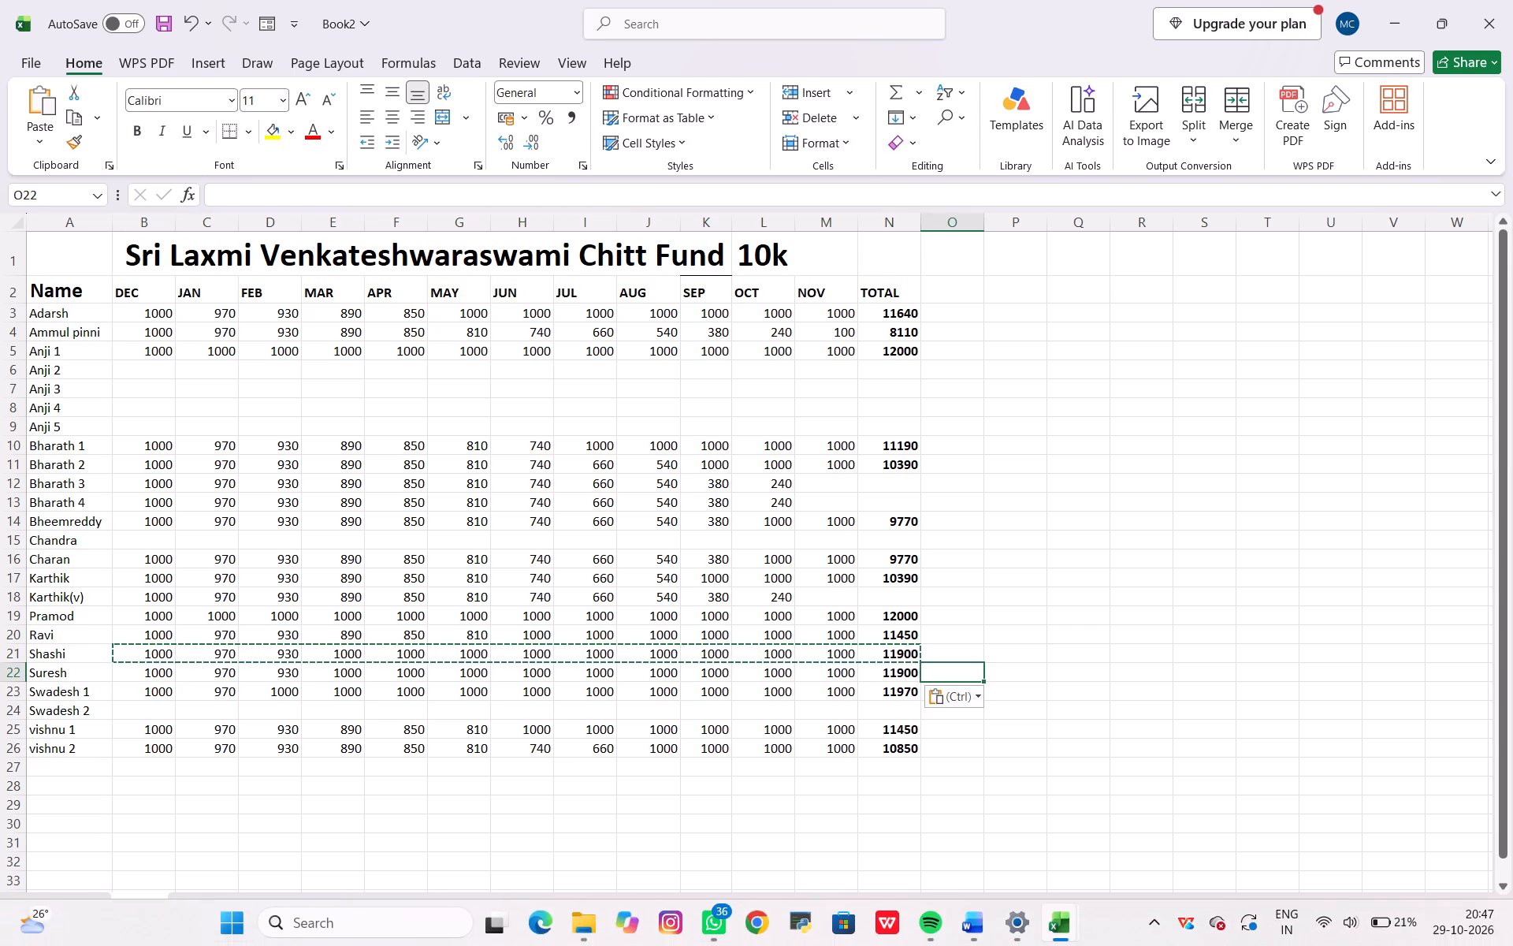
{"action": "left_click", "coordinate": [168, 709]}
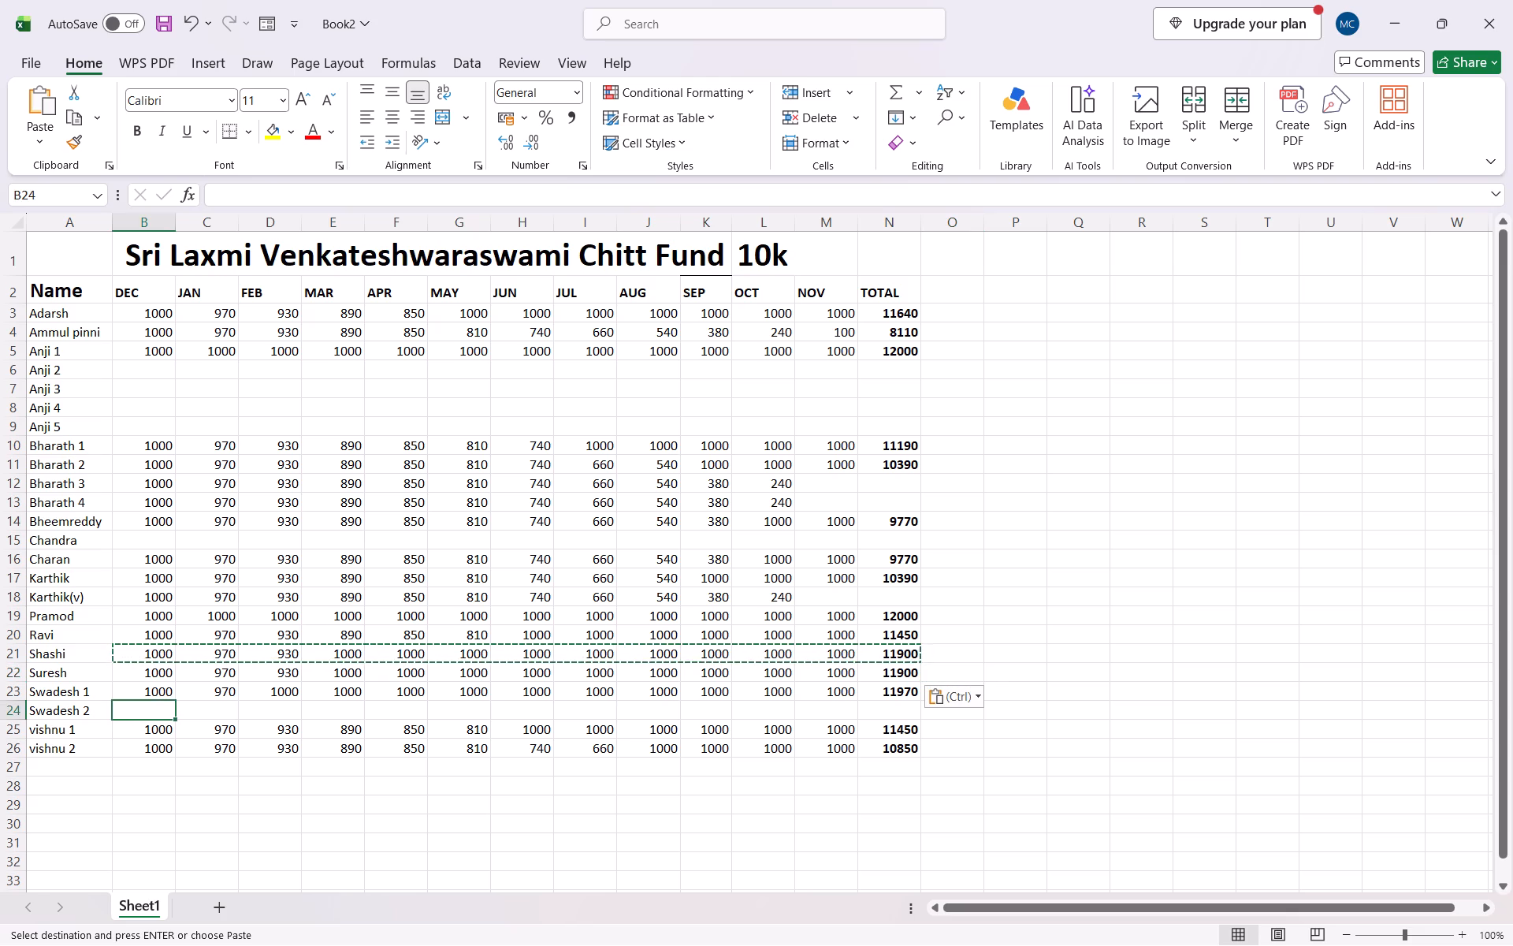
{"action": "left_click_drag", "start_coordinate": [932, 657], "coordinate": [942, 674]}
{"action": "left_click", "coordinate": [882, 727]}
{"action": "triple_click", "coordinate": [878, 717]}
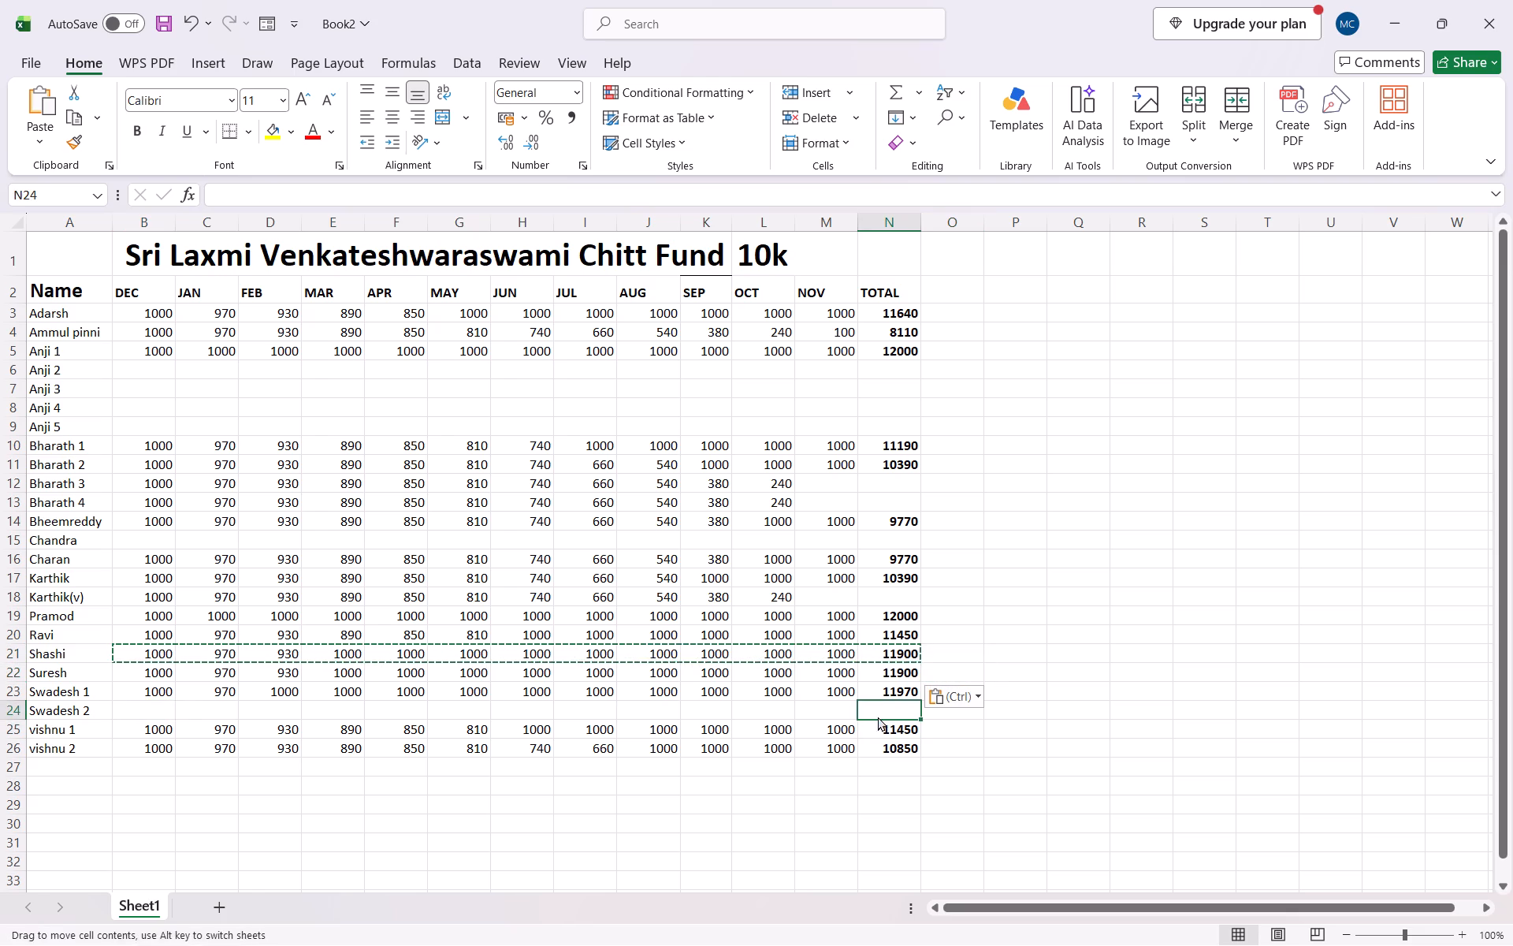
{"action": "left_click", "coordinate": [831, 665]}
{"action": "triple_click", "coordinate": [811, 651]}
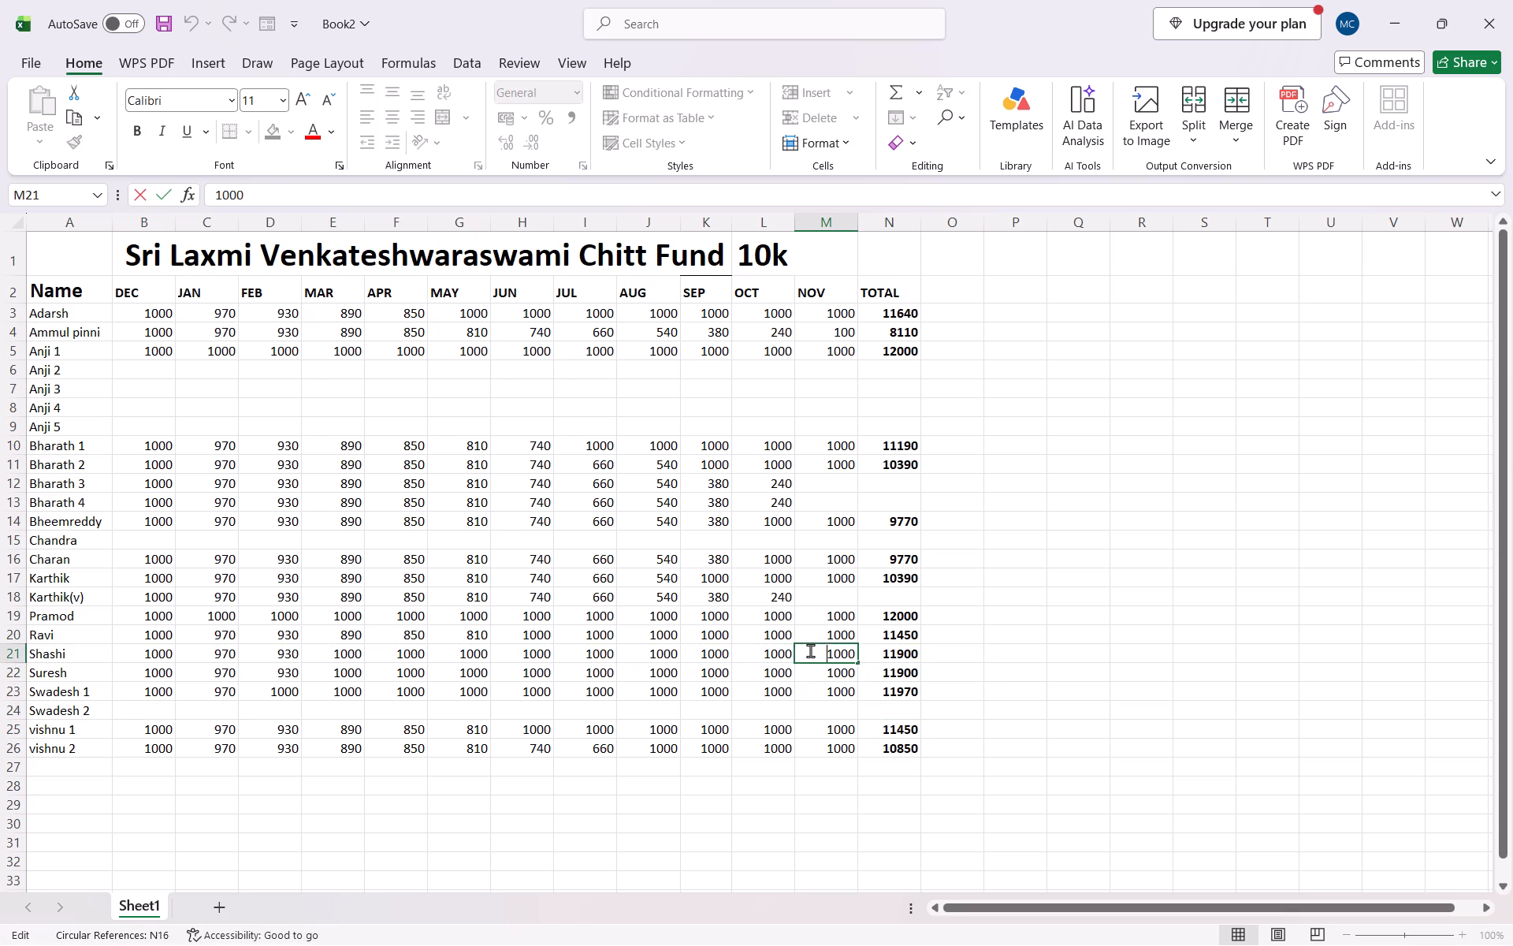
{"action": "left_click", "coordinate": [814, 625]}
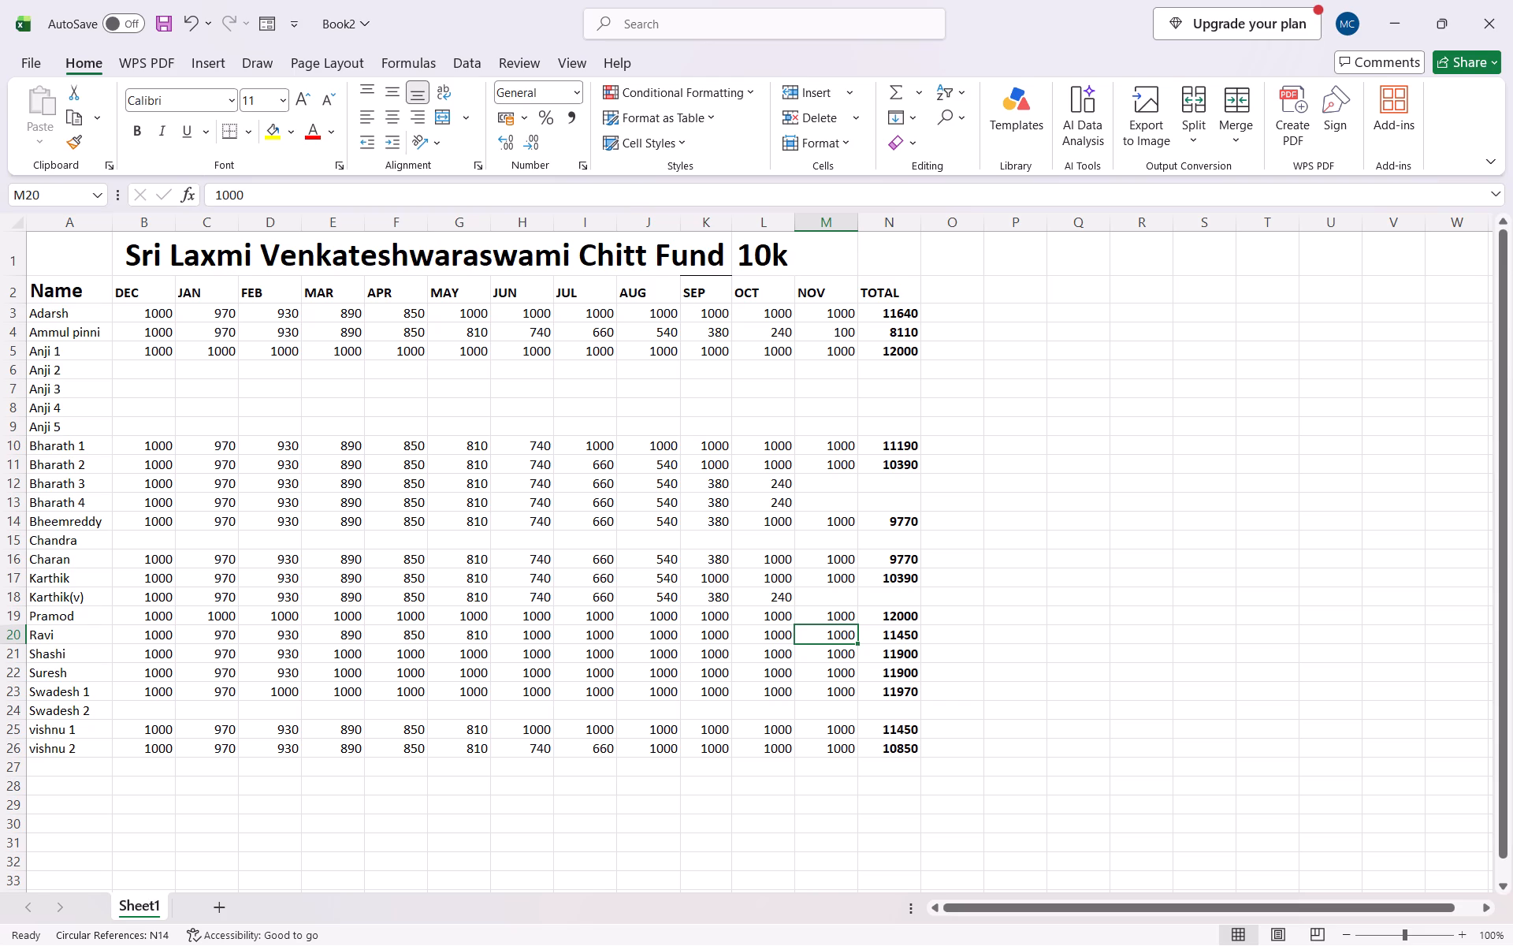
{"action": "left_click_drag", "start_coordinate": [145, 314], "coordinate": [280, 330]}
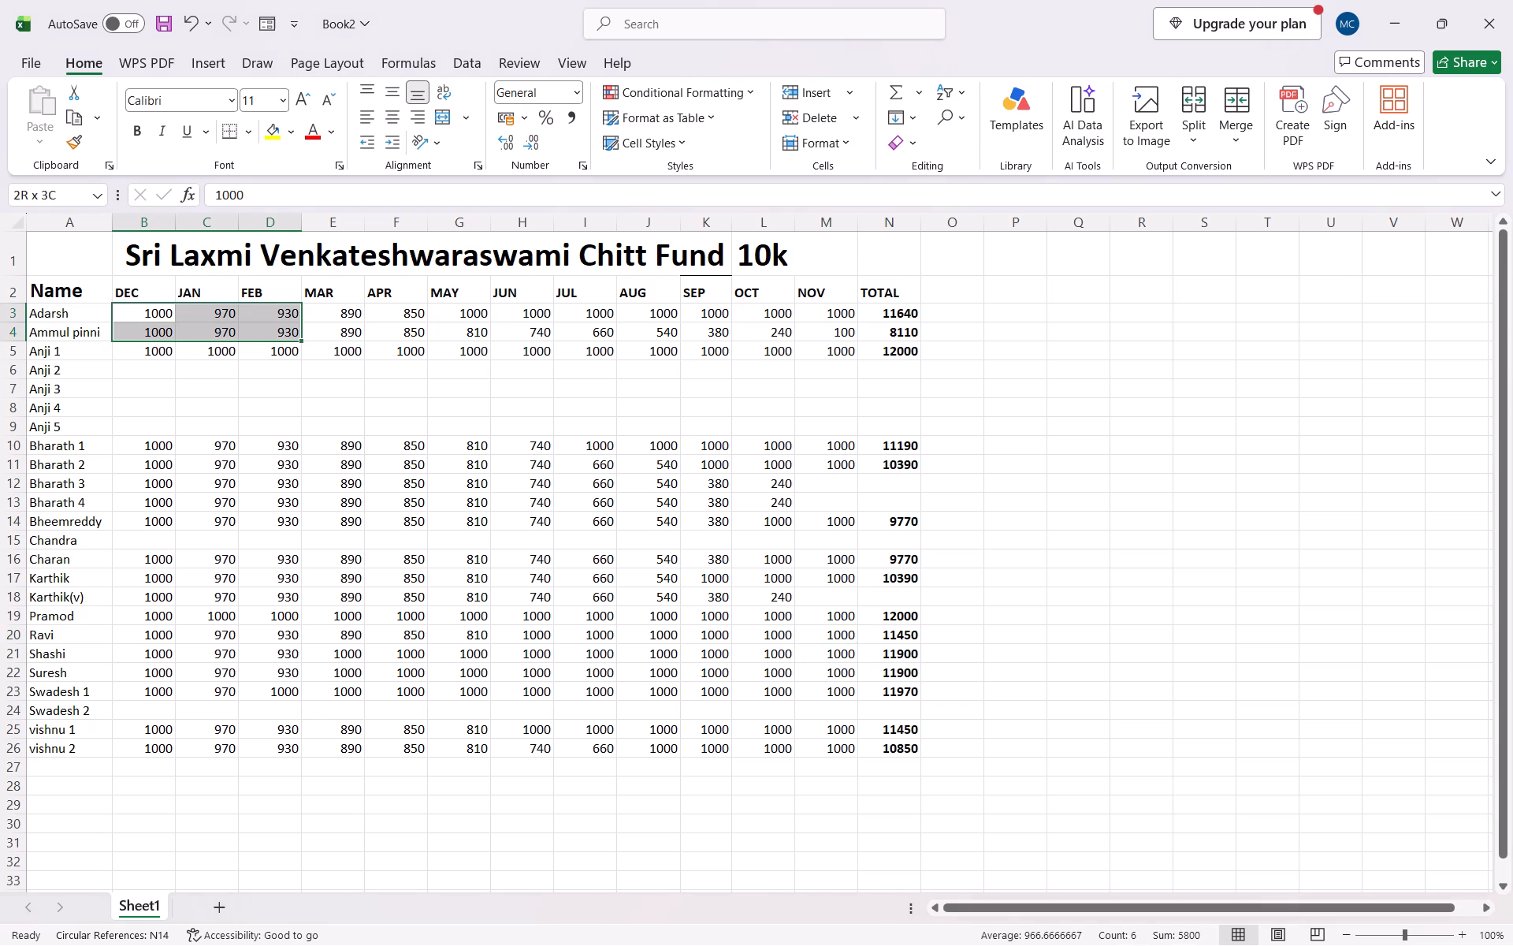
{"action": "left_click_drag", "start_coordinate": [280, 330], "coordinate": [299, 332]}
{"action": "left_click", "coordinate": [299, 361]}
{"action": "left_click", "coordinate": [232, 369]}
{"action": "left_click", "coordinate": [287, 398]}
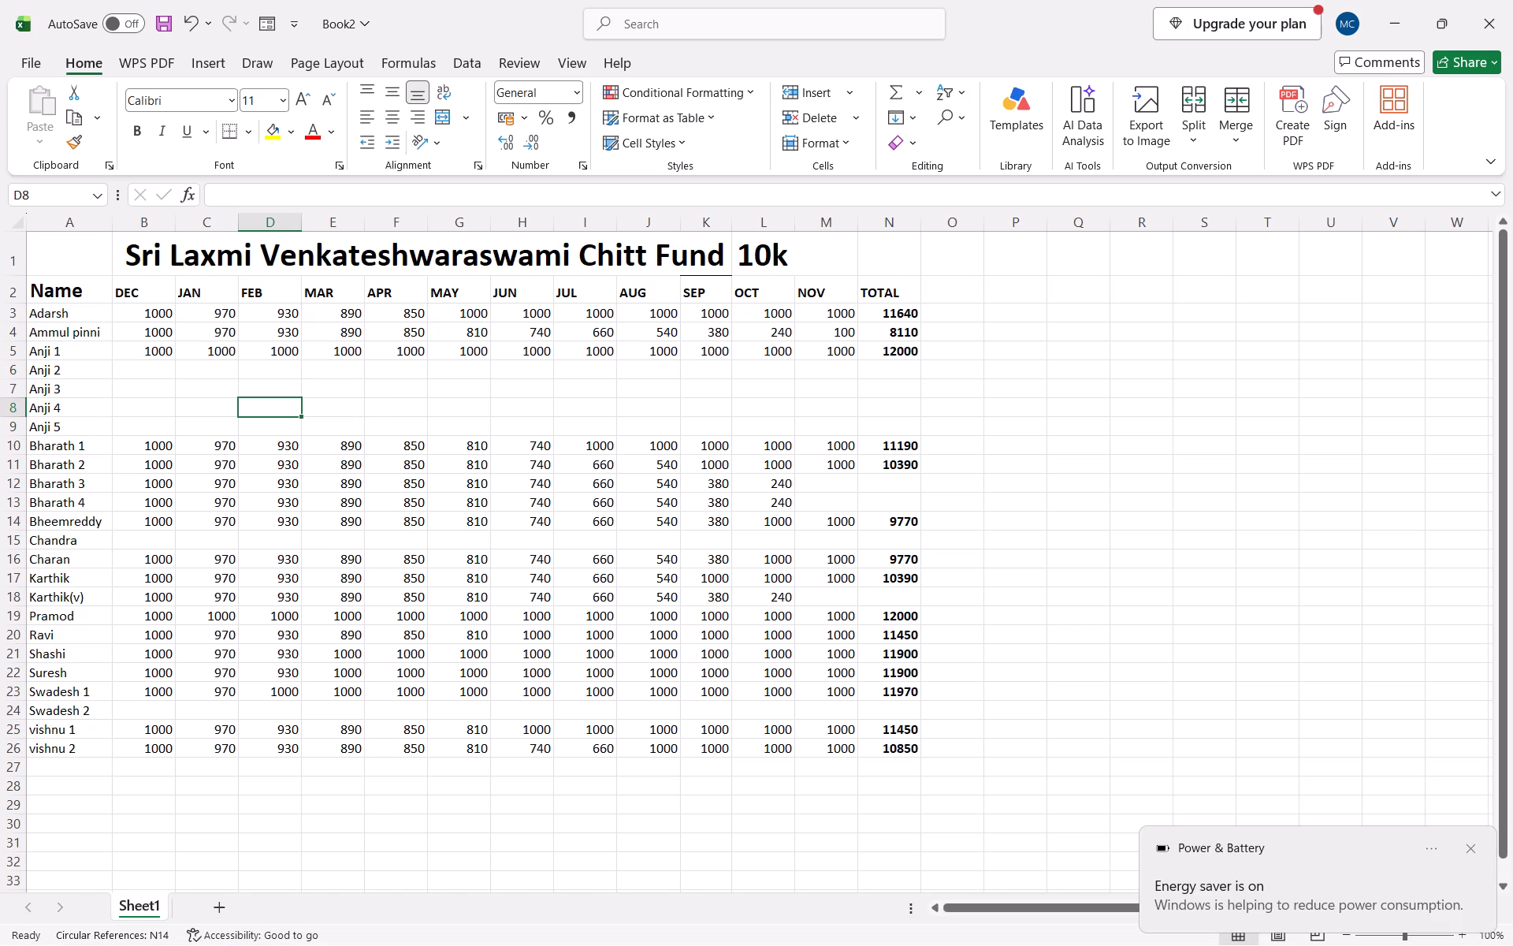
Copy Ammul pinni's DEC through MAR payments, B4:E4, into Chandra's row starting at B15.
{"action": "left_click", "coordinate": [156, 348]}
{"action": "left_click_drag", "start_coordinate": [148, 331], "coordinate": [169, 337]}
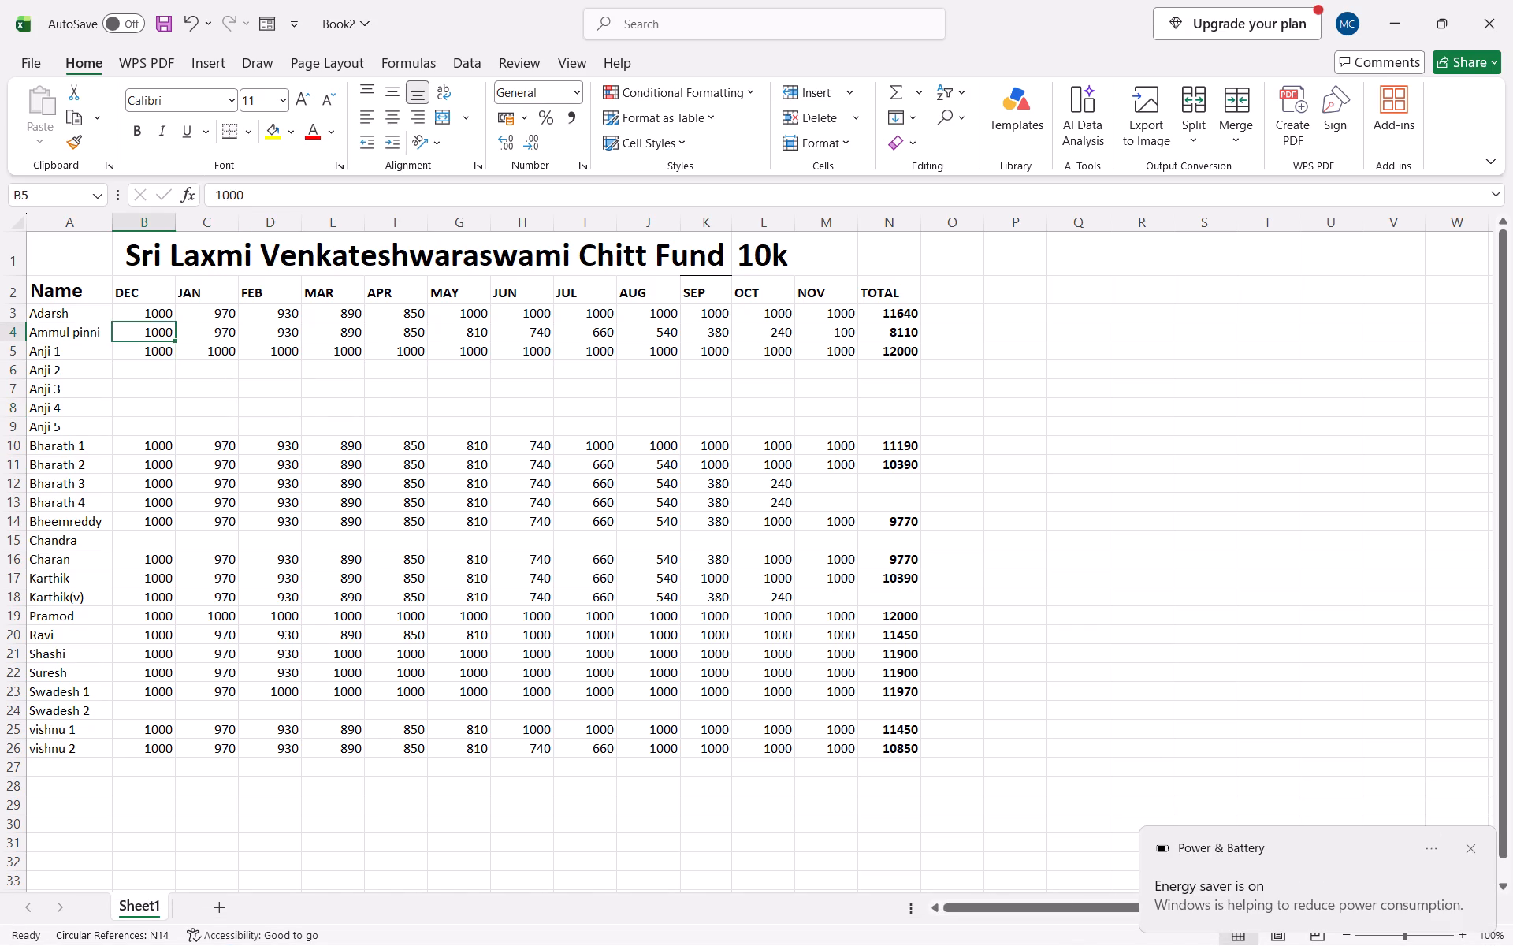
{"action": "left_click_drag", "start_coordinate": [169, 337], "coordinate": [373, 330]}
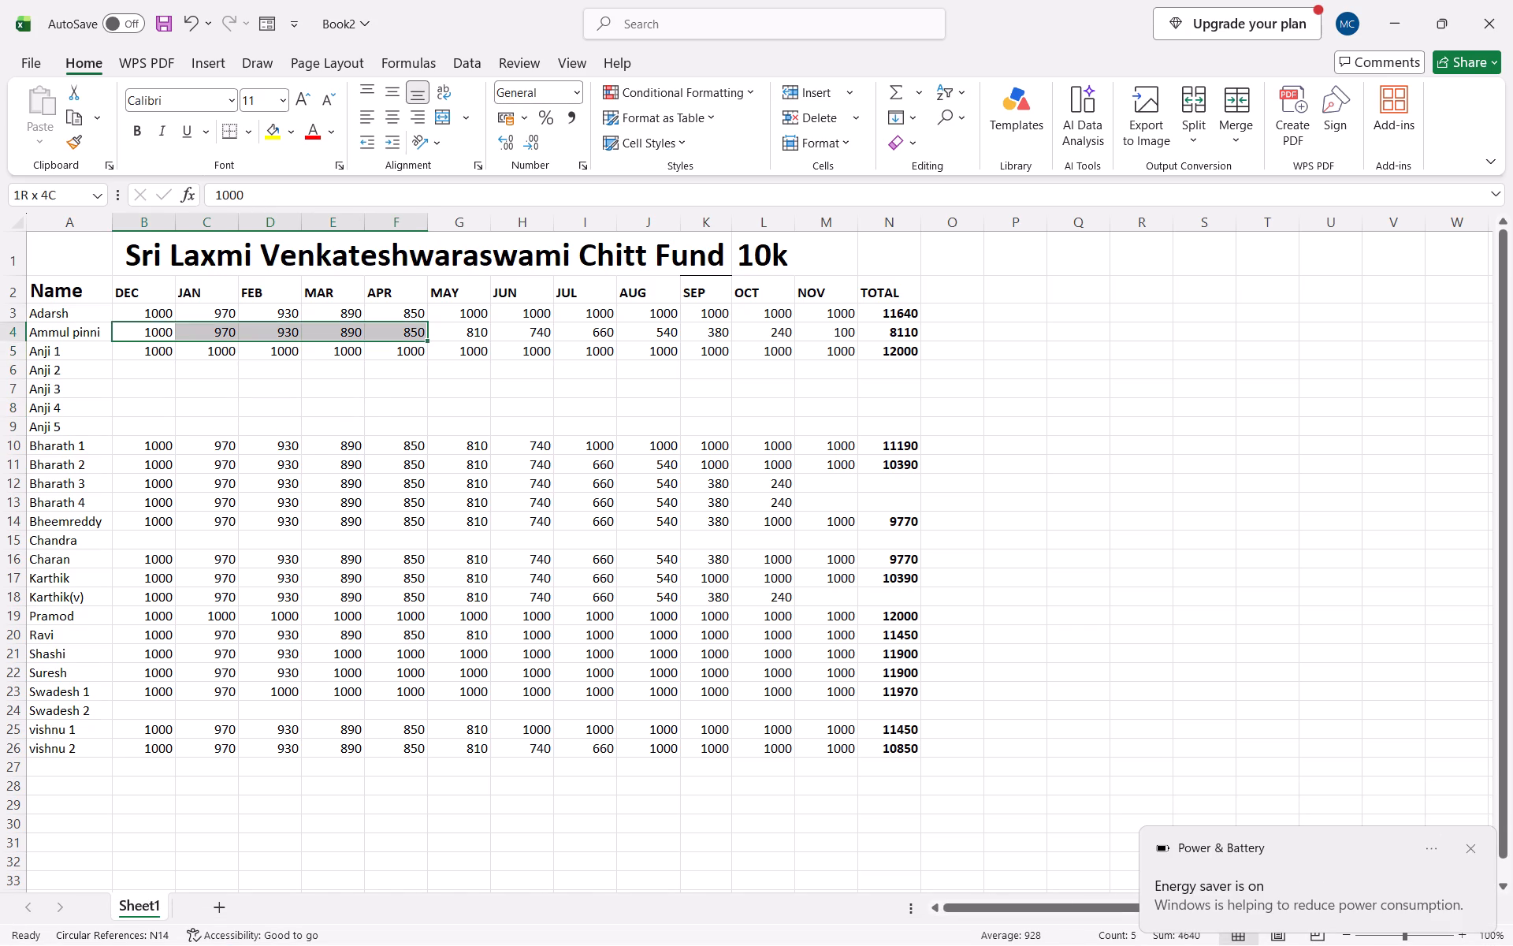
{"action": "left_click_drag", "start_coordinate": [373, 330], "coordinate": [360, 334]}
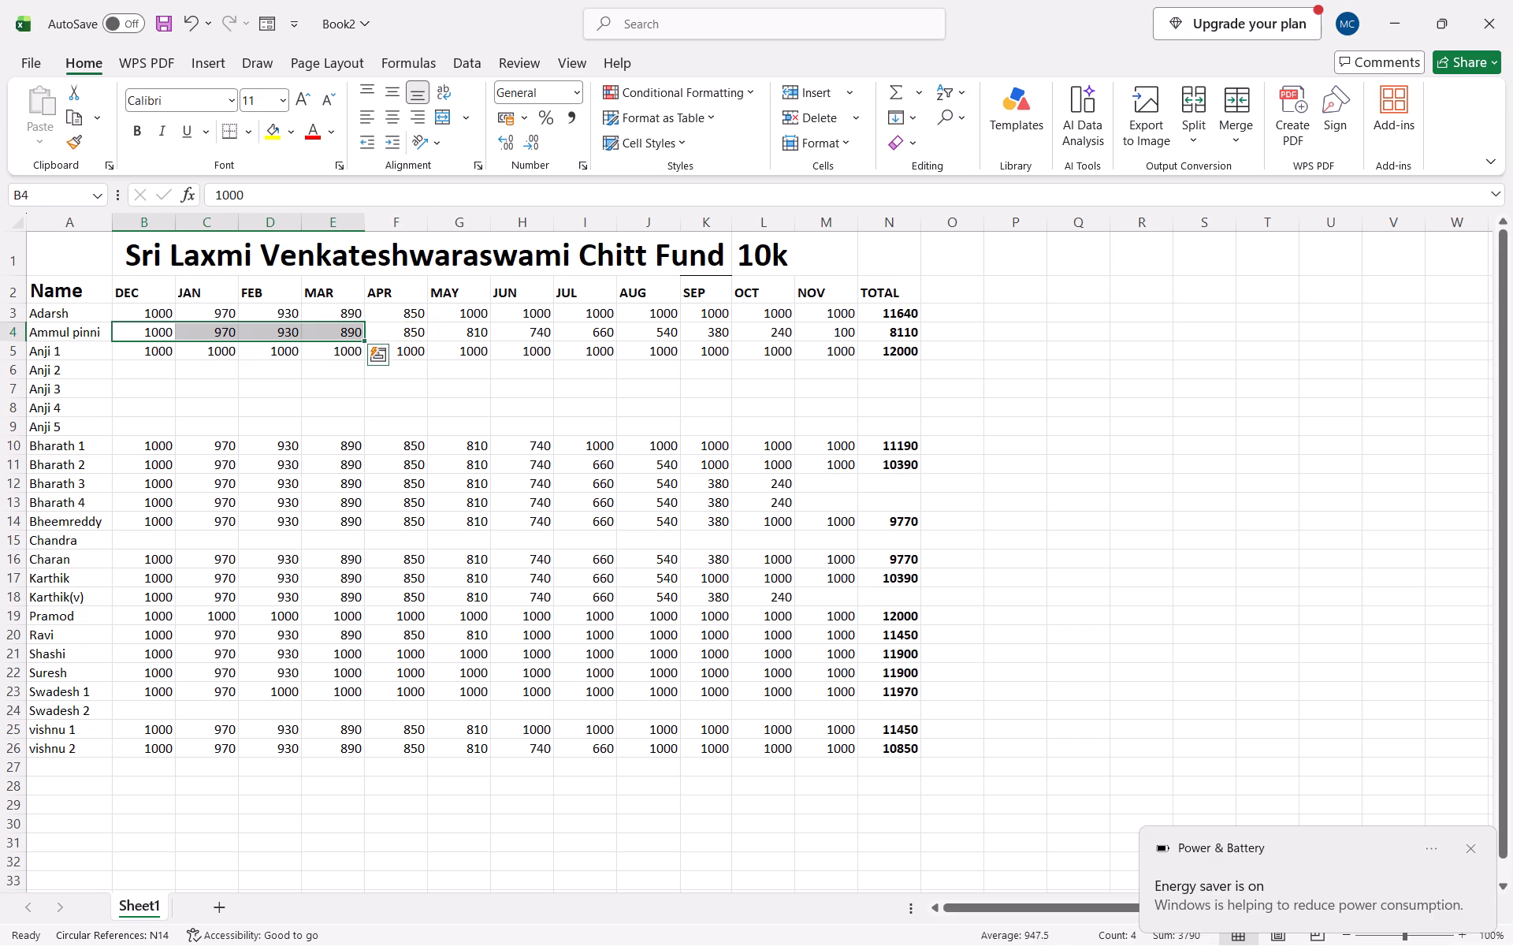
{"action": "key", "text": "ctrl+c"}
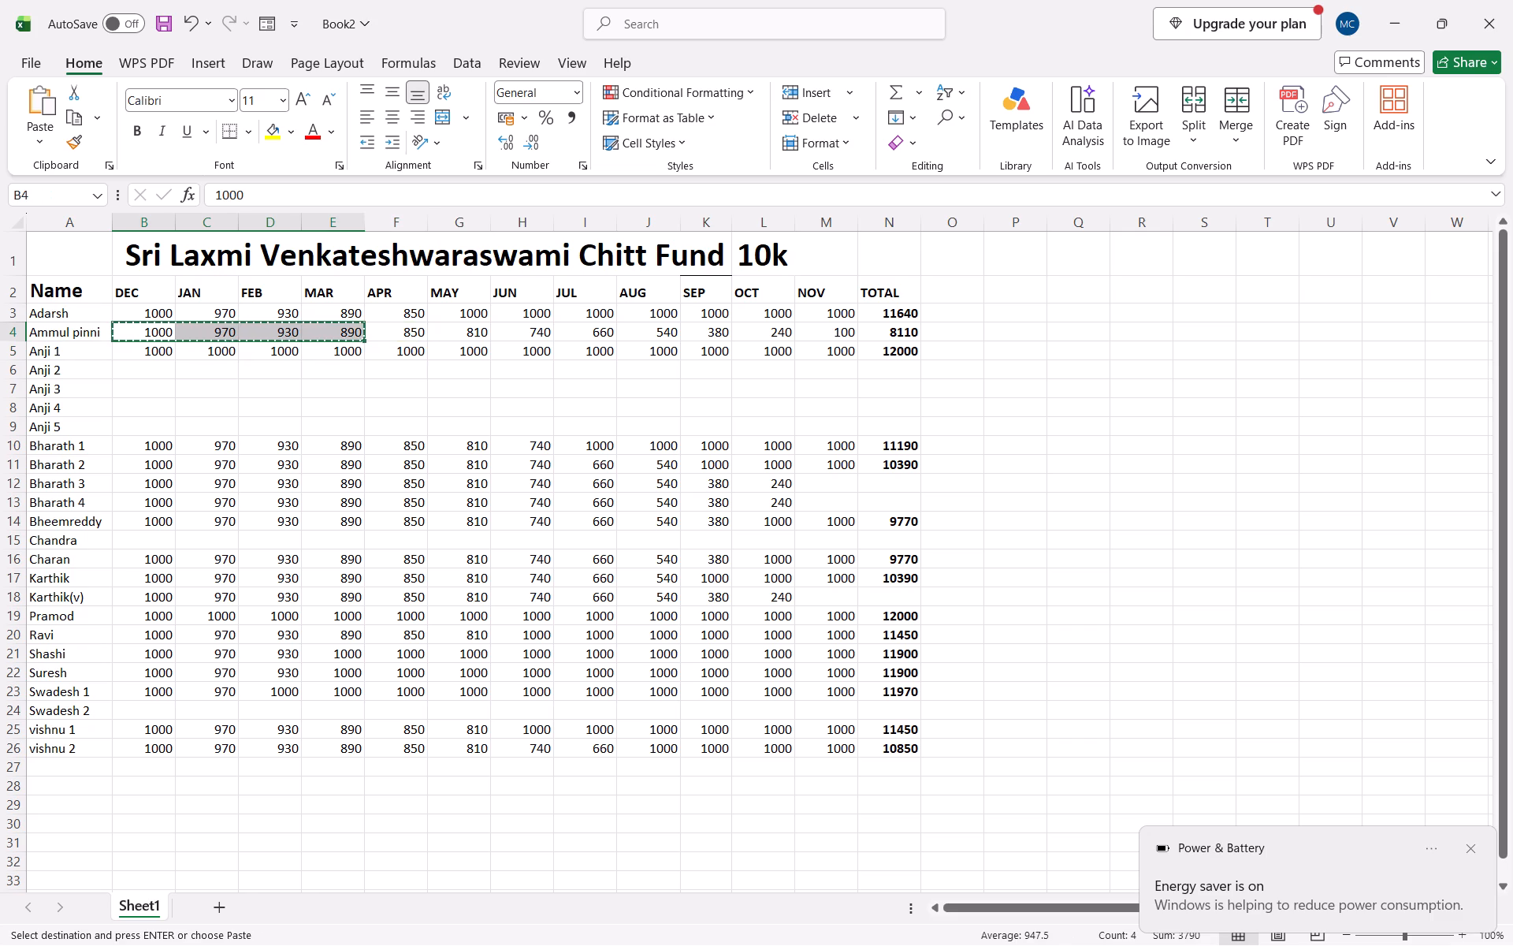
{"action": "left_click", "coordinate": [164, 536]}
{"action": "key", "text": "ctrl+v"}
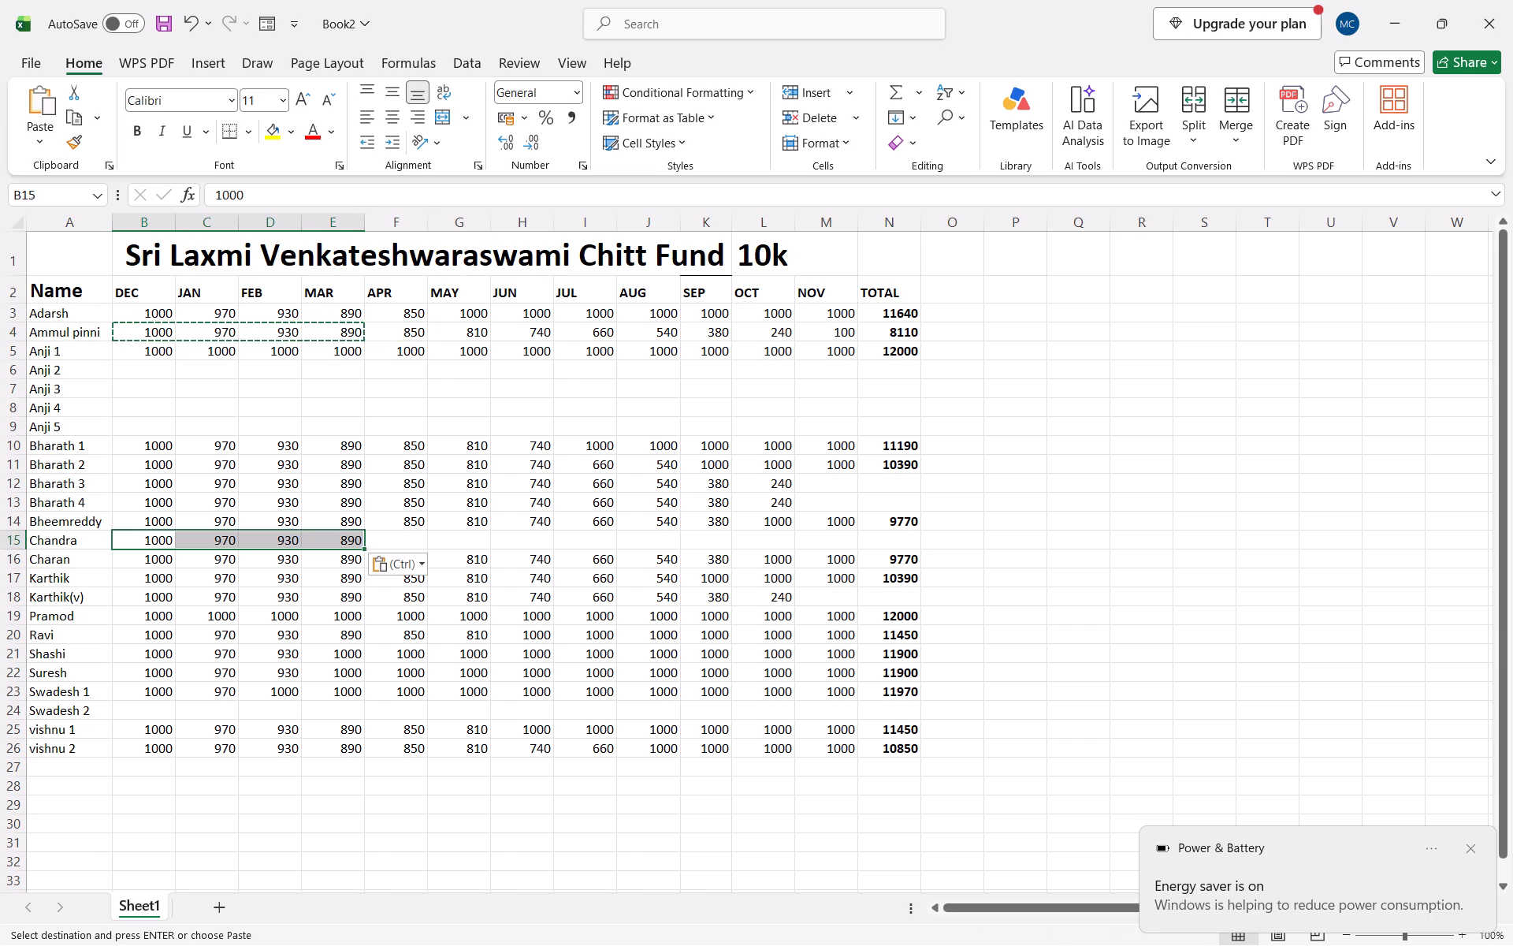
Enter 1000 as Chandra's APR payment in F15 and fill it across through NOV, M15.
{"action": "left_click", "coordinate": [384, 542]}
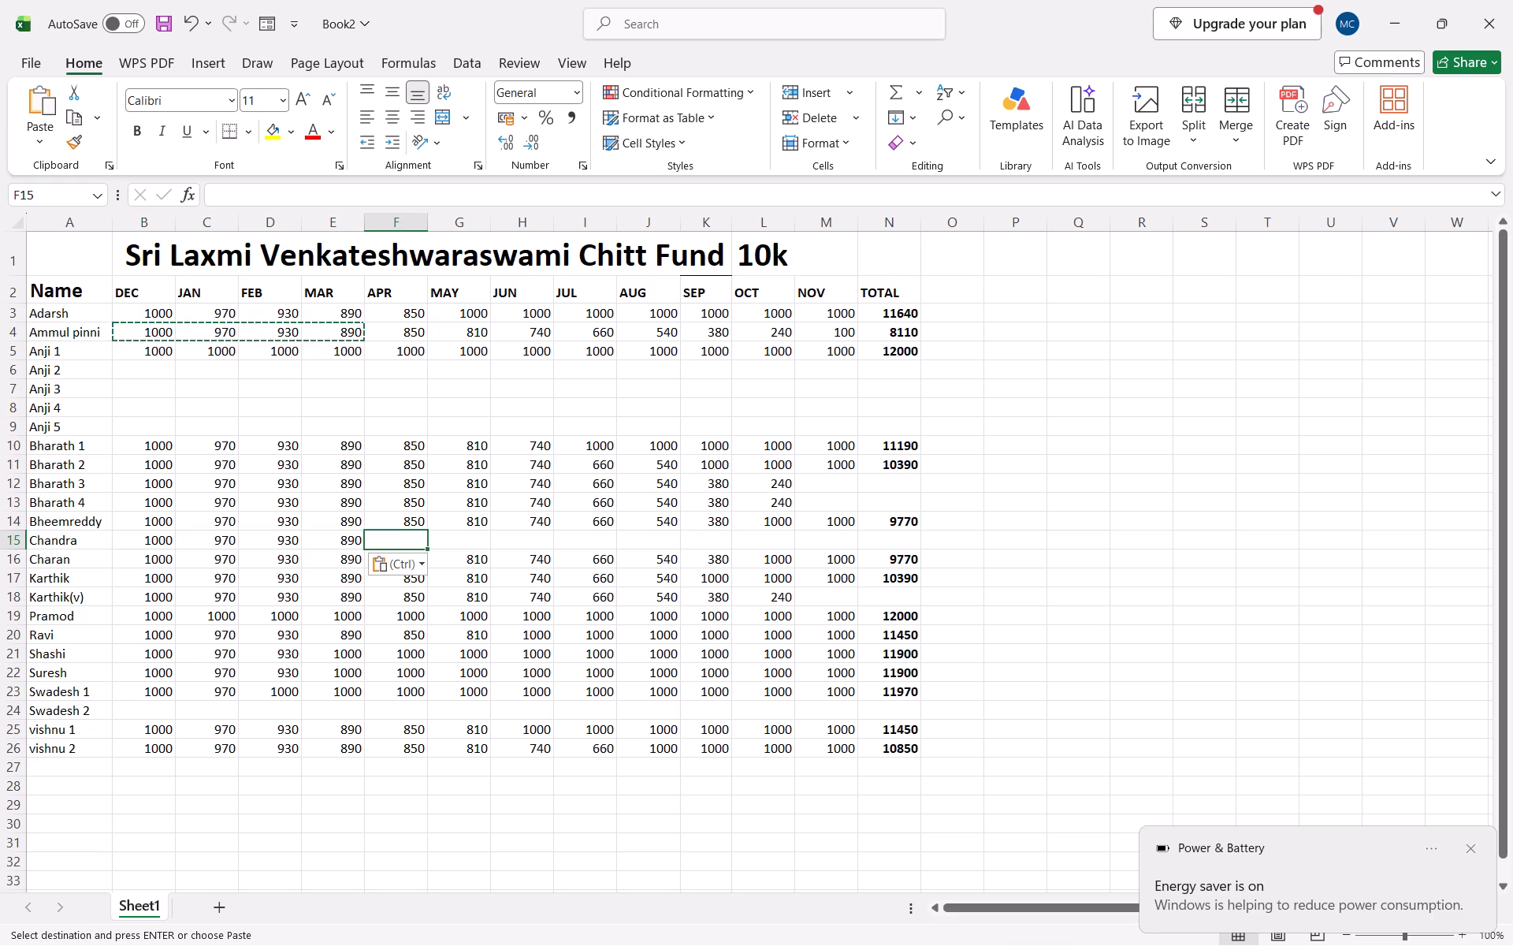
{"action": "type", "text": "1000"}
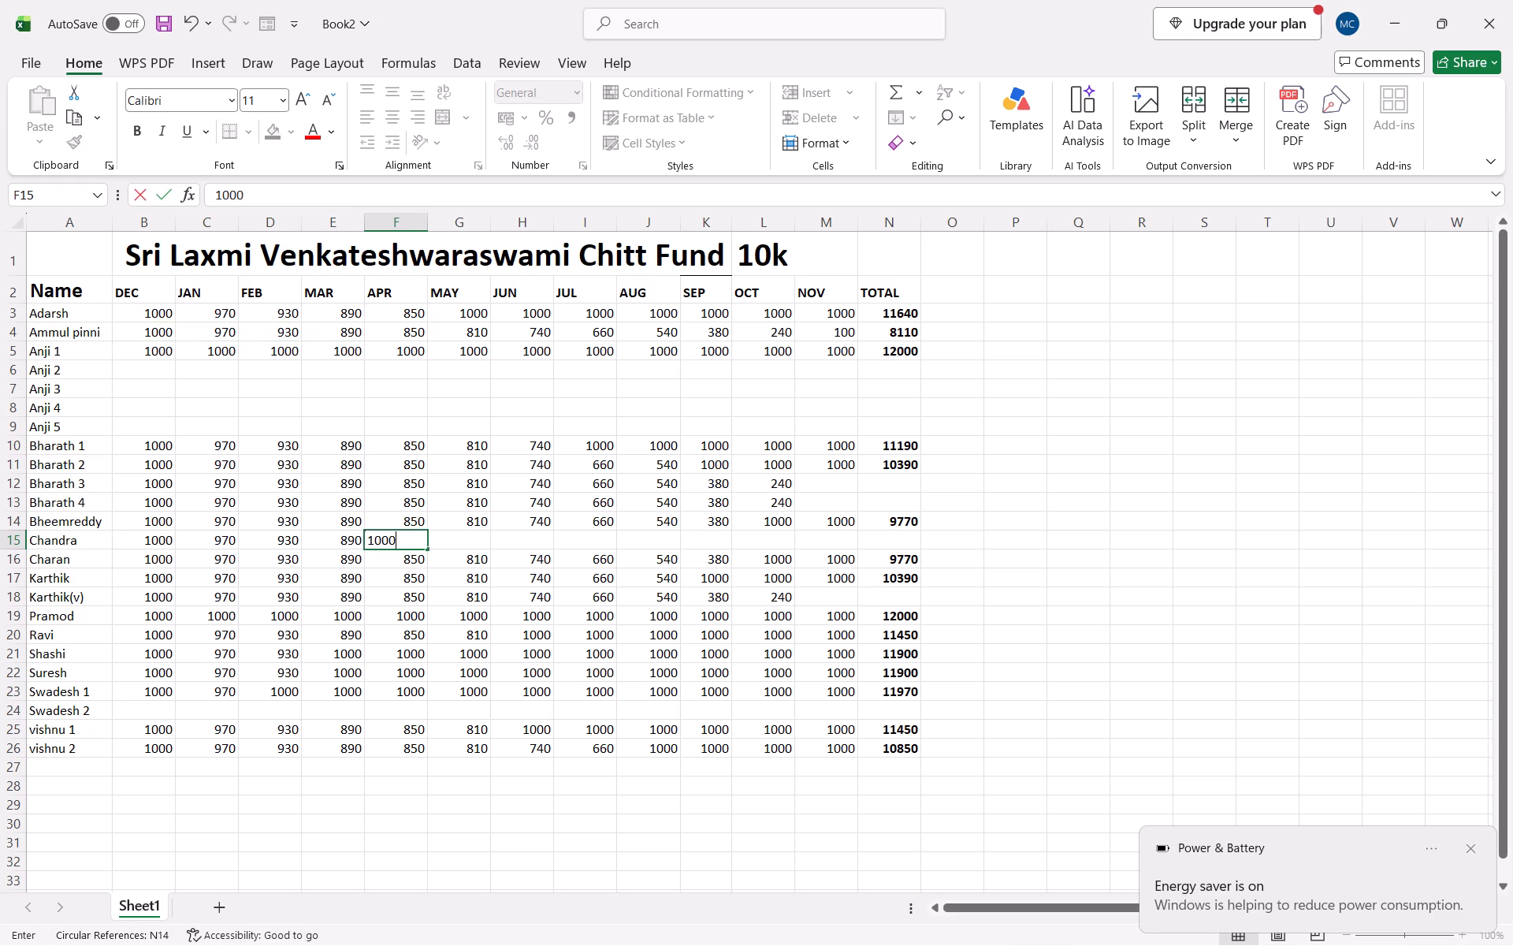
{"action": "left_click", "coordinate": [459, 542]}
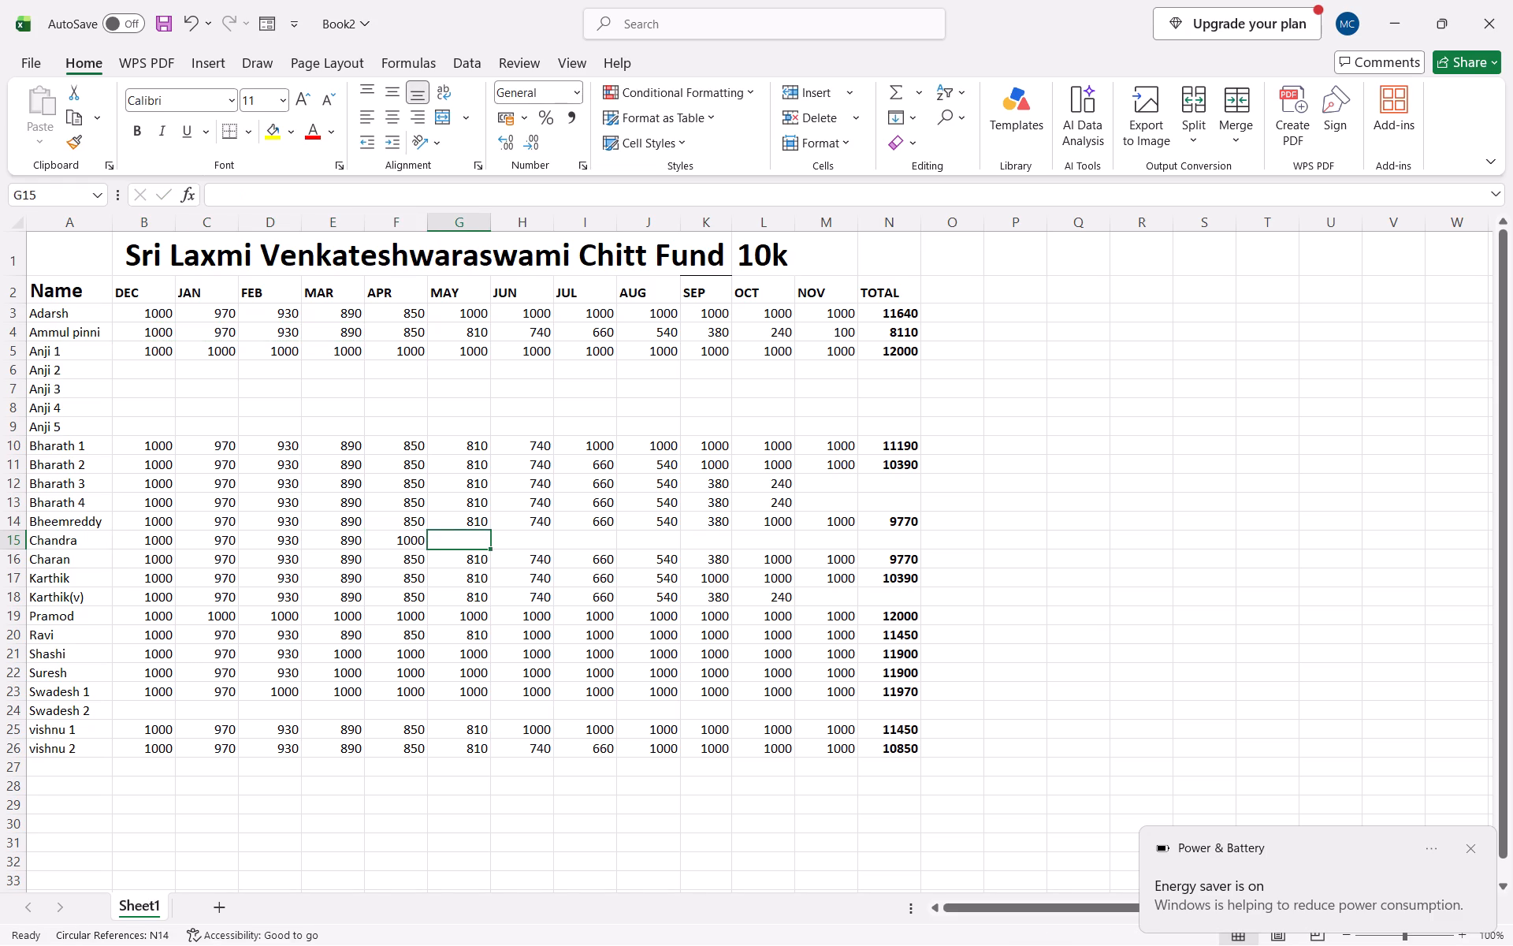
{"action": "left_click_drag", "start_coordinate": [426, 549], "coordinate": [493, 549]}
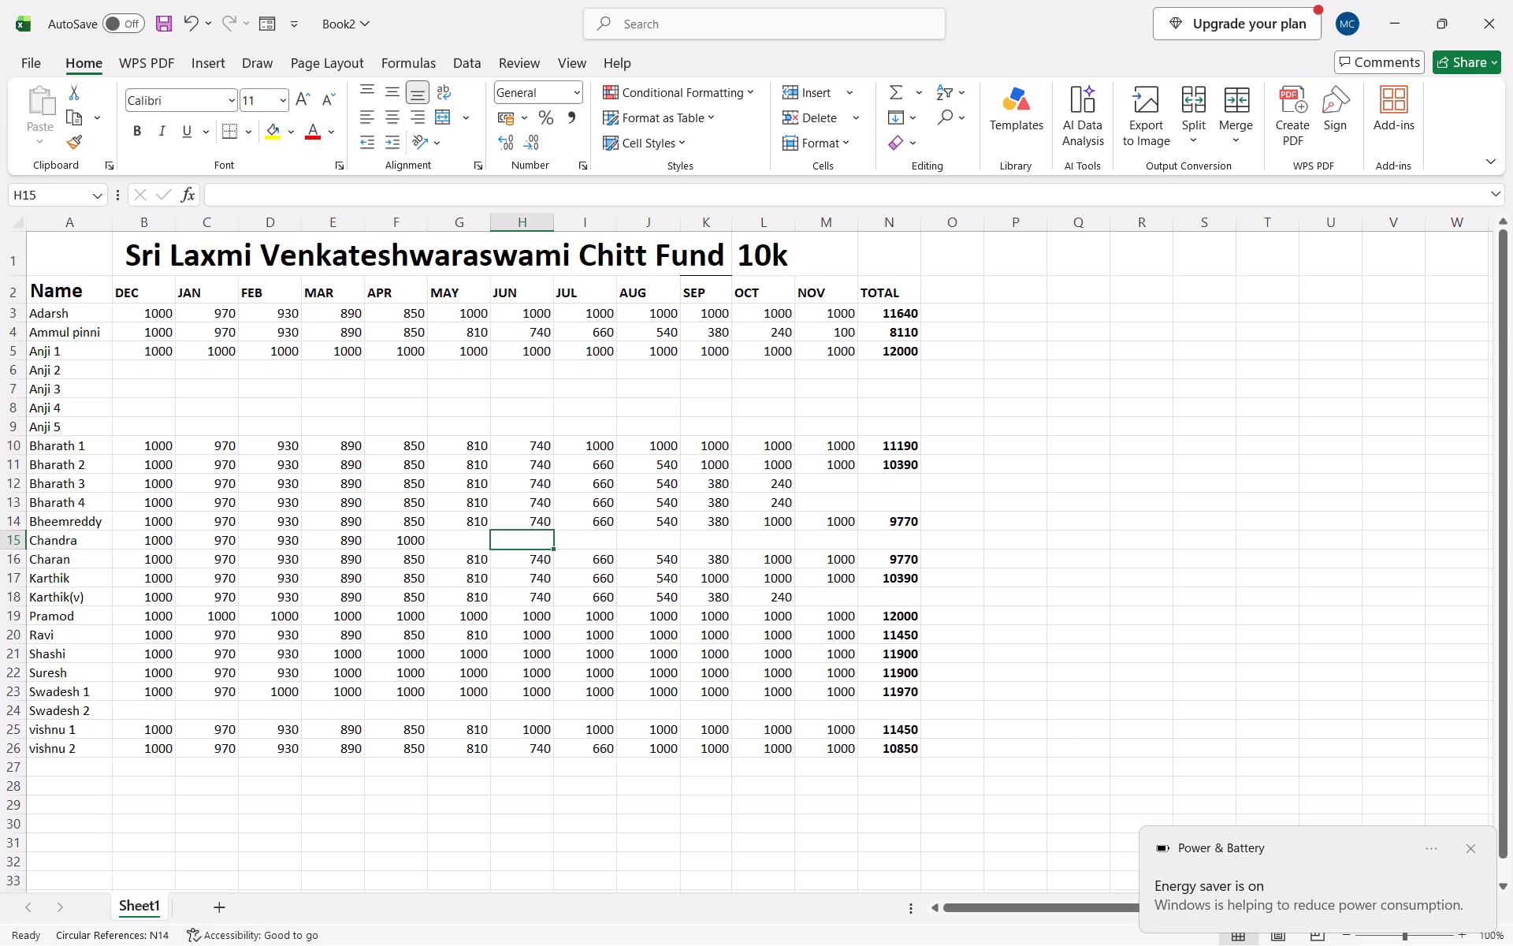
{"action": "left_click", "coordinate": [426, 547]}
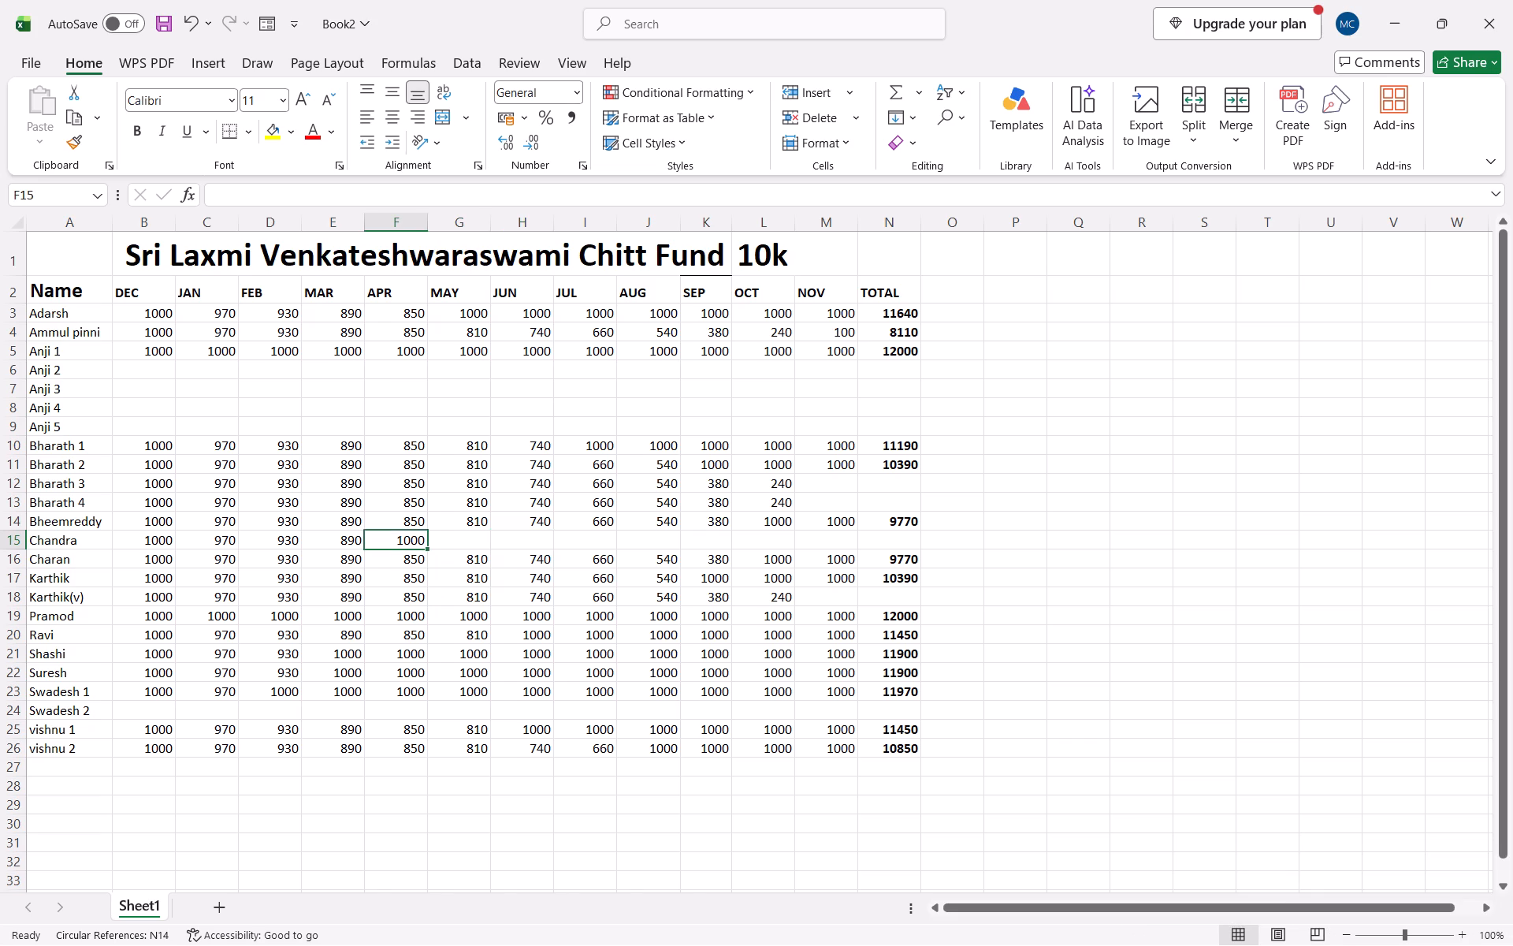
{"action": "left_click_drag", "start_coordinate": [426, 548], "coordinate": [809, 551]}
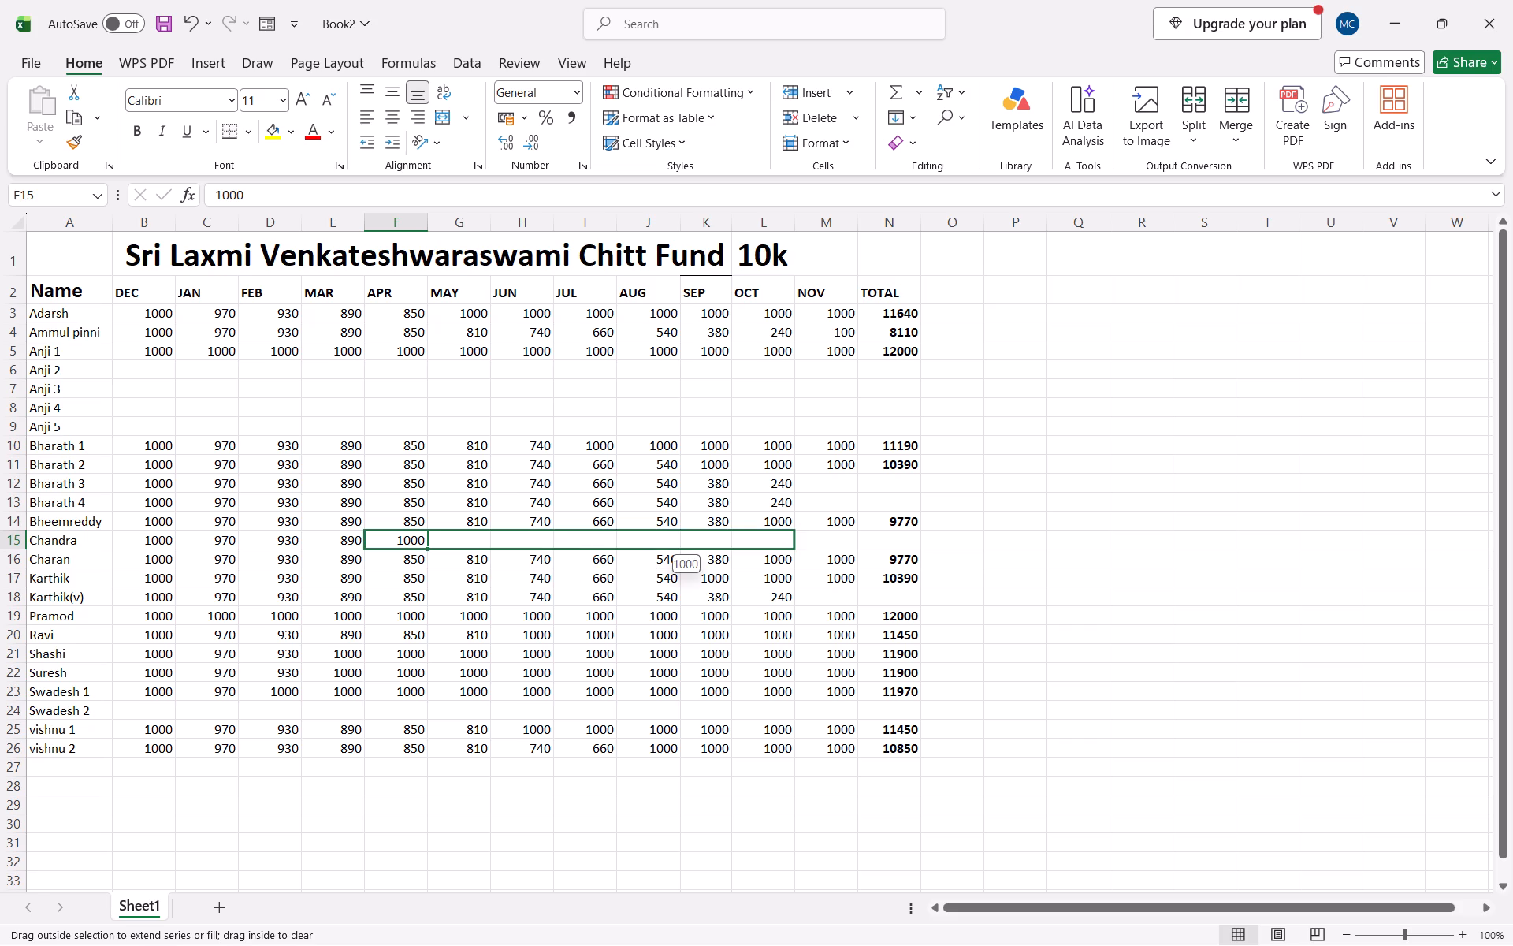
{"action": "left_click_drag", "start_coordinate": [809, 551], "coordinate": [841, 550]}
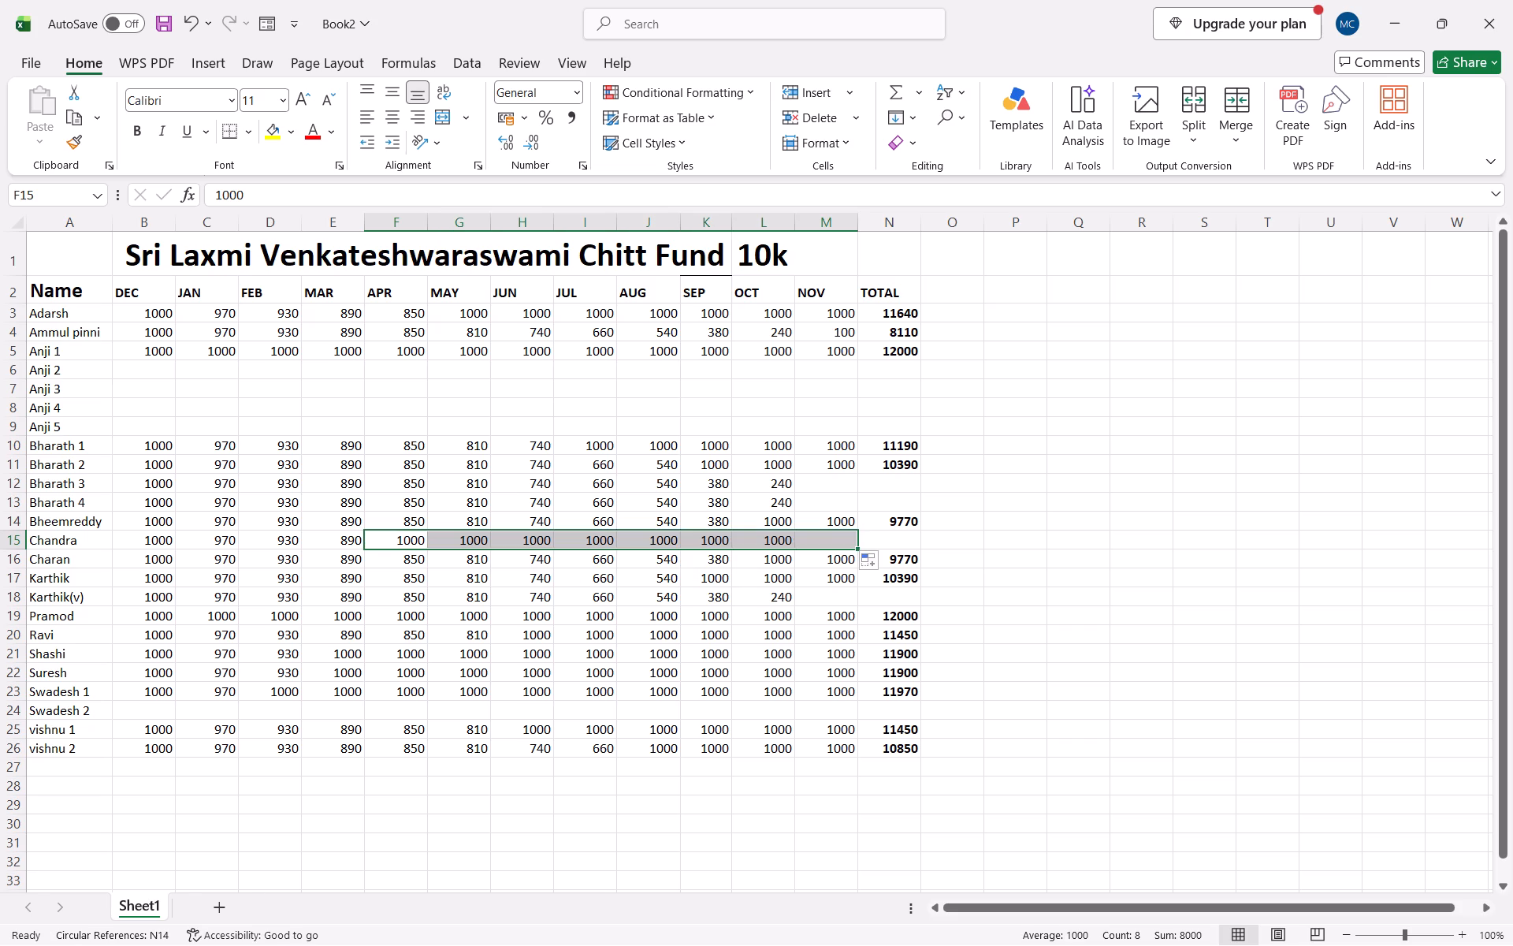
Add a row sum of Chandra's DEC through NOV payments, B15:M15, in the TOTAL cell N15.
{"action": "left_click", "coordinate": [889, 541]}
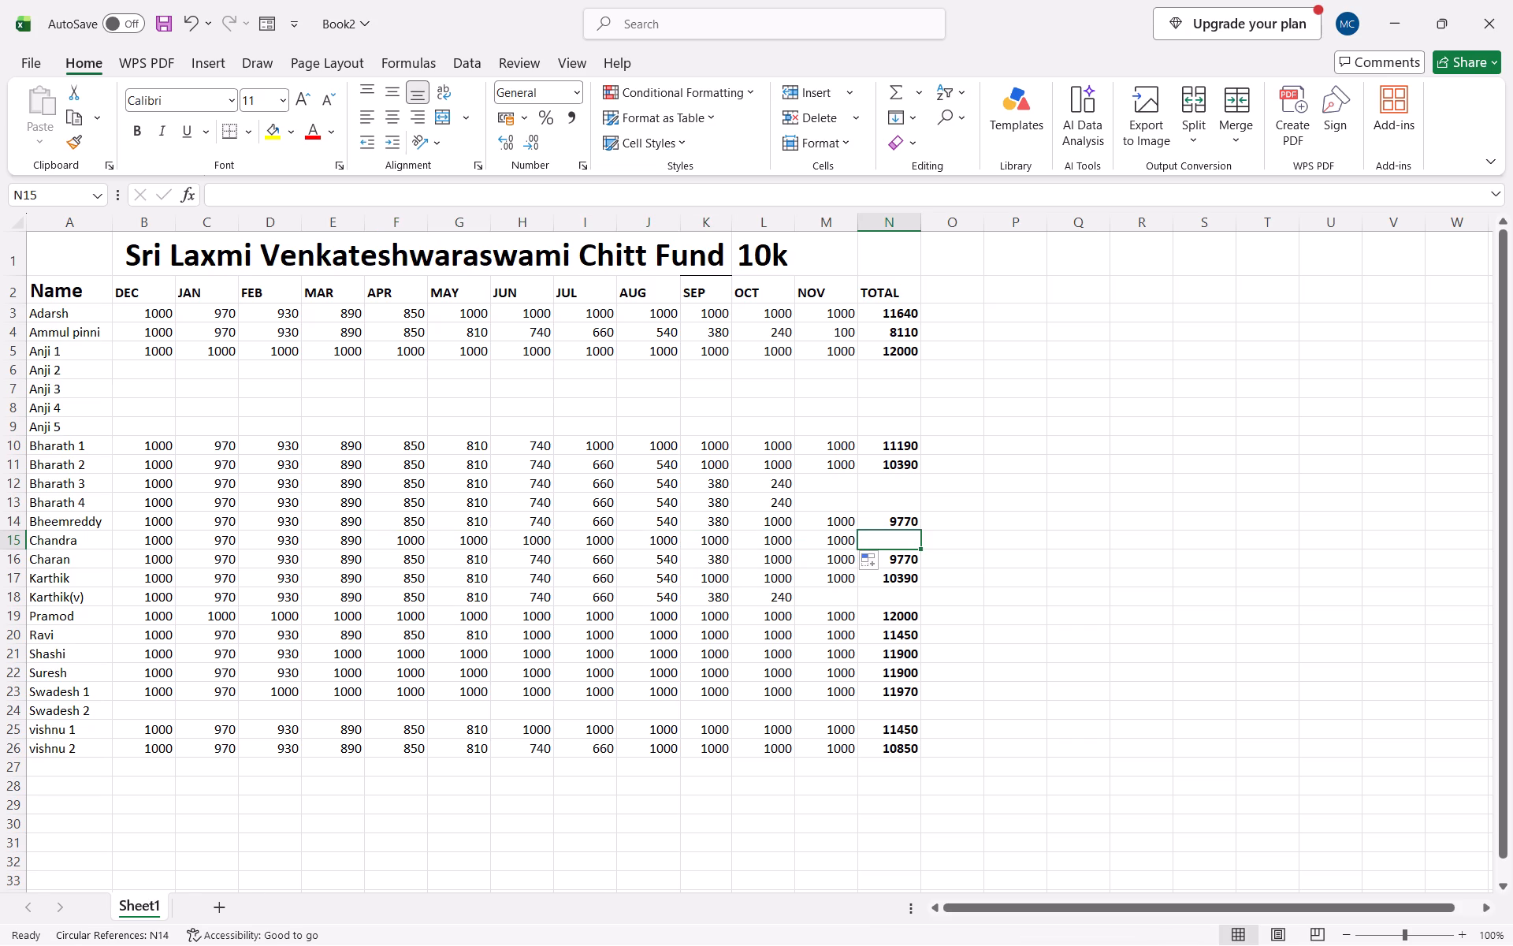
{"action": "left_click_drag", "start_coordinate": [145, 542], "coordinate": [847, 536]}
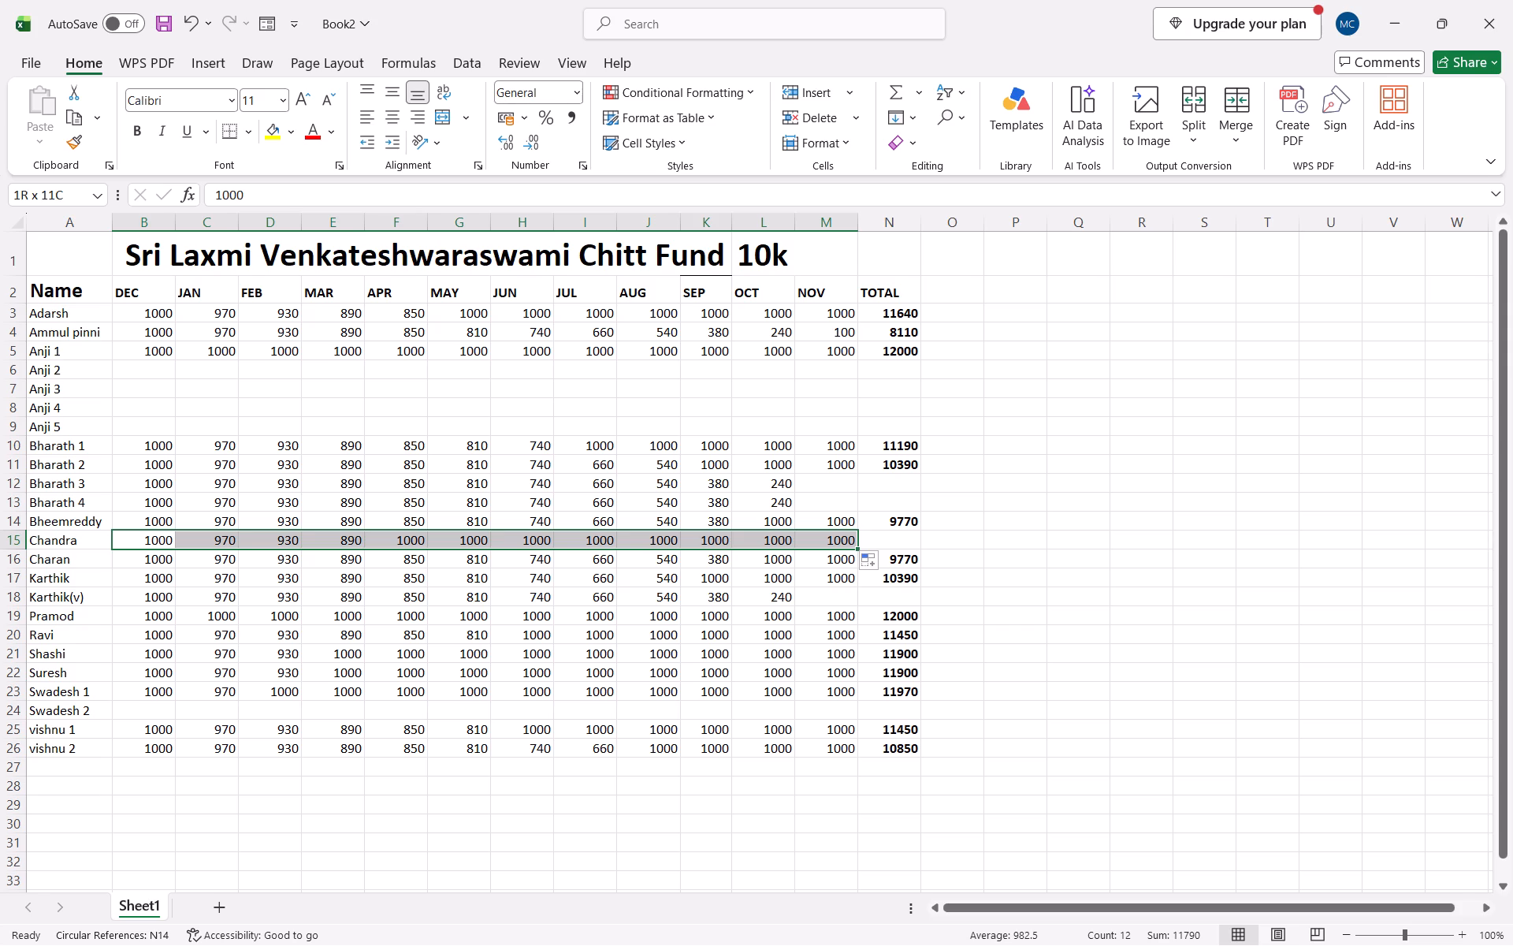
{"action": "left_click_drag", "start_coordinate": [847, 536], "coordinate": [856, 540]}
{"action": "left_click", "coordinate": [866, 576]}
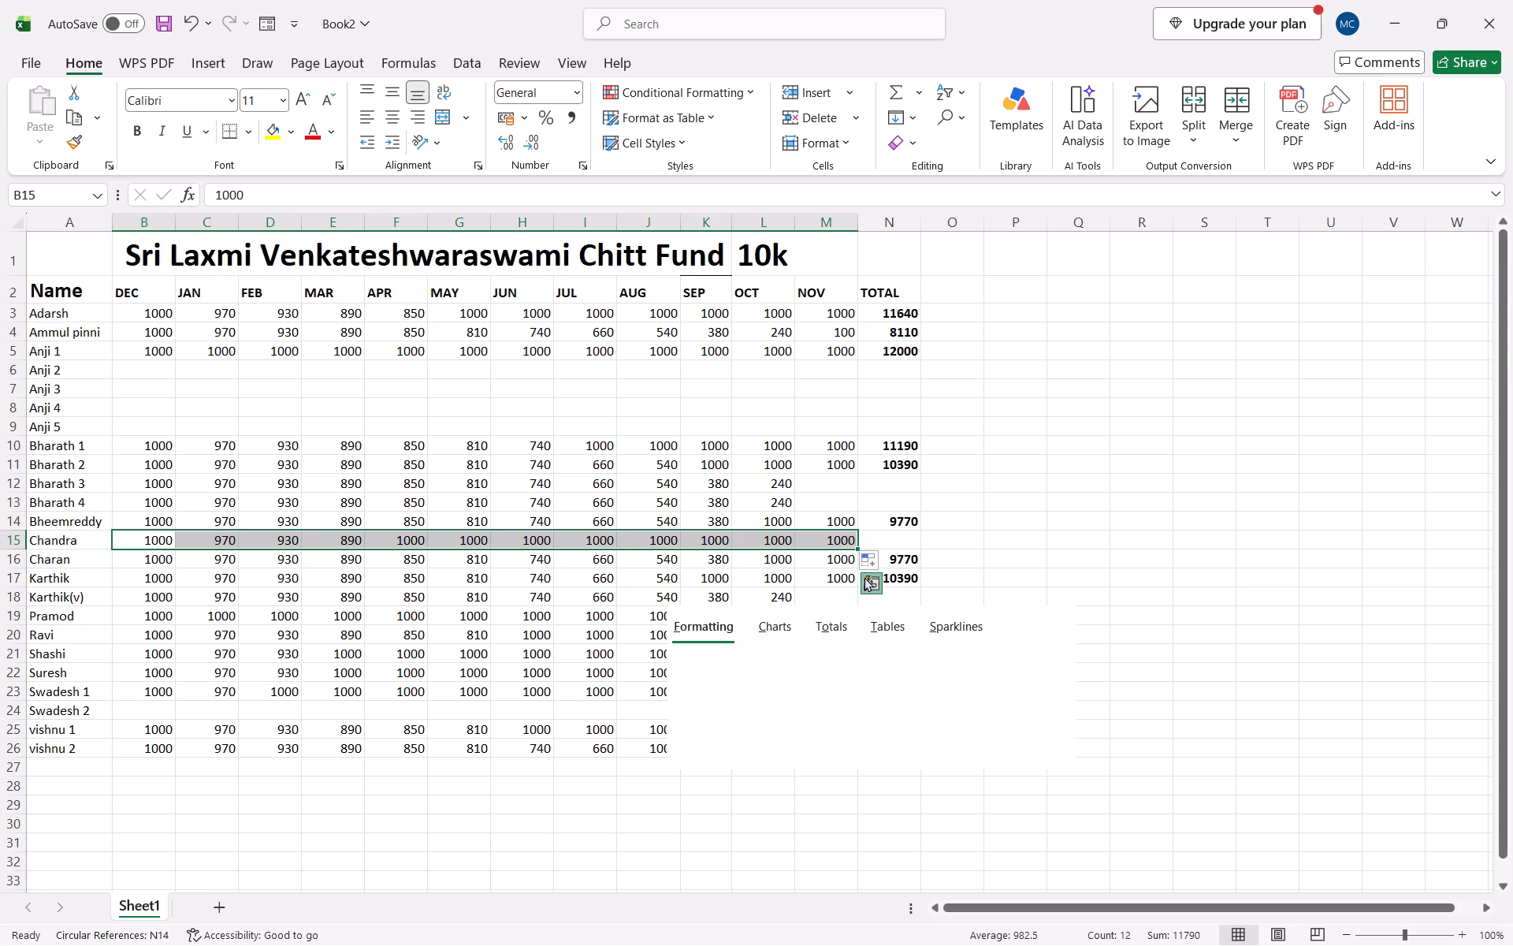
{"action": "left_click", "coordinate": [828, 628]}
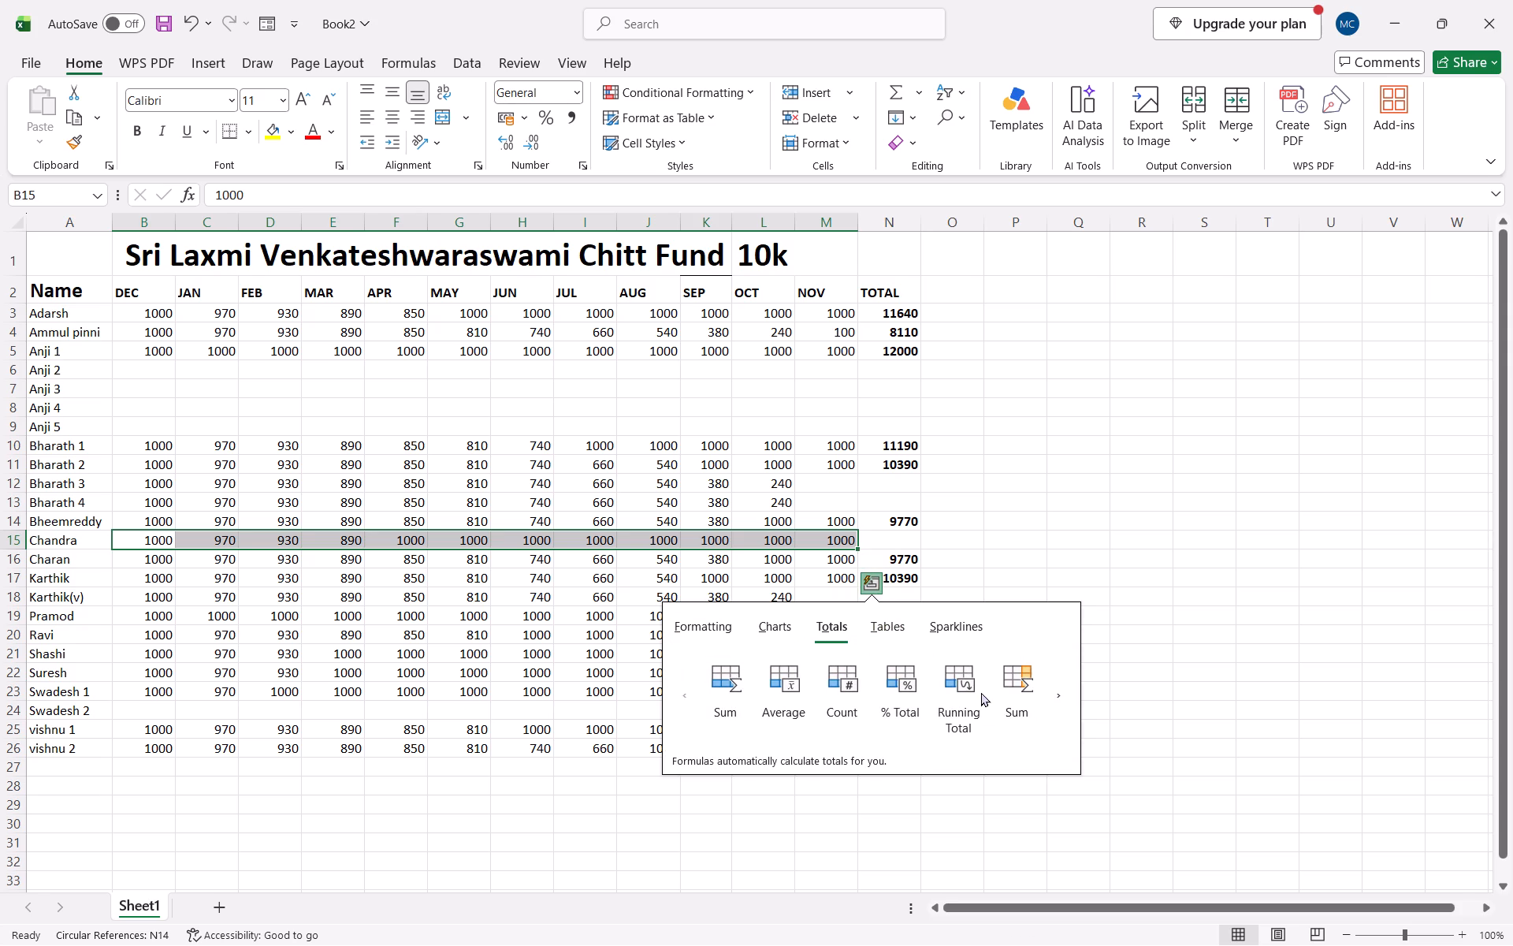
{"action": "left_click", "coordinate": [1004, 694]}
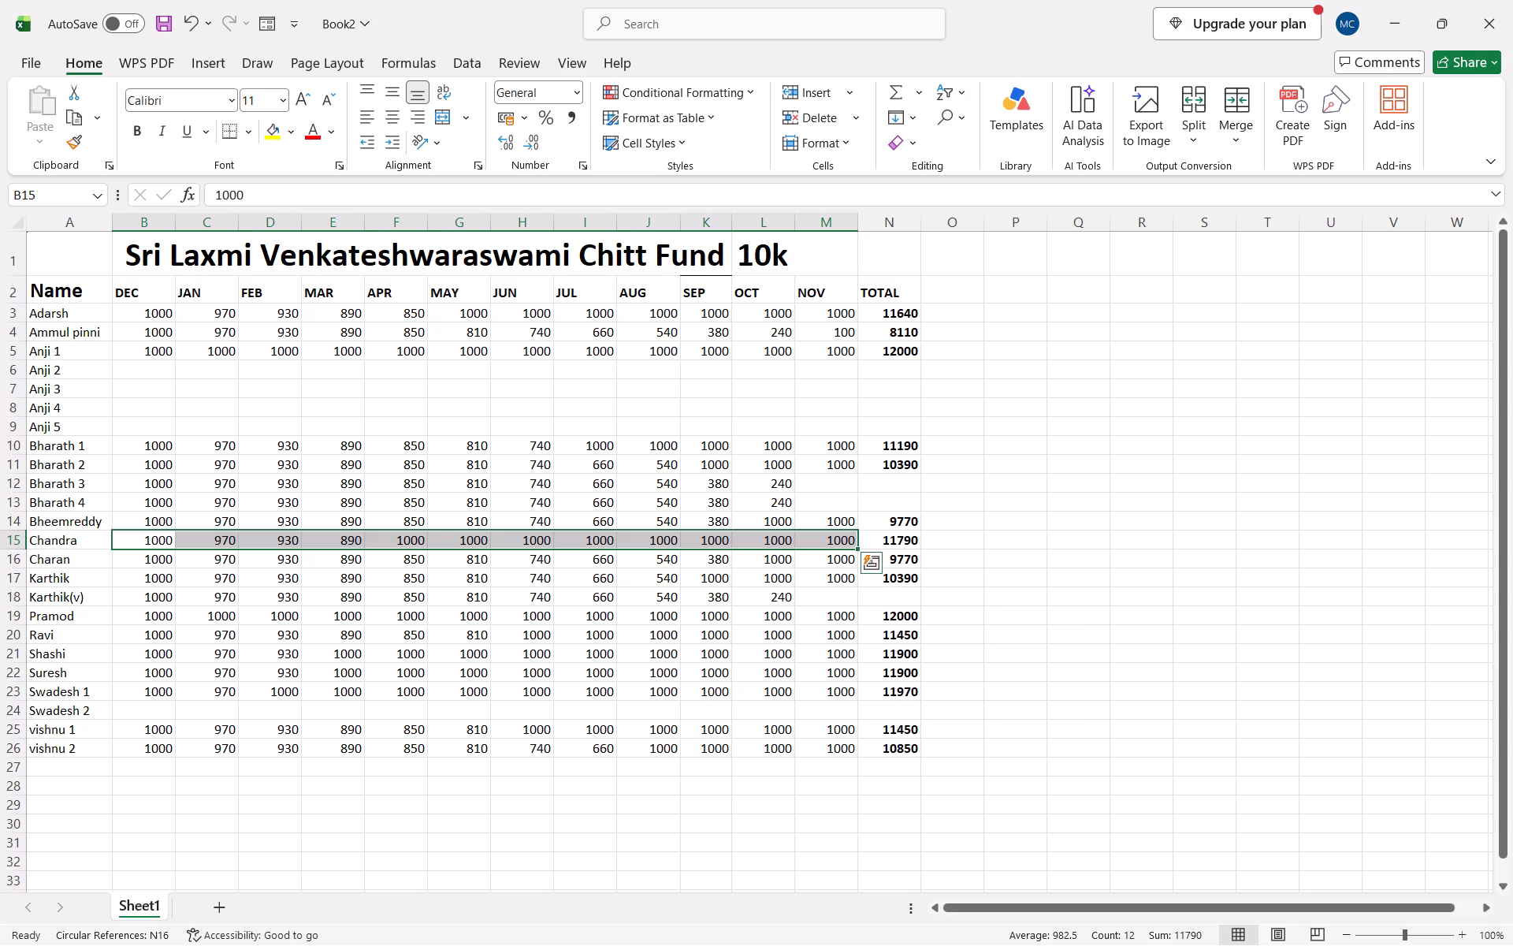
{"action": "left_click", "coordinate": [931, 549]}
{"action": "left_click", "coordinate": [931, 538]}
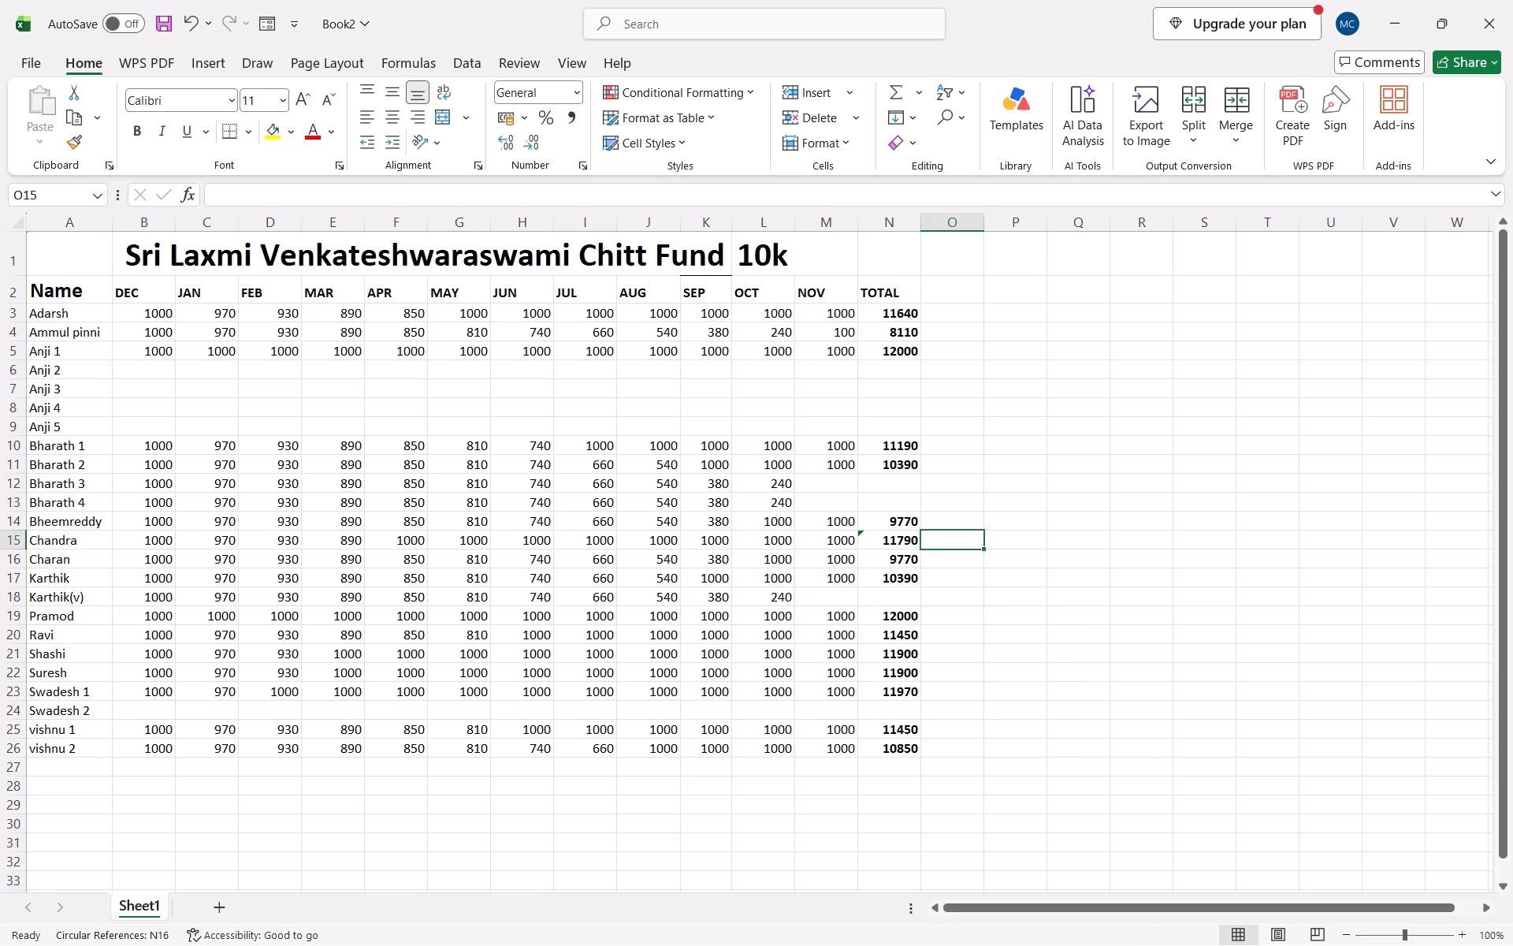
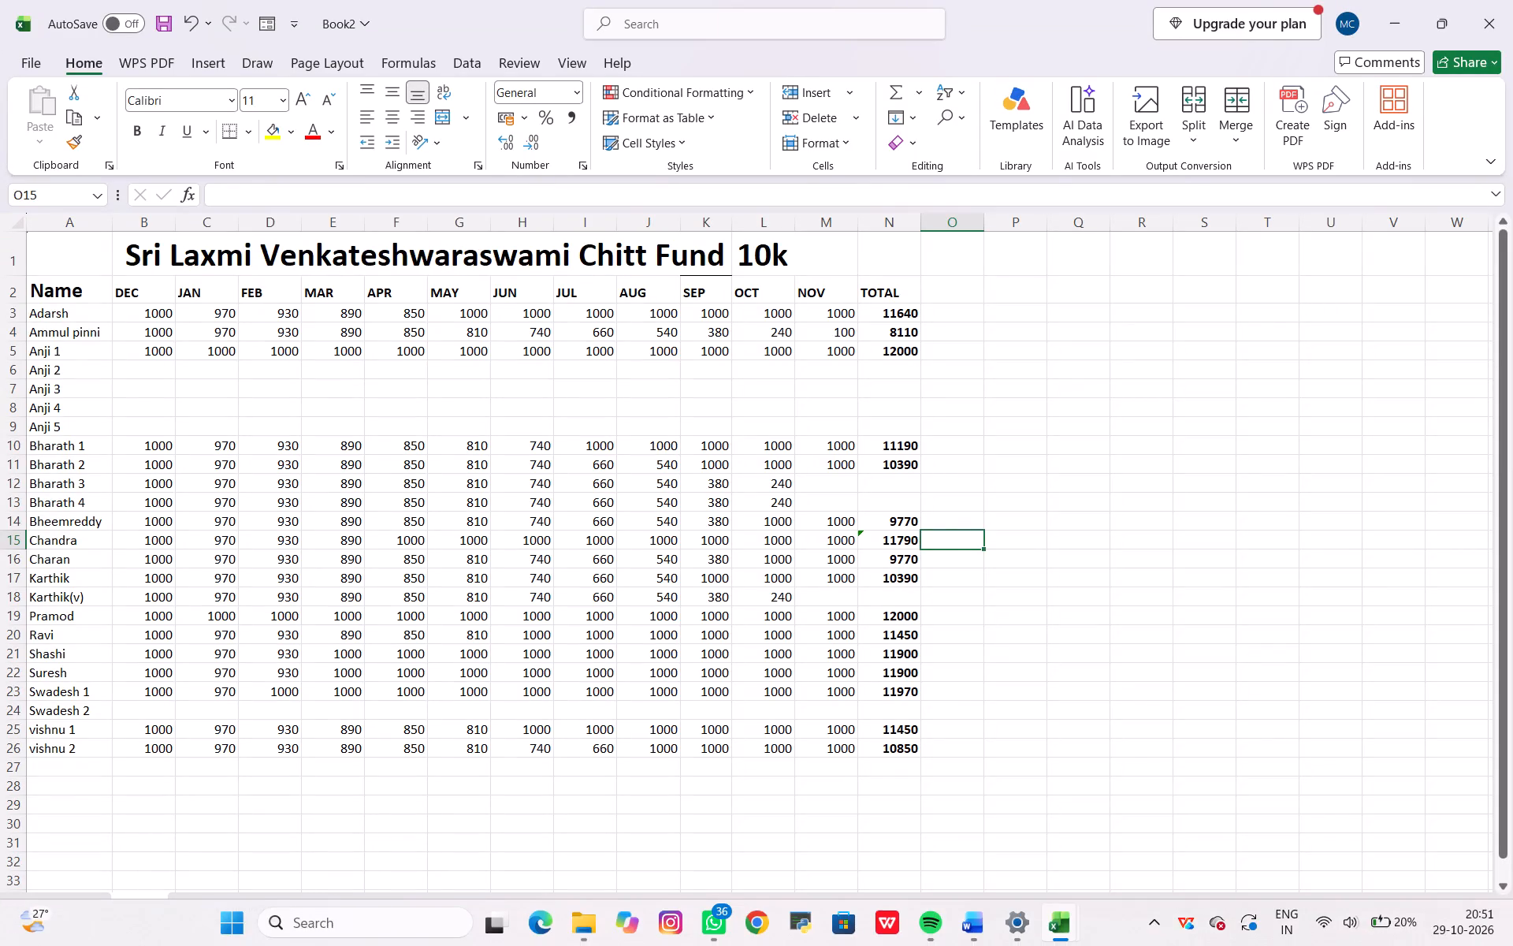
Select all the members' totals in the TOTAL column, N3:N26, to check their combined sum.
{"action": "left_click", "coordinate": [156, 702]}
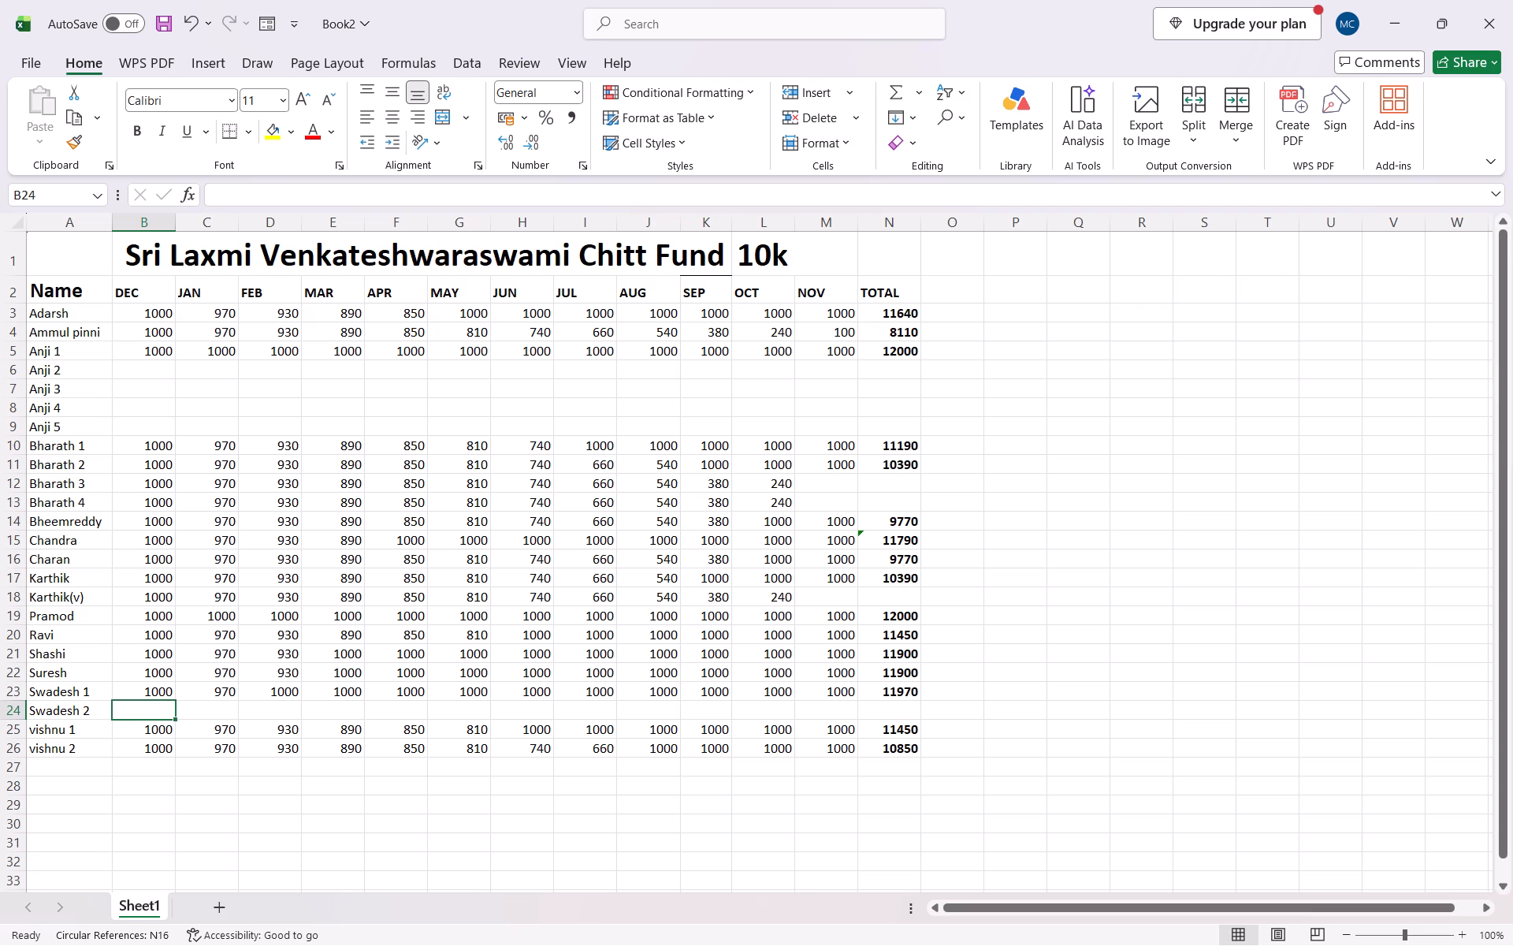
{"action": "left_click_drag", "start_coordinate": [878, 306], "coordinate": [894, 693]}
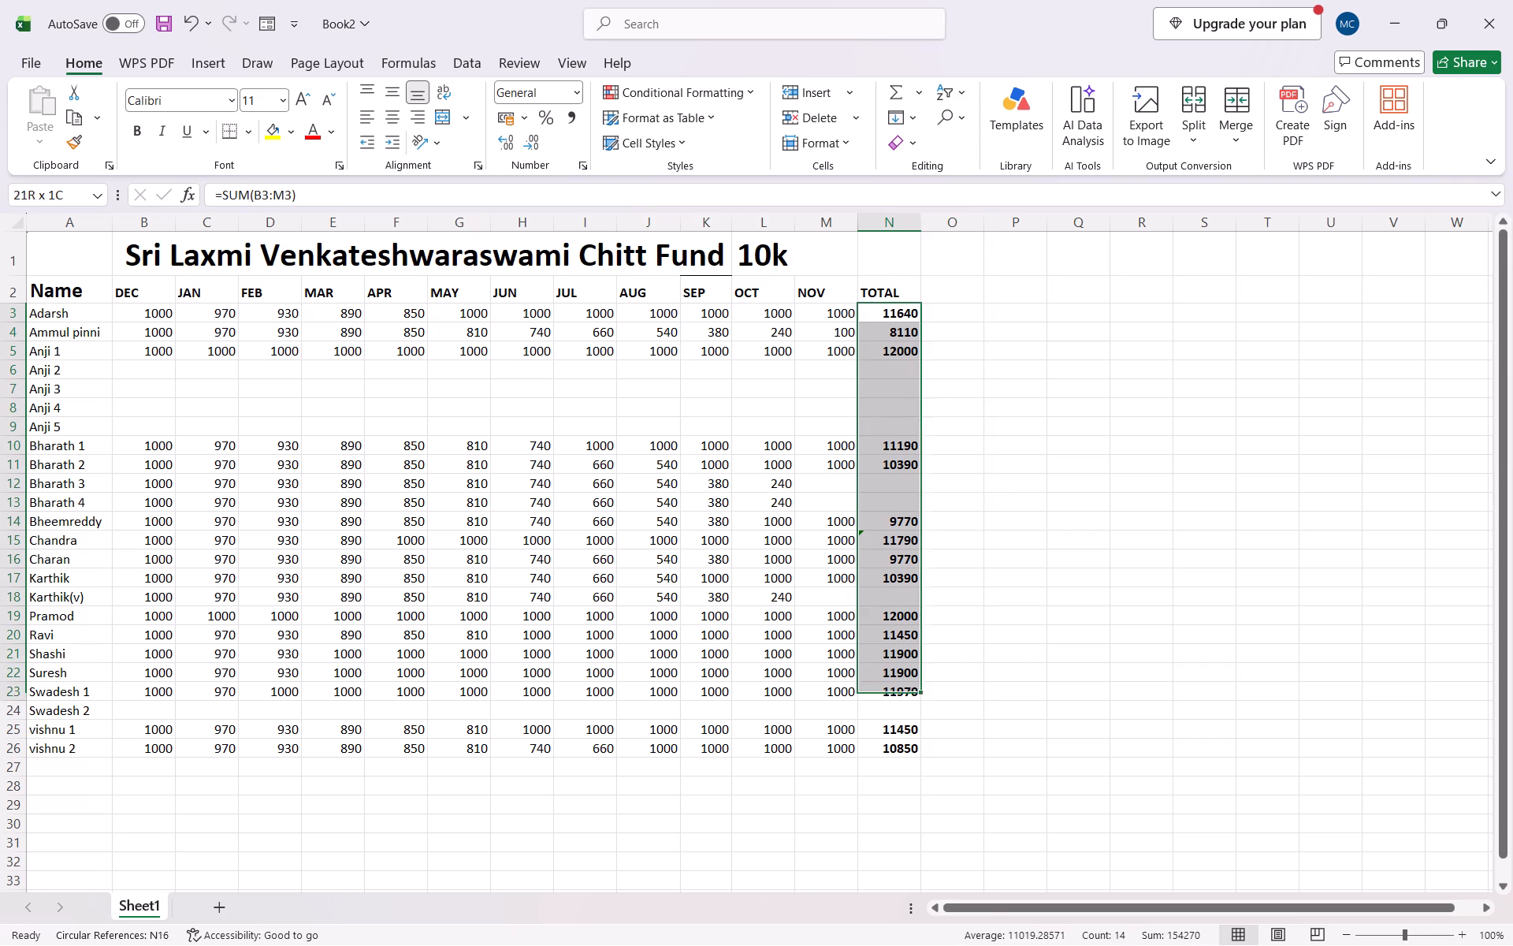
{"action": "left_click_drag", "start_coordinate": [894, 693], "coordinate": [879, 748]}
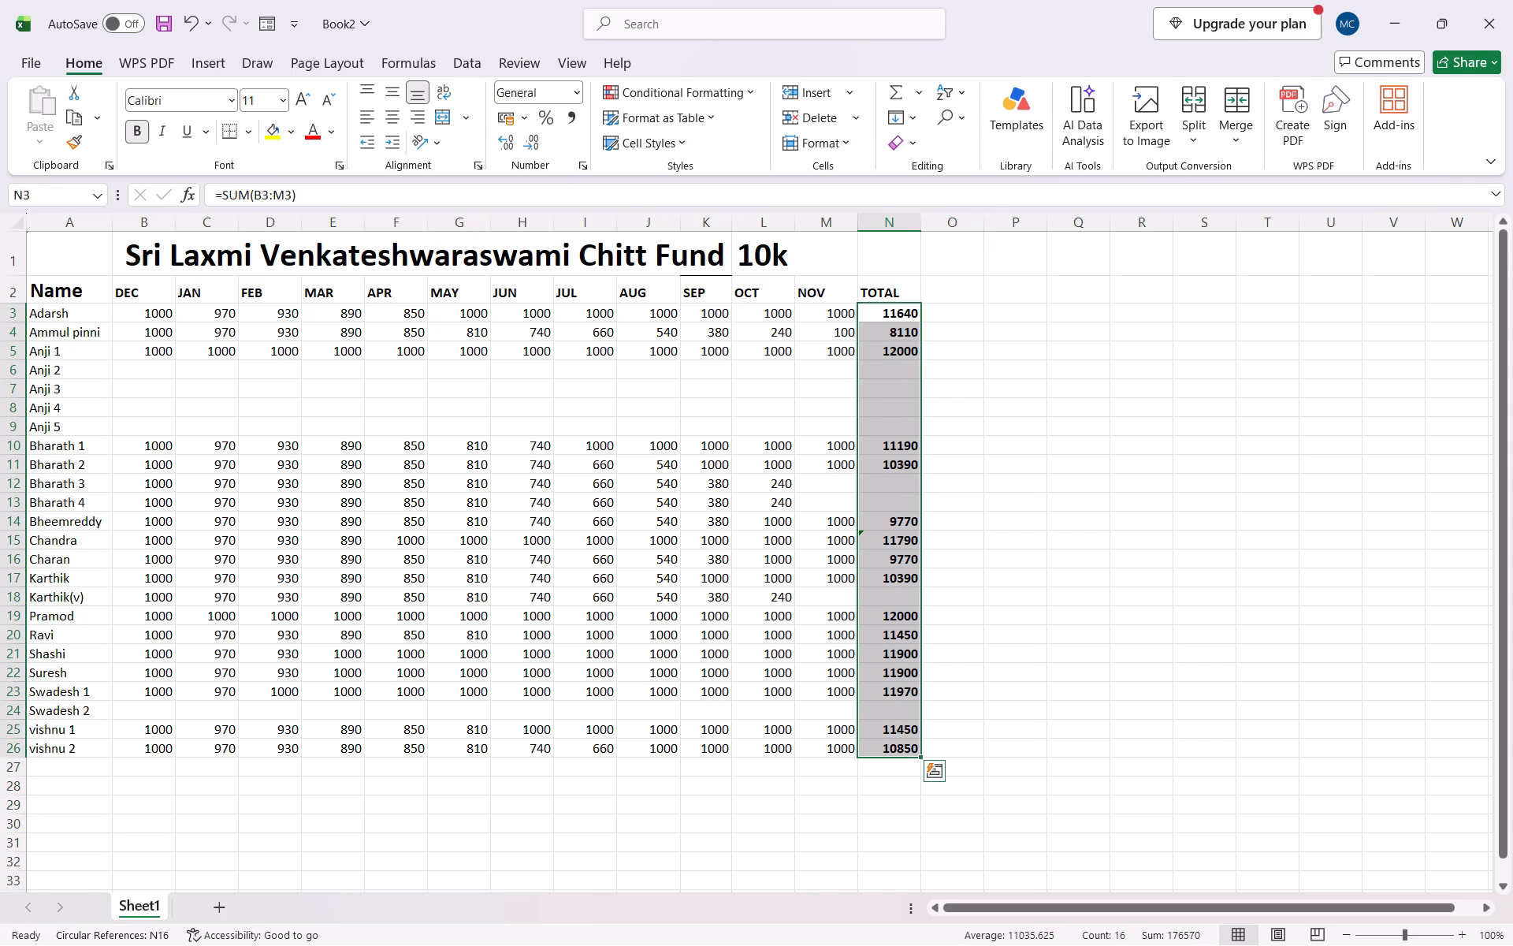
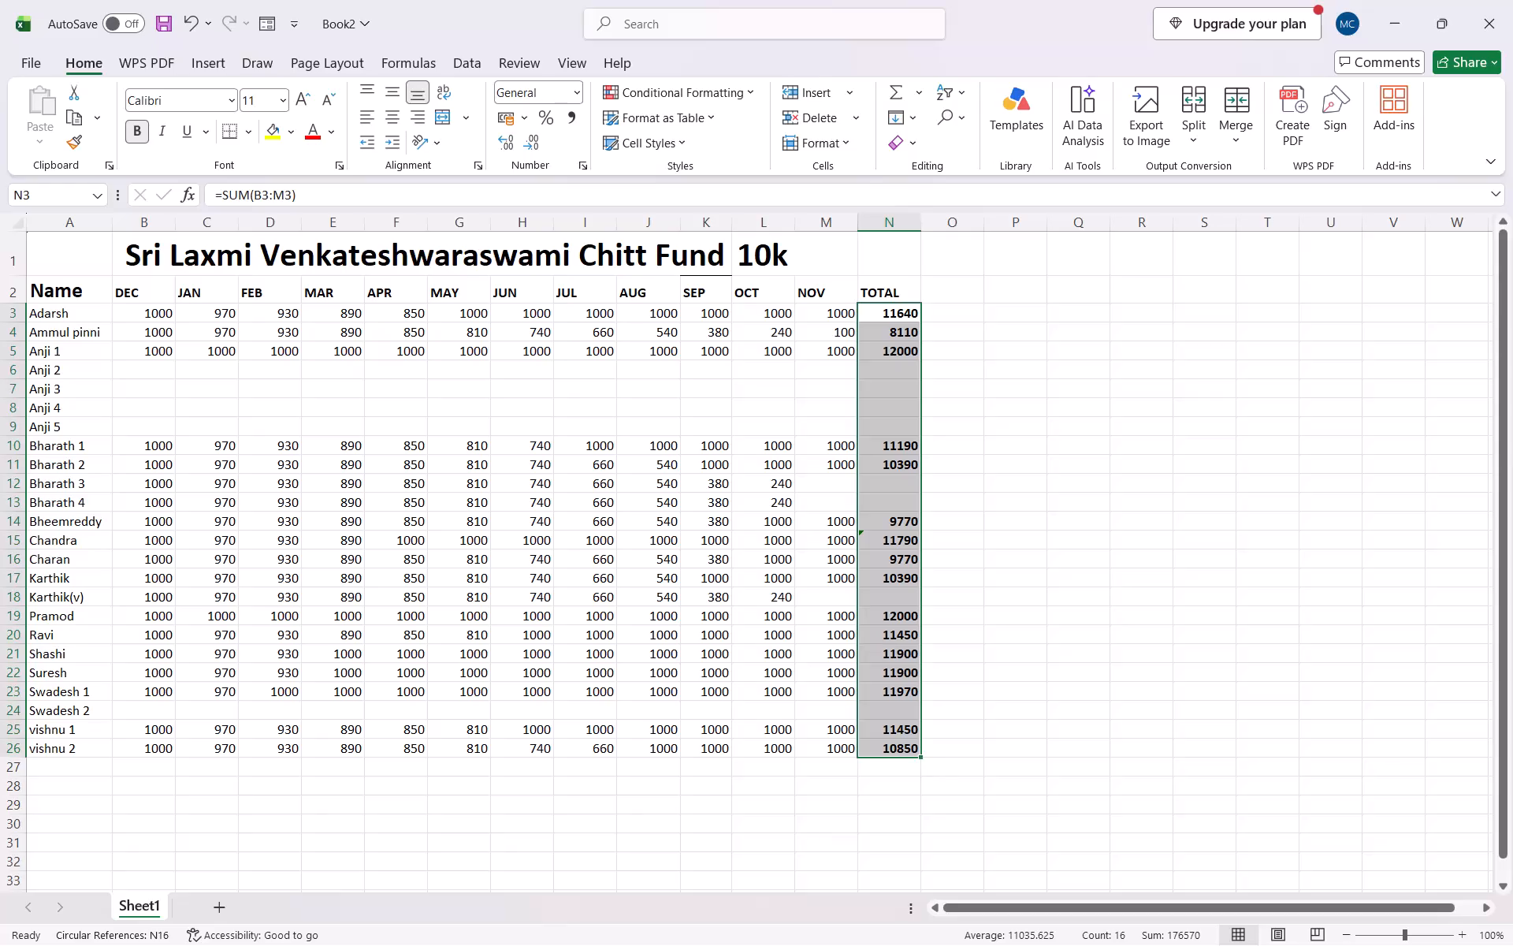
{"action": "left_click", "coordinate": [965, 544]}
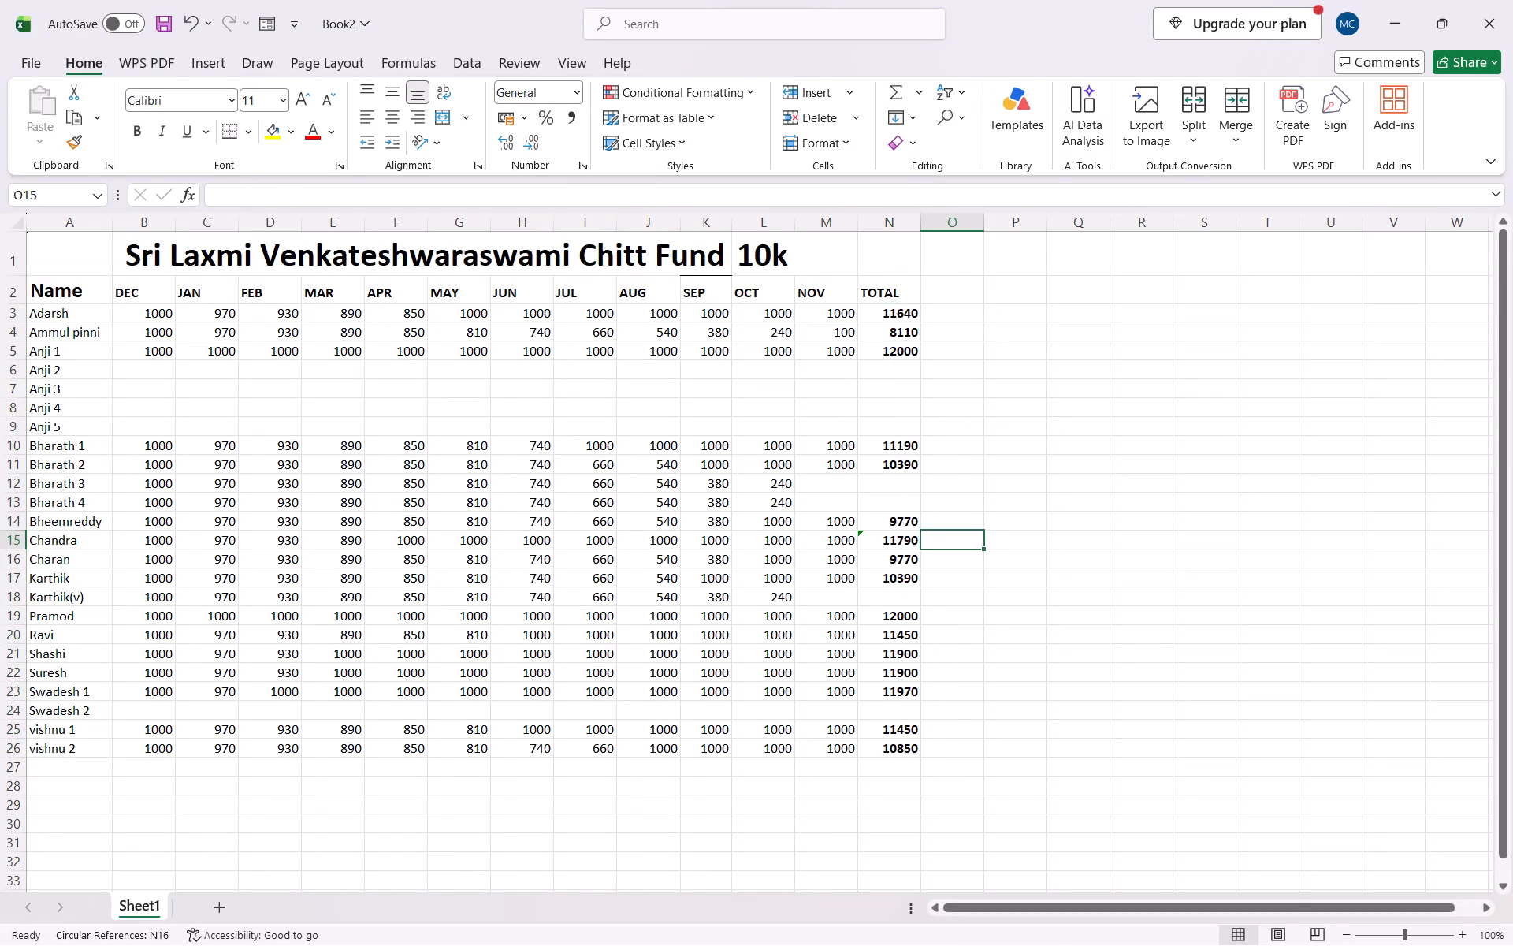
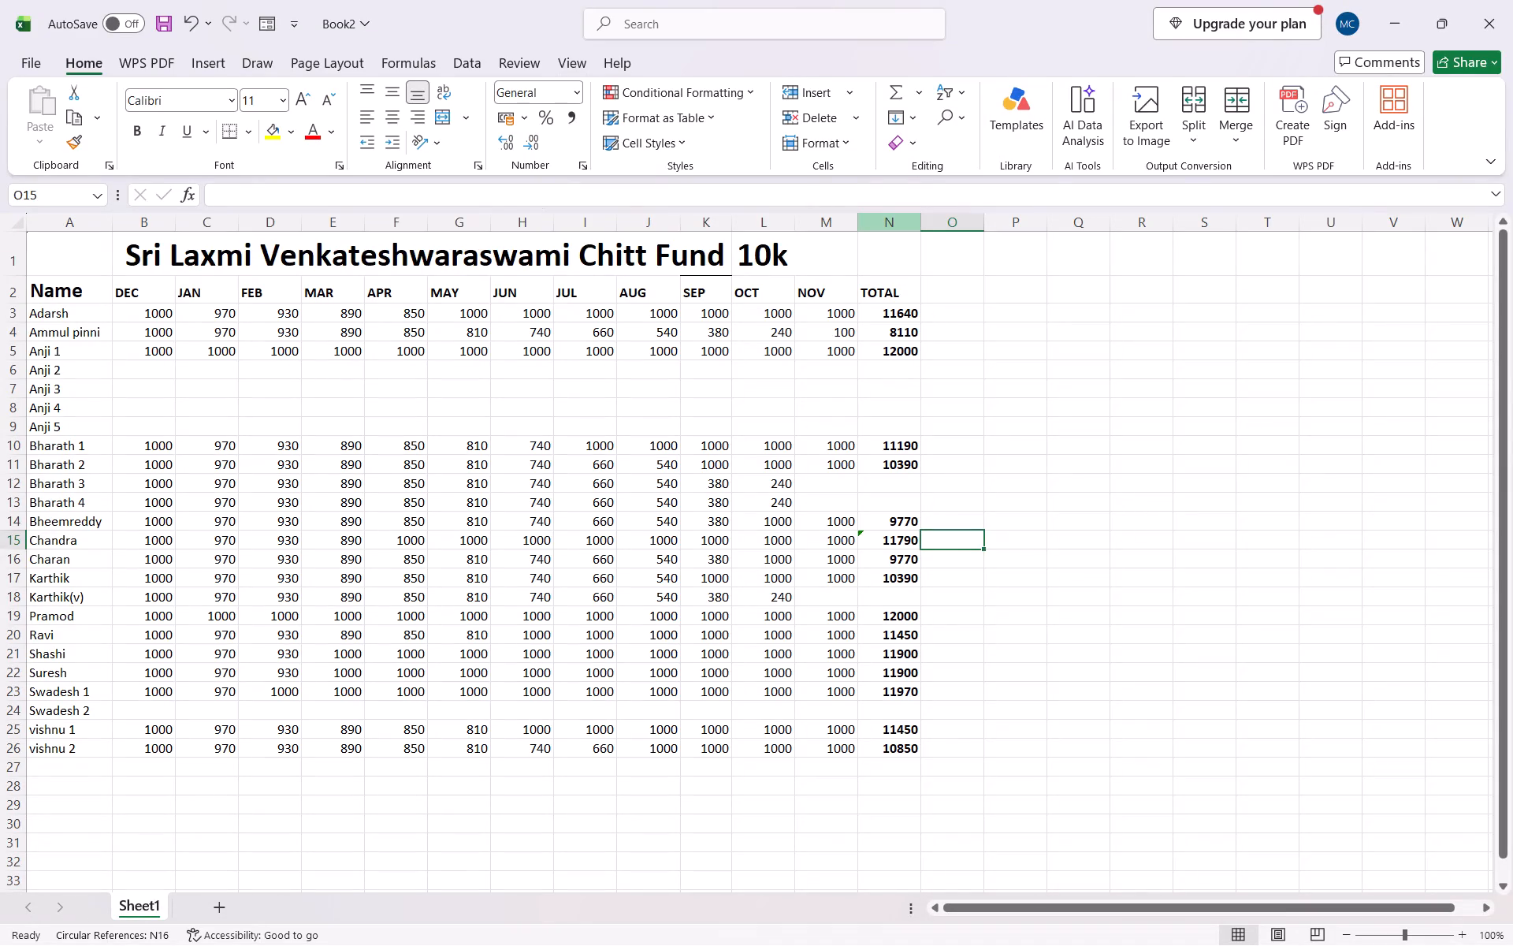
Enter -10000 in O3, beside the first member's total, and fill it down through O26.
{"action": "left_click", "coordinate": [935, 311]}
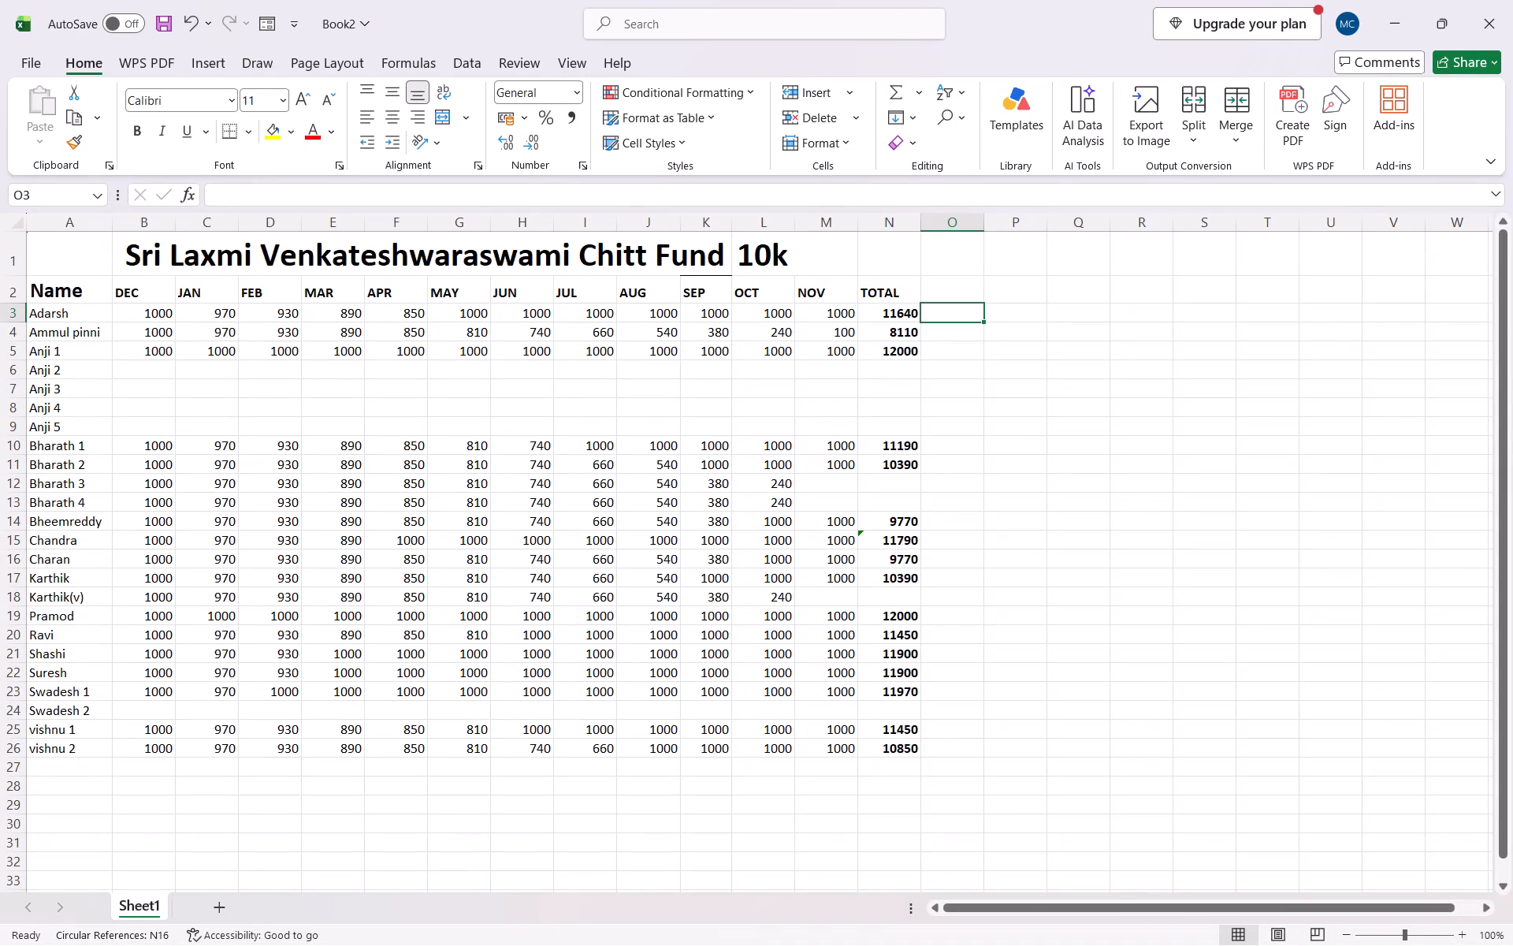
{"action": "type", "text": "-10000"}
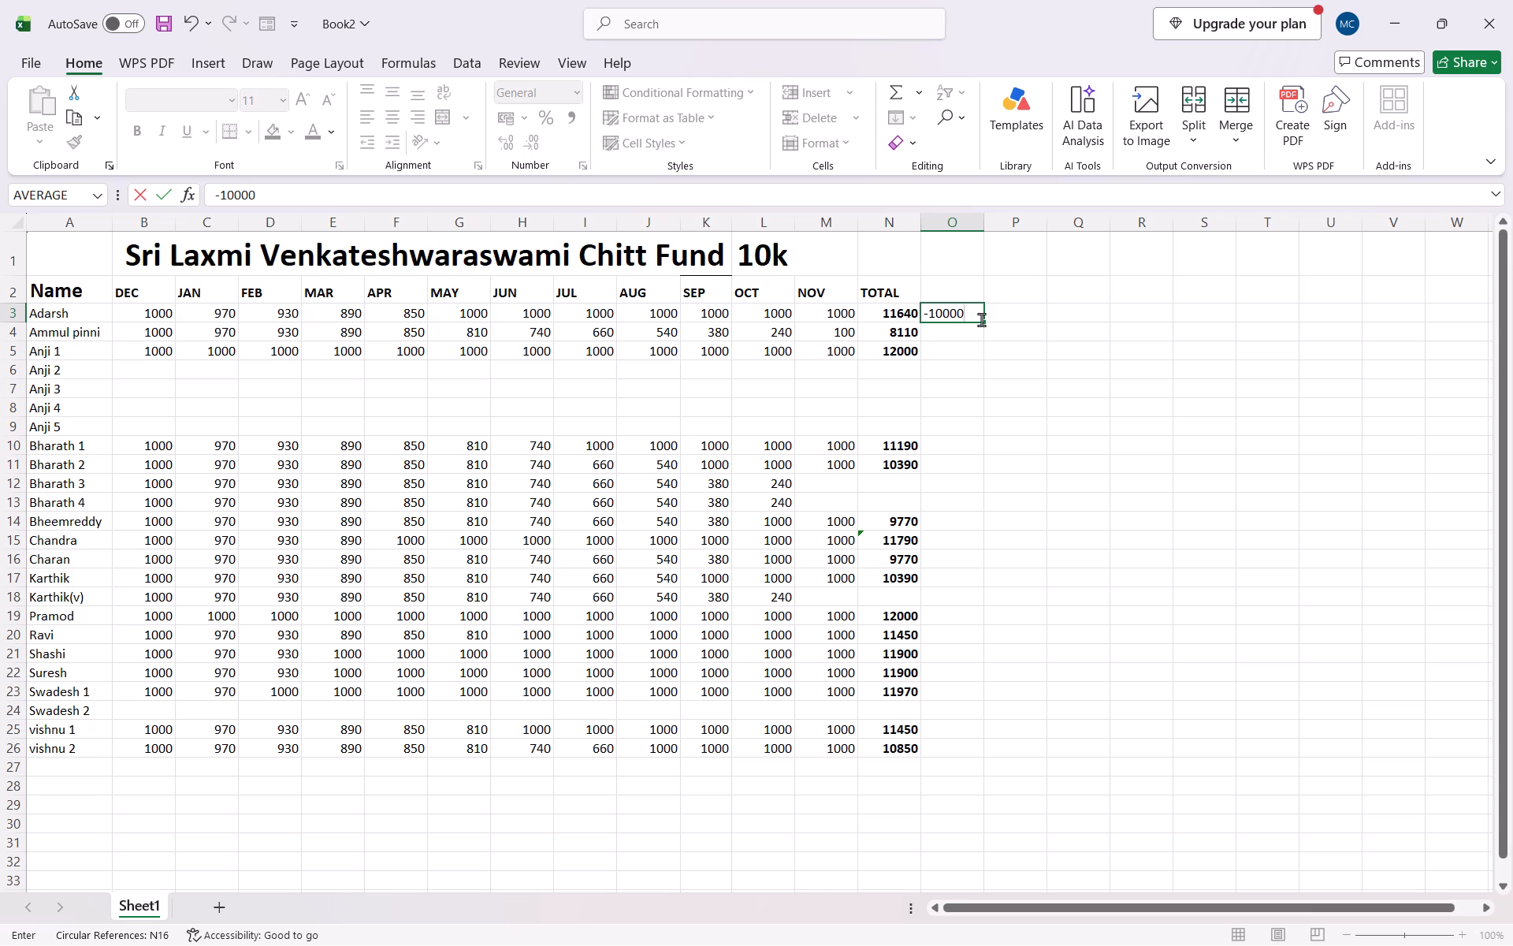
{"action": "left_click_drag", "start_coordinate": [984, 318], "coordinate": [976, 569]}
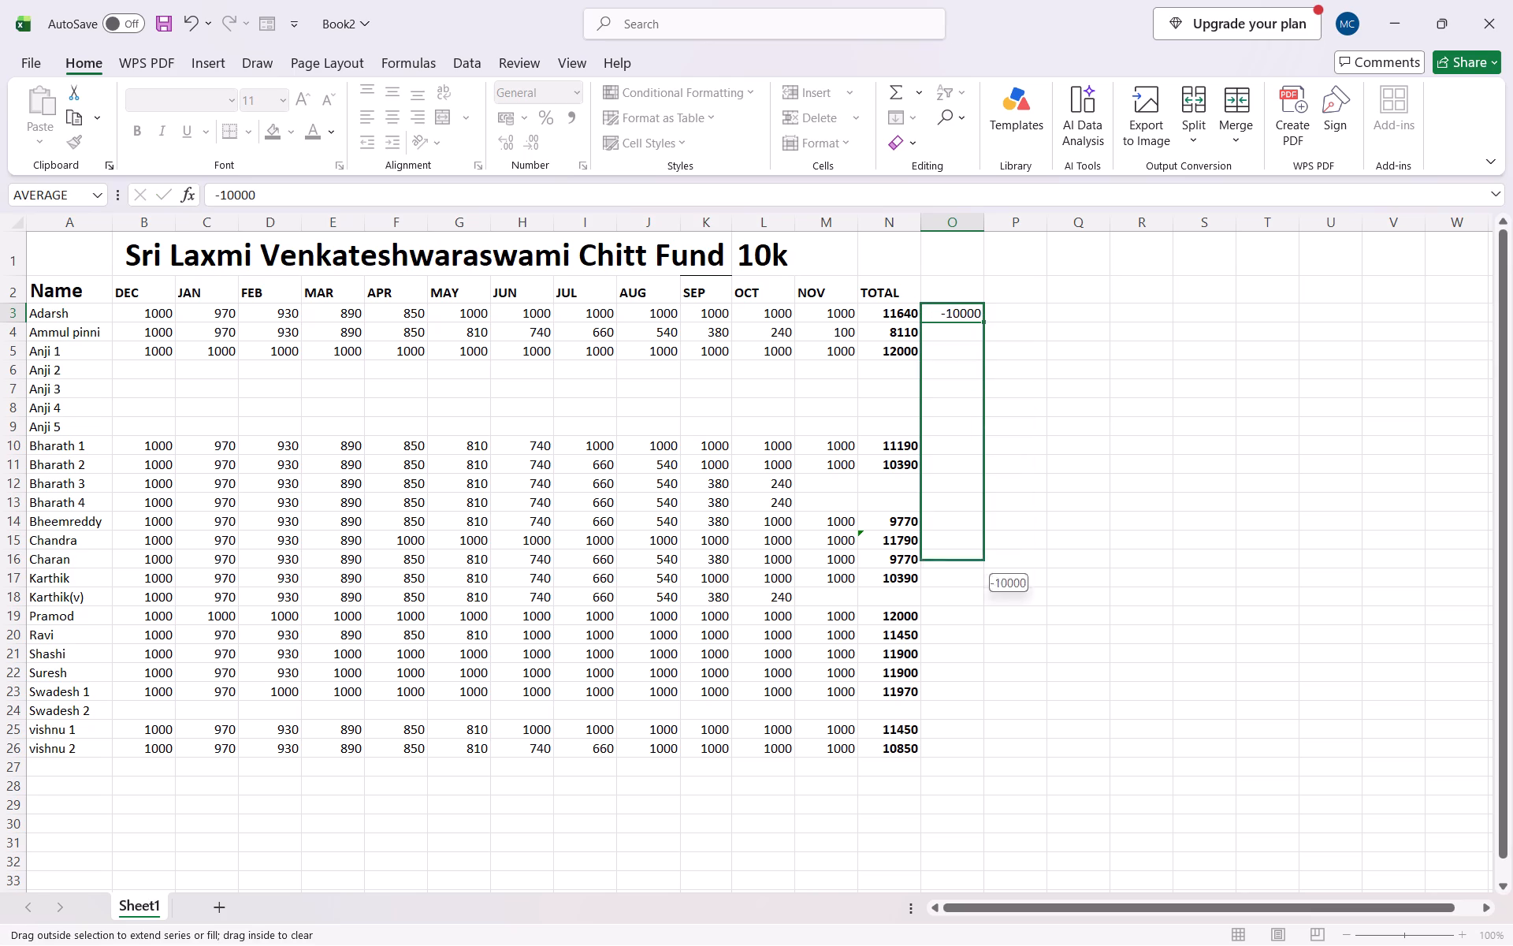
{"action": "left_click_drag", "start_coordinate": [976, 569], "coordinate": [969, 758]}
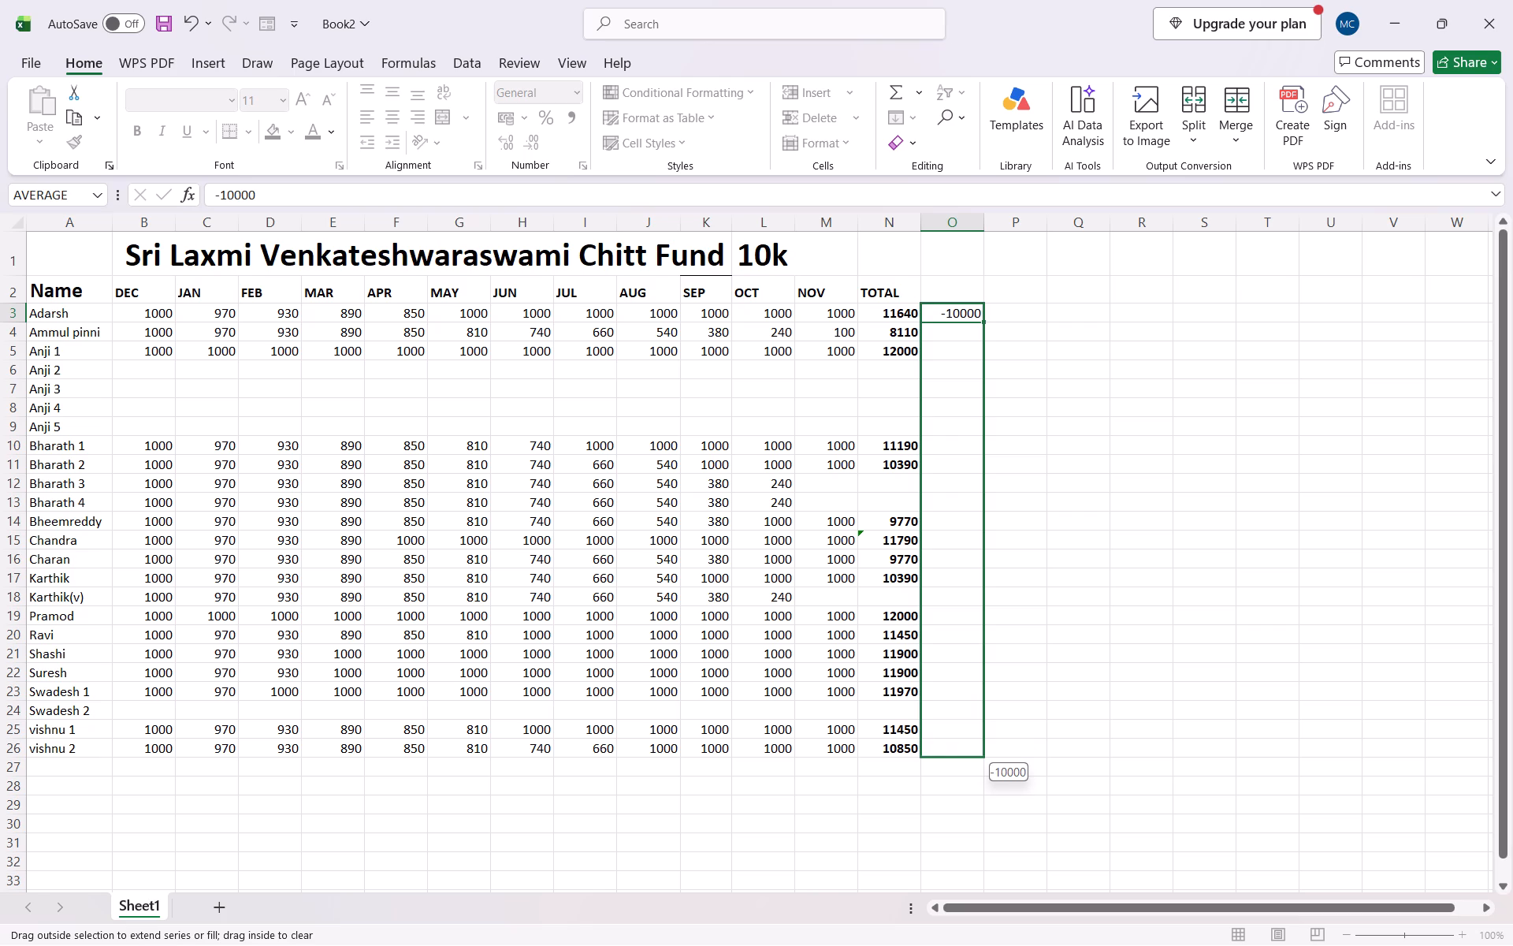
{"action": "left_click_drag", "start_coordinate": [969, 758], "coordinate": [975, 755]}
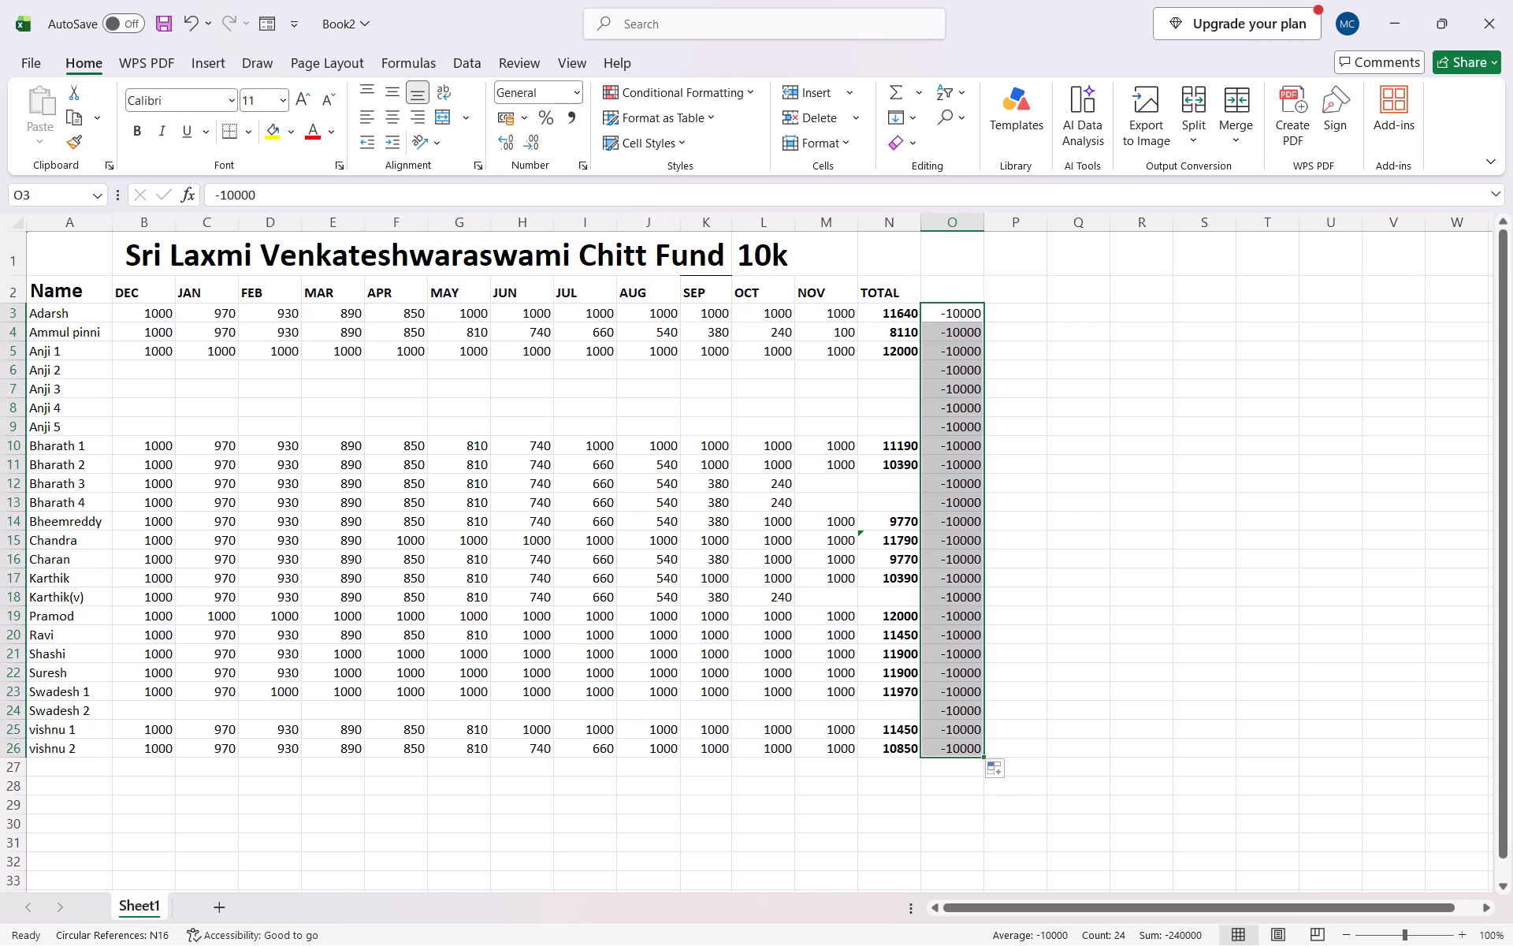
Clear the -10000 entries beside members without a total: O24, O13, O12, O6:O9 and O18.
{"action": "left_click", "coordinate": [964, 713]}
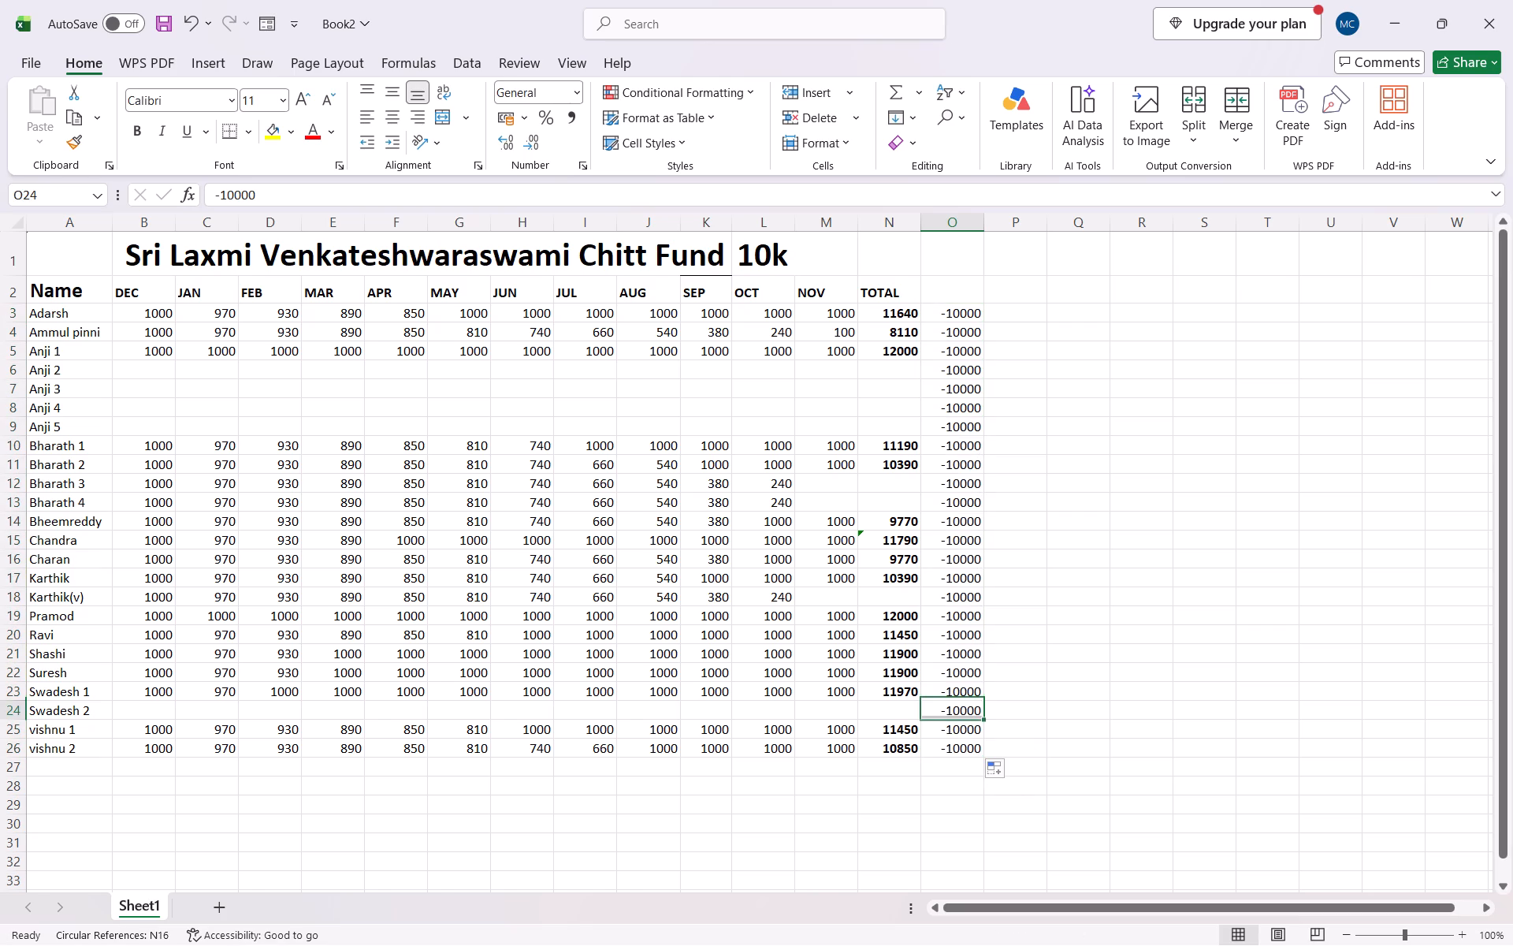
{"action": "key", "text": "Delete"}
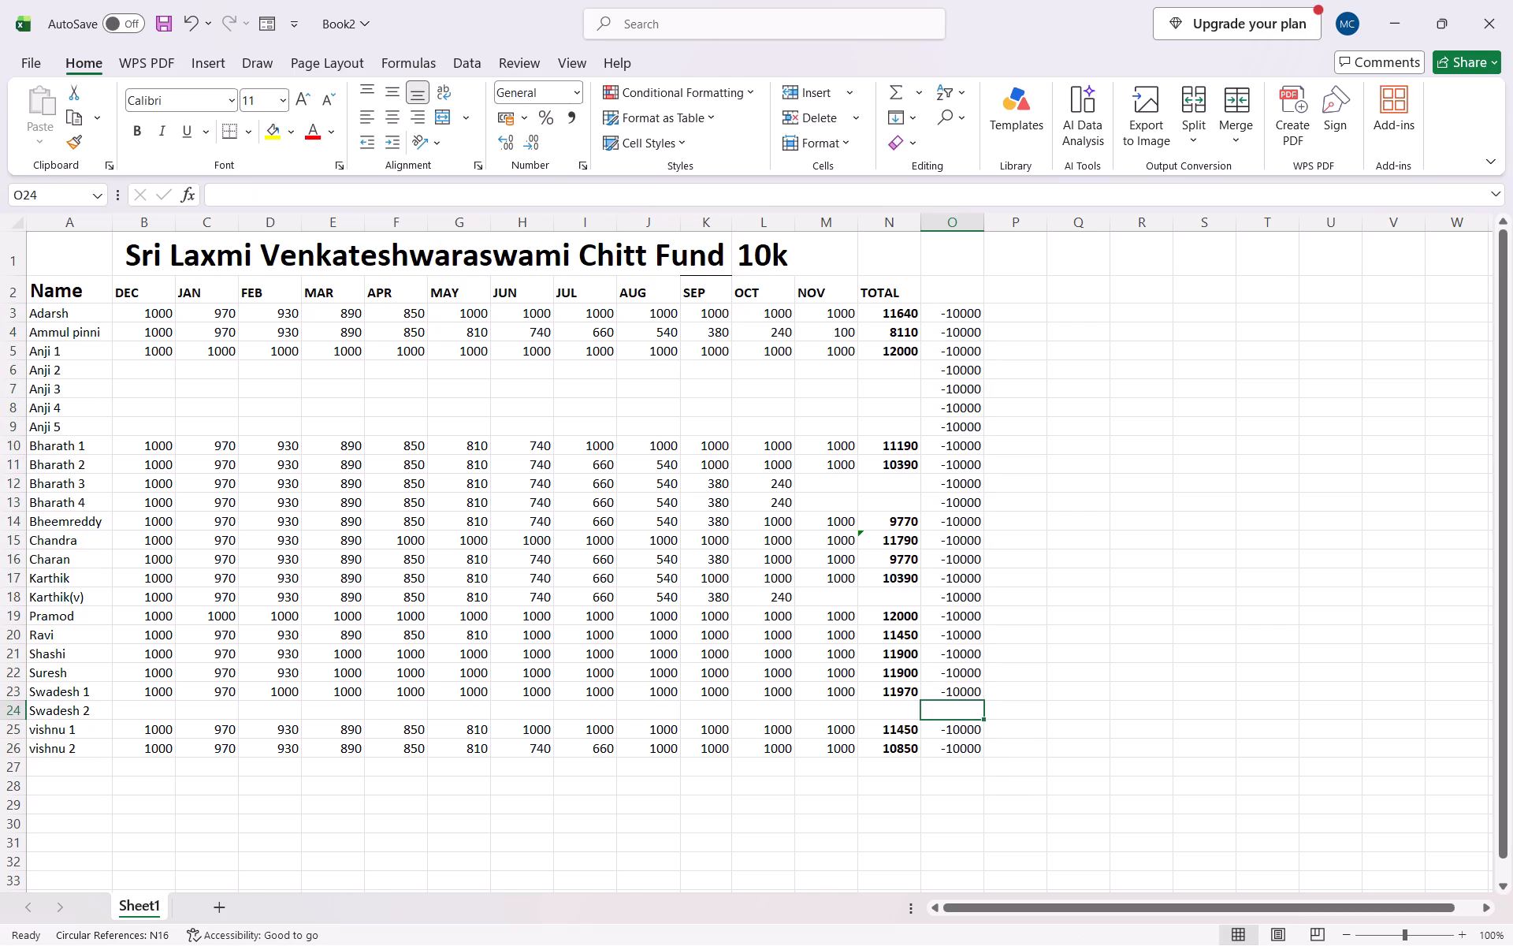
{"action": "left_click", "coordinate": [968, 497]}
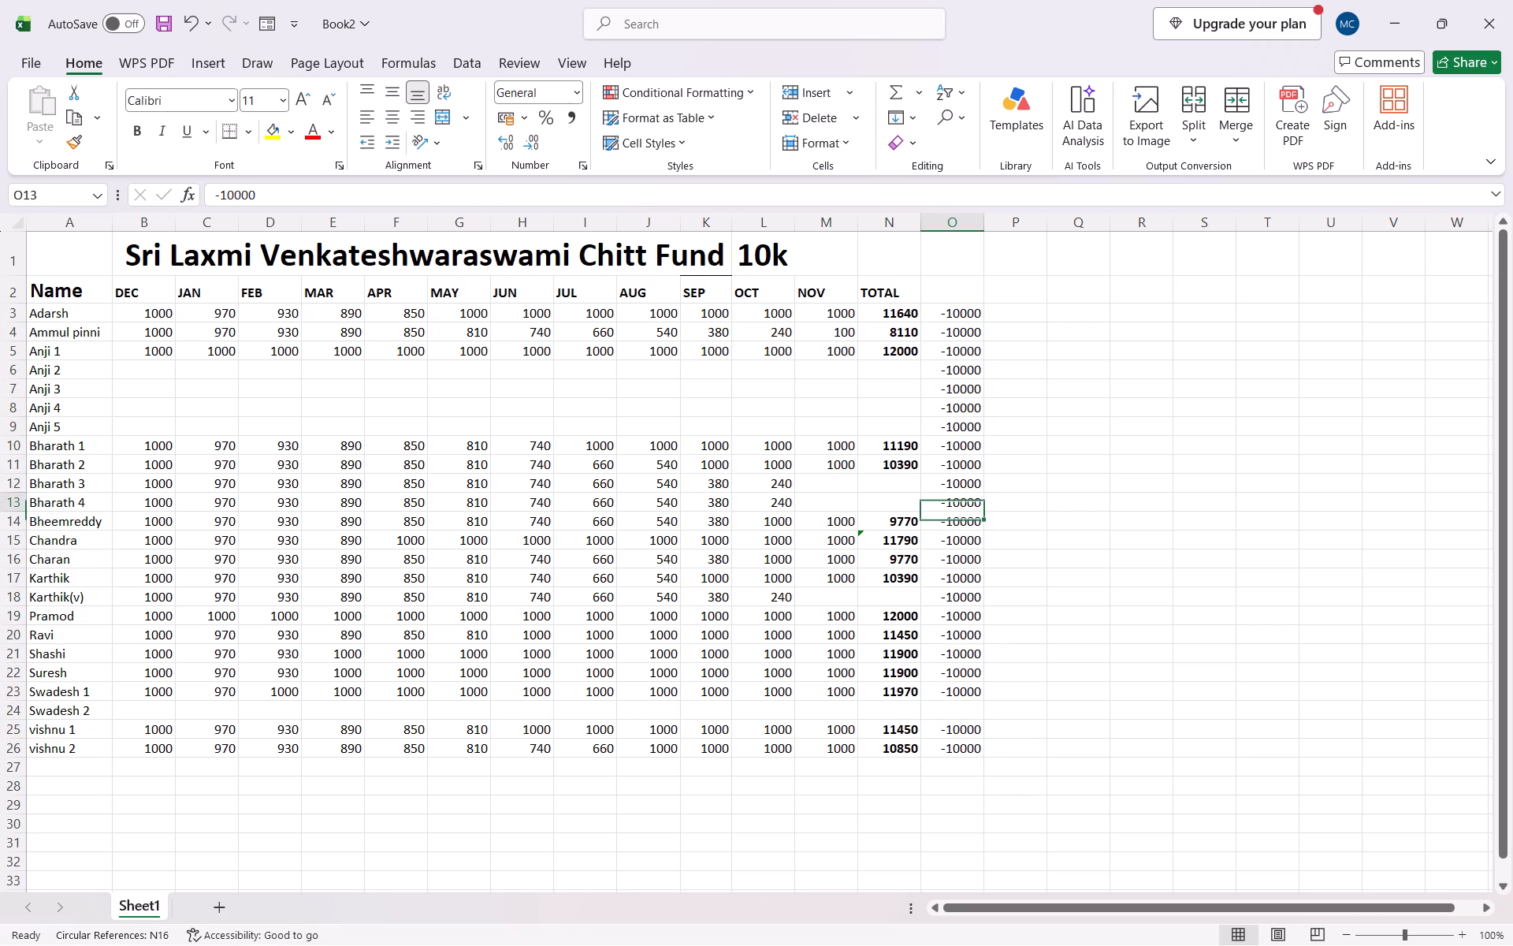
{"action": "key", "text": "Delete"}
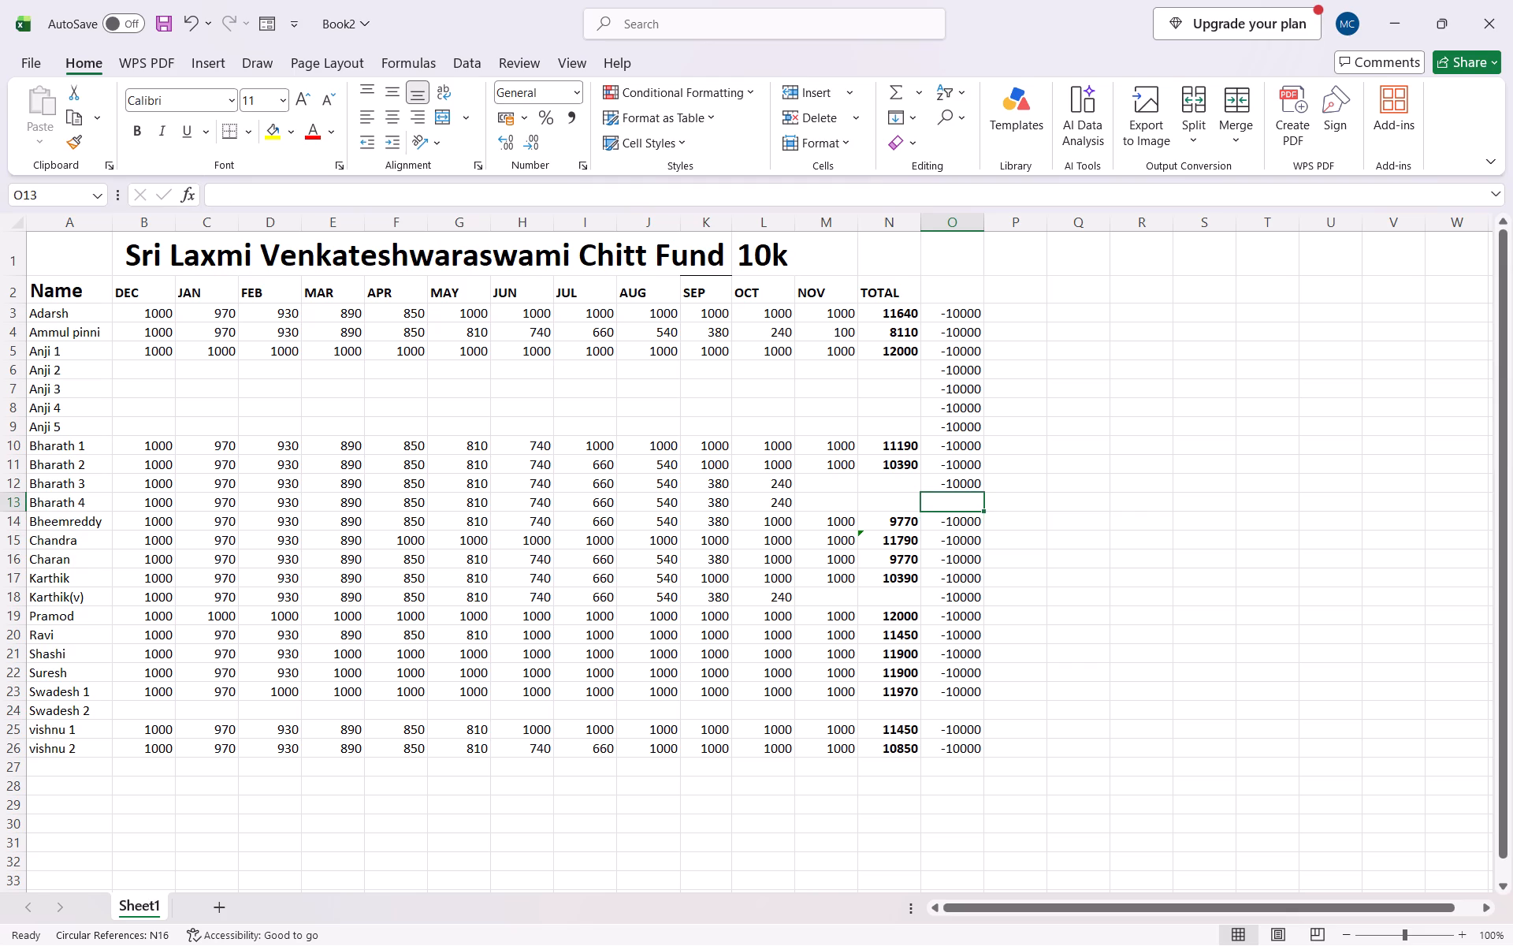
{"action": "left_click", "coordinate": [954, 487]}
{"action": "key", "text": "Delete"}
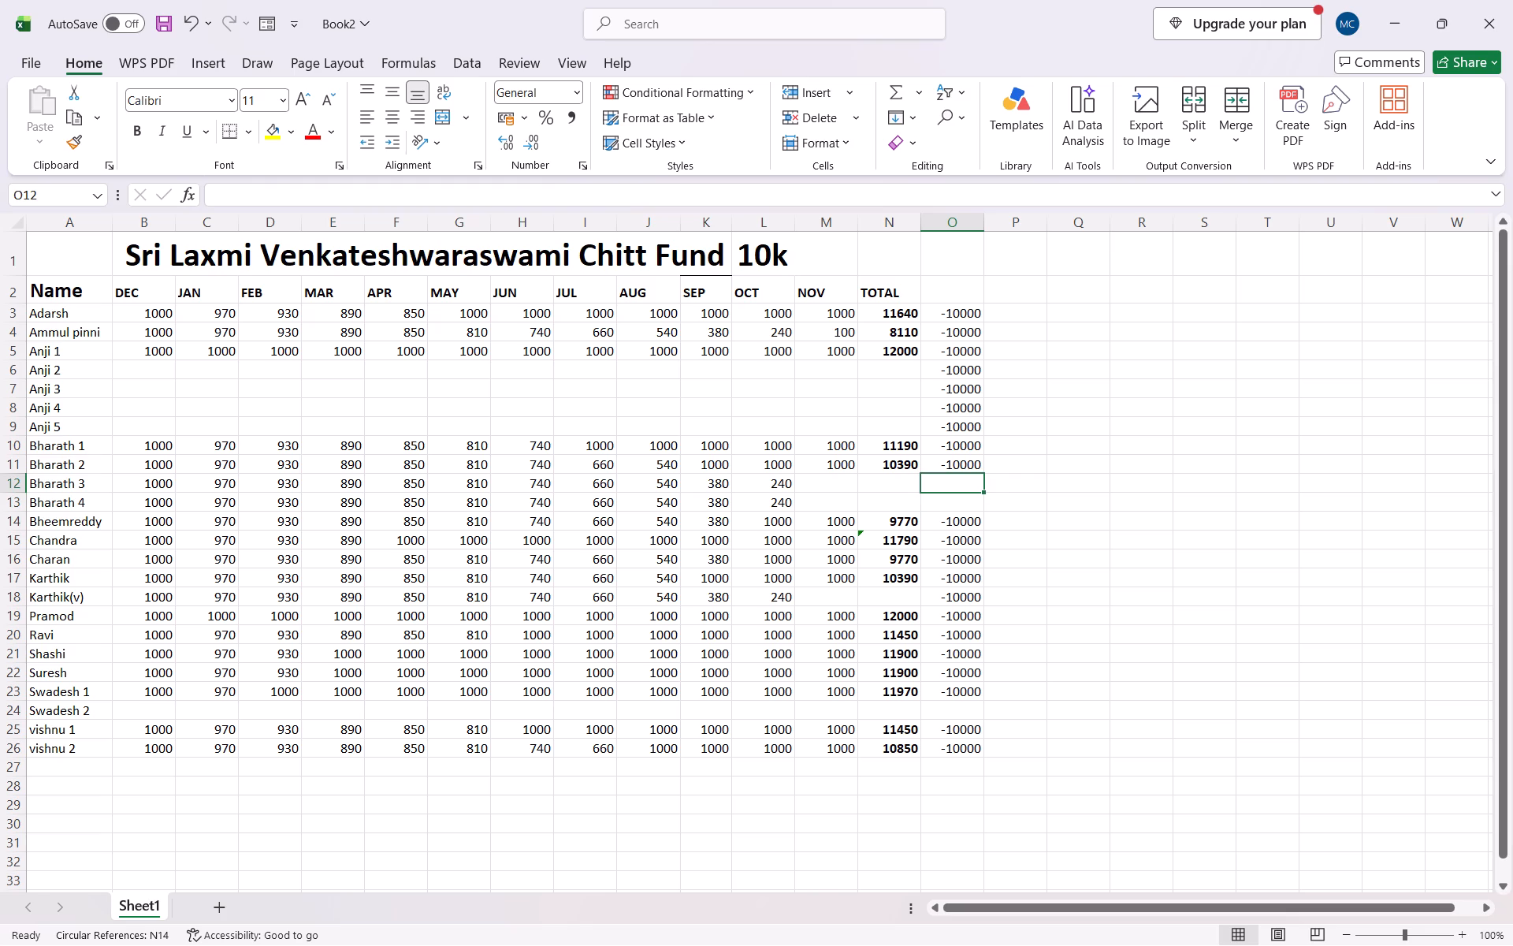
{"action": "left_click_drag", "start_coordinate": [935, 362], "coordinate": [953, 429]}
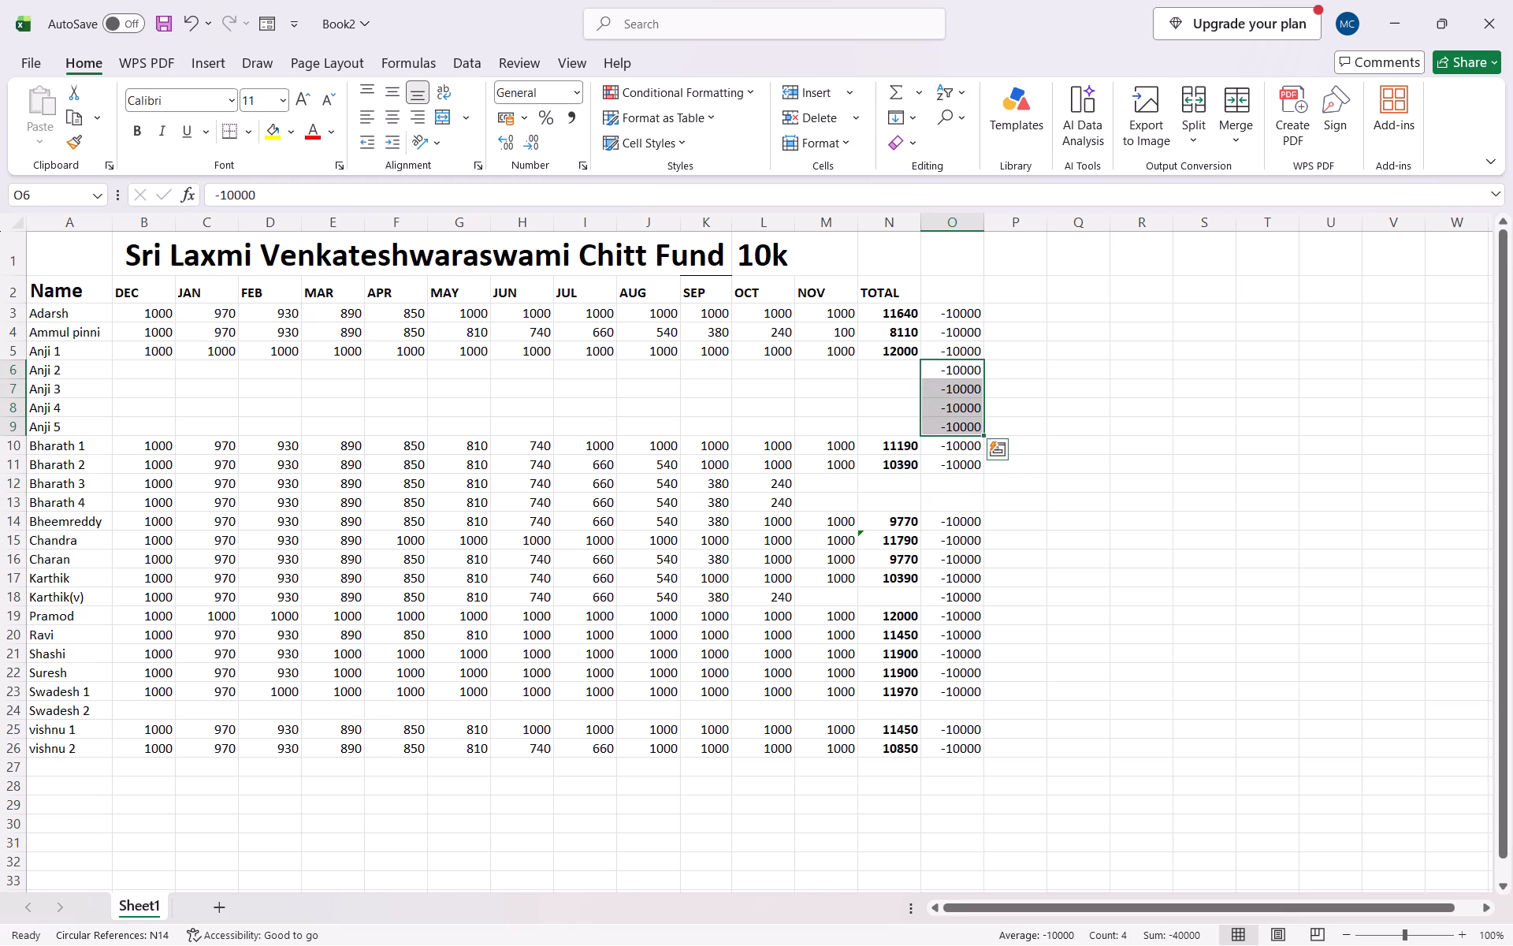
{"action": "key", "text": "Delete"}
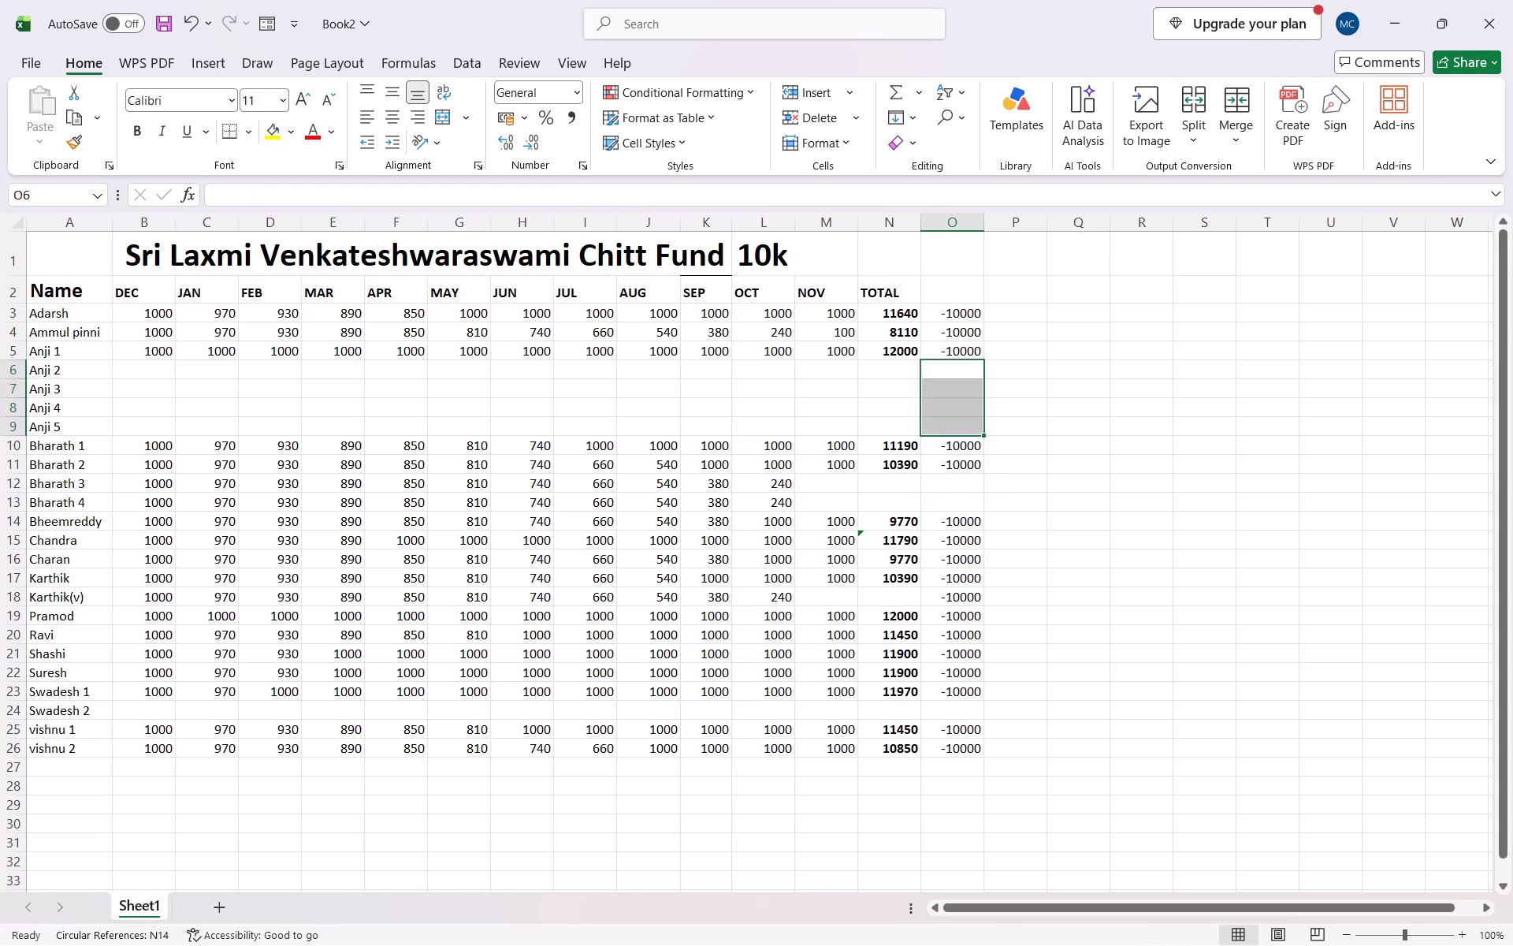
{"action": "left_click", "coordinate": [952, 601]}
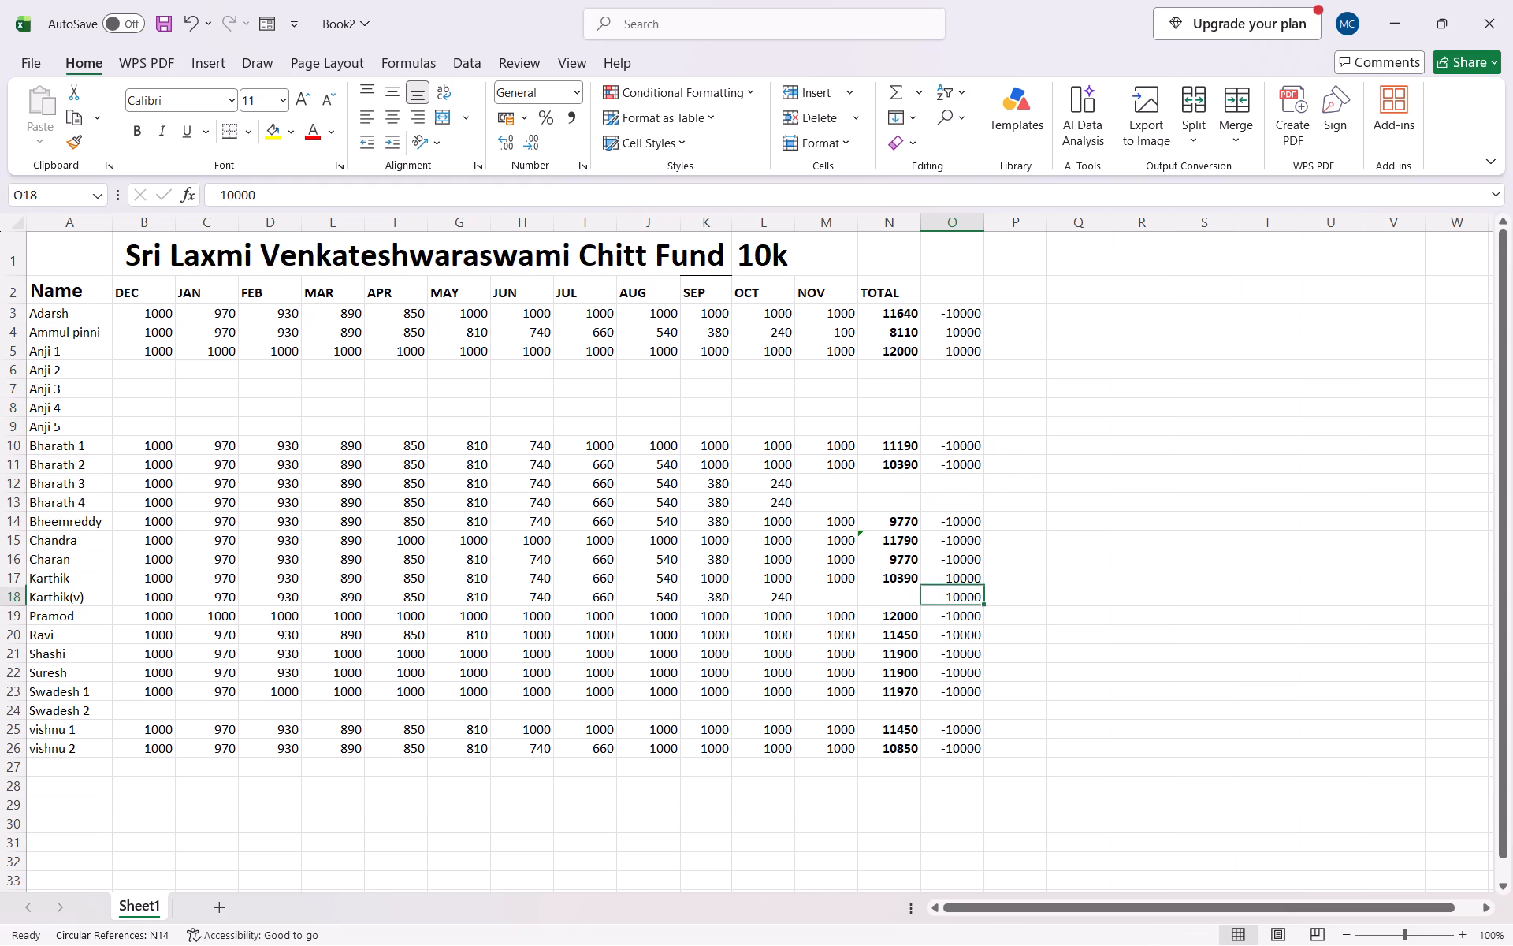
{"action": "key", "text": "Delete"}
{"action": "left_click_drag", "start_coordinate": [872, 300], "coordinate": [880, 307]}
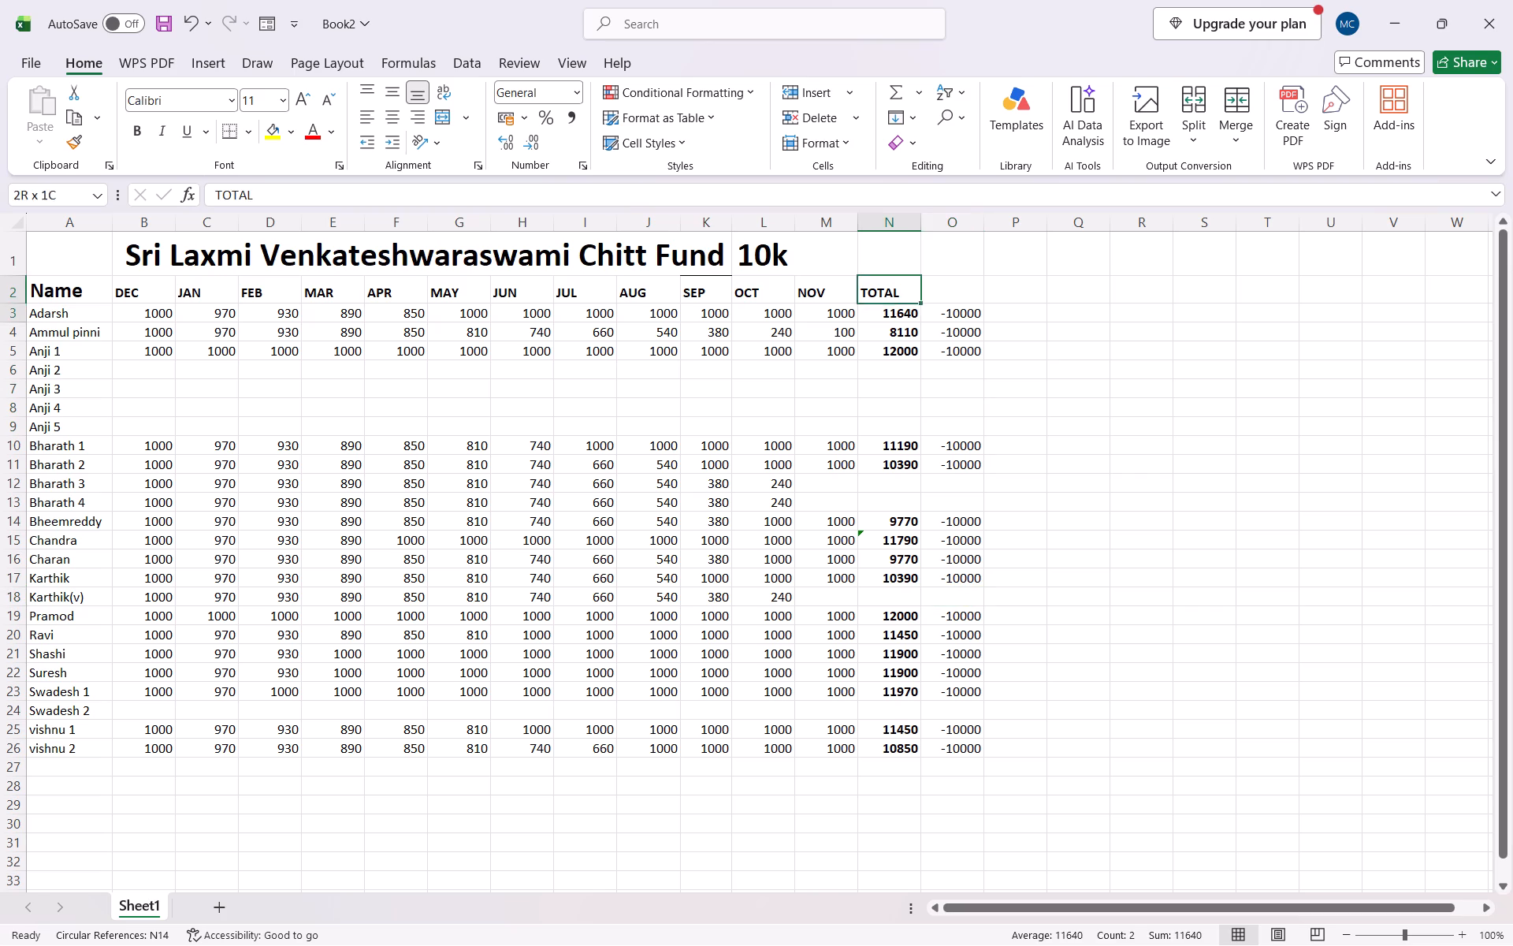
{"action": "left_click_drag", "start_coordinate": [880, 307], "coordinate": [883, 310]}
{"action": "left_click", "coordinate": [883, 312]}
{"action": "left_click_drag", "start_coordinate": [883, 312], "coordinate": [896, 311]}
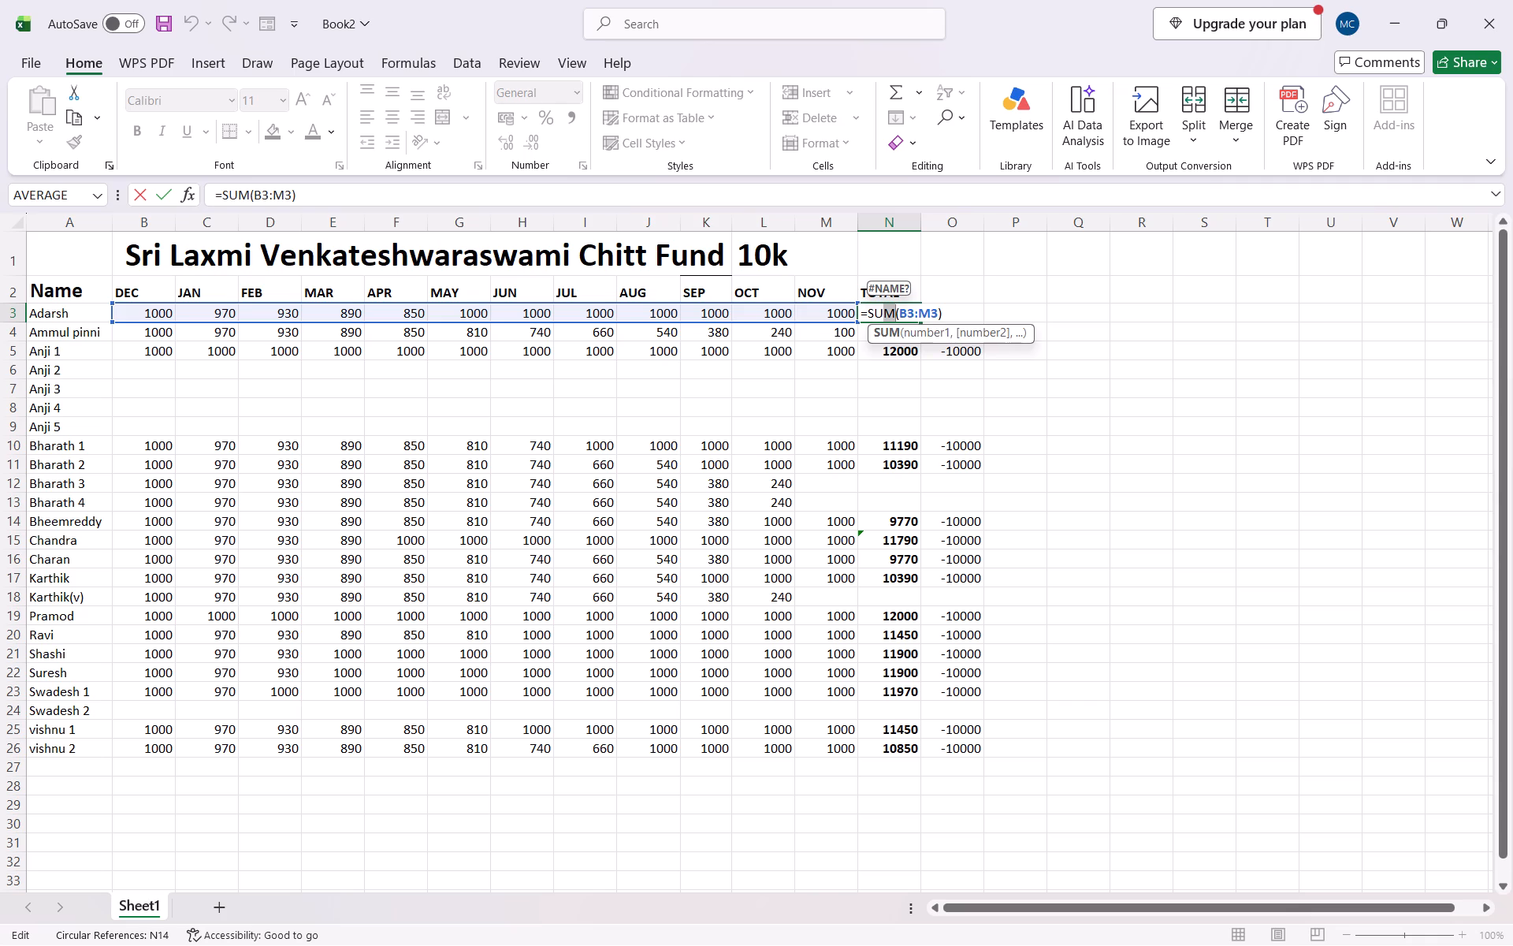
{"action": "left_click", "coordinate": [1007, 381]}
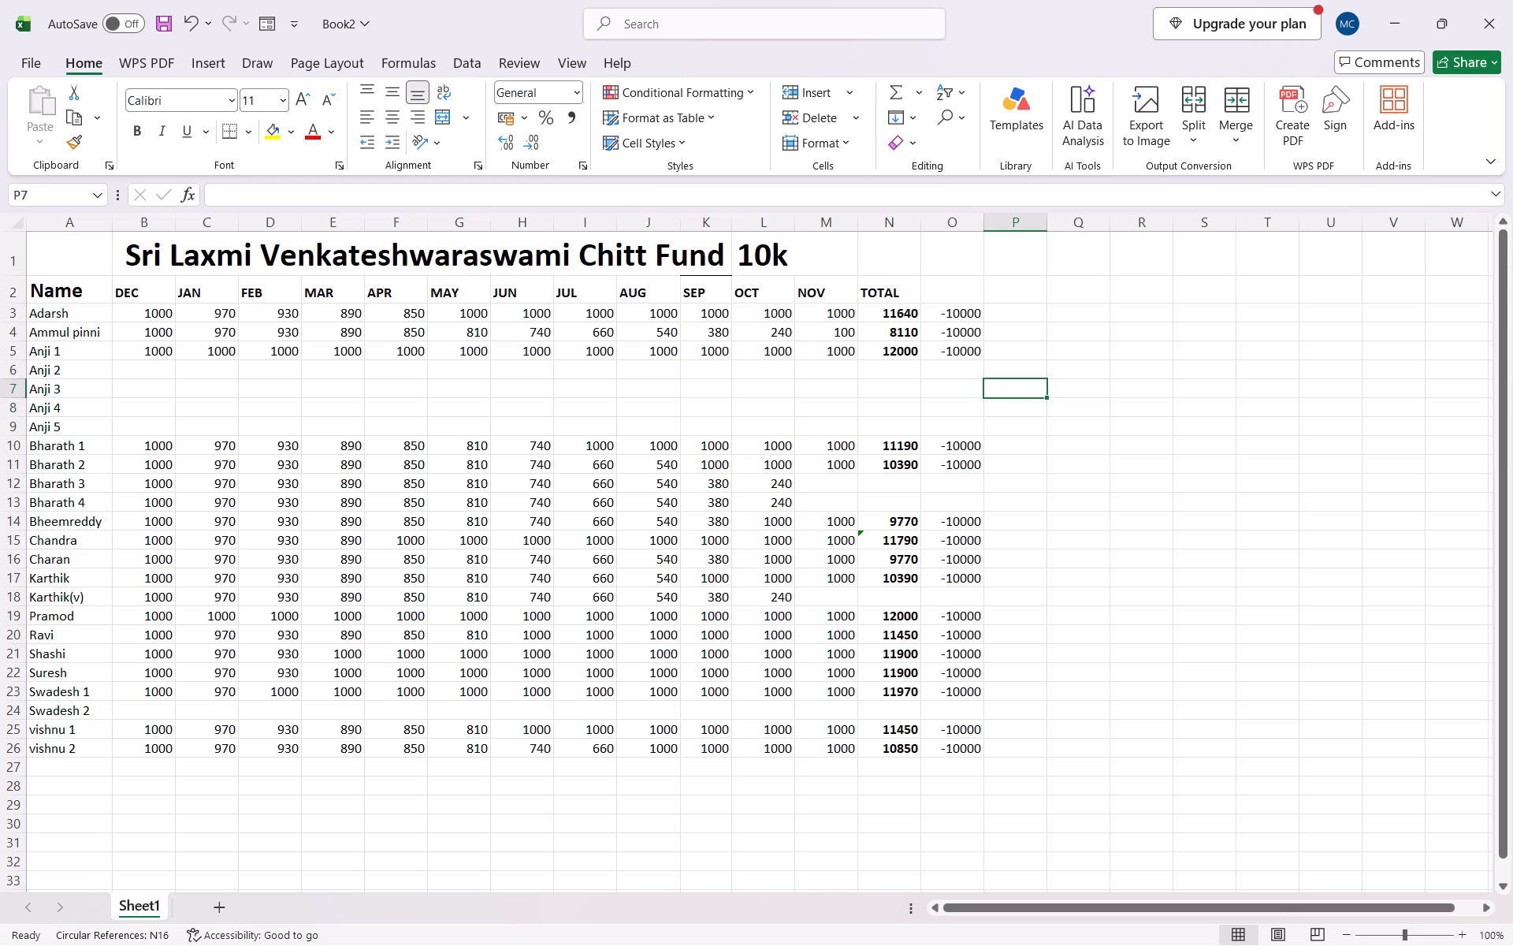
Add a row sum of N3:O3 in P3 using the Quick Analysis totals.
{"action": "left_click_drag", "start_coordinate": [873, 312], "coordinate": [943, 320]}
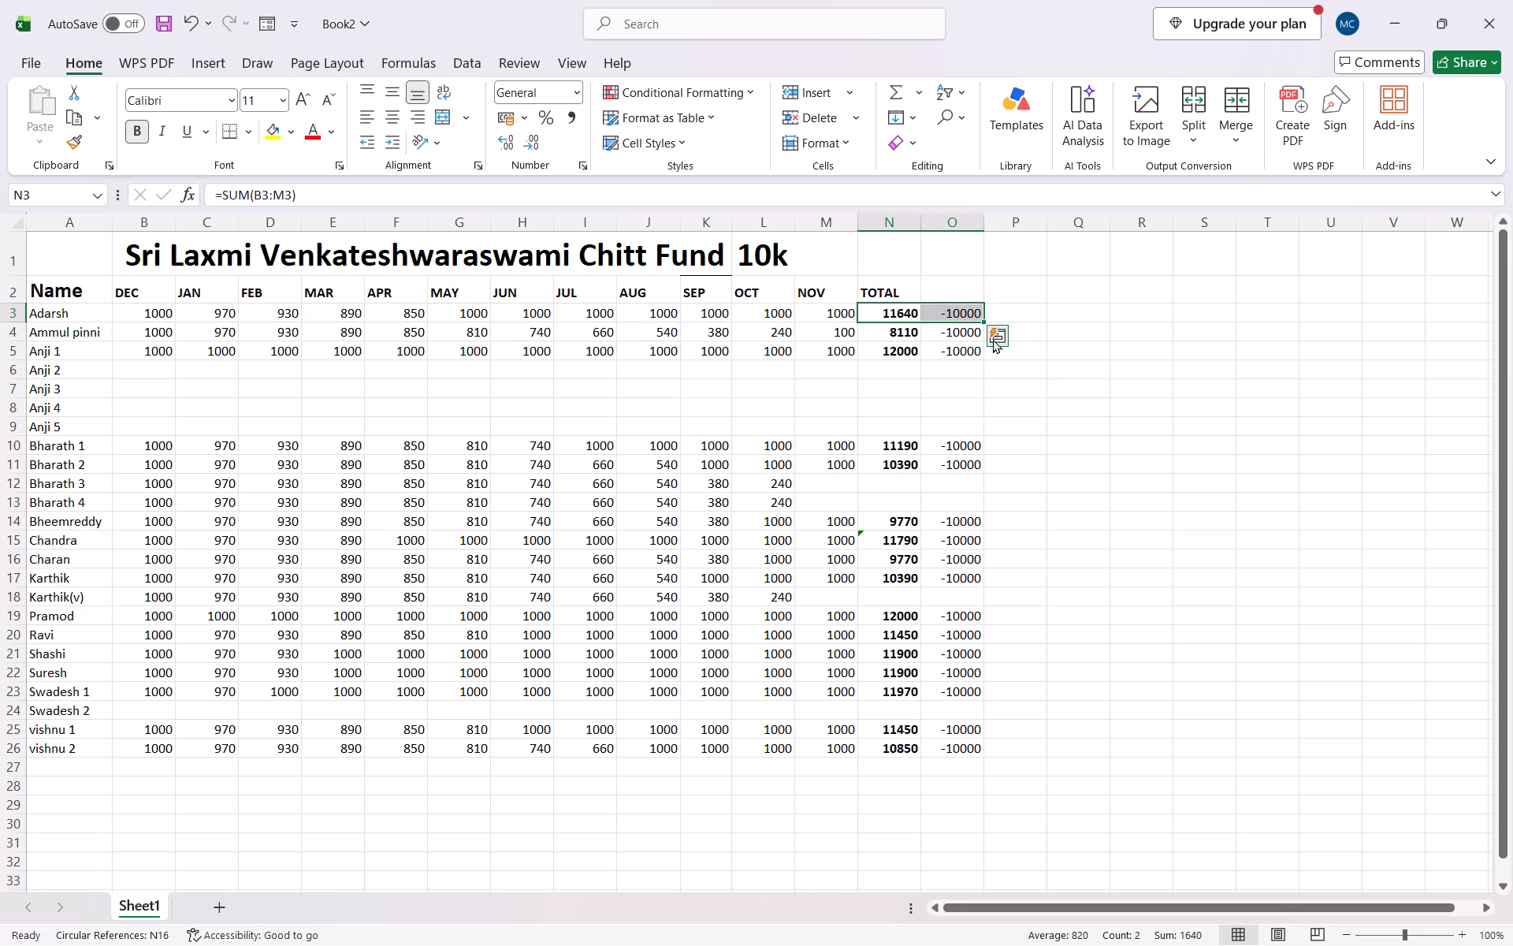
{"action": "left_click", "coordinate": [993, 339]}
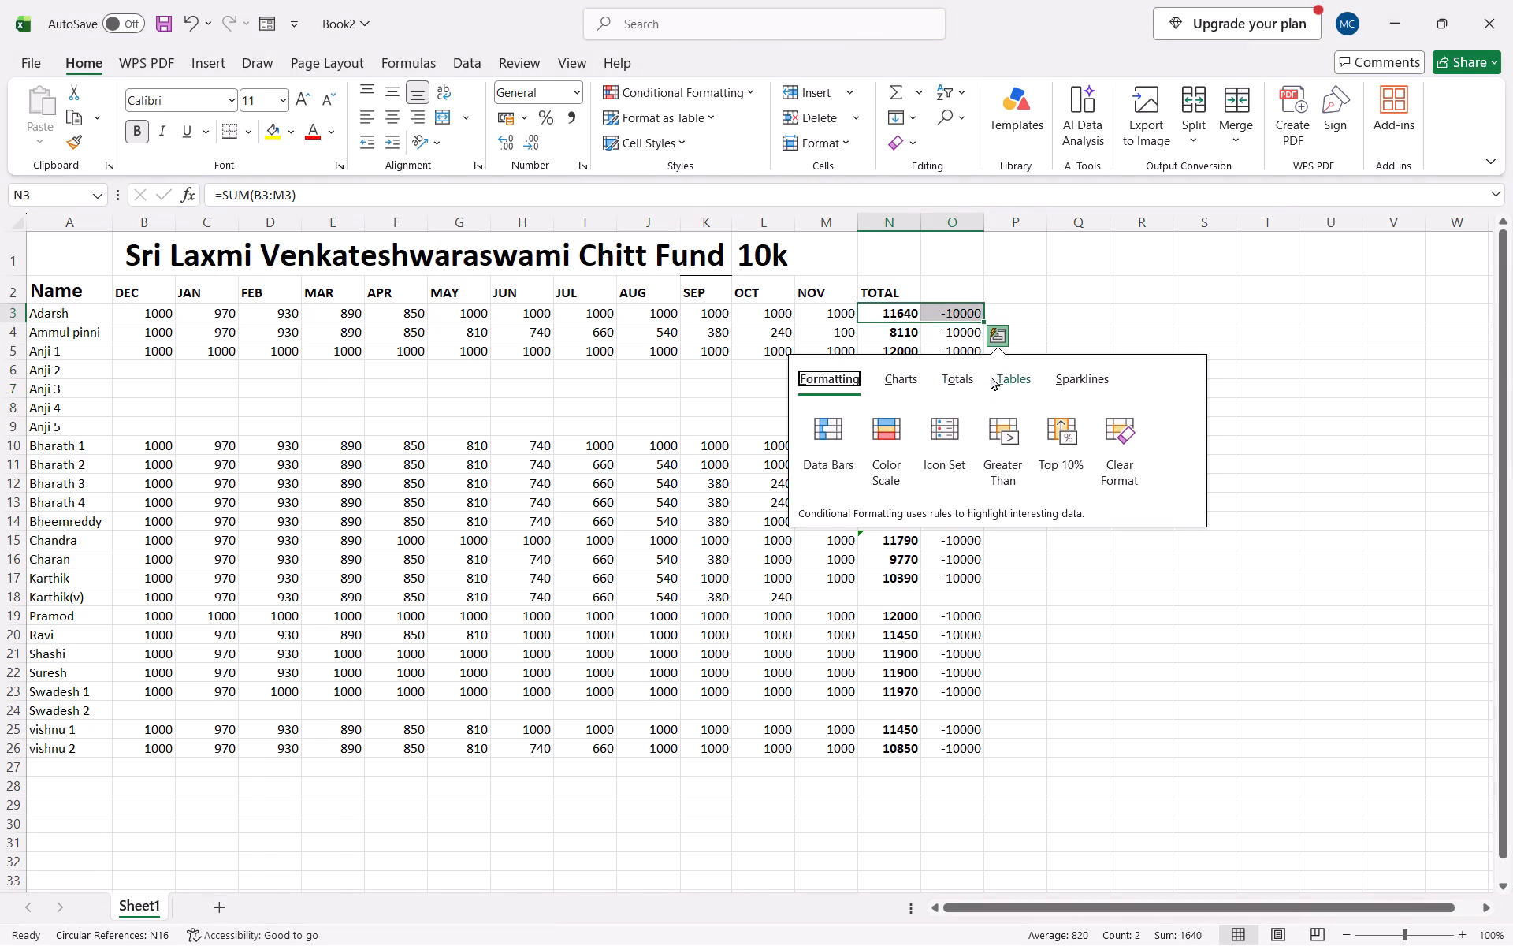
{"action": "left_click", "coordinate": [964, 377]}
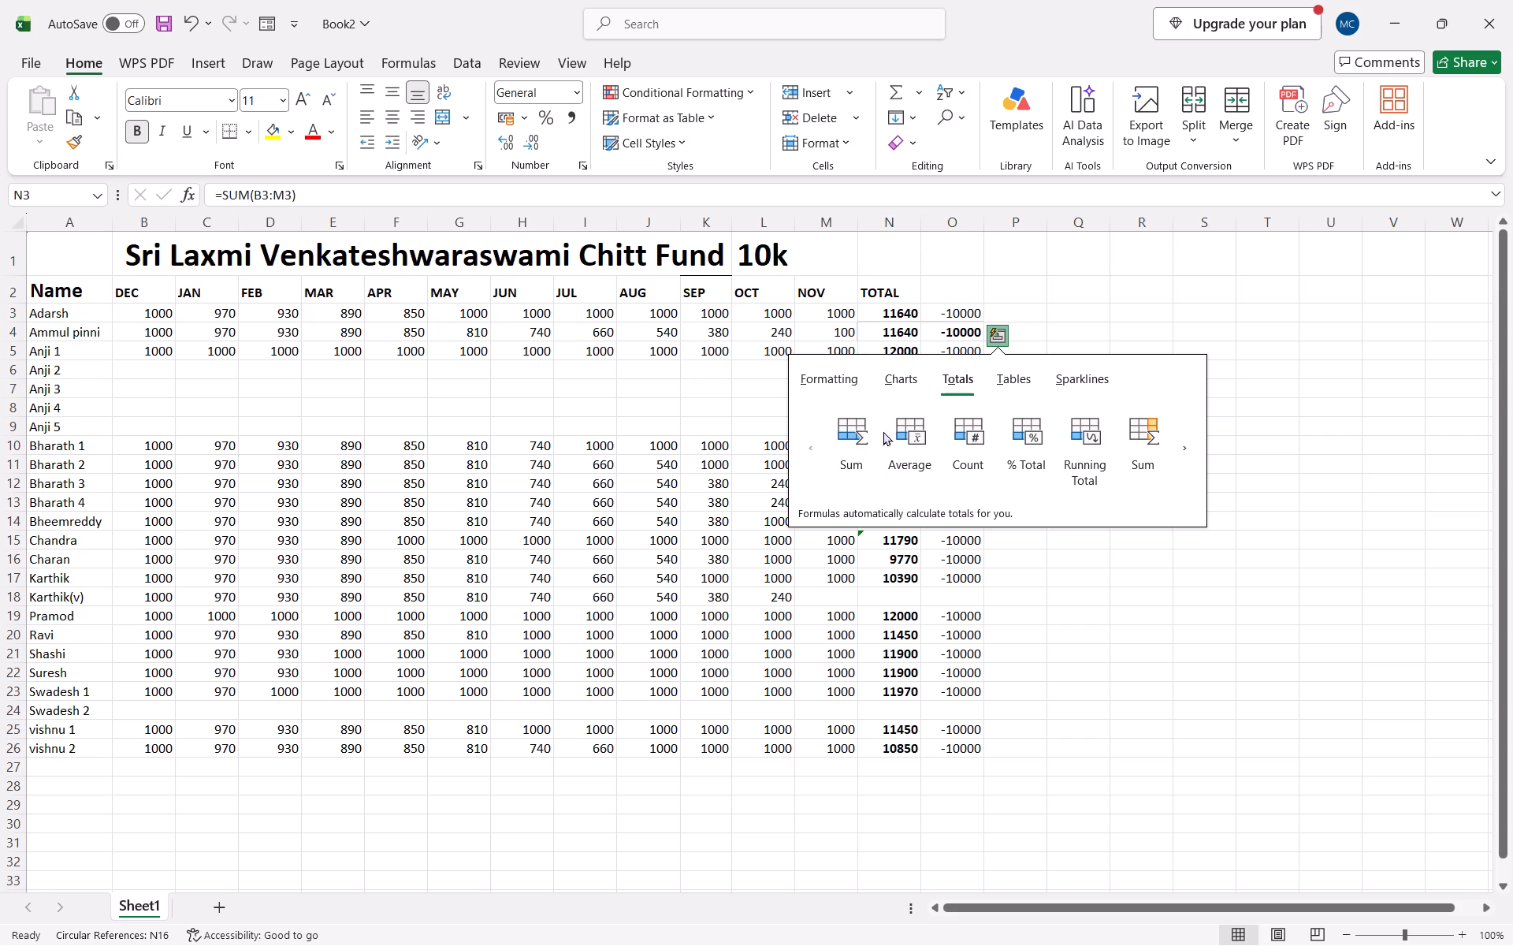
{"action": "left_click", "coordinate": [1129, 425]}
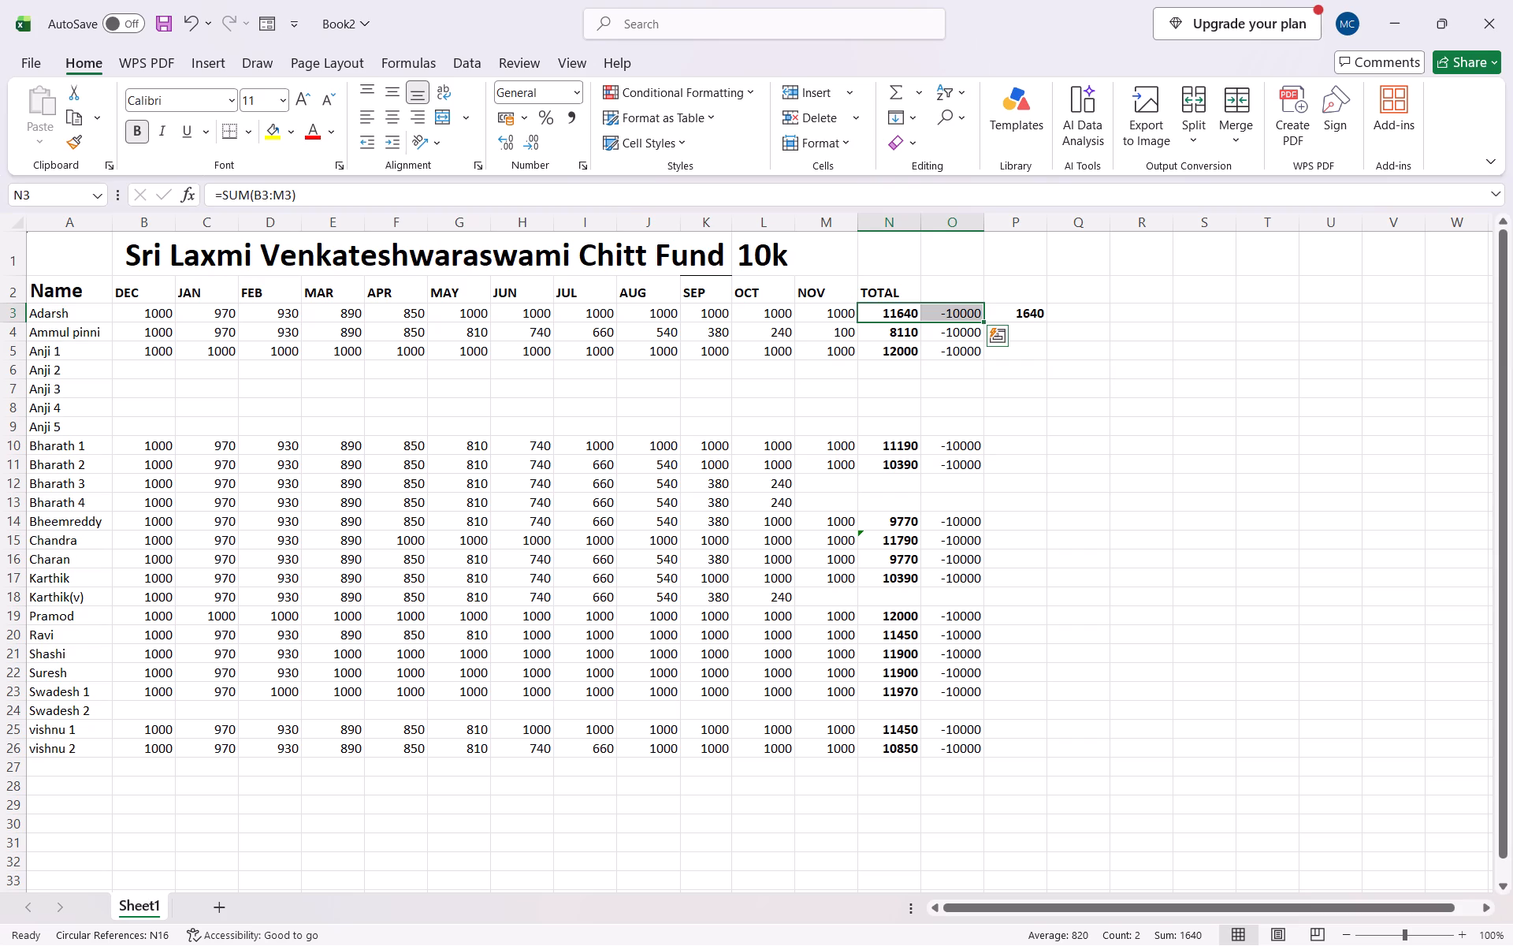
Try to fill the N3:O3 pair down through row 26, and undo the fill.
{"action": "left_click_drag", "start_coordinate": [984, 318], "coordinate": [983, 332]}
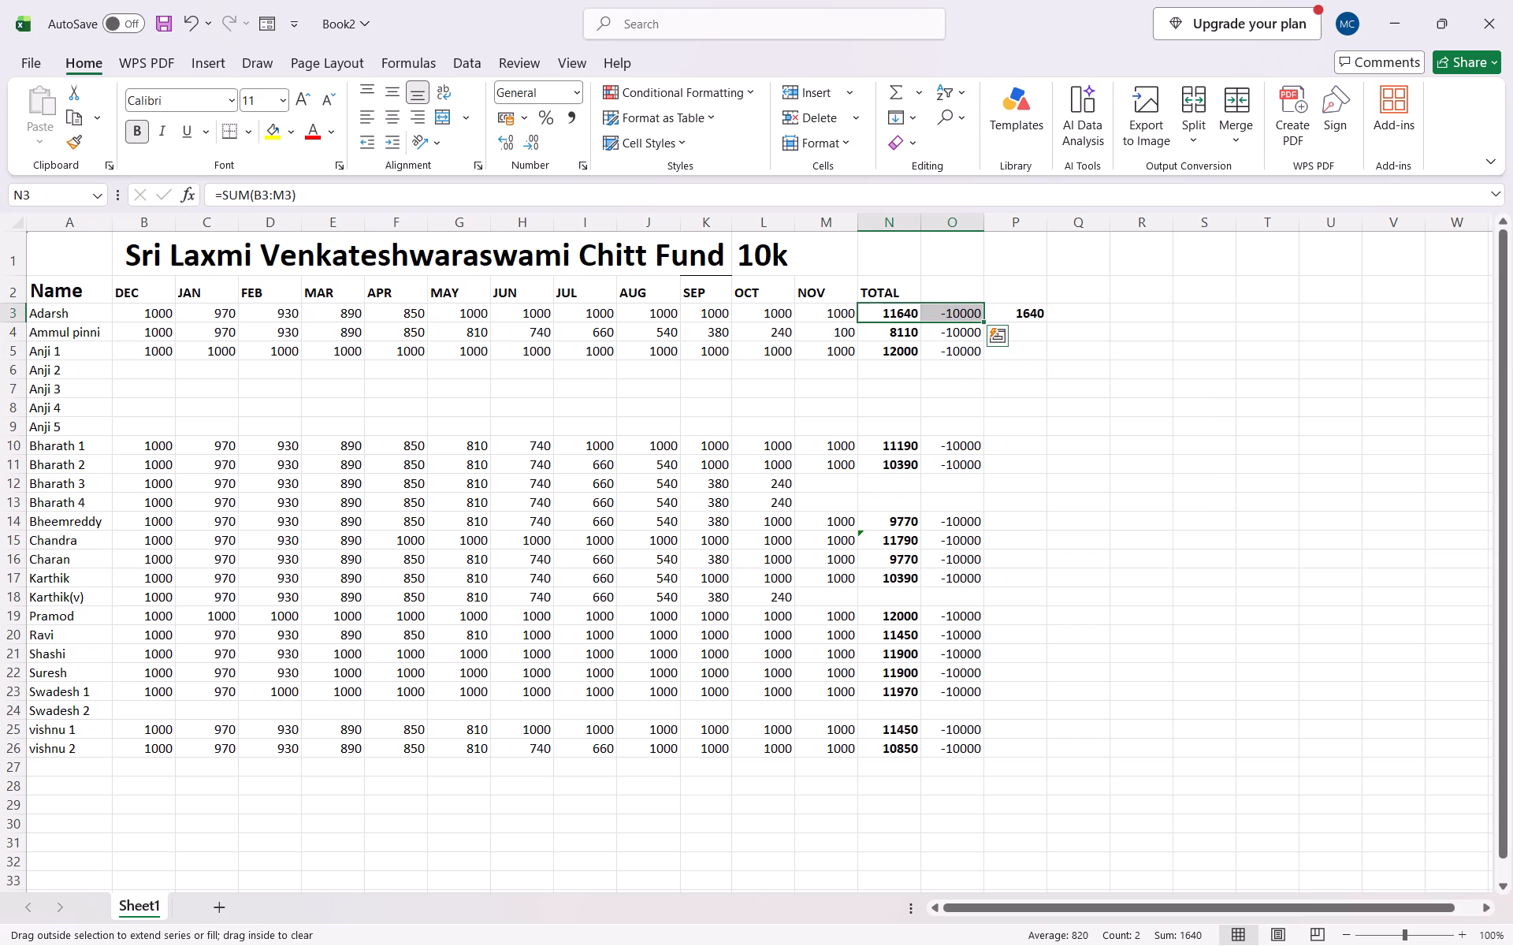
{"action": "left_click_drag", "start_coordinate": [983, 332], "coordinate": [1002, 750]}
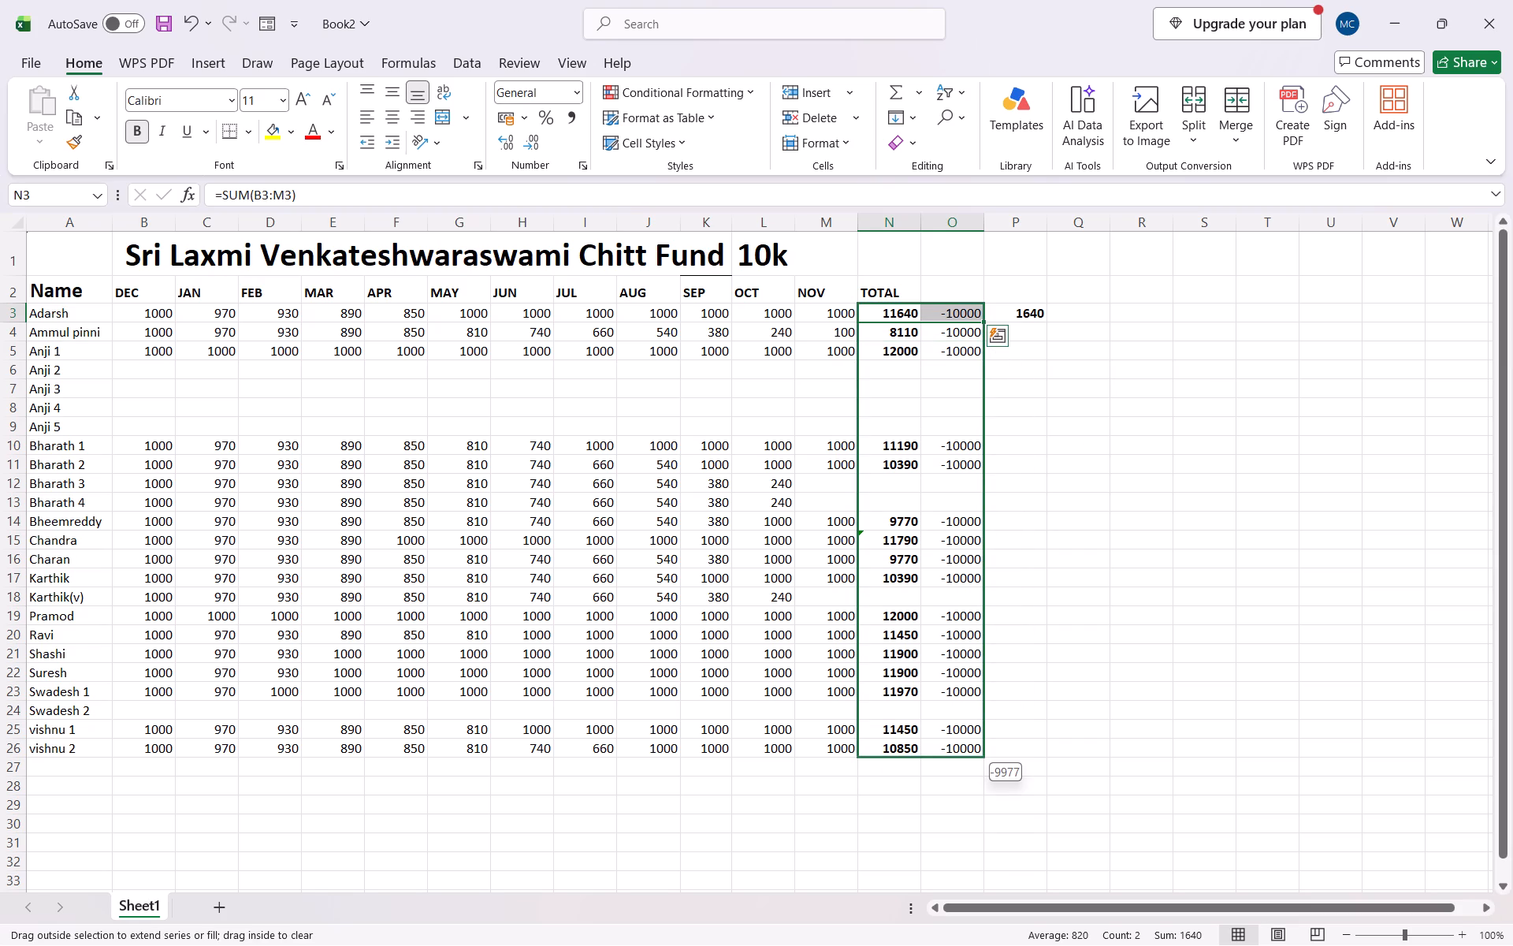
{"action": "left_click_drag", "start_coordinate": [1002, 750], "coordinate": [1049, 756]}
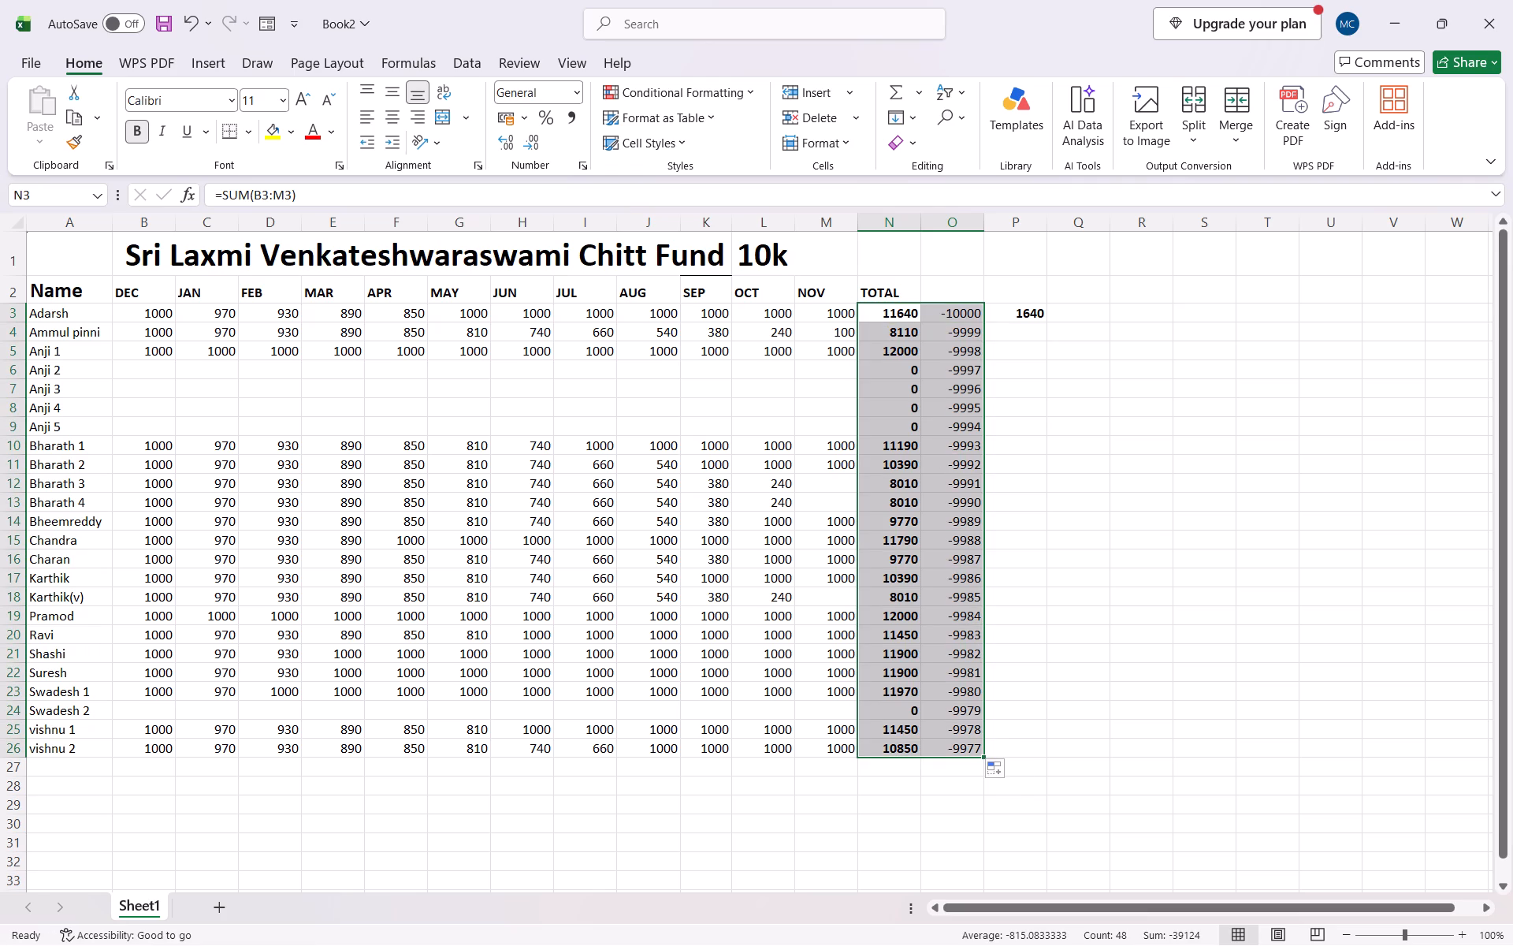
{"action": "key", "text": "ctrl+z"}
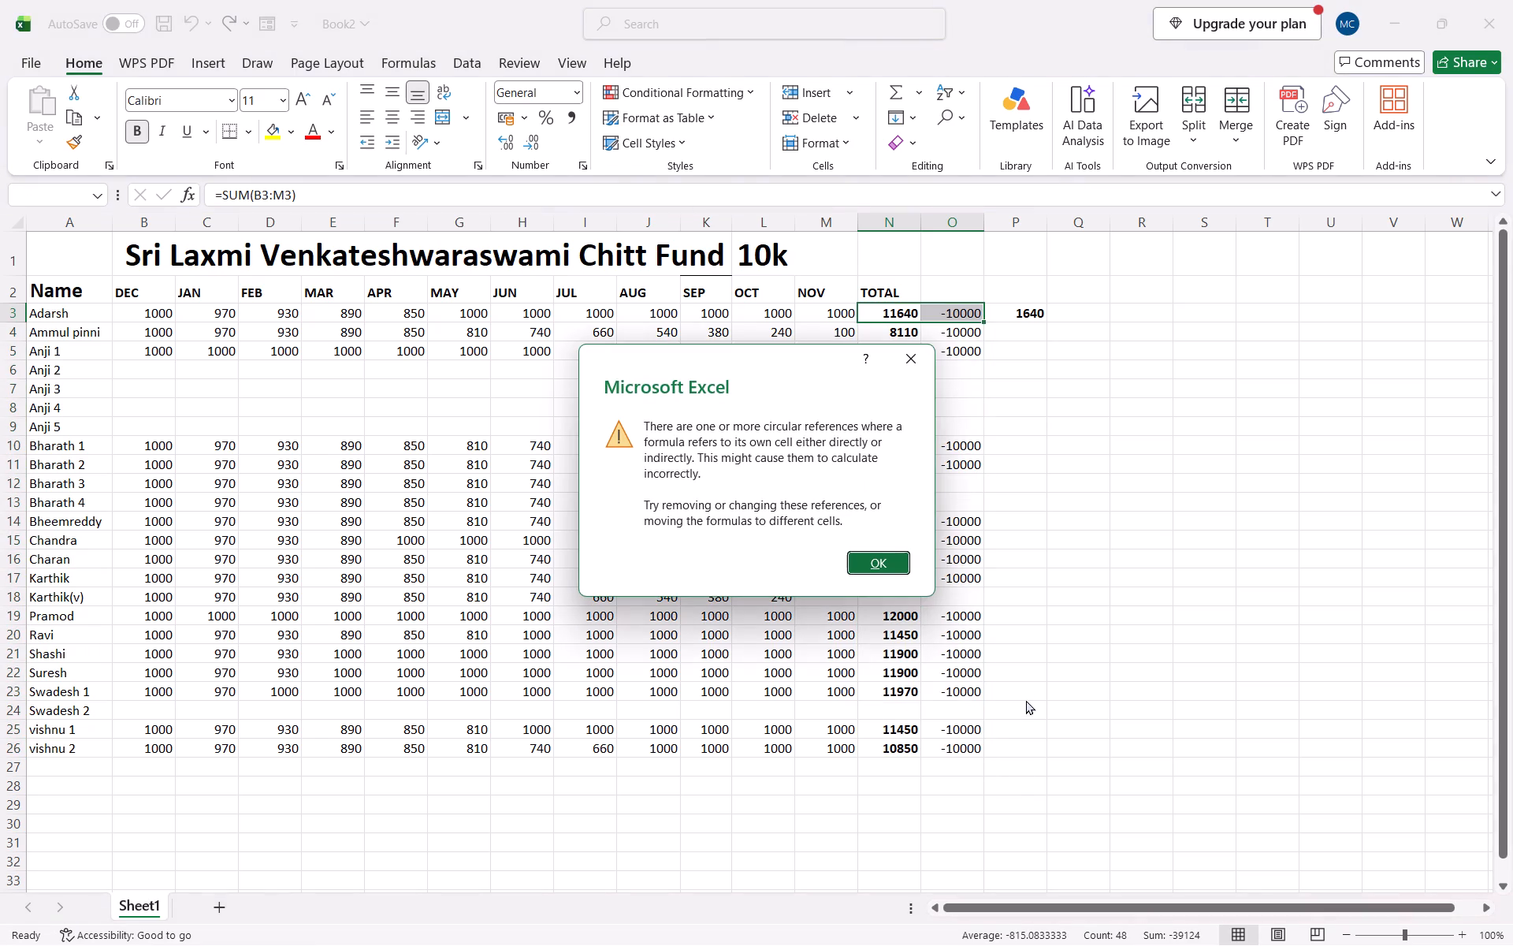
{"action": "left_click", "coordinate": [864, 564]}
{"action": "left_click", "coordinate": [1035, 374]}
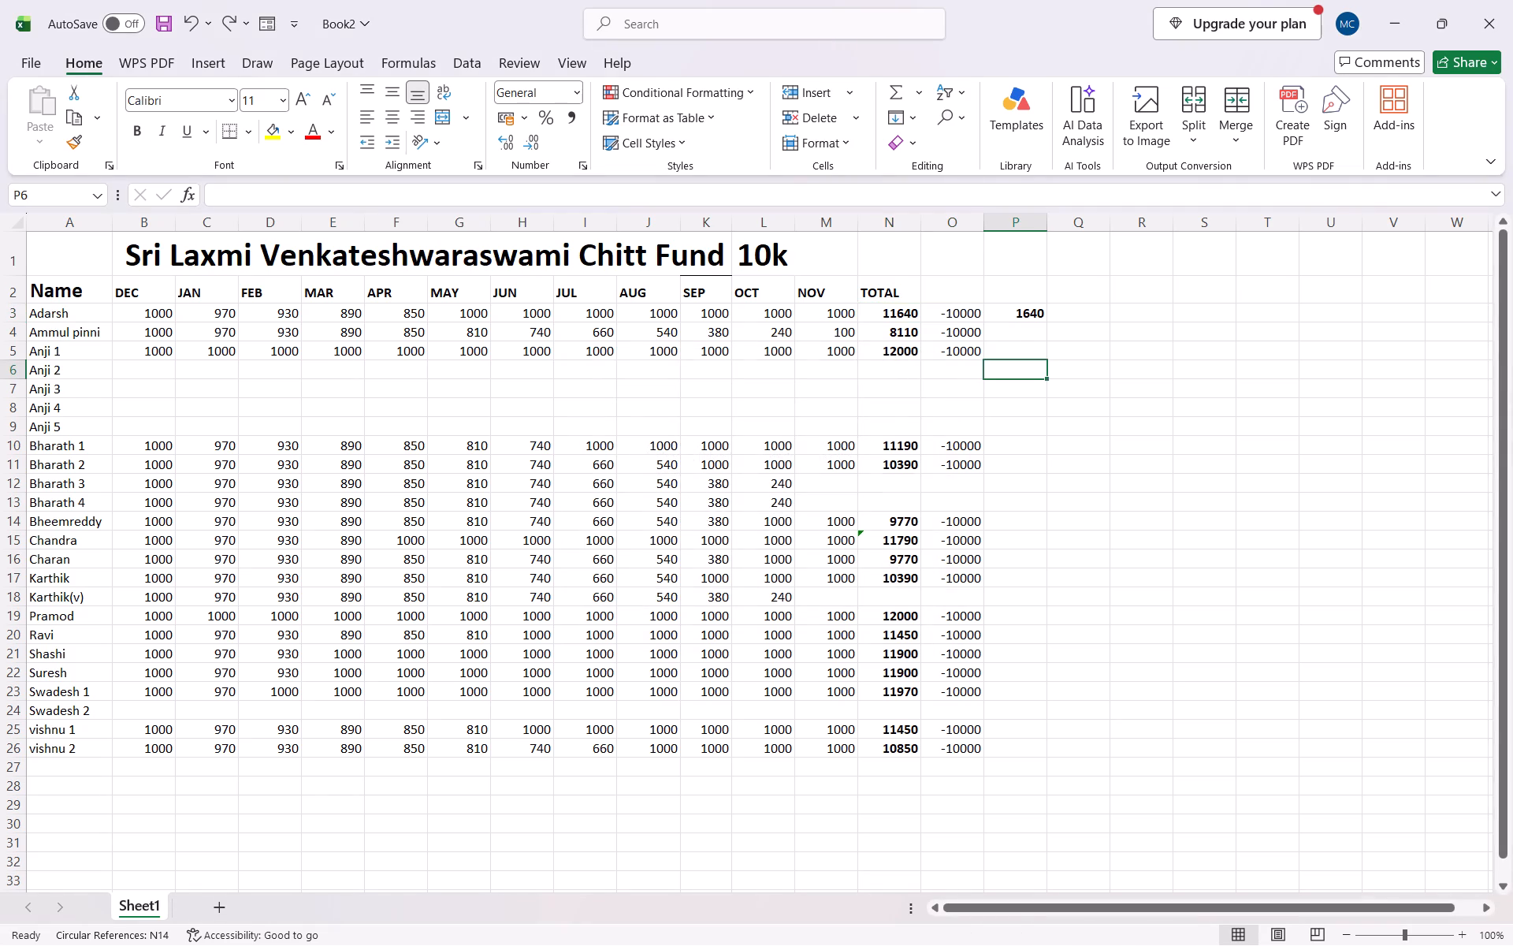
Add a row sum of N4:O4 in P4 using the Quick Analysis totals.
{"action": "left_click_drag", "start_coordinate": [860, 322], "coordinate": [872, 324]}
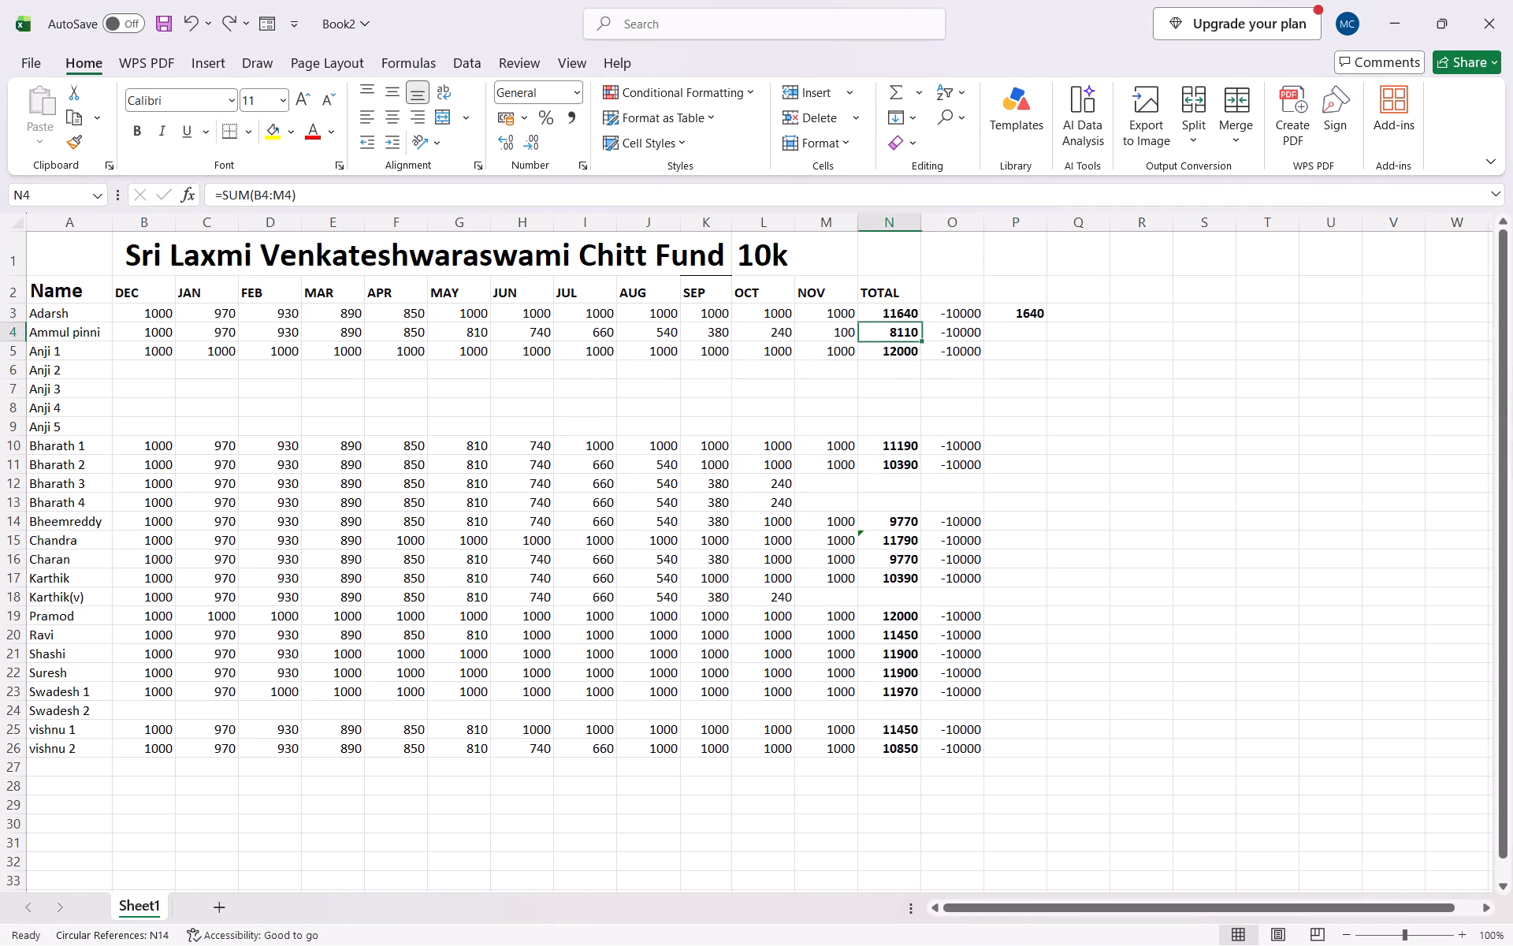
{"action": "left_click_drag", "start_coordinate": [872, 324], "coordinate": [881, 328]}
{"action": "left_click", "coordinate": [922, 336]}
{"action": "left_click_drag", "start_coordinate": [912, 333], "coordinate": [948, 340]}
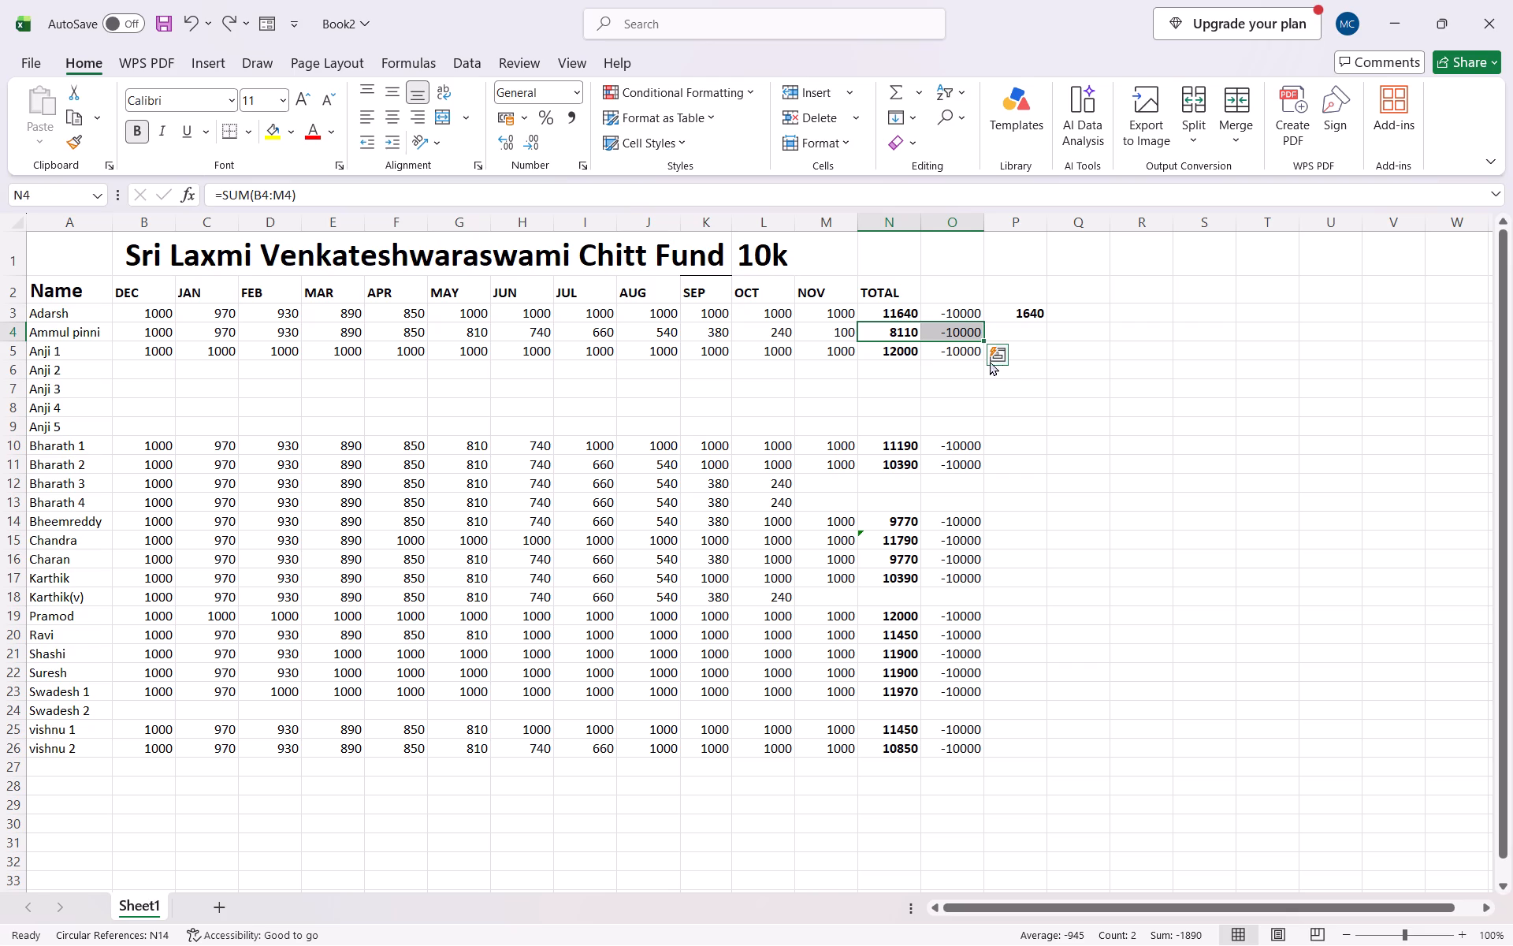
{"action": "left_click", "coordinate": [1000, 359]}
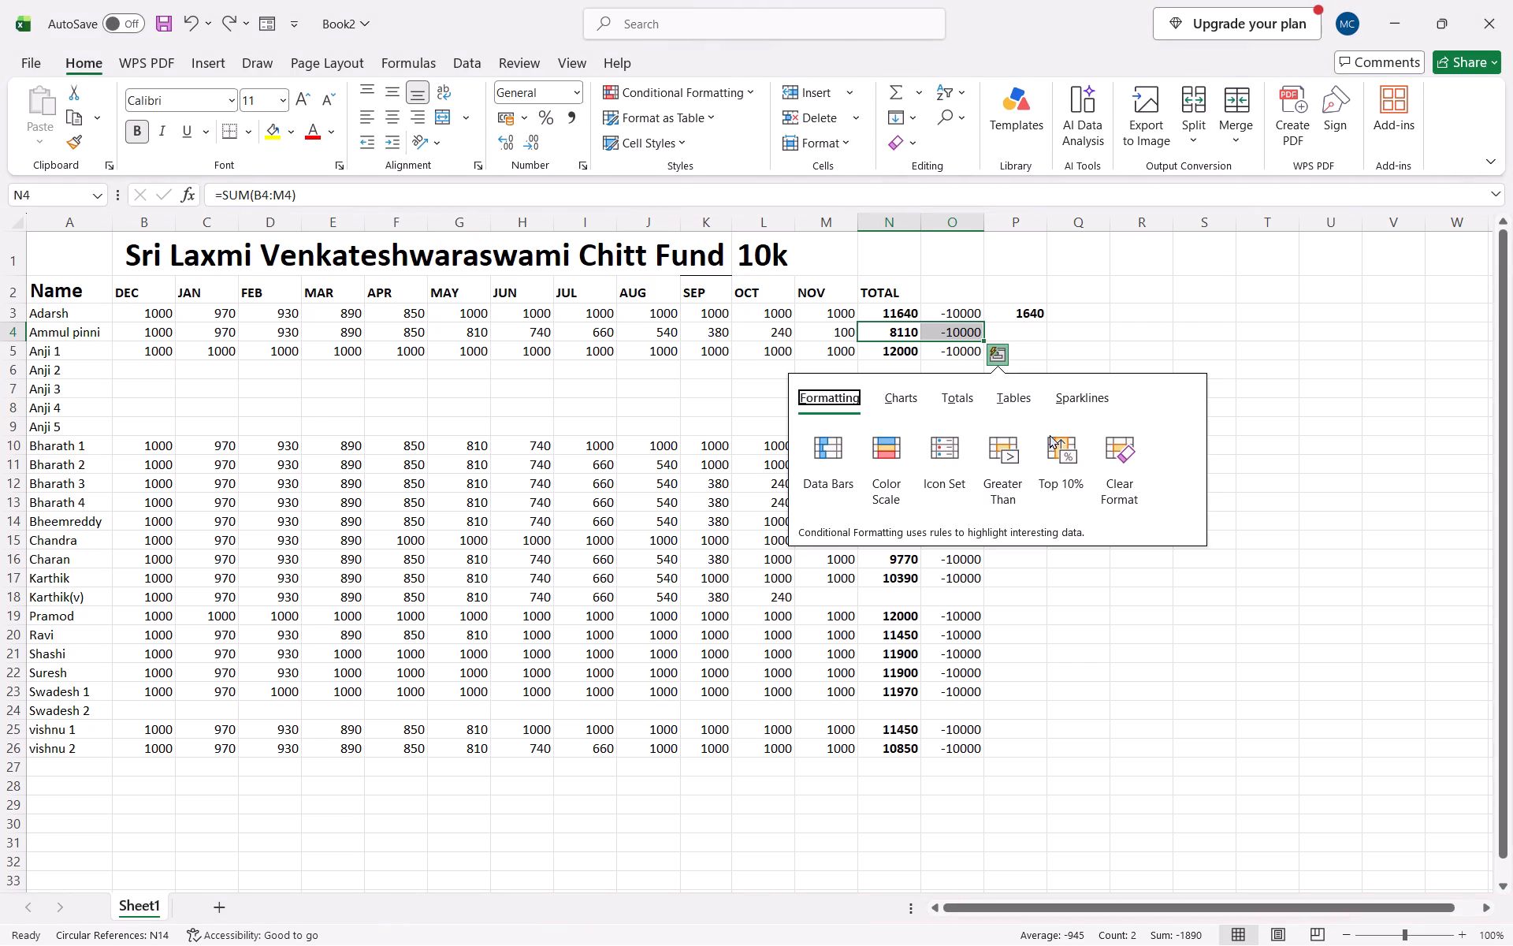
{"action": "left_click", "coordinate": [962, 392]}
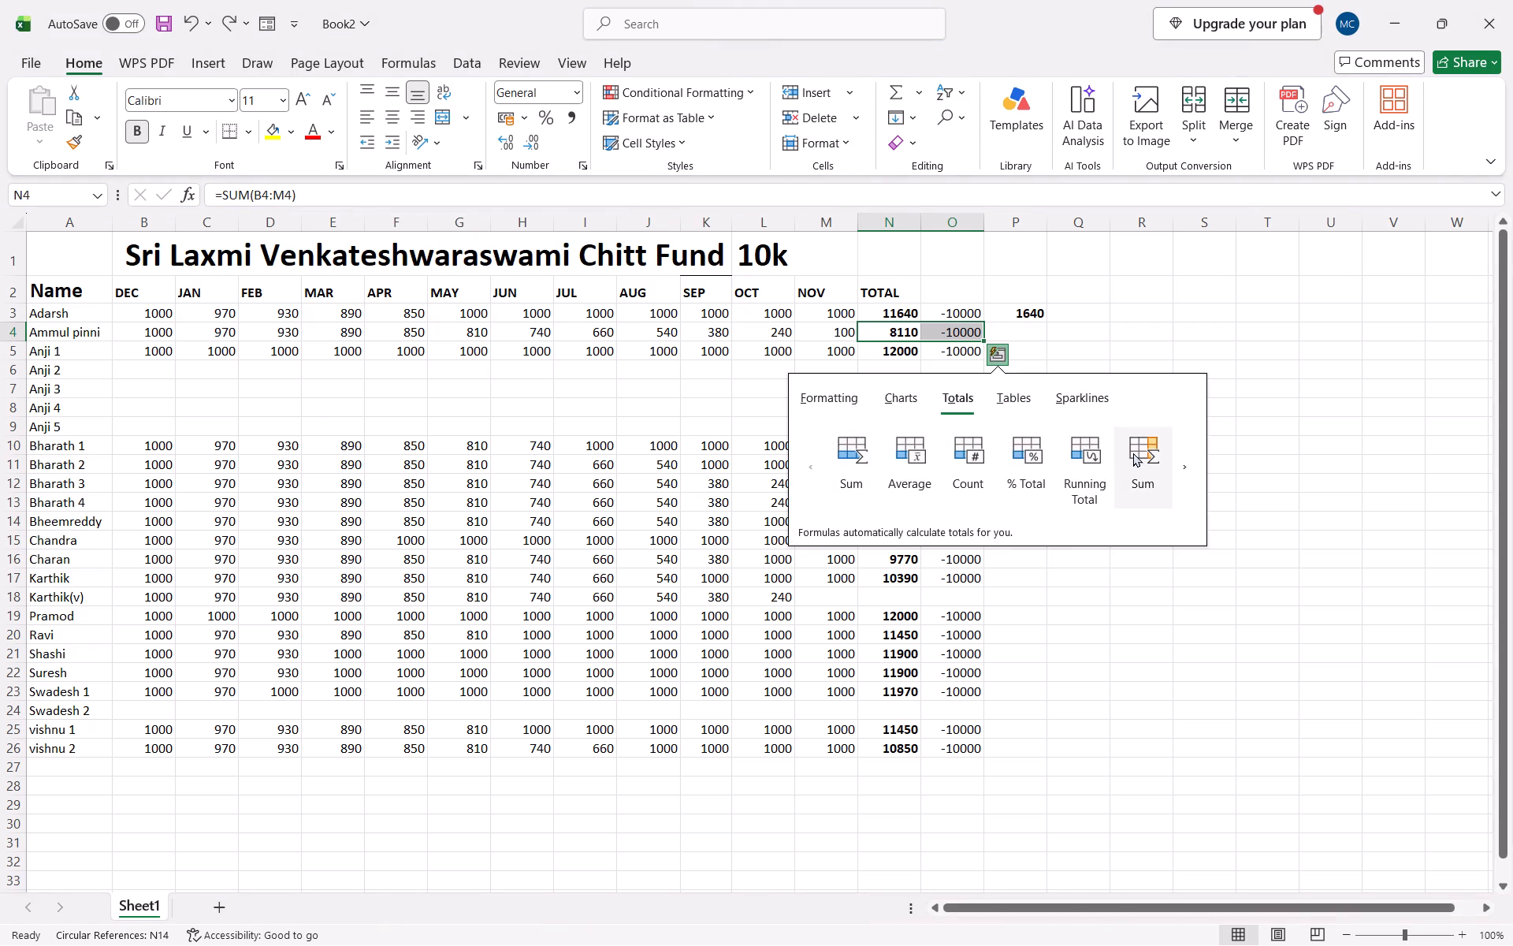
{"action": "left_click", "coordinate": [1144, 453]}
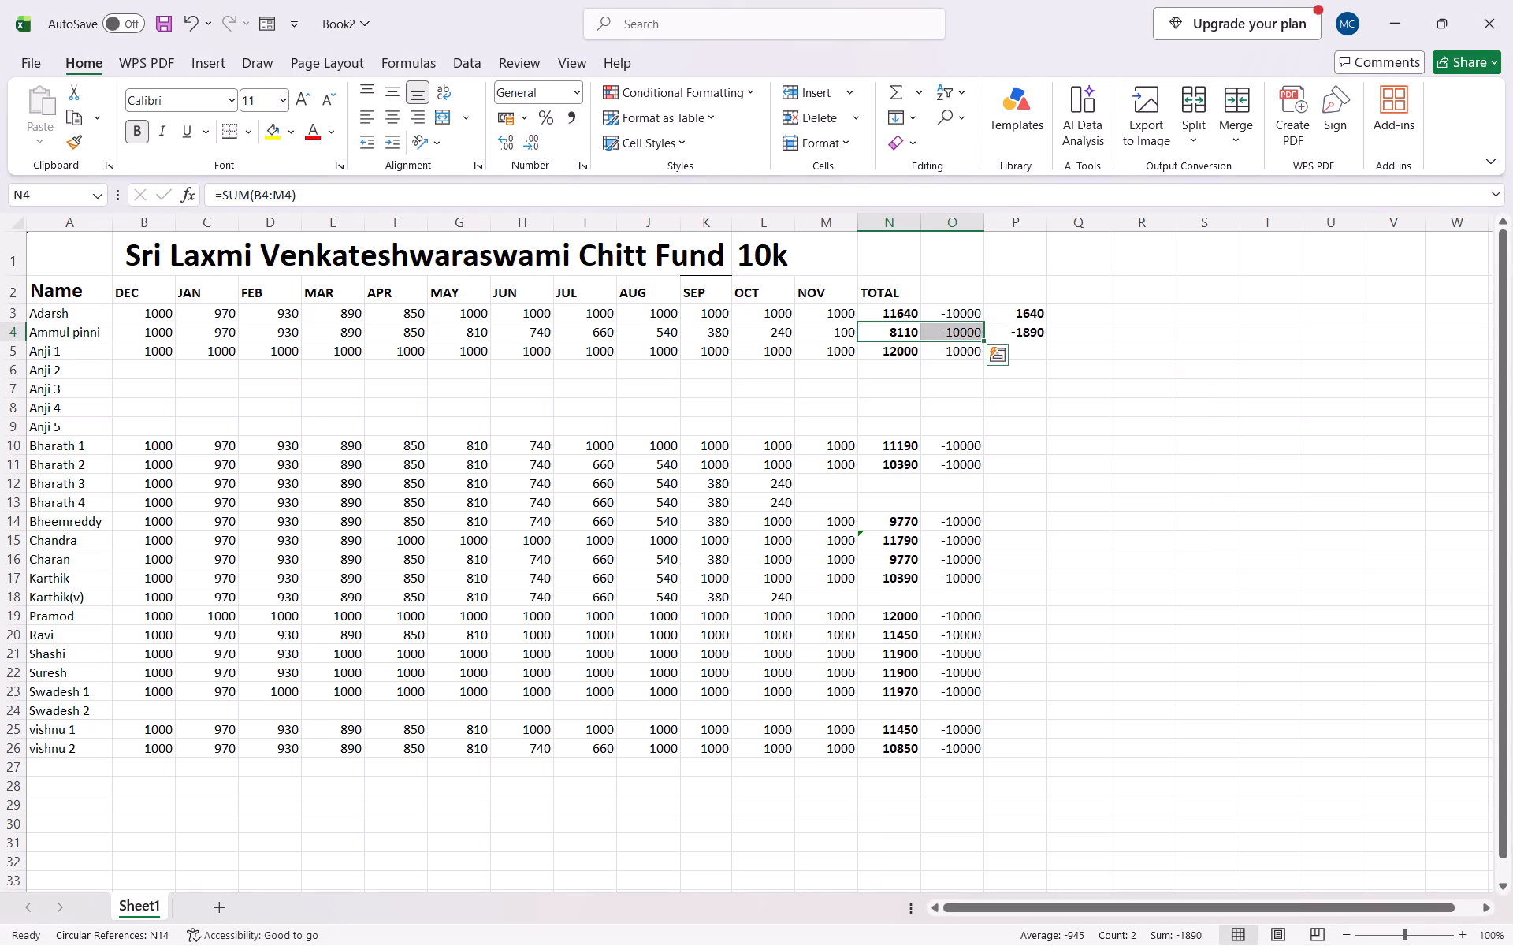
Add a row sum of N5:O5 in P5 using the Quick Analysis totals.
{"action": "left_click", "coordinate": [868, 348]}
{"action": "left_click", "coordinate": [919, 352]}
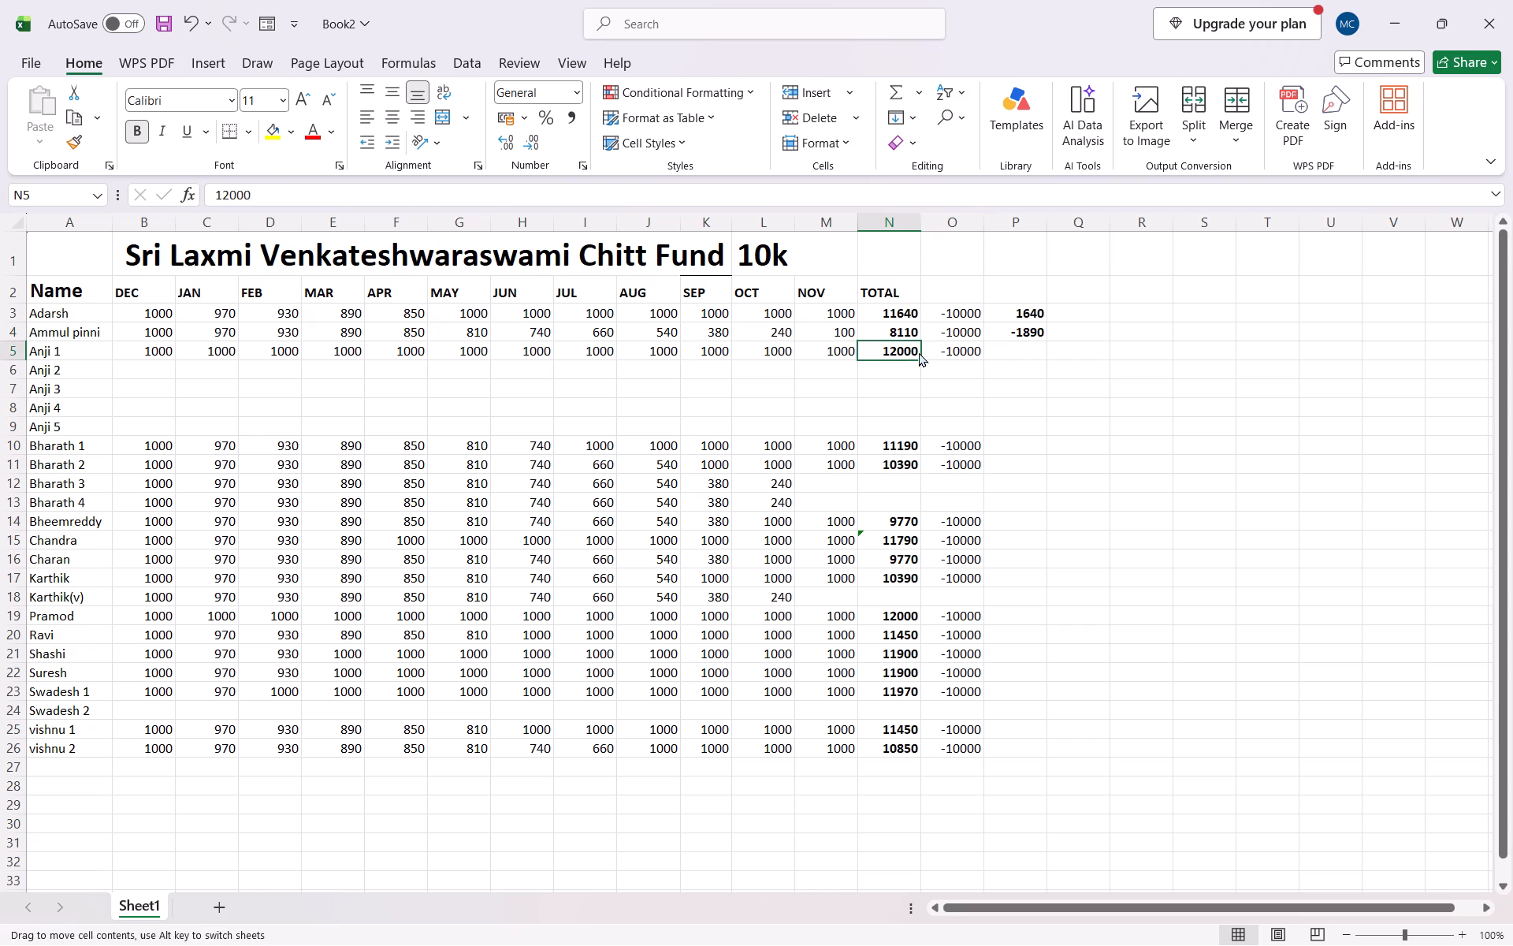
{"action": "left_click_drag", "start_coordinate": [892, 352], "coordinate": [913, 351]}
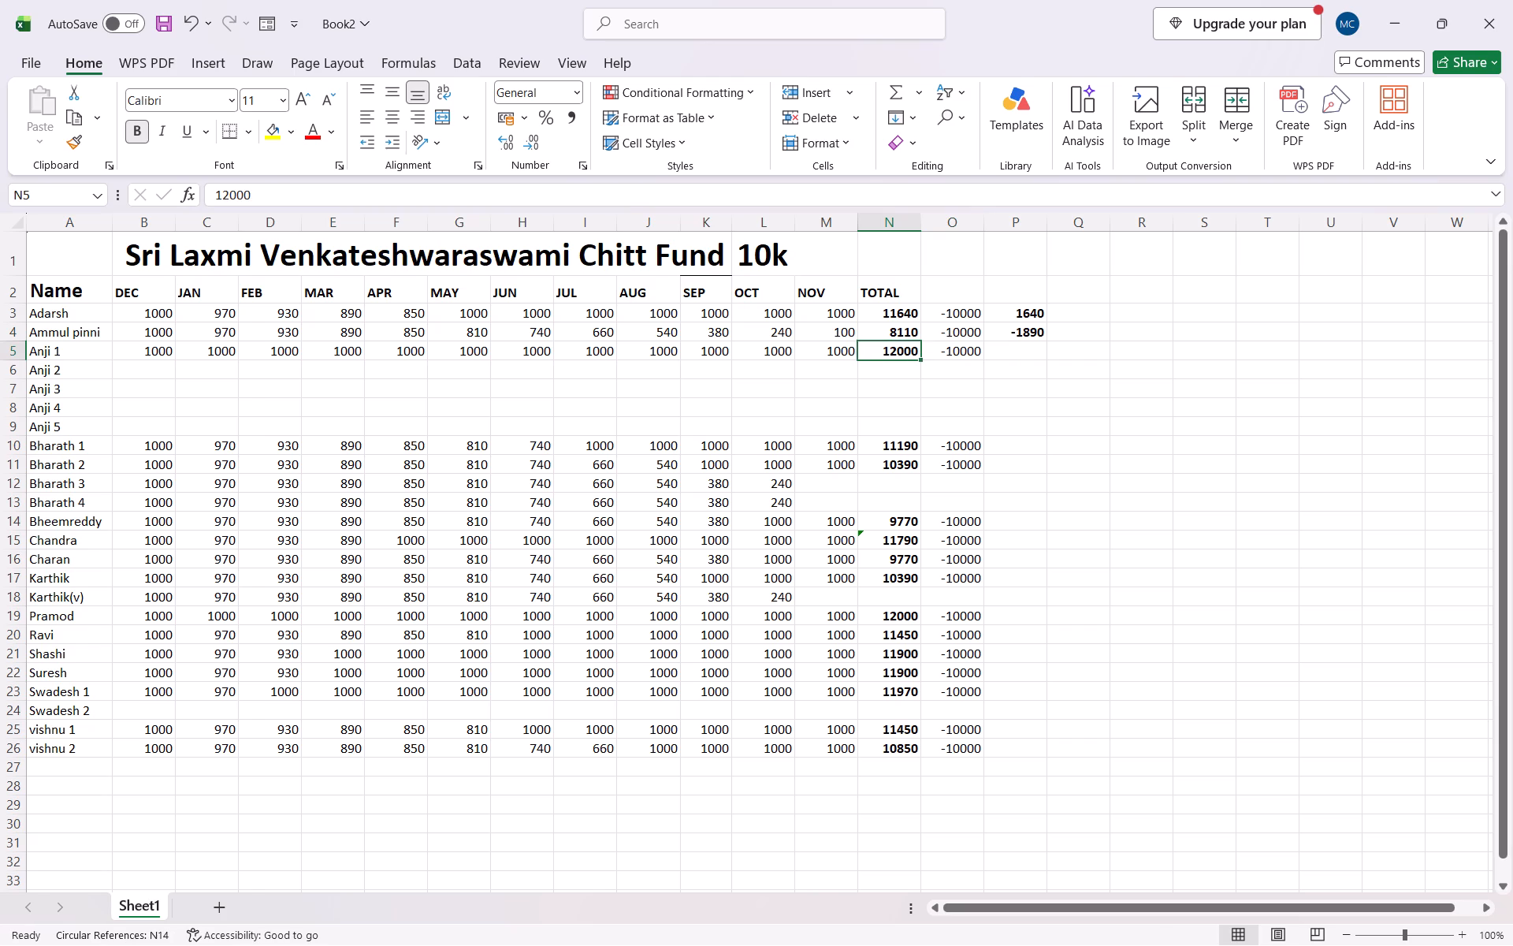
{"action": "left_click_drag", "start_coordinate": [913, 351], "coordinate": [953, 356]}
{"action": "left_click", "coordinate": [1000, 371]}
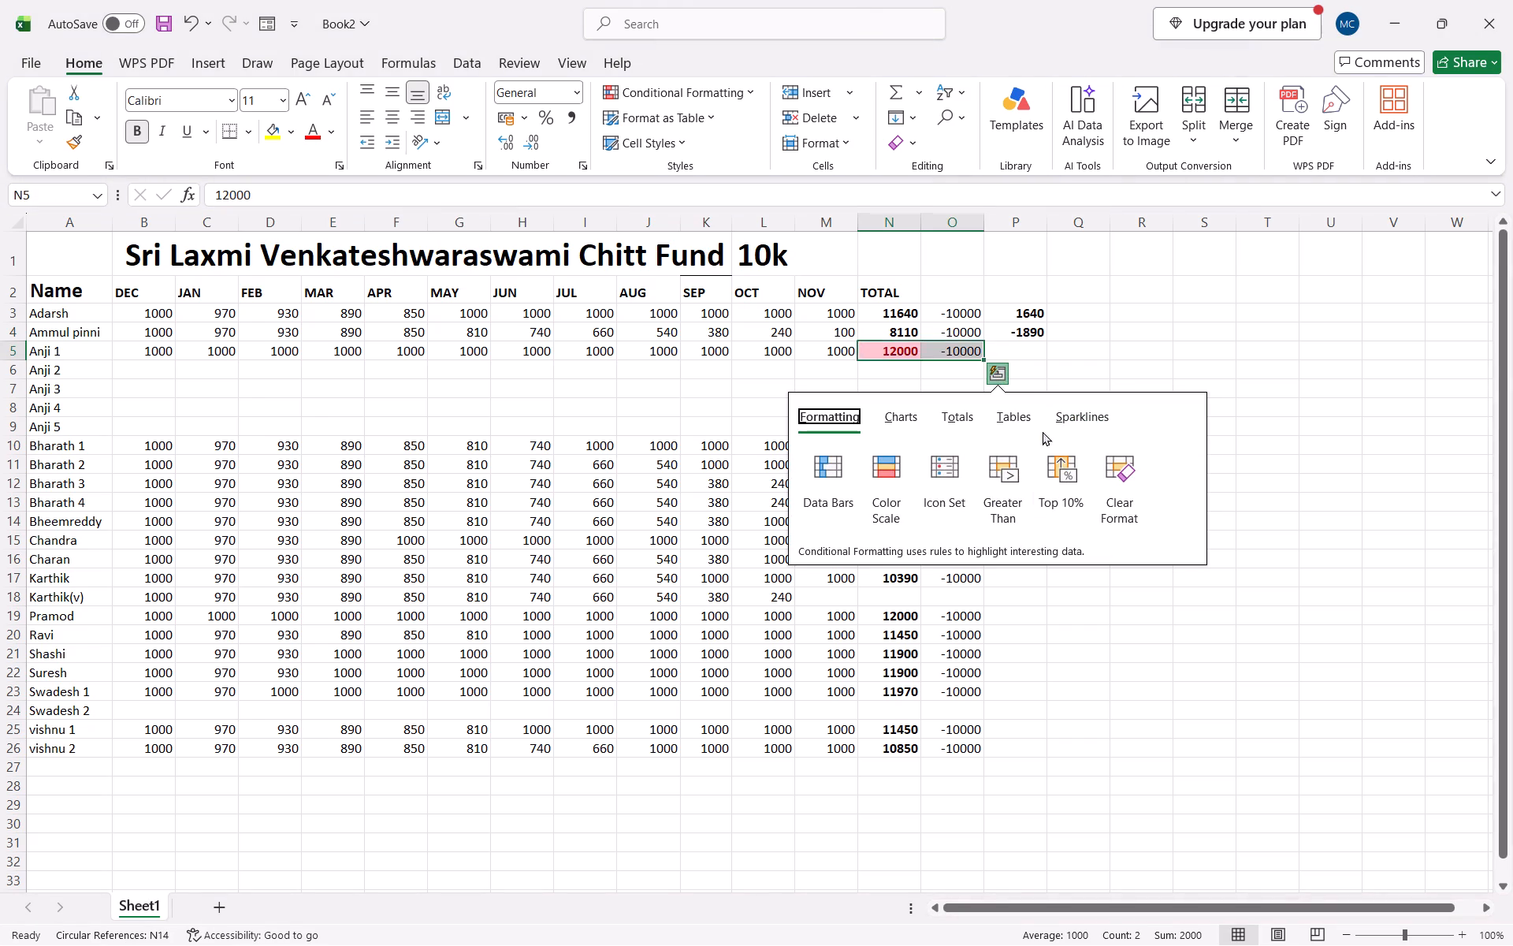
{"action": "left_click", "coordinate": [942, 408]}
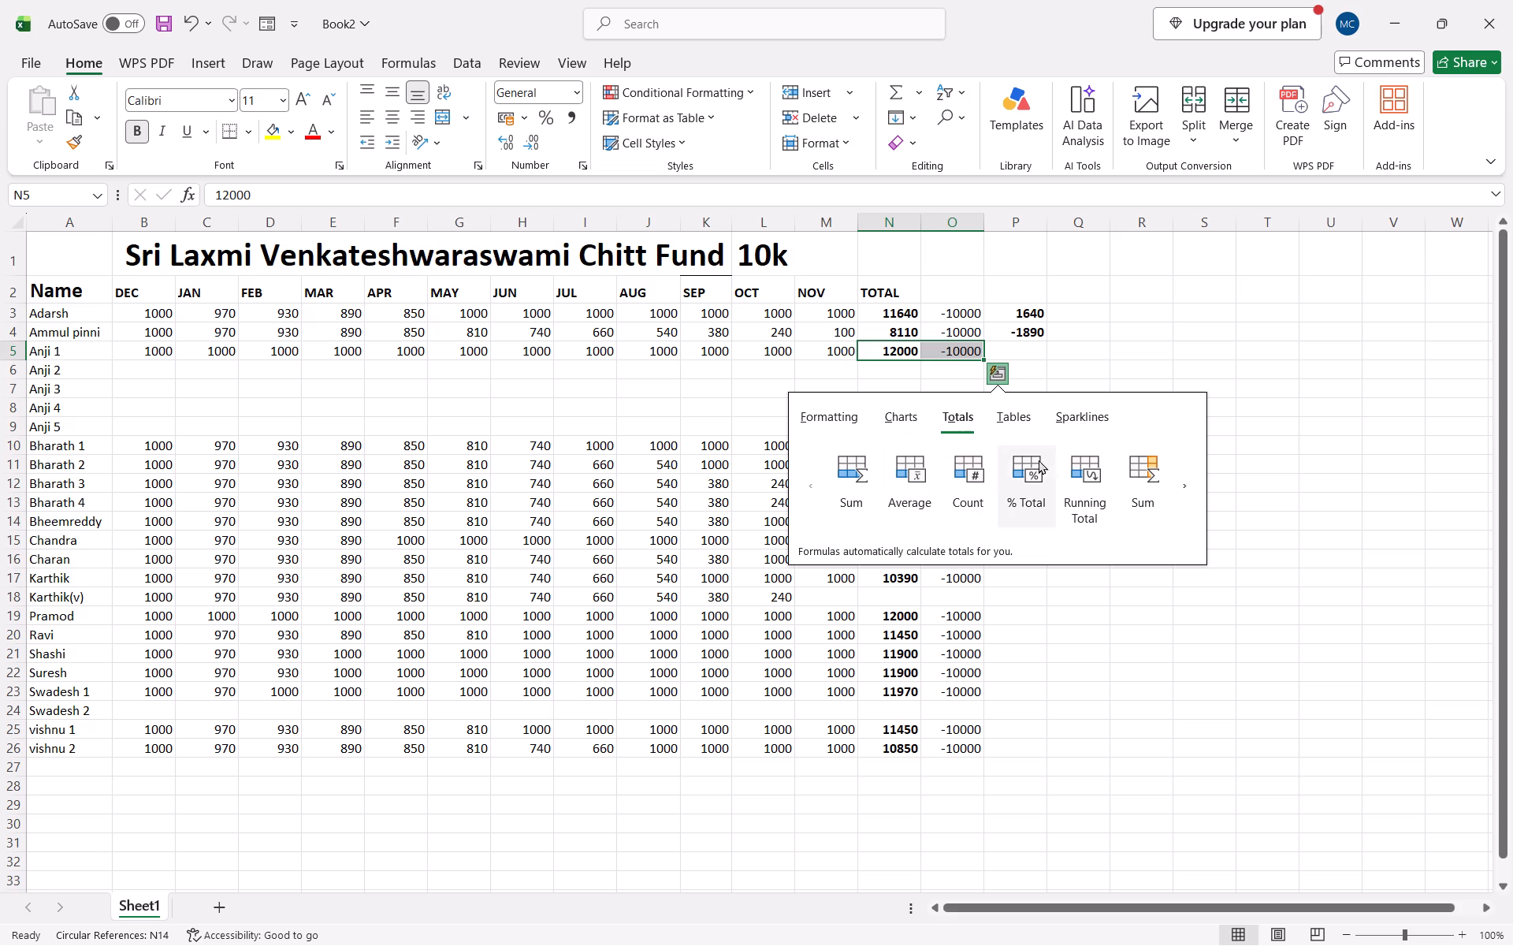
{"action": "left_click", "coordinate": [1143, 470]}
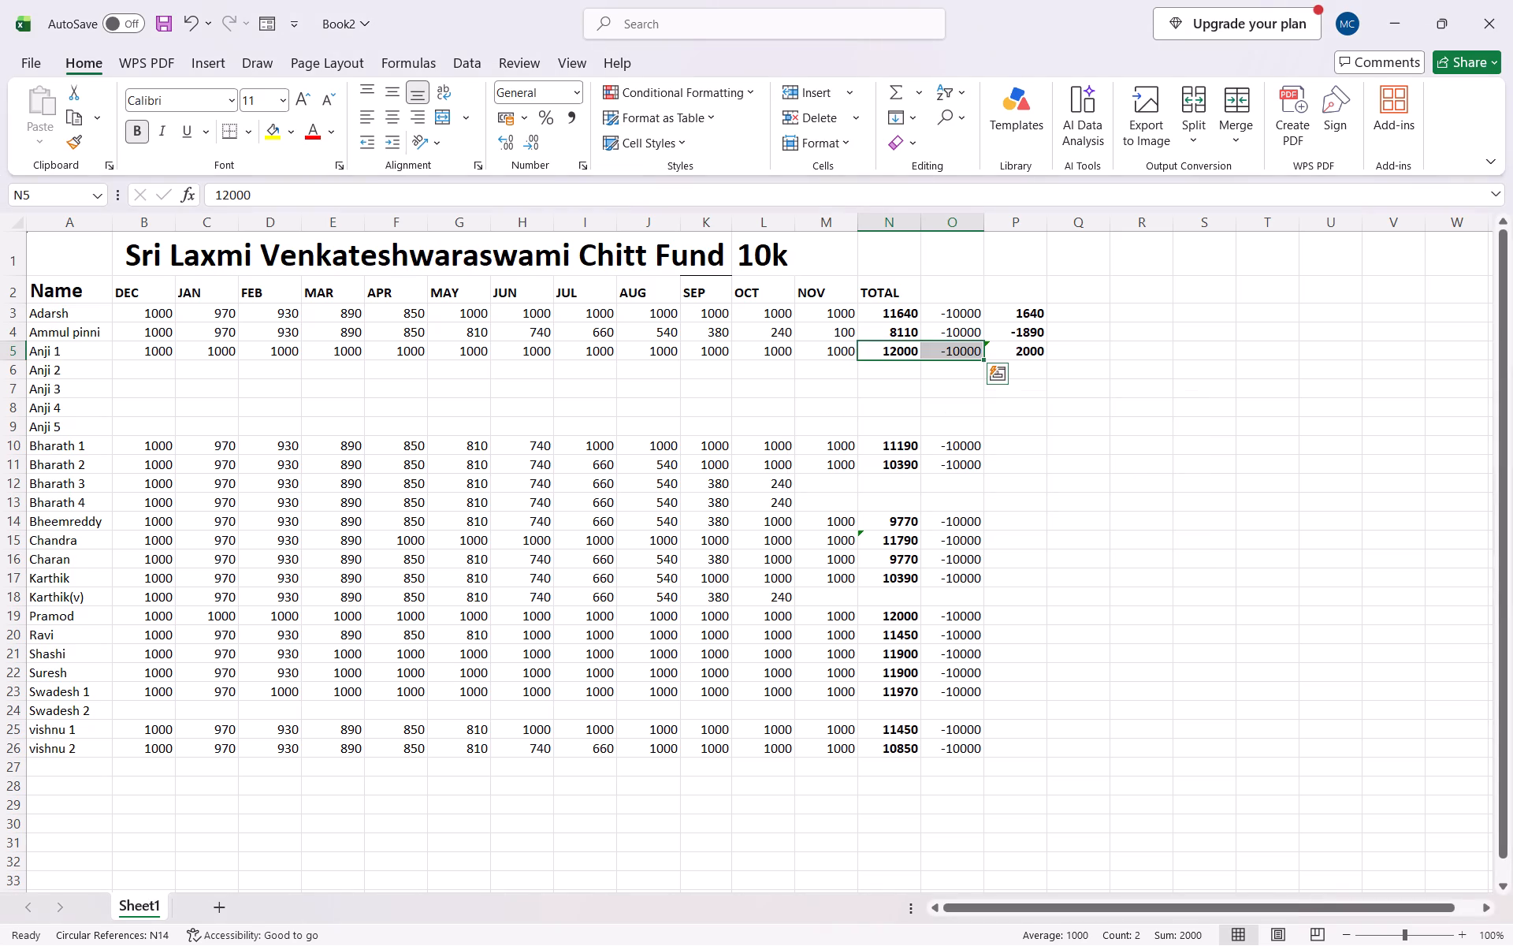
Add a row sum of N10:O10 in P10 using the Quick Analysis totals.
{"action": "left_click", "coordinate": [887, 444]}
{"action": "left_click_drag", "start_coordinate": [913, 441], "coordinate": [952, 449]}
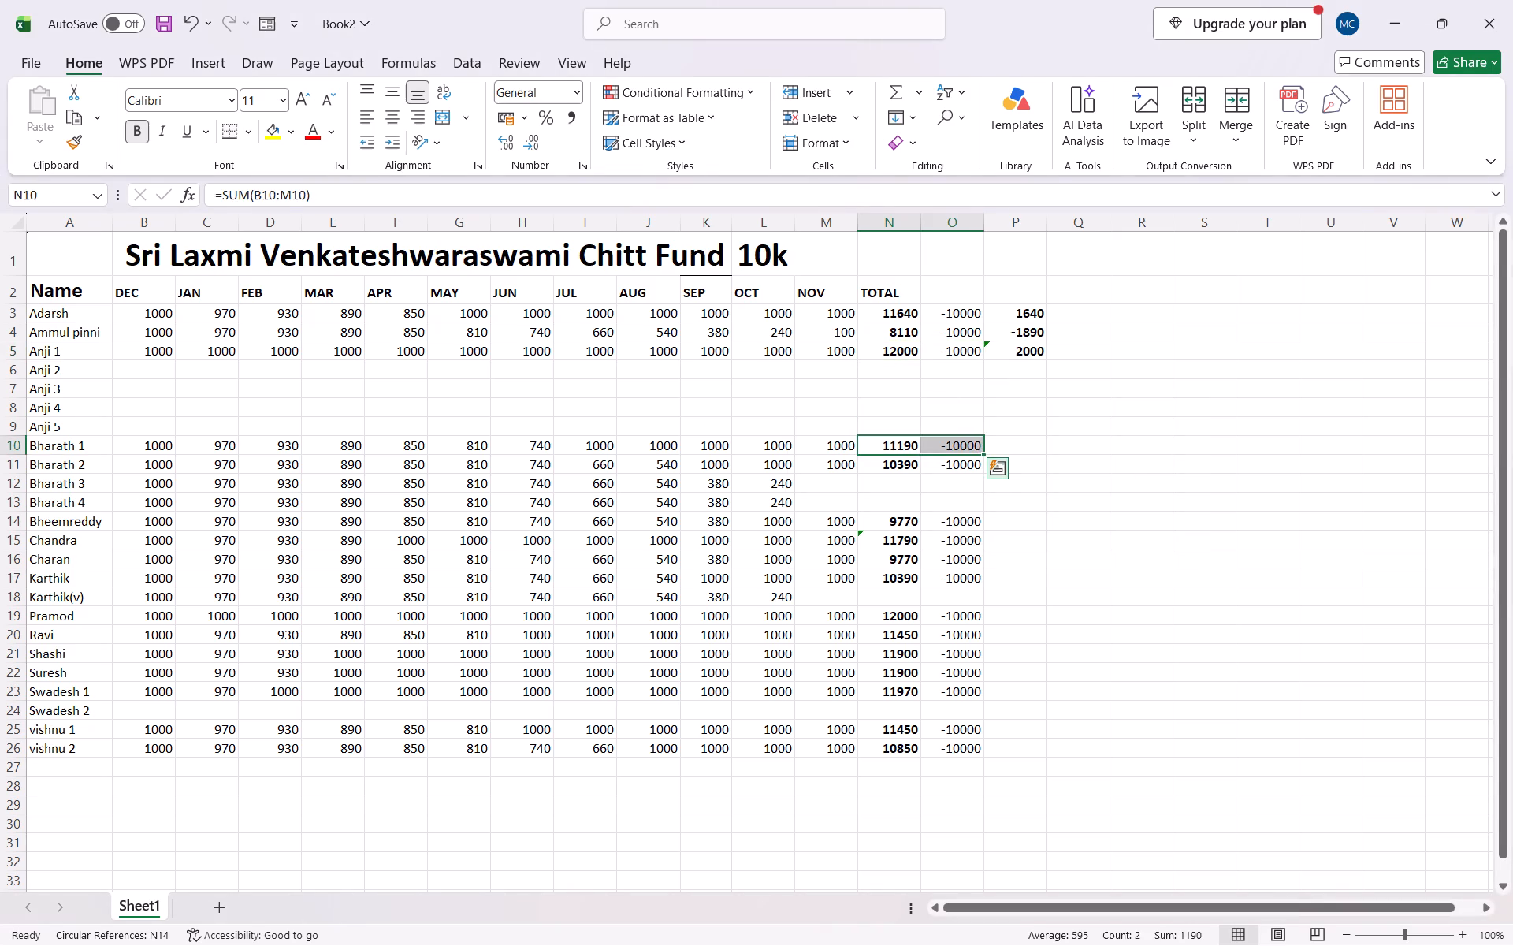
{"action": "left_click", "coordinate": [988, 464]}
{"action": "left_click", "coordinate": [957, 510]}
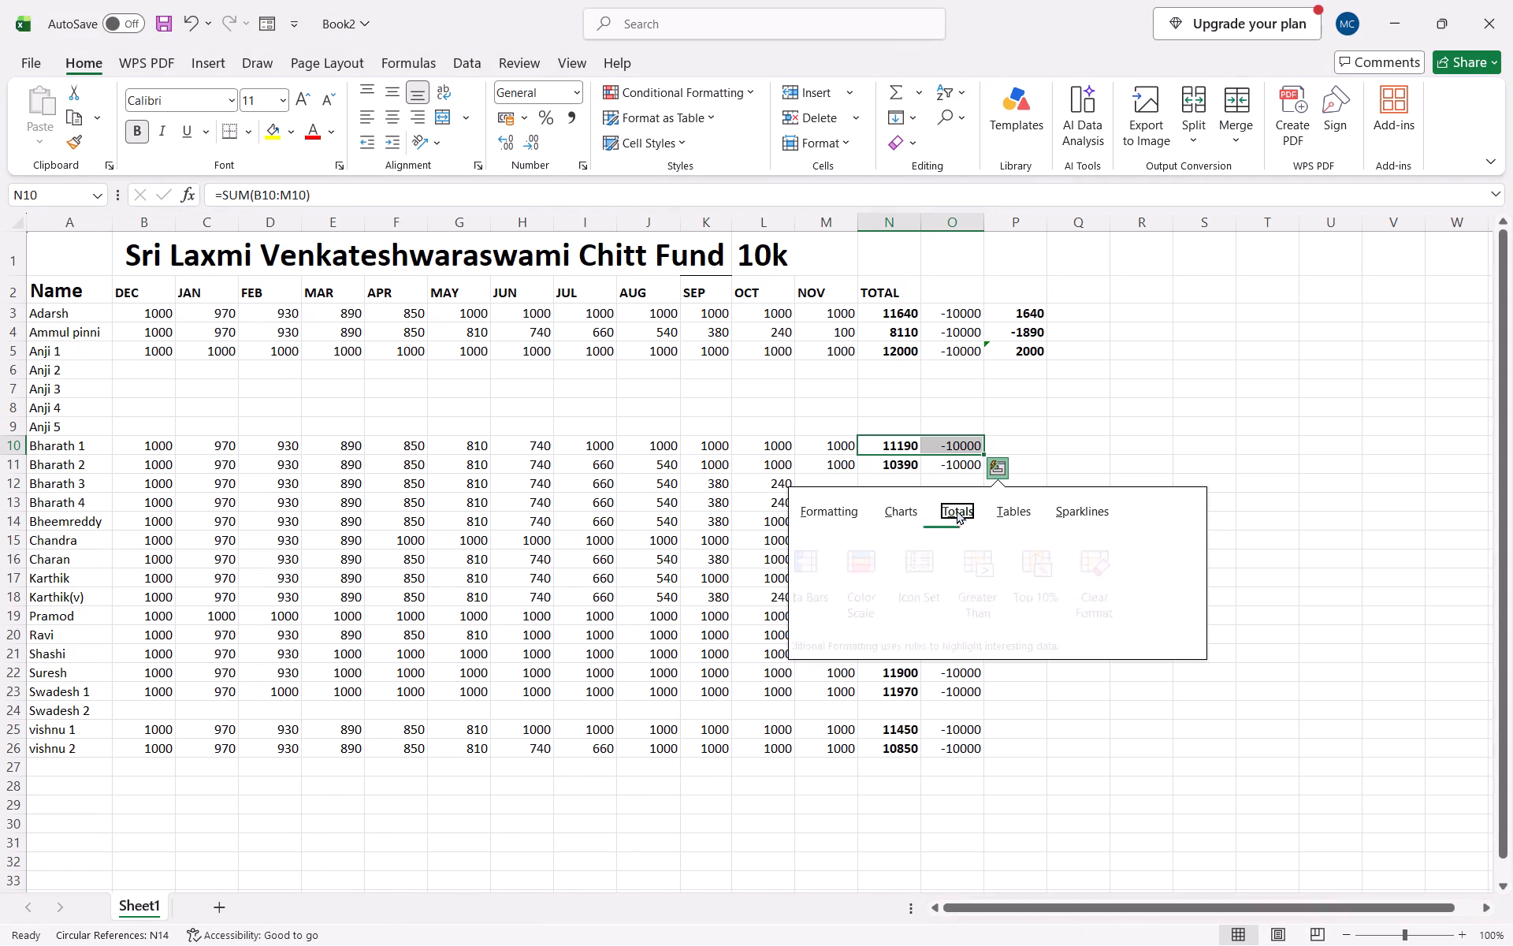
{"action": "left_click", "coordinate": [1131, 569]}
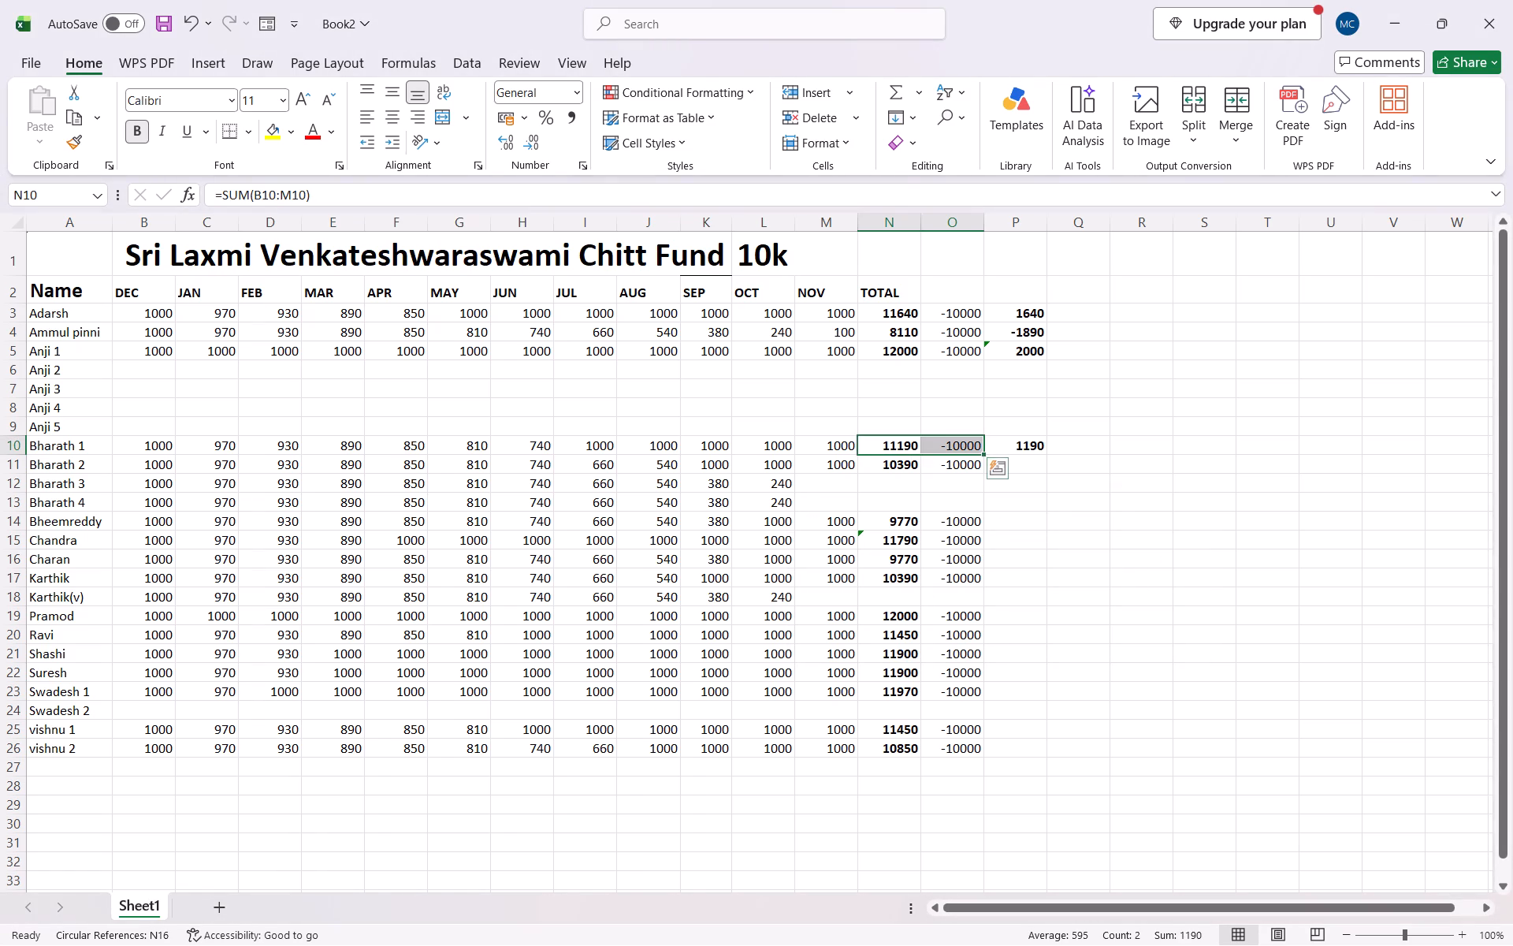
Add a row sum of N11:O11 in P11 using the Quick Analysis totals.
{"action": "left_click_drag", "start_coordinate": [875, 463], "coordinate": [930, 467]}
{"action": "left_click", "coordinate": [930, 467]}
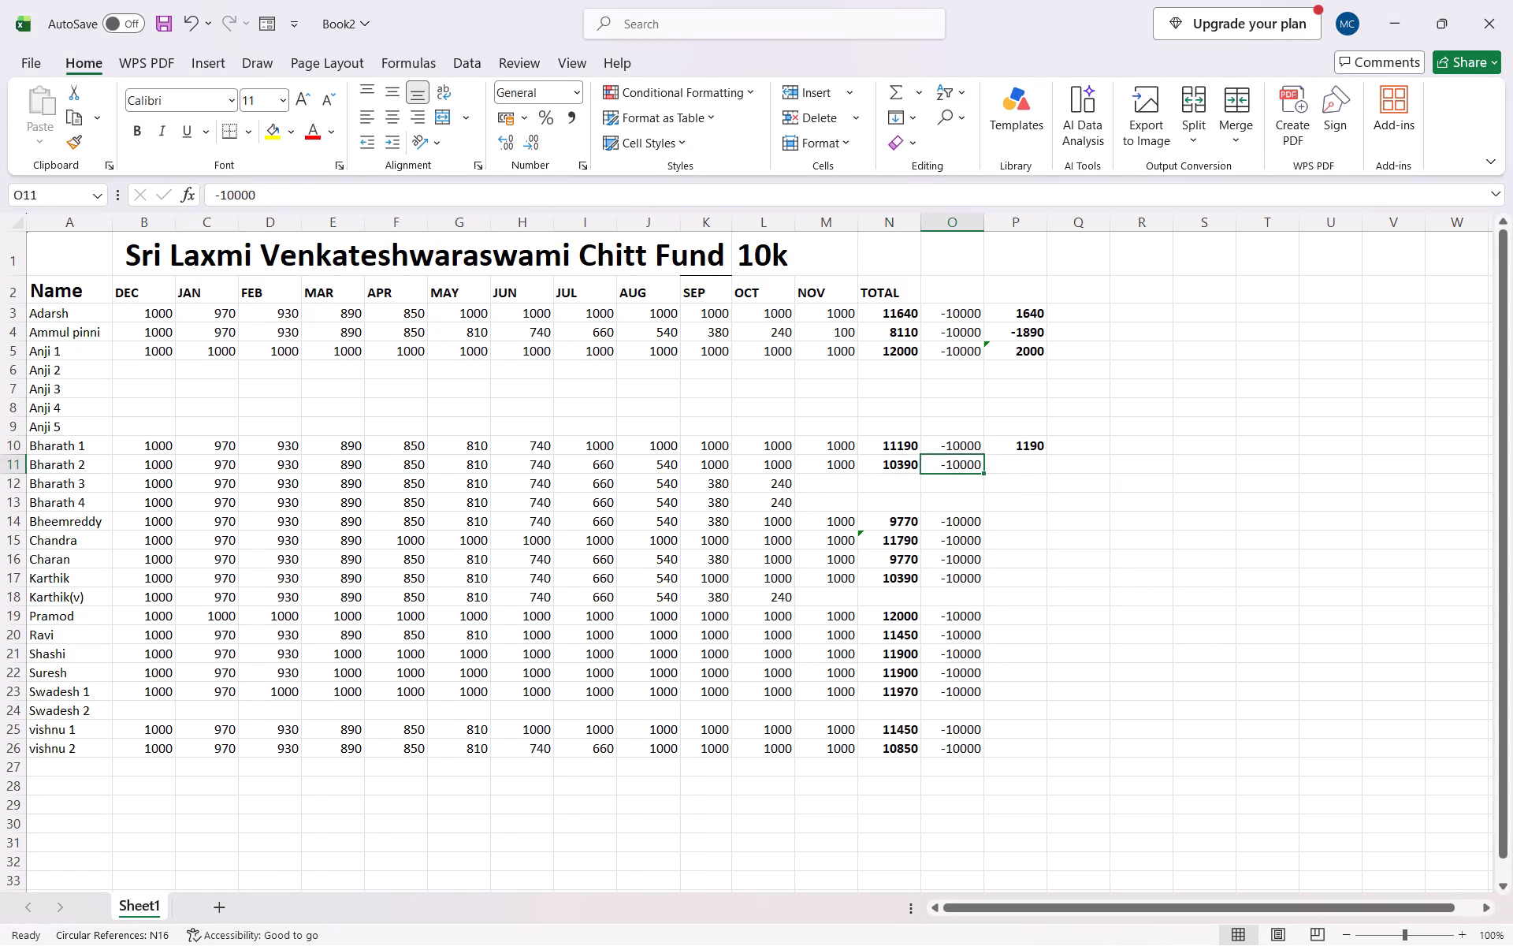
{"action": "left_click_drag", "start_coordinate": [872, 462], "coordinate": [944, 471]}
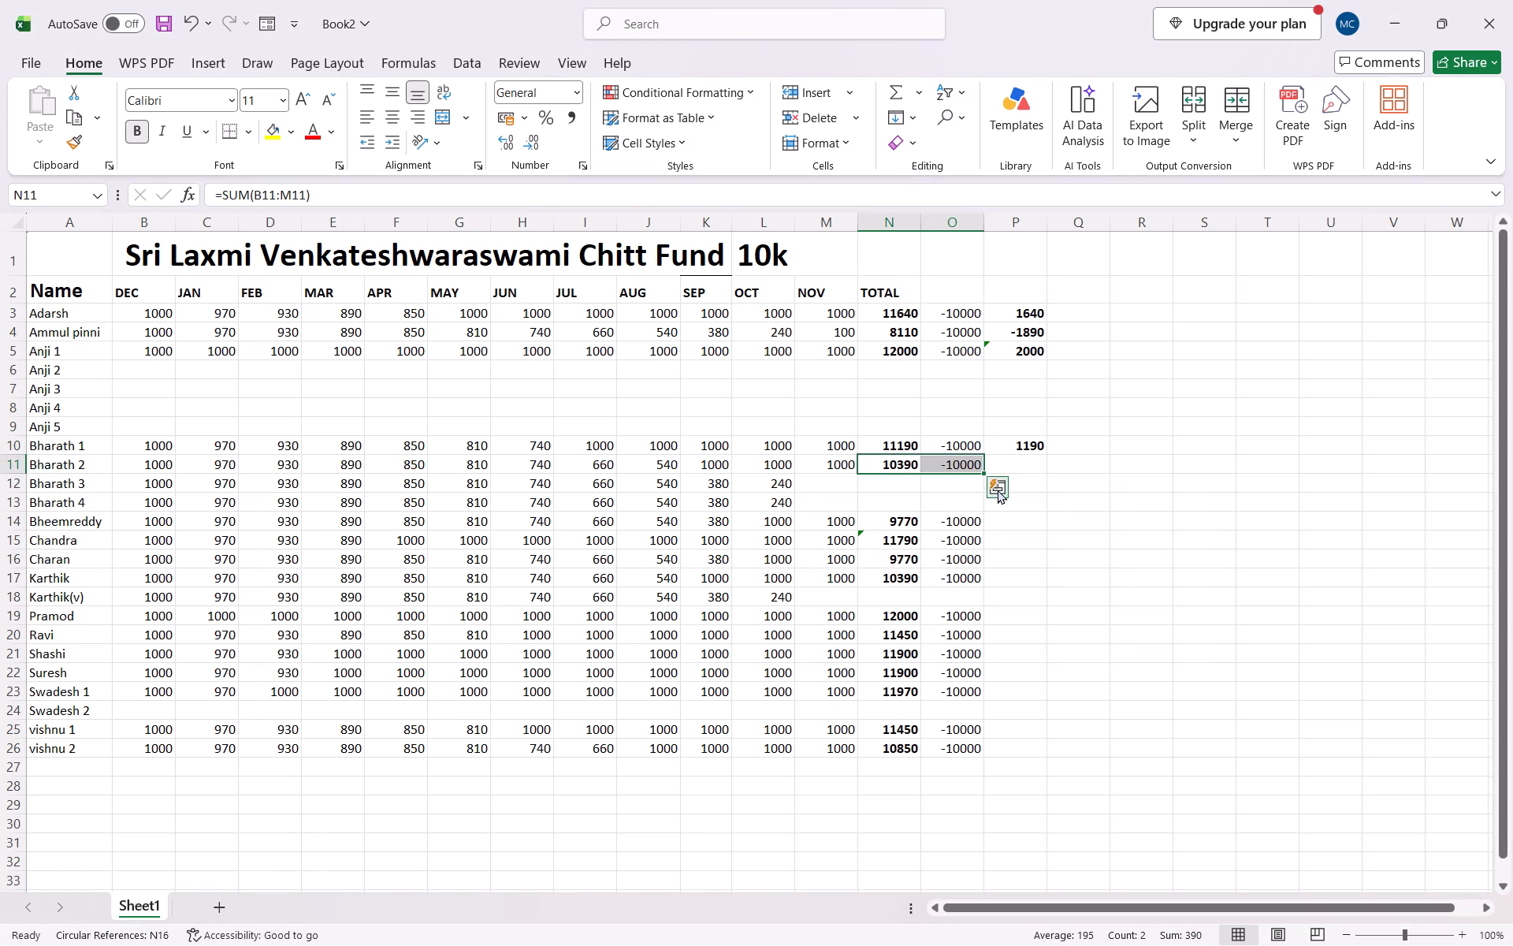
{"action": "left_click", "coordinate": [998, 490]}
{"action": "left_click", "coordinate": [952, 528]}
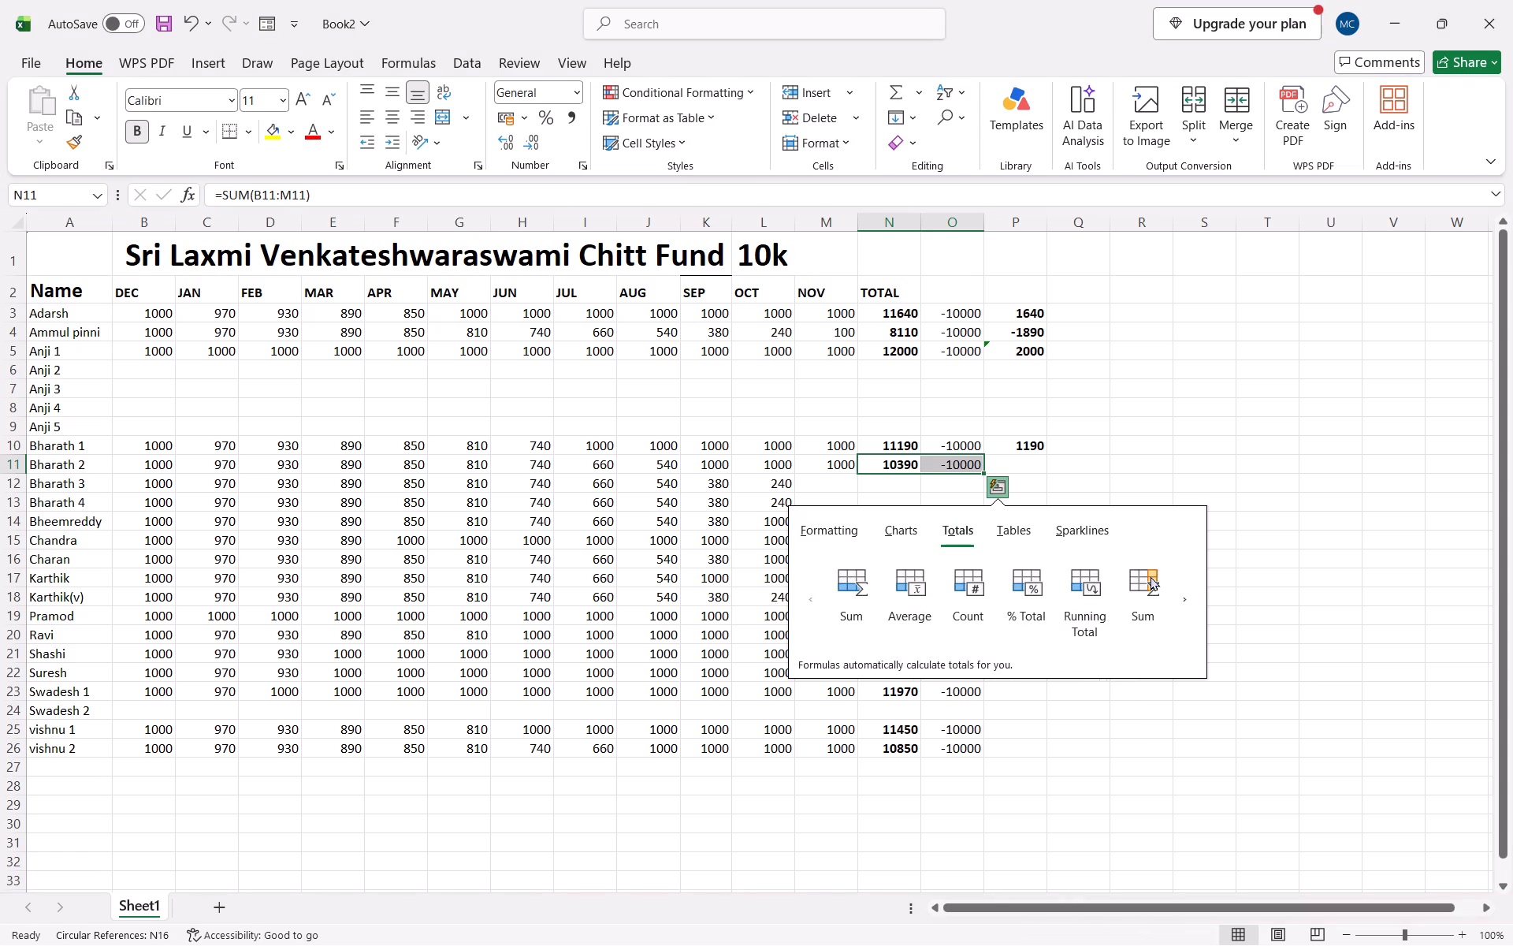
{"action": "left_click", "coordinate": [1151, 576]}
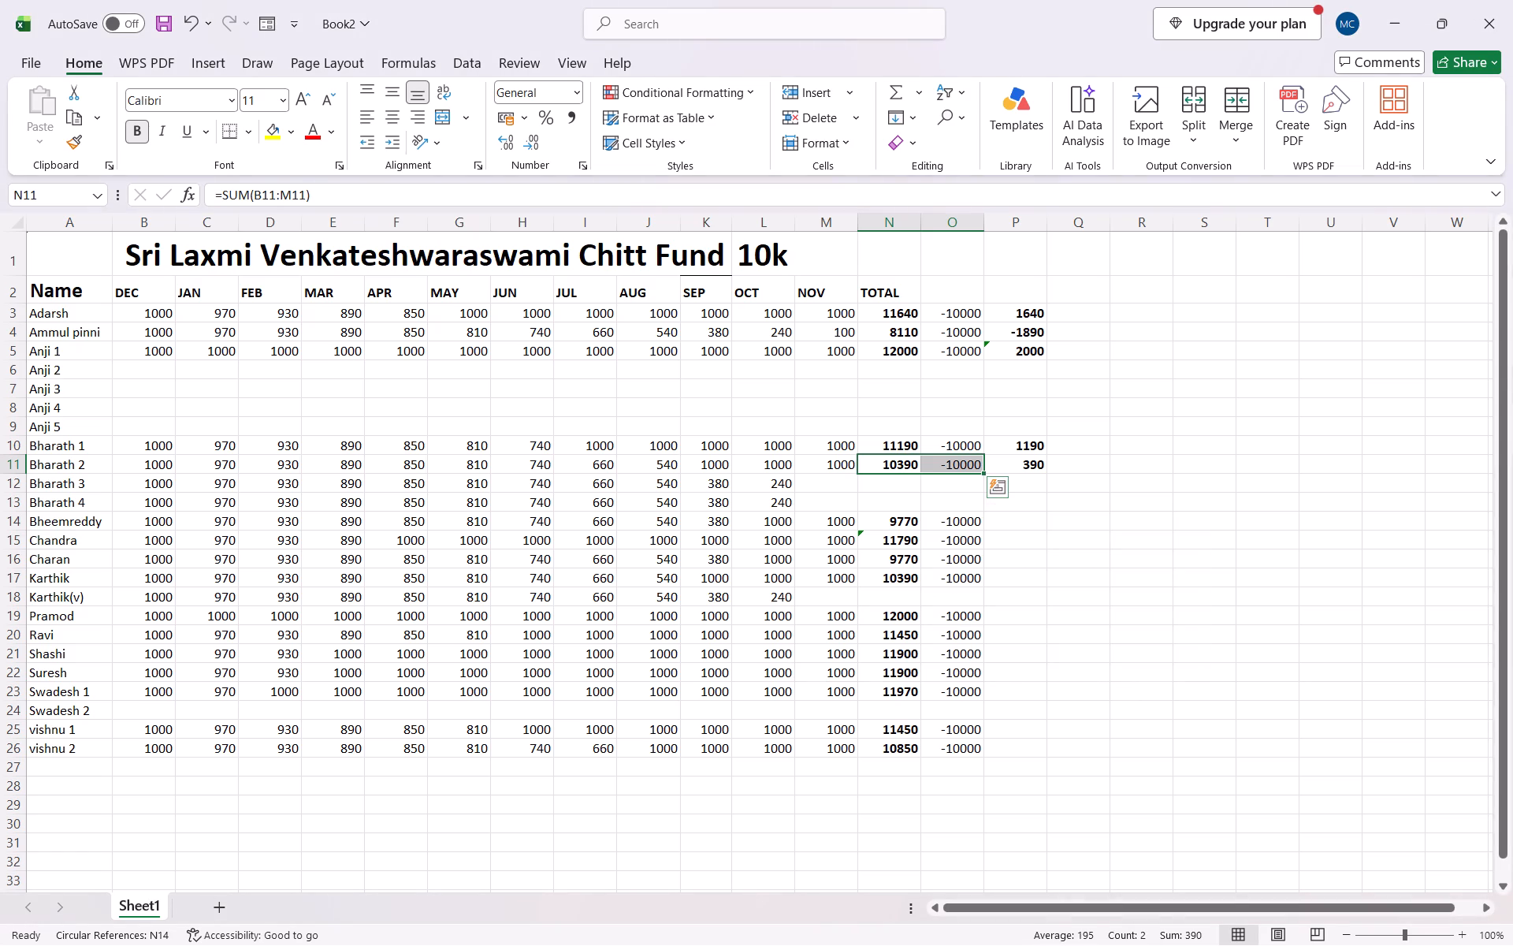
Add row sums of N14:O15 in P14:P15 using the Quick Analysis totals.
{"action": "left_click_drag", "start_coordinate": [877, 522], "coordinate": [958, 540]}
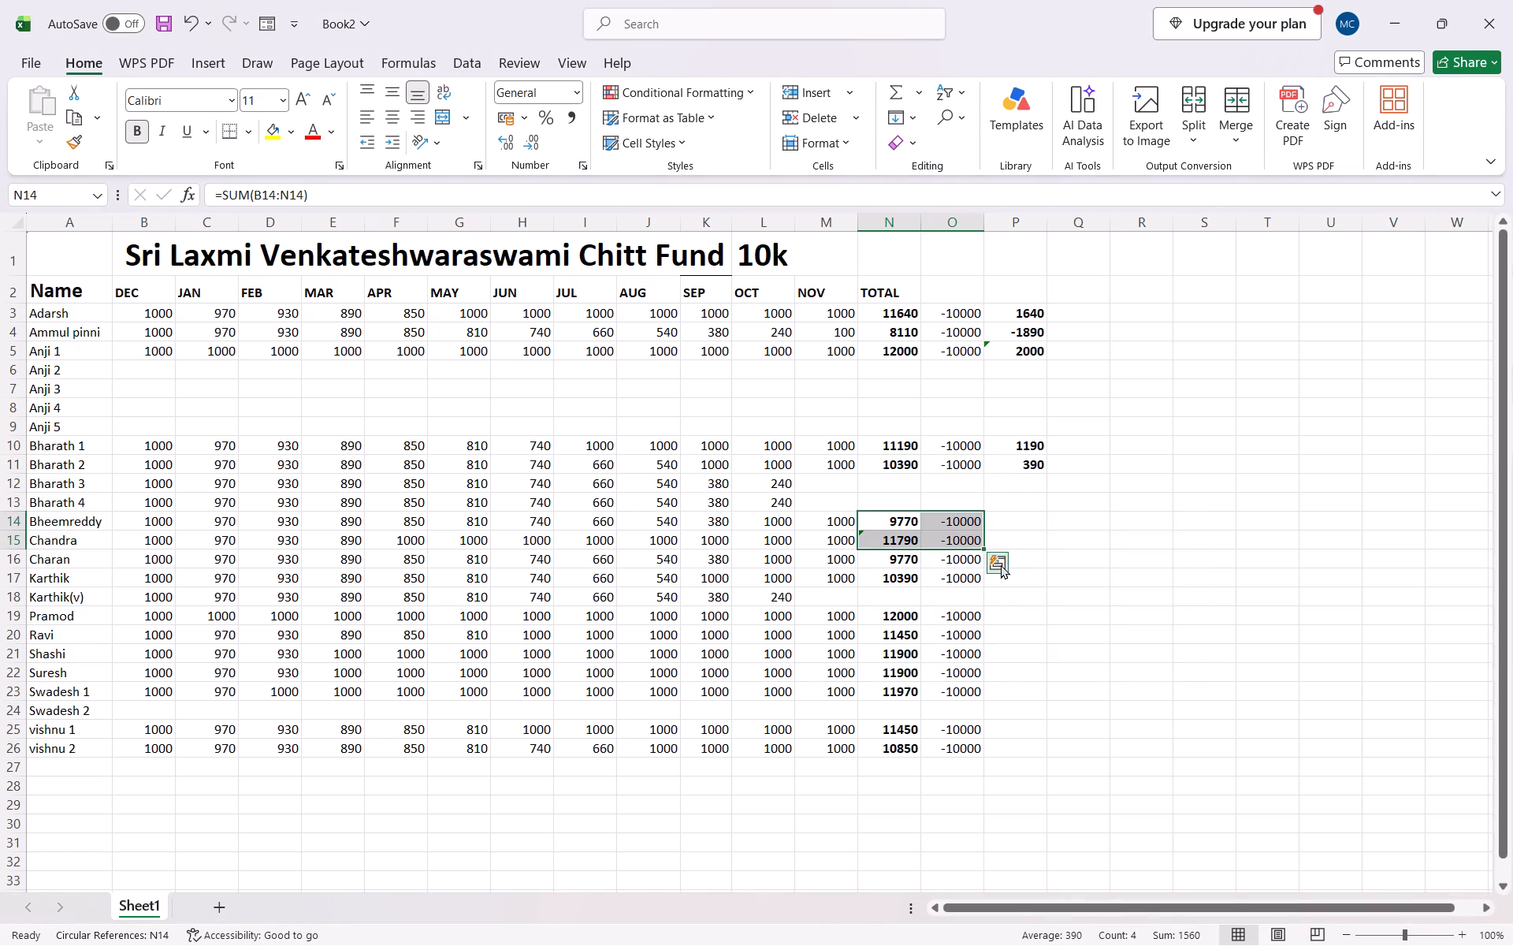
{"action": "left_click", "coordinate": [1001, 564]}
{"action": "left_click", "coordinate": [955, 602]}
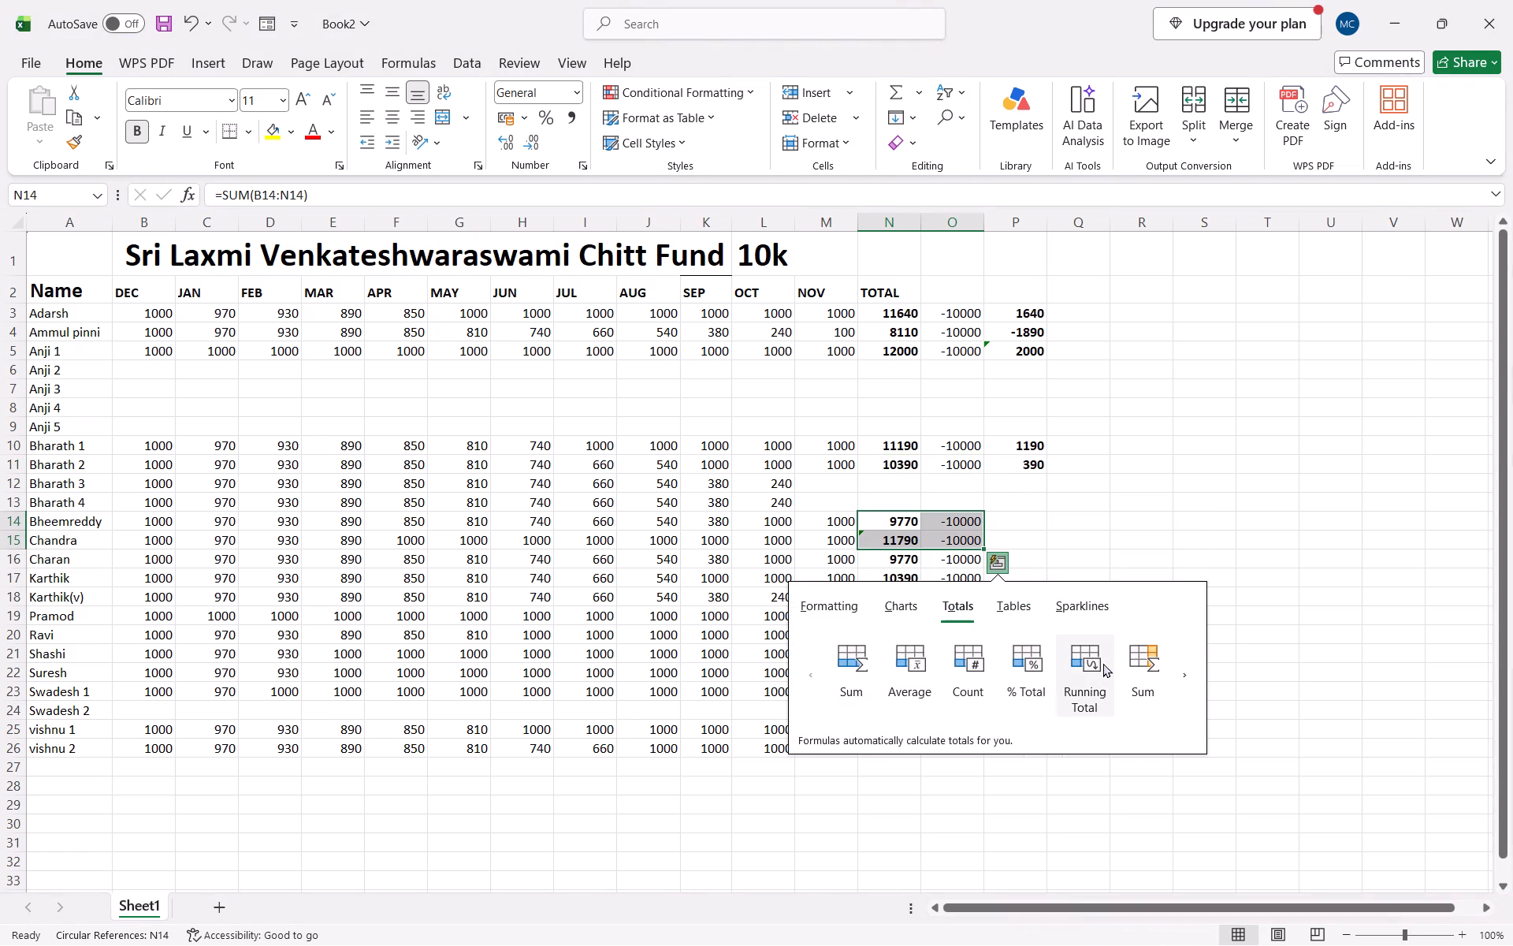
{"action": "left_click", "coordinate": [1126, 663]}
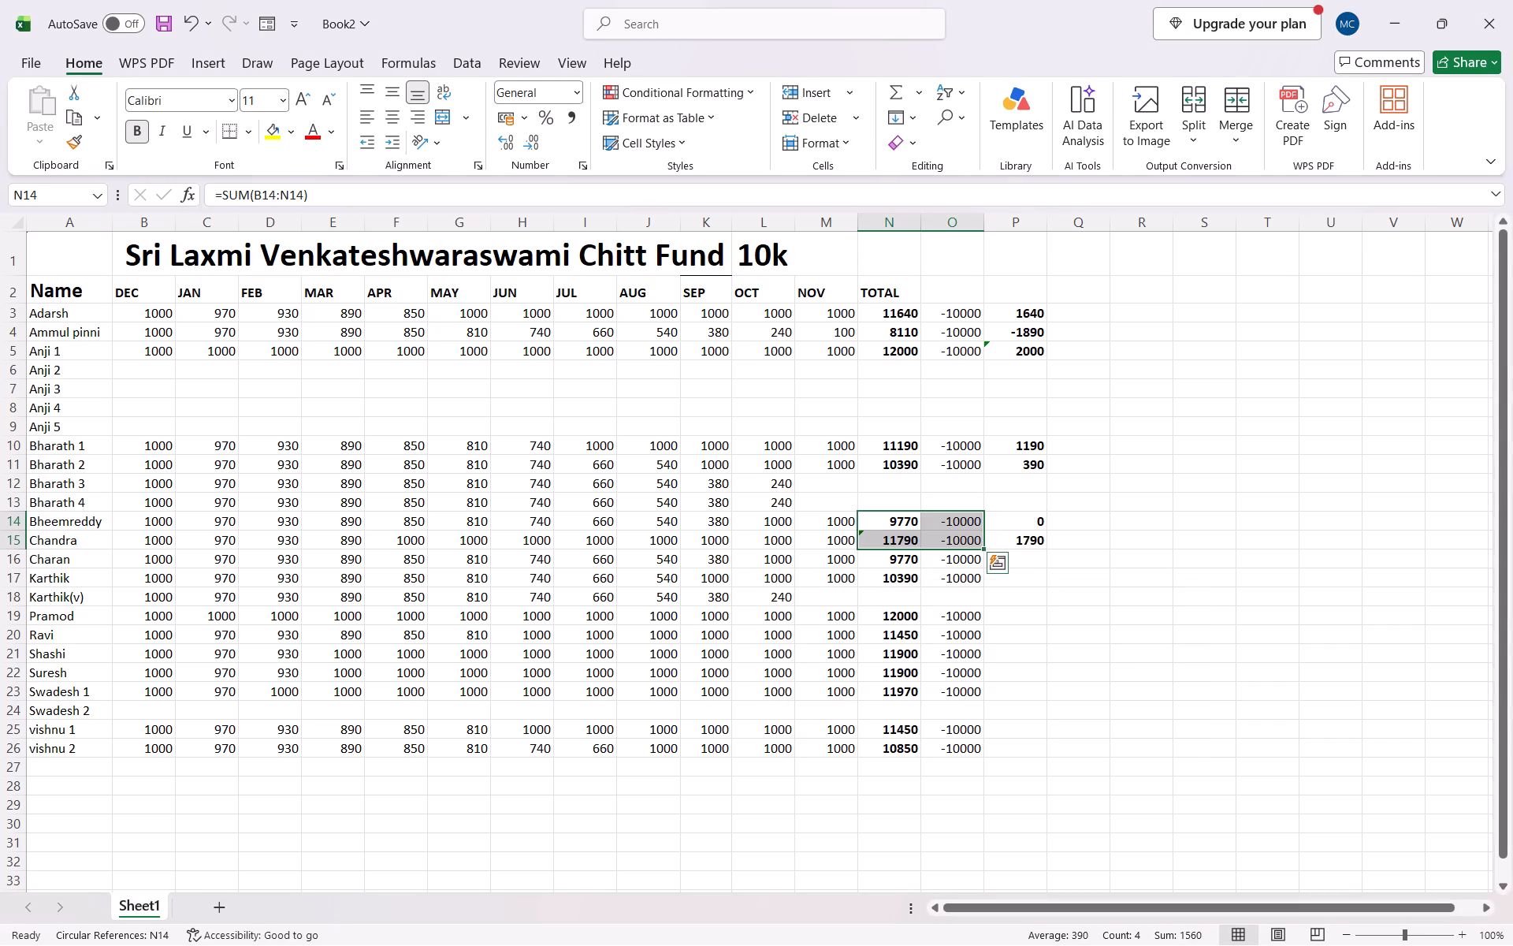
{"action": "left_click", "coordinate": [1014, 520]}
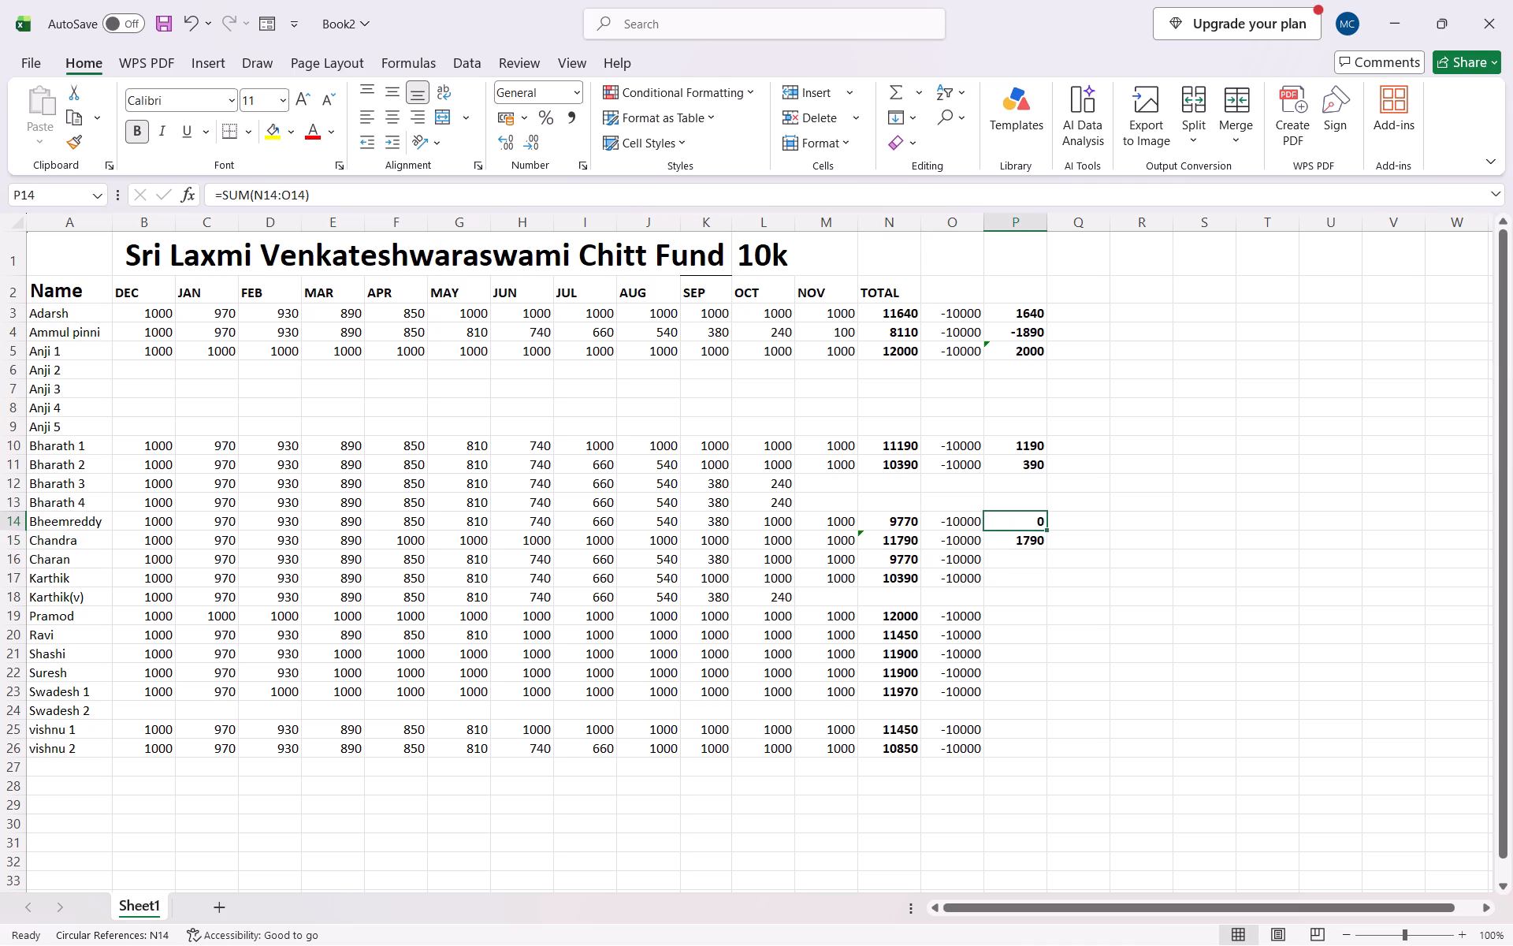
{"action": "left_click", "coordinate": [862, 519]}
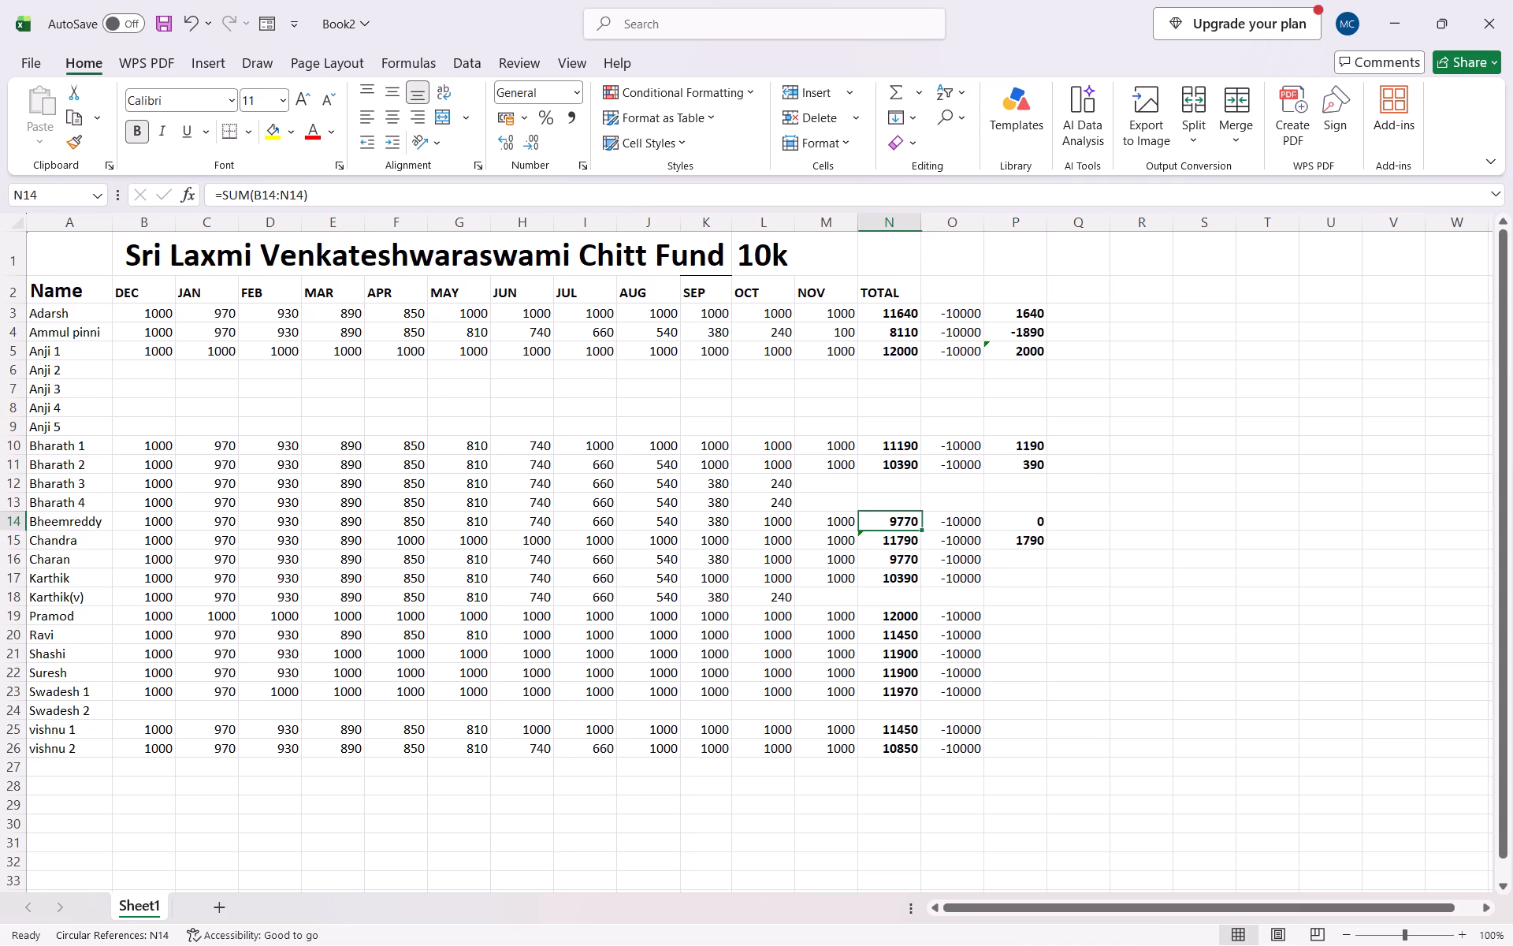
{"action": "left_click_drag", "start_coordinate": [921, 529], "coordinate": [983, 529]}
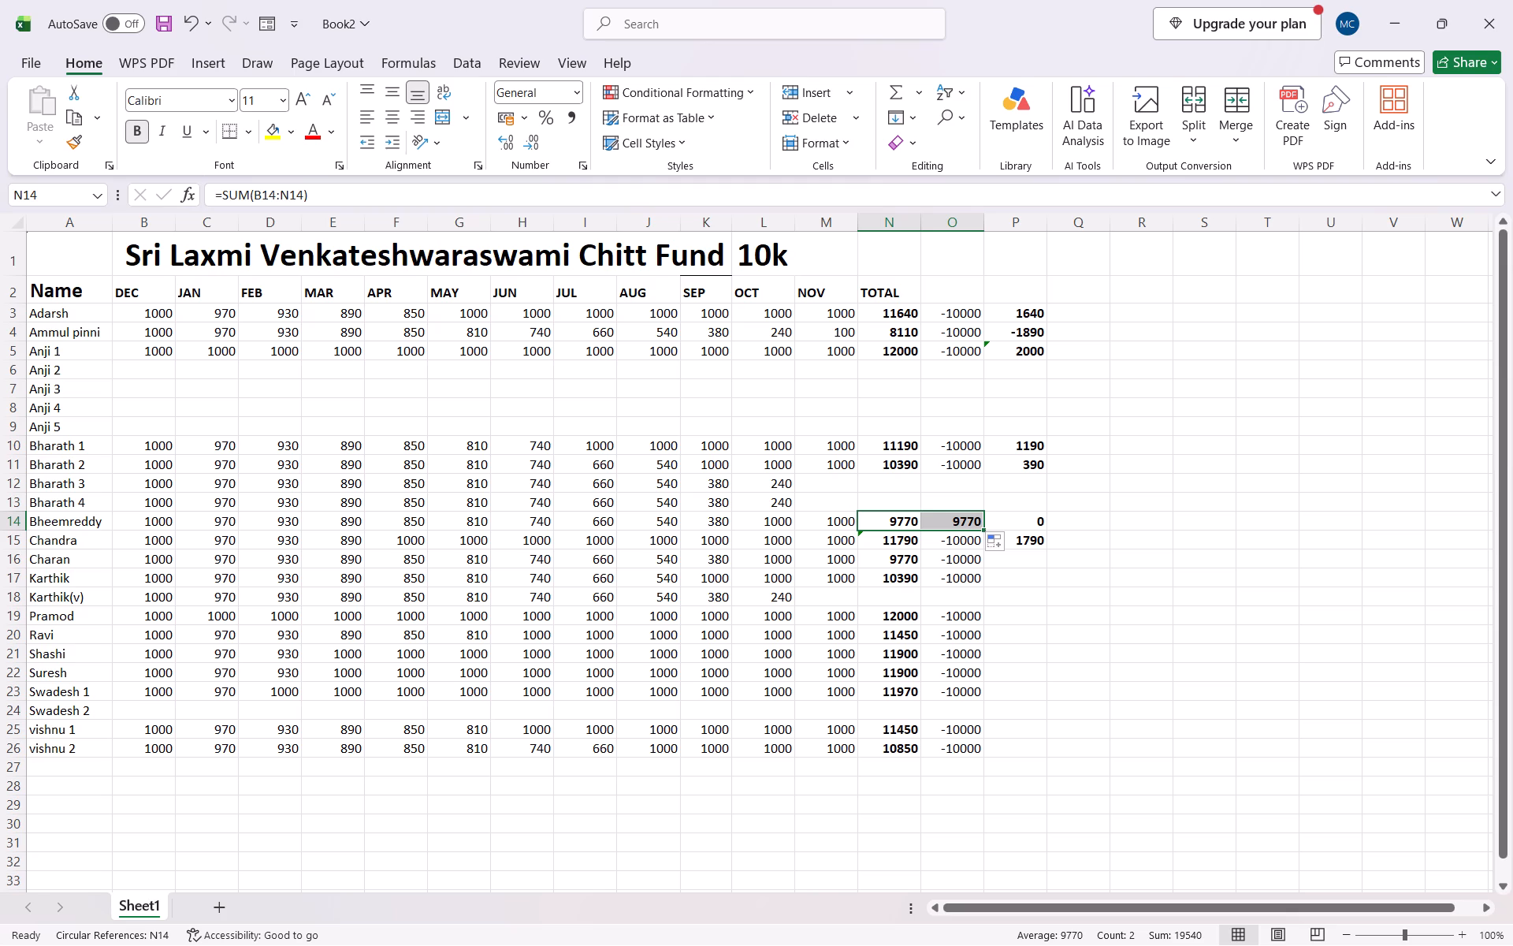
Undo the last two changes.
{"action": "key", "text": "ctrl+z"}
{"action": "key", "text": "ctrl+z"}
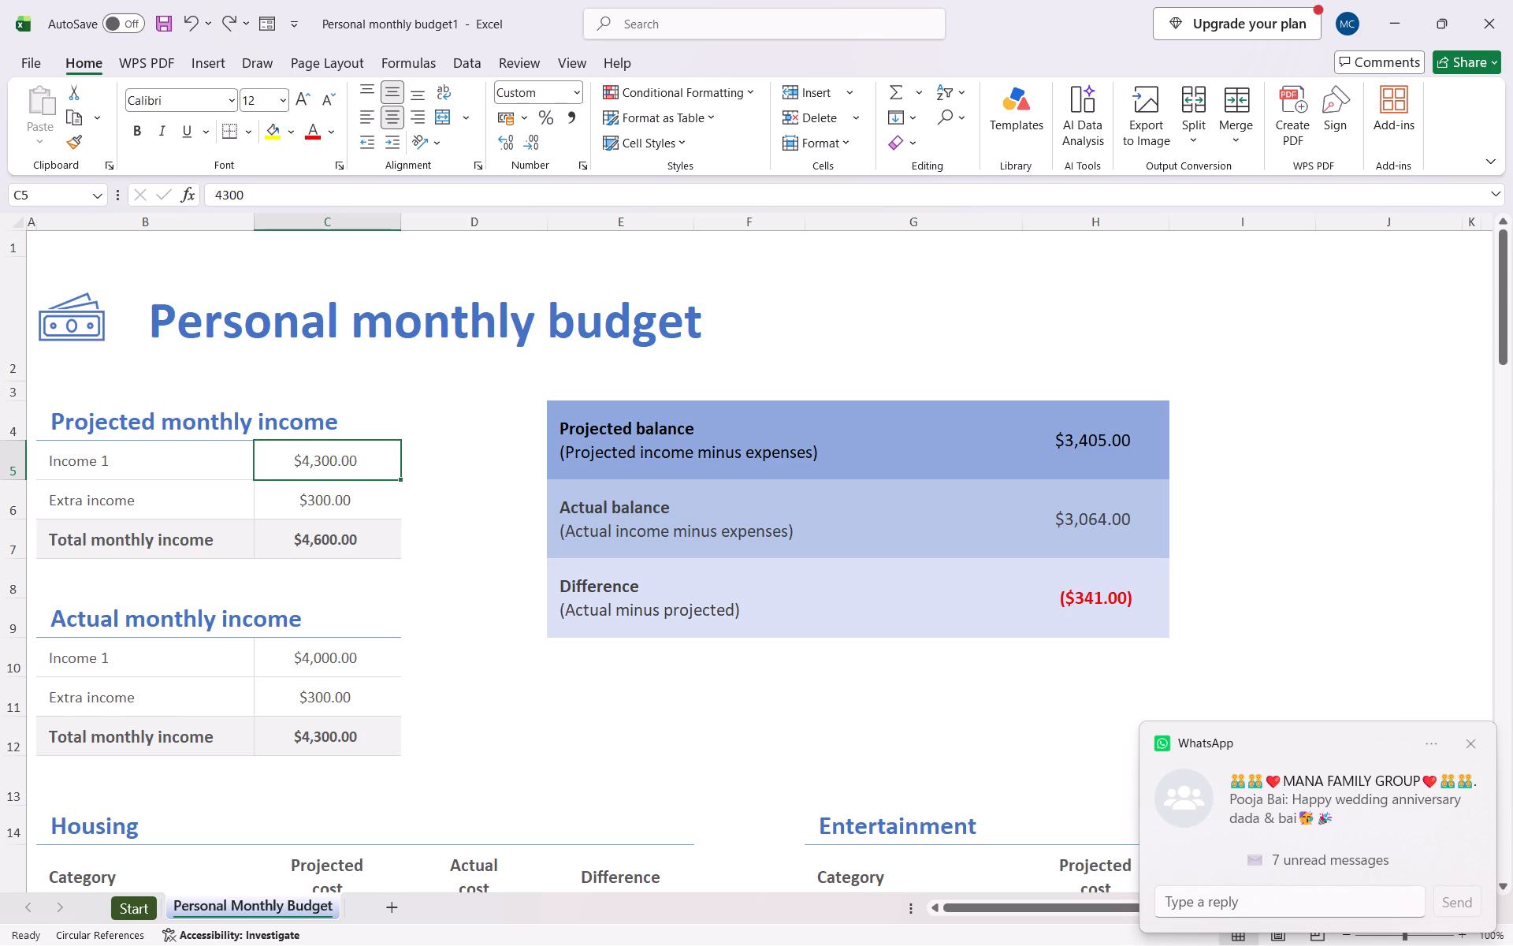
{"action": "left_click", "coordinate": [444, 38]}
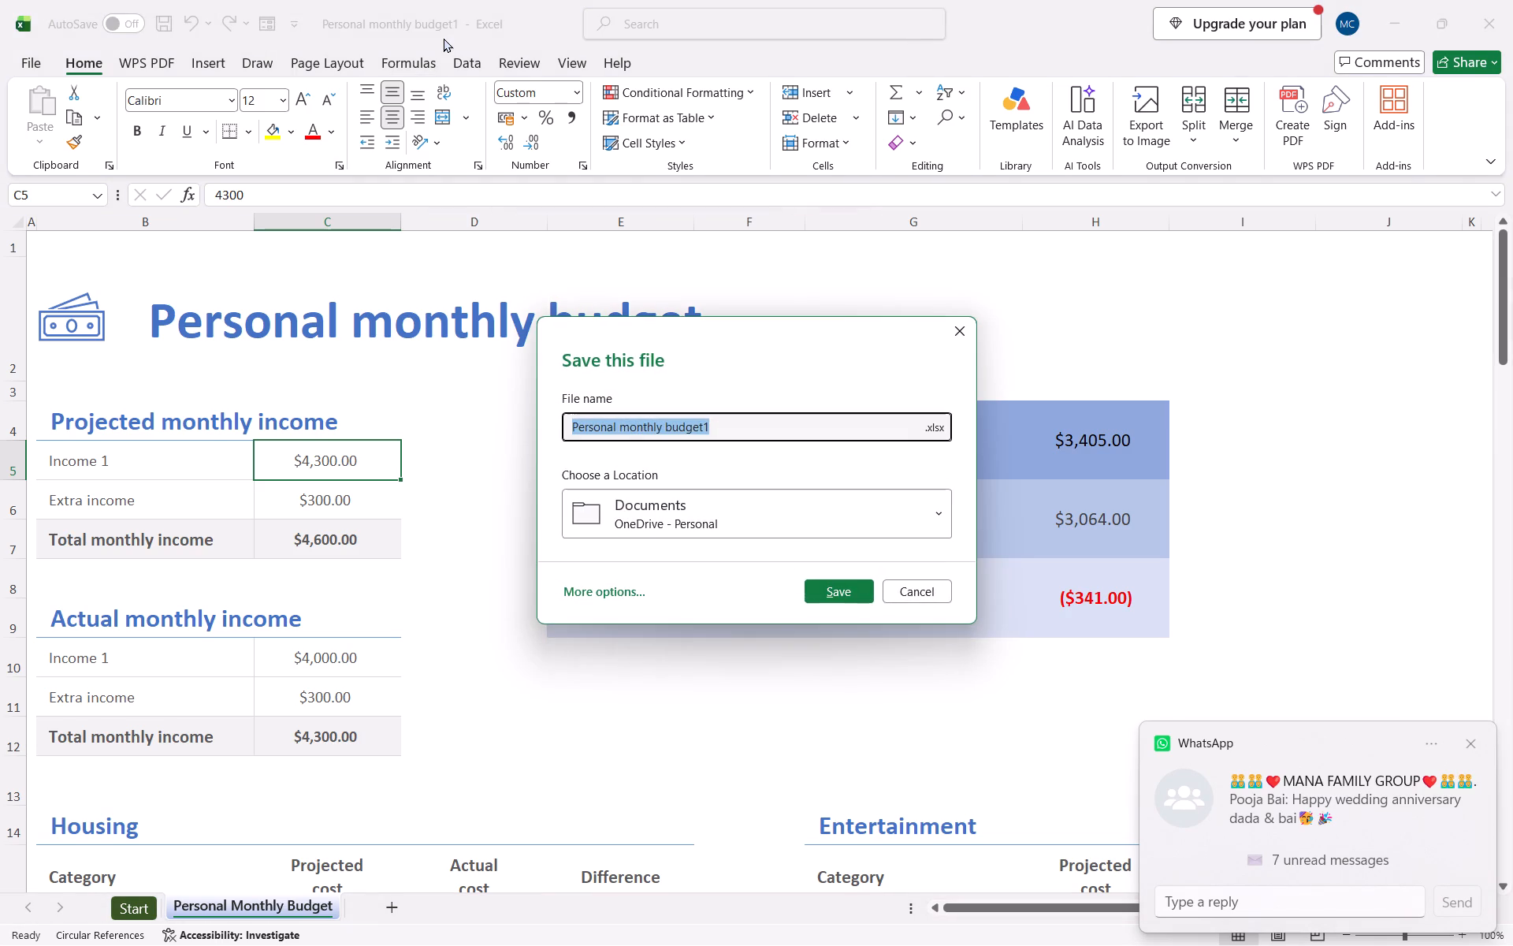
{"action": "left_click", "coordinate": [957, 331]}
Examine the Personal Monthly Budget sheet from the income section through the expense categories to the cost totals.
{"action": "scroll", "coordinate": [675, 422], "scroll_direction": "down", "scroll_amount": 5}
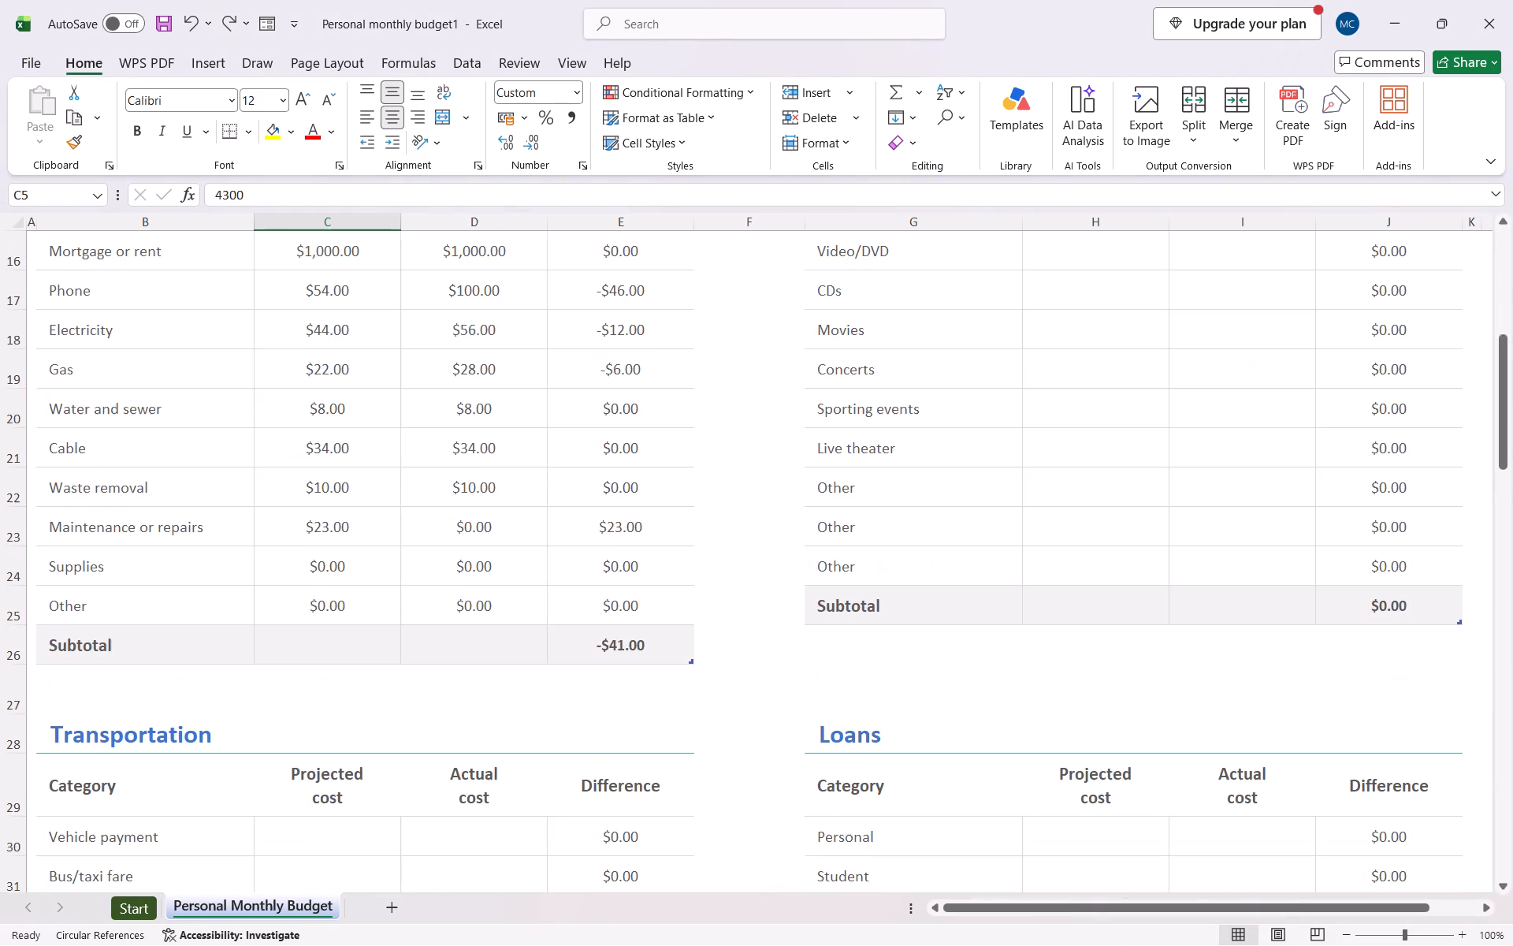
{"action": "scroll", "coordinate": [675, 422], "scroll_direction": "up", "scroll_amount": 3}
{"action": "scroll", "coordinate": [675, 422], "scroll_direction": "down", "scroll_amount": 1}
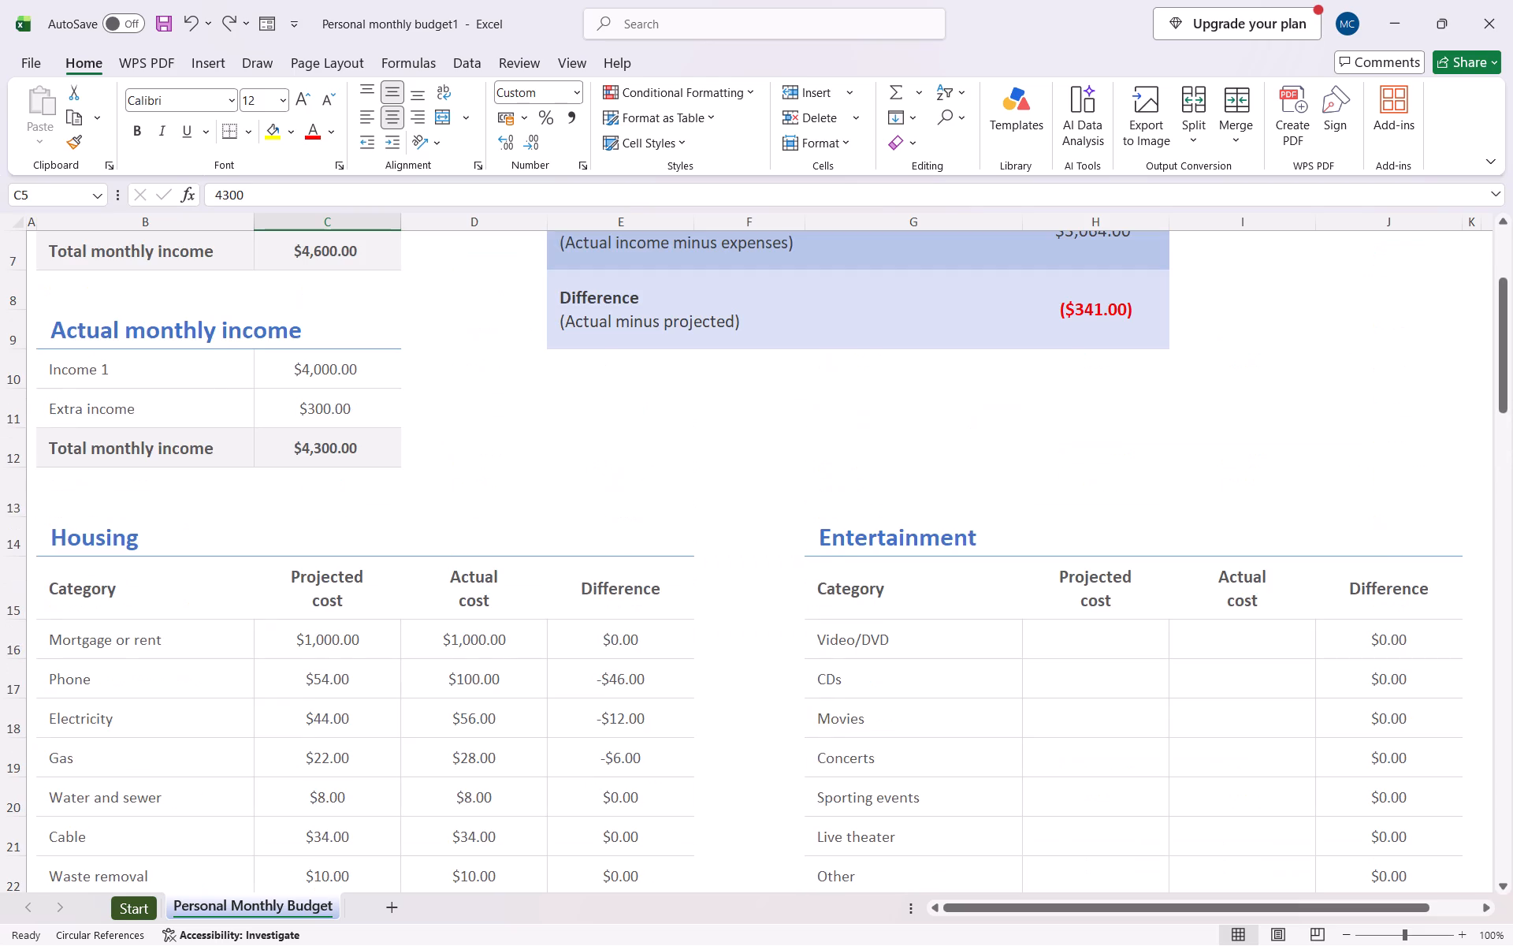
{"action": "scroll", "coordinate": [675, 422], "scroll_direction": "down", "scroll_amount": 16}
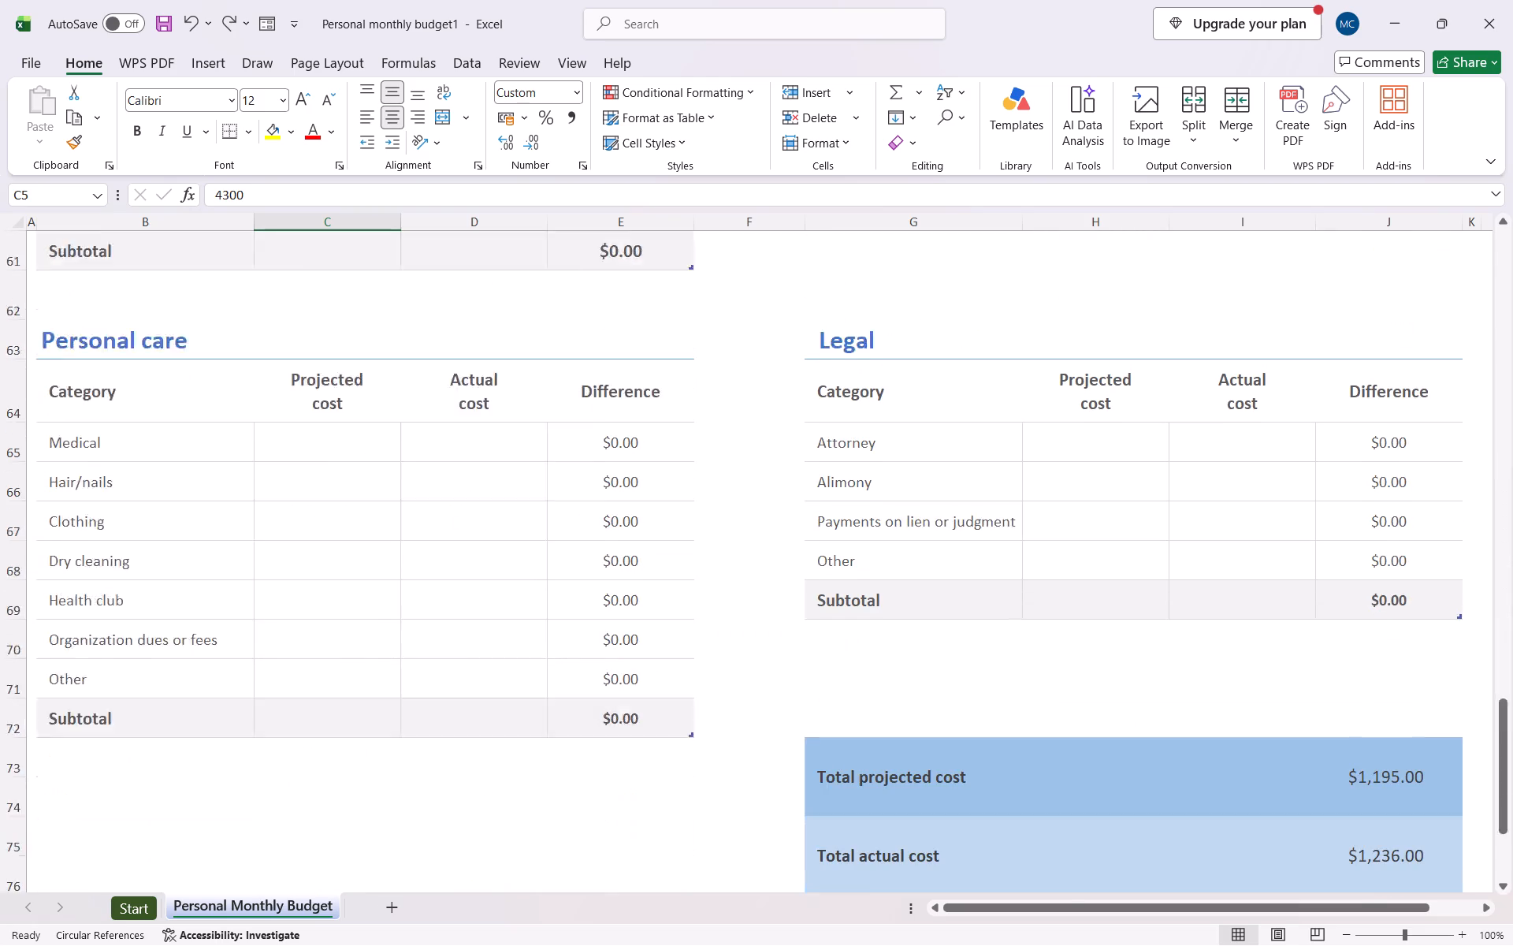
{"action": "scroll", "coordinate": [675, 422], "scroll_direction": "down", "scroll_amount": 5}
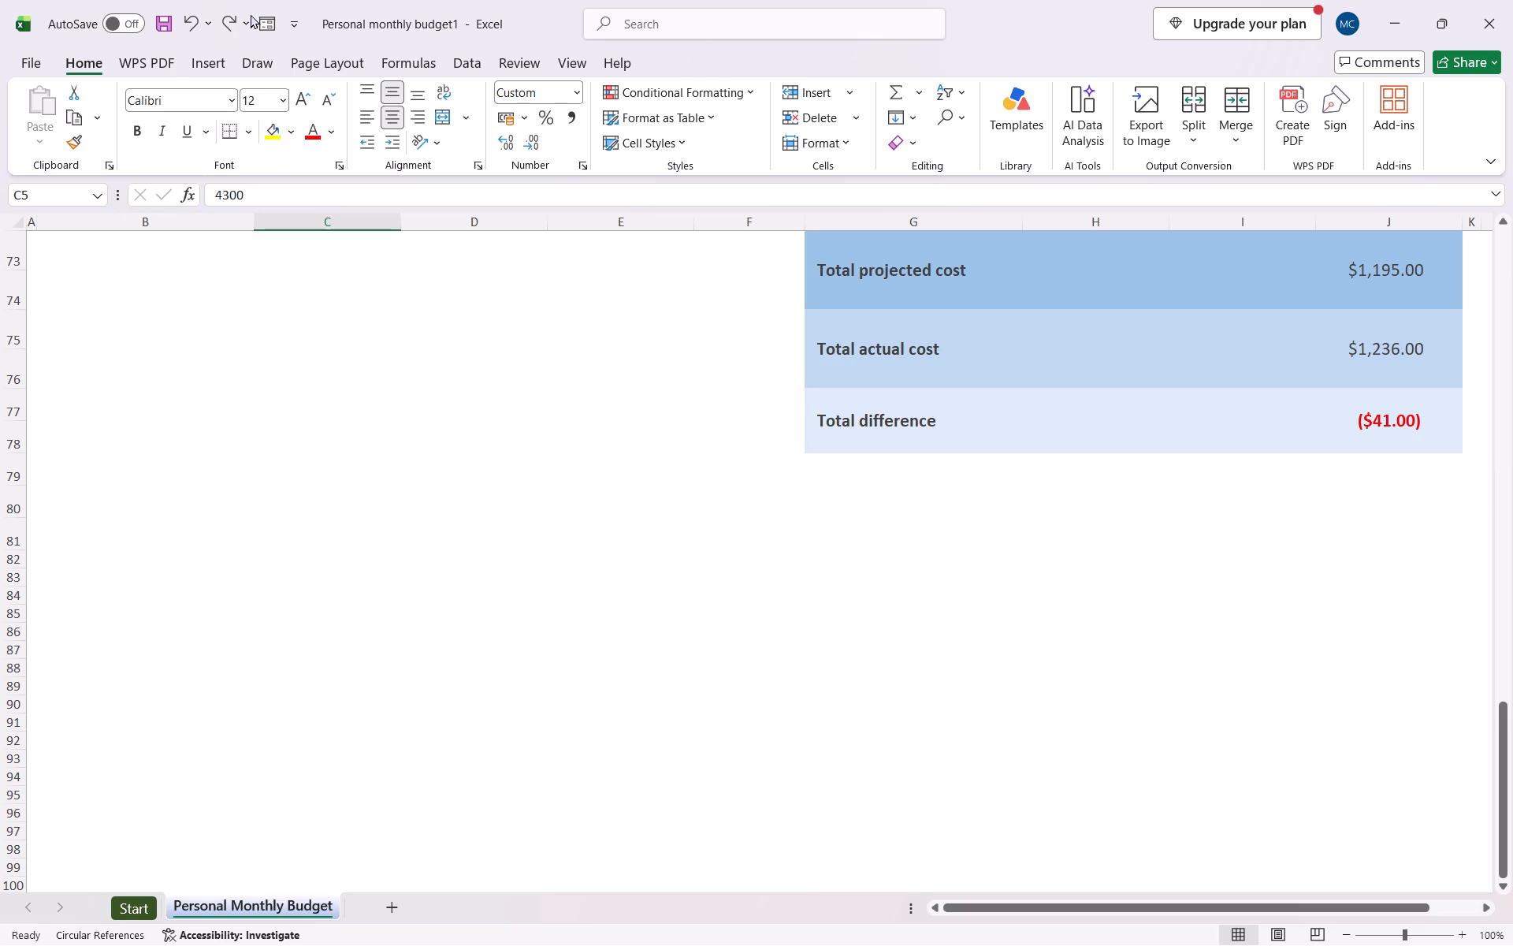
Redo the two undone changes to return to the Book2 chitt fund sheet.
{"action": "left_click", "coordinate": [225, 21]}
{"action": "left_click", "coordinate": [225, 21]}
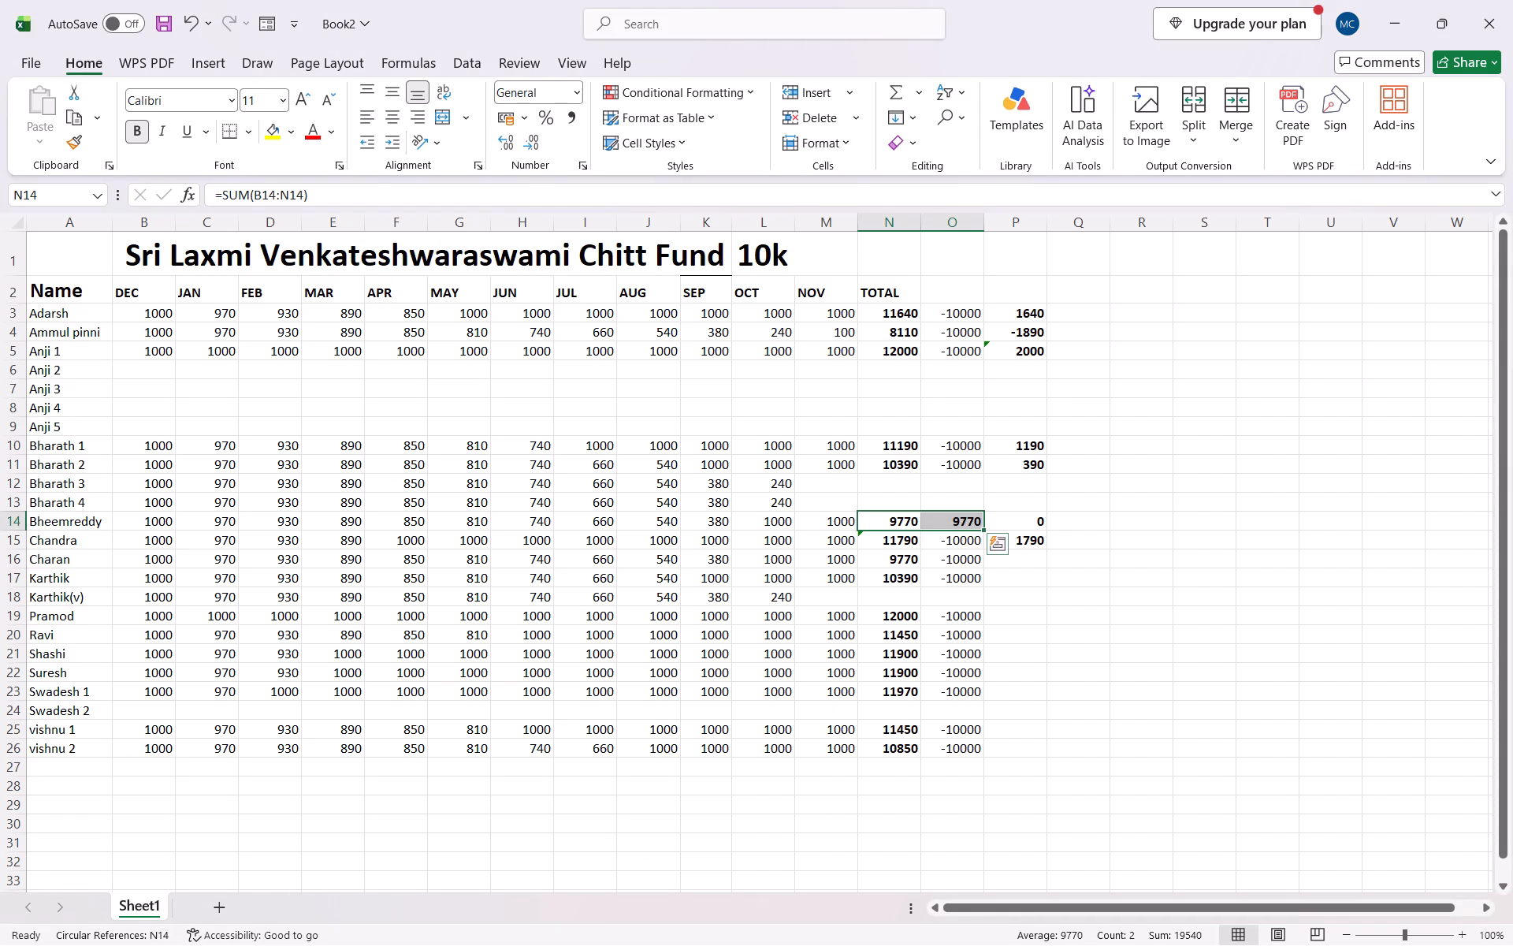
Ignore the inconsistent formula error flagged on the total in N15.
{"action": "left_click", "coordinate": [860, 537]}
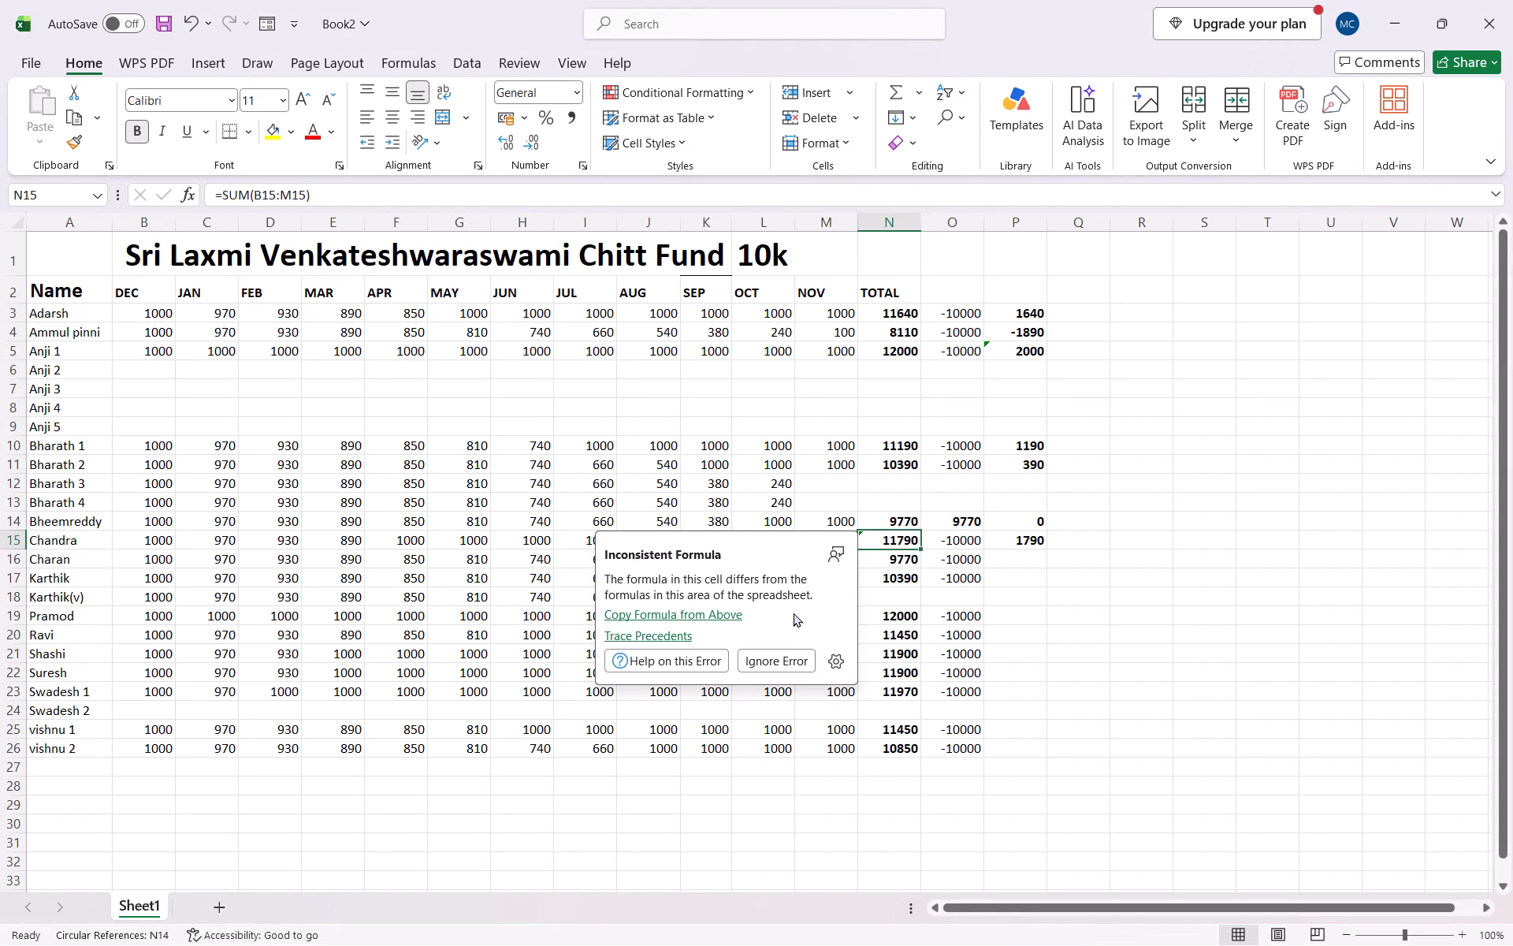
{"action": "left_click", "coordinate": [796, 658]}
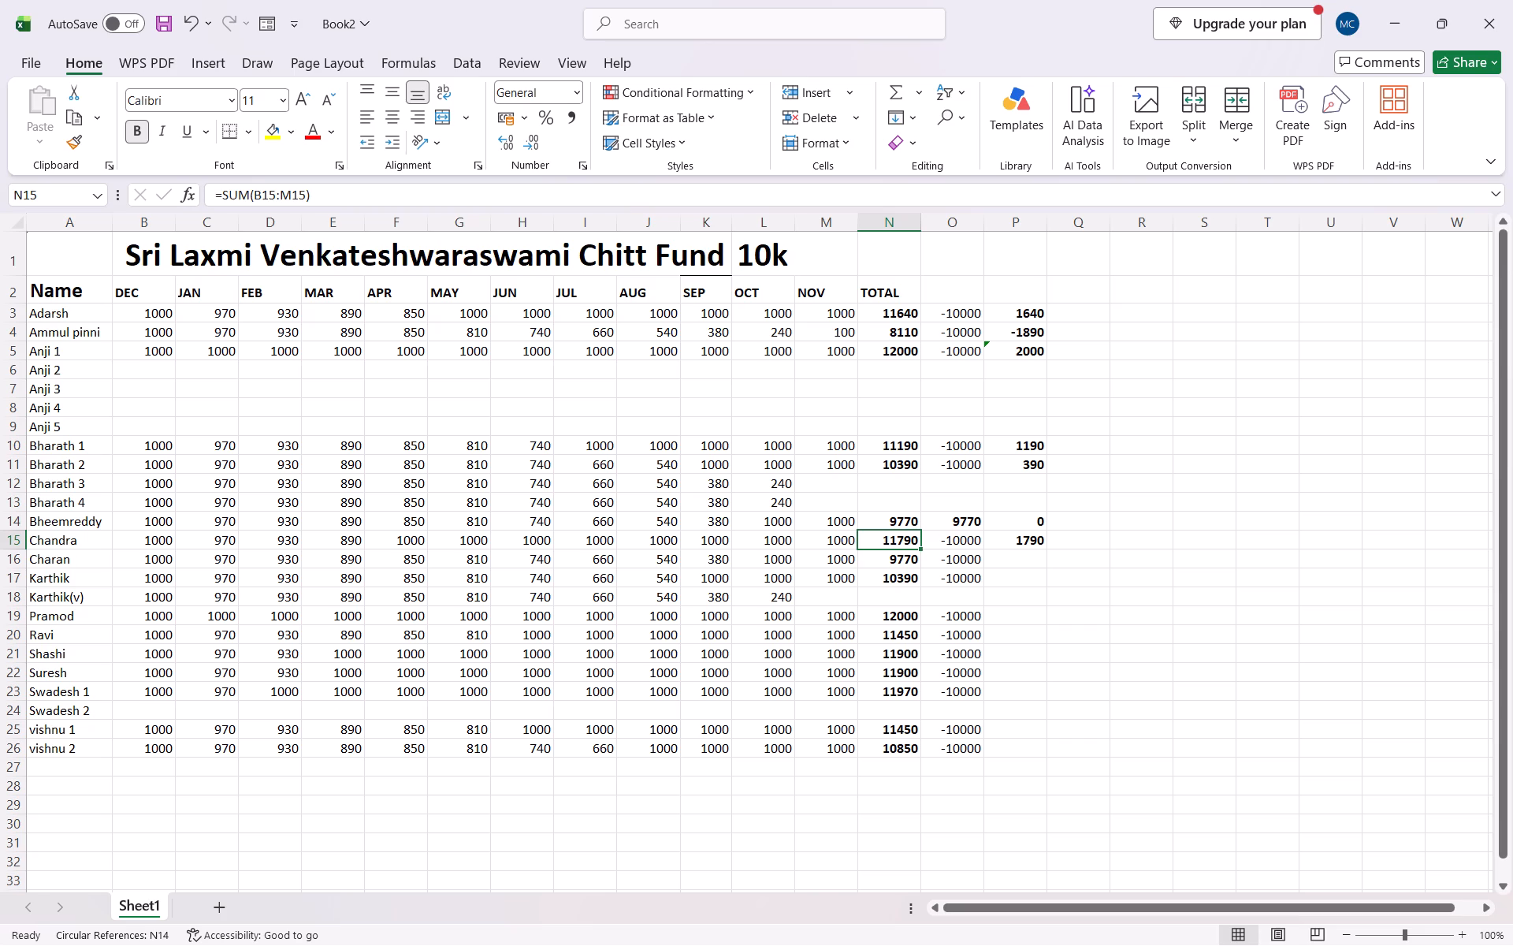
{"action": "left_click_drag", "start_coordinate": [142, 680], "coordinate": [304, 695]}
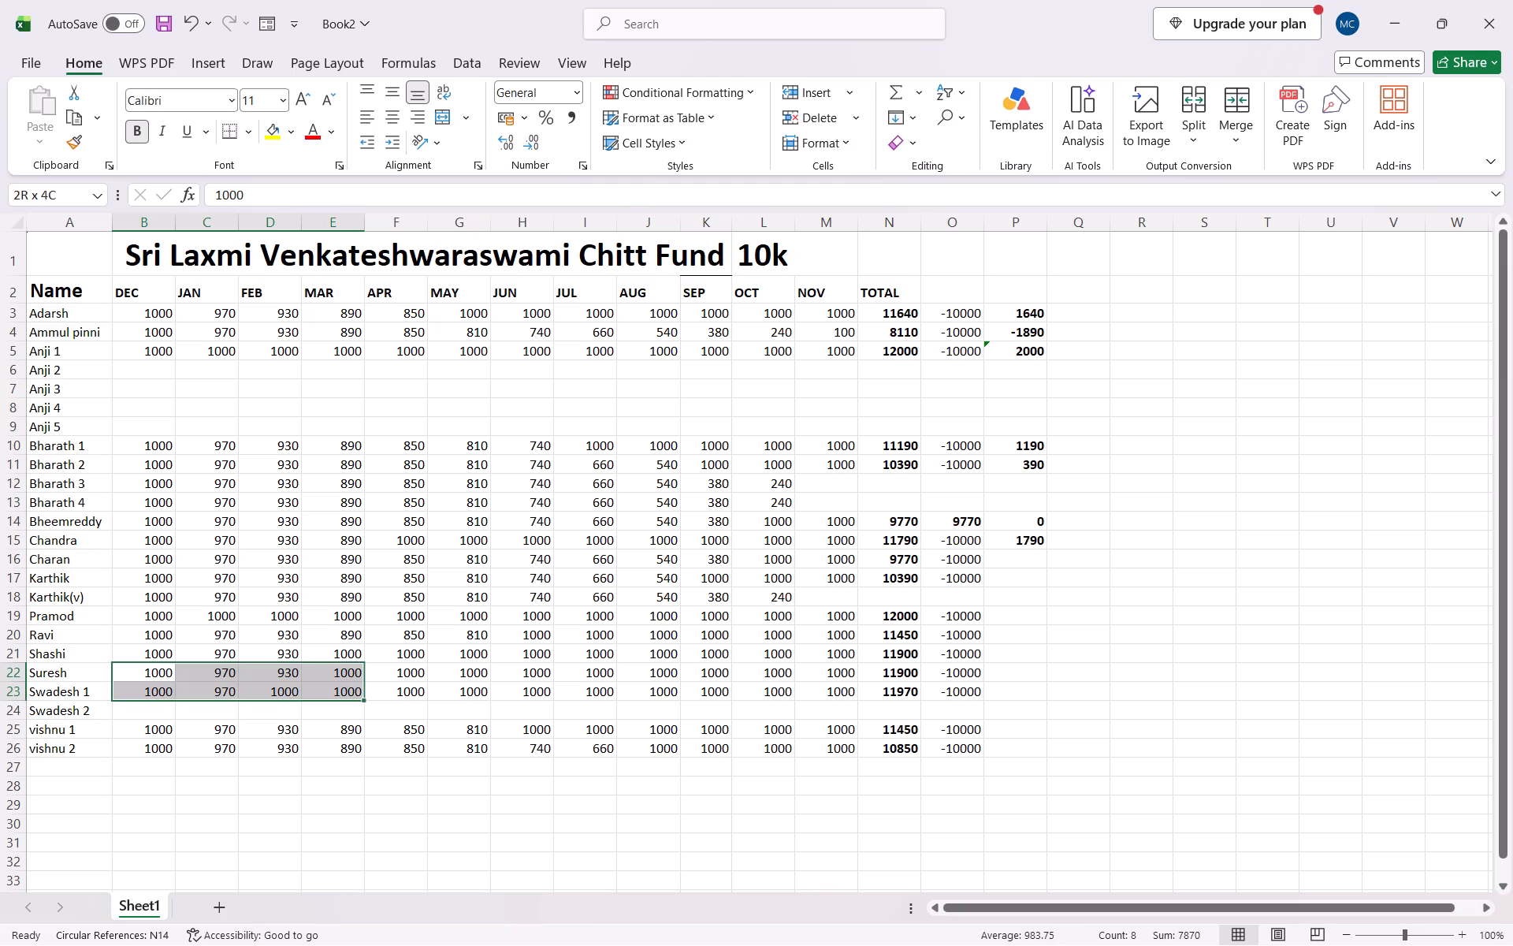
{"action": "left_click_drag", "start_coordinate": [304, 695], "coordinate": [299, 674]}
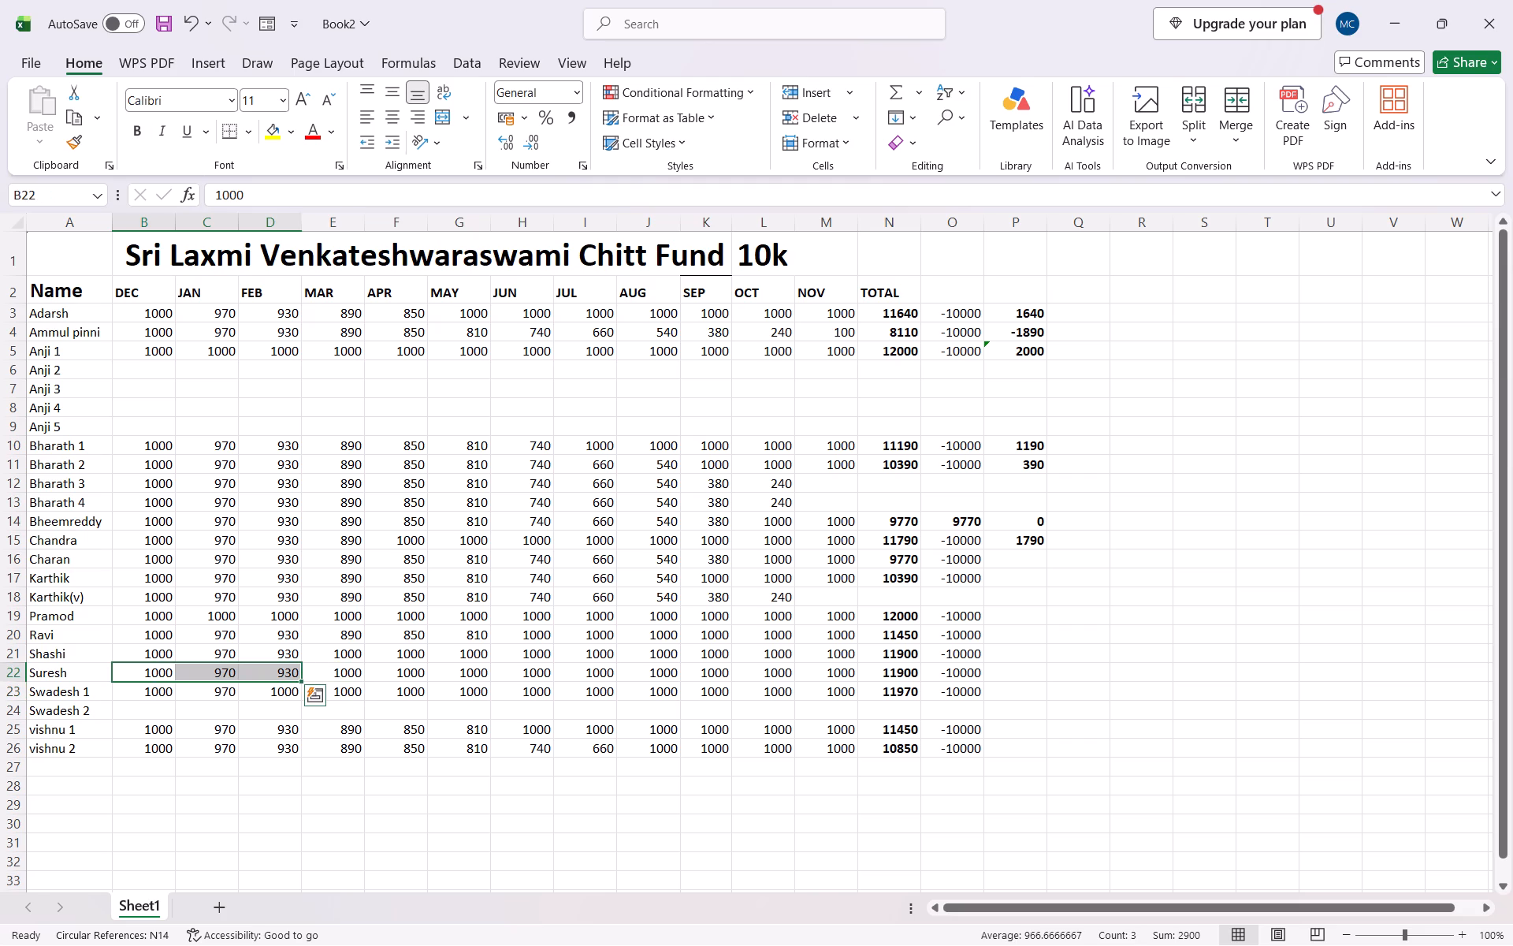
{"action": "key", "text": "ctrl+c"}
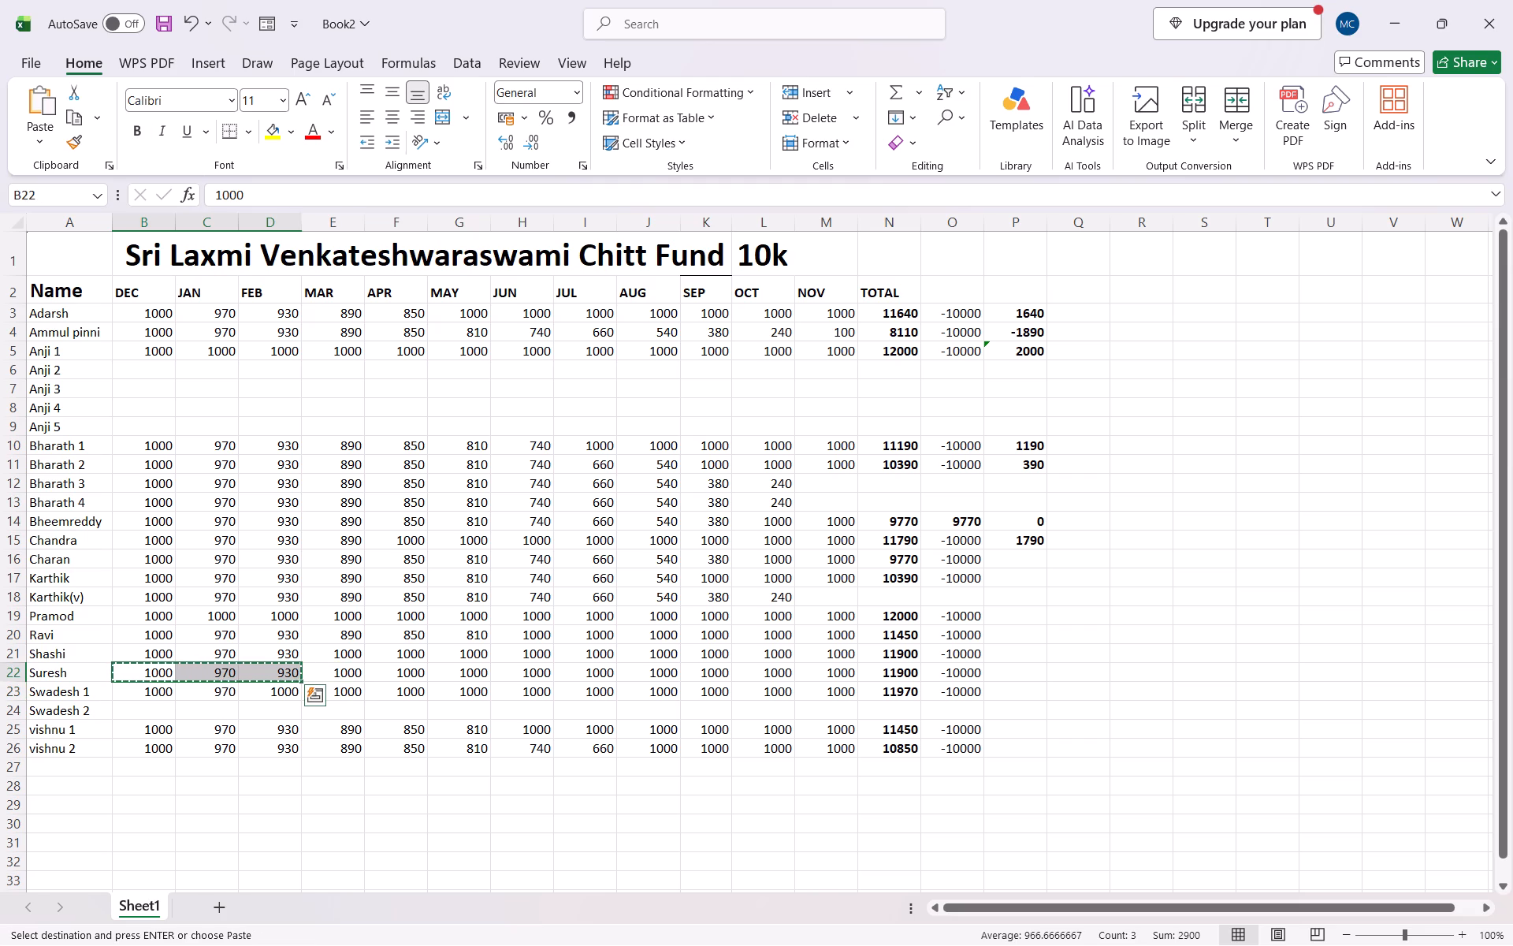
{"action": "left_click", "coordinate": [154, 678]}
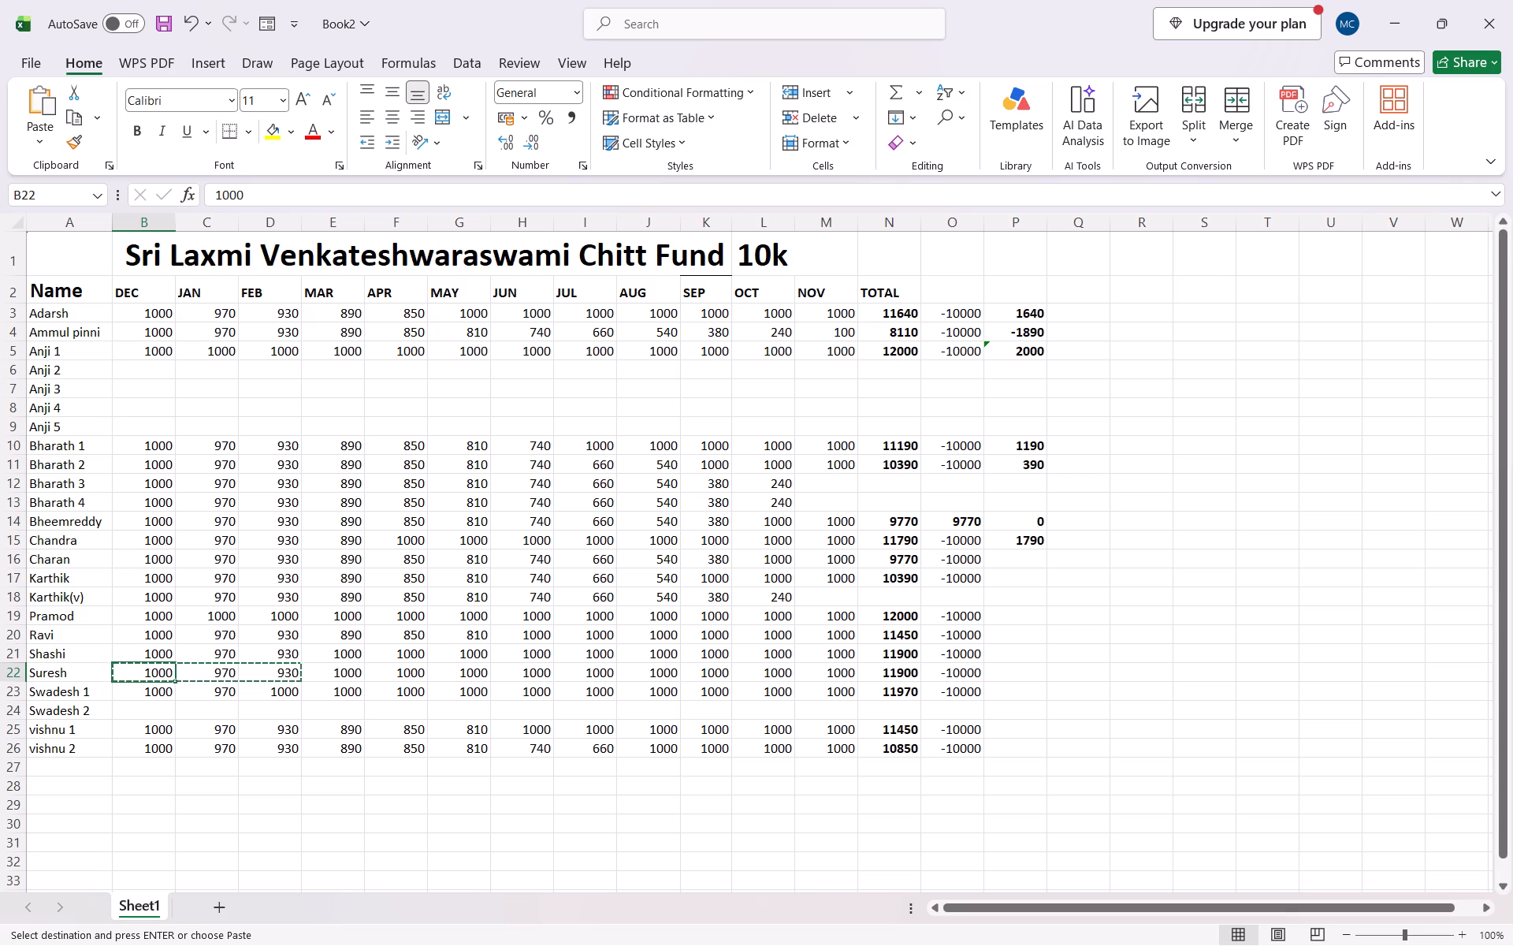
Clear the formula in O14 and enter -10000 in its place.
{"action": "left_click", "coordinate": [950, 523]}
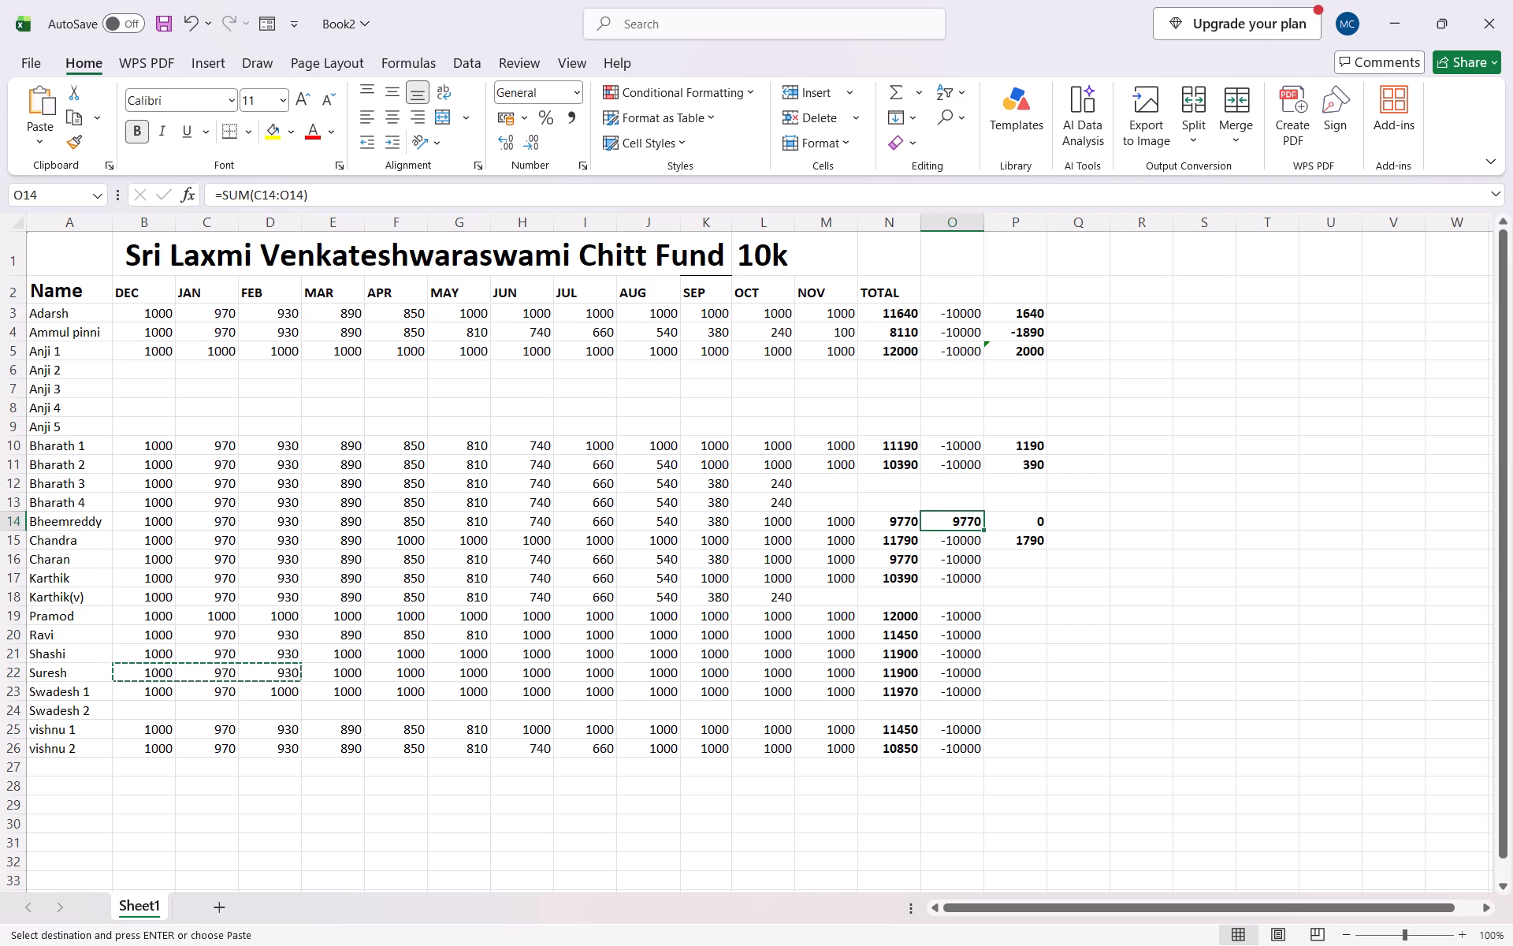
{"action": "key", "text": "Delete"}
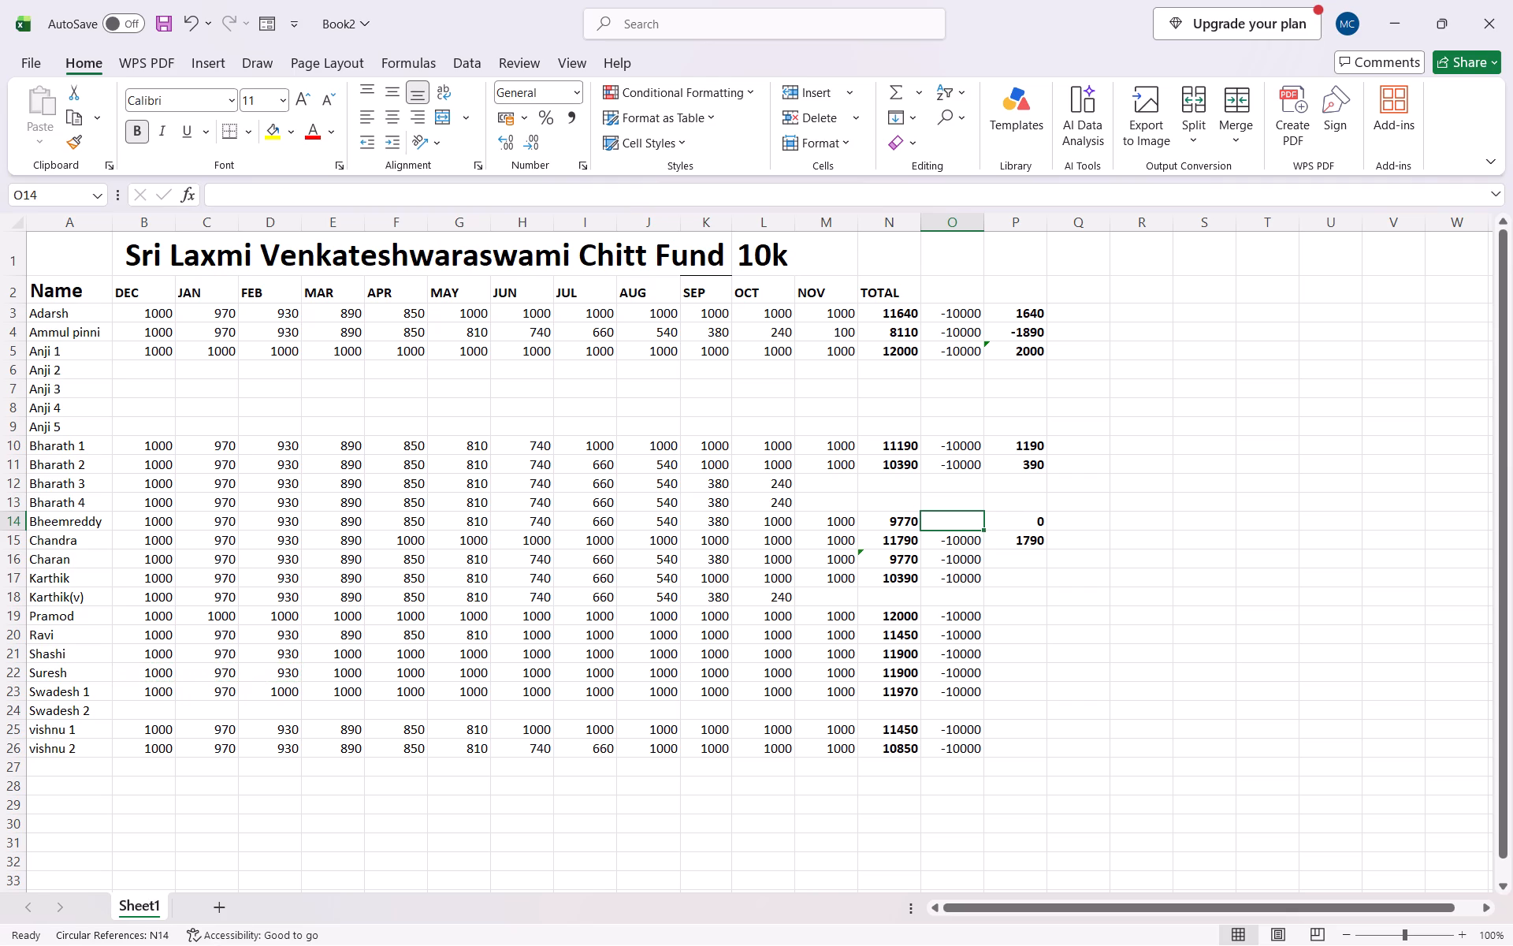
{"action": "left_click", "coordinate": [948, 527]}
{"action": "left_click", "coordinate": [955, 524]}
{"action": "key", "text": "minus"}
{"action": "type", "text": "11"}
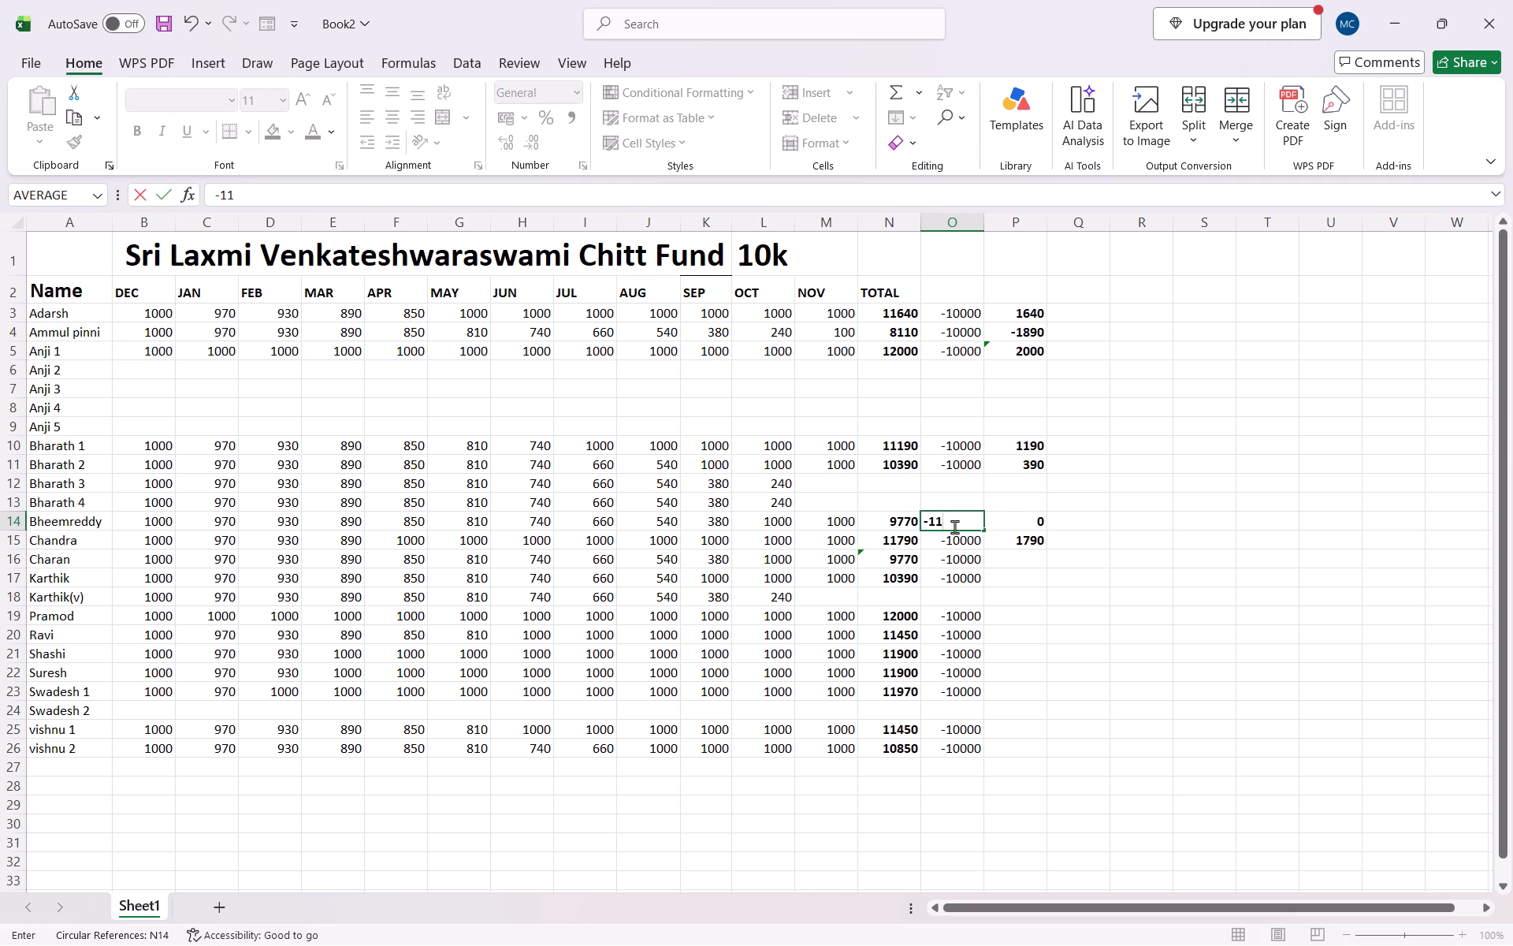
{"action": "key", "text": "BackSpace"}
{"action": "type", "text": "0000"}
{"action": "left_click", "coordinate": [978, 523]}
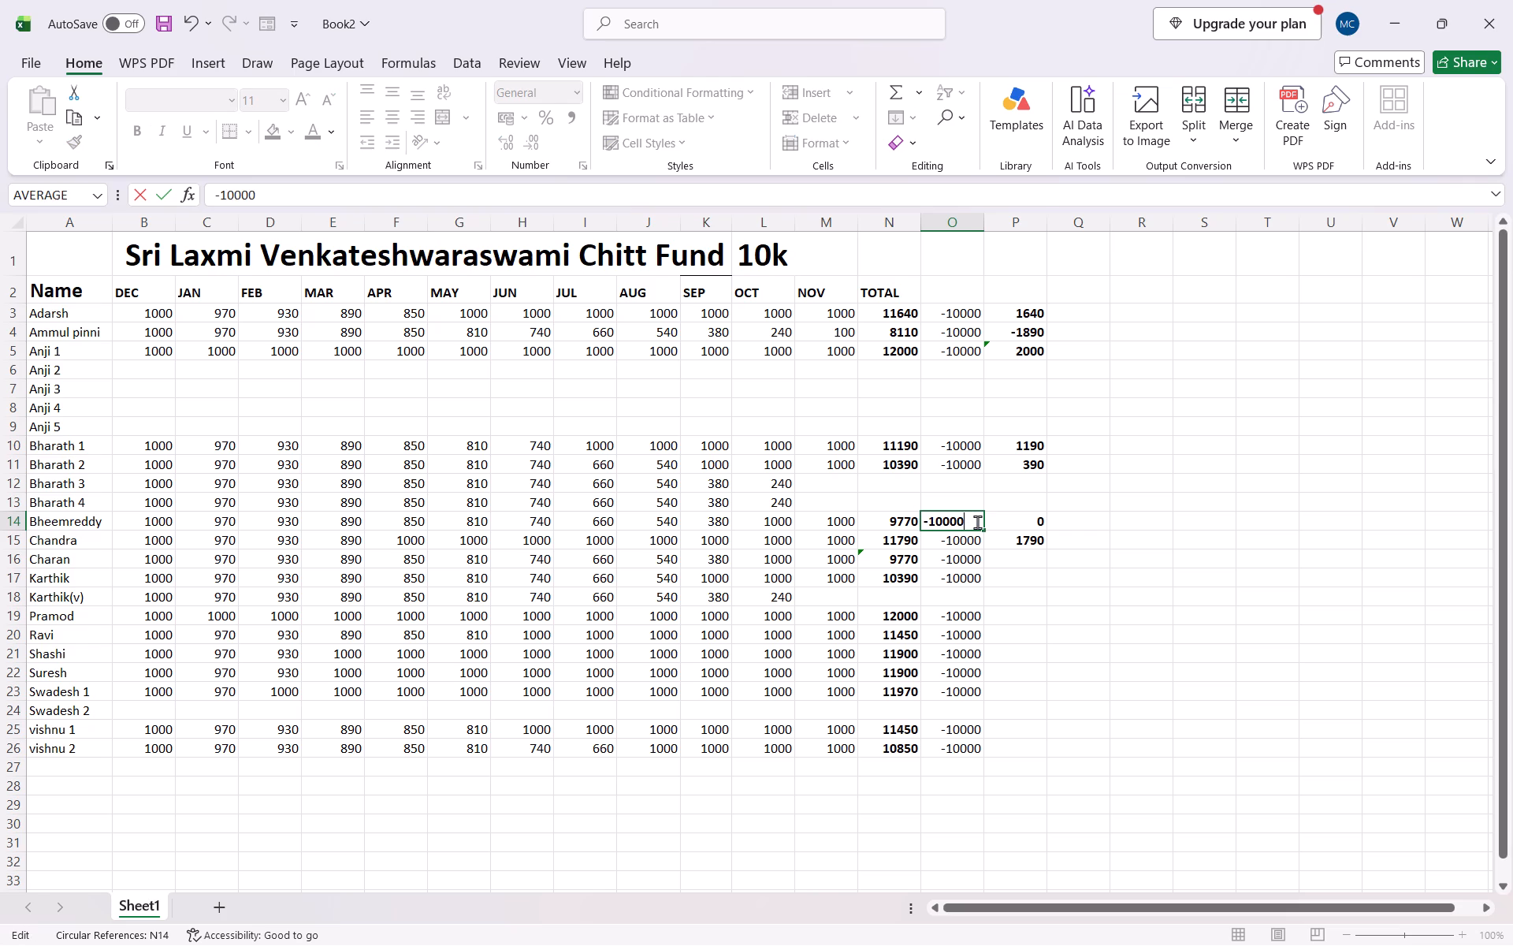
{"action": "left_click", "coordinate": [994, 524]}
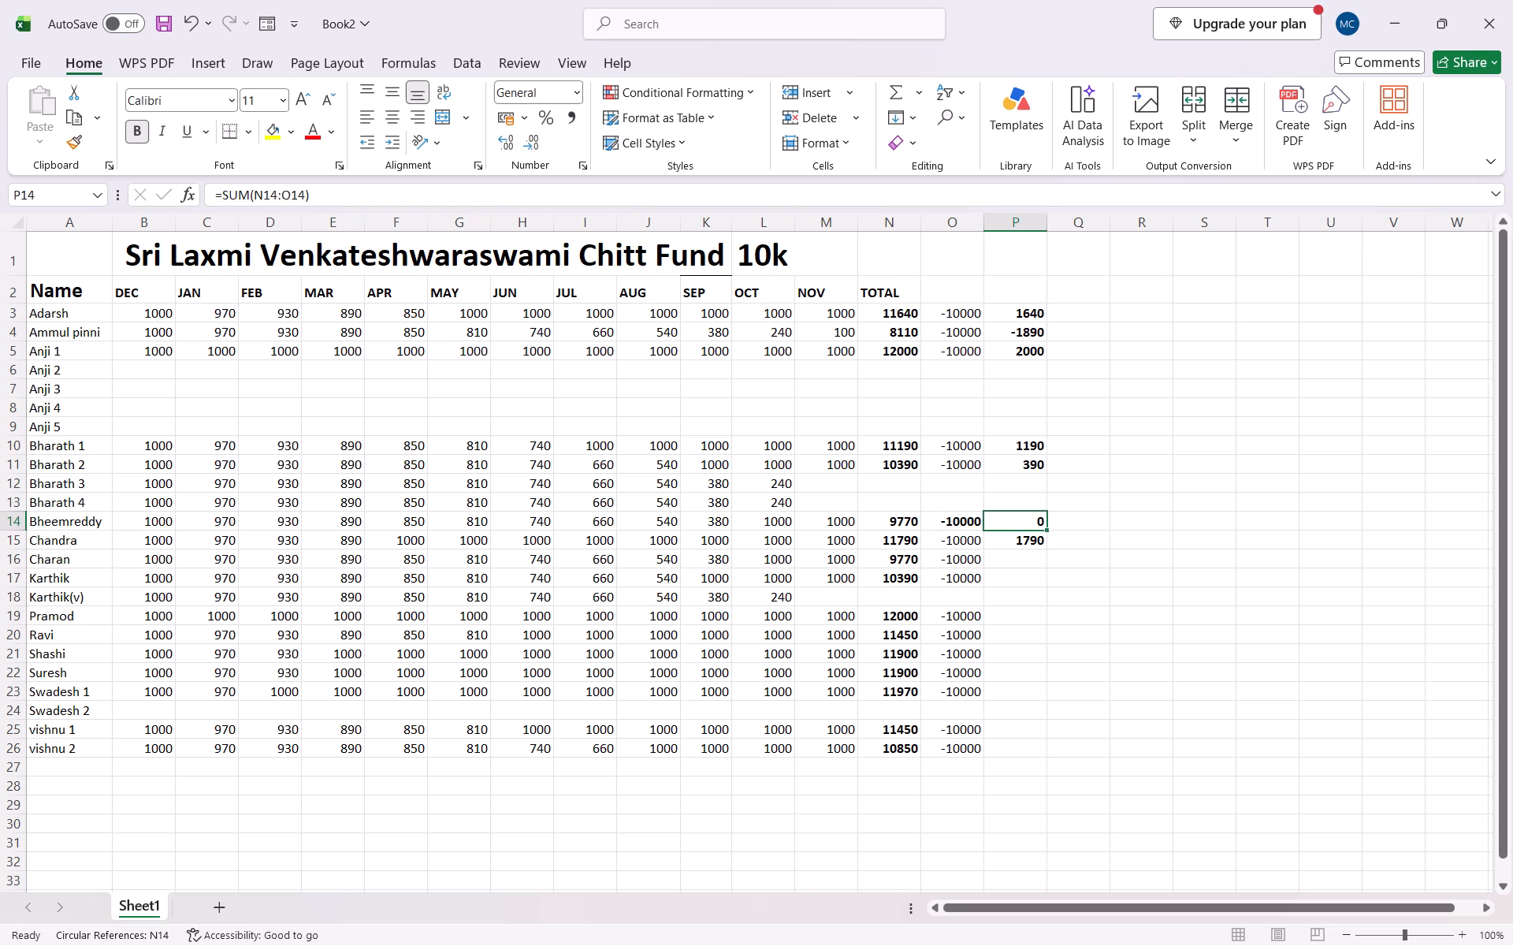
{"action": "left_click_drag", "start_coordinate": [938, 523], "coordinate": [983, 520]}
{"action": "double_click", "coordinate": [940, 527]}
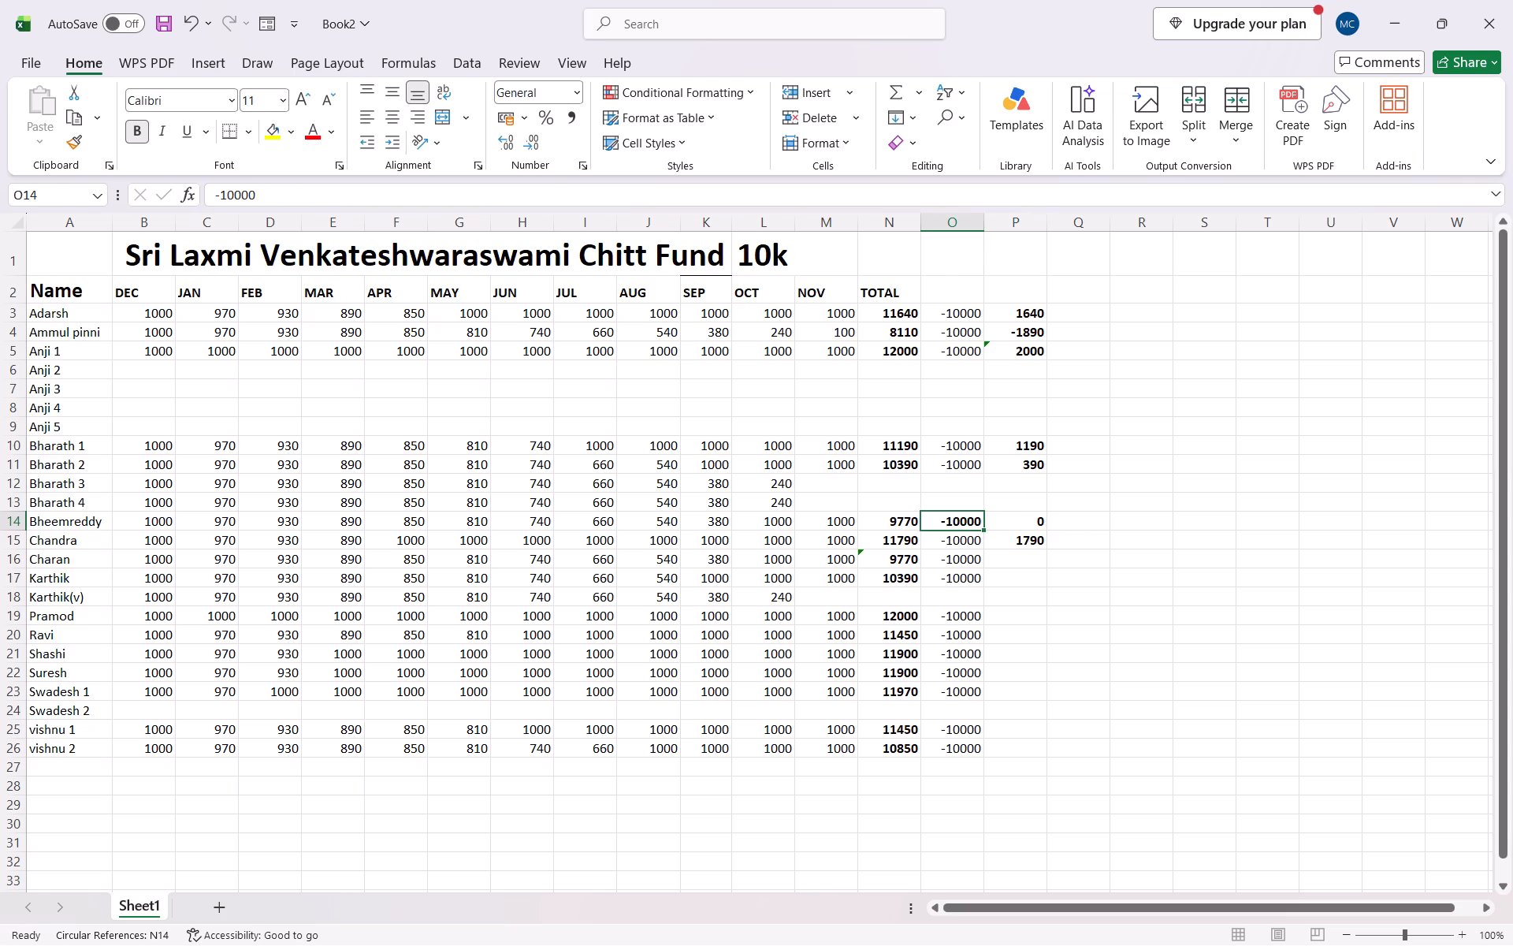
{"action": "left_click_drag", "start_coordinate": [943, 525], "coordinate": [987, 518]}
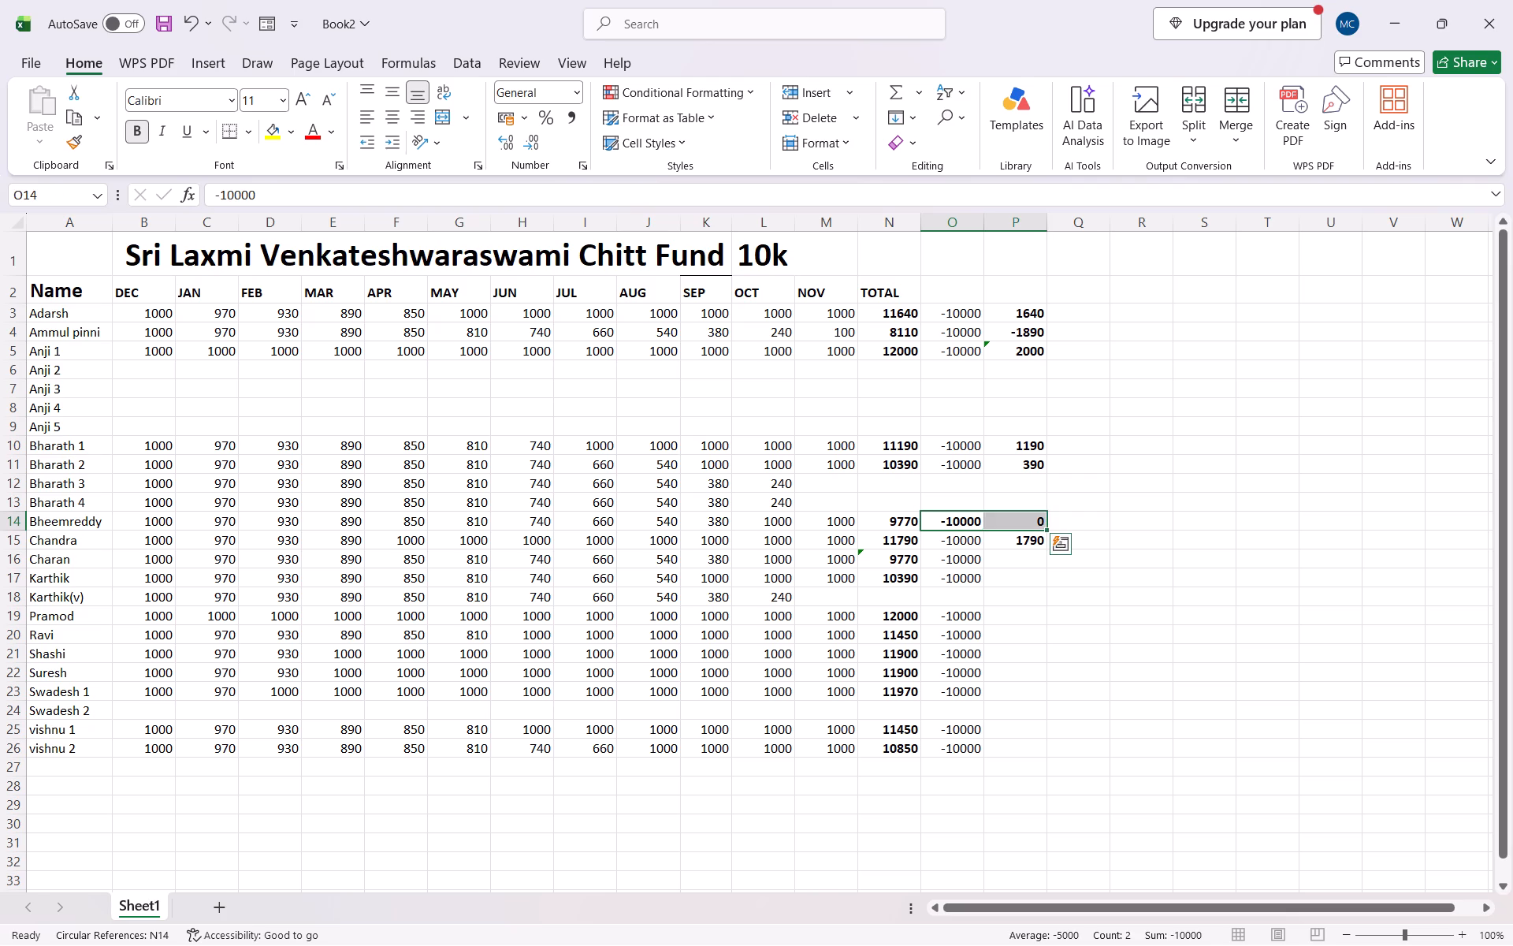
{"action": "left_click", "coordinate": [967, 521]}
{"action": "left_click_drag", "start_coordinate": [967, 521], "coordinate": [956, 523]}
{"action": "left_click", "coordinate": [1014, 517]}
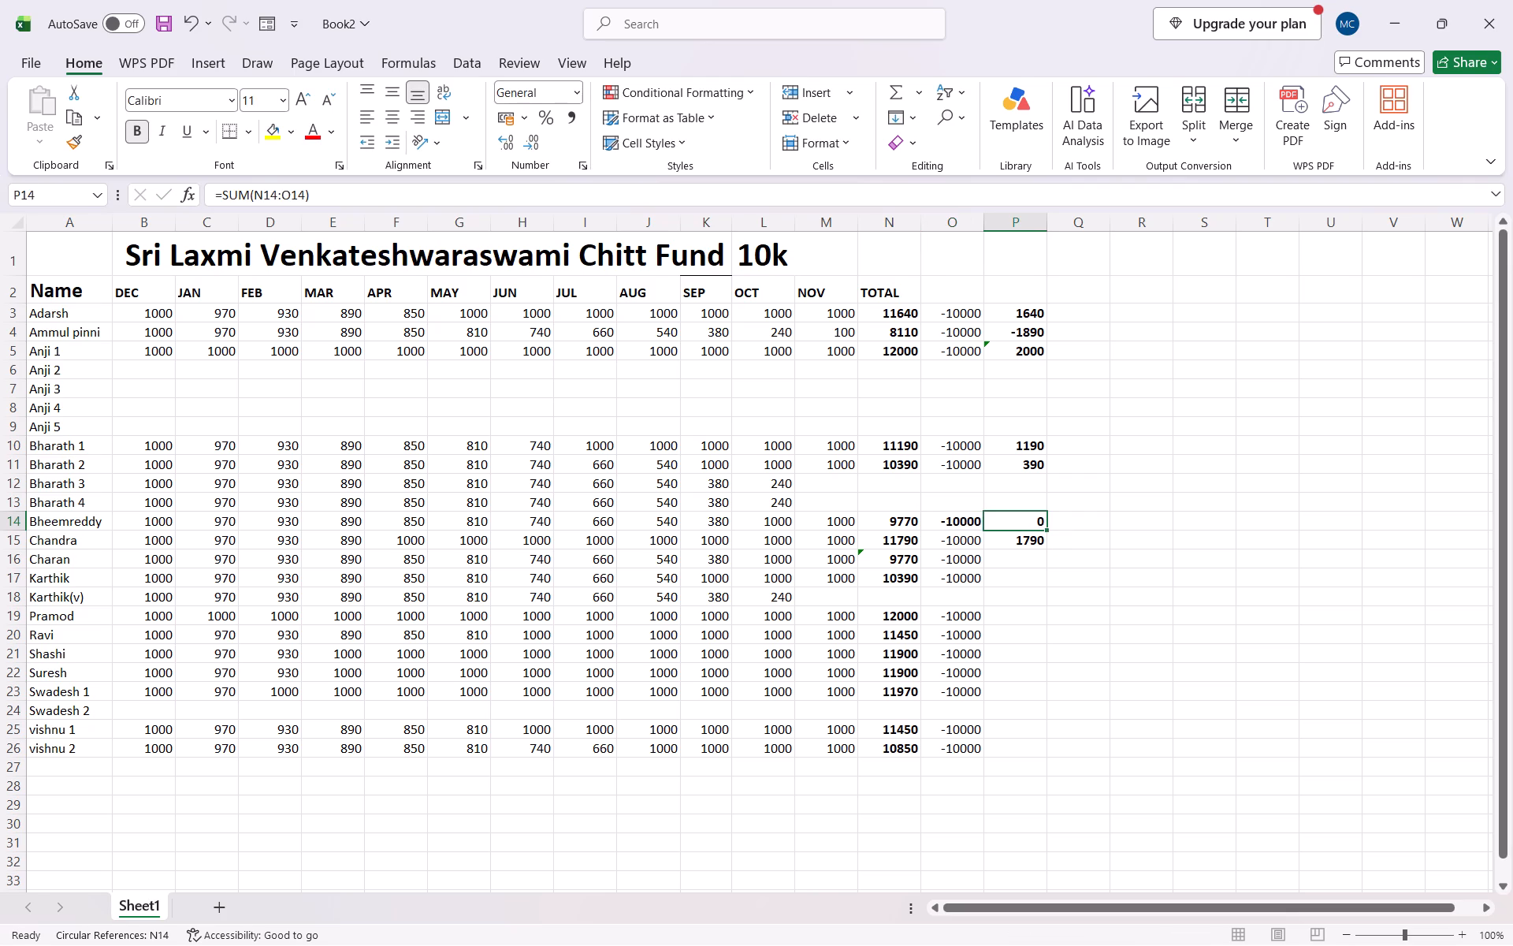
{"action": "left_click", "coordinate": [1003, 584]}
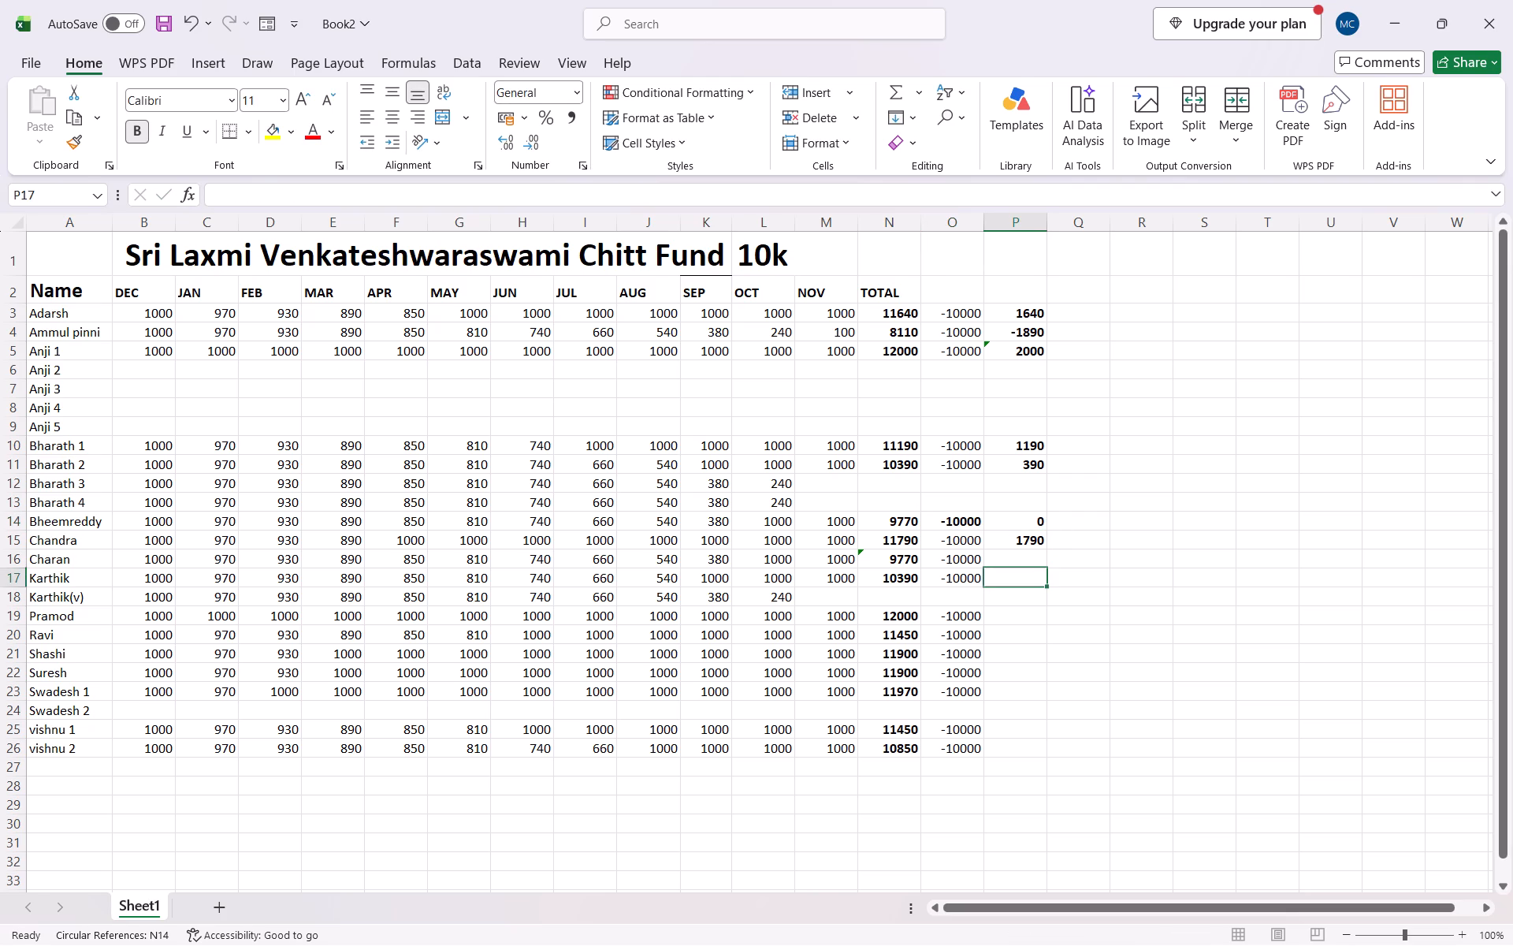
Remove the bold formatting from the -10000 entry in O14.
{"action": "left_click", "coordinate": [943, 526]}
{"action": "right_click", "coordinate": [950, 524]}
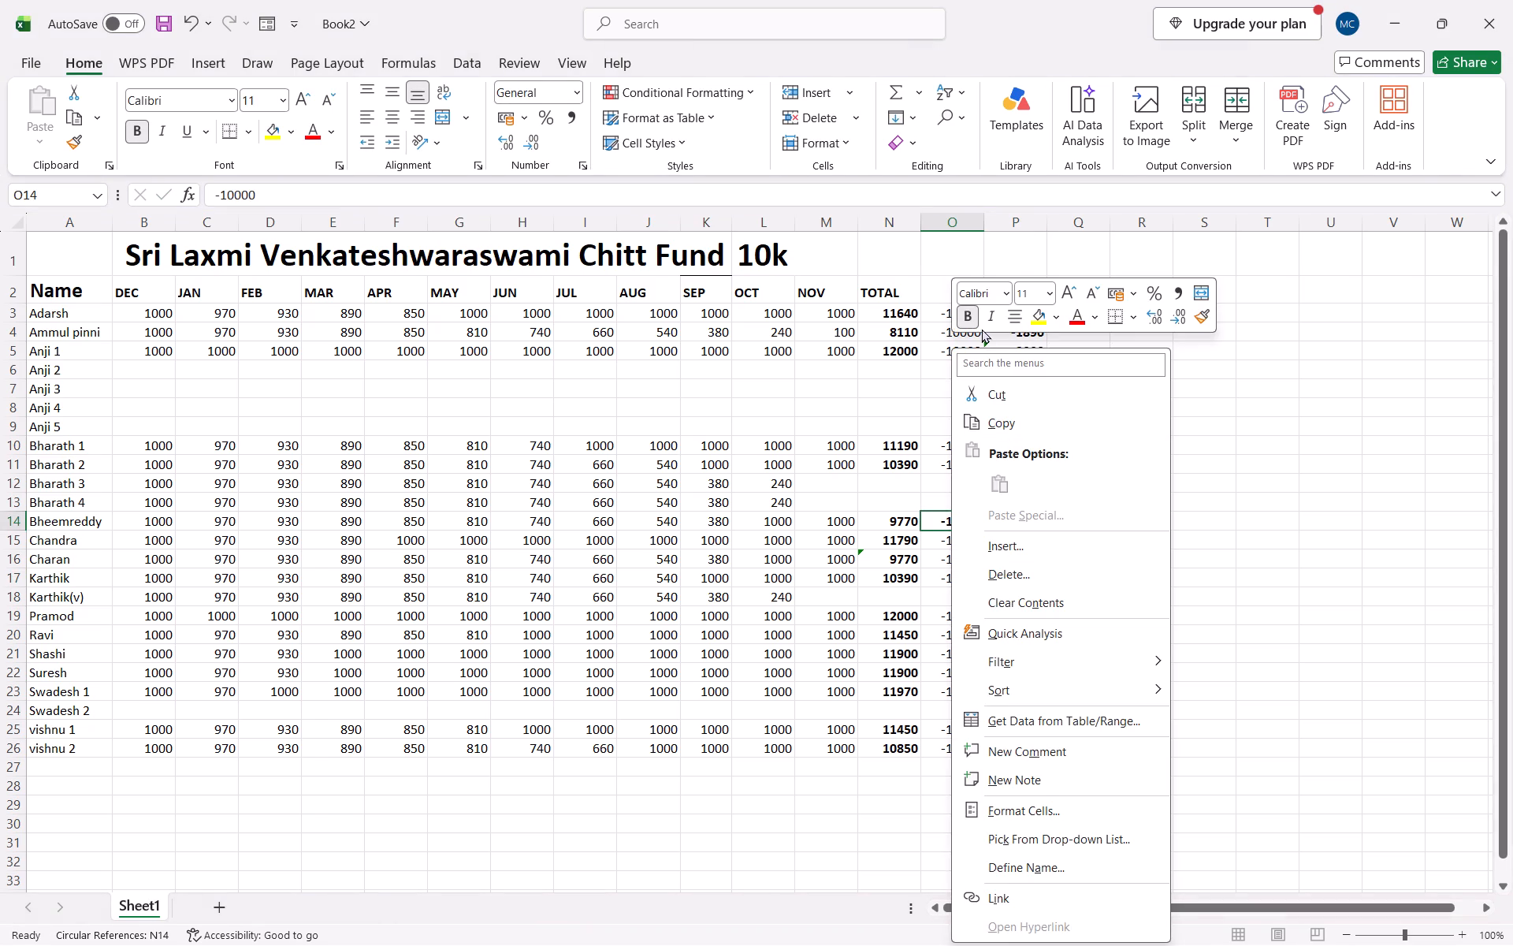
{"action": "left_click", "coordinate": [966, 318]}
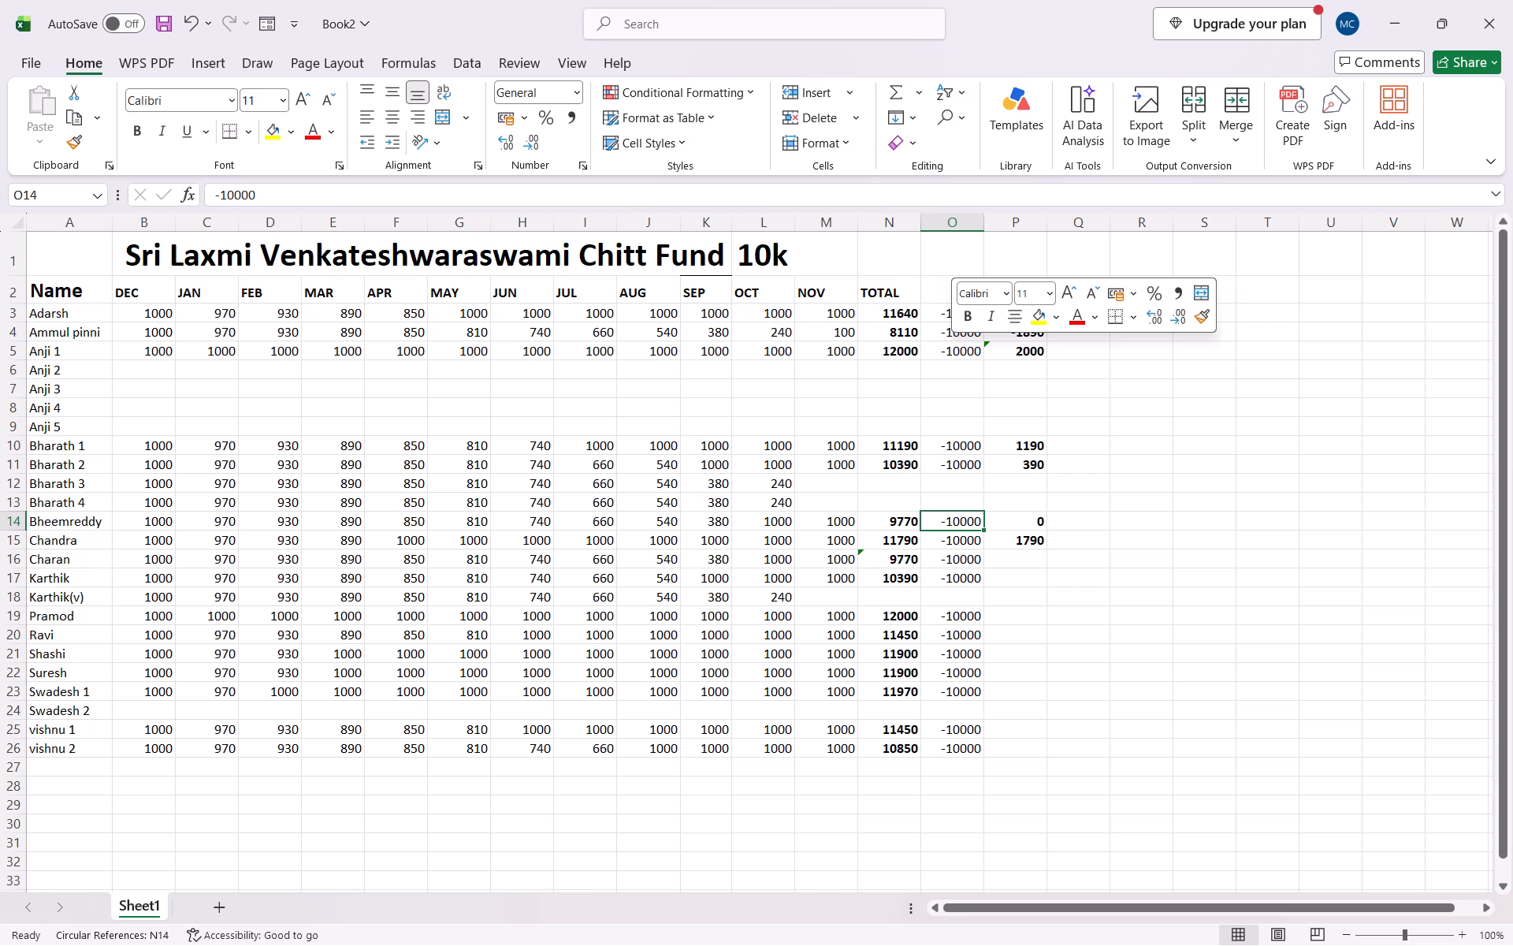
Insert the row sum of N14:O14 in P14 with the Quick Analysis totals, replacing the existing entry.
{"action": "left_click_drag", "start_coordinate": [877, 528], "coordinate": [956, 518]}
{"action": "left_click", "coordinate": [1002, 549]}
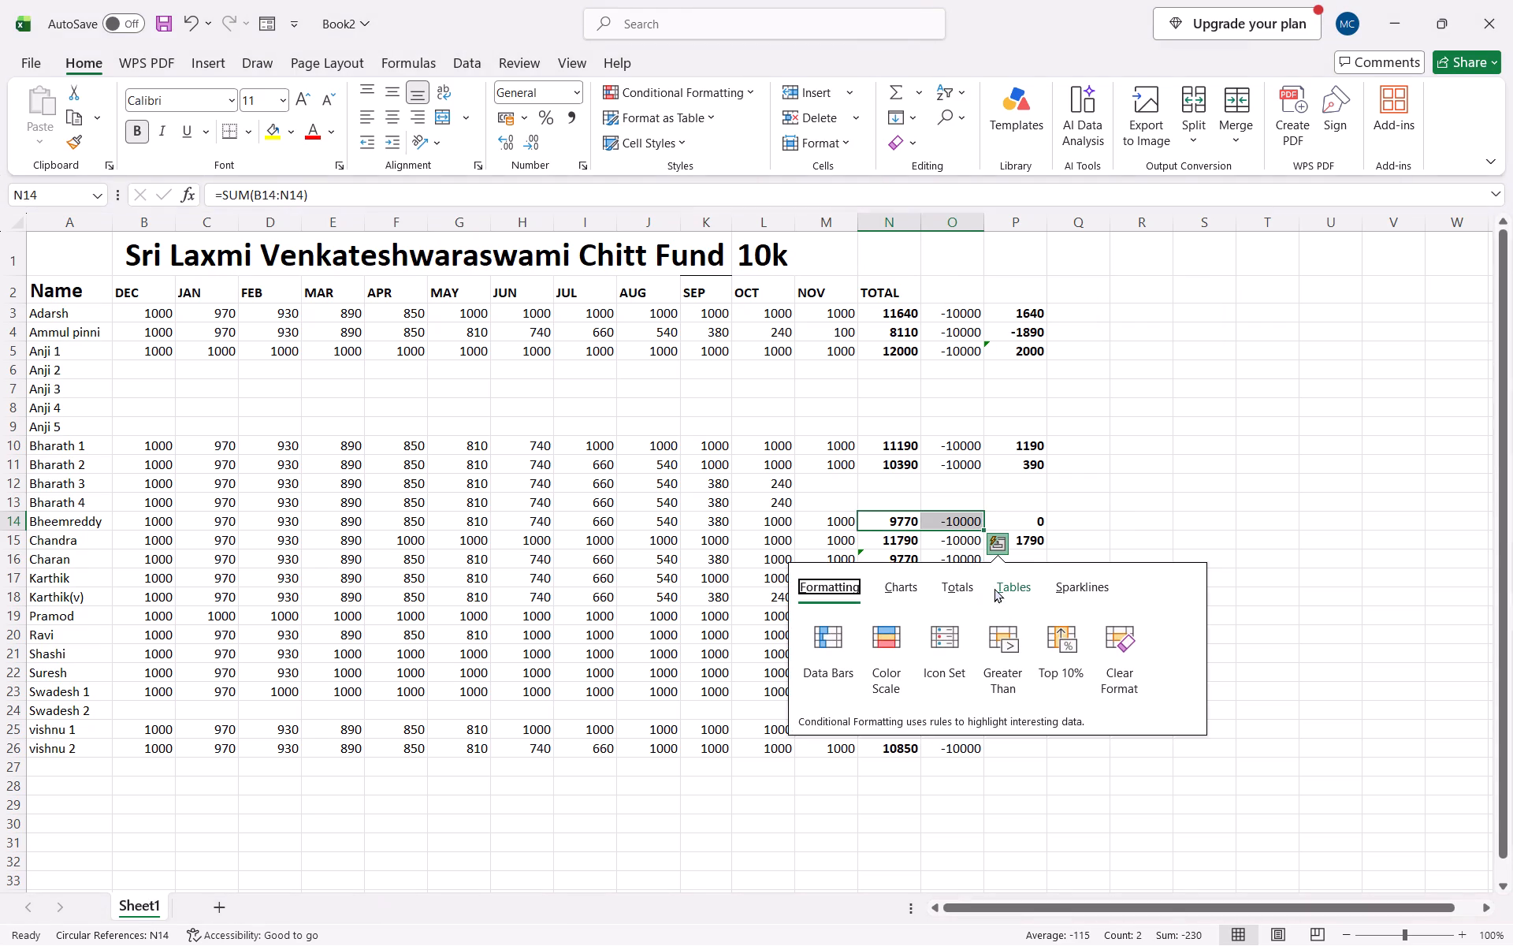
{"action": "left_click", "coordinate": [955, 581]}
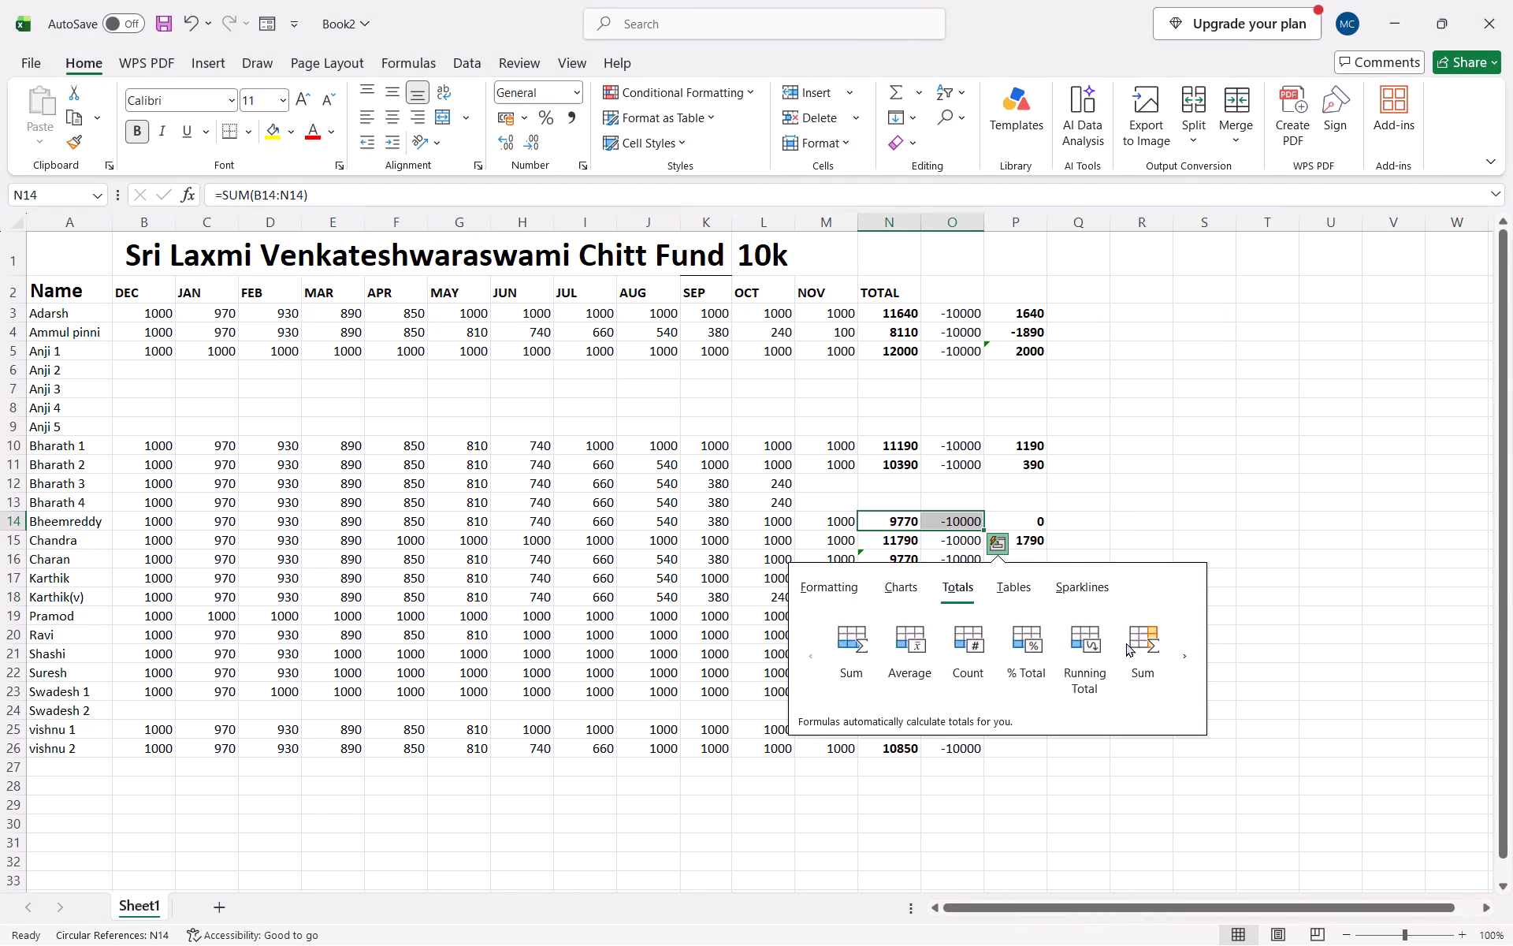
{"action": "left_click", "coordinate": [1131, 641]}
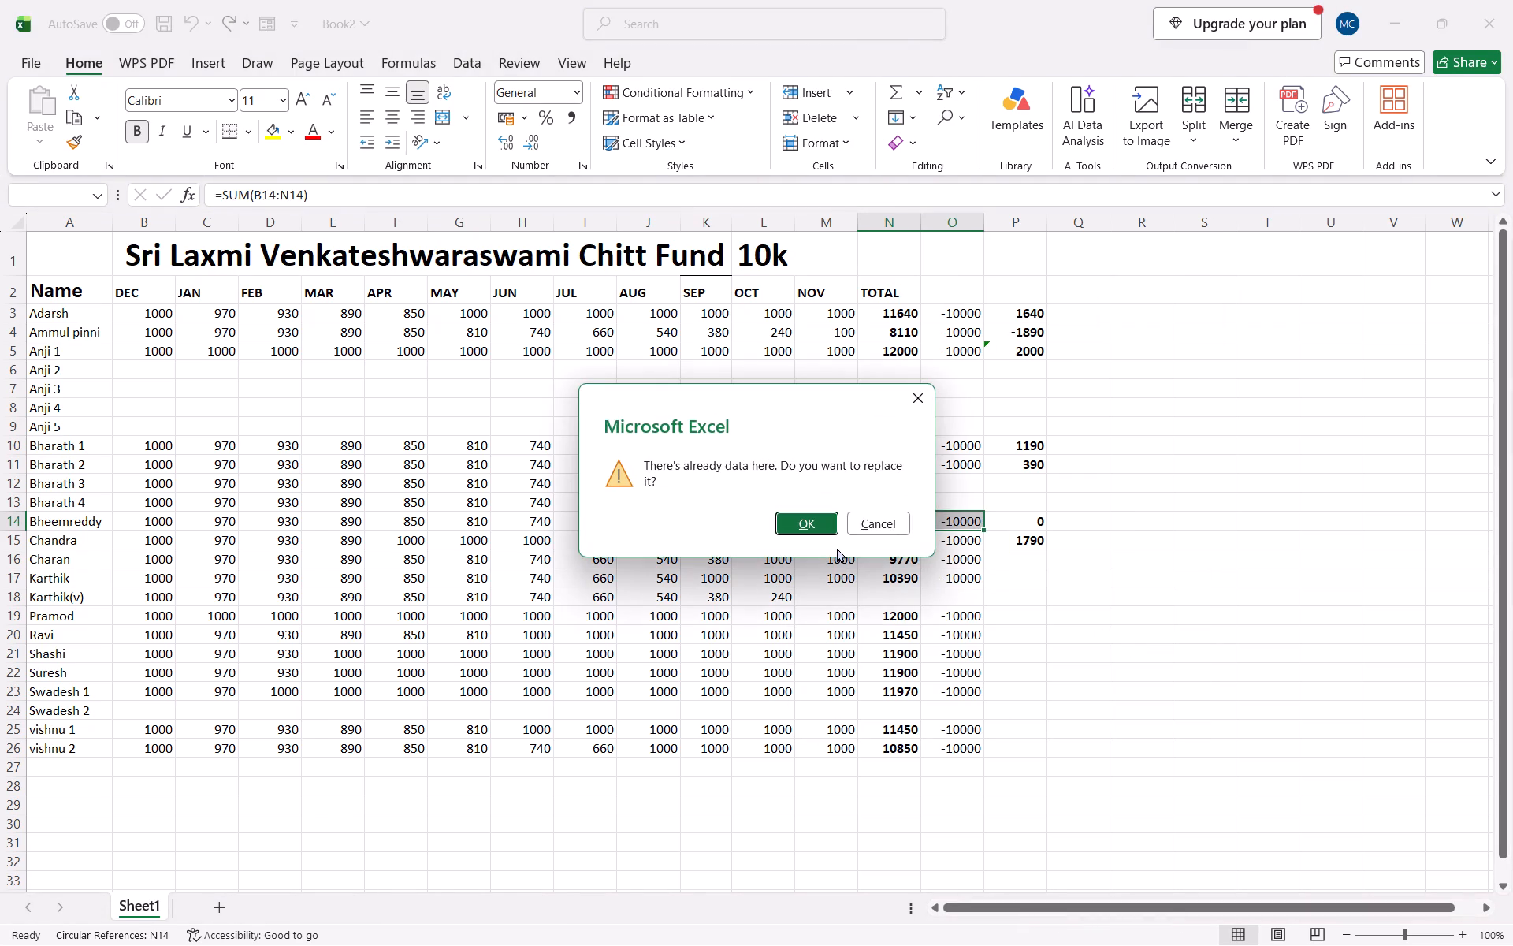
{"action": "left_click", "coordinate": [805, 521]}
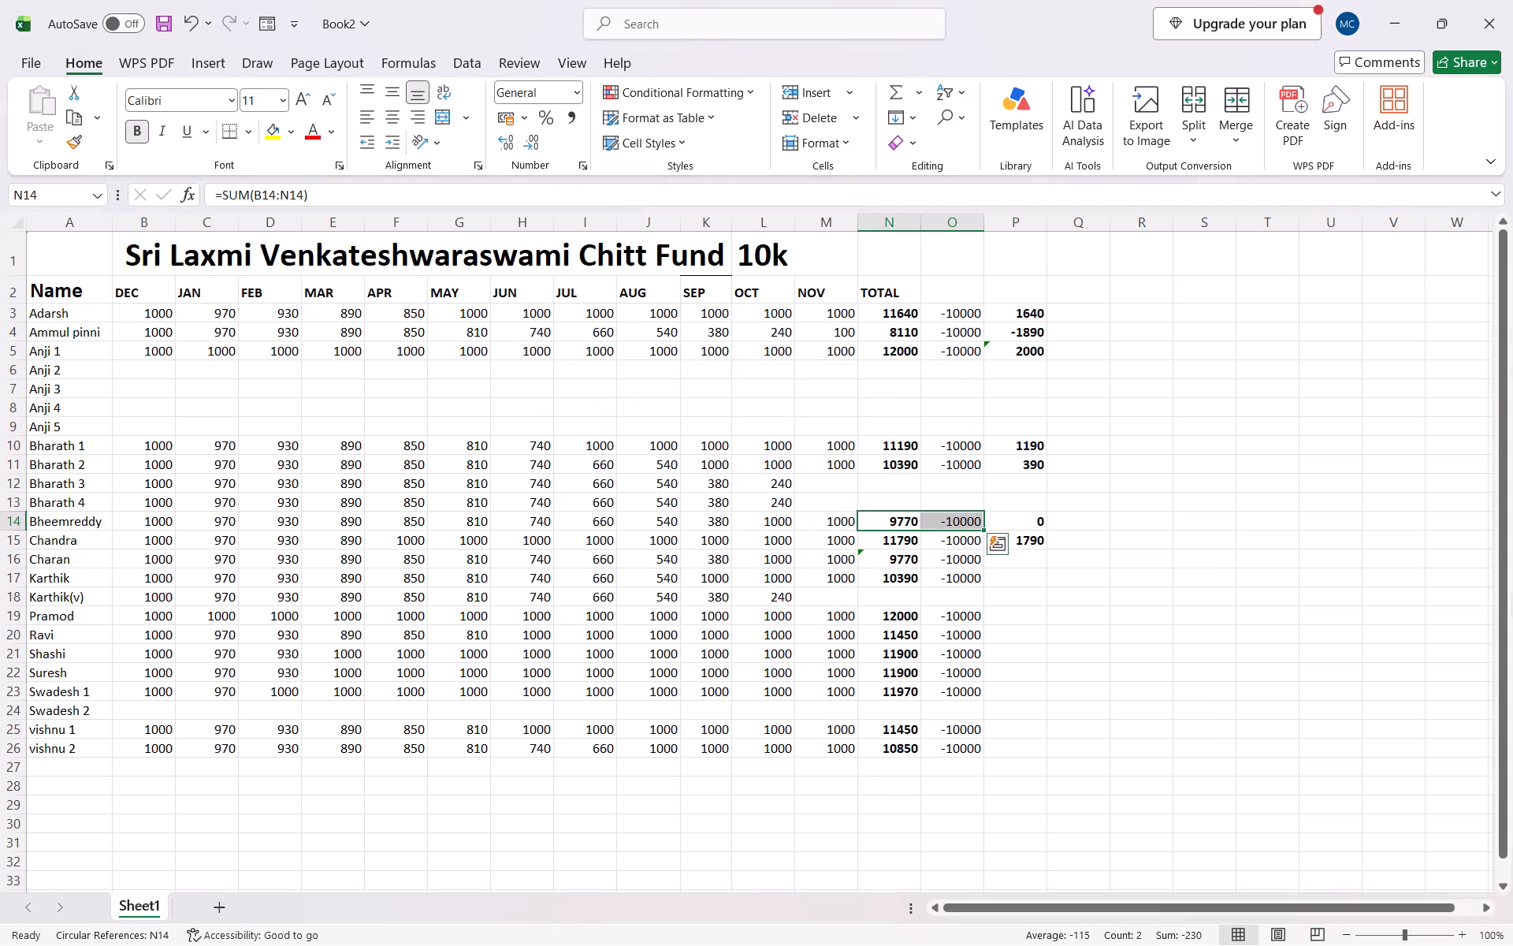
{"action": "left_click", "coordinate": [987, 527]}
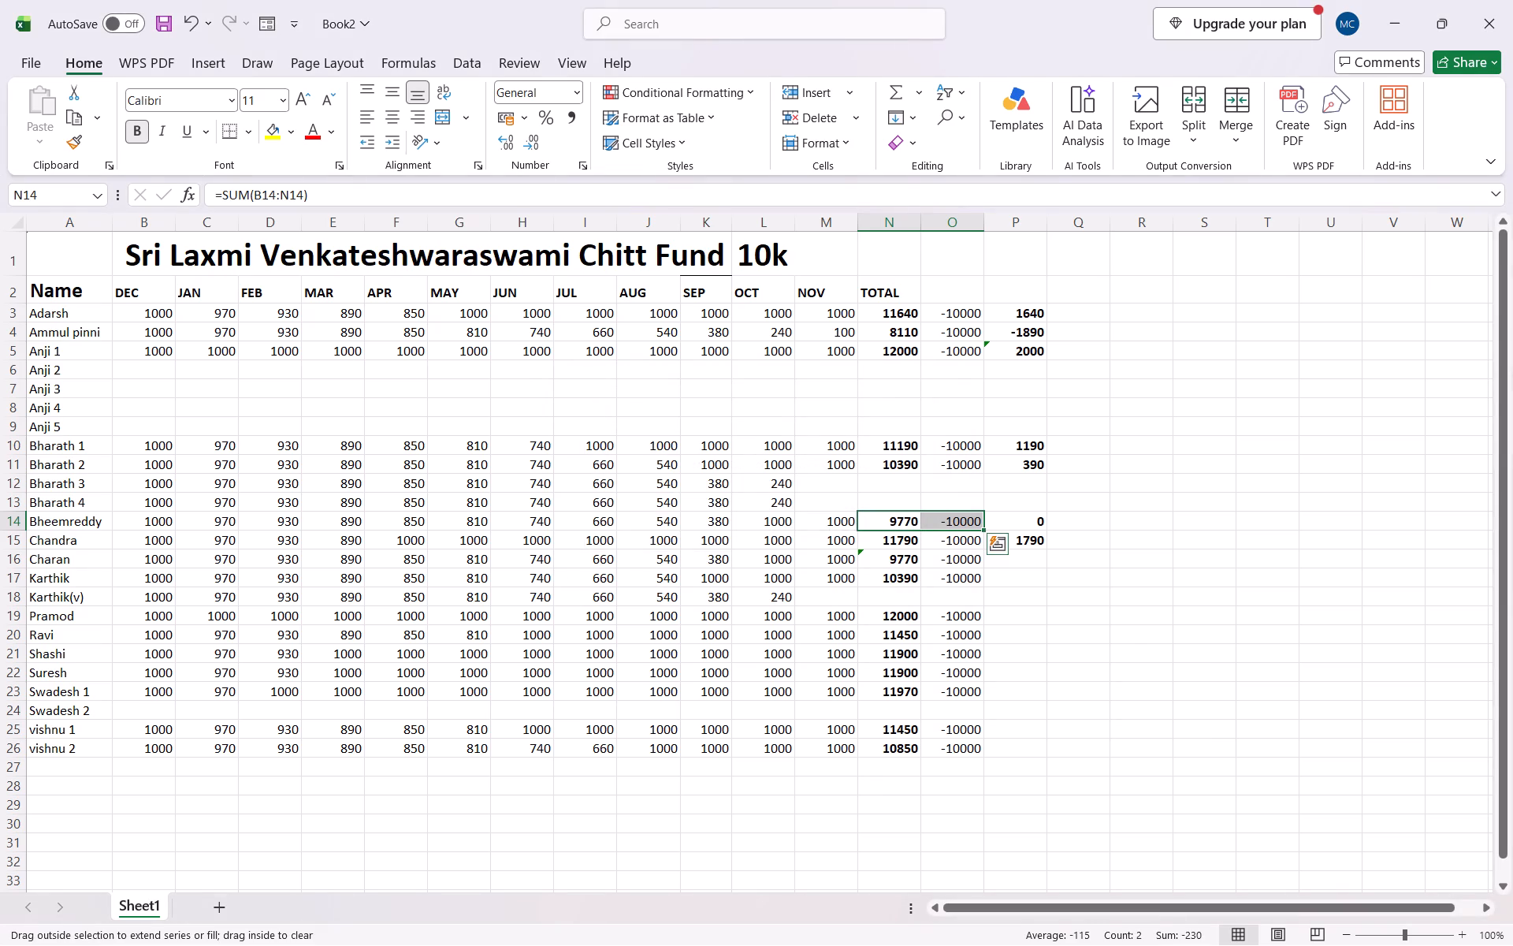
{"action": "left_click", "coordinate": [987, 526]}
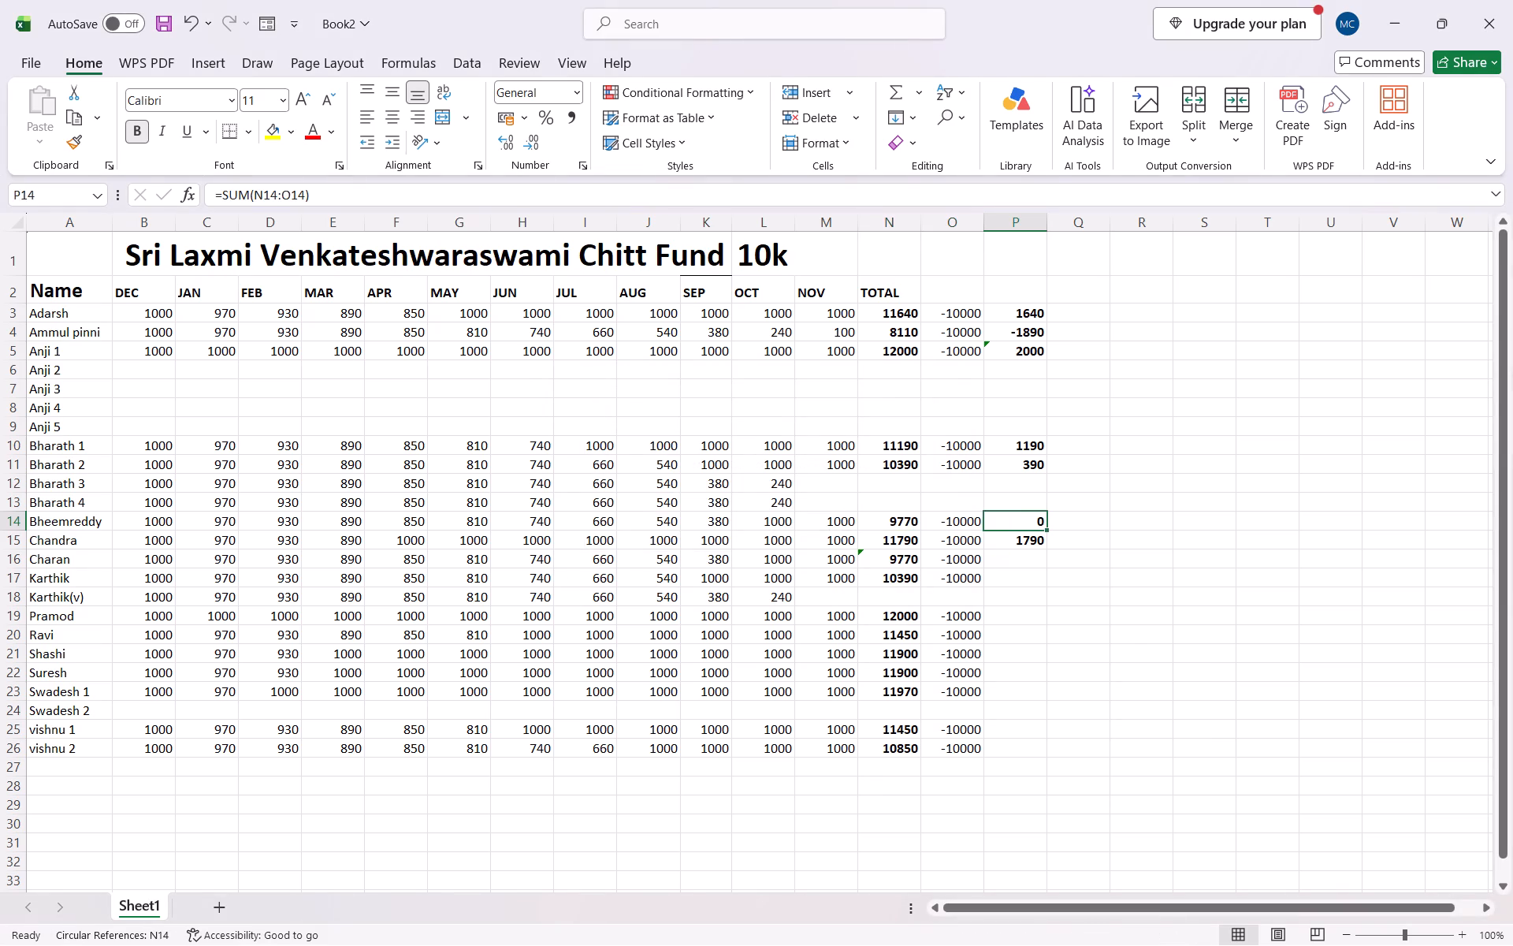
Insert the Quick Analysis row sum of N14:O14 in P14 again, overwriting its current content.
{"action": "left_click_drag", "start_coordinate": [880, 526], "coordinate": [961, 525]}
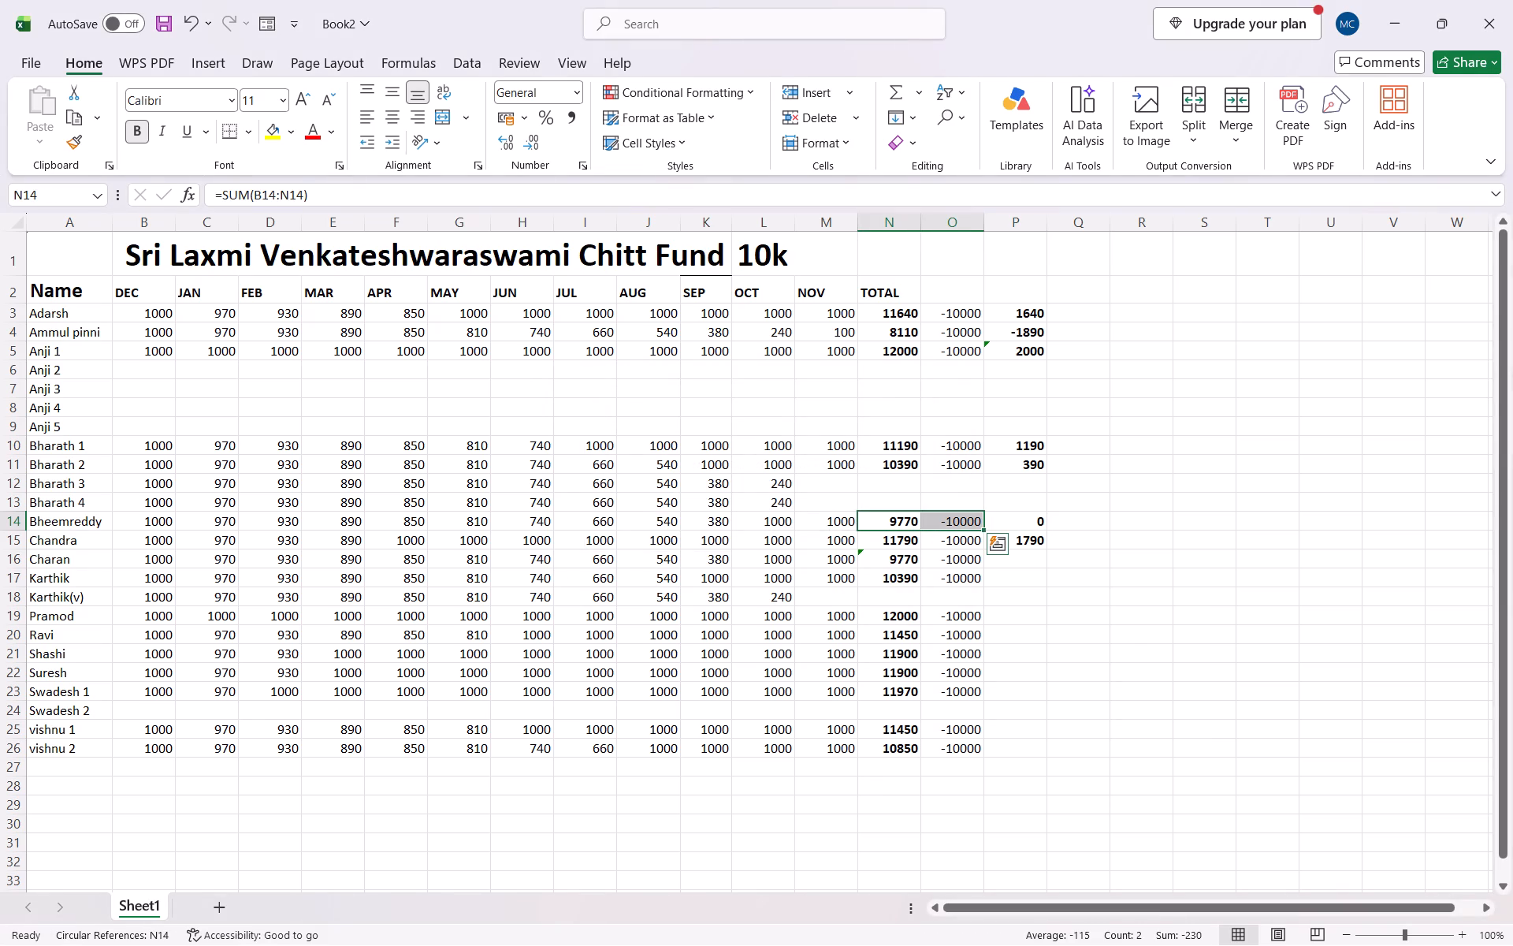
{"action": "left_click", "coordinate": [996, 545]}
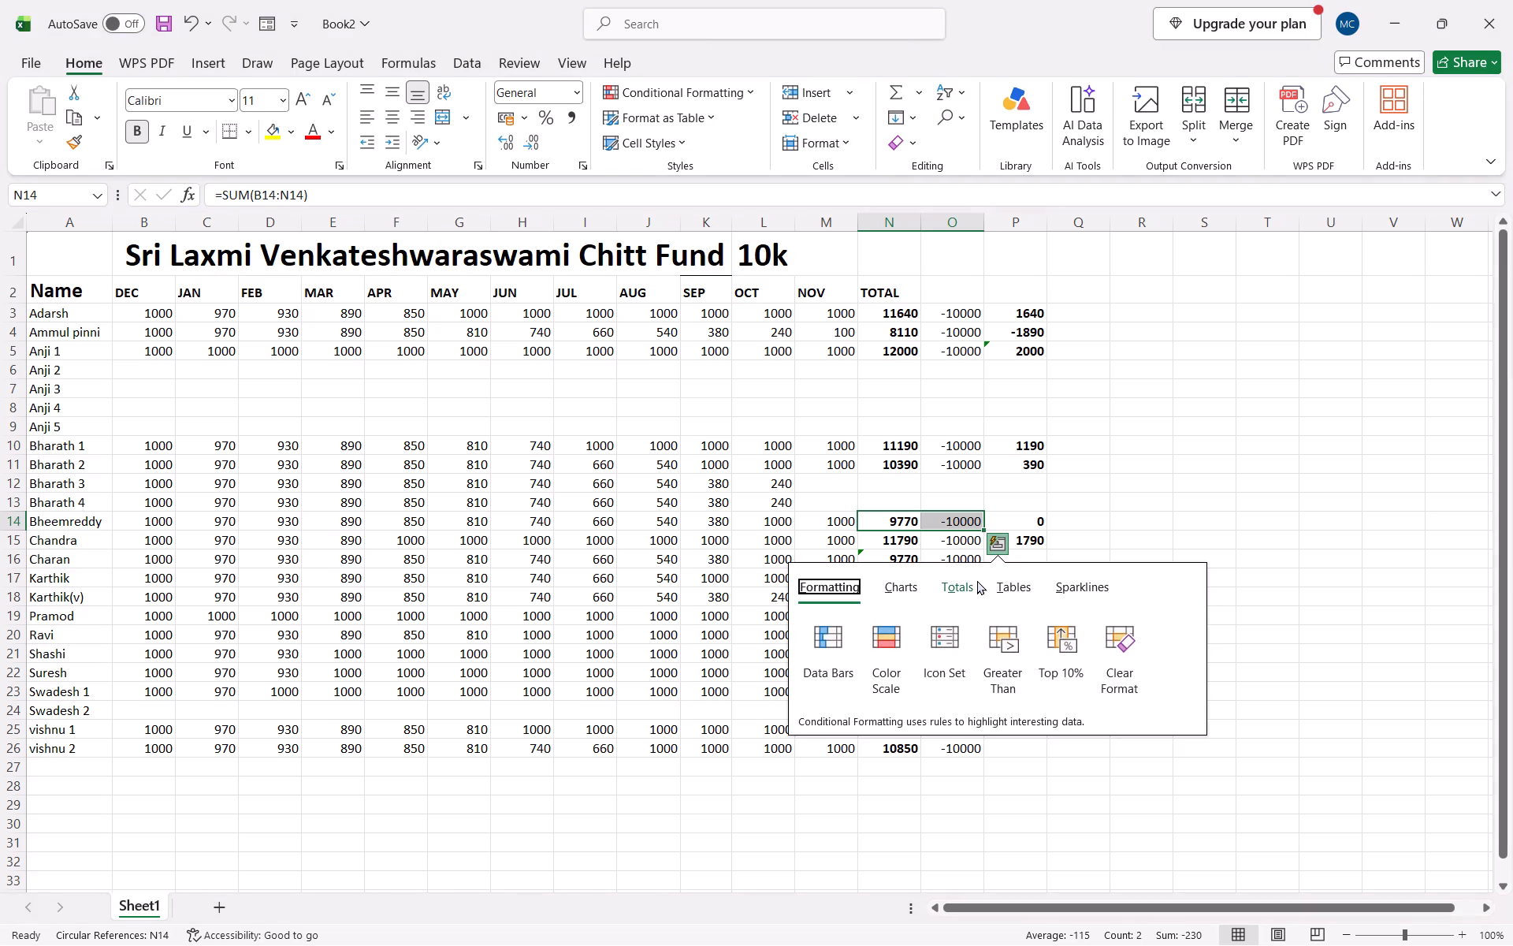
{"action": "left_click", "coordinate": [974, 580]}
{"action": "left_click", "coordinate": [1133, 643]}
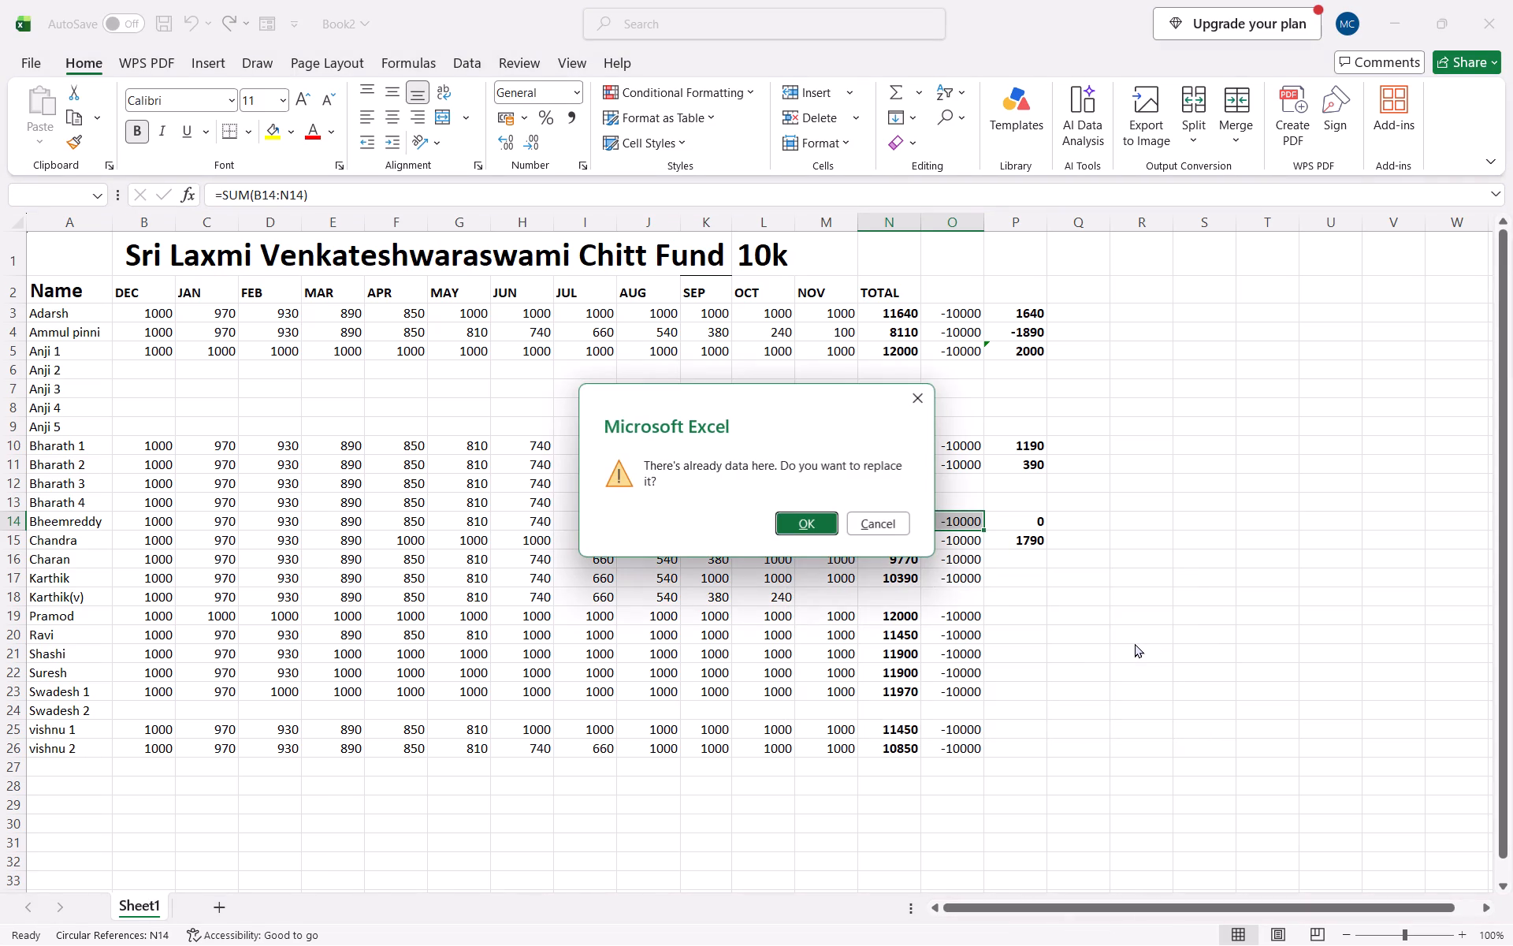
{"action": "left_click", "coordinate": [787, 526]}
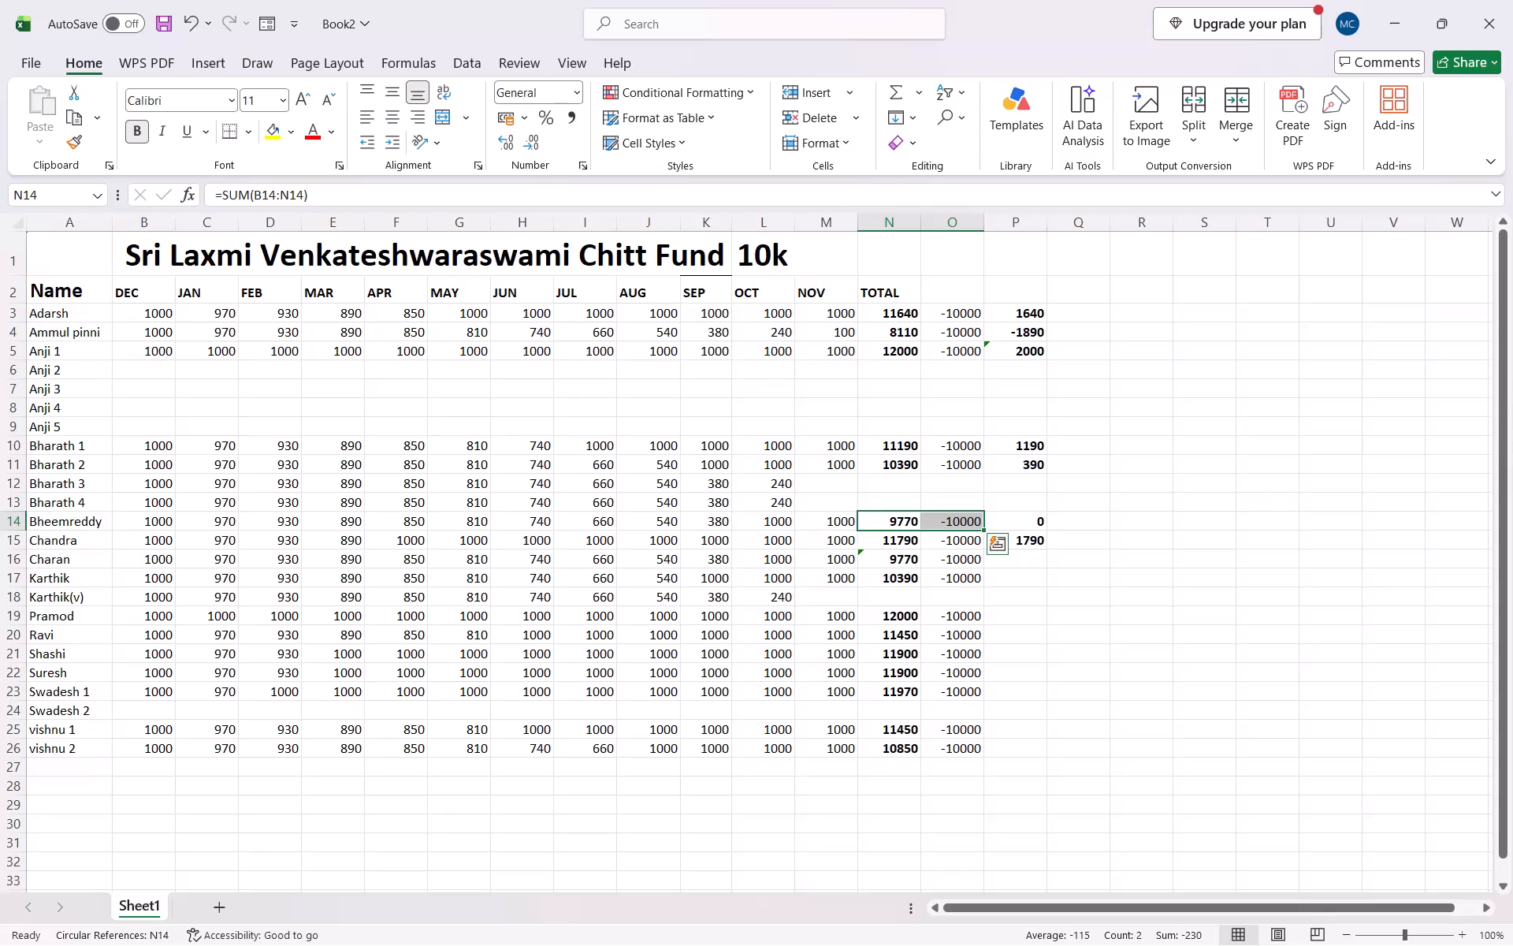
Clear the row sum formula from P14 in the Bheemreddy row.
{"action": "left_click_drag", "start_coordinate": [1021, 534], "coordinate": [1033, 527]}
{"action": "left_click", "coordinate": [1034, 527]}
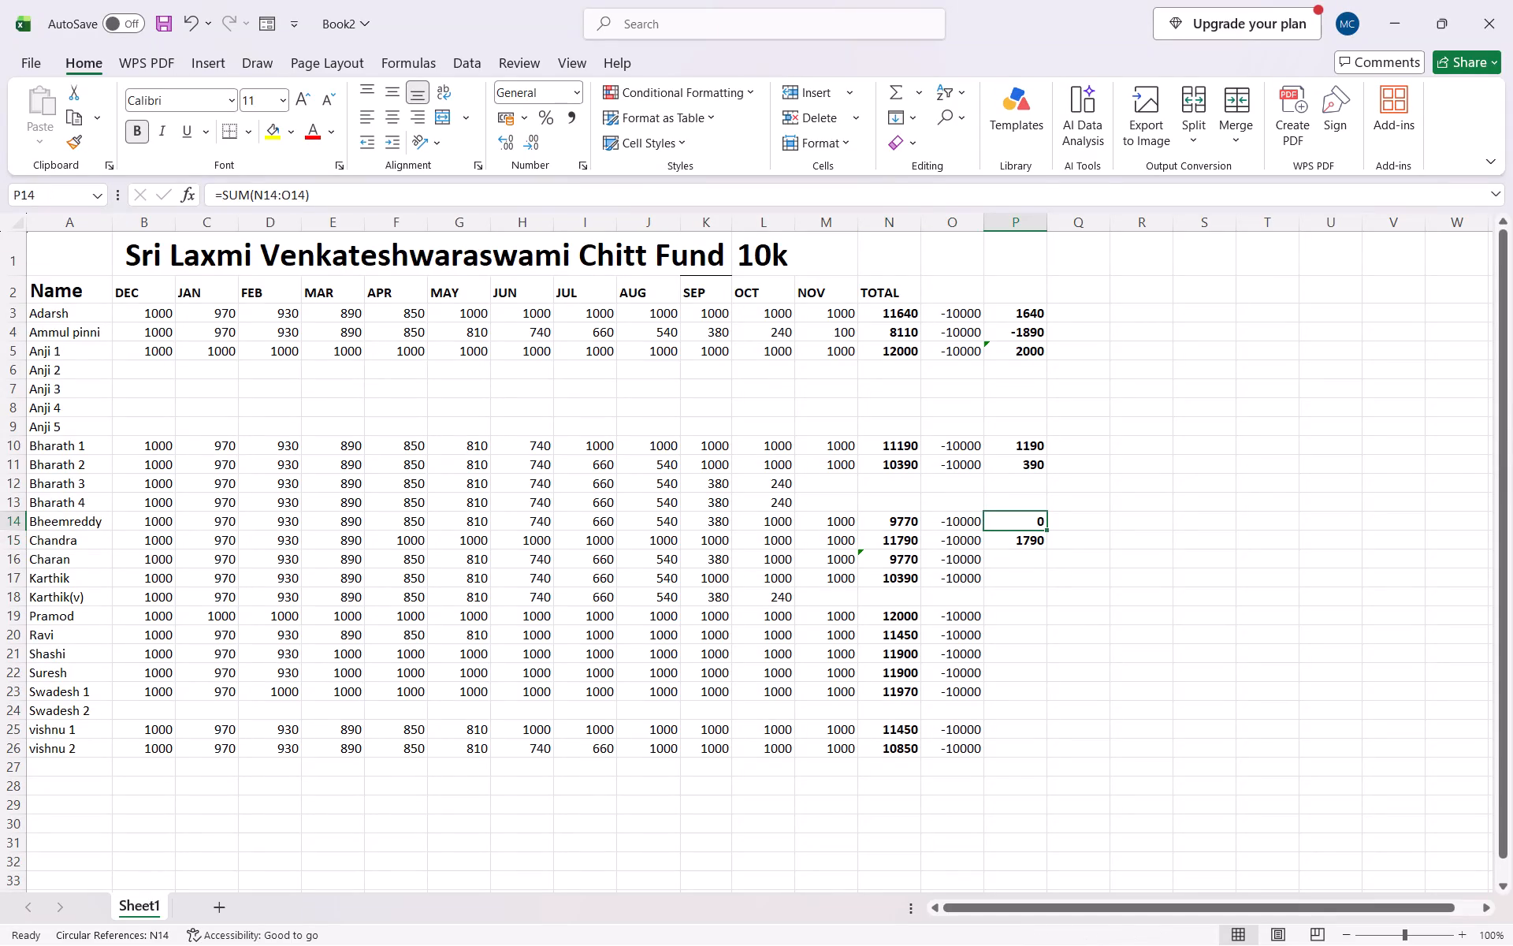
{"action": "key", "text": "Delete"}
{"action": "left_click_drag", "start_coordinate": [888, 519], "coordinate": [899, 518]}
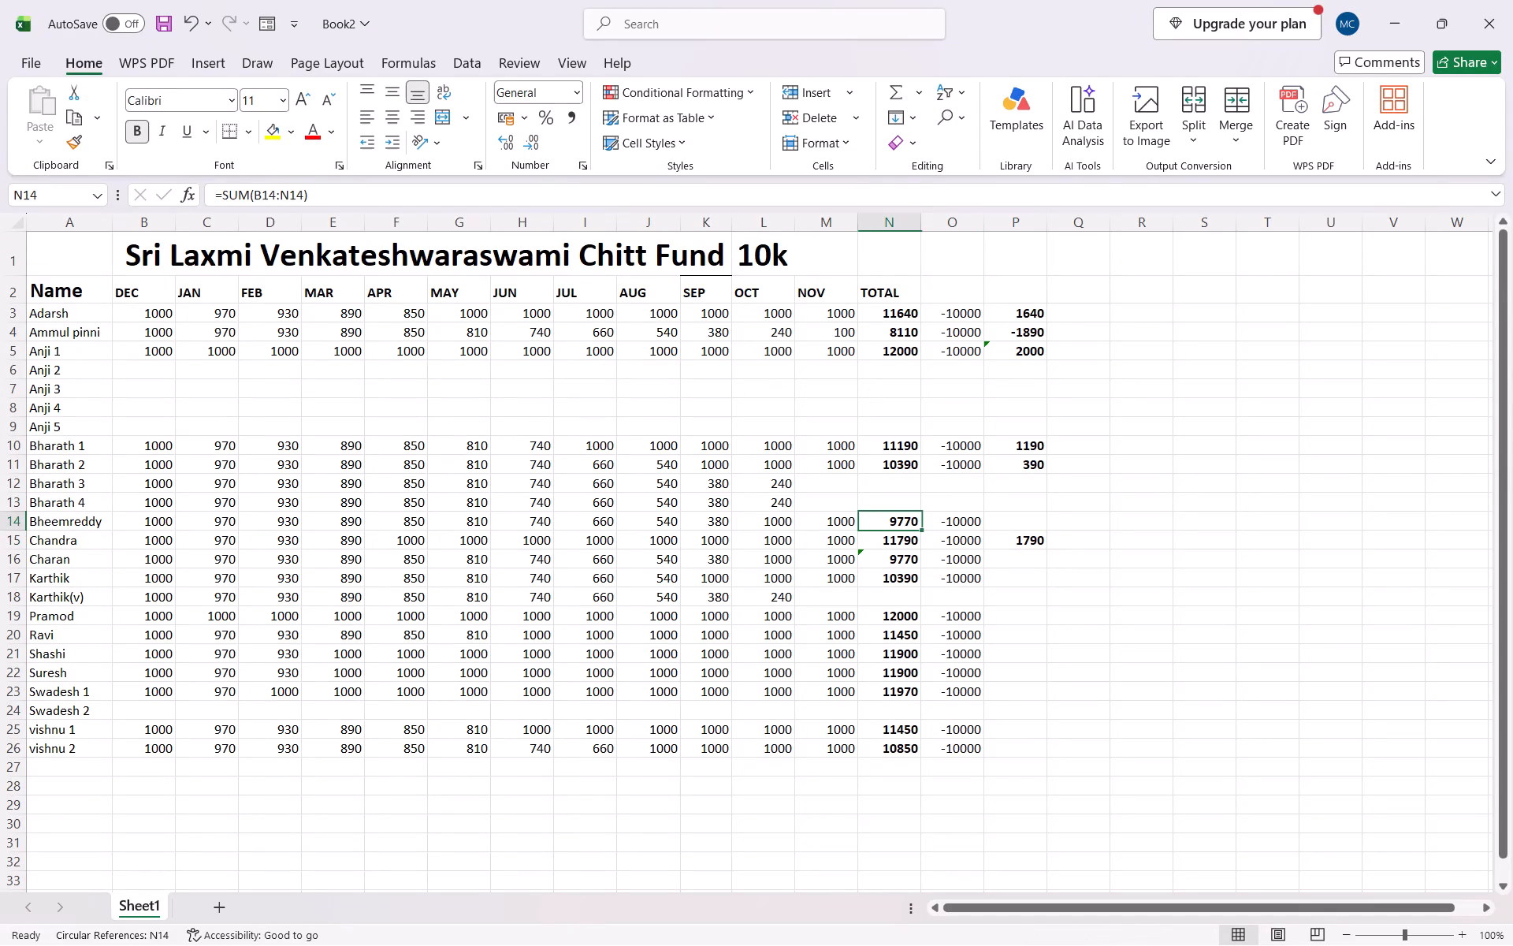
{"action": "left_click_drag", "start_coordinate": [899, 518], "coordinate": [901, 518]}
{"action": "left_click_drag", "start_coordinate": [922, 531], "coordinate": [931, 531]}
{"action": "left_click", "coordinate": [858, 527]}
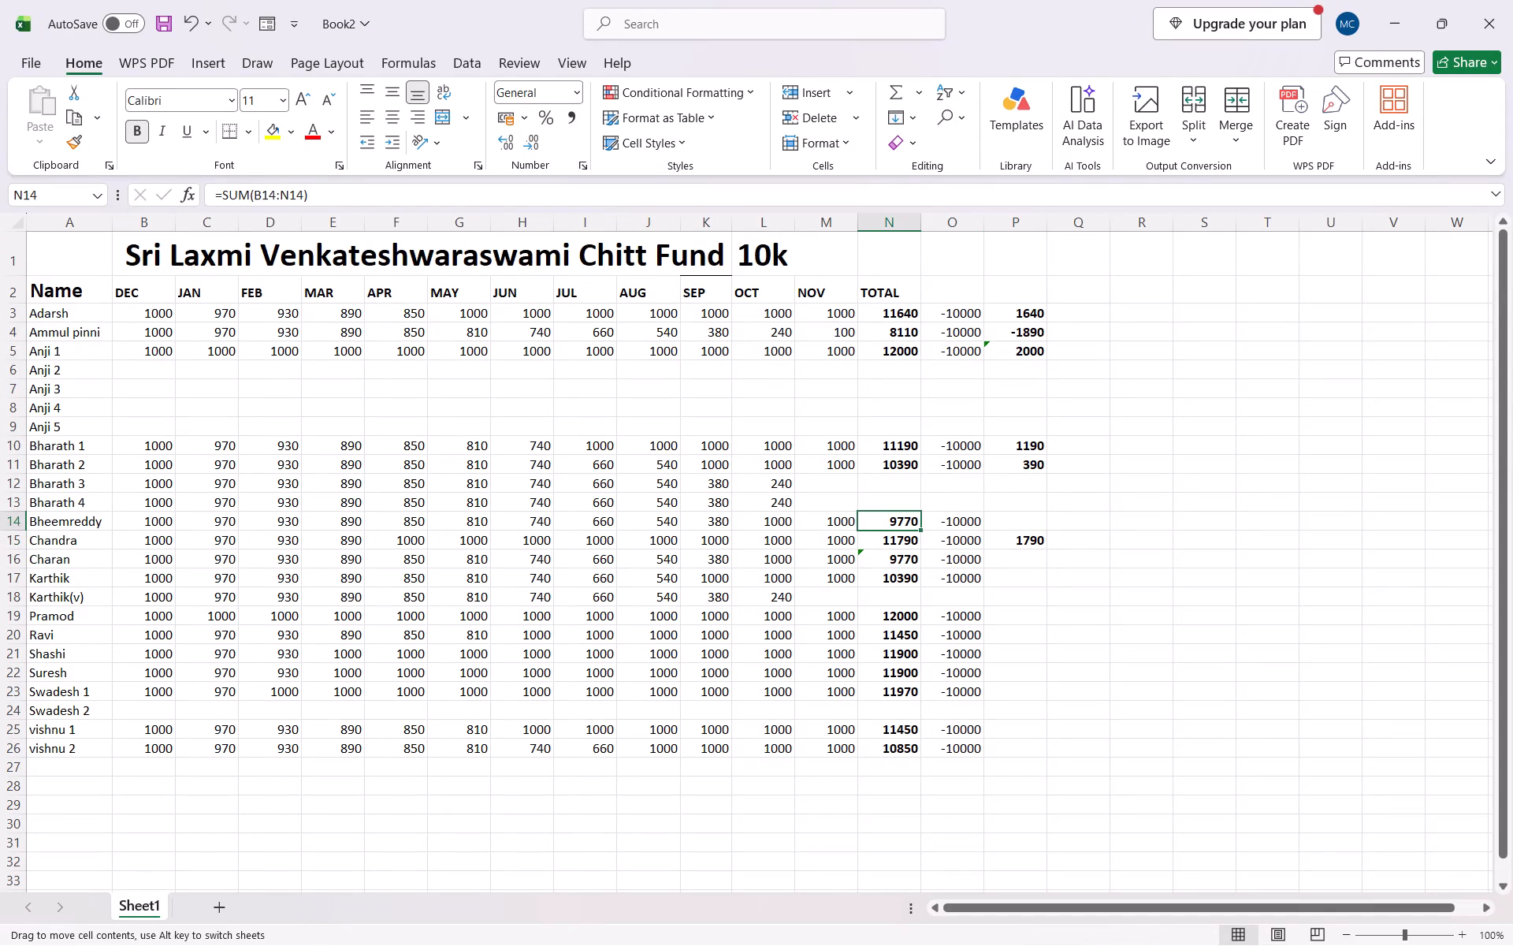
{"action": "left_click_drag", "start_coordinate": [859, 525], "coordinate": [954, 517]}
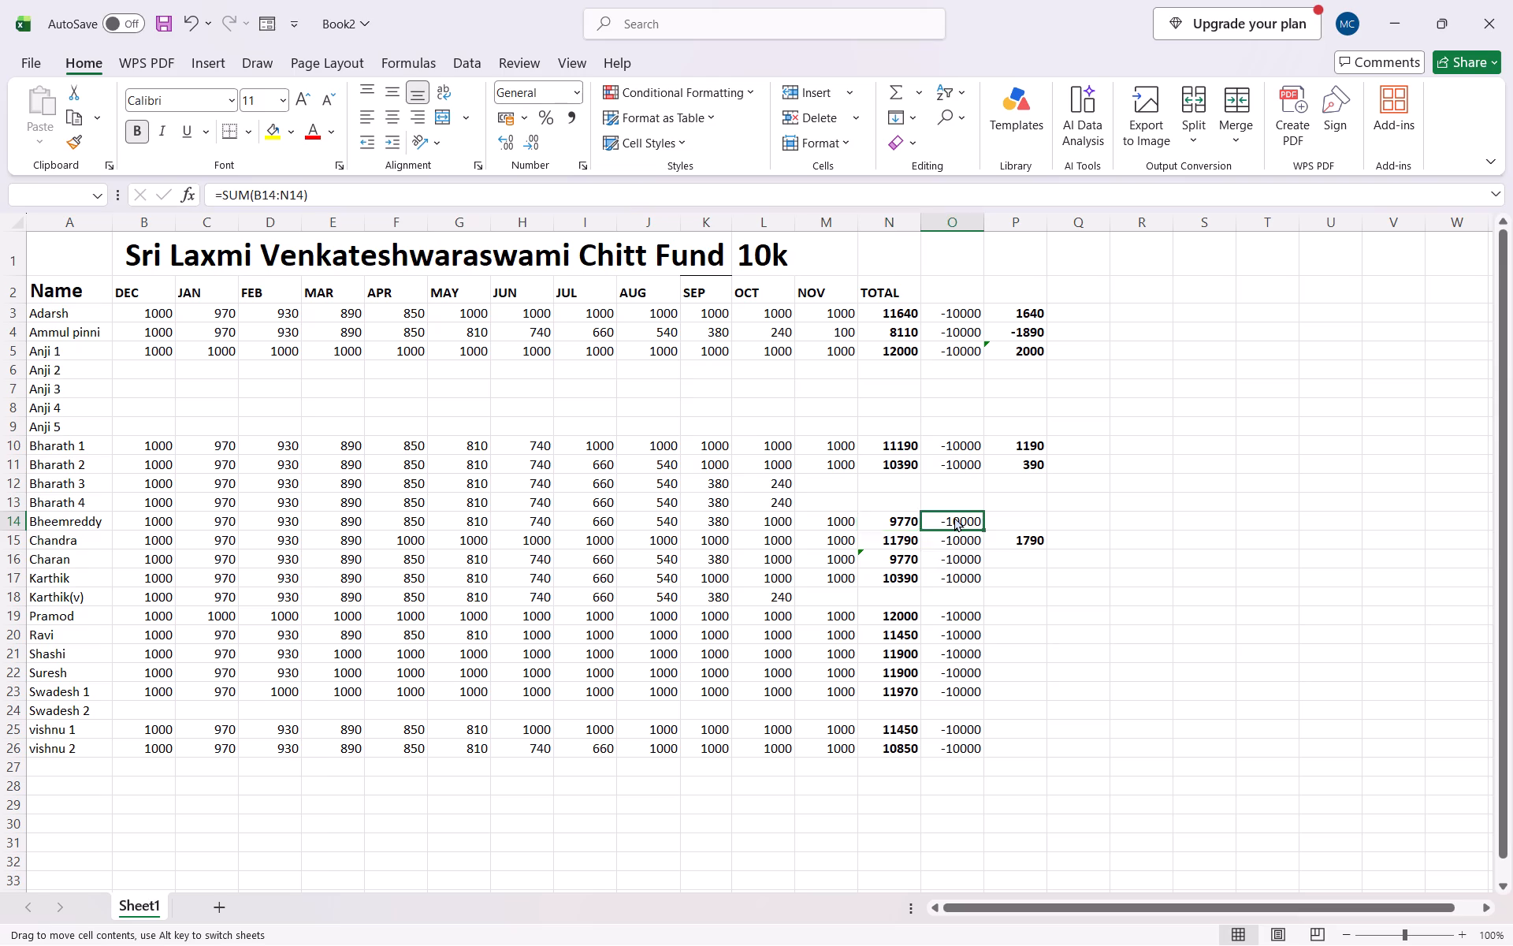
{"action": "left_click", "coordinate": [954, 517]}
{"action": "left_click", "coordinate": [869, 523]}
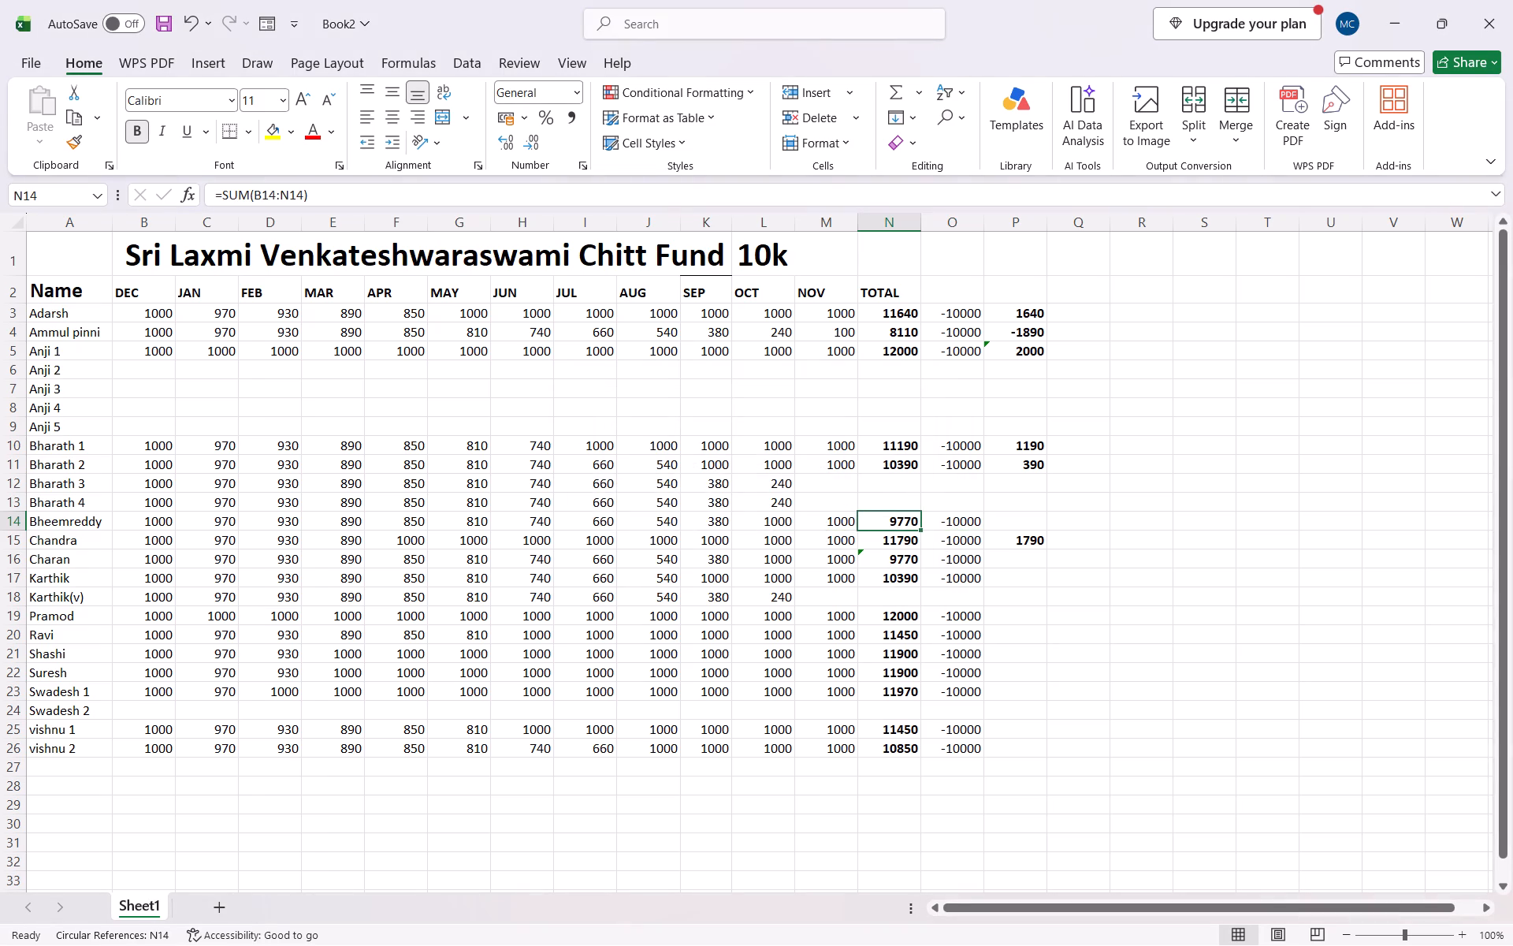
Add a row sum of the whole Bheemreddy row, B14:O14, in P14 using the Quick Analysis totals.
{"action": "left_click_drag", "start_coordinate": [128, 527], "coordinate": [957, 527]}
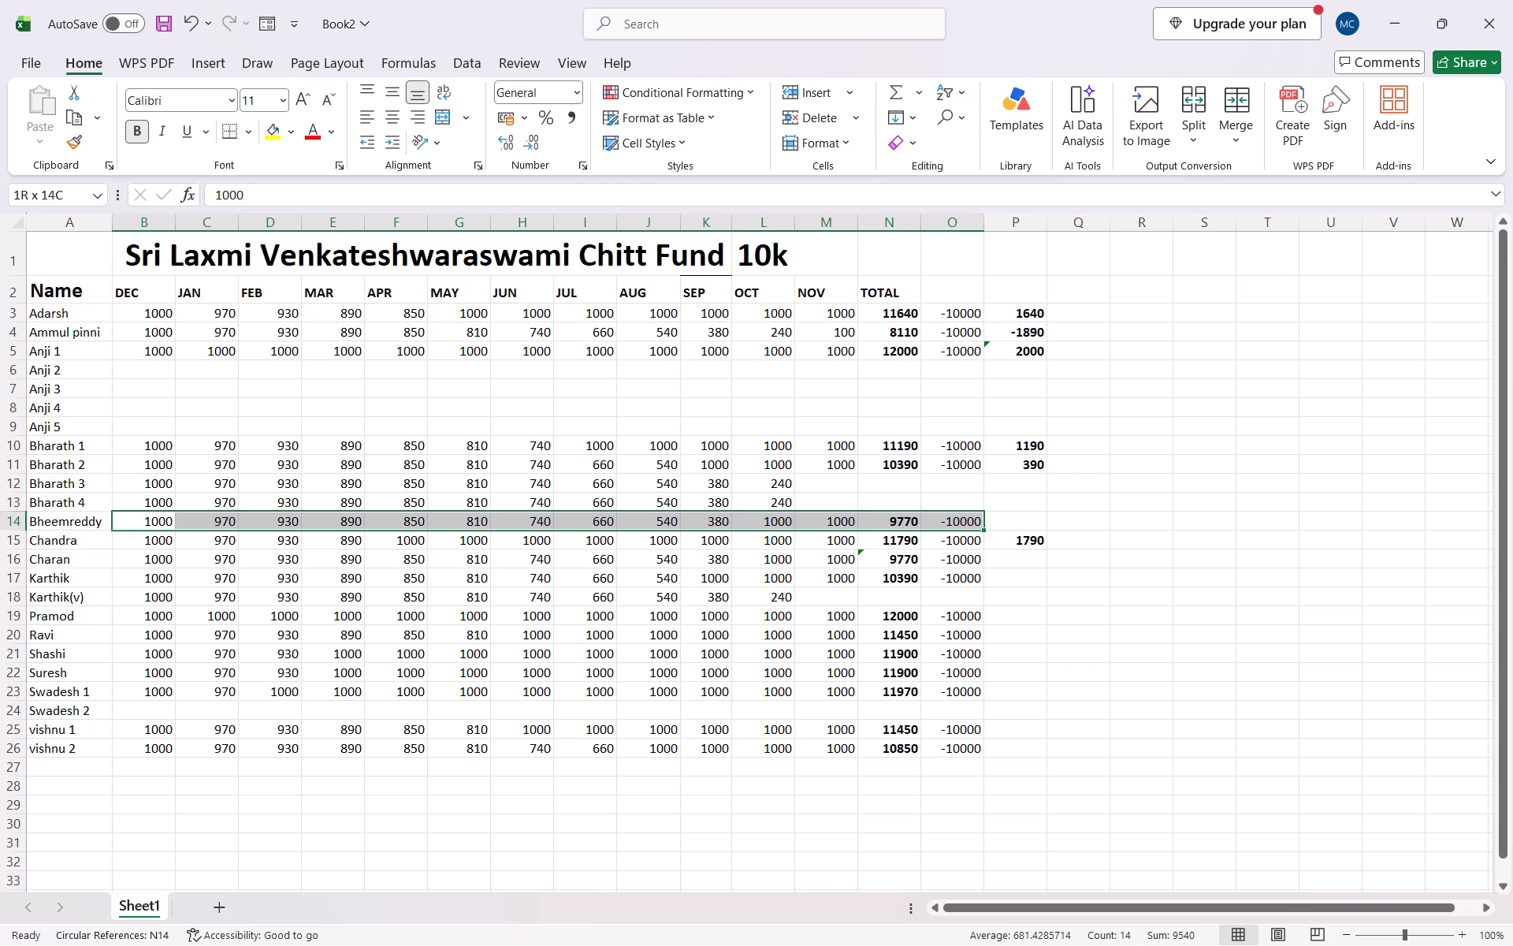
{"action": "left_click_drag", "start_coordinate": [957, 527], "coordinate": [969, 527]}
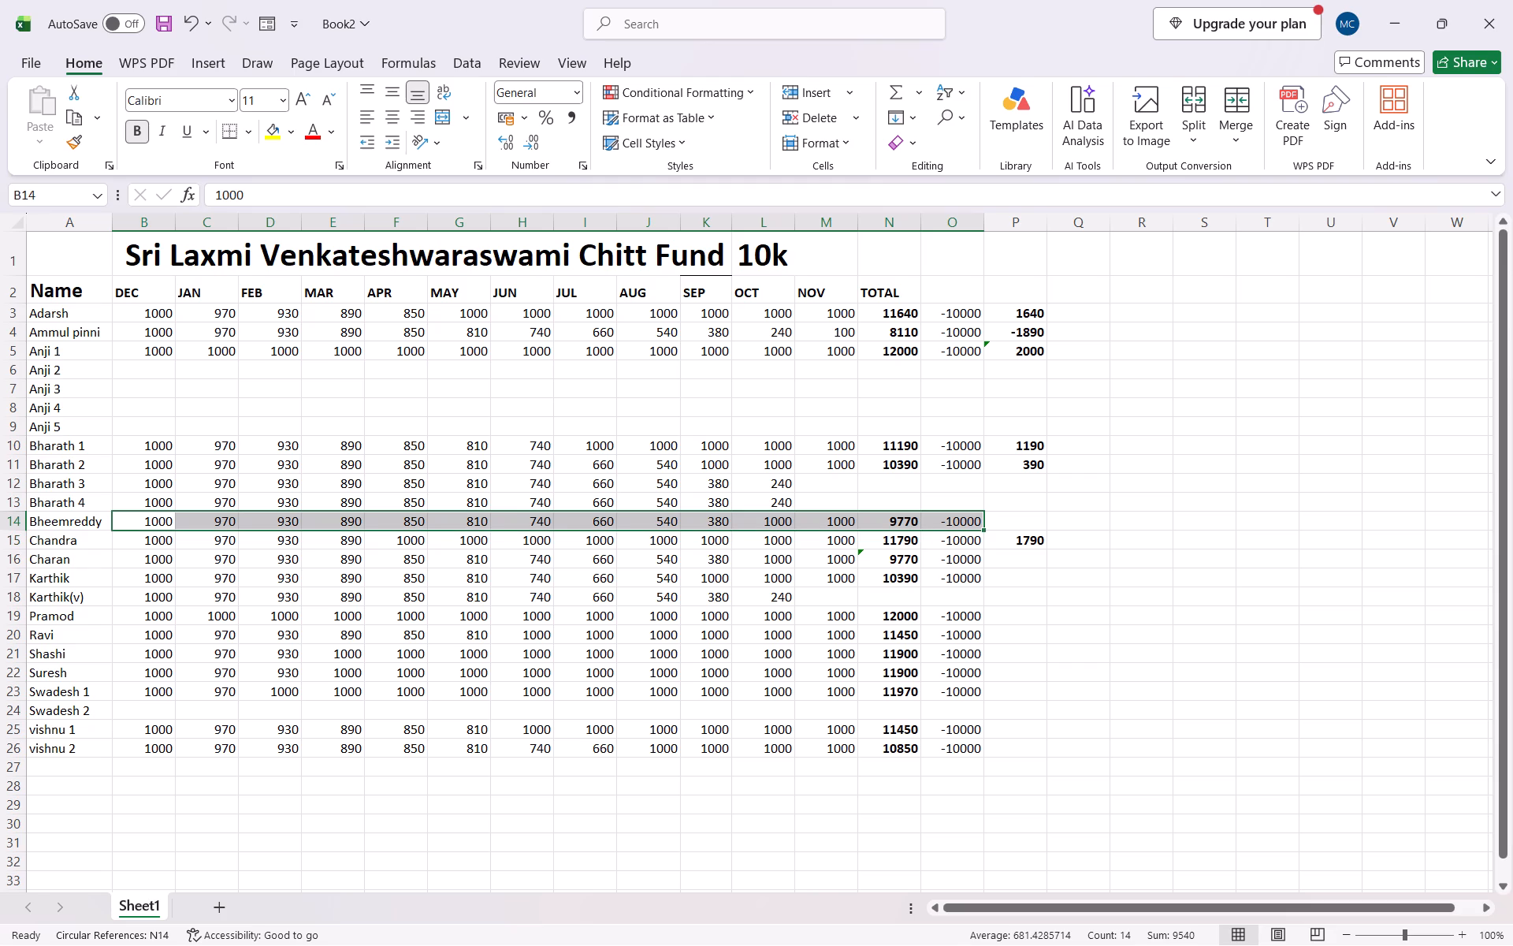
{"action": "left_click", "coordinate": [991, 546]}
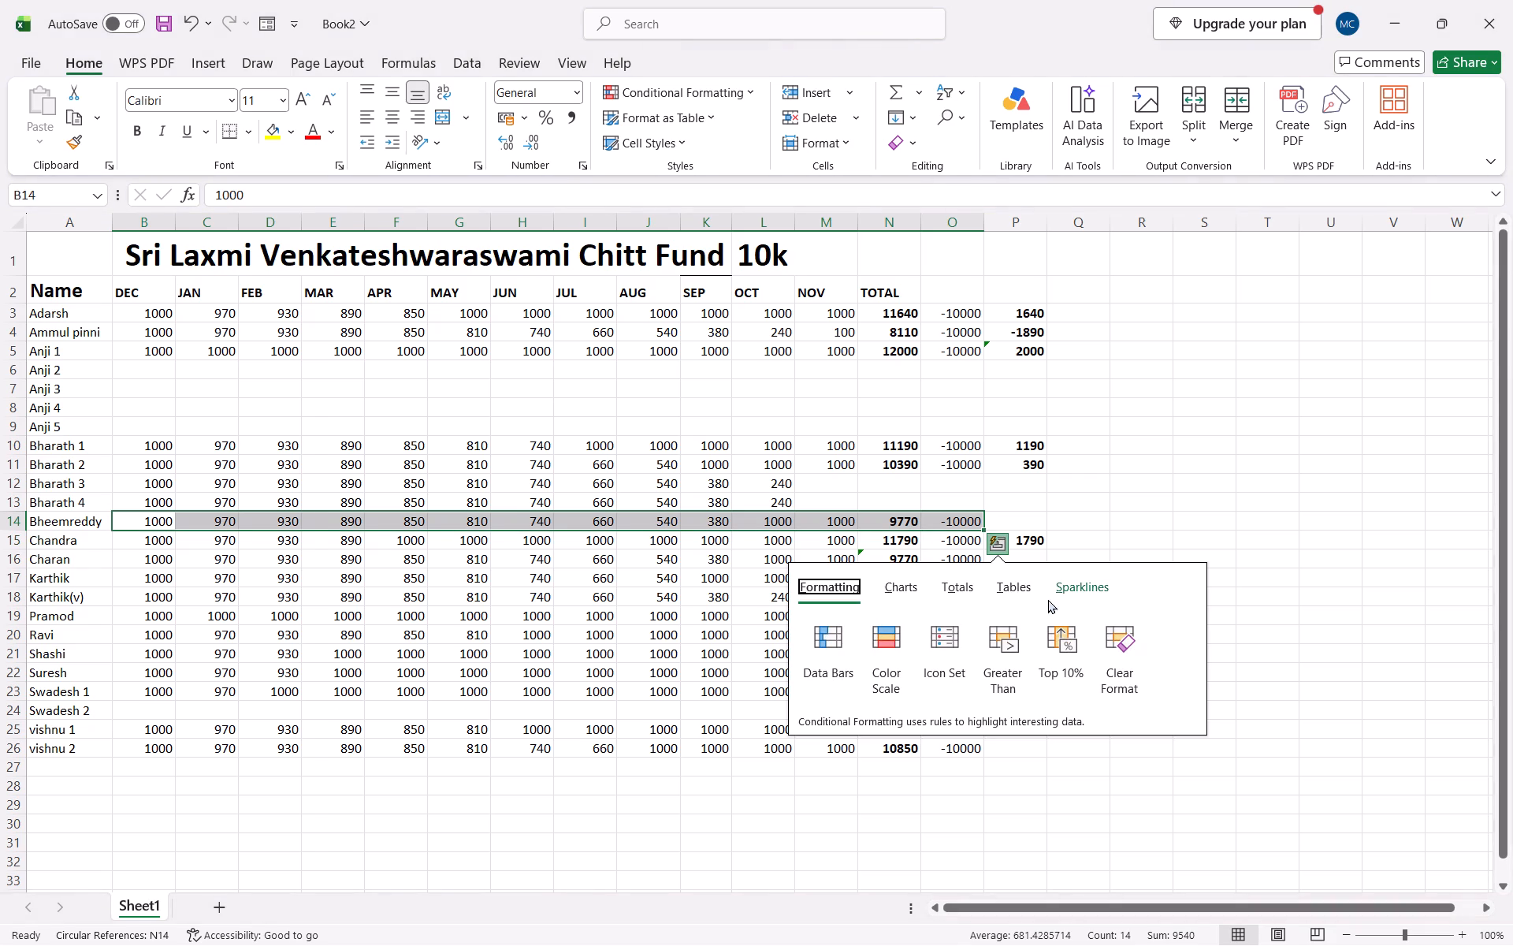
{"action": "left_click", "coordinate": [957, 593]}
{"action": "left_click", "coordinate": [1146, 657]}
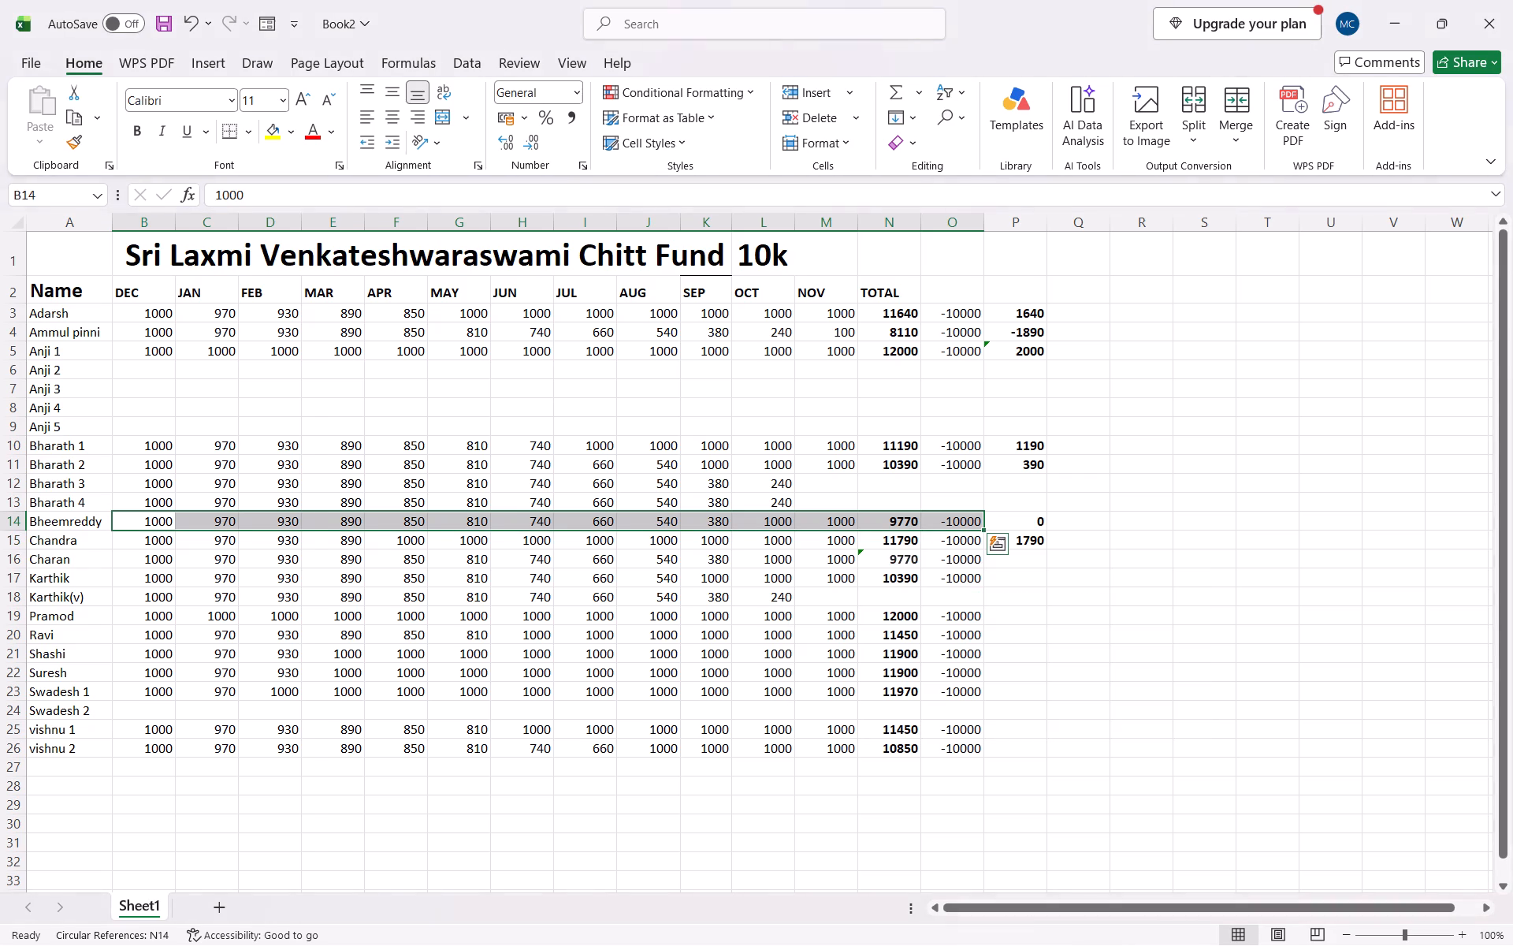
Clear the balance formulas in P14 and P15 for the Bheemreddy and Chandra rows.
{"action": "left_click", "coordinate": [1028, 521]}
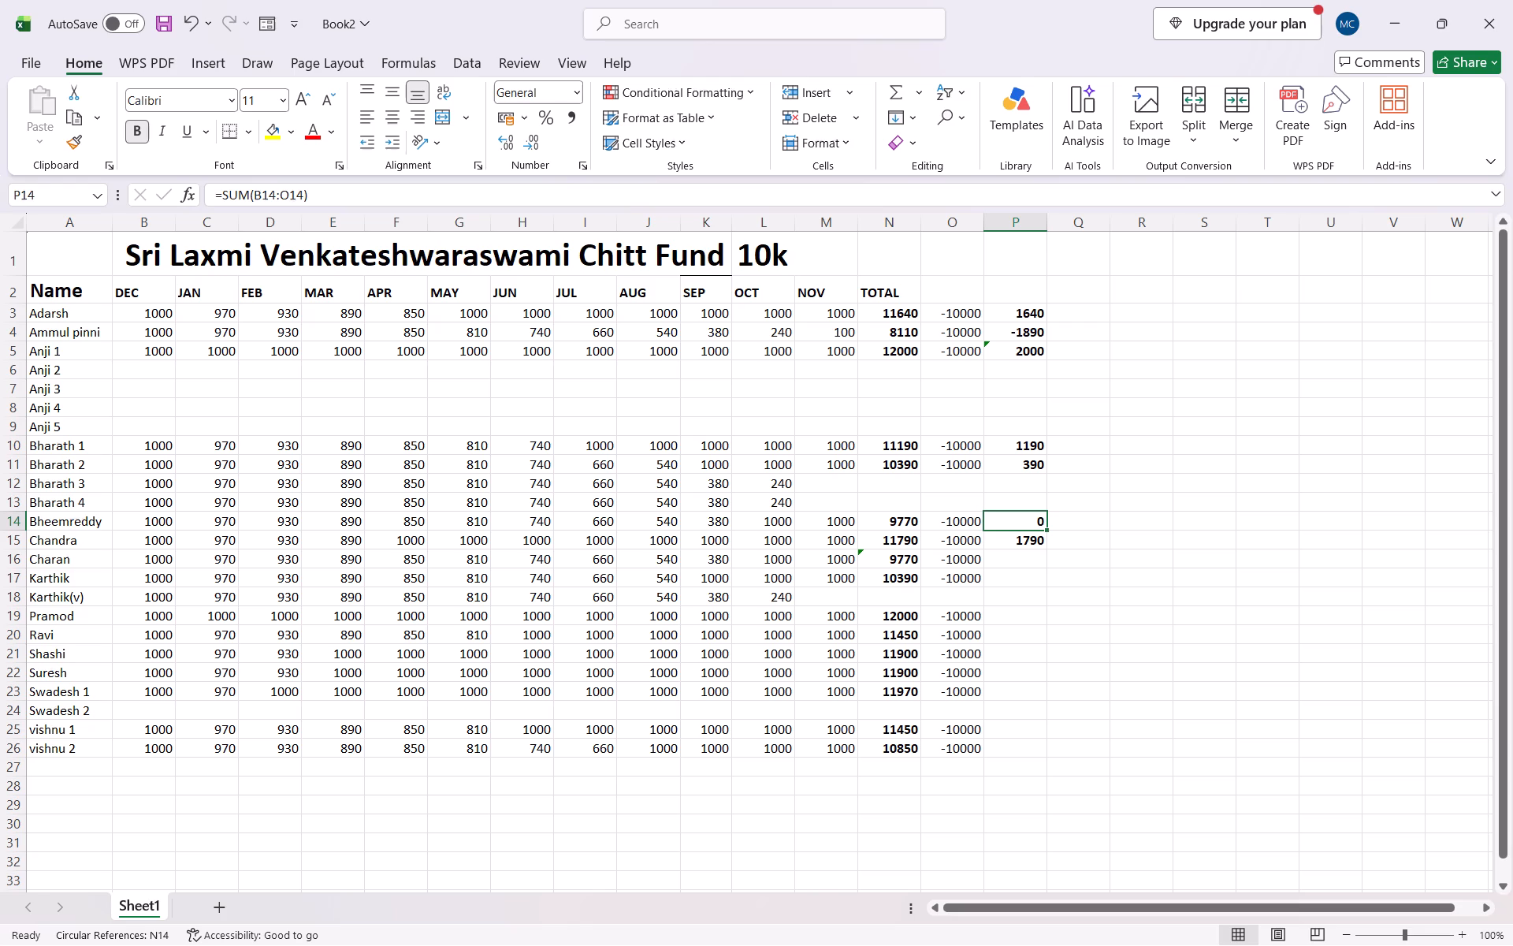
{"action": "left_click_drag", "start_coordinate": [1027, 534], "coordinate": [1031, 543]}
{"action": "left_click", "coordinate": [1030, 532]}
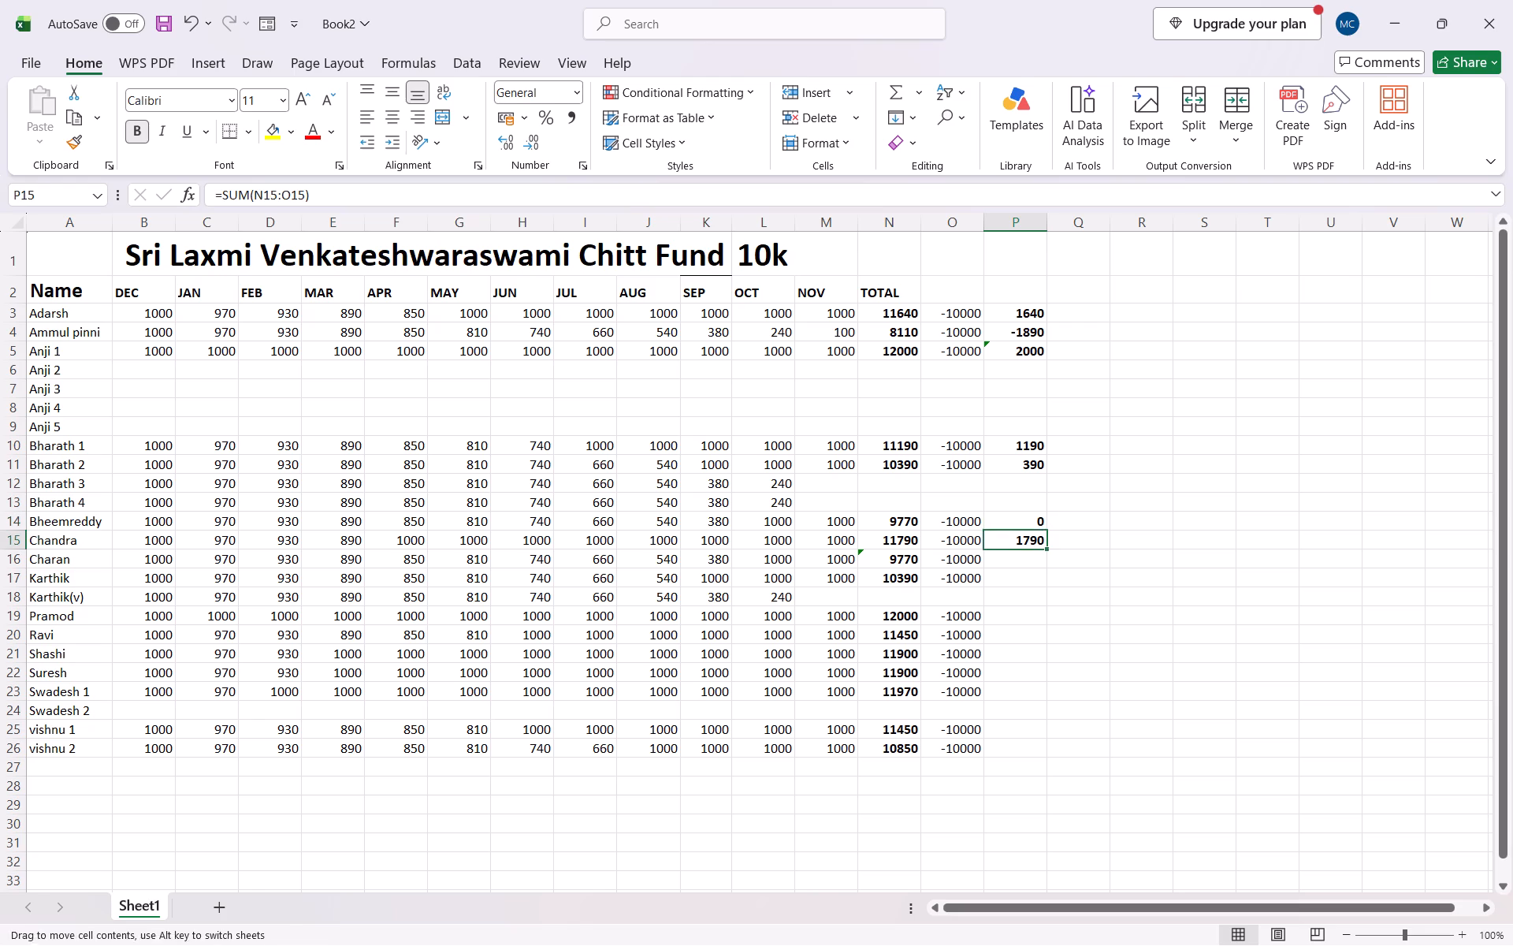
{"action": "left_click", "coordinate": [1032, 525]}
{"action": "key", "text": "Delete"}
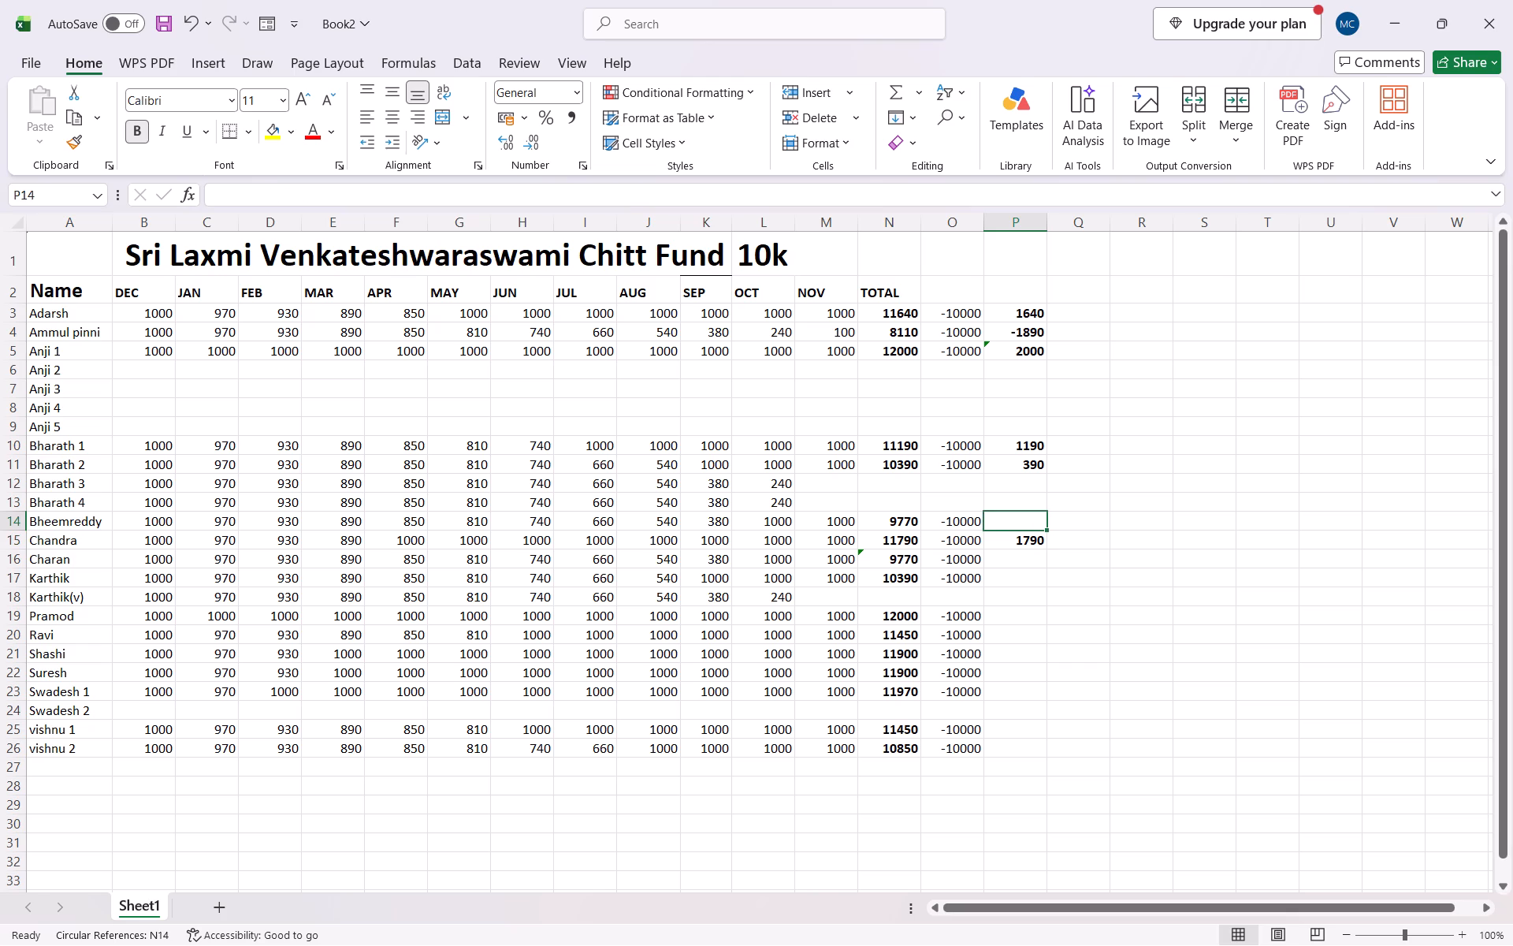
{"action": "left_click", "coordinate": [1035, 538]}
{"action": "key", "text": "Delete"}
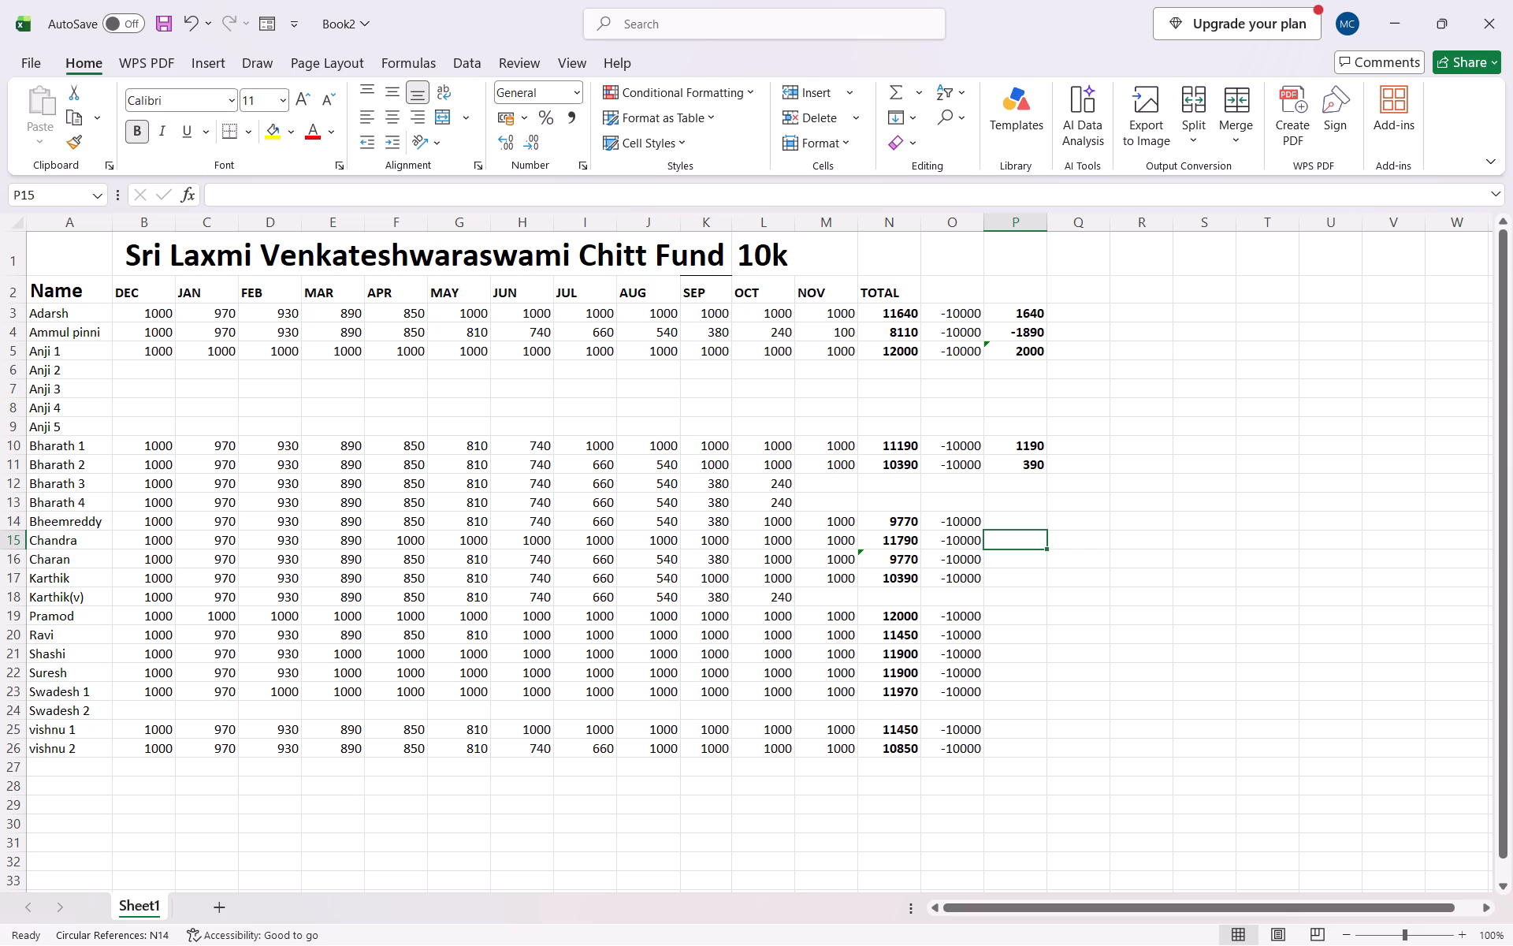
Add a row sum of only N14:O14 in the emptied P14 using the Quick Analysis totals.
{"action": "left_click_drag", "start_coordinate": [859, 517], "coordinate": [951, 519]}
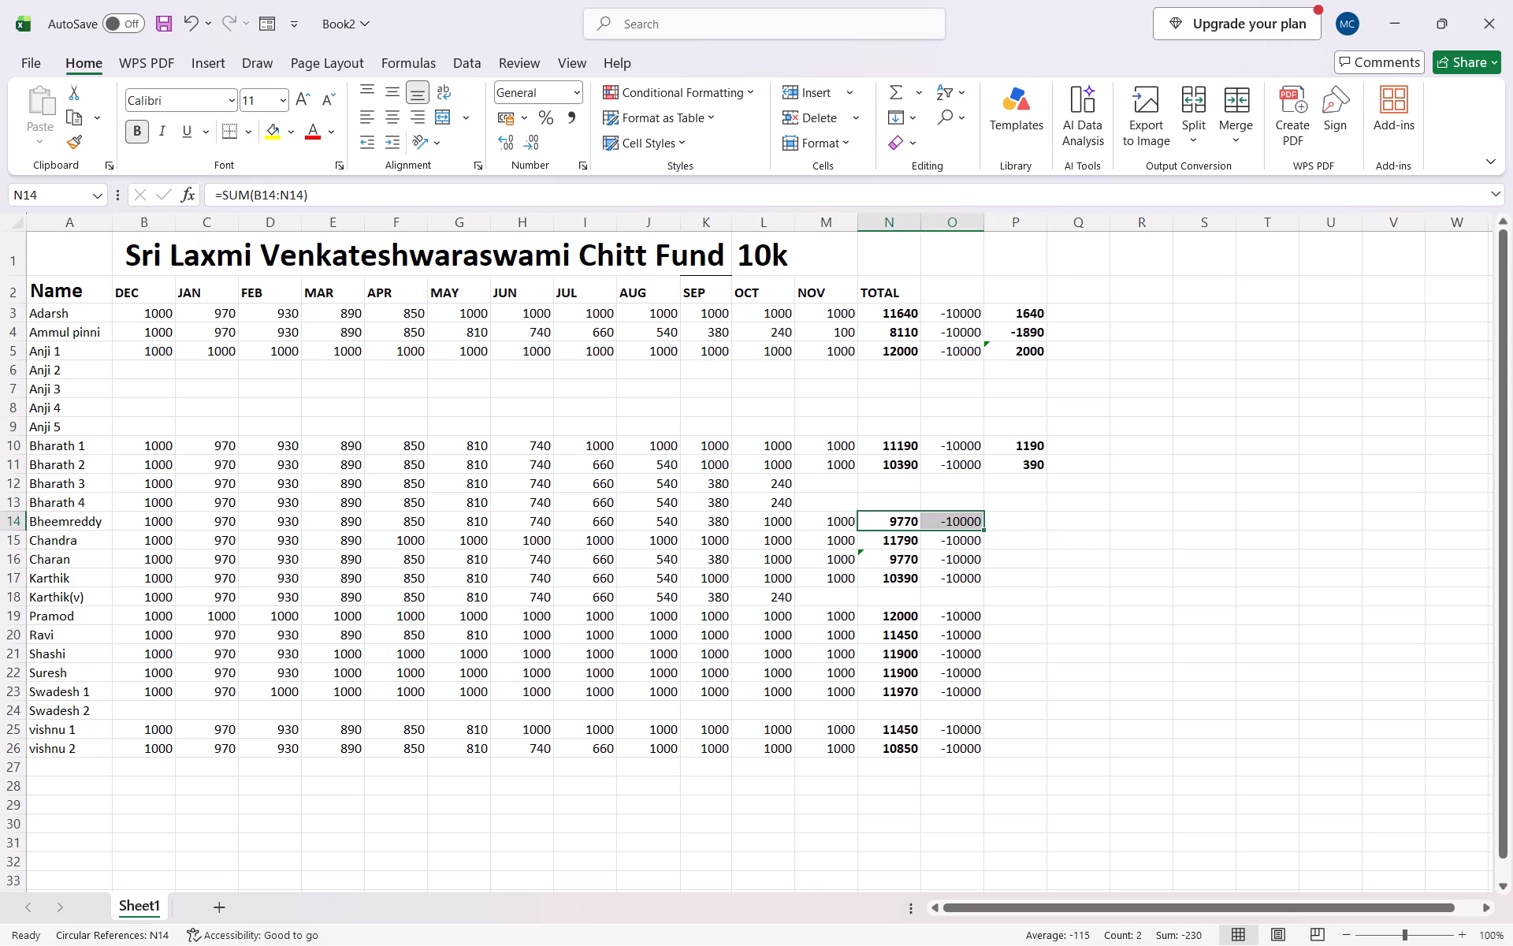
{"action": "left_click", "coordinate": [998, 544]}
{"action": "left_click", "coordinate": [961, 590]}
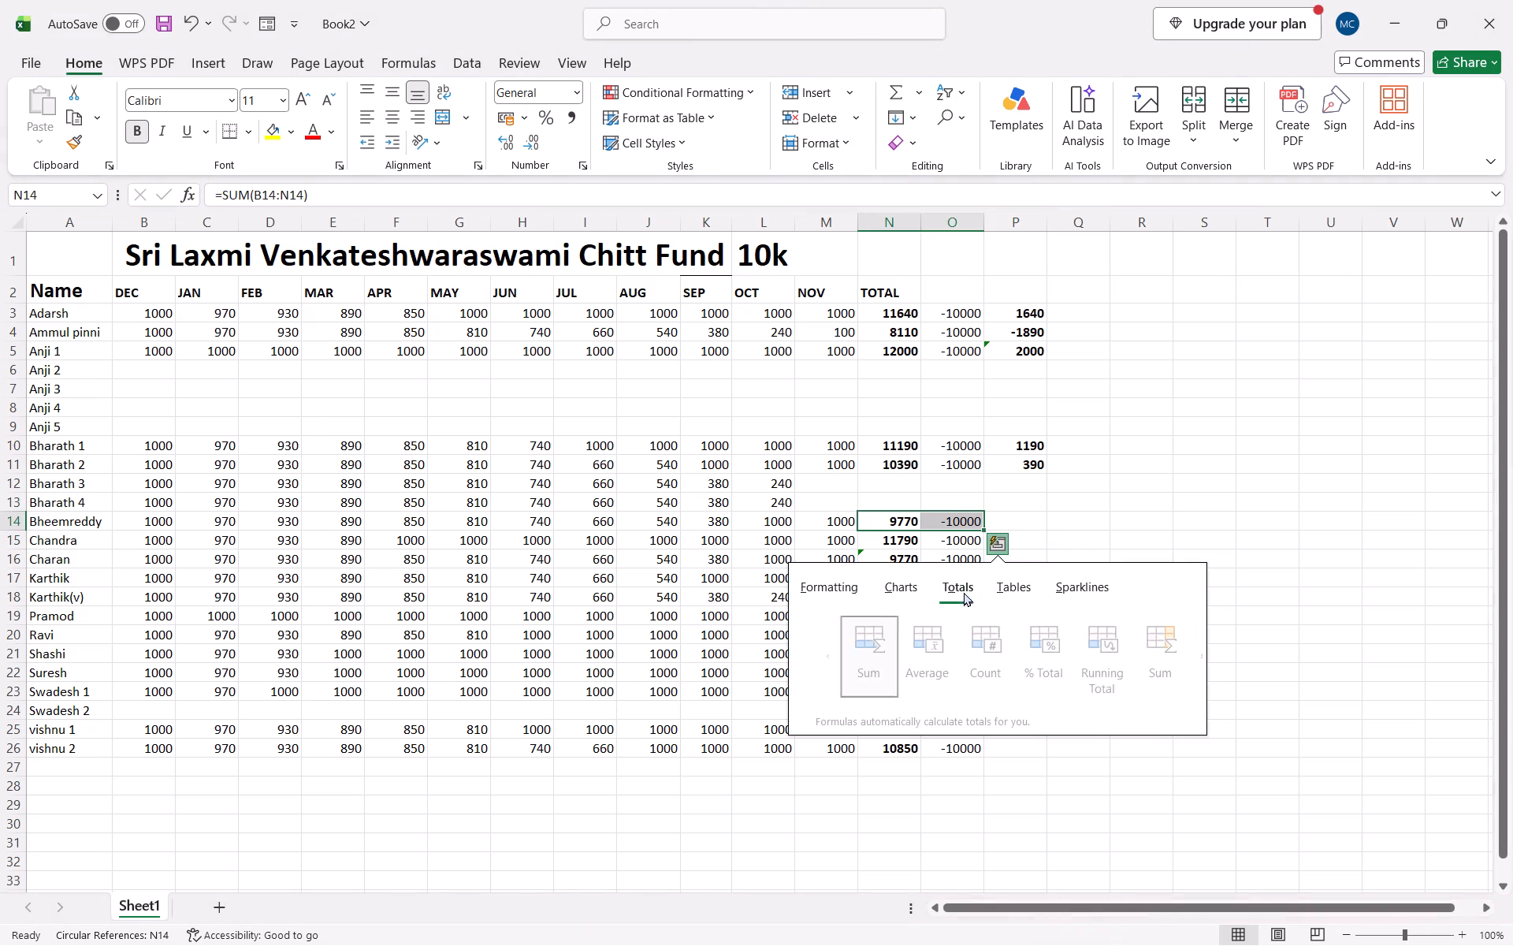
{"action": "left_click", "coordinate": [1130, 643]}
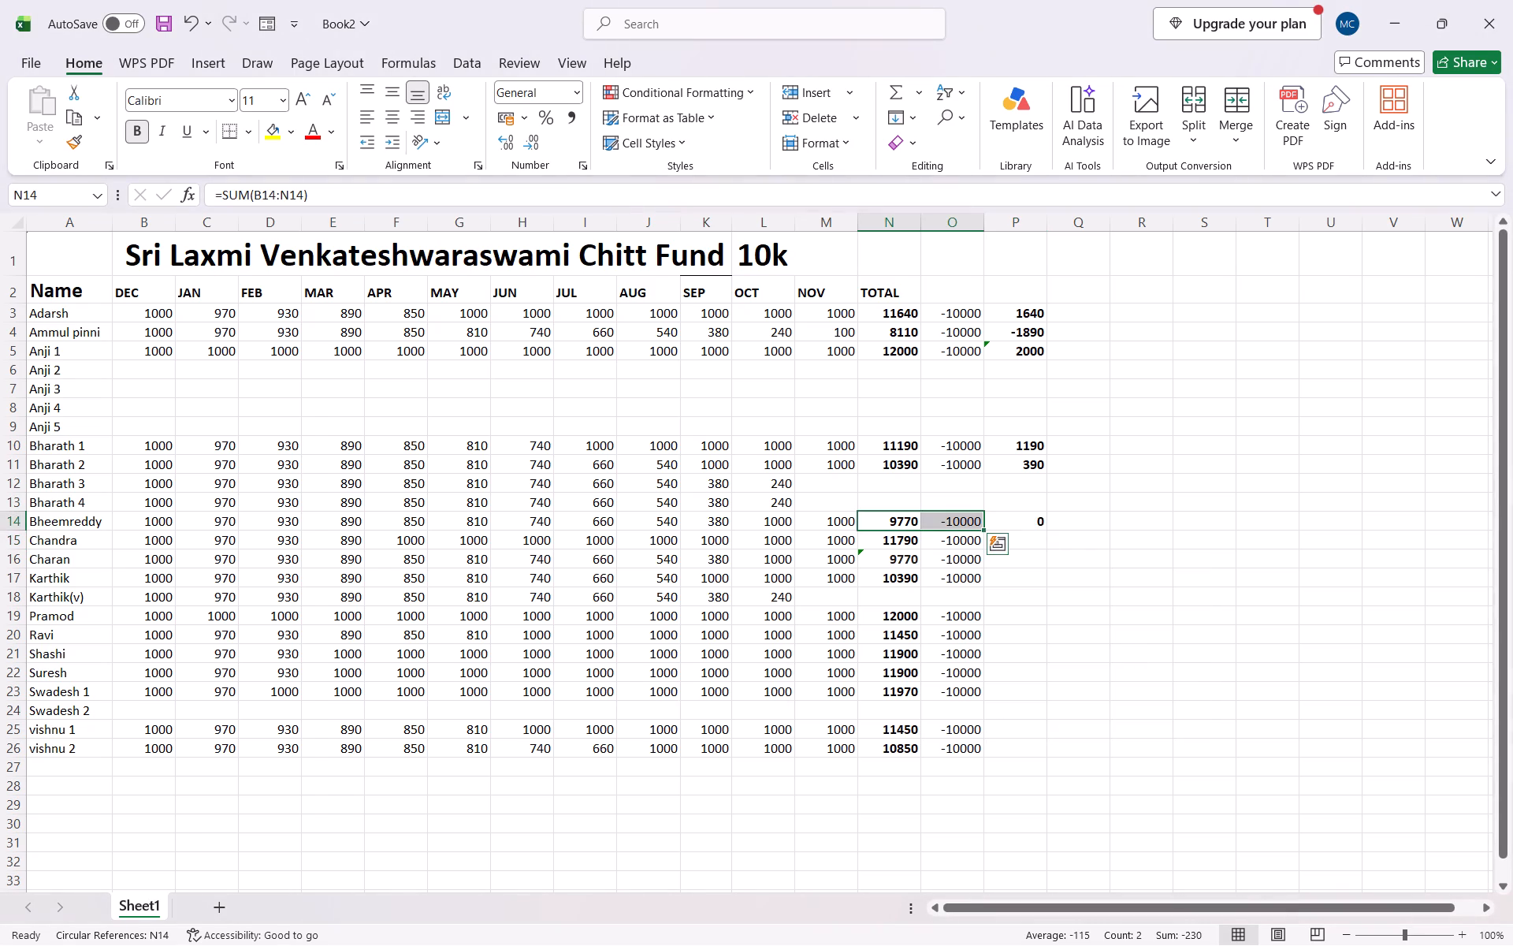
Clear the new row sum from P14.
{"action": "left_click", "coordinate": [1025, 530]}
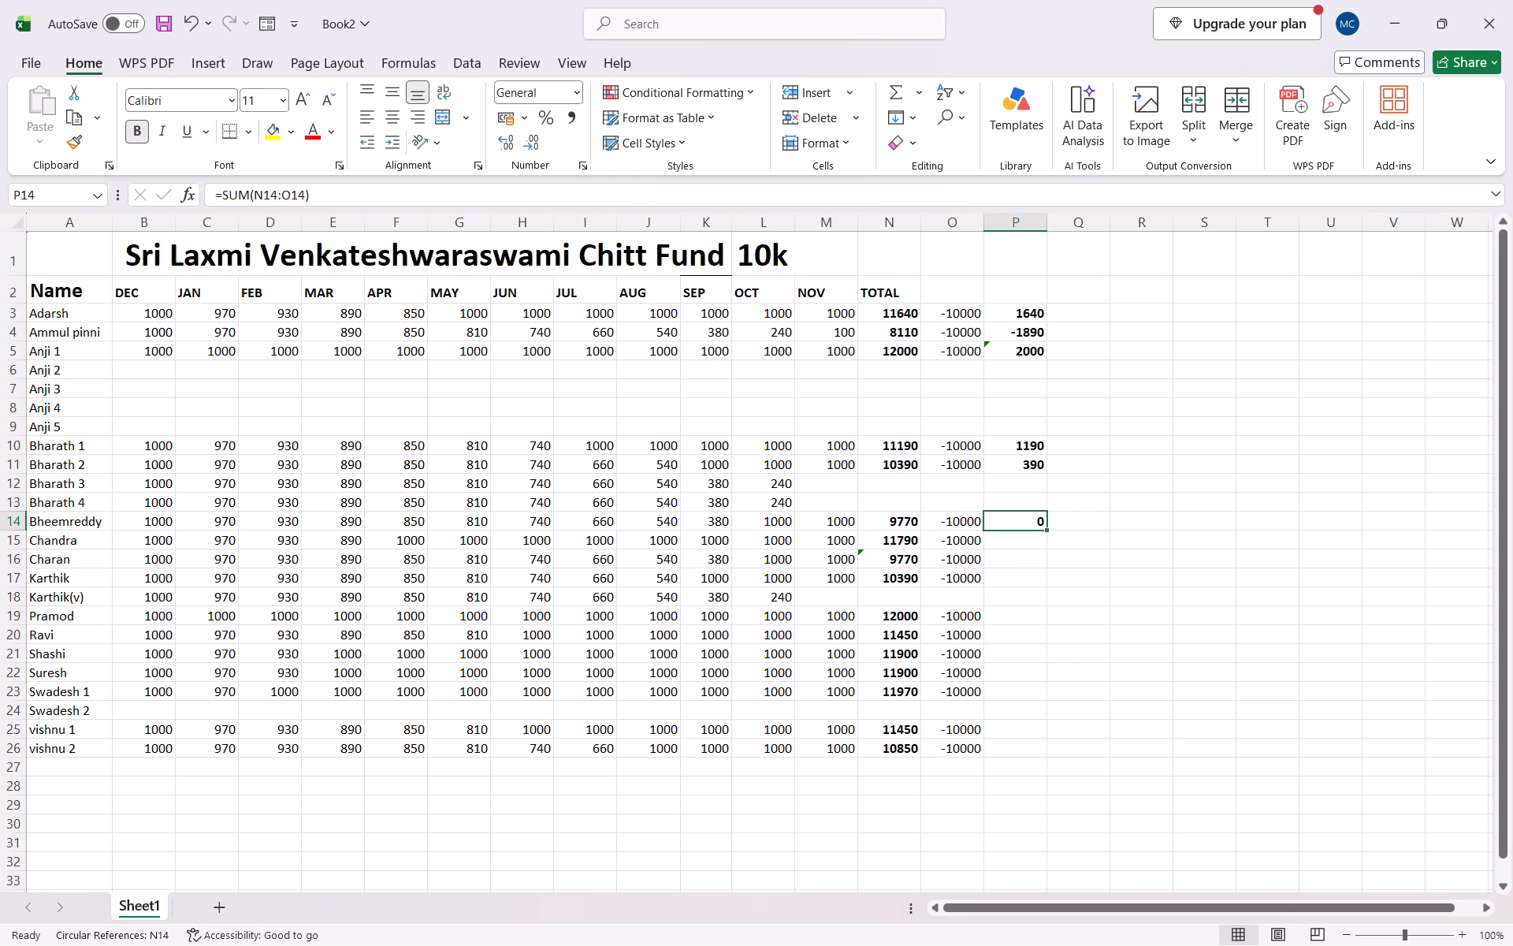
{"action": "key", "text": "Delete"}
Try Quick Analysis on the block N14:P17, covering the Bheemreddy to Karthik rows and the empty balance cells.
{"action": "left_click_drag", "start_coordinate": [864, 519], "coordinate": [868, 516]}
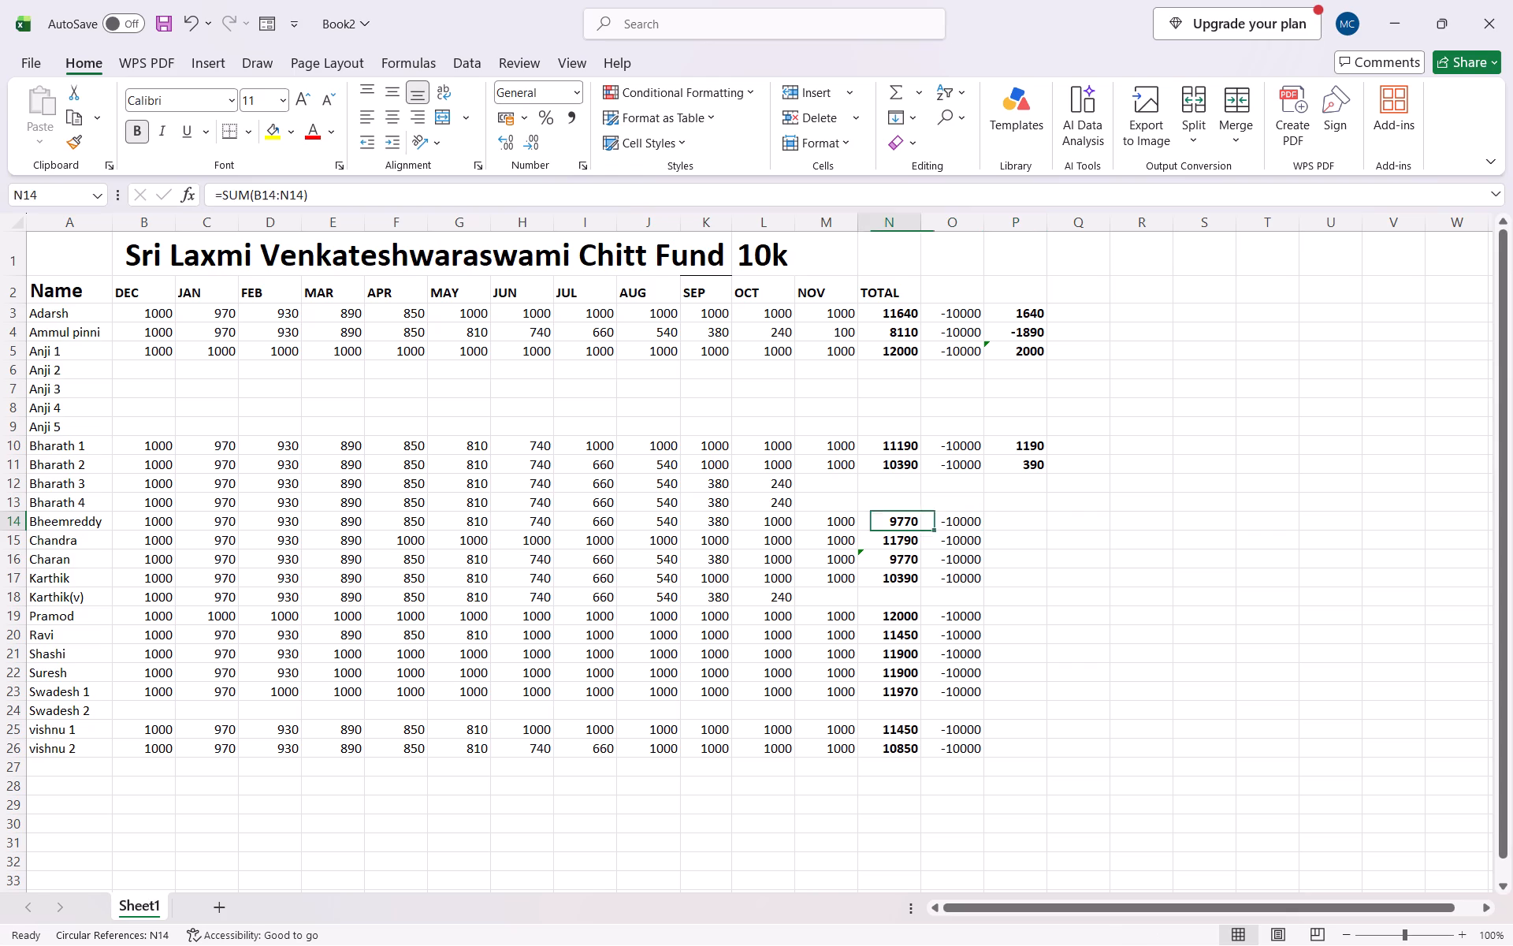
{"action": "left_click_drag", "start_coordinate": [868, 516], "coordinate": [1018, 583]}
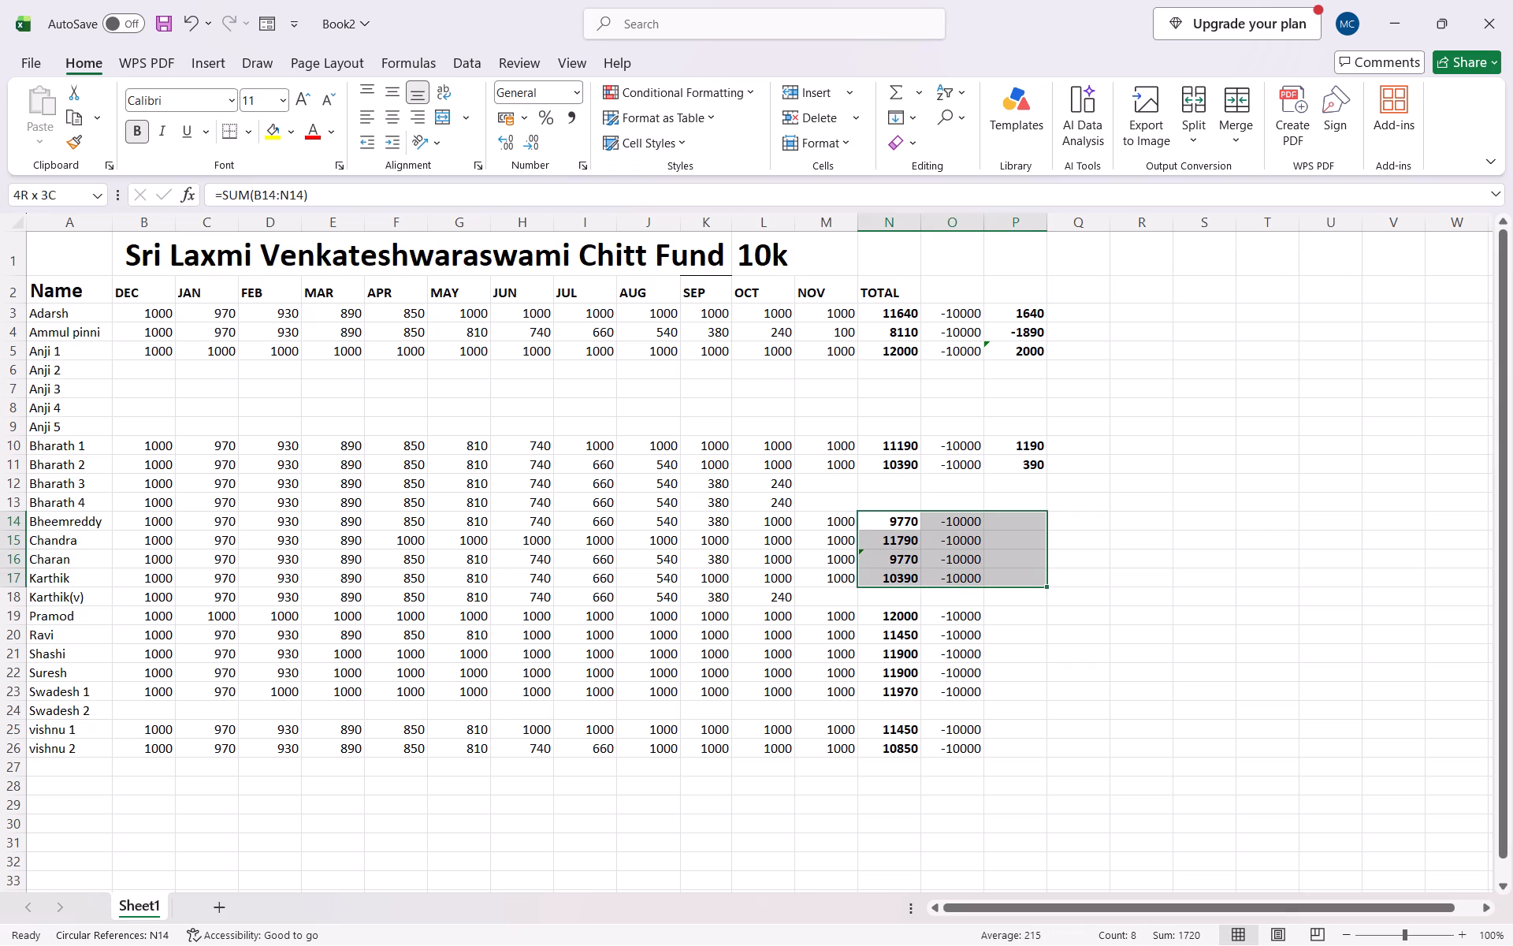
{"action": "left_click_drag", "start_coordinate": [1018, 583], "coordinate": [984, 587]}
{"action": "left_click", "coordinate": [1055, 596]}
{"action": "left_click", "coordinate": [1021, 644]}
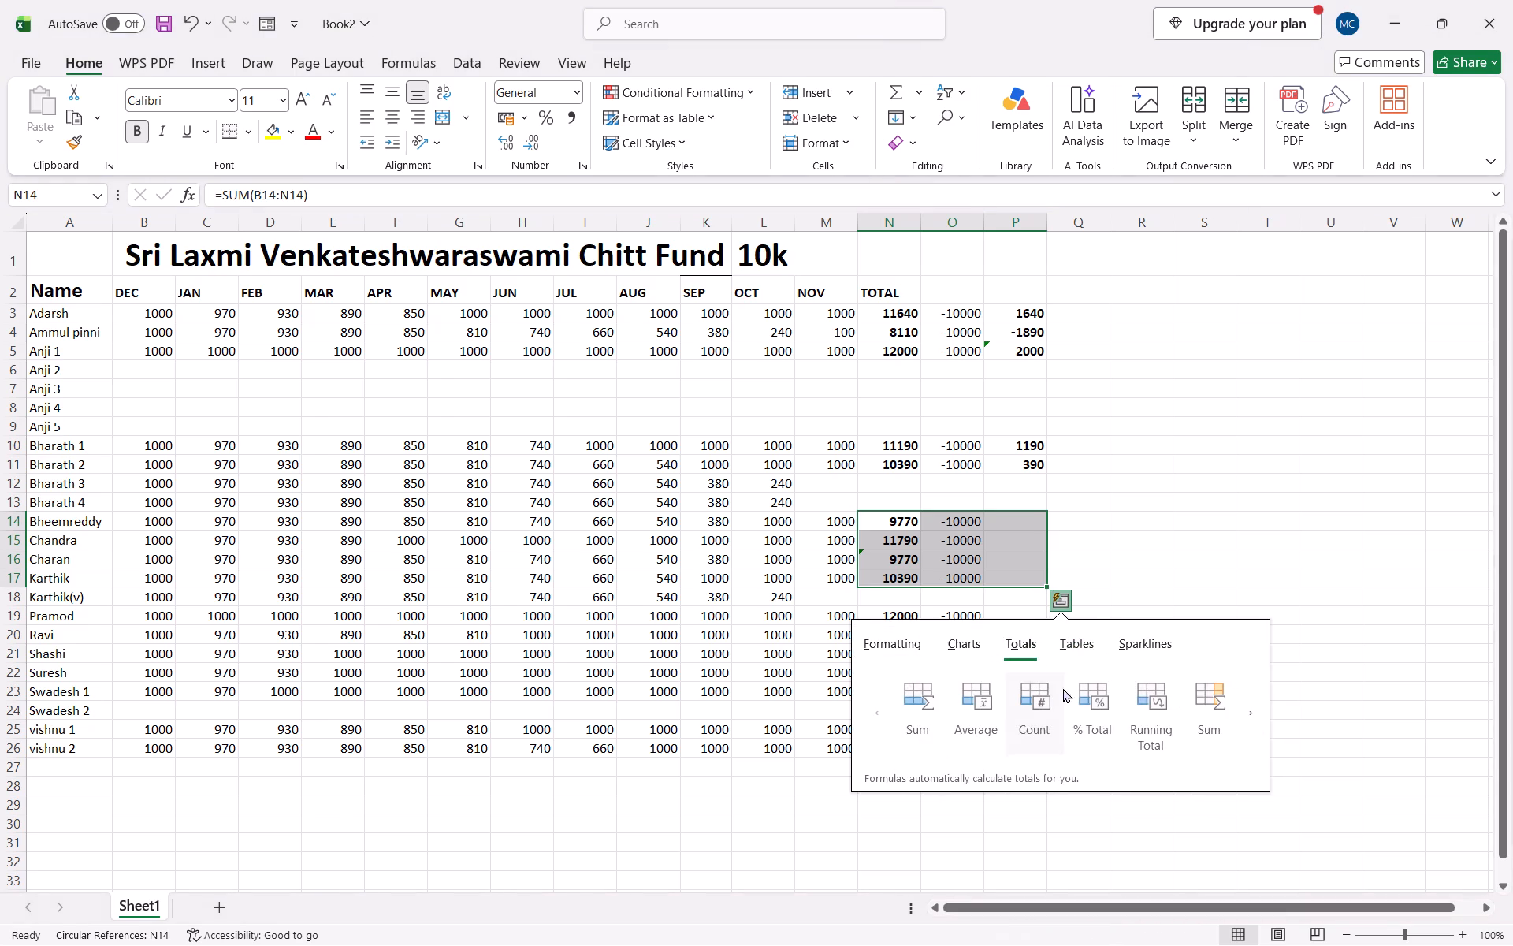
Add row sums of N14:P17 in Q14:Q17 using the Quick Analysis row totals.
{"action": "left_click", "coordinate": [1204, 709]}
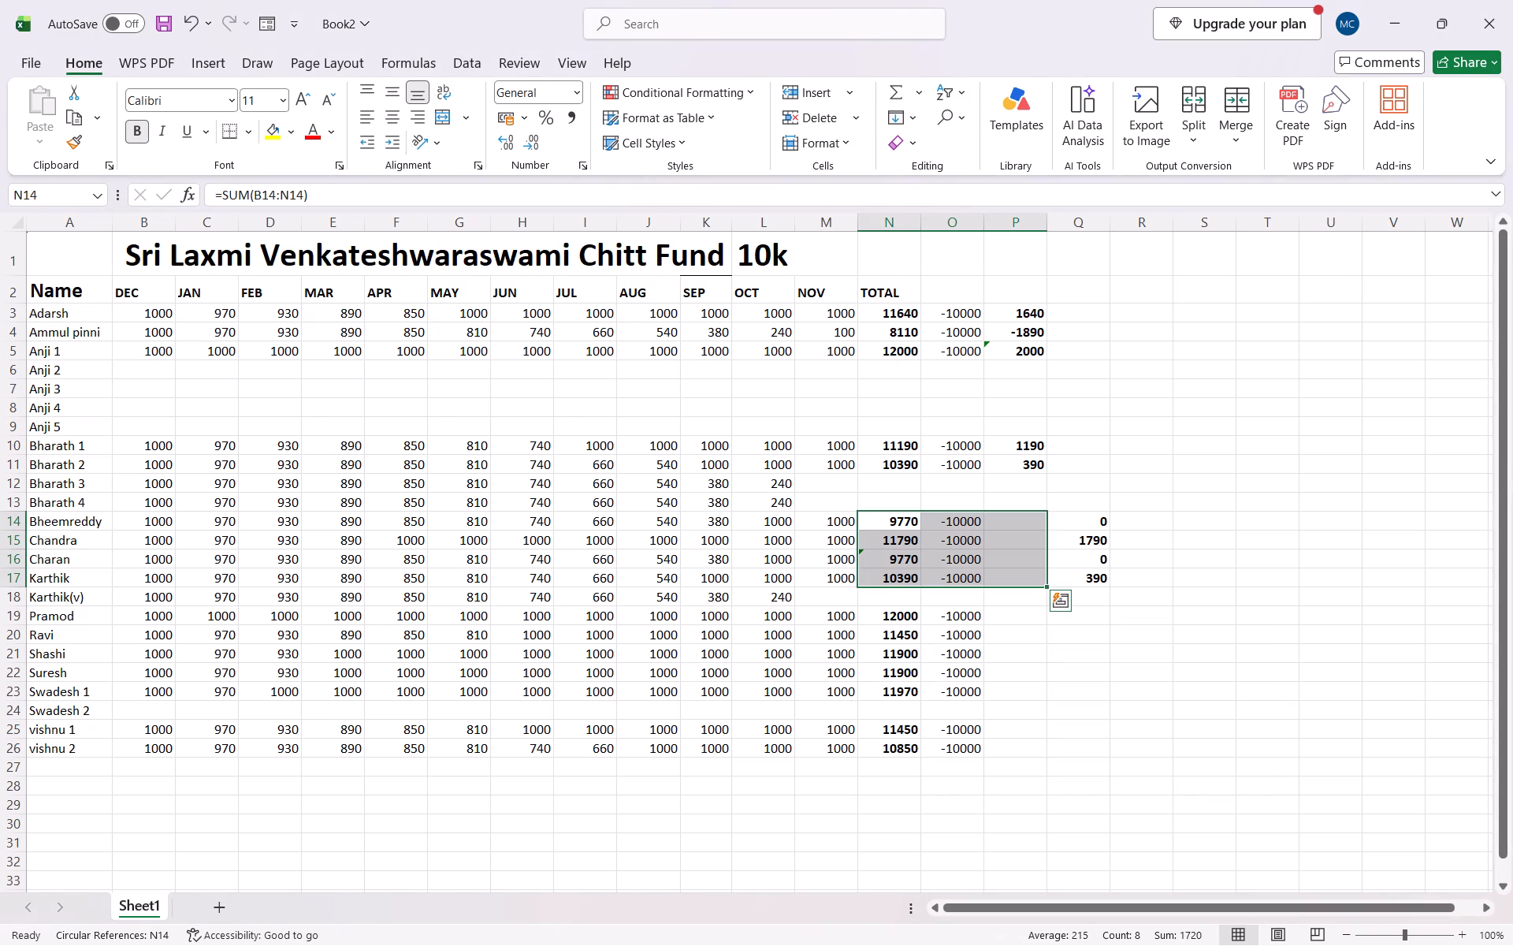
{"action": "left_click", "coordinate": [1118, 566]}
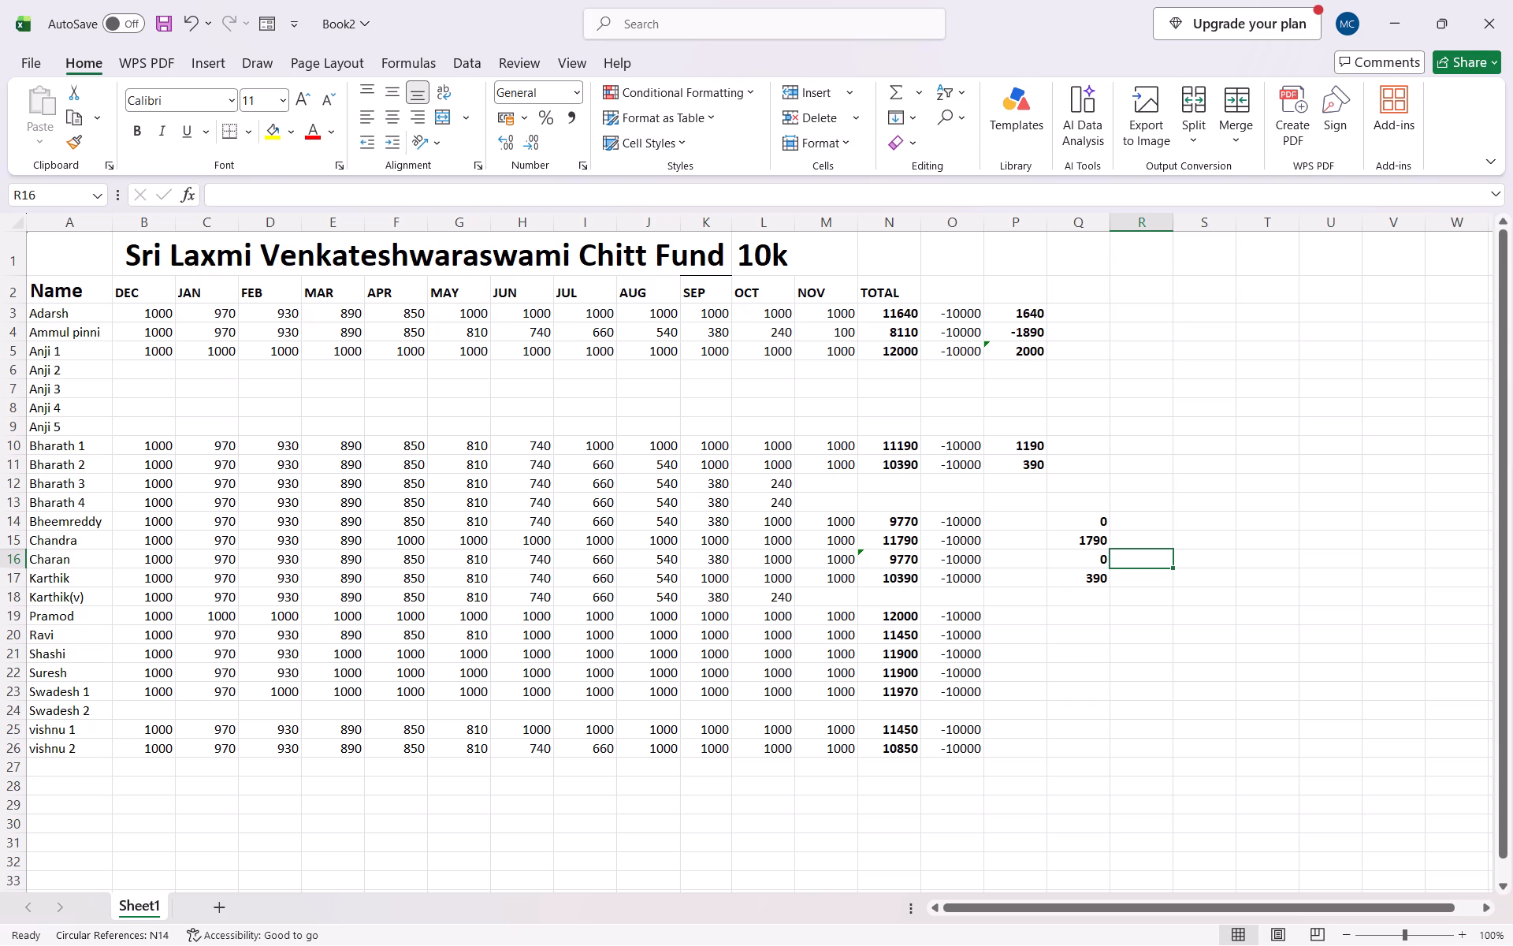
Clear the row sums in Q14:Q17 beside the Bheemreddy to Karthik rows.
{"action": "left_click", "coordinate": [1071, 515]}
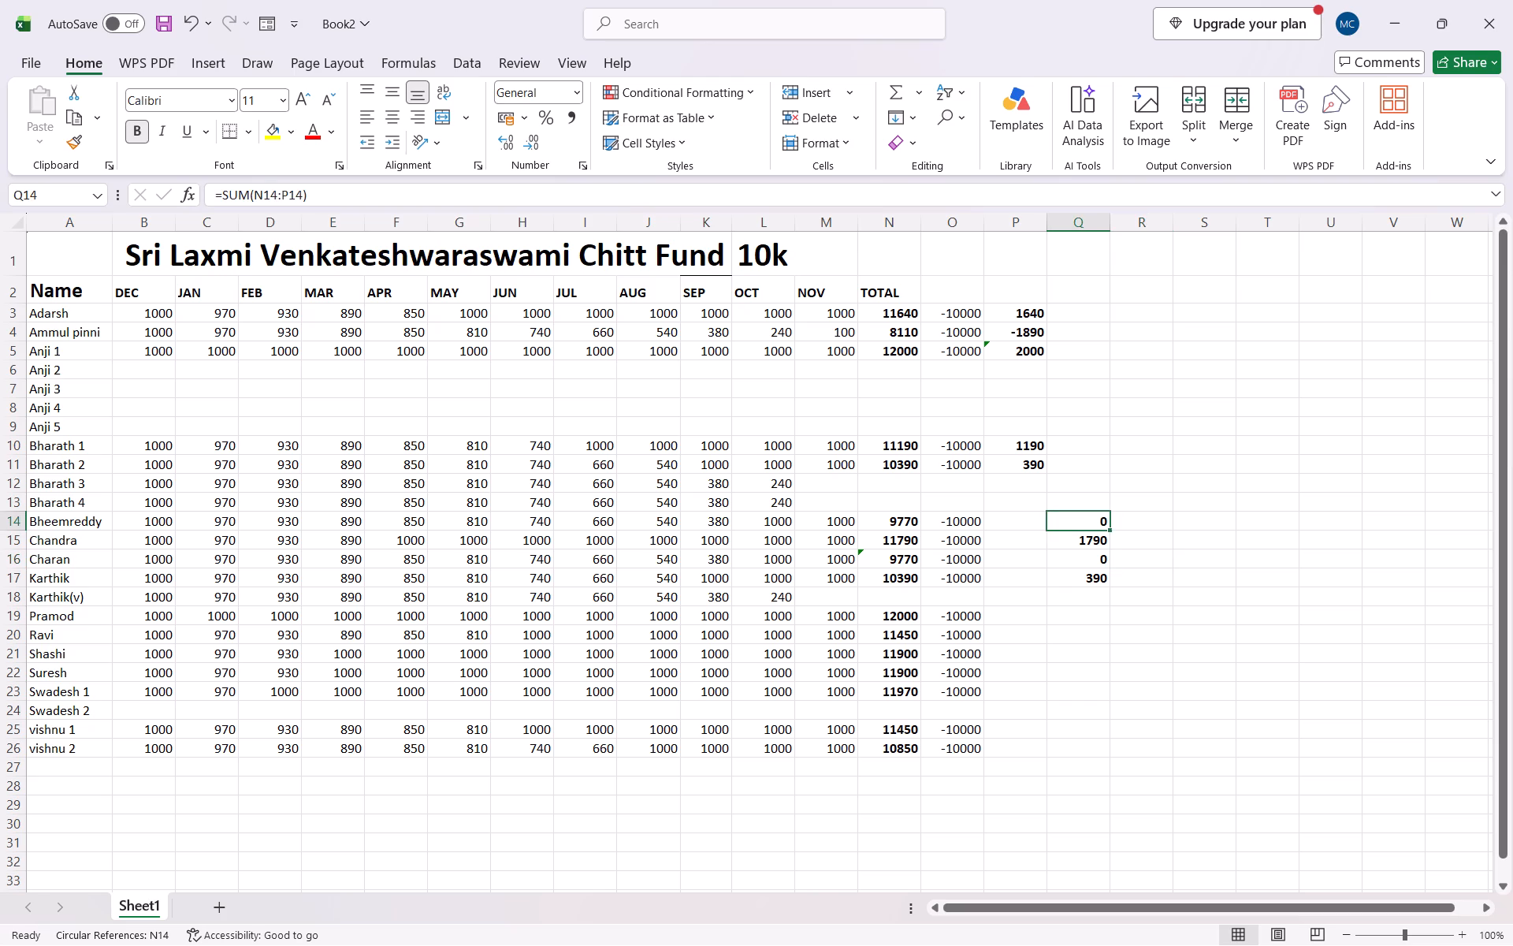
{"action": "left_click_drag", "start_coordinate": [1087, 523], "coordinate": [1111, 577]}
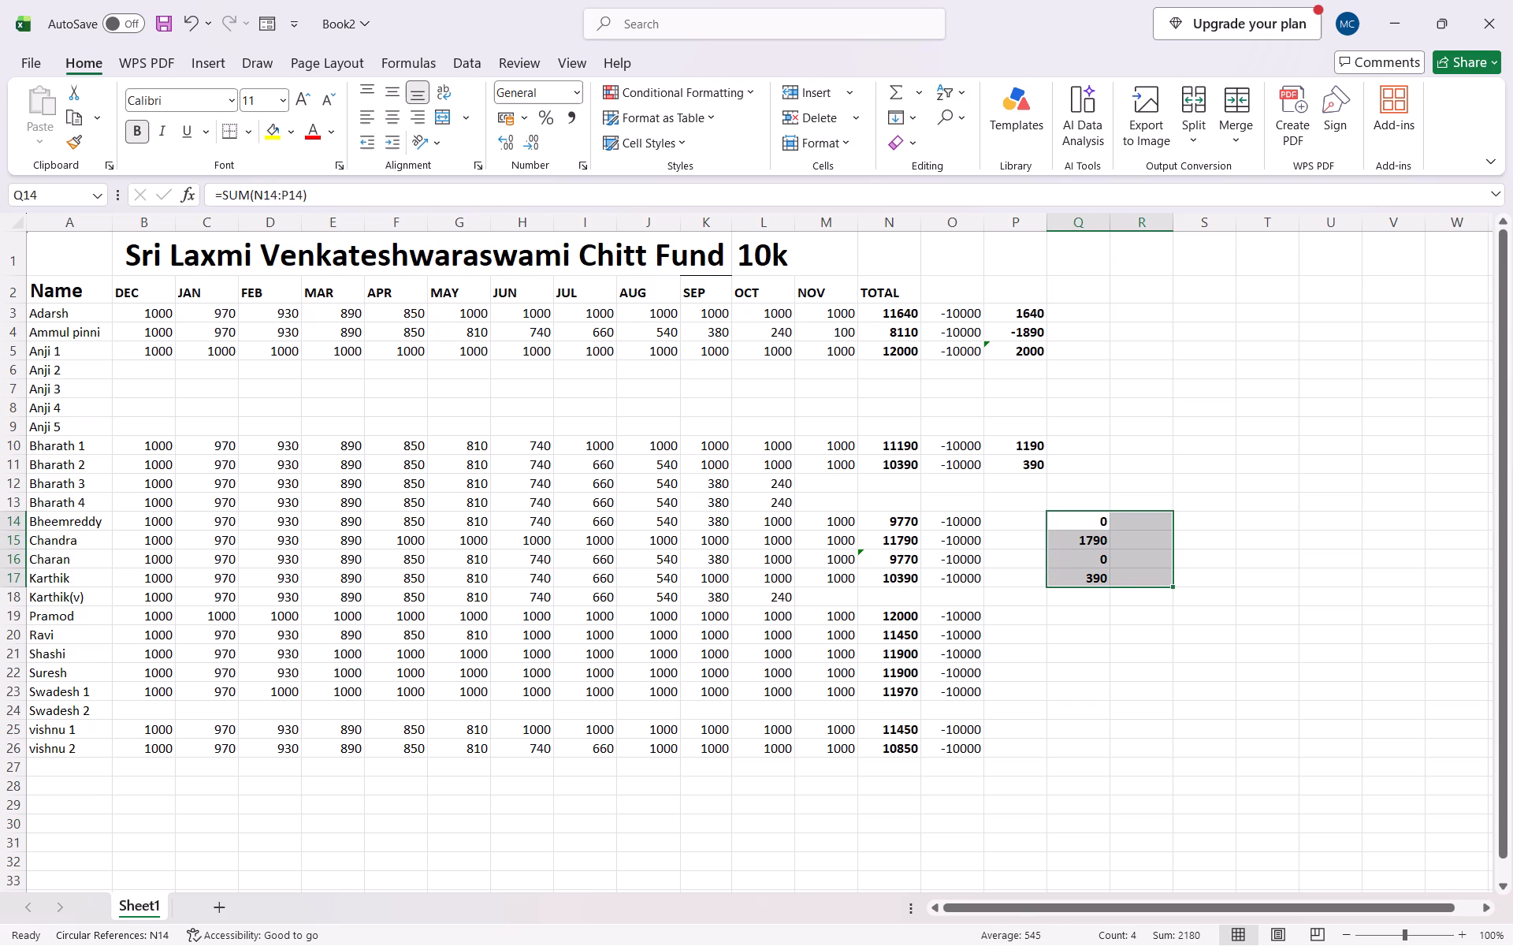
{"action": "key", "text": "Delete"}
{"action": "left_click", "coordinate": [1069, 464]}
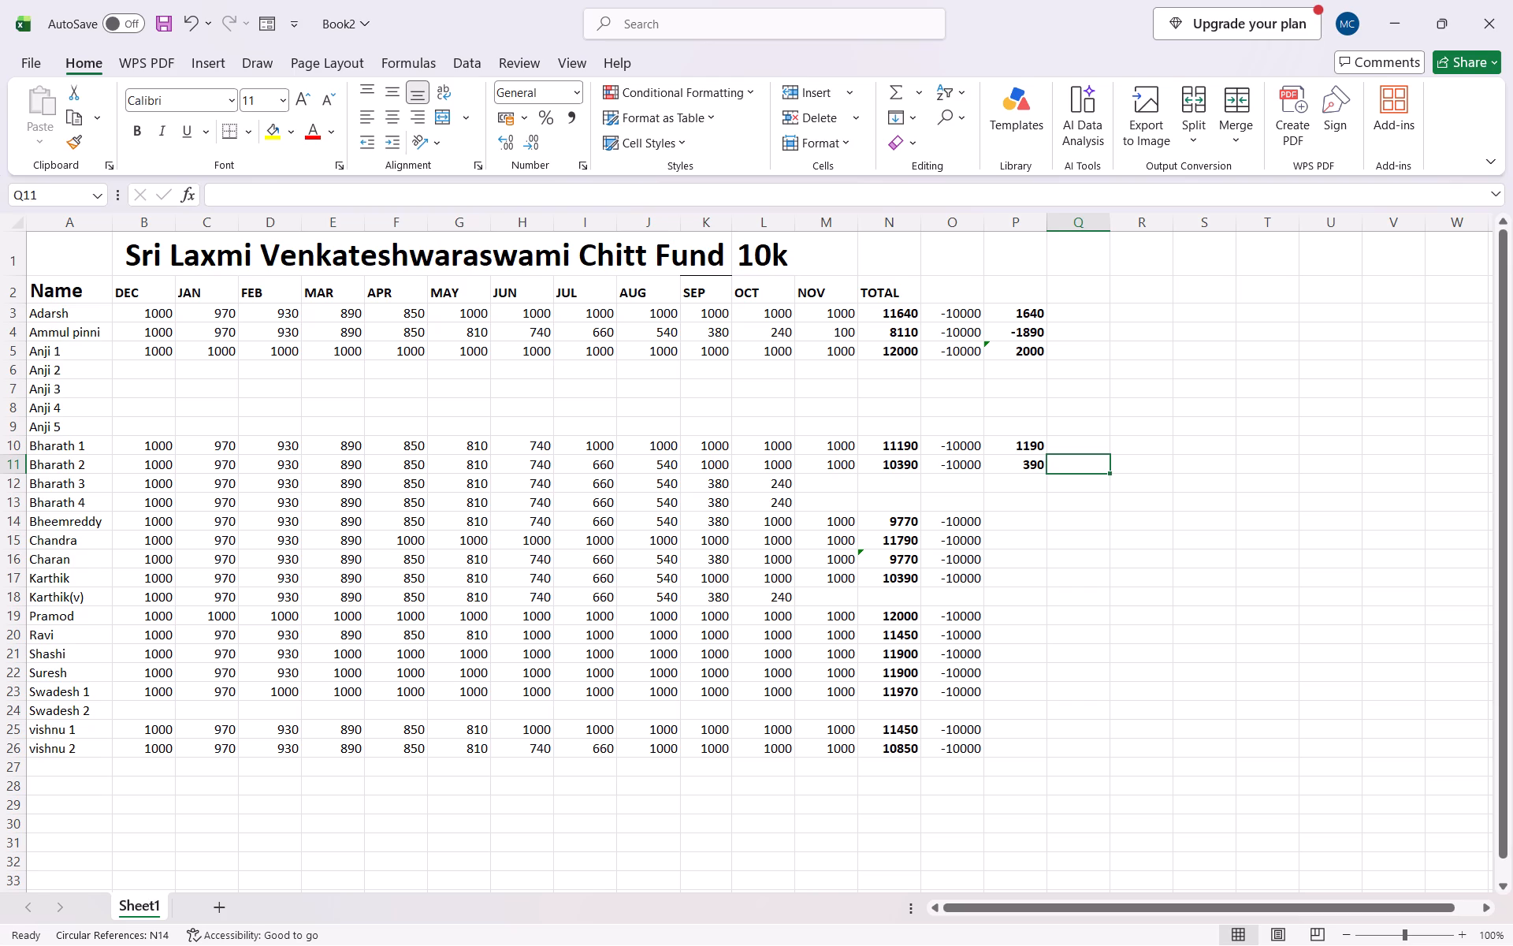
Copy Swadesh 1's monthly payments and total, B23:N23, into the empty Anji 2 row starting at B6.
{"action": "left_click", "coordinate": [152, 368]}
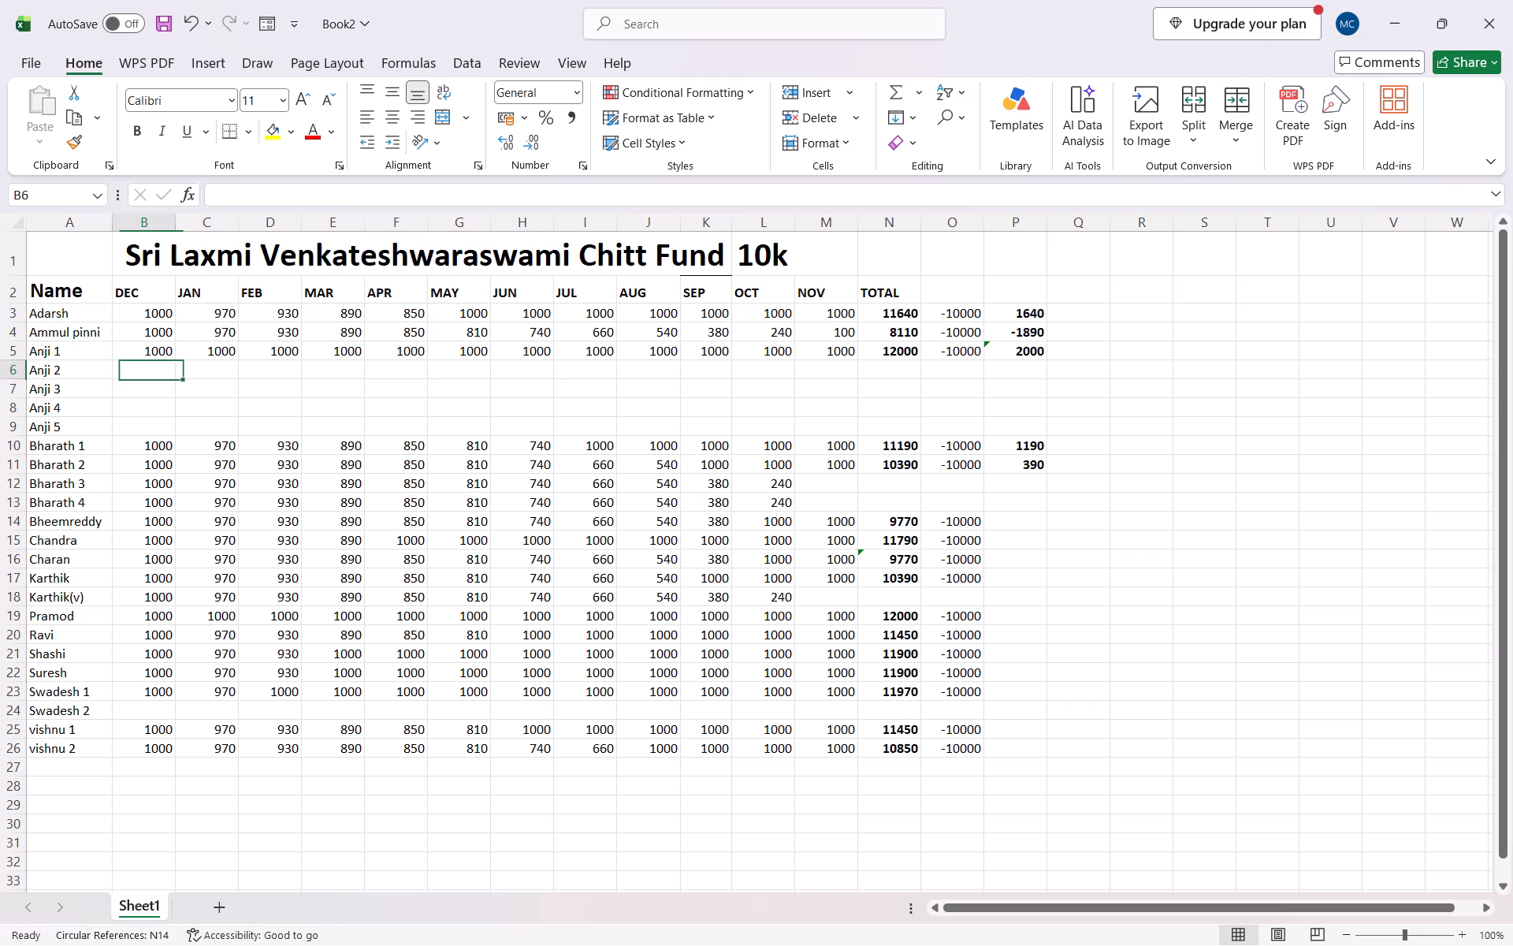
{"action": "left_click_drag", "start_coordinate": [141, 695], "coordinate": [660, 696]}
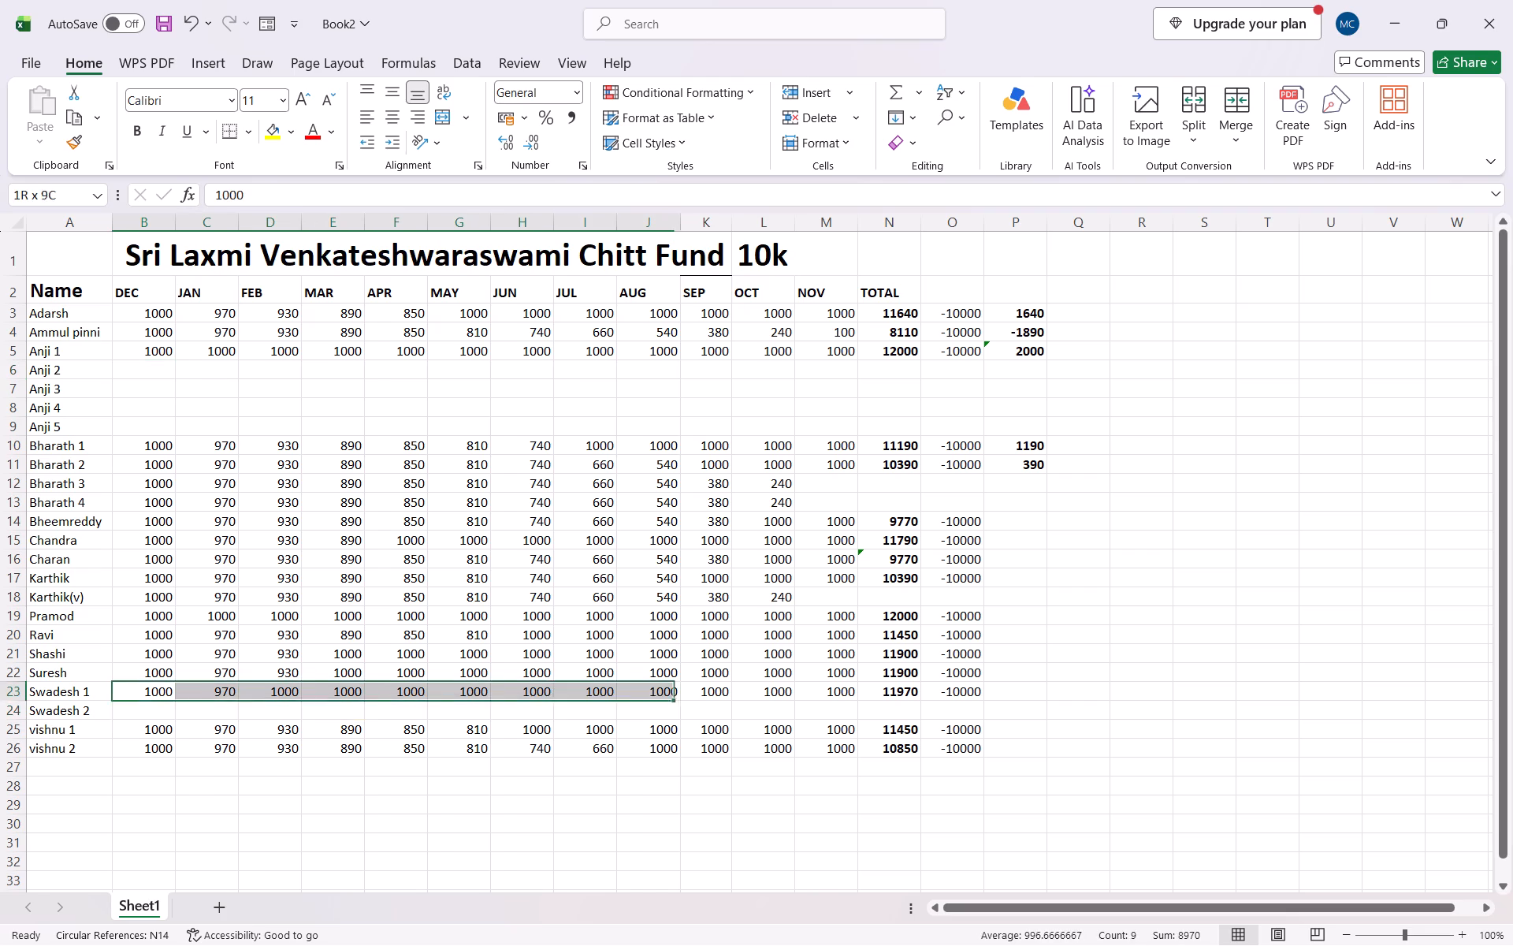
{"action": "left_click_drag", "start_coordinate": [660, 696], "coordinate": [920, 698]}
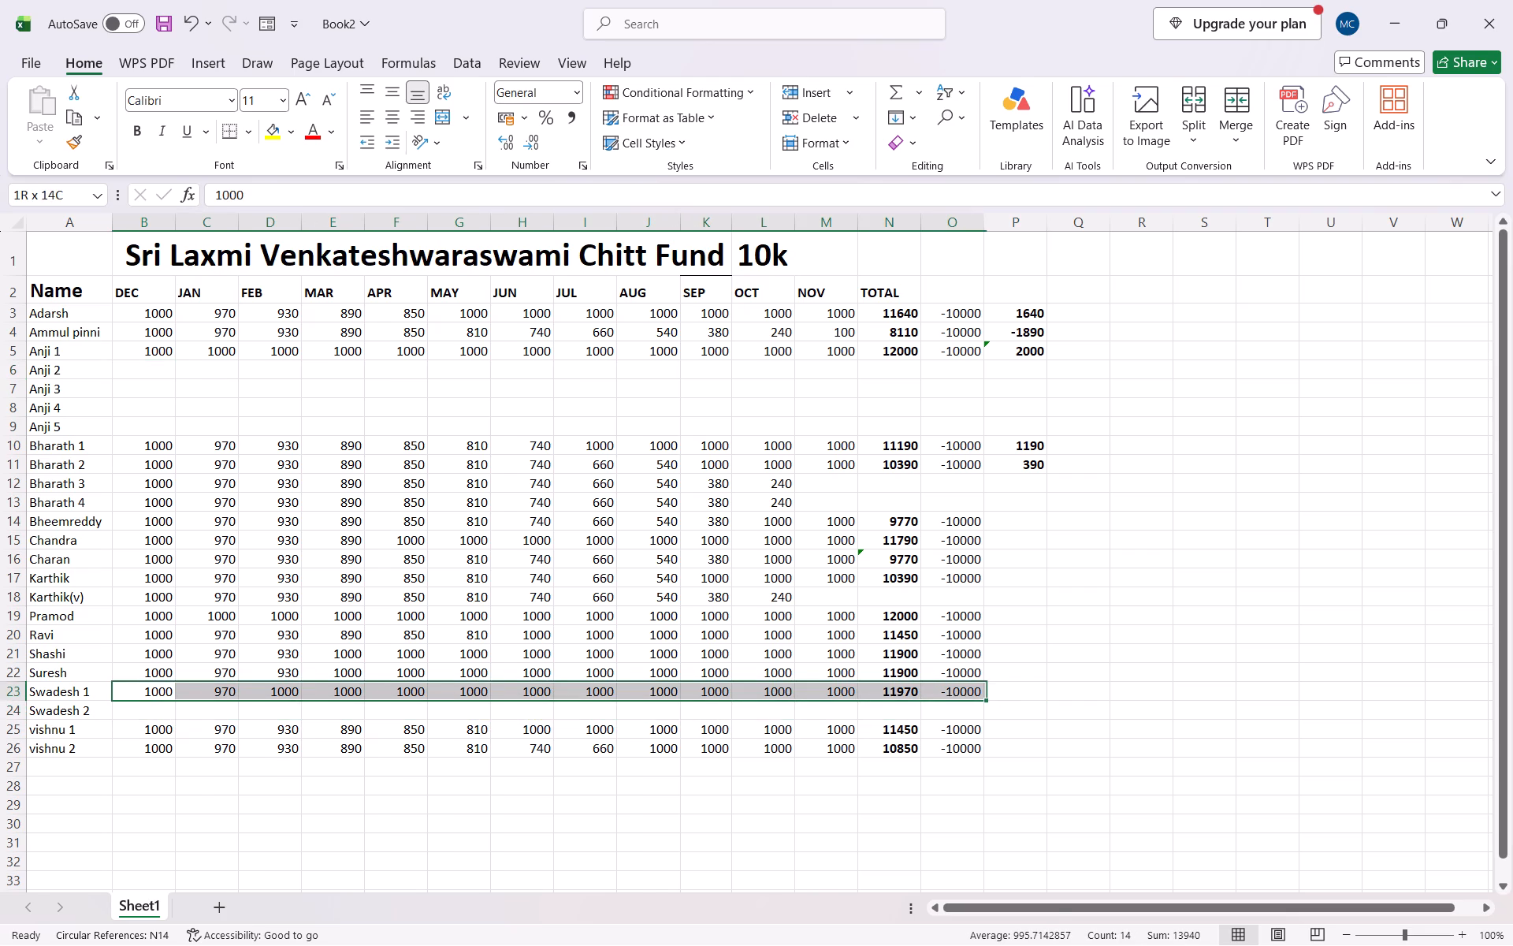
{"action": "left_click_drag", "start_coordinate": [920, 698], "coordinate": [914, 695]}
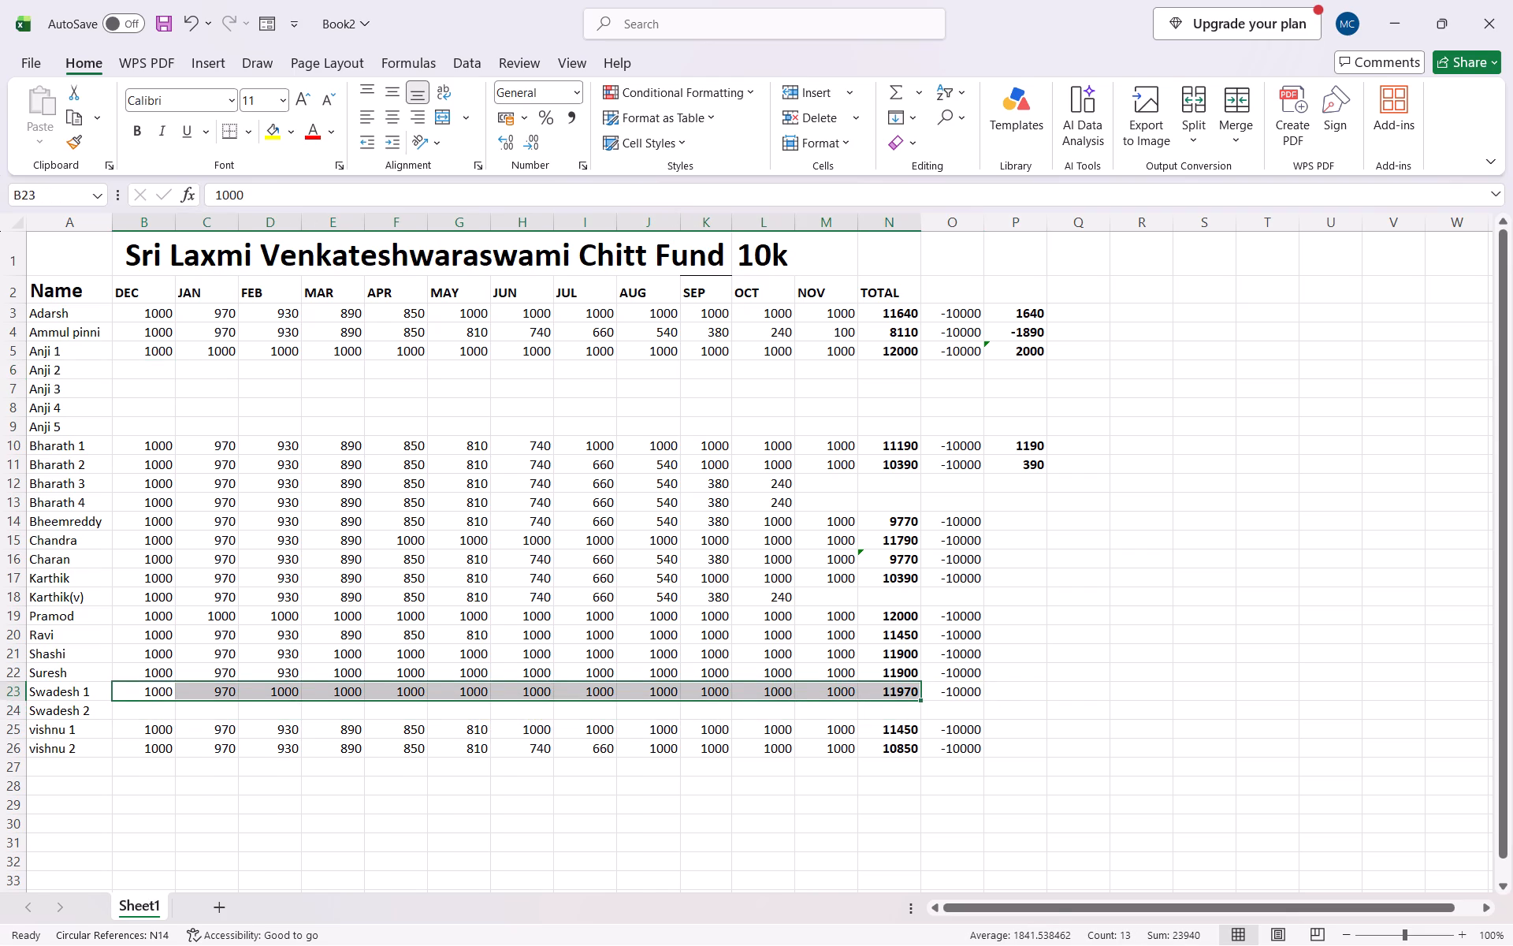
{"action": "key", "text": "ctrl+c"}
{"action": "left_click", "coordinate": [170, 370]}
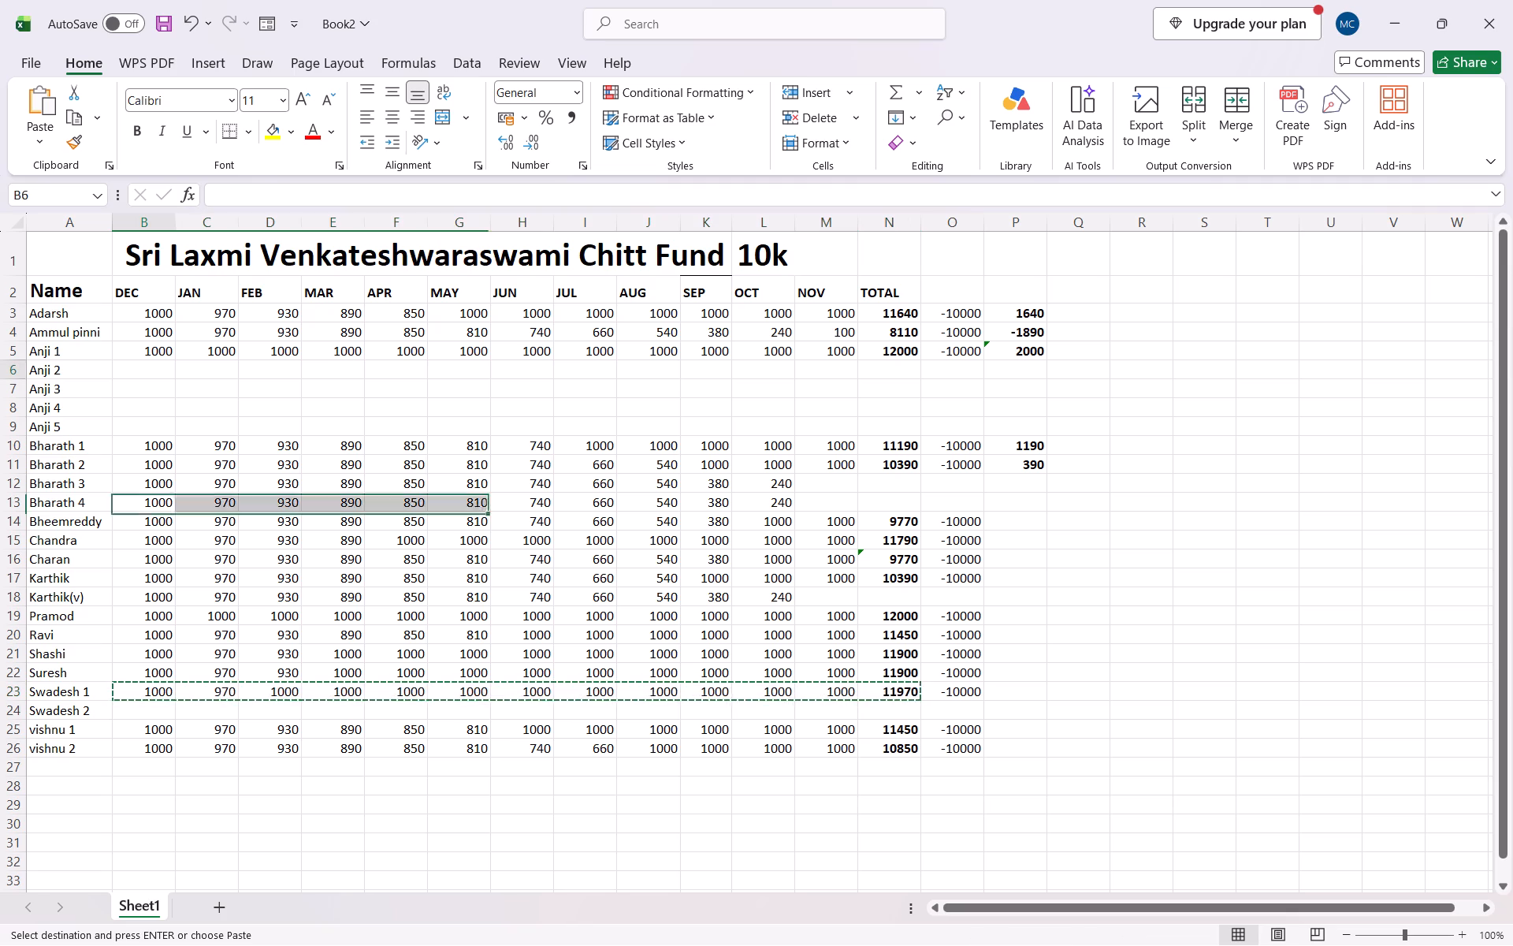
{"action": "key", "text": "ctrl+v"}
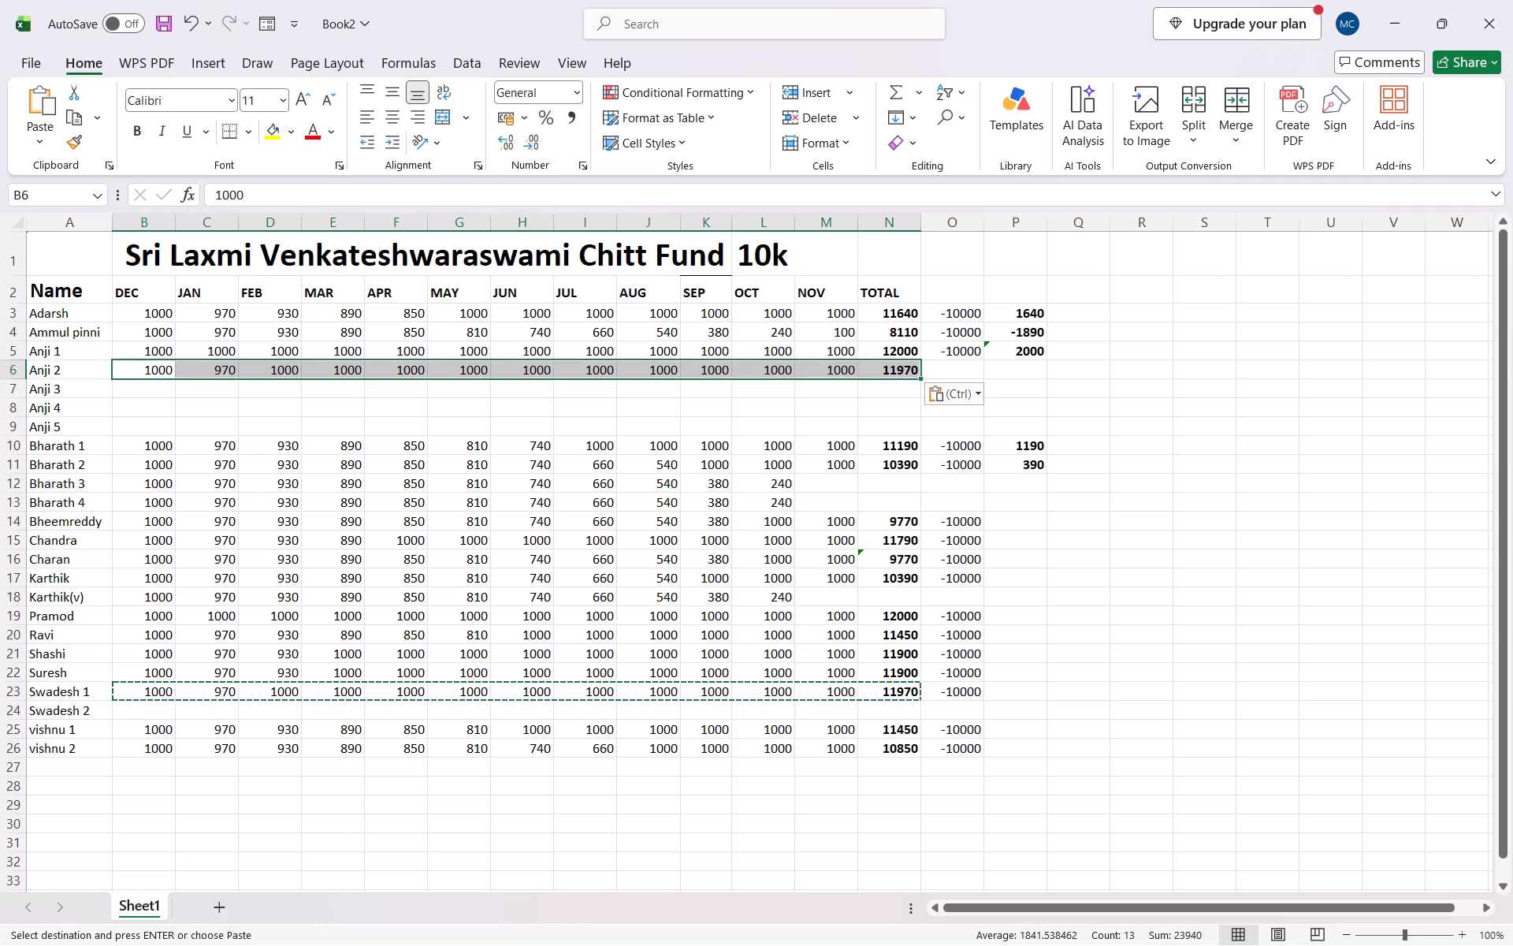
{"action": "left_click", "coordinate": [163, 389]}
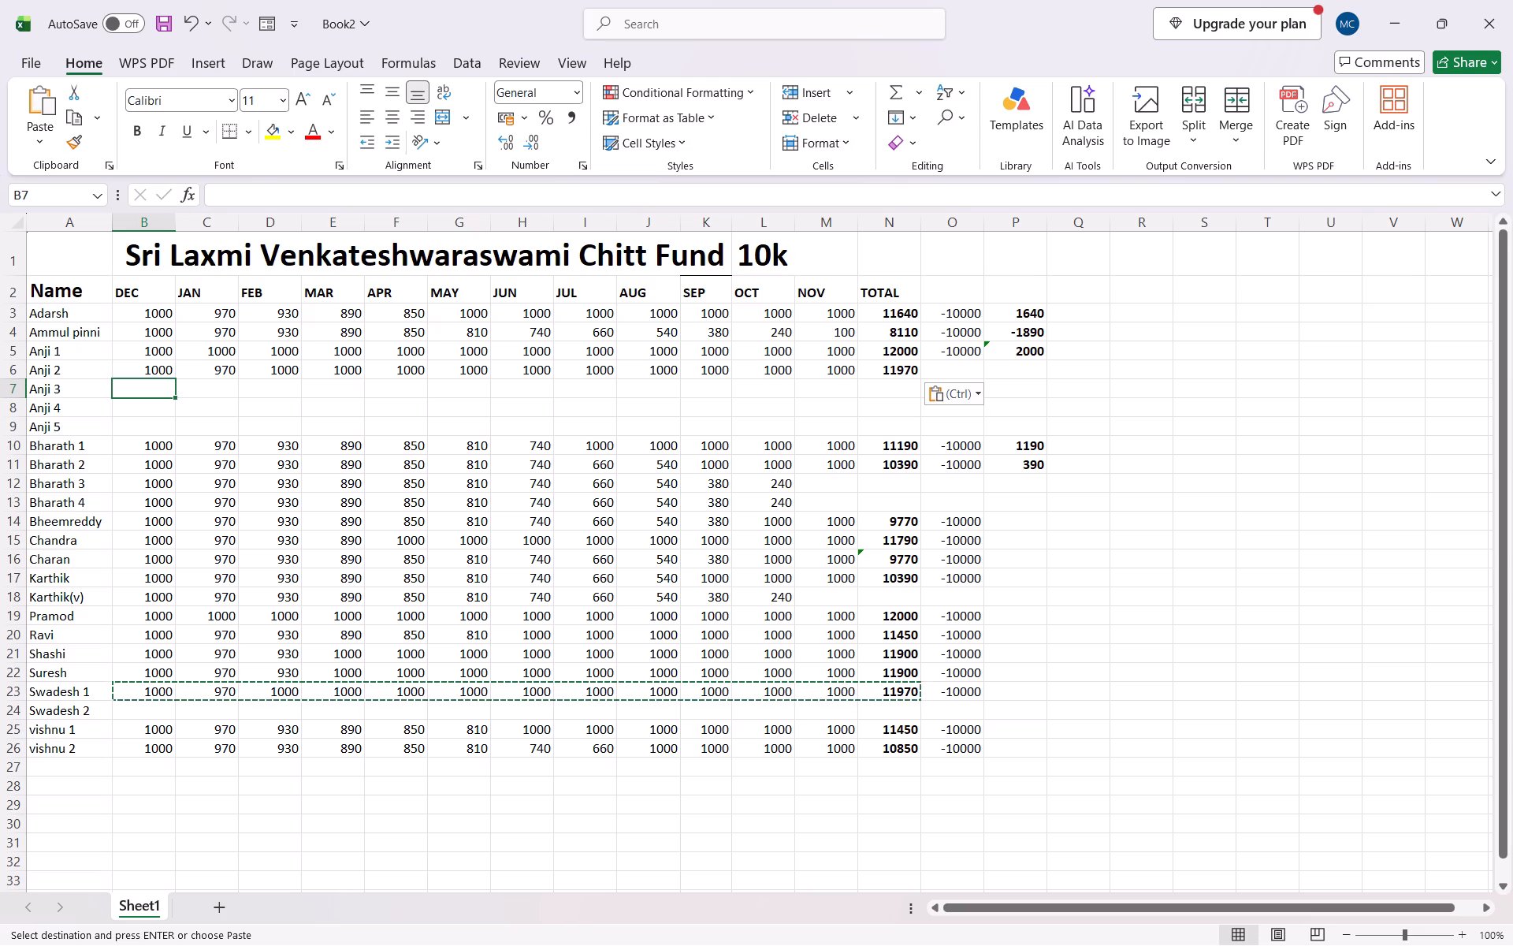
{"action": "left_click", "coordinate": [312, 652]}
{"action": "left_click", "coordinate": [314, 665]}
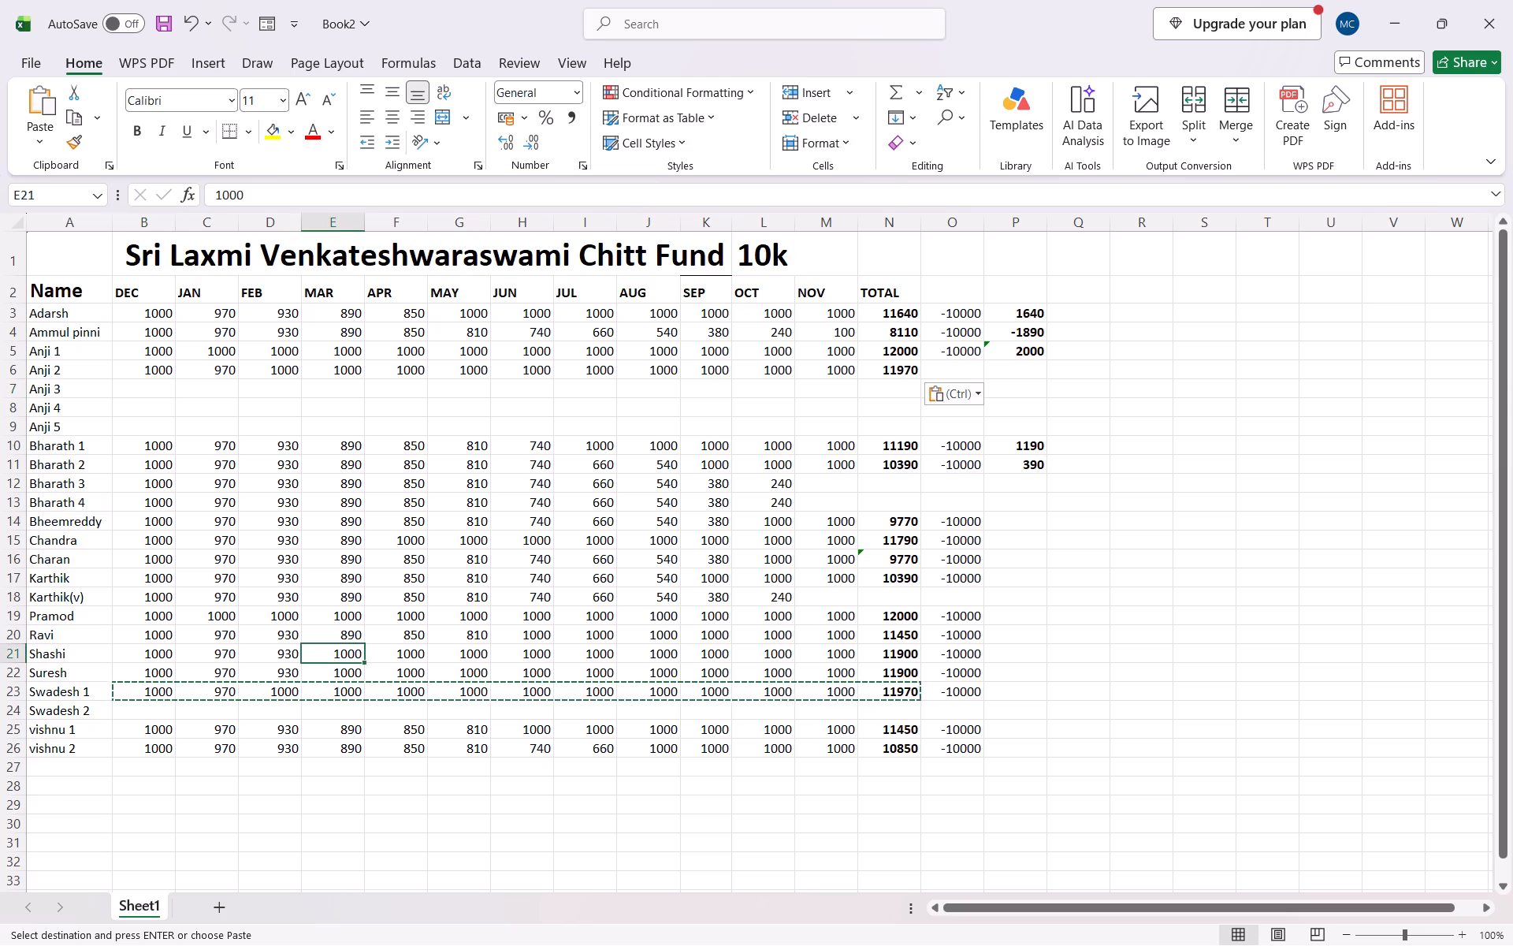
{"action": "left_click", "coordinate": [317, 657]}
Copy Chandra's payments, total and -10000 deduction, B15:O15, into the empty Swadesh 2 row starting at B24.
{"action": "left_click_drag", "start_coordinate": [136, 538], "coordinate": [929, 548]}
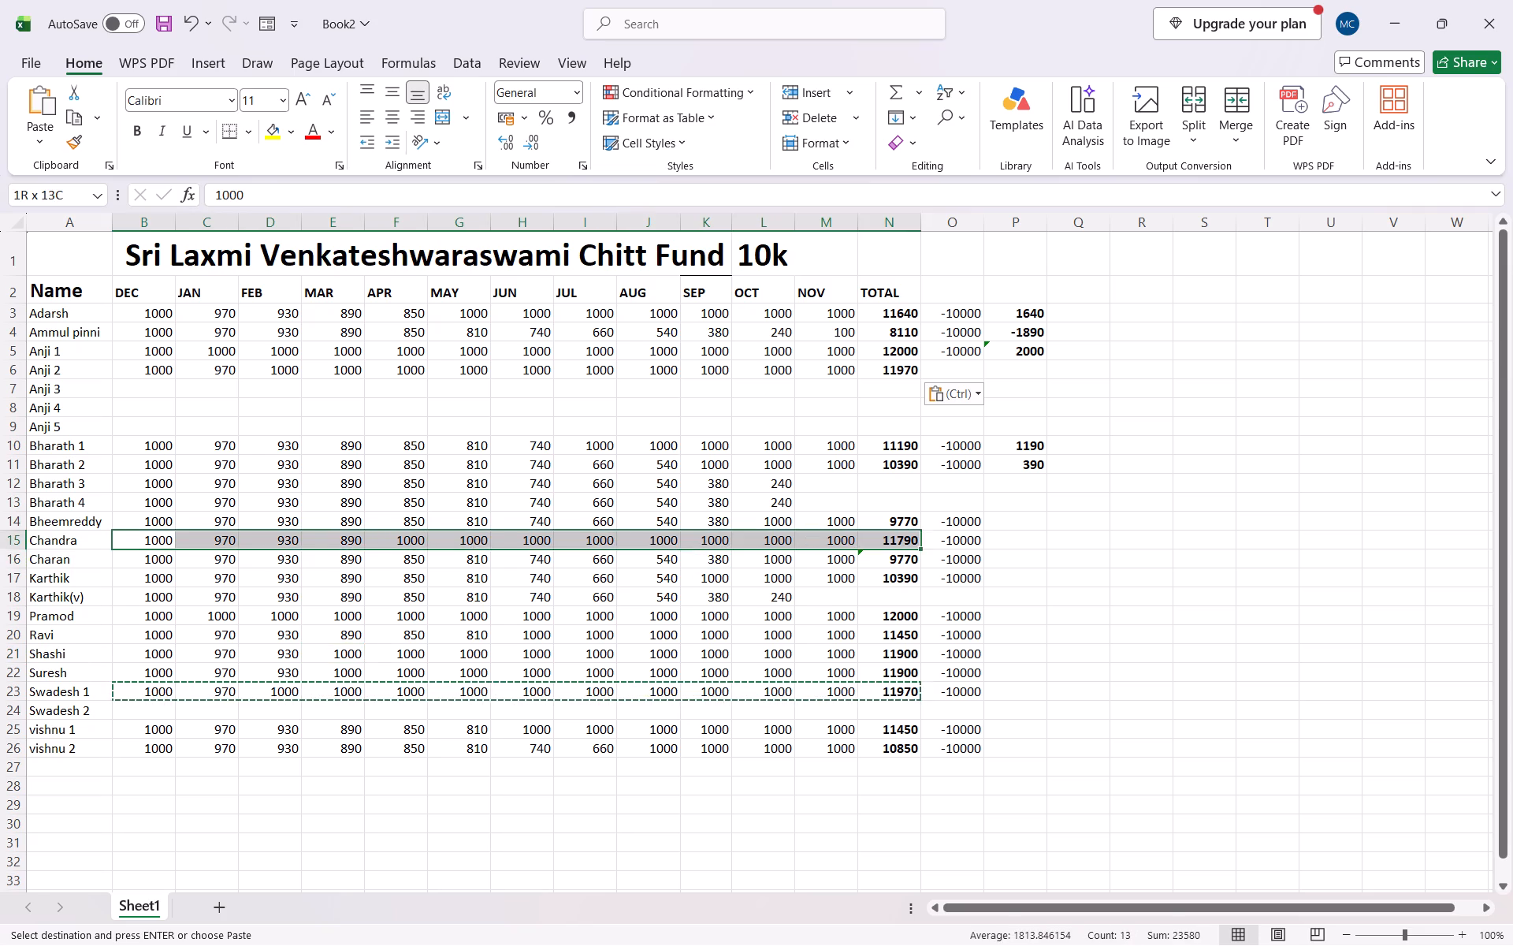
{"action": "left_click_drag", "start_coordinate": [929, 548], "coordinate": [962, 536]}
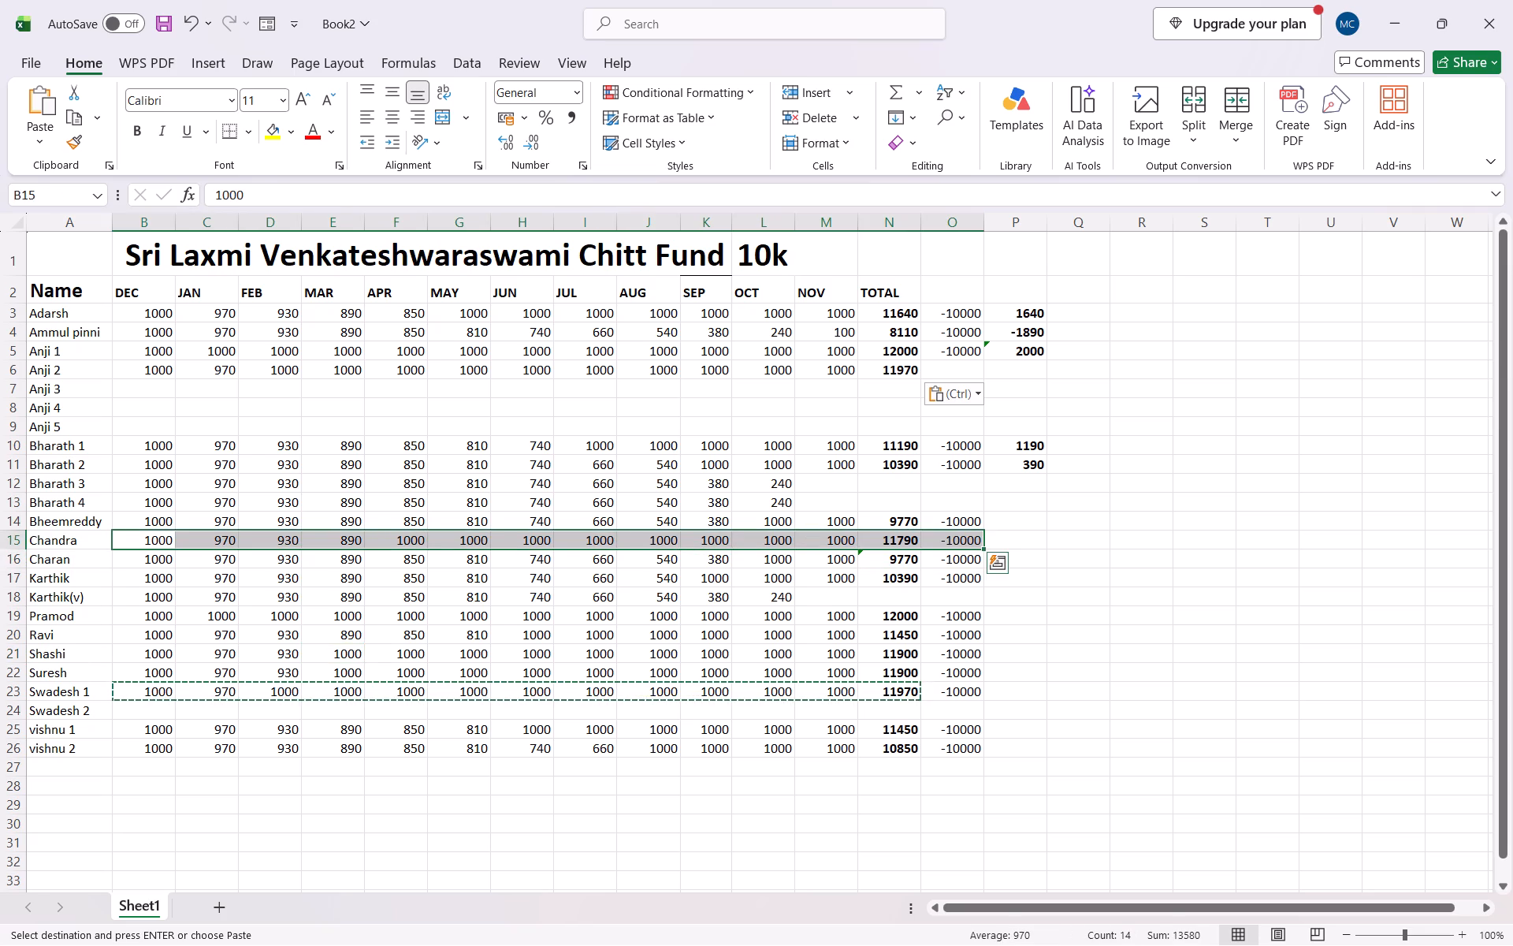
{"action": "key", "text": "ctrl+c"}
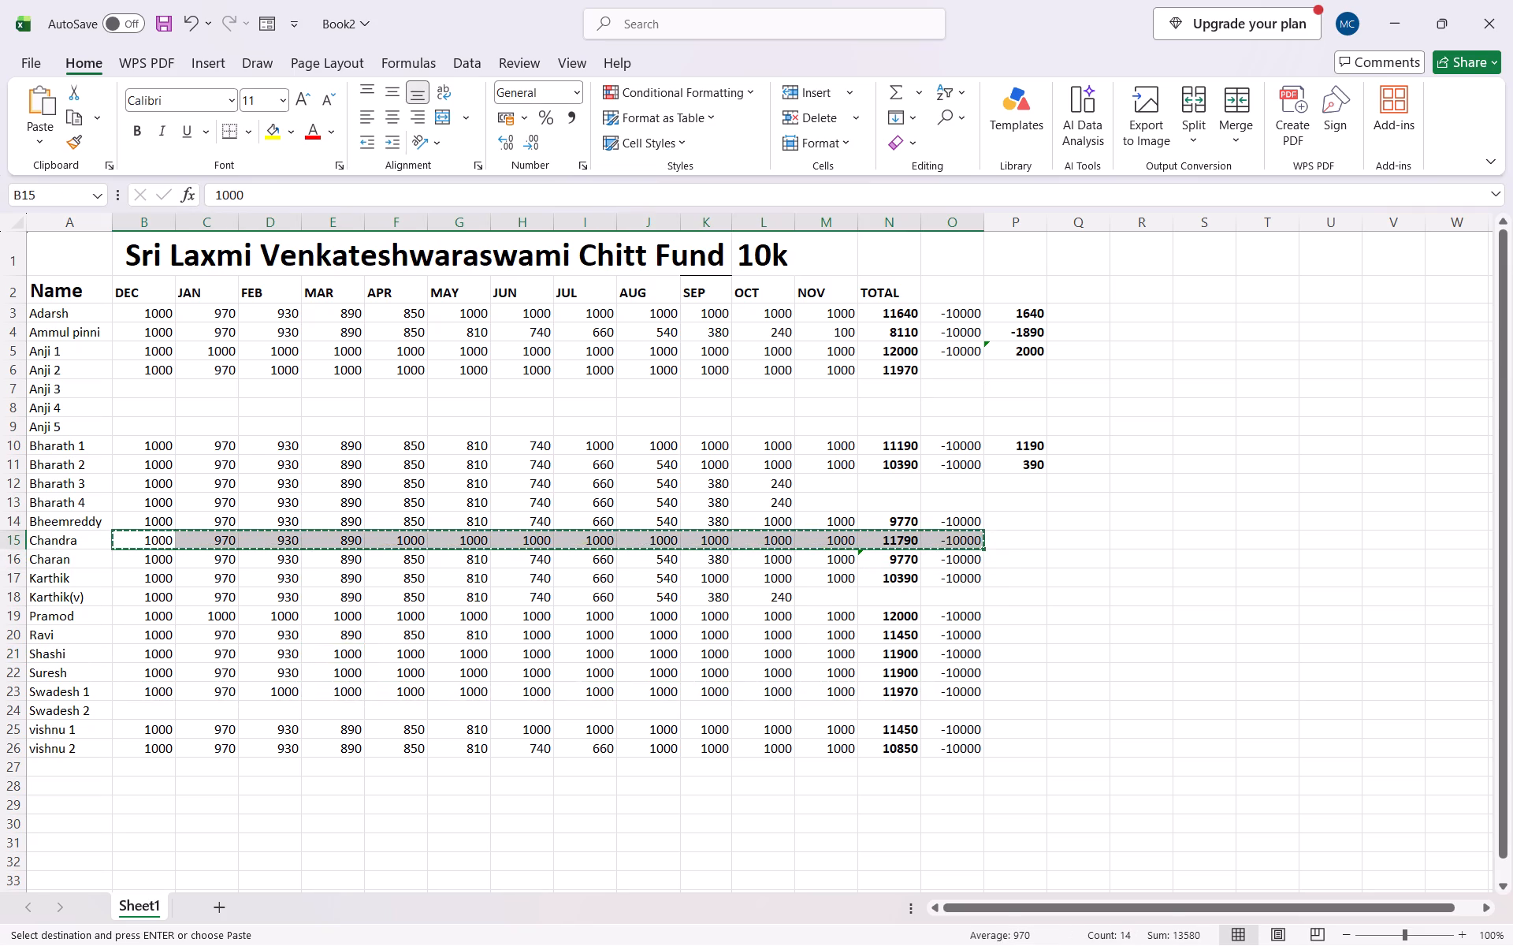
{"action": "left_click", "coordinate": [158, 705]}
{"action": "key", "text": "ctrl+v"}
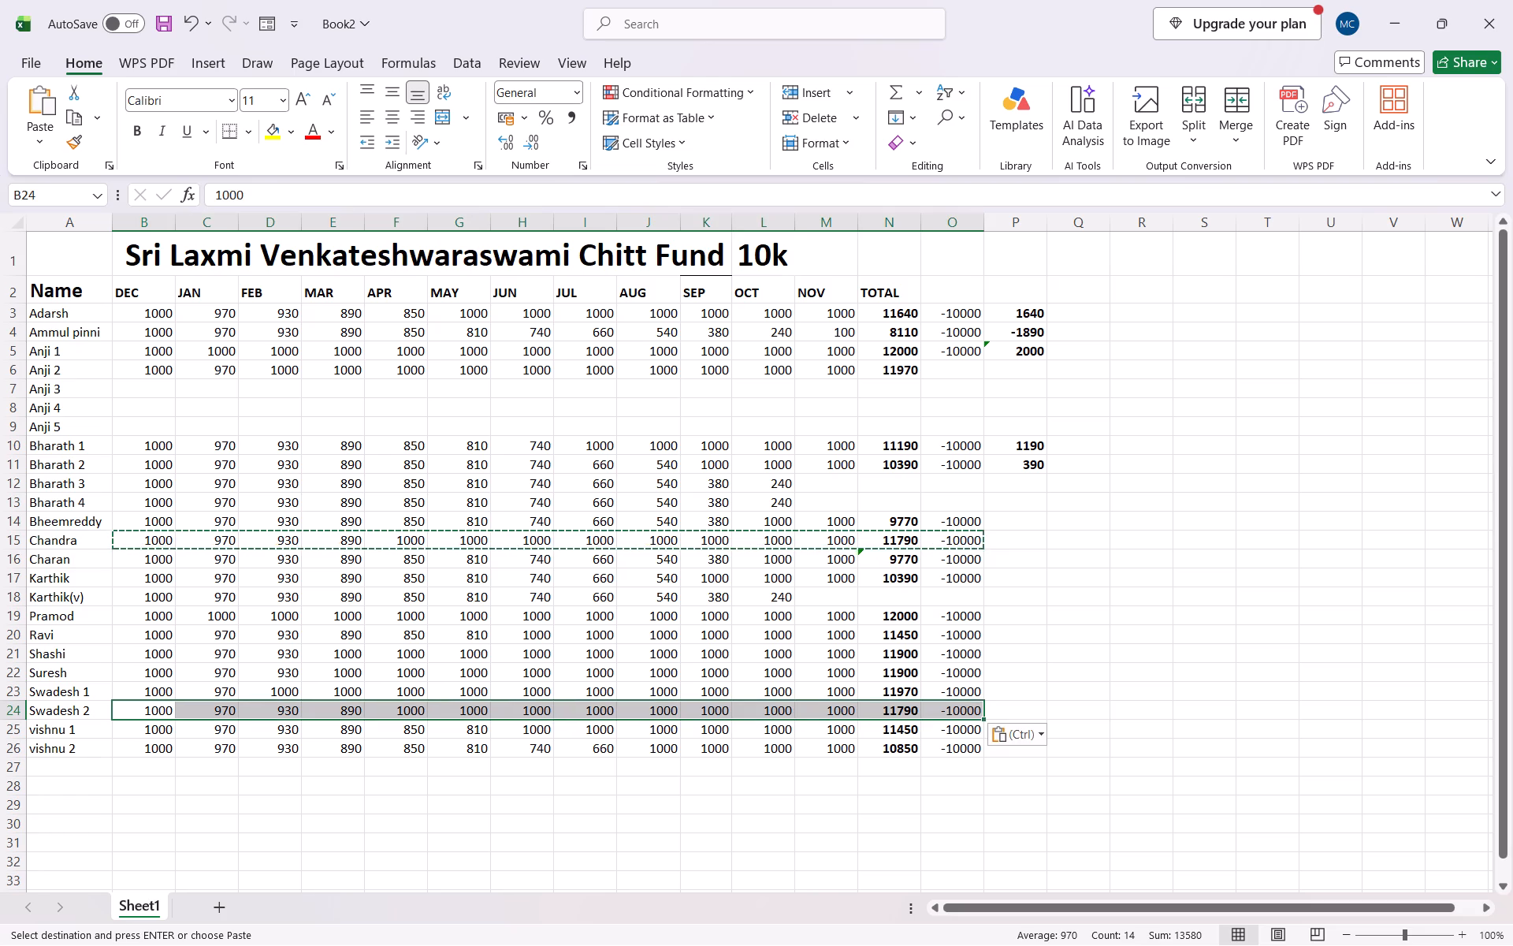
{"action": "left_click", "coordinate": [1013, 709]}
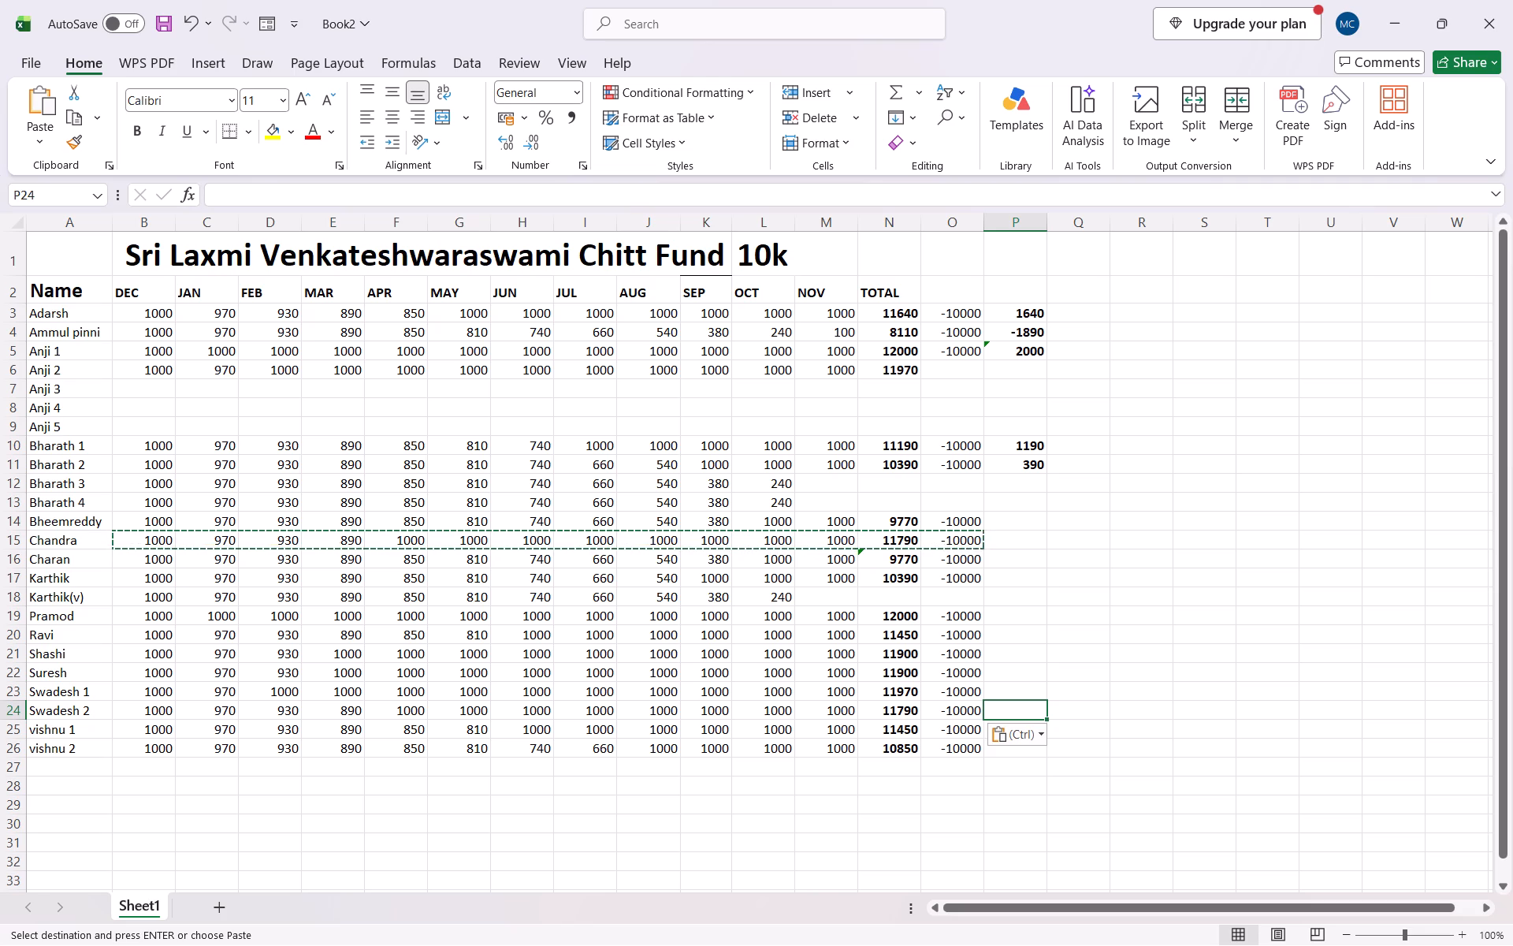
Copy Adarsh's payments, total and -10000 deduction, B3:O3, into the empty Anji 3 row starting at B7.
{"action": "left_click_drag", "start_coordinate": [139, 316], "coordinate": [544, 330]}
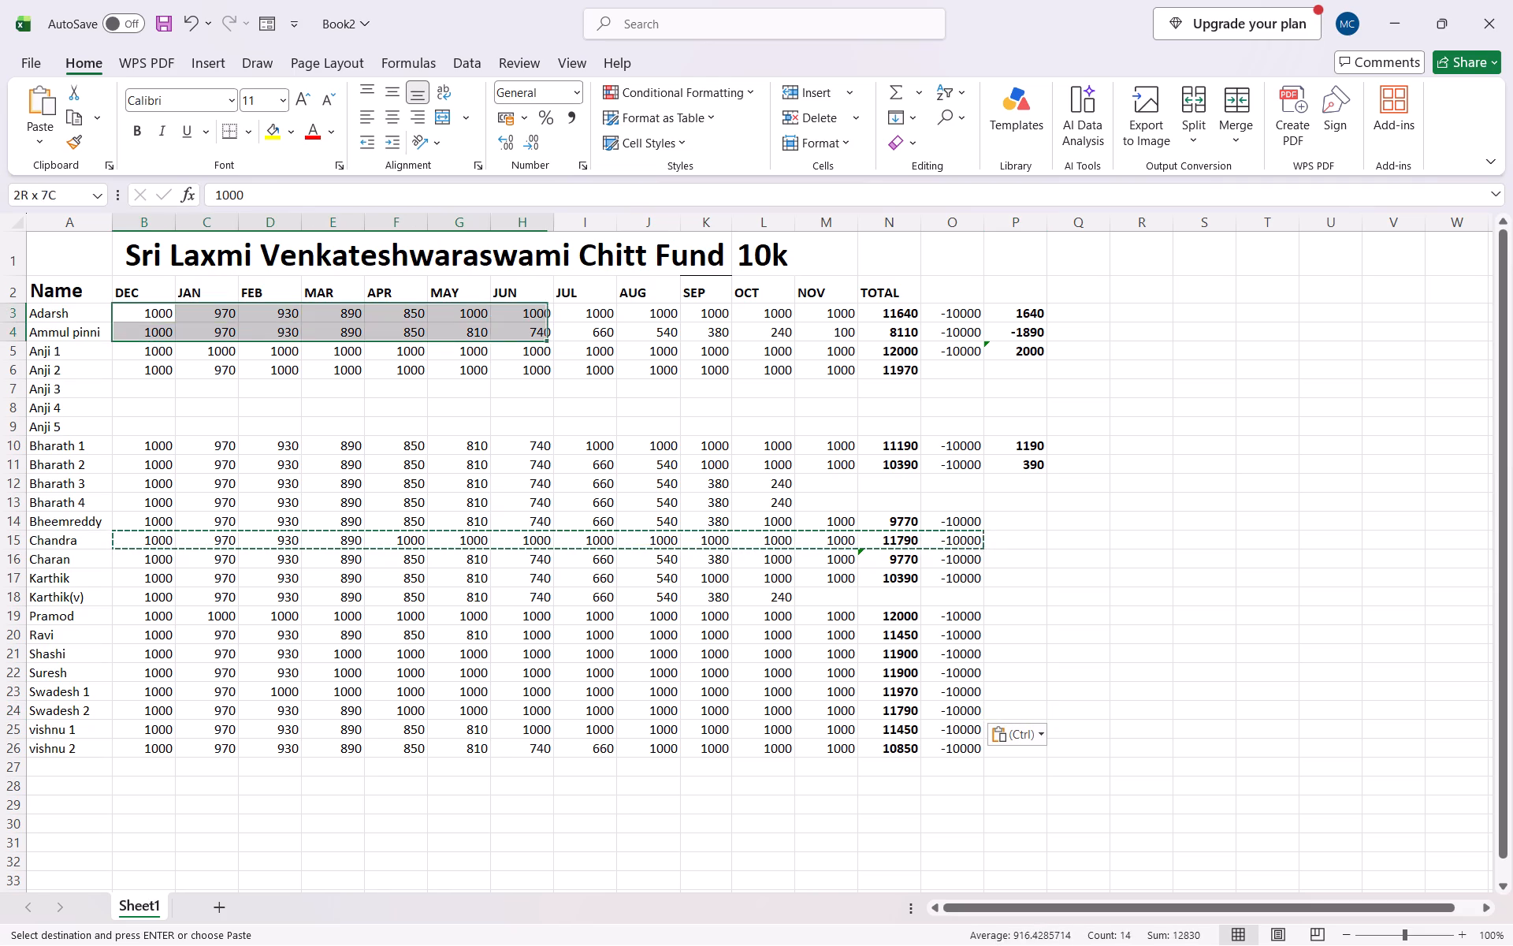
{"action": "left_click_drag", "start_coordinate": [544, 330], "coordinate": [978, 316]}
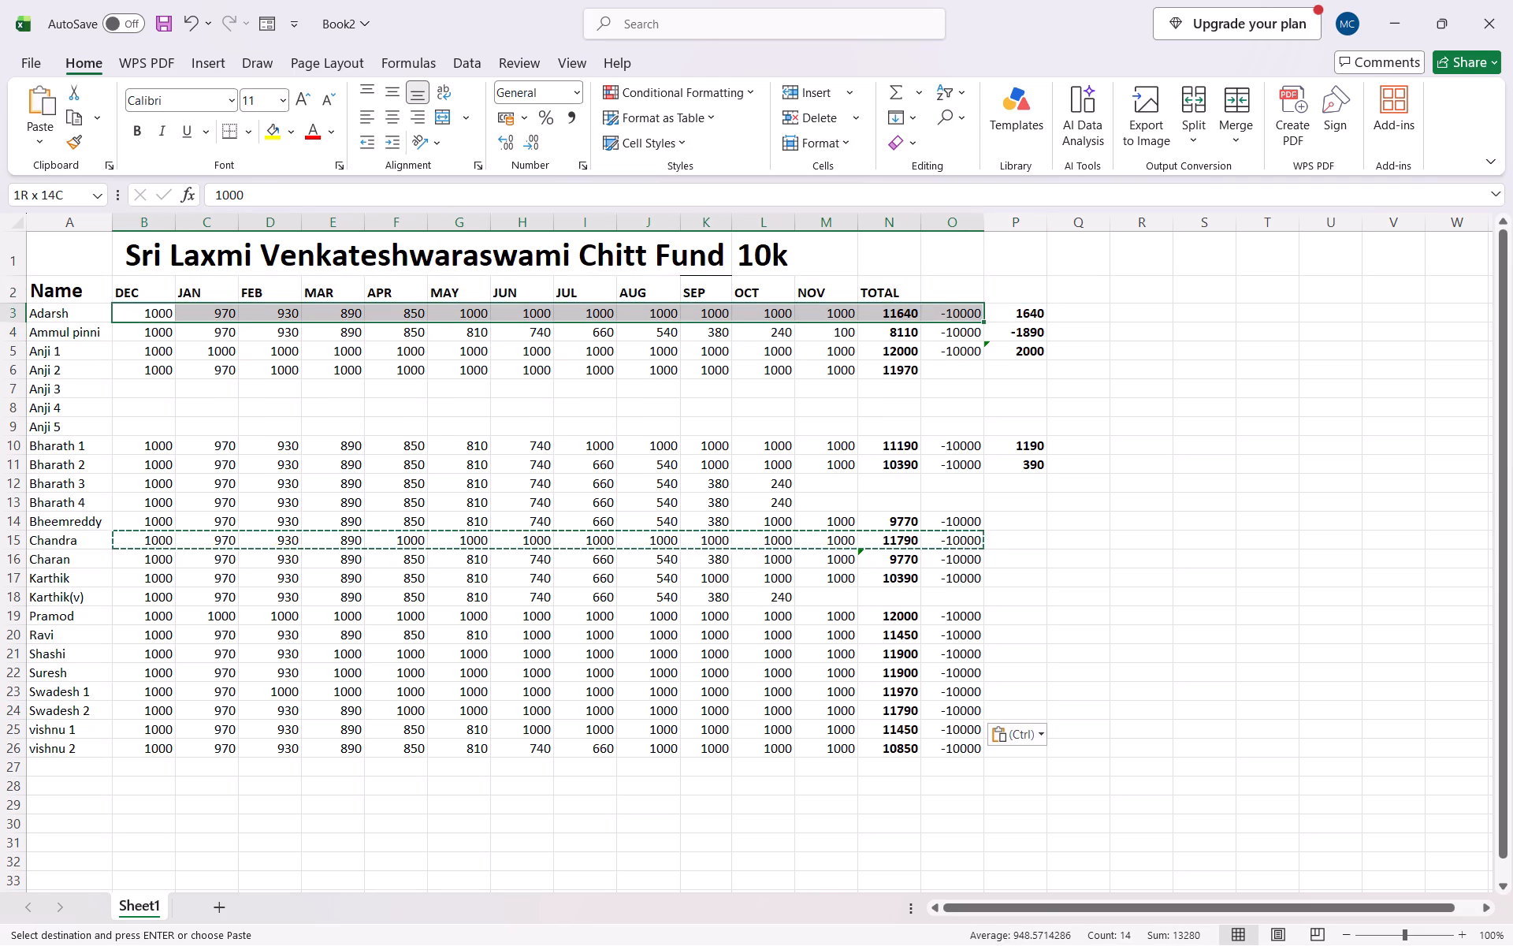
{"action": "left_click_drag", "start_coordinate": [978, 316], "coordinate": [959, 314]}
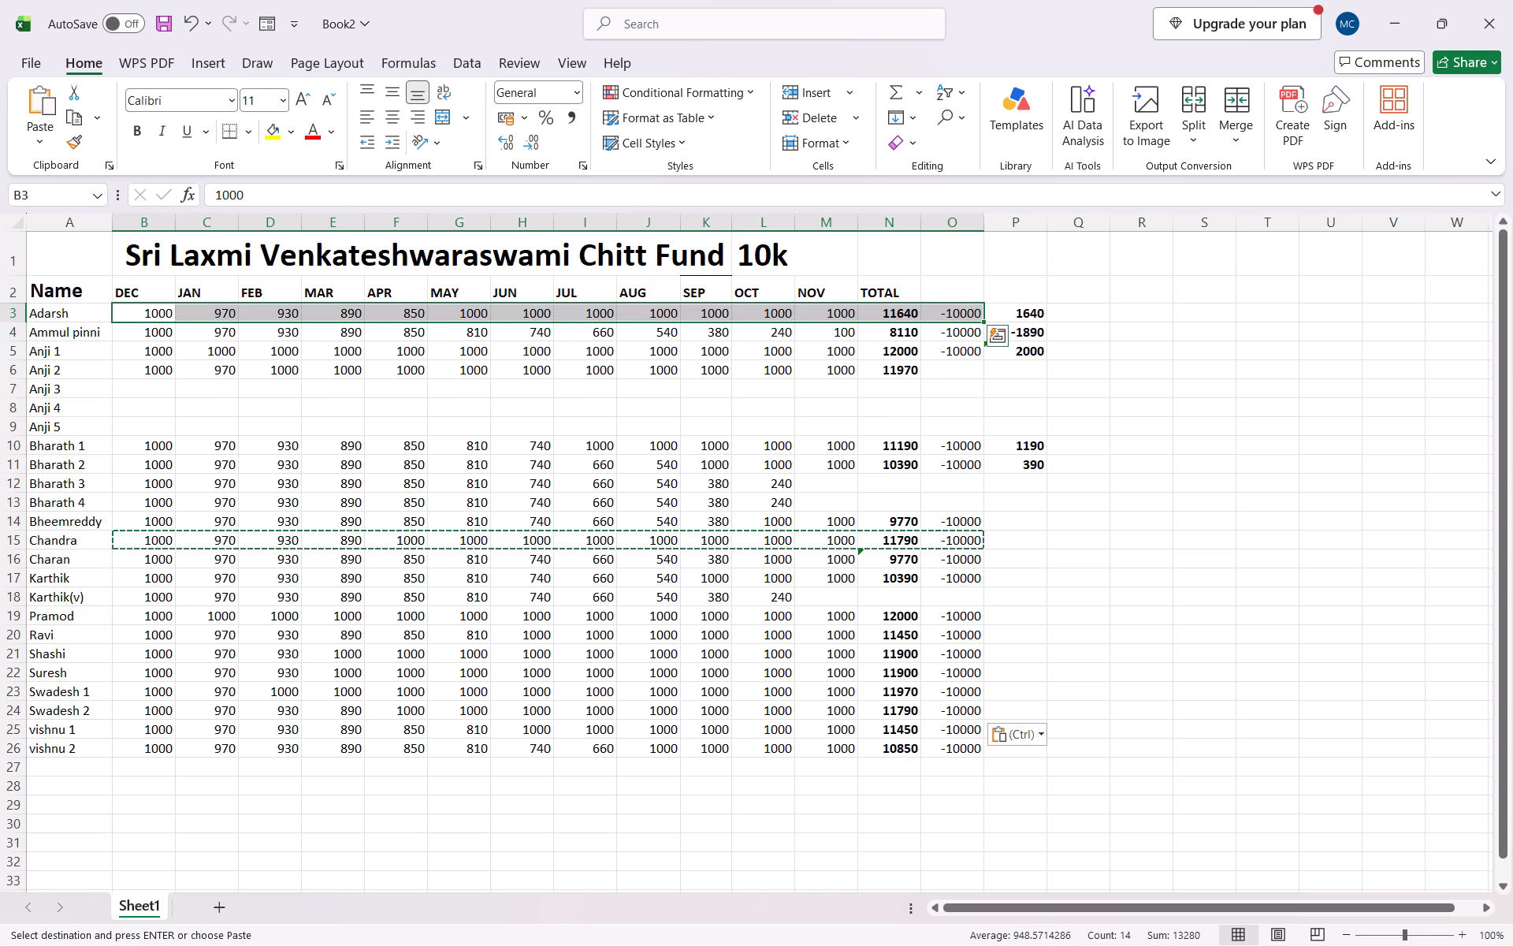
{"action": "key", "text": "ctrl+c"}
{"action": "left_click", "coordinate": [157, 382]}
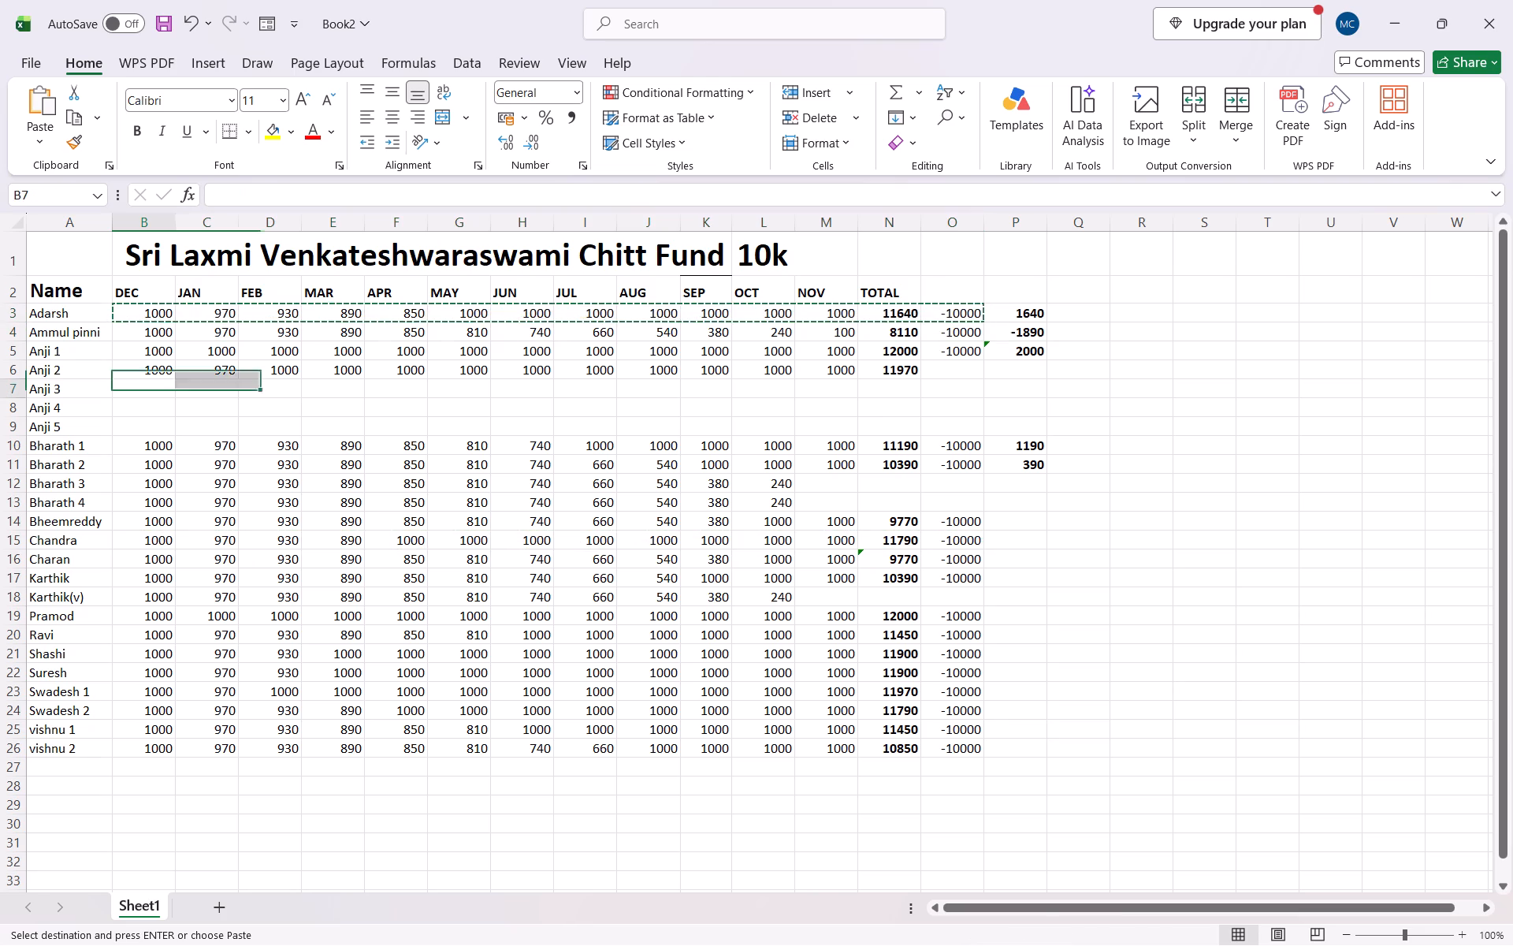
{"action": "key", "text": "ctrl+v"}
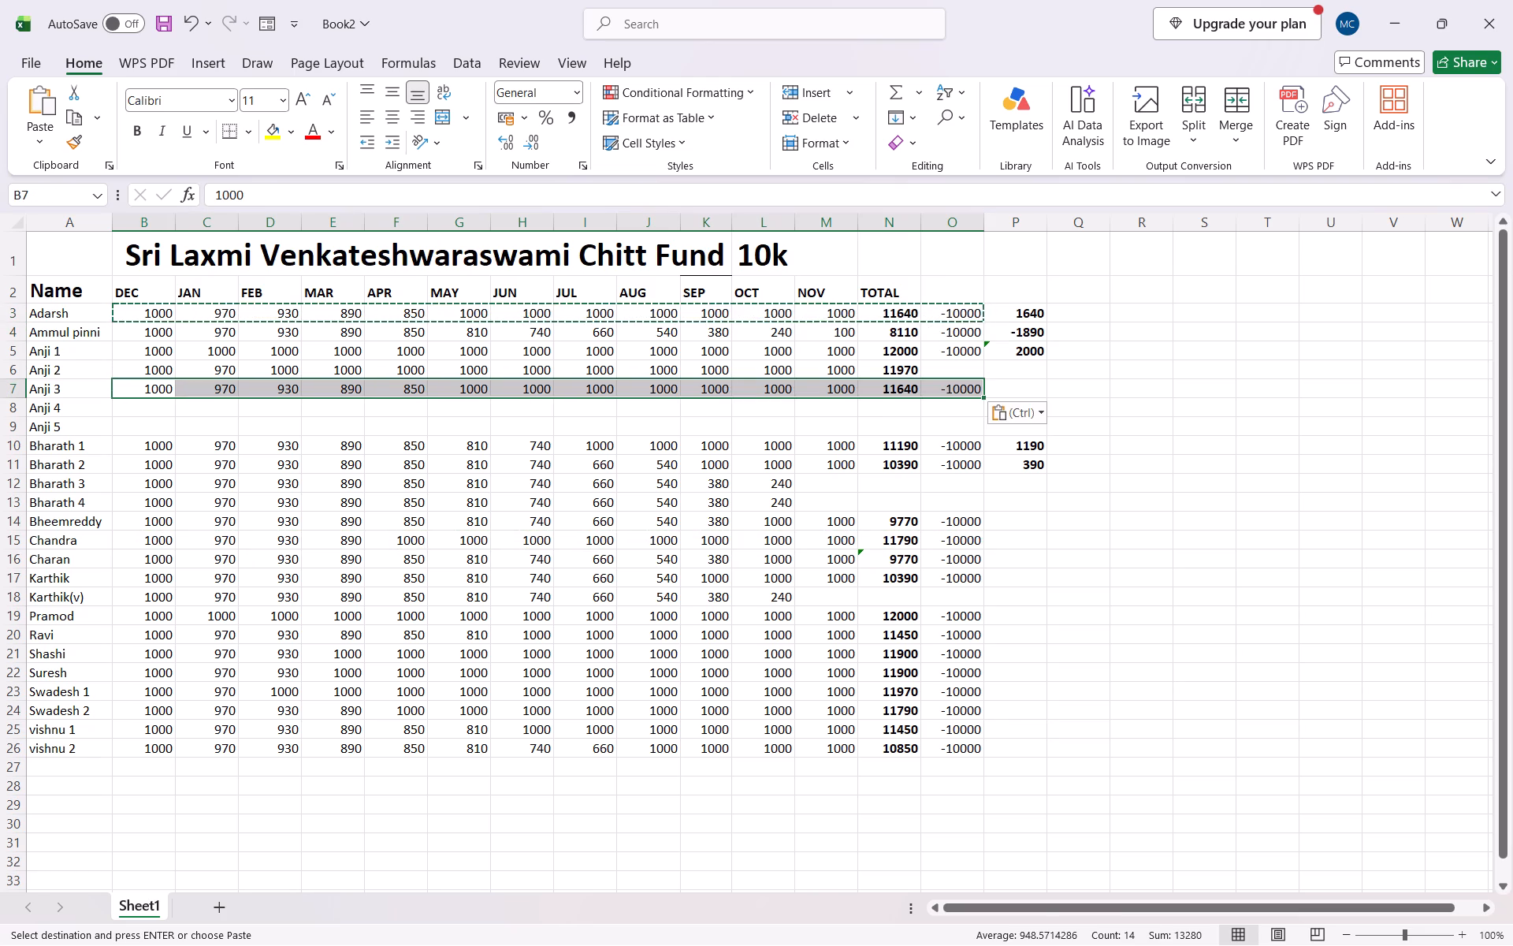
{"action": "left_click", "coordinate": [292, 417]}
{"action": "left_click", "coordinate": [310, 401]}
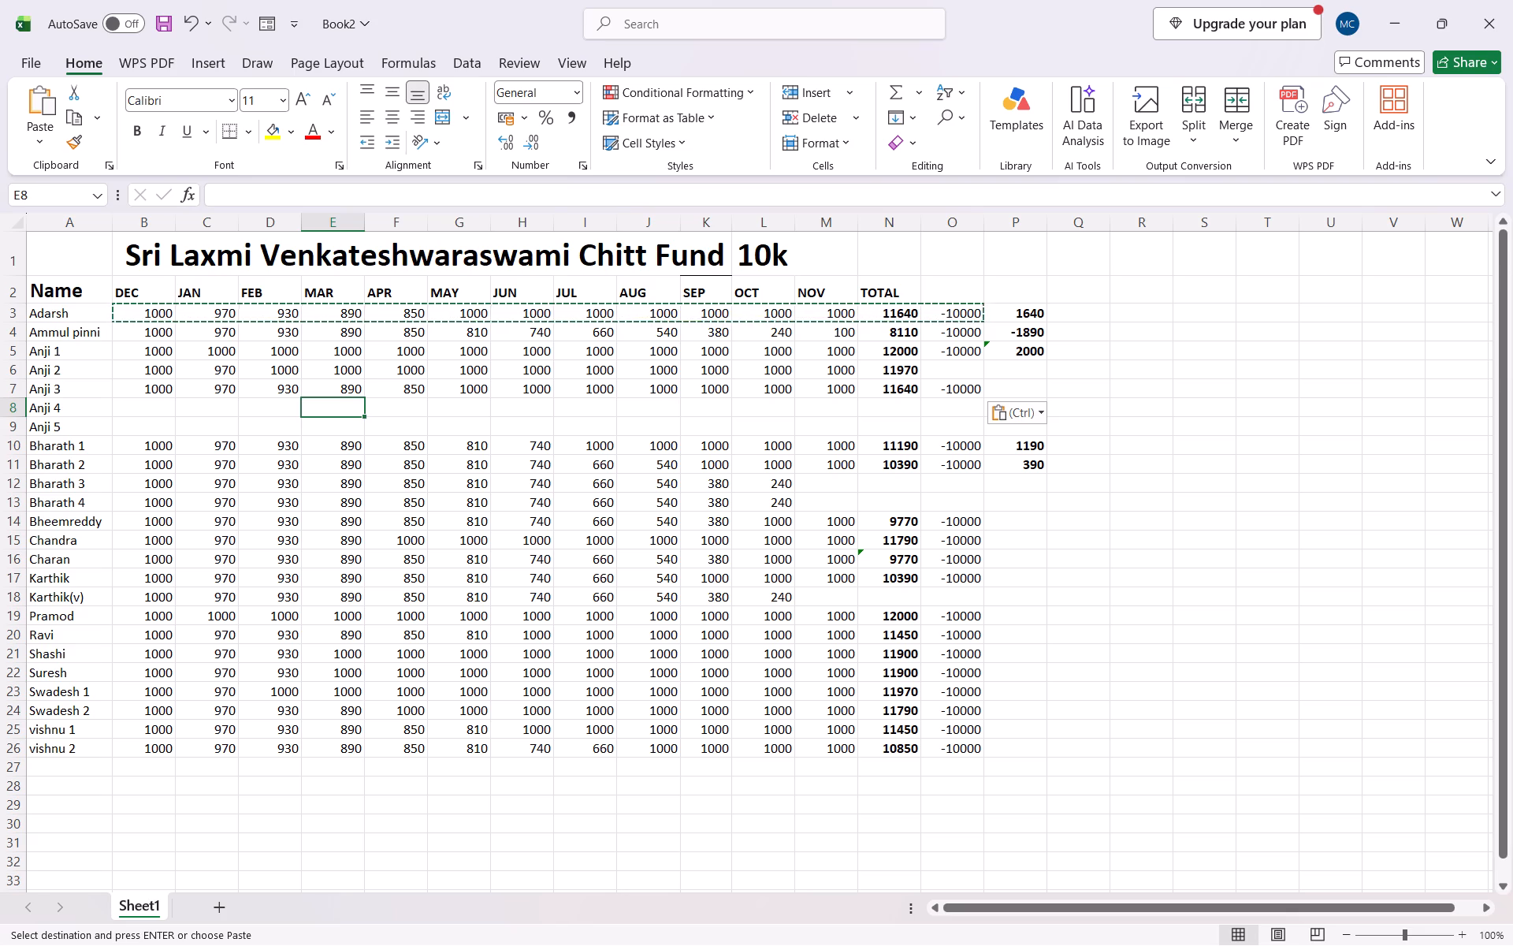
Copy Bharath 1's payments, total and -10000 deduction, B10:O10, into the empty Anji 4 row starting at B8.
{"action": "left_click_drag", "start_coordinate": [533, 438], "coordinate": [533, 456]}
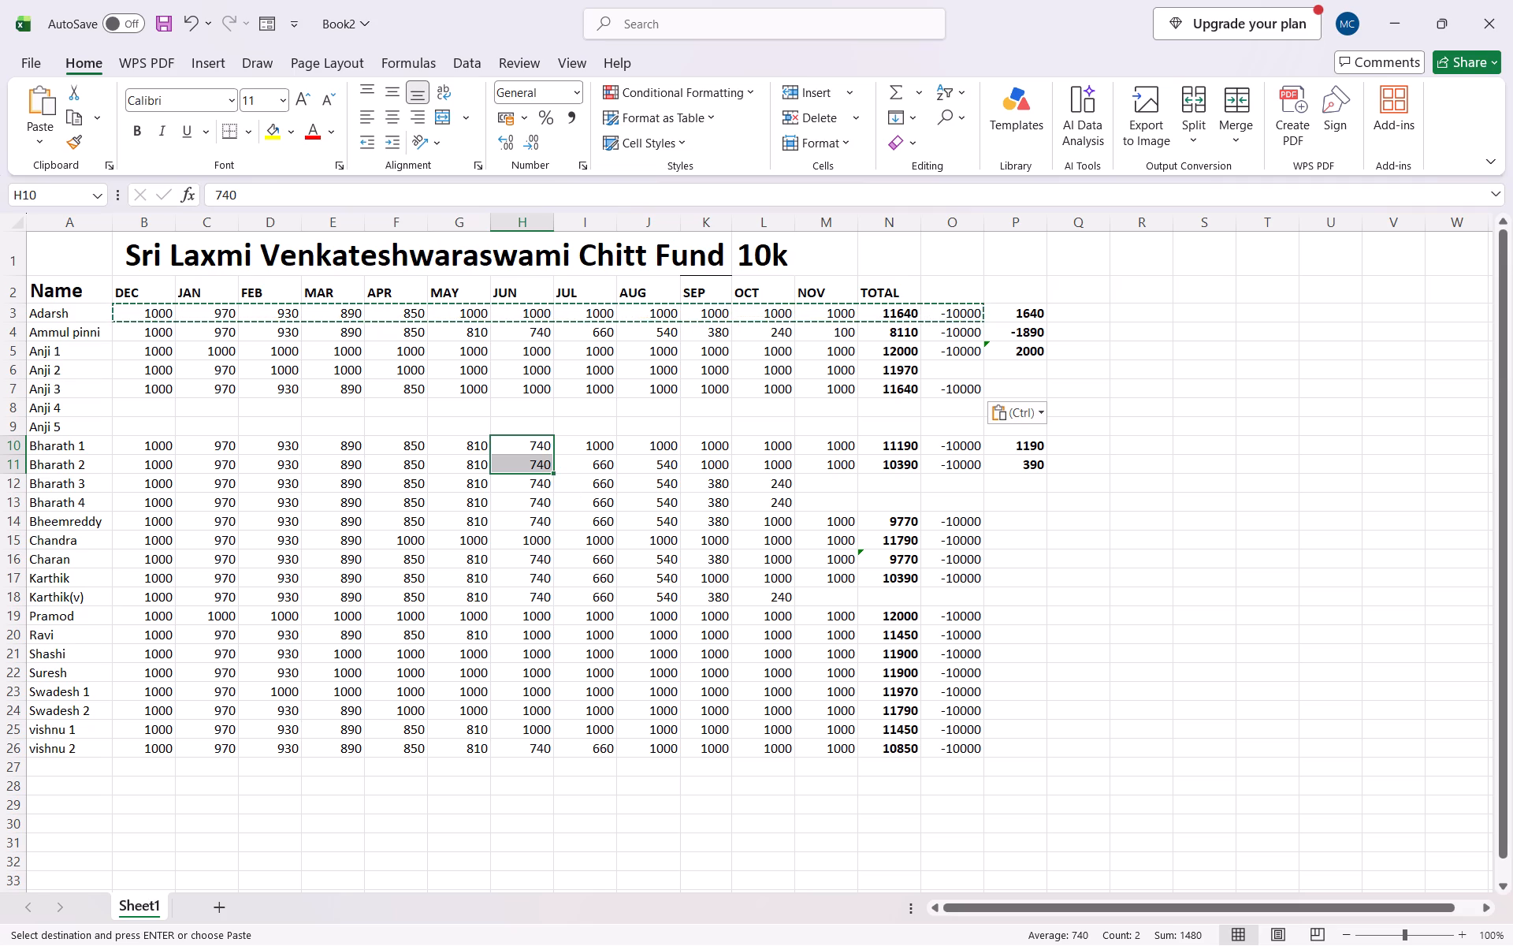
{"action": "left_click_drag", "start_coordinate": [145, 446], "coordinate": [899, 442]}
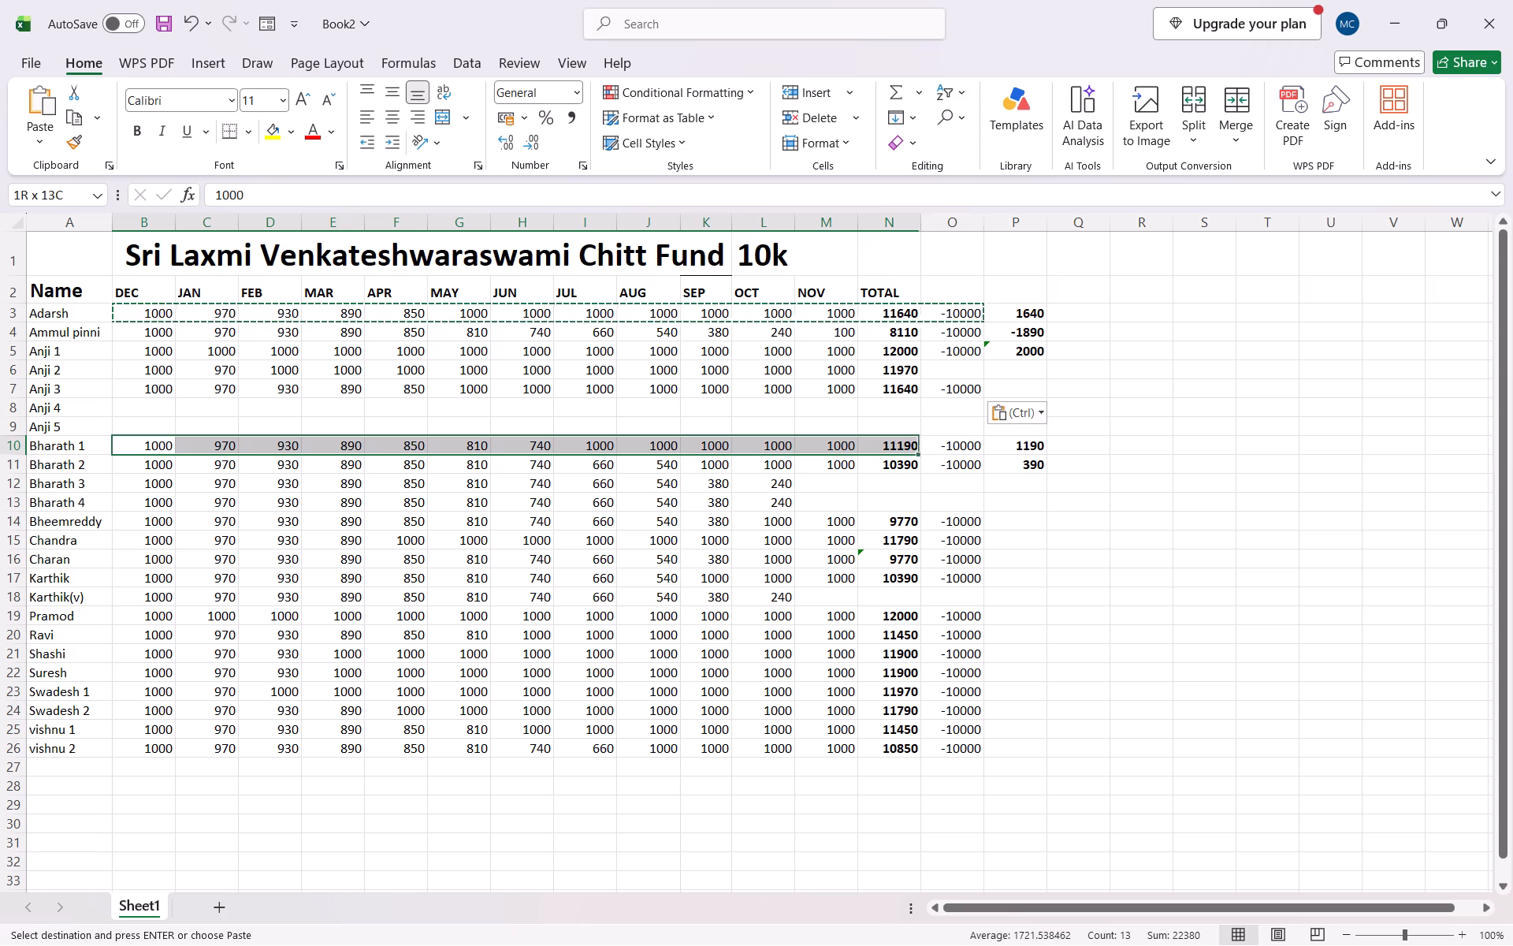
{"action": "left_click_drag", "start_coordinate": [899, 442], "coordinate": [964, 443]}
{"action": "key", "text": "ctrl+c"}
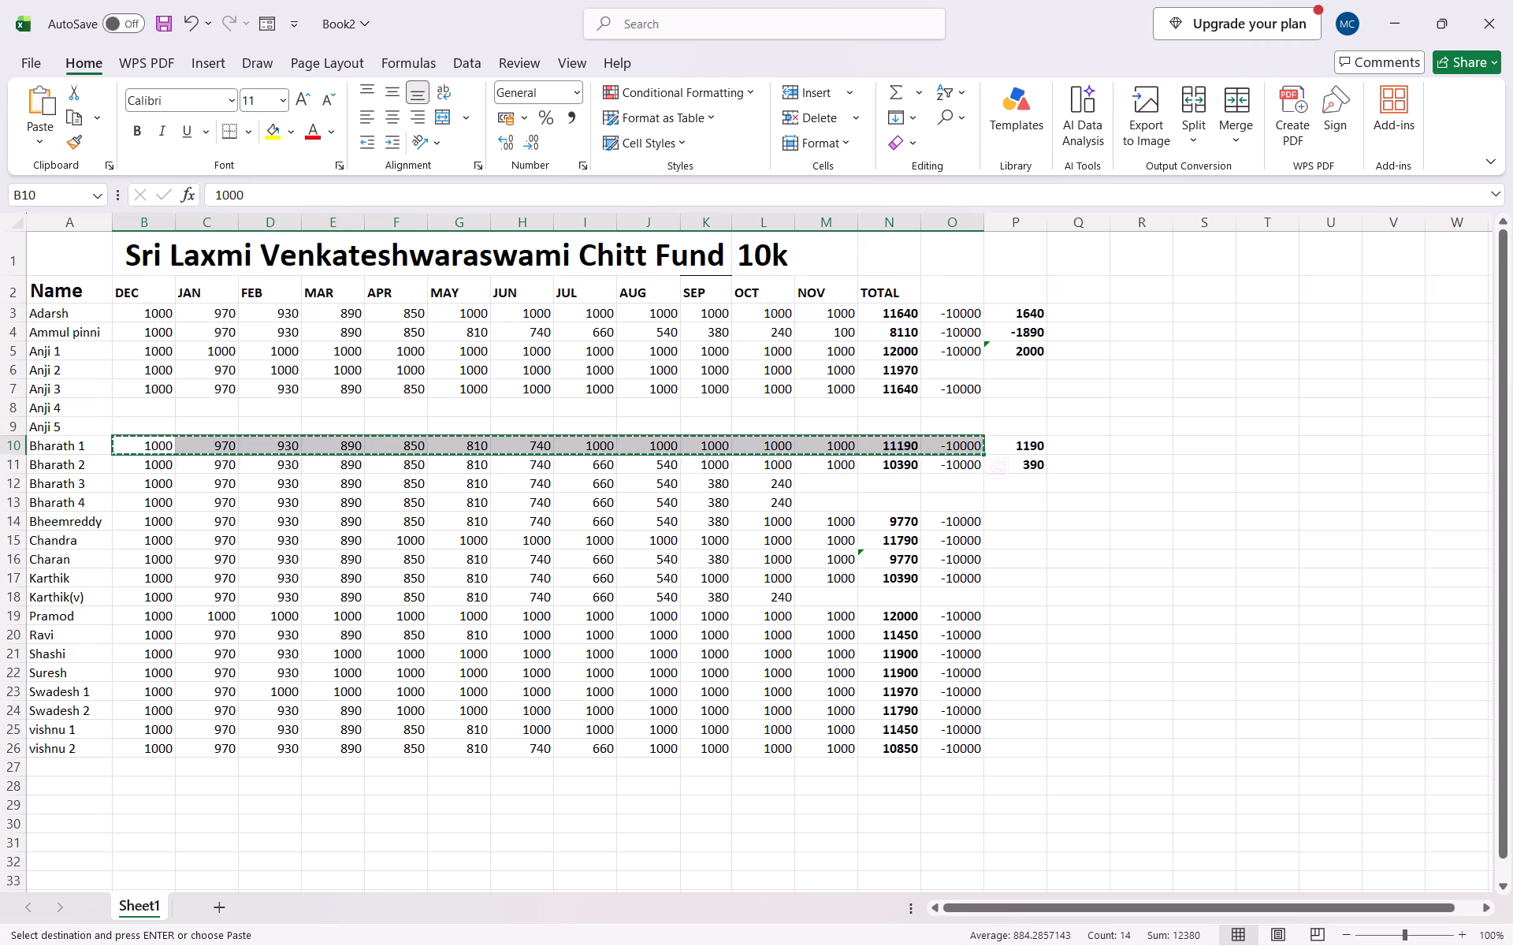
{"action": "left_click", "coordinate": [154, 408]}
{"action": "key", "text": "ctrl+v"}
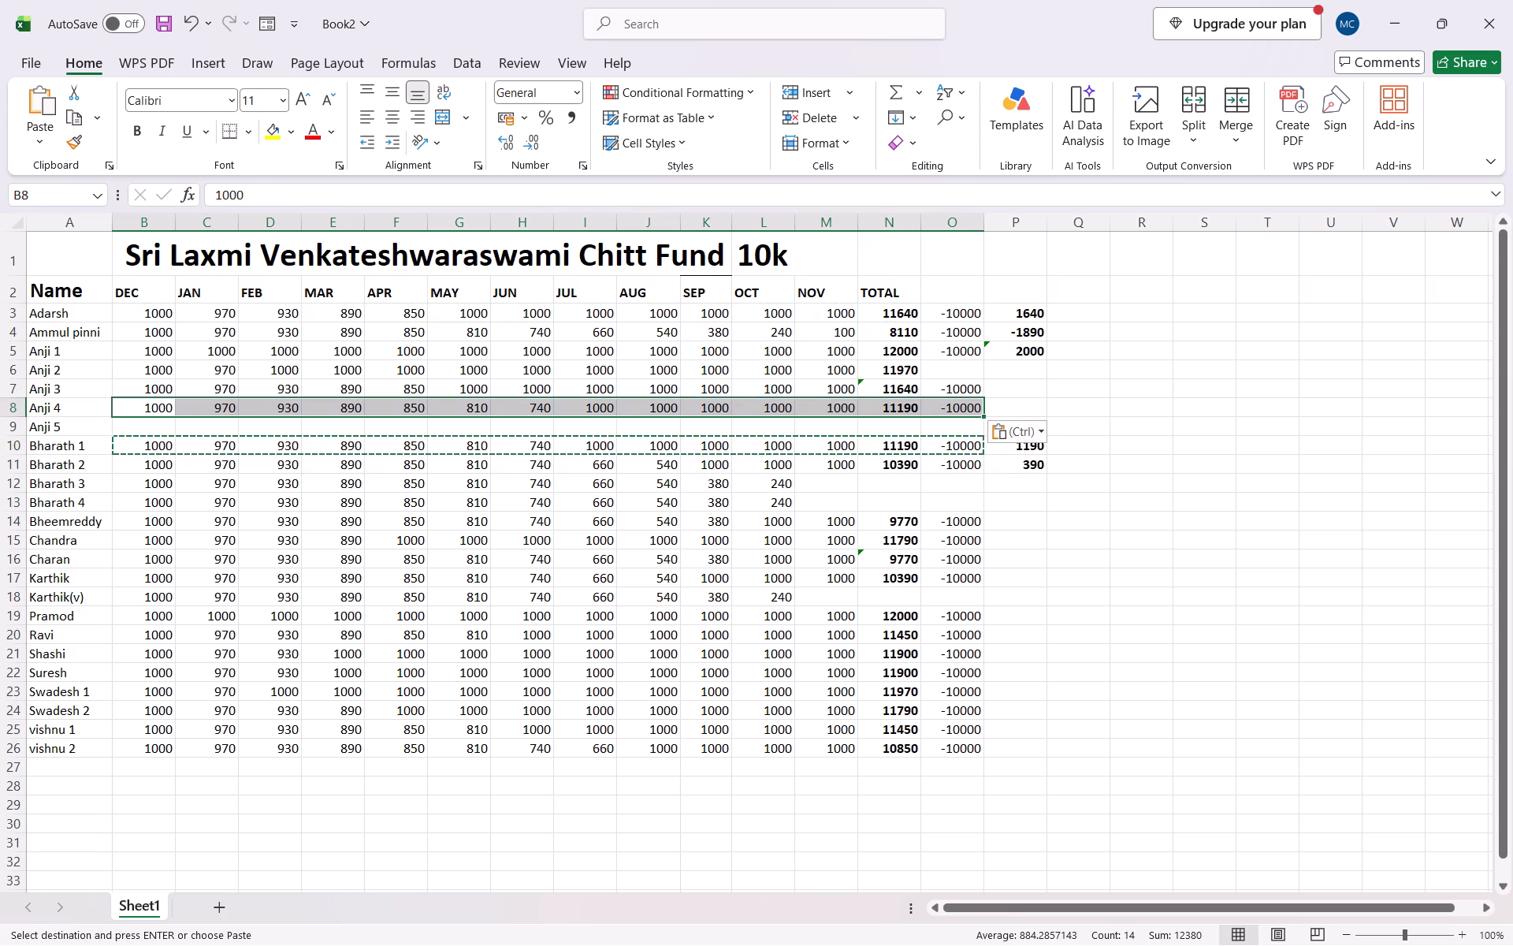
Copy vishnu 2's payments, total and -10000 deduction, B26:O26, into the empty Anji 5 row starting at B9.
{"action": "left_click", "coordinate": [189, 426]}
{"action": "left_click", "coordinate": [174, 430]}
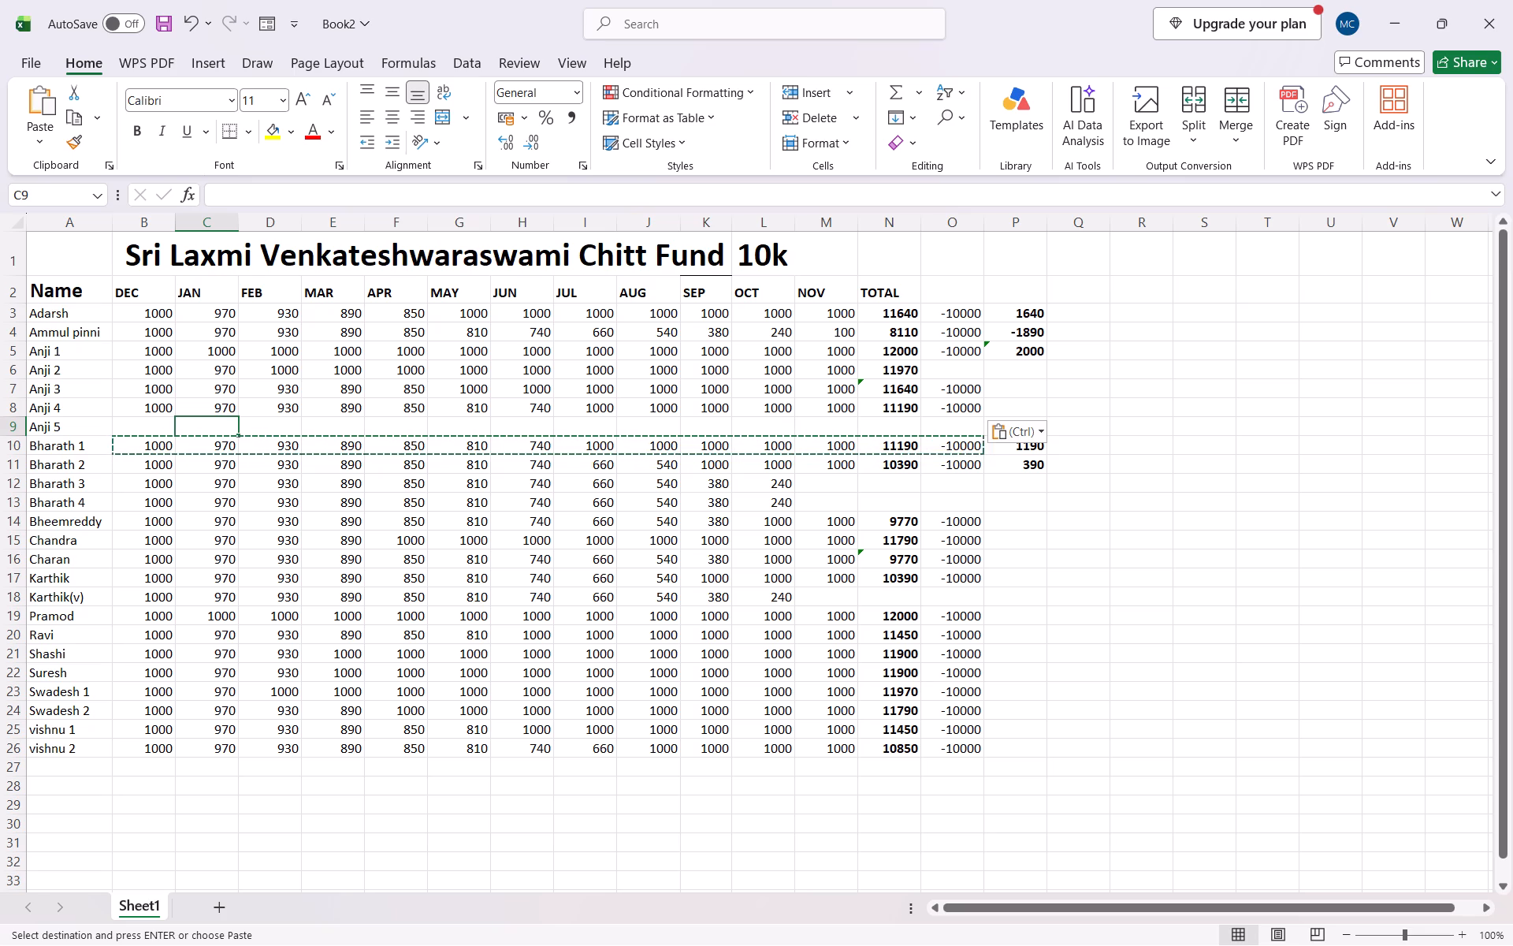
{"action": "left_click_drag", "start_coordinate": [145, 750], "coordinate": [965, 750]}
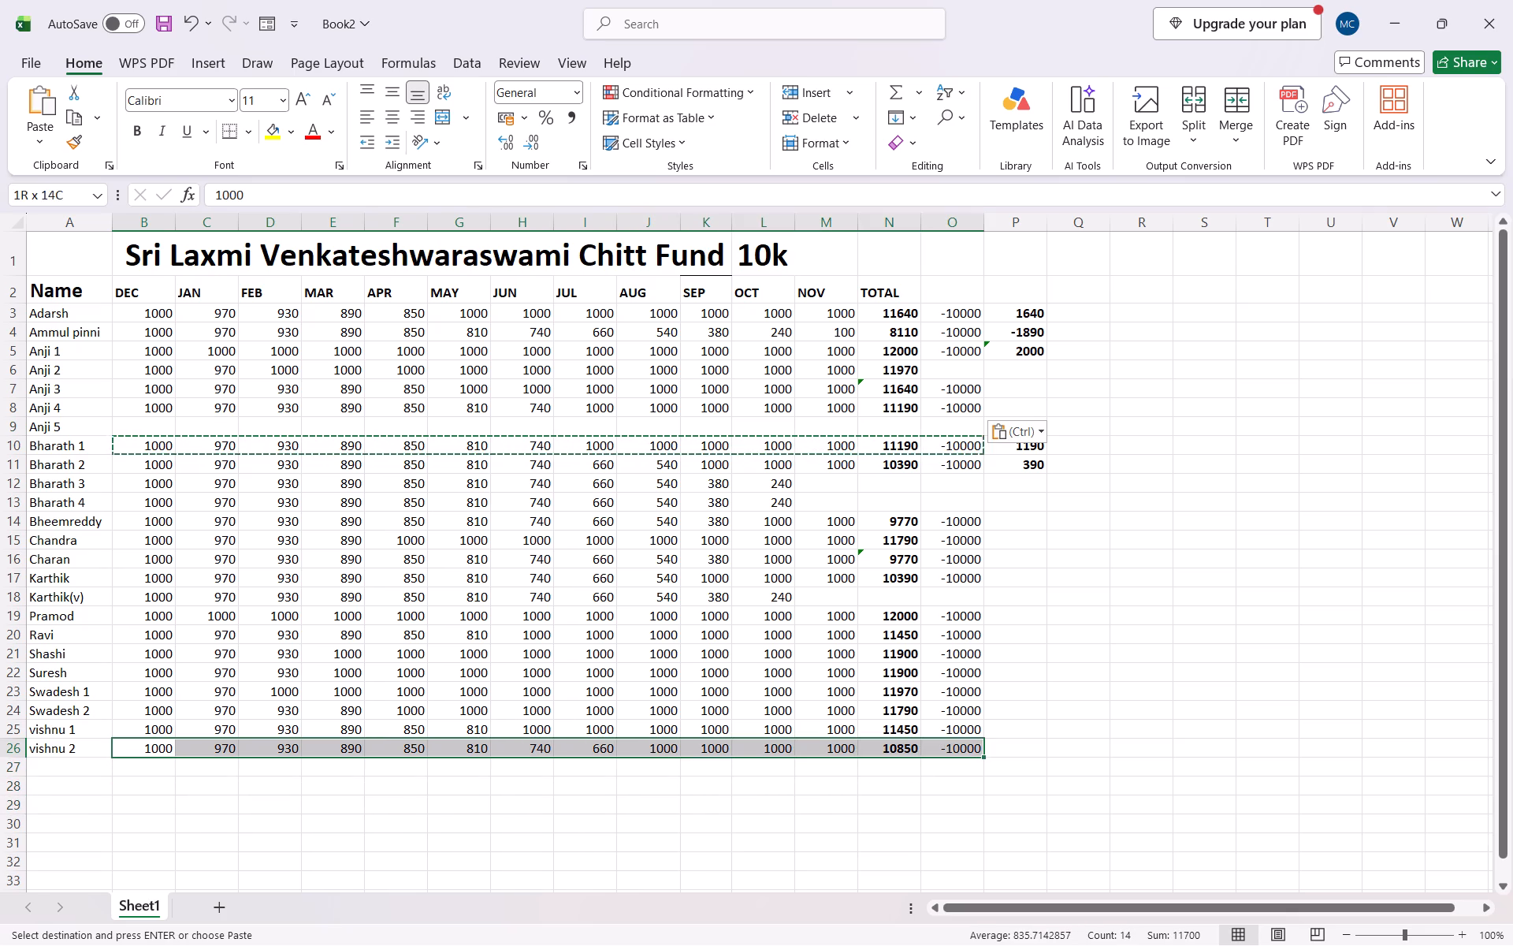
{"action": "left_click_drag", "start_coordinate": [965, 750], "coordinate": [967, 749]}
{"action": "key", "text": "ctrl+c"}
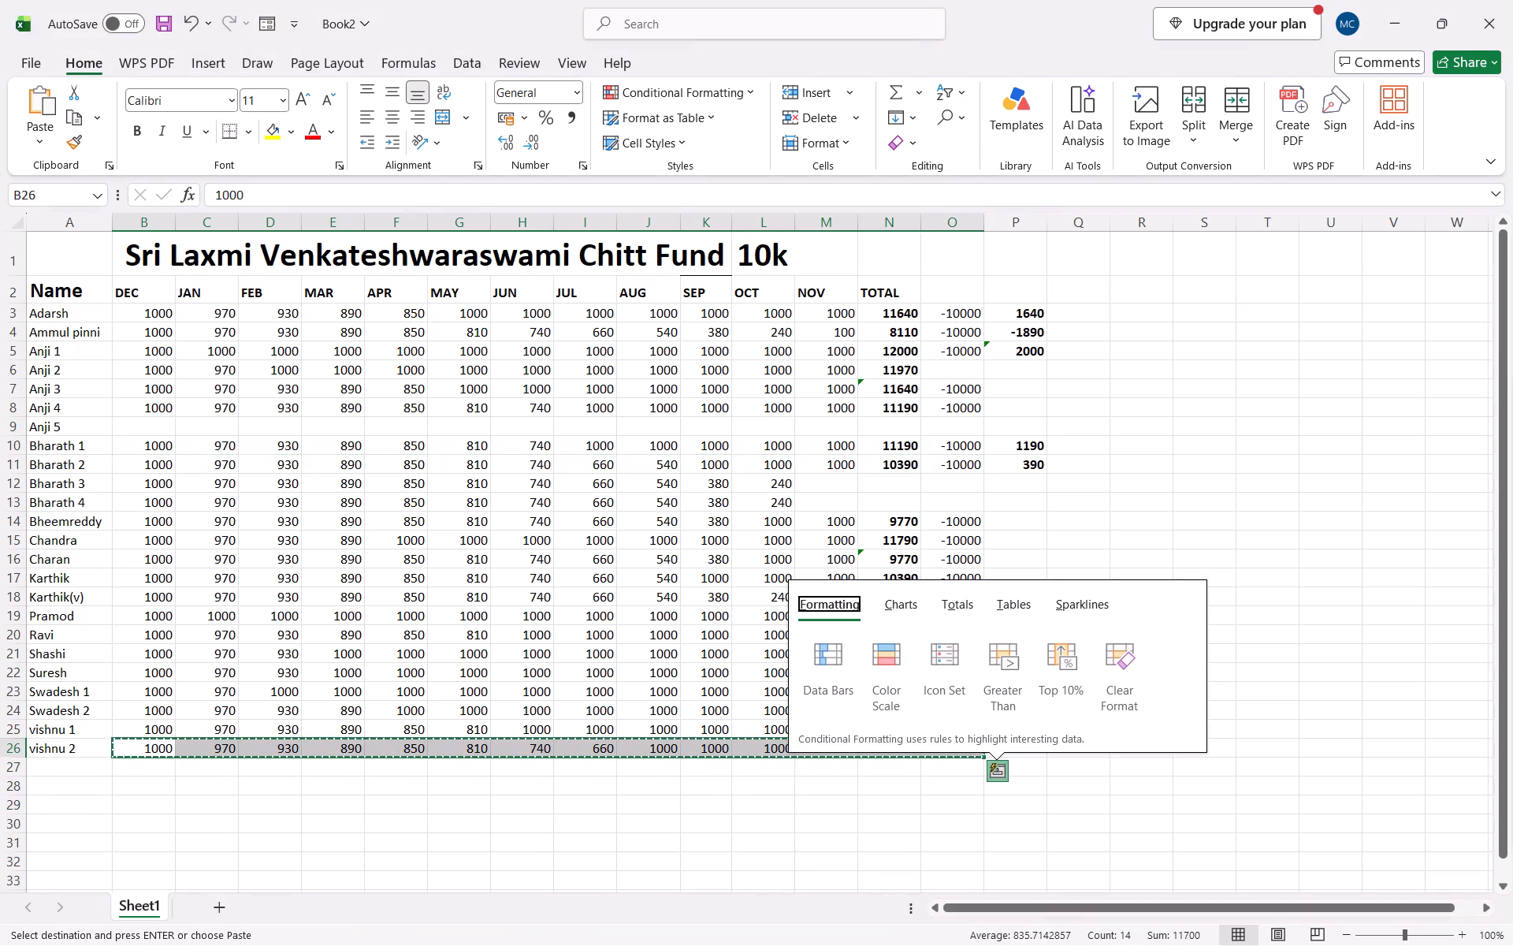
{"action": "left_click", "coordinate": [158, 426]}
{"action": "left_click", "coordinate": [158, 426], "text": "ctrl"}
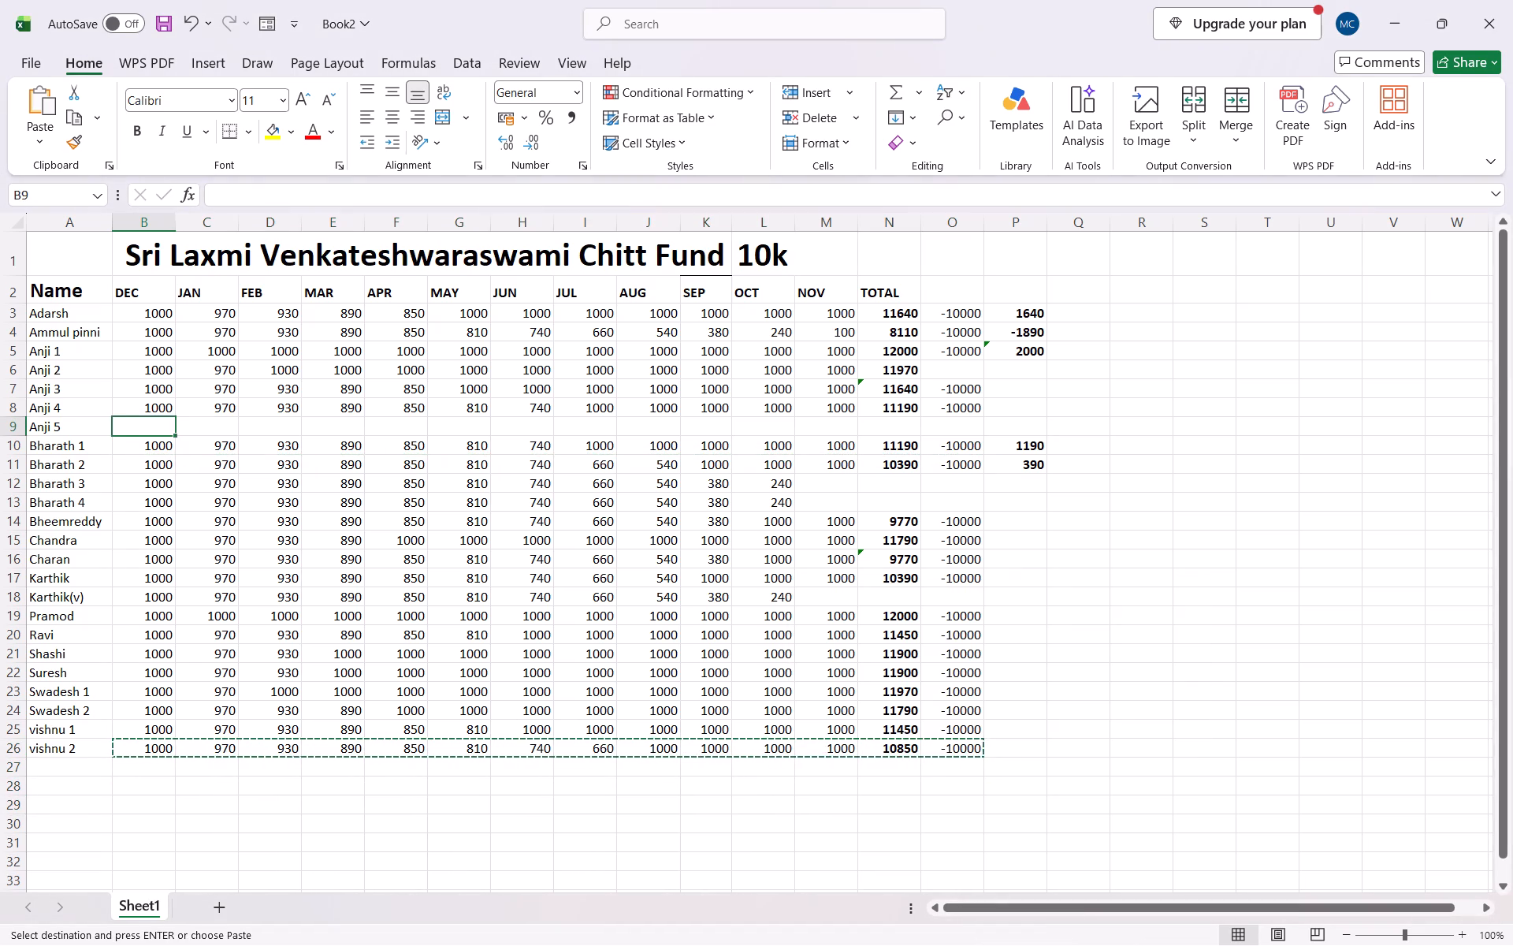
{"action": "key", "text": "ctrl+v"}
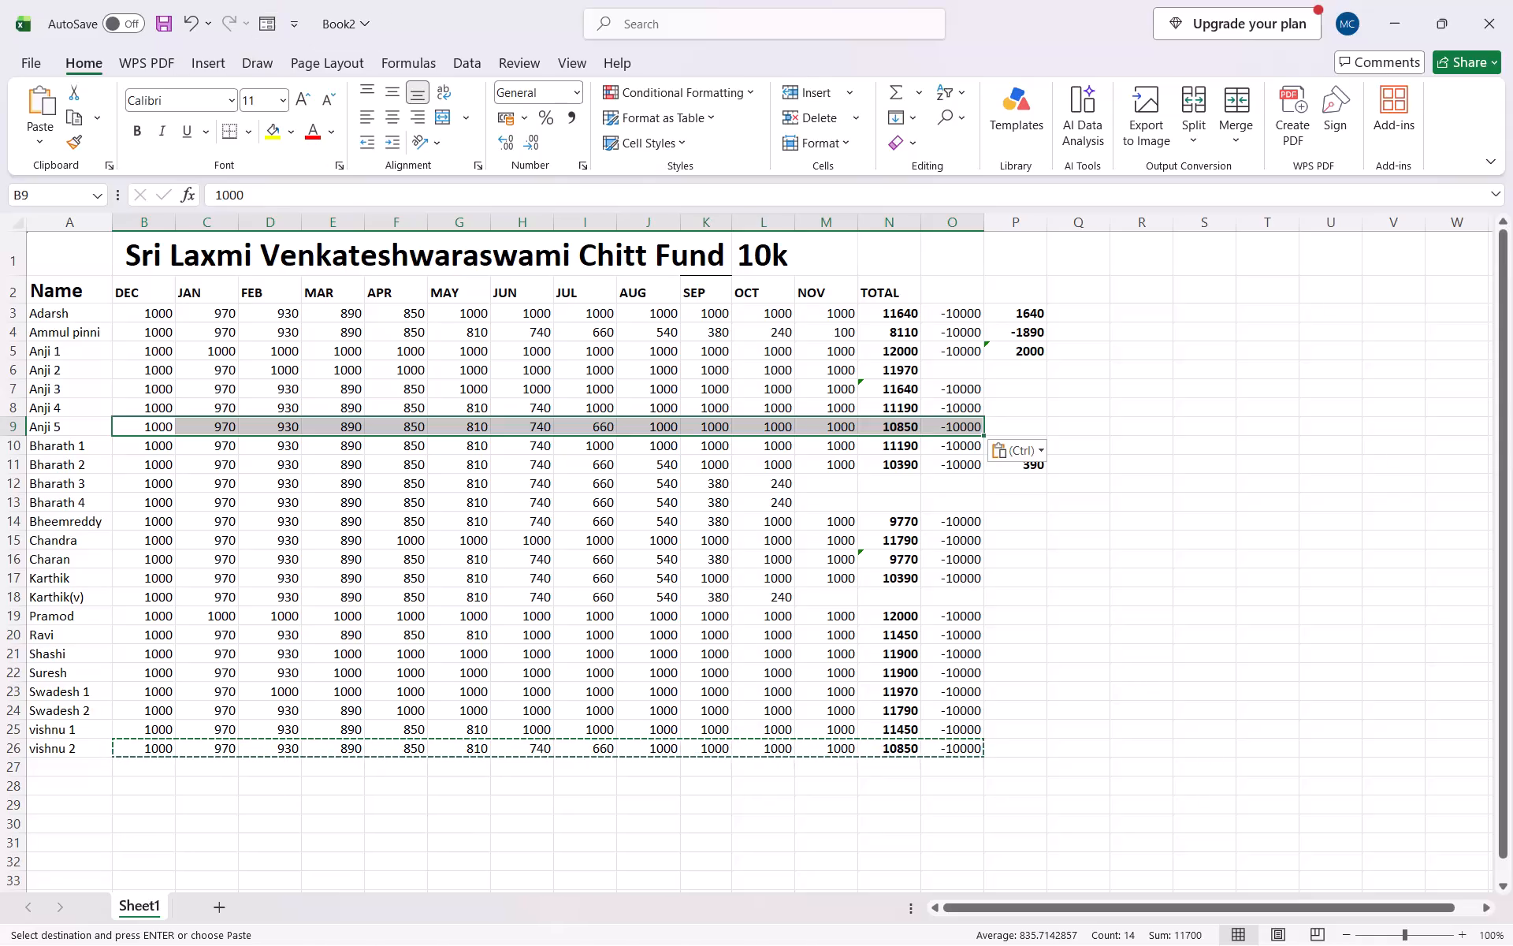
{"action": "left_click", "coordinate": [1017, 426]}
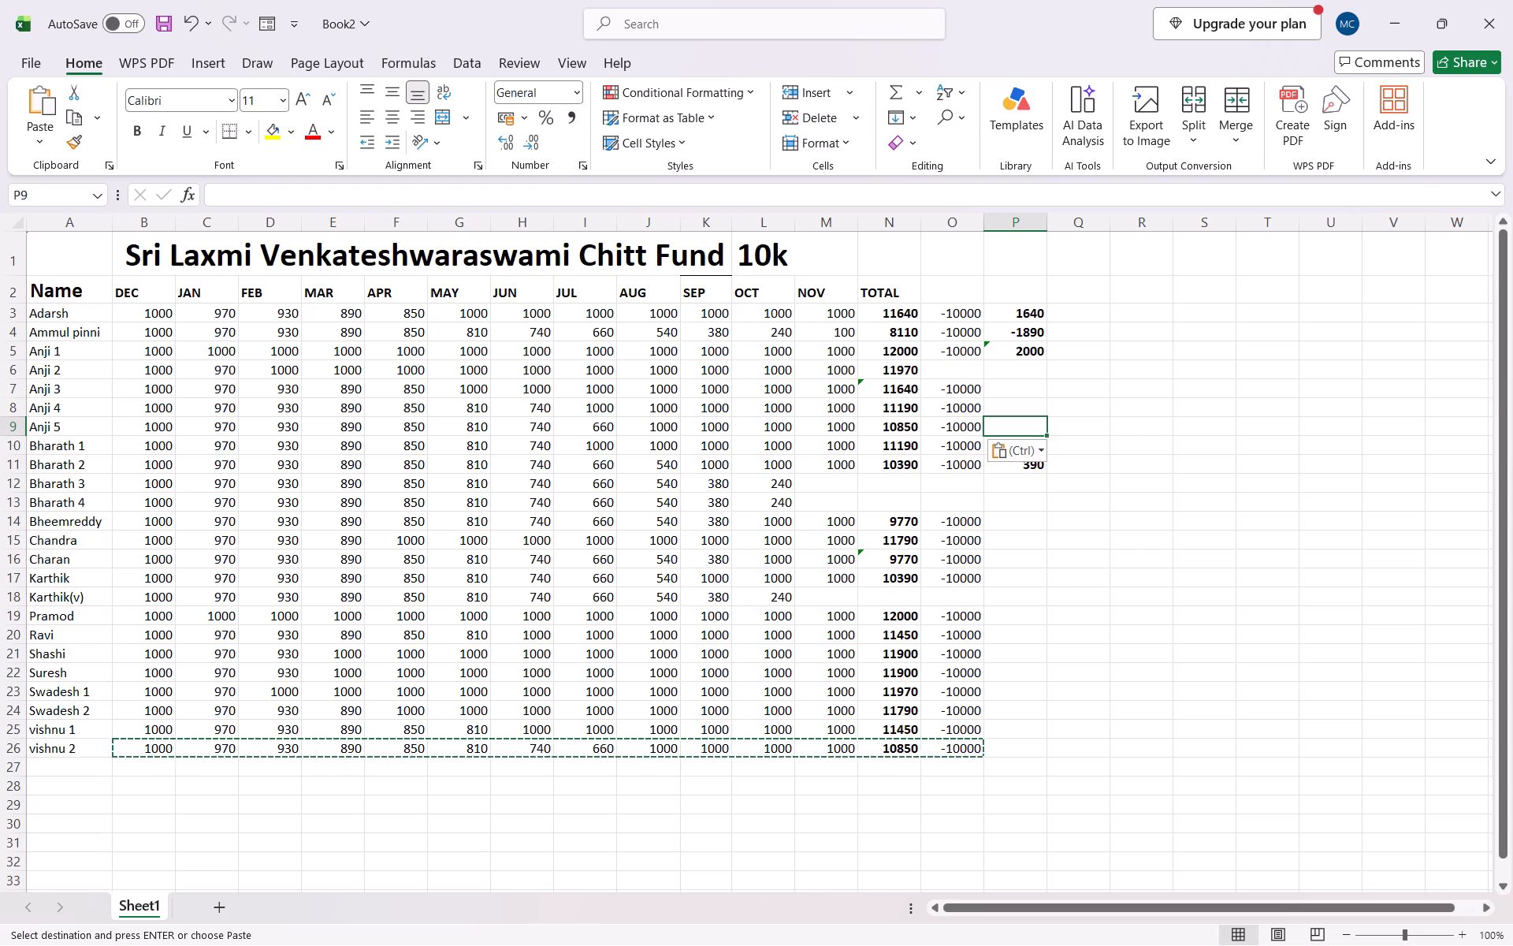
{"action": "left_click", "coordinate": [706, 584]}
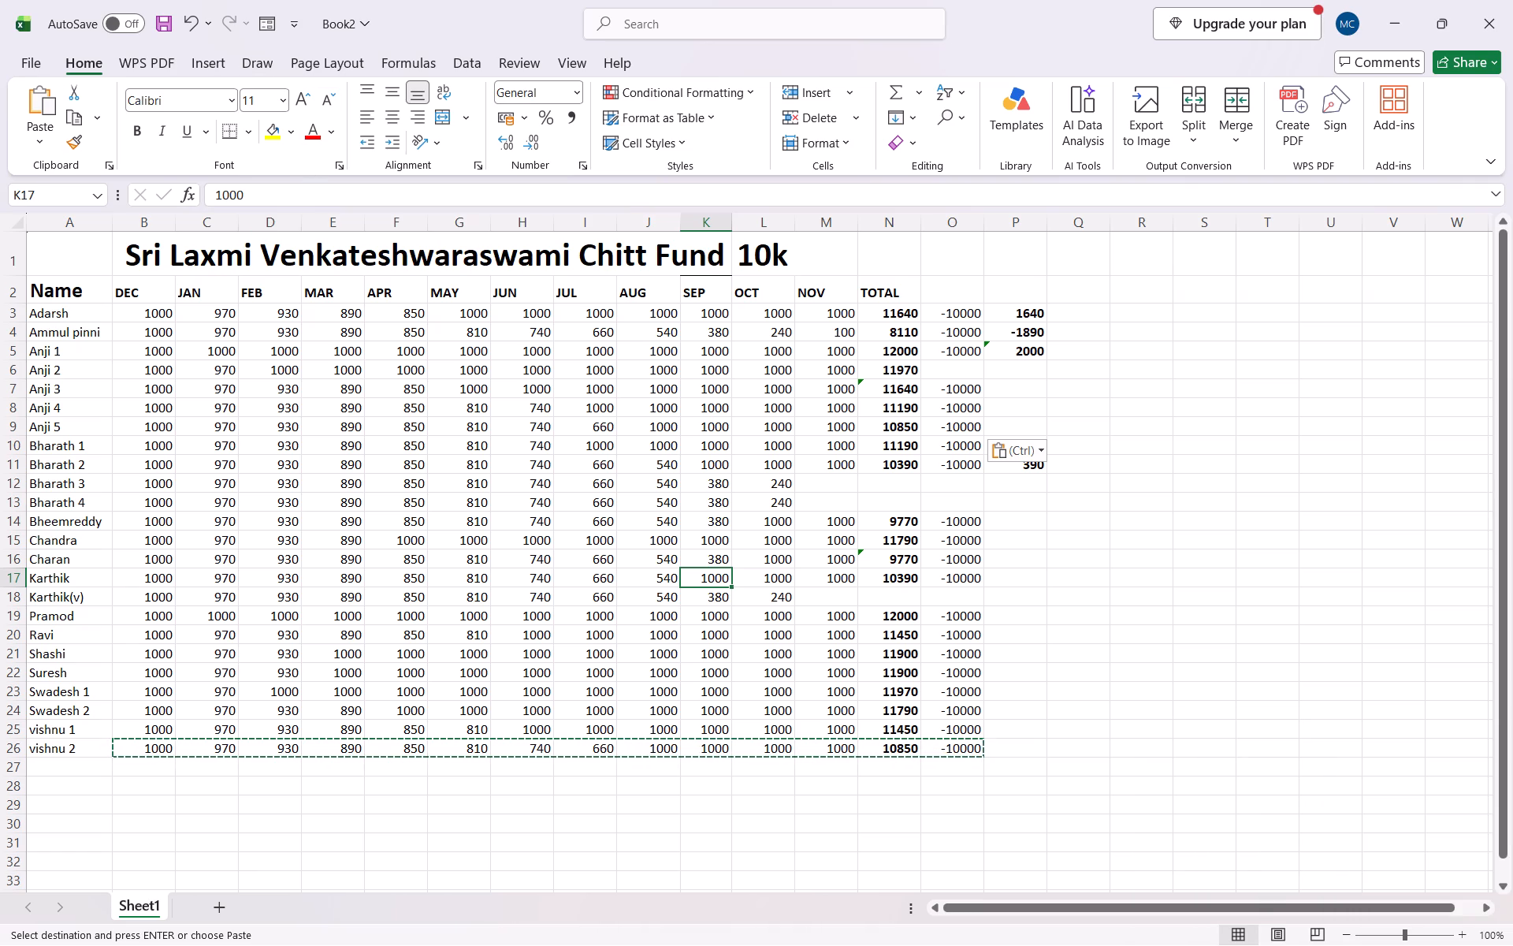
Enter 1000 as Bharath 3's NOV payment in M12.
{"action": "left_click", "coordinate": [837, 486]}
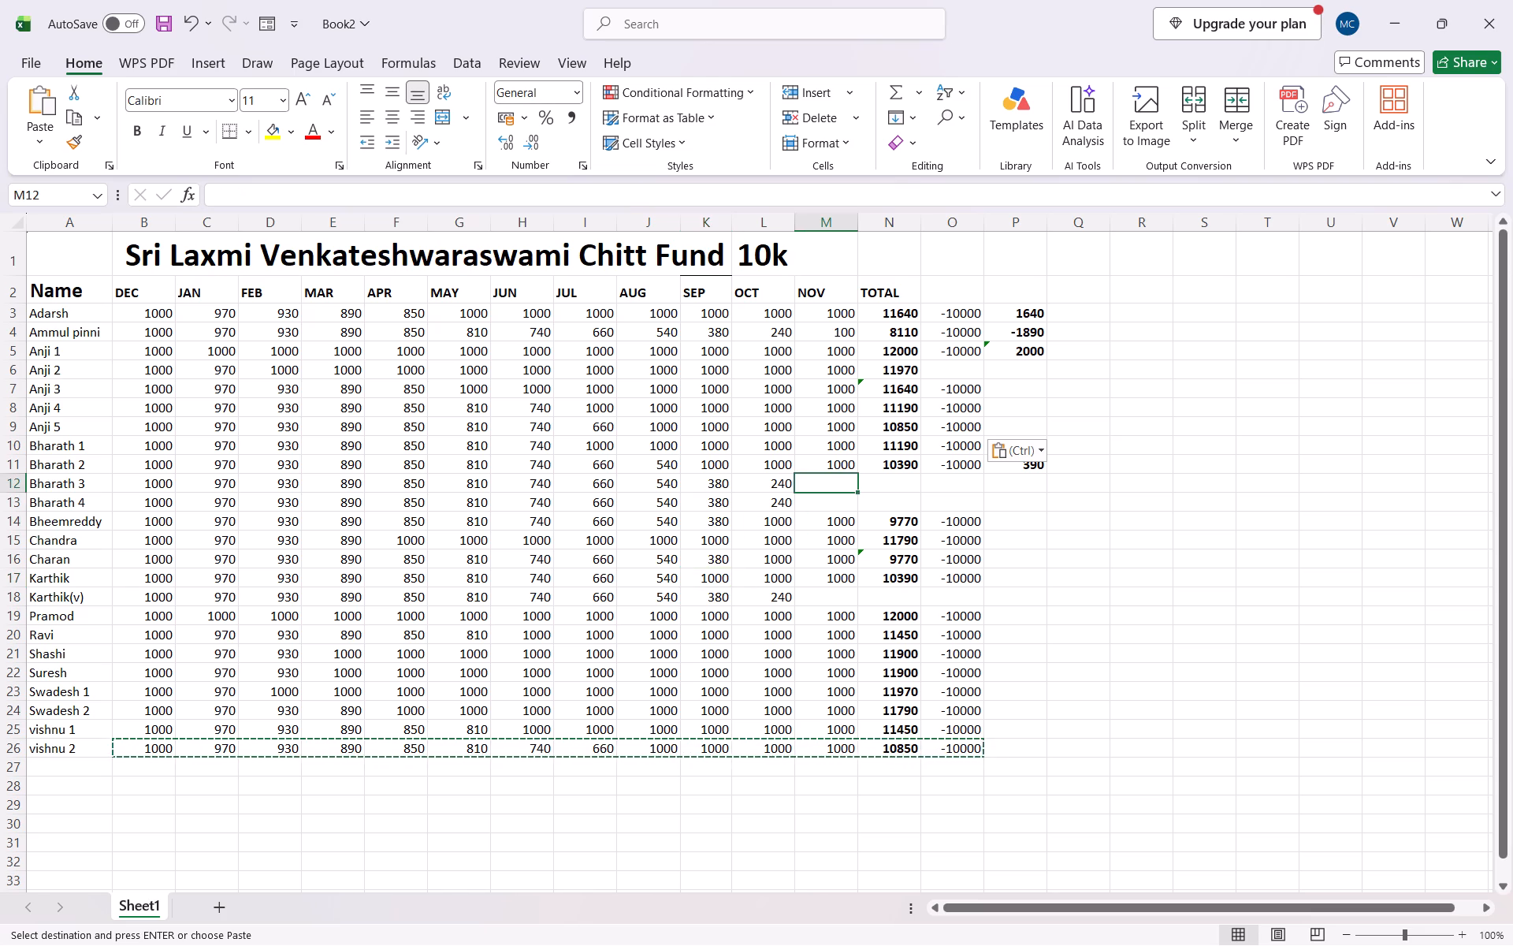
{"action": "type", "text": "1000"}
{"action": "left_click", "coordinate": [814, 498]}
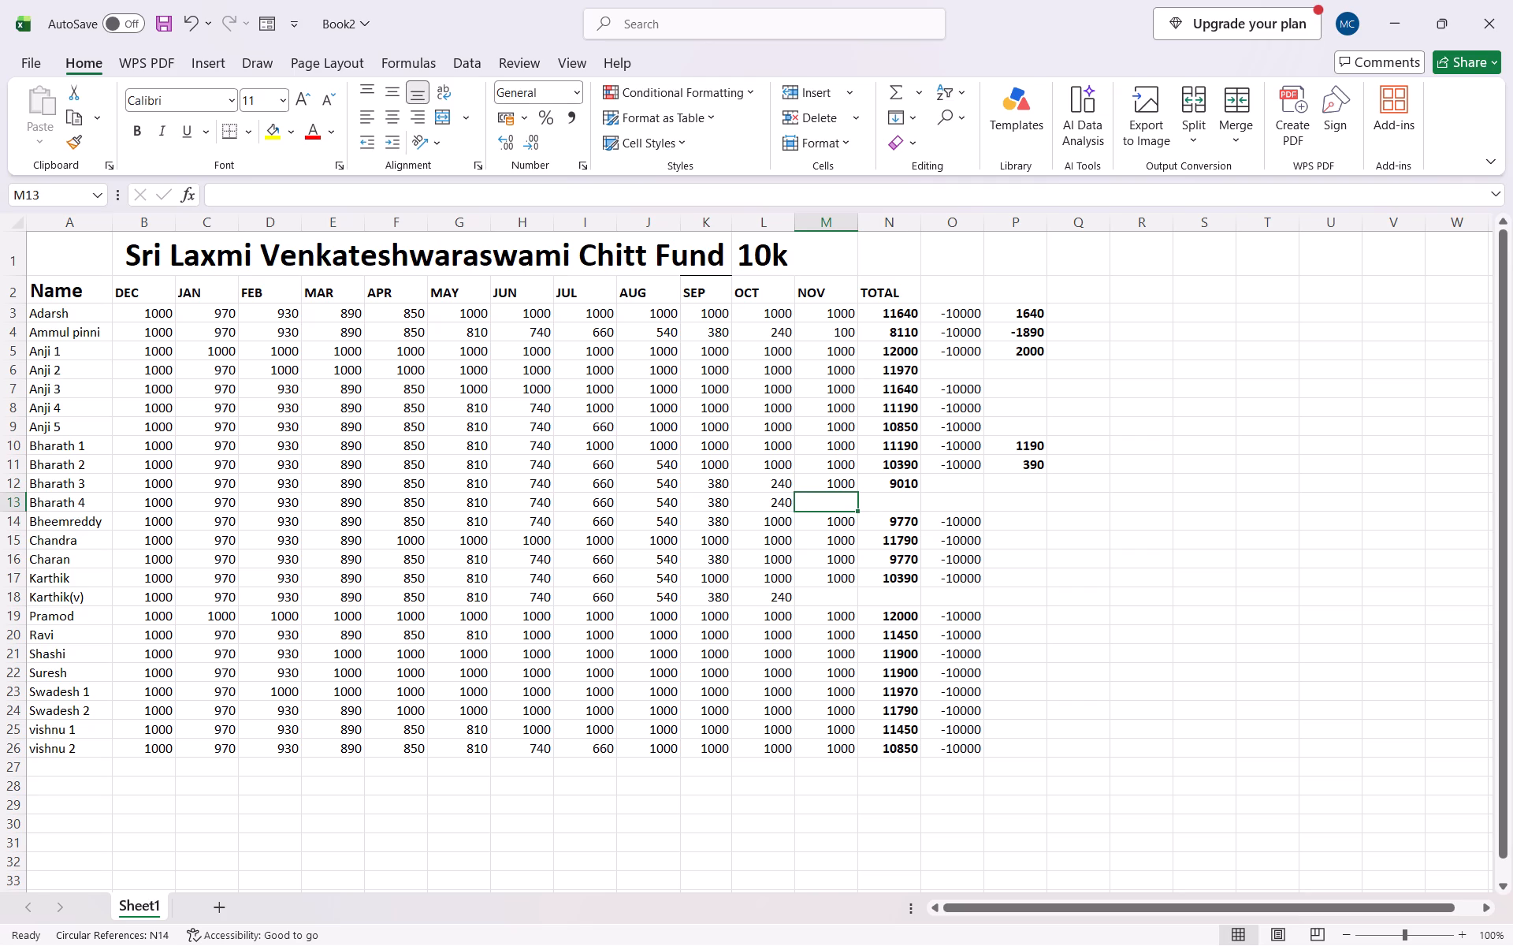
Select Karthik(v)'s empty NOV payment cell, M18.
{"action": "left_click", "coordinate": [834, 598]}
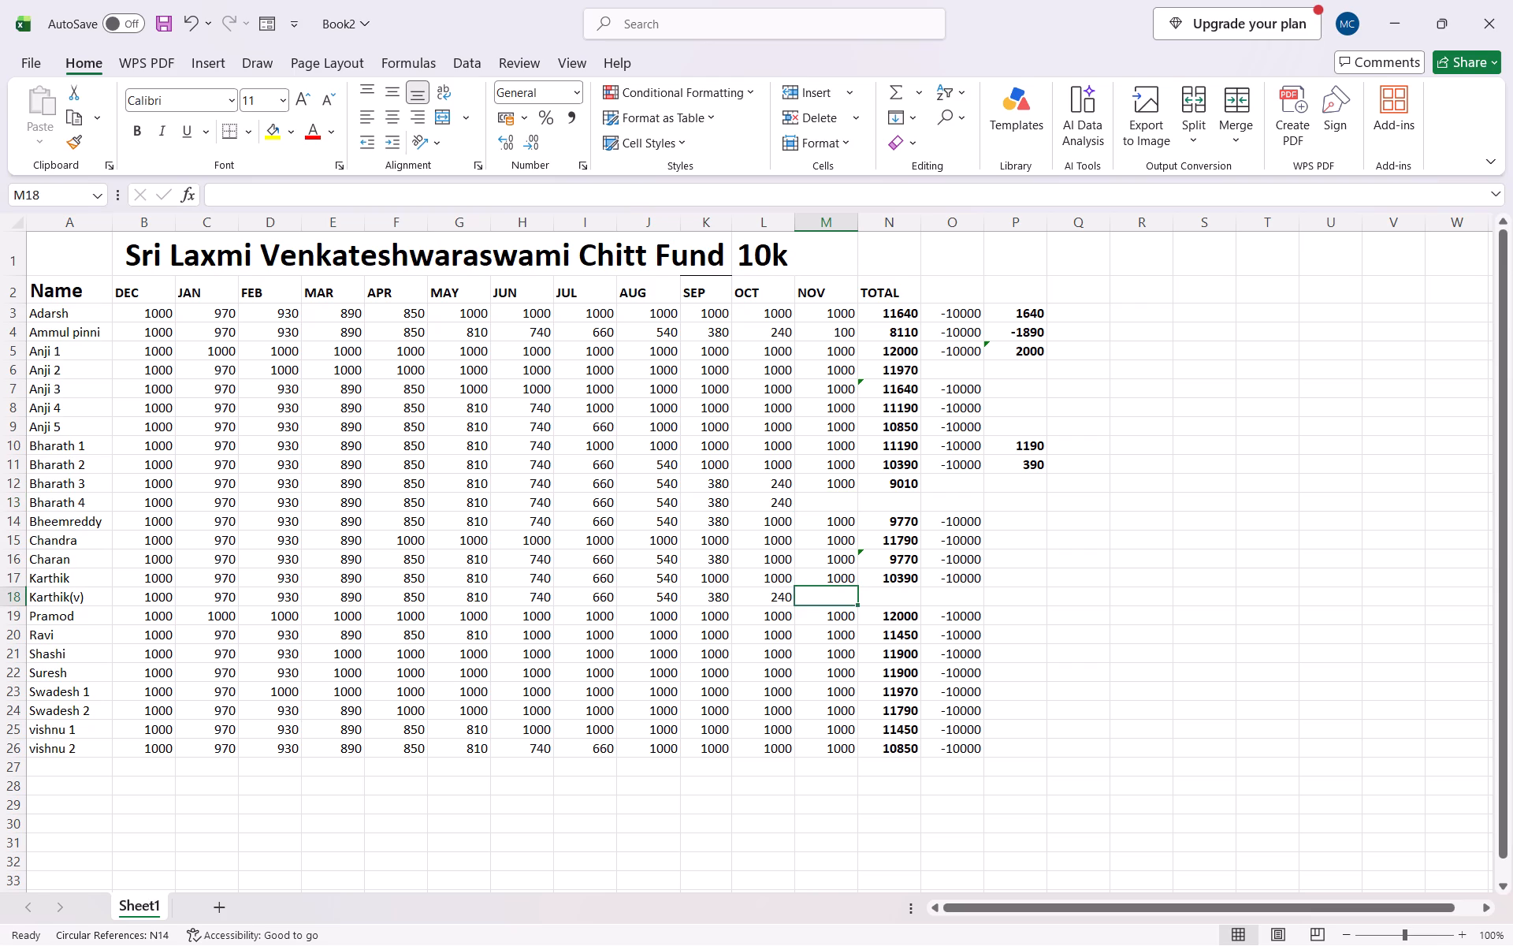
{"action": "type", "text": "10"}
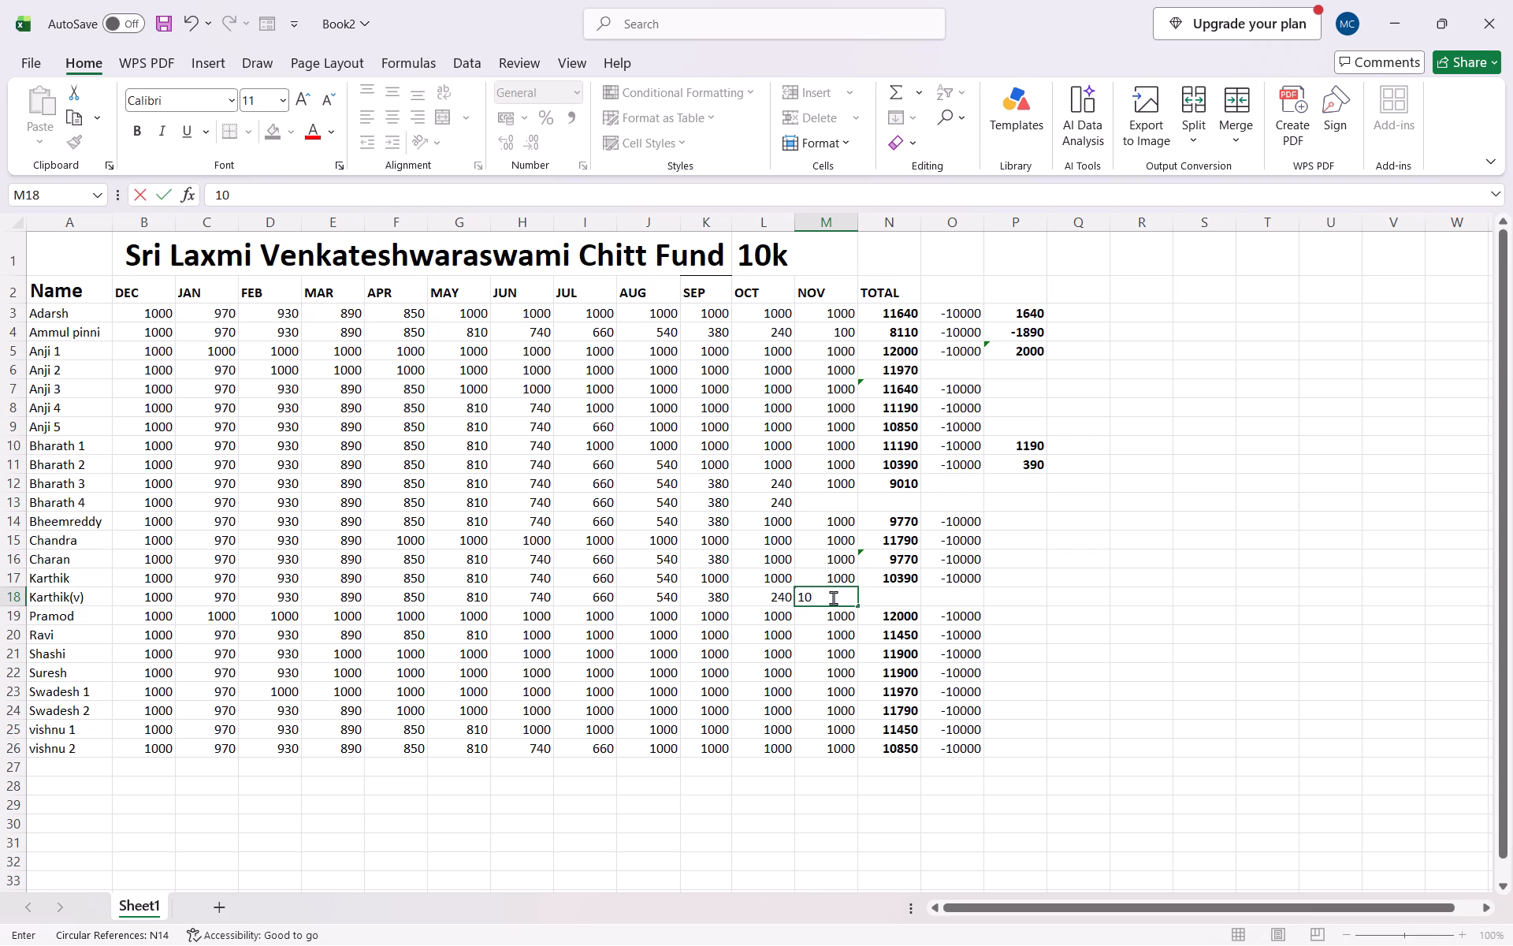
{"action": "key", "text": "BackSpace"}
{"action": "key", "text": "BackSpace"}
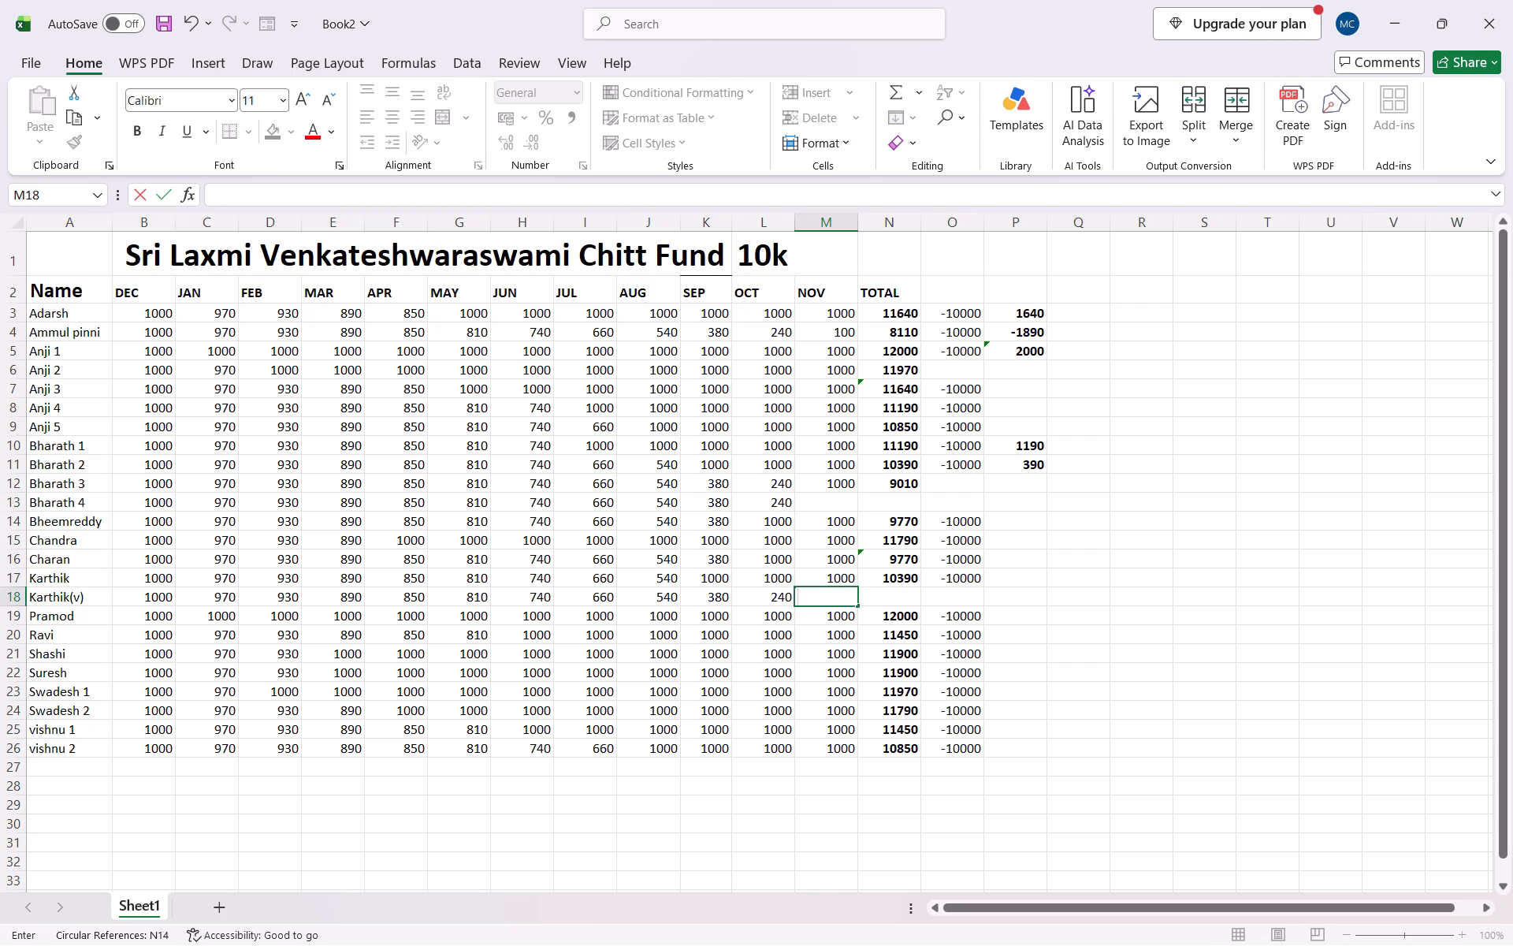
Enter the missing NOV payments in column M: 1000 for Bharath 4 and 100 for Karthik(v).
{"action": "left_click", "coordinate": [842, 506]}
{"action": "type", "text": "100"}
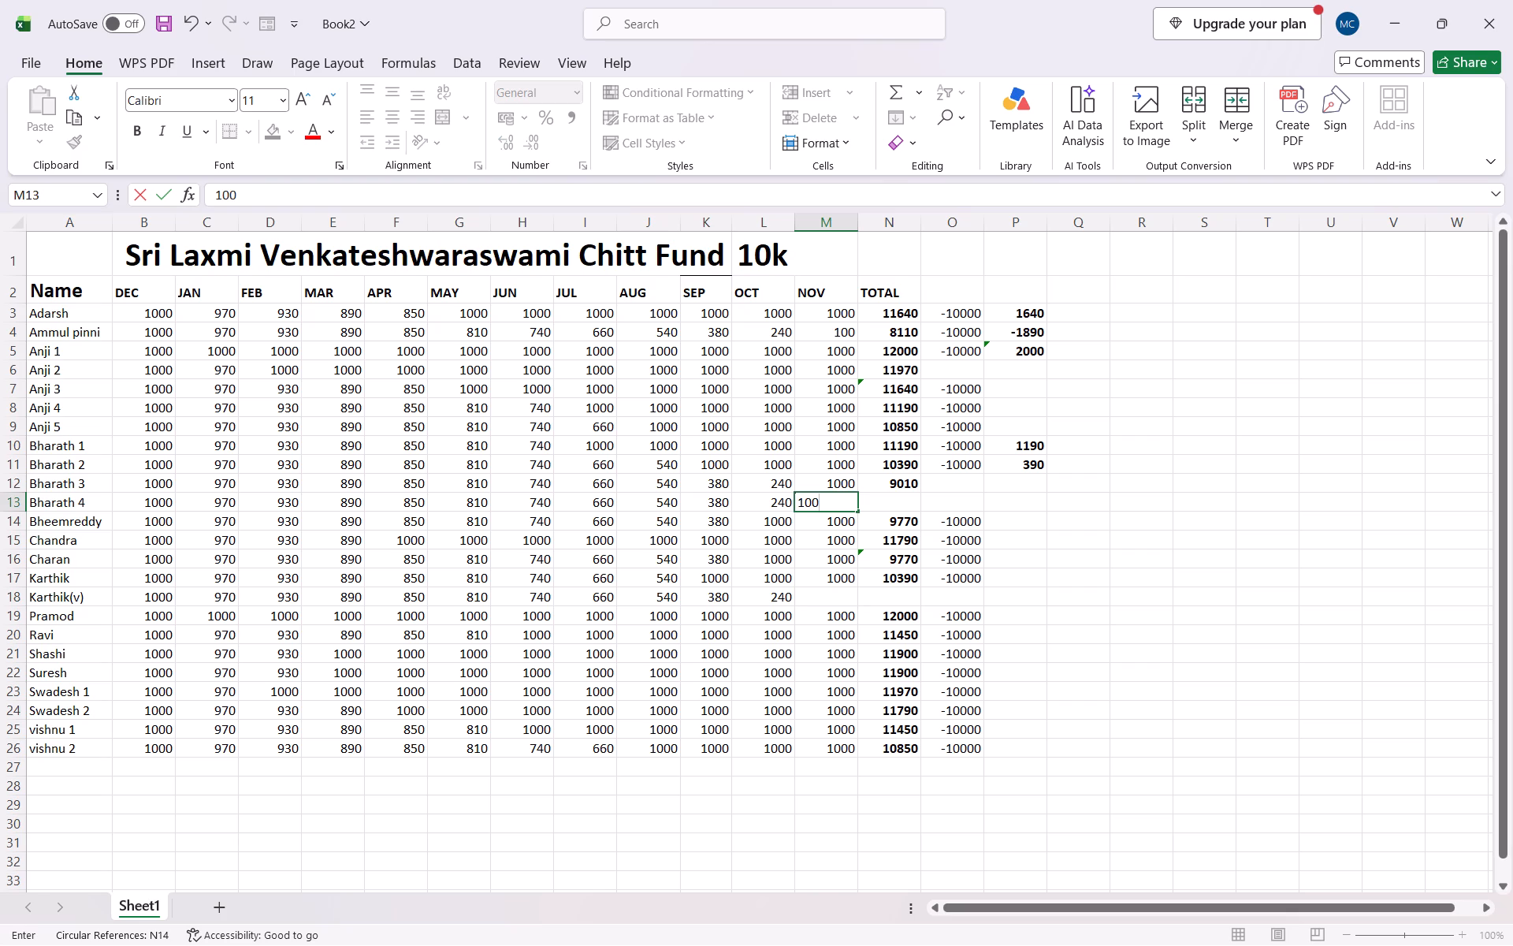
{"action": "key", "text": "0"}
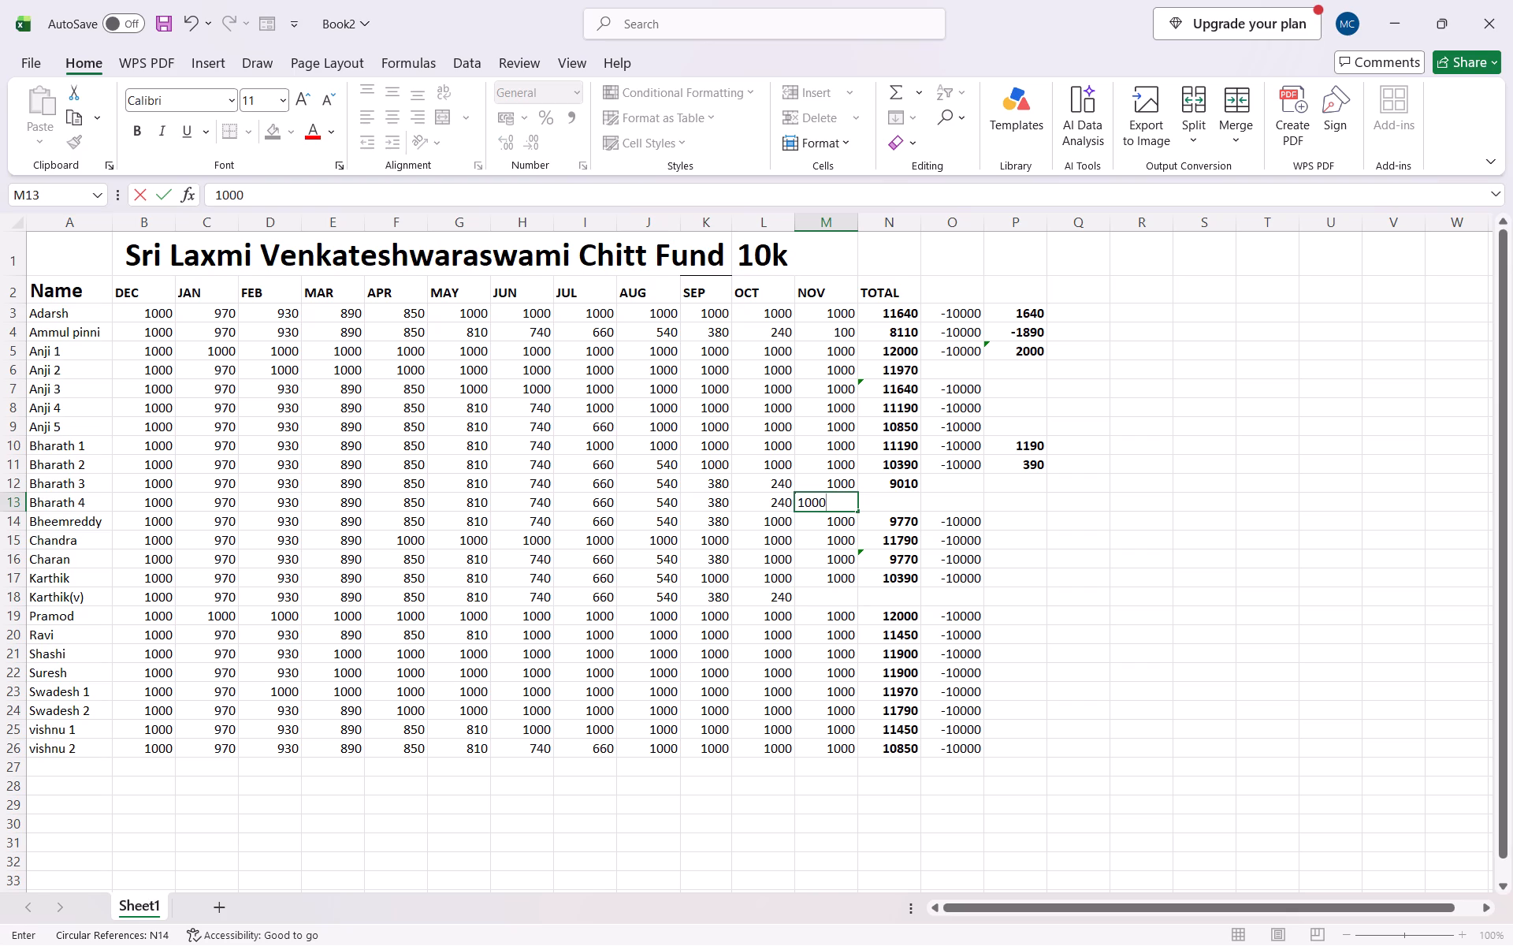
{"action": "left_click", "coordinate": [846, 605]}
{"action": "type", "text": "100"}
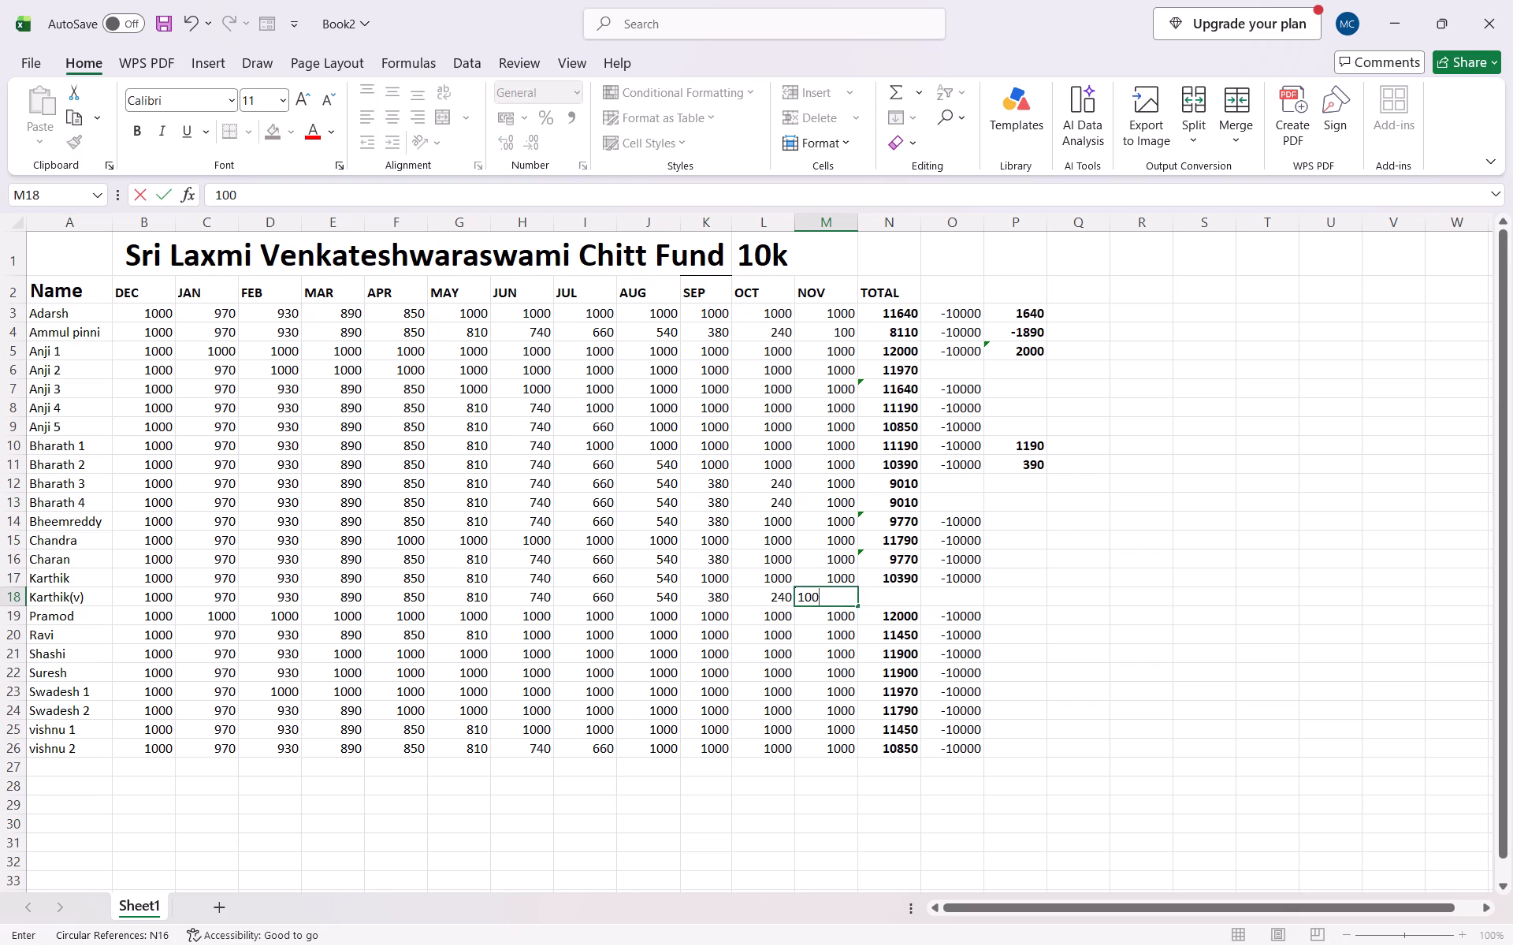
{"action": "left_click", "coordinate": [886, 603]}
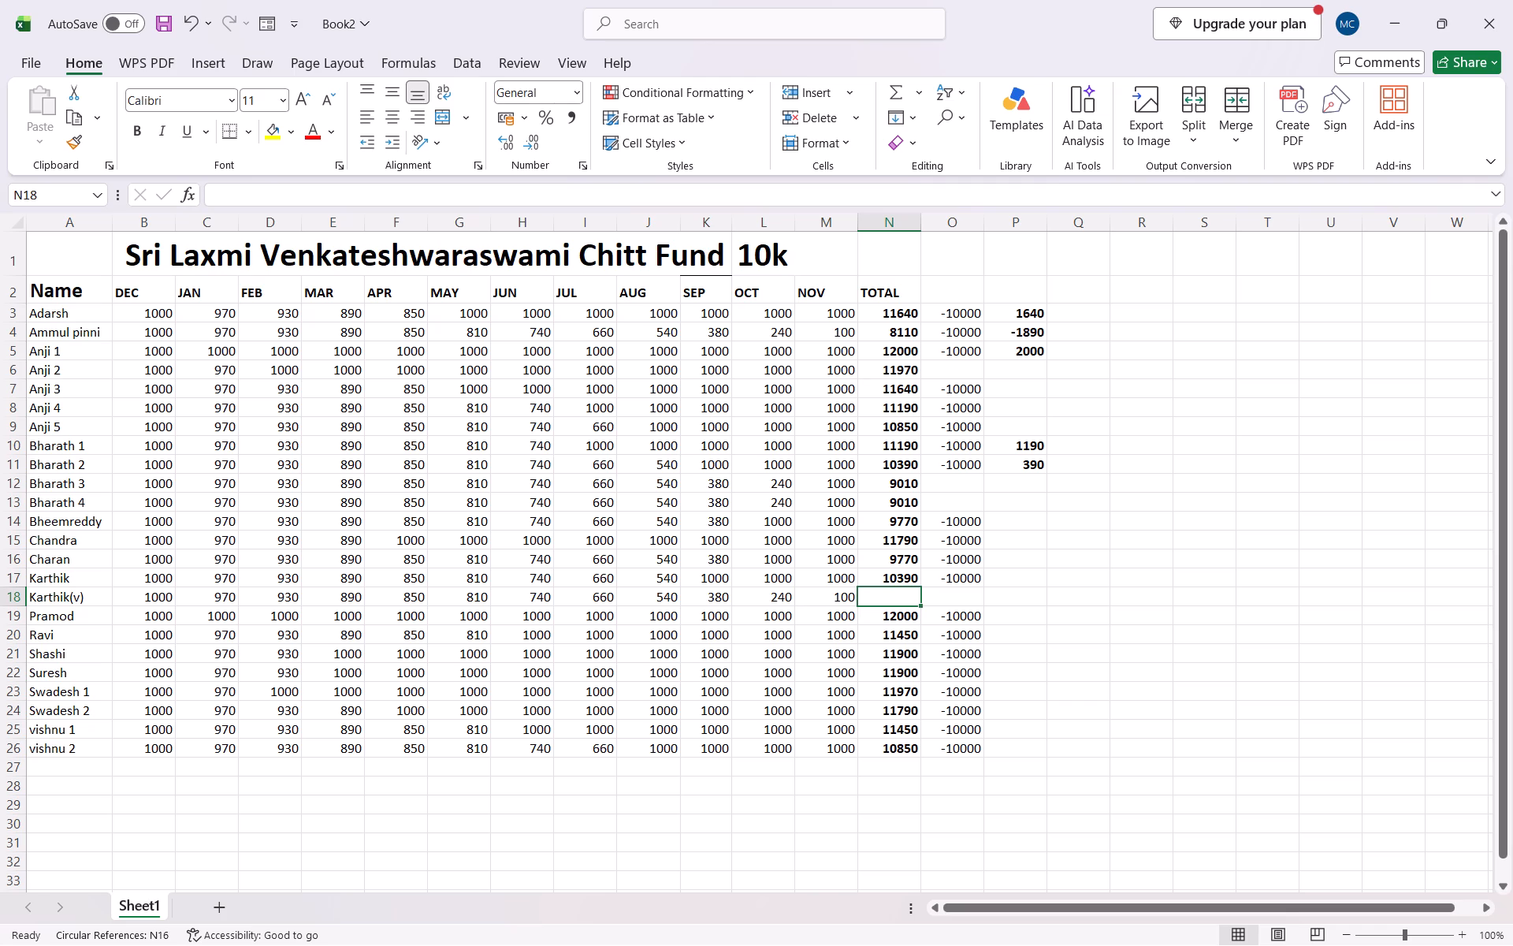
Add a row Sum of Karthik(v)'s payments, B18:M18, in the TOTAL column.
{"action": "left_click_drag", "start_coordinate": [136, 600], "coordinate": [888, 587]}
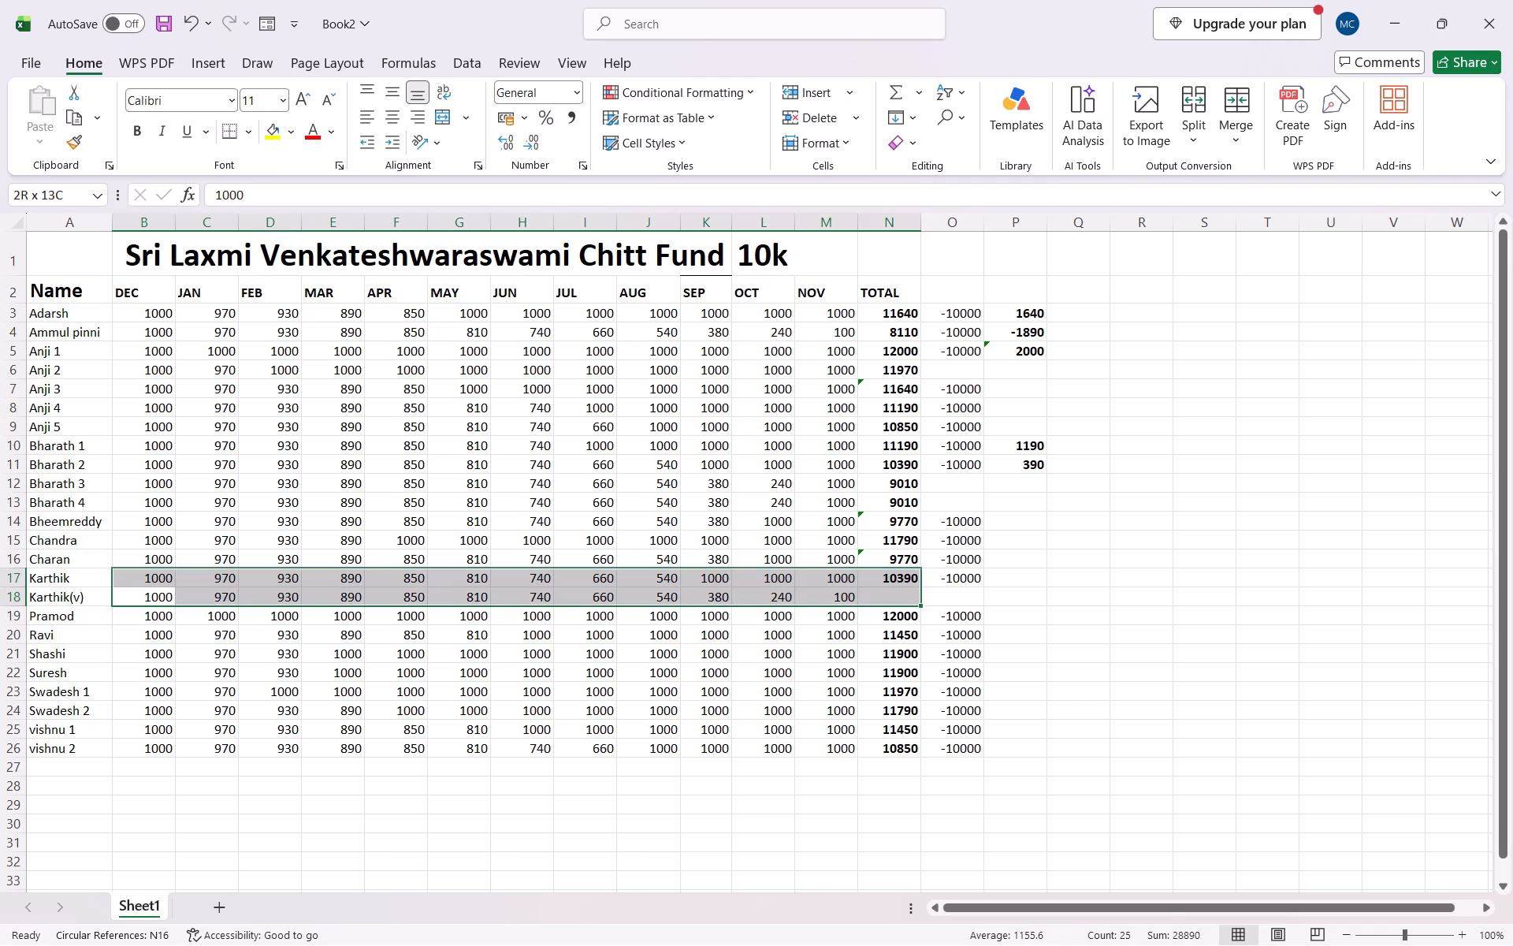
{"action": "left_click_drag", "start_coordinate": [888, 587], "coordinate": [852, 596]}
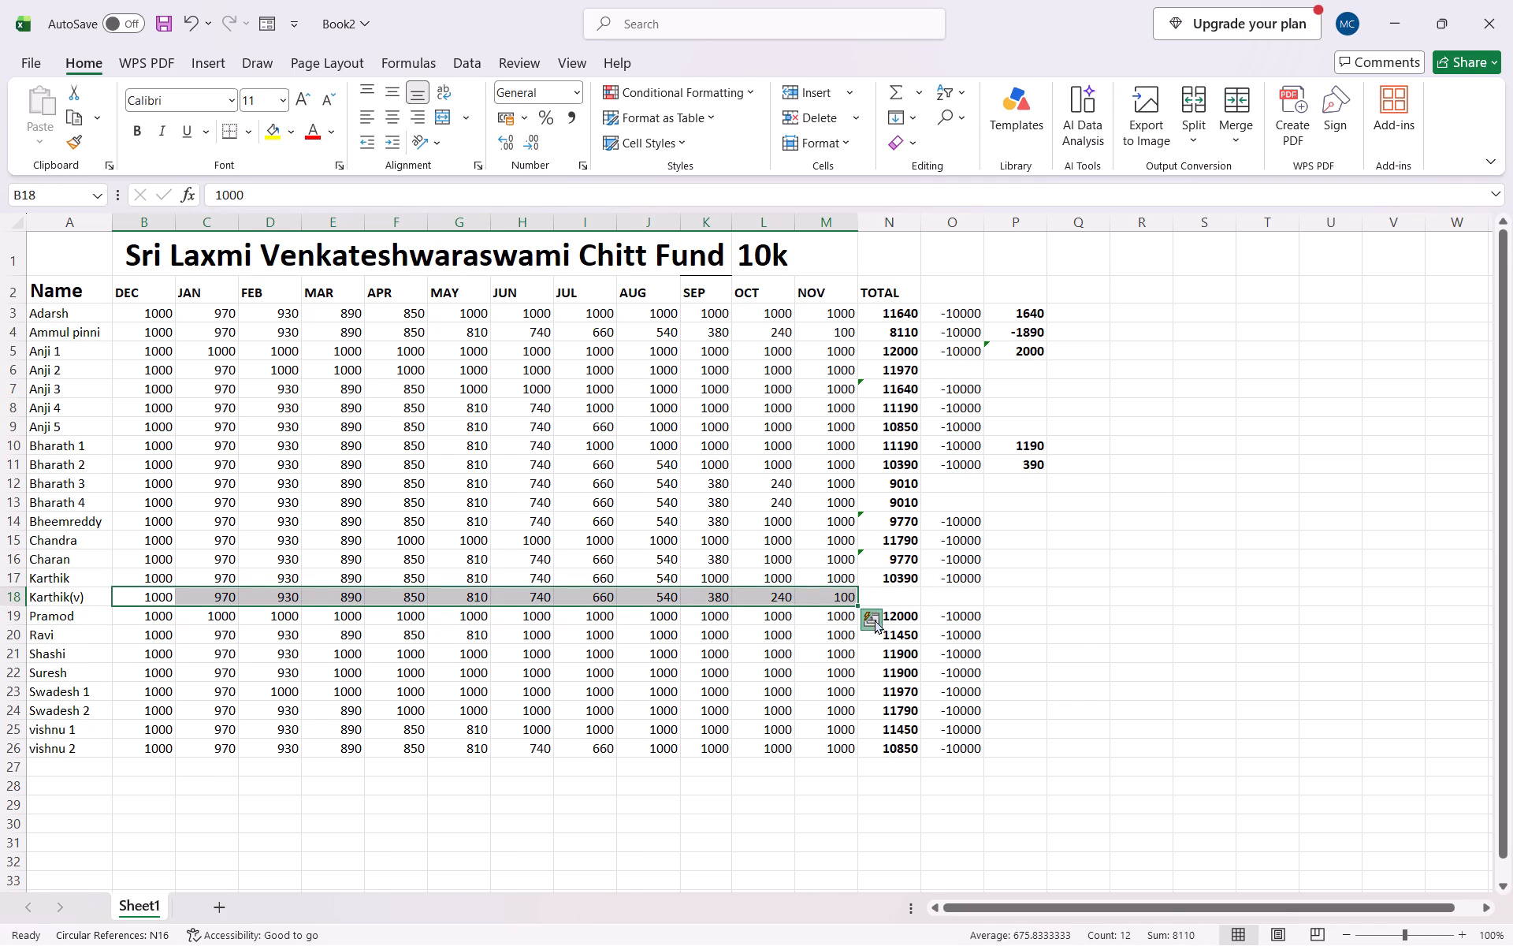
{"action": "left_click", "coordinate": [875, 620]}
{"action": "left_click", "coordinate": [838, 660]}
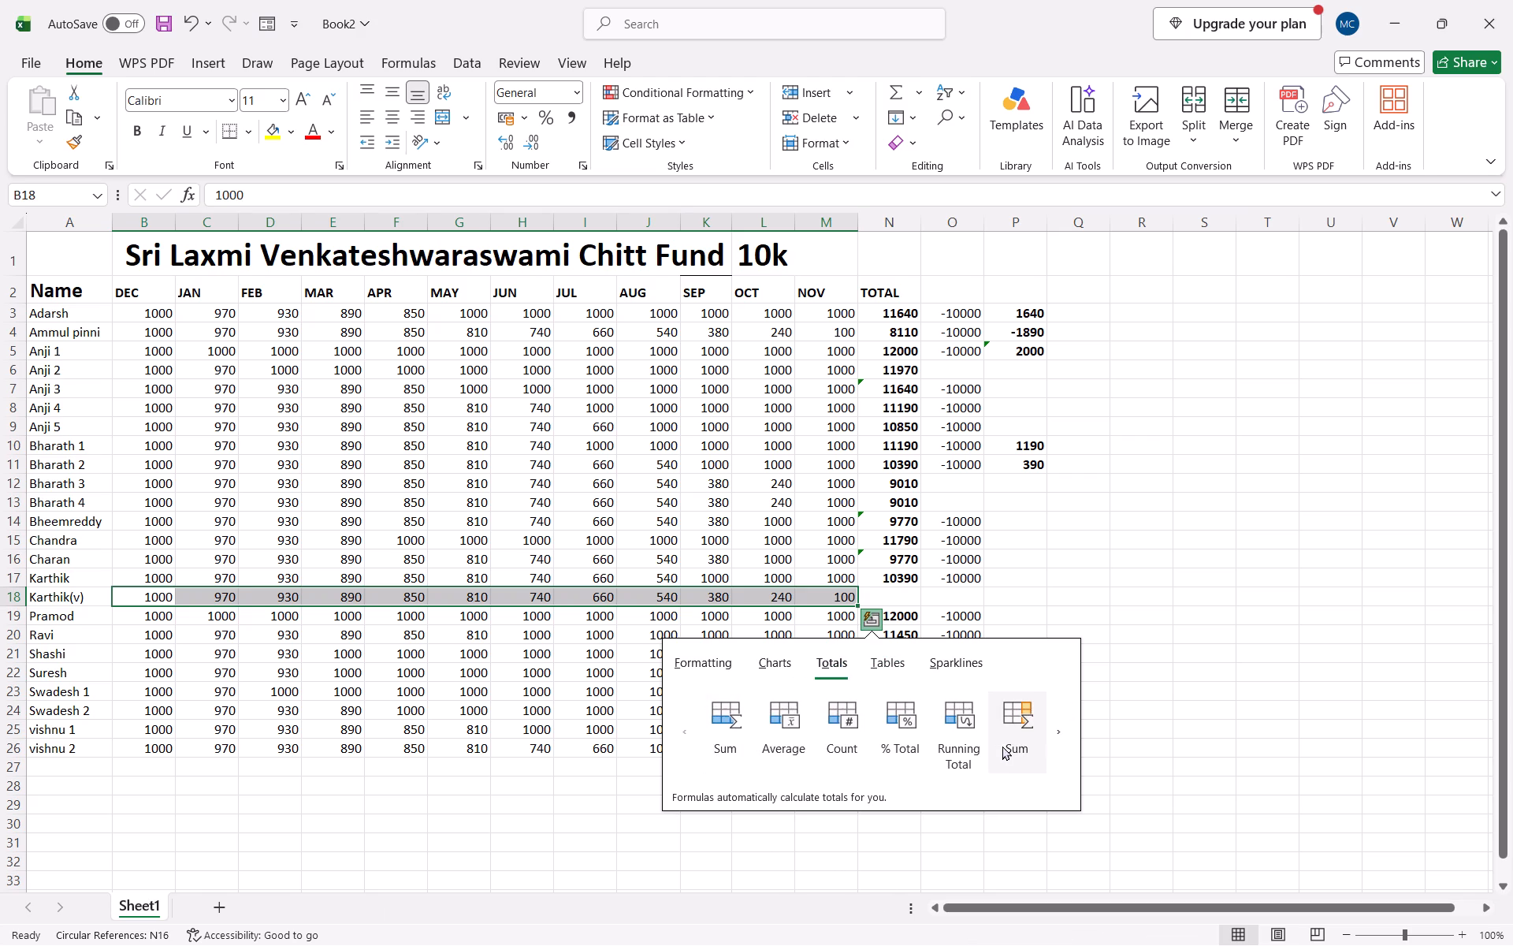
{"action": "left_click", "coordinate": [1015, 743]}
Fill Adarsh's -10000 deduction in O3 down through O26 so every member row has it.
{"action": "left_click", "coordinate": [939, 597]}
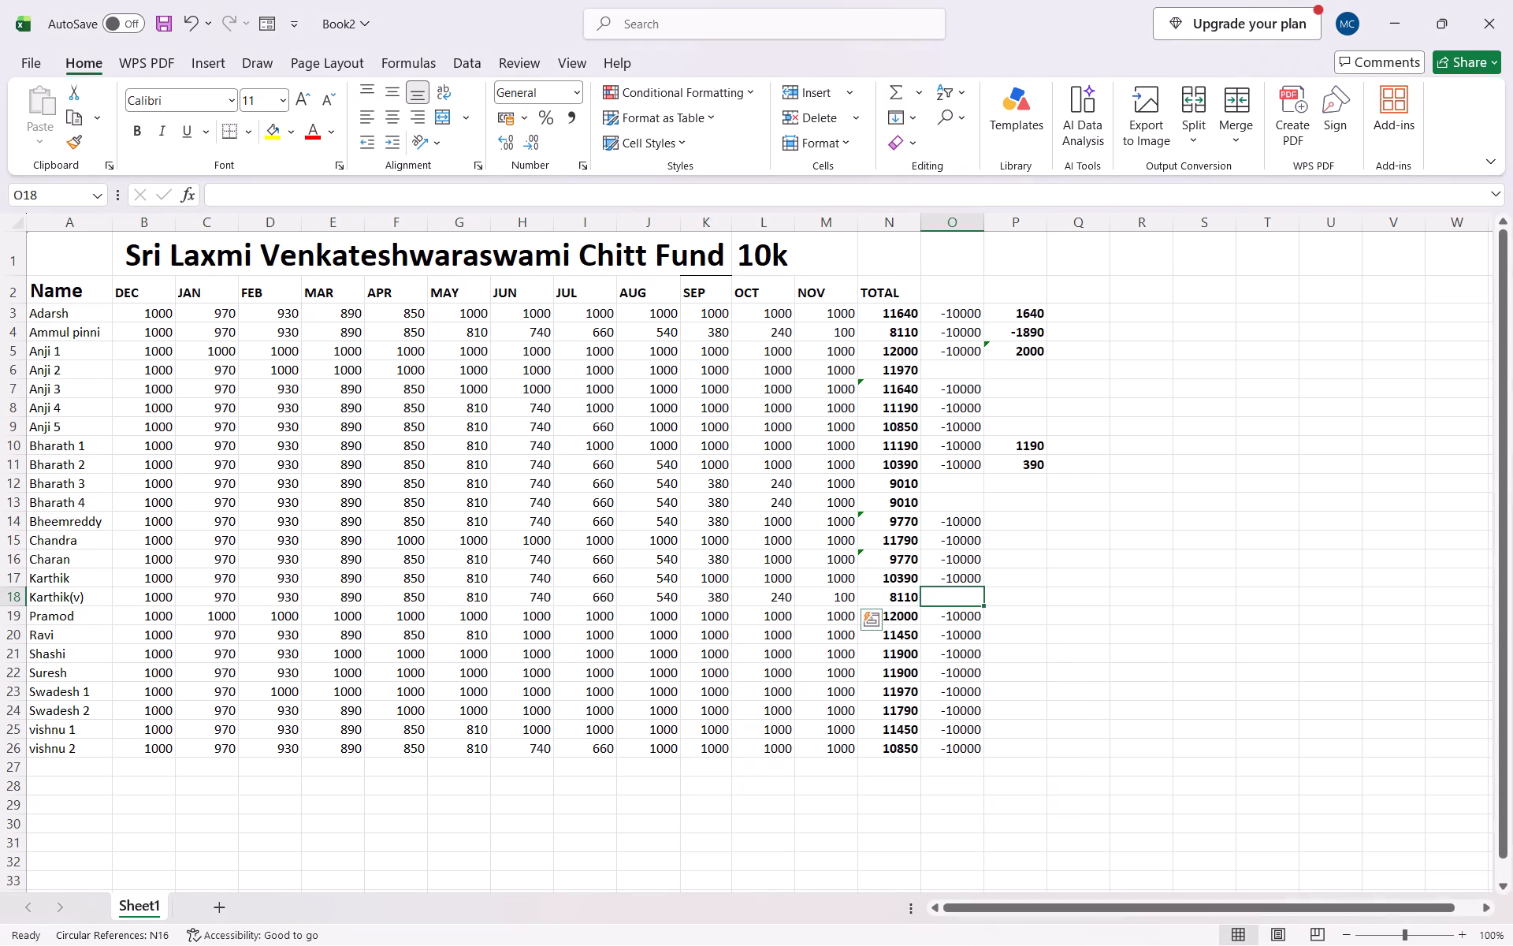
{"action": "left_click", "coordinate": [955, 363]}
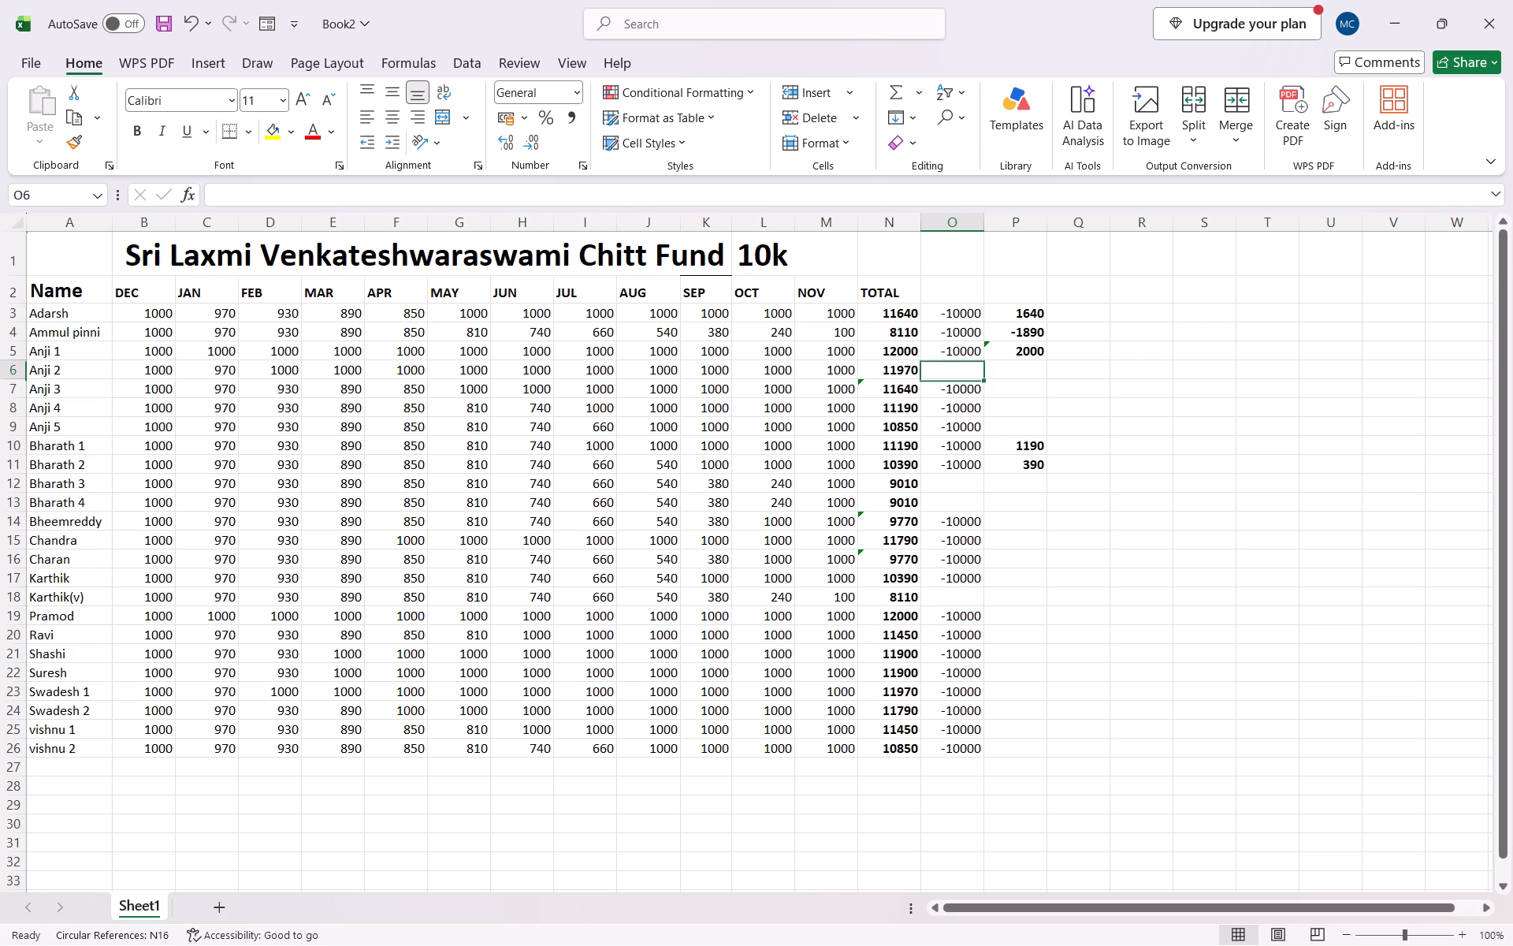
{"action": "left_click_drag", "start_coordinate": [934, 315], "coordinate": [964, 317]}
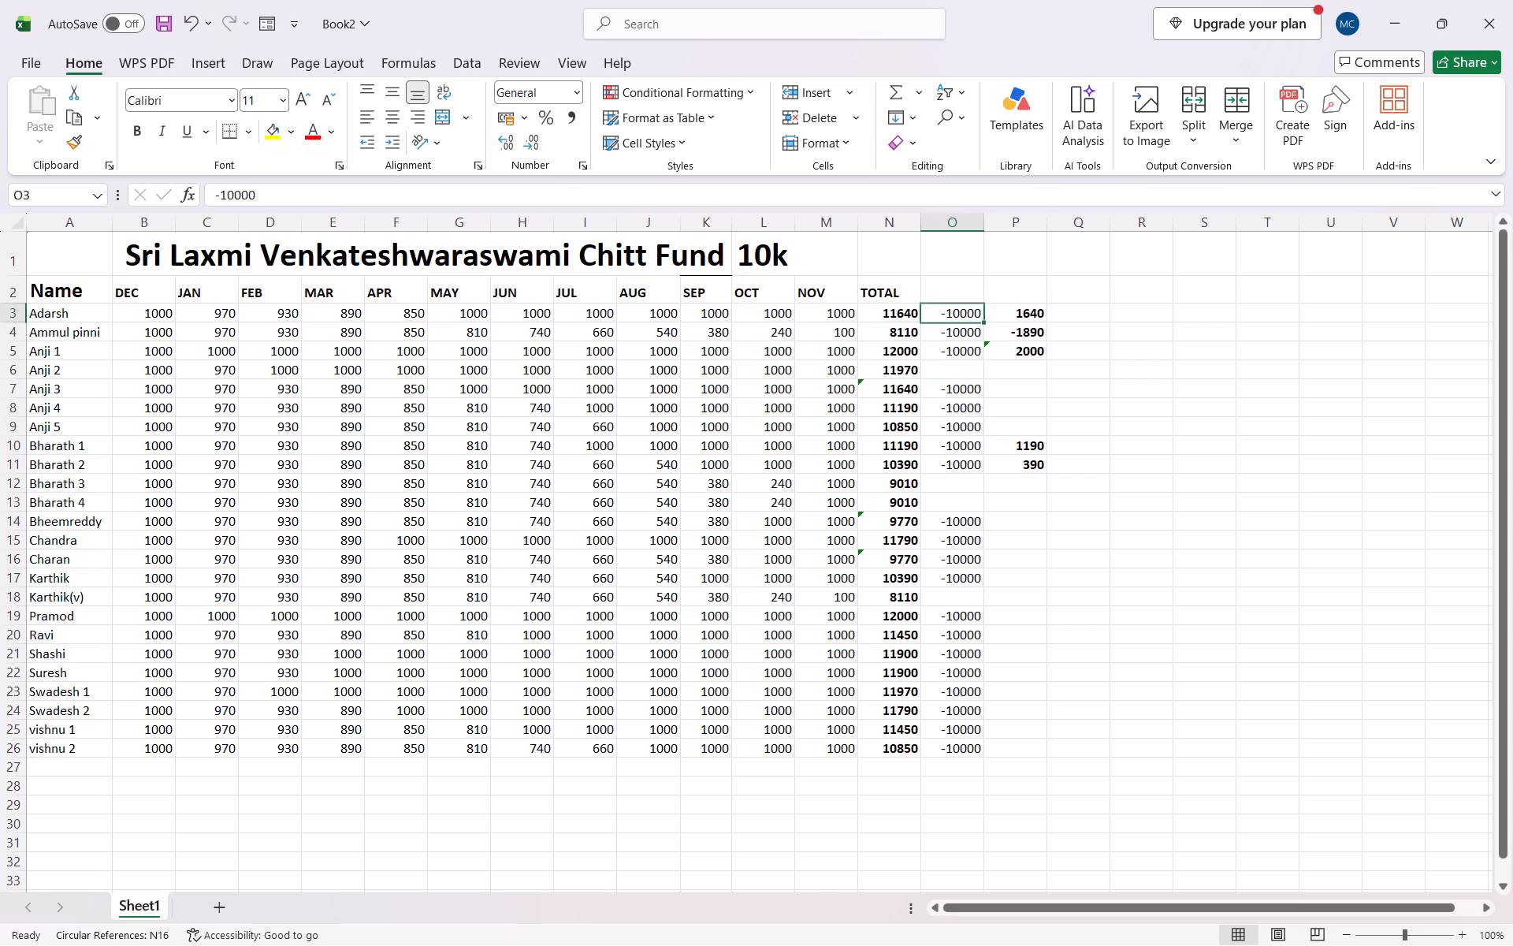
{"action": "left_click_drag", "start_coordinate": [985, 326], "coordinate": [987, 389]}
{"action": "left_click", "coordinate": [943, 308]}
{"action": "left_click_drag", "start_coordinate": [983, 319], "coordinate": [1023, 717]}
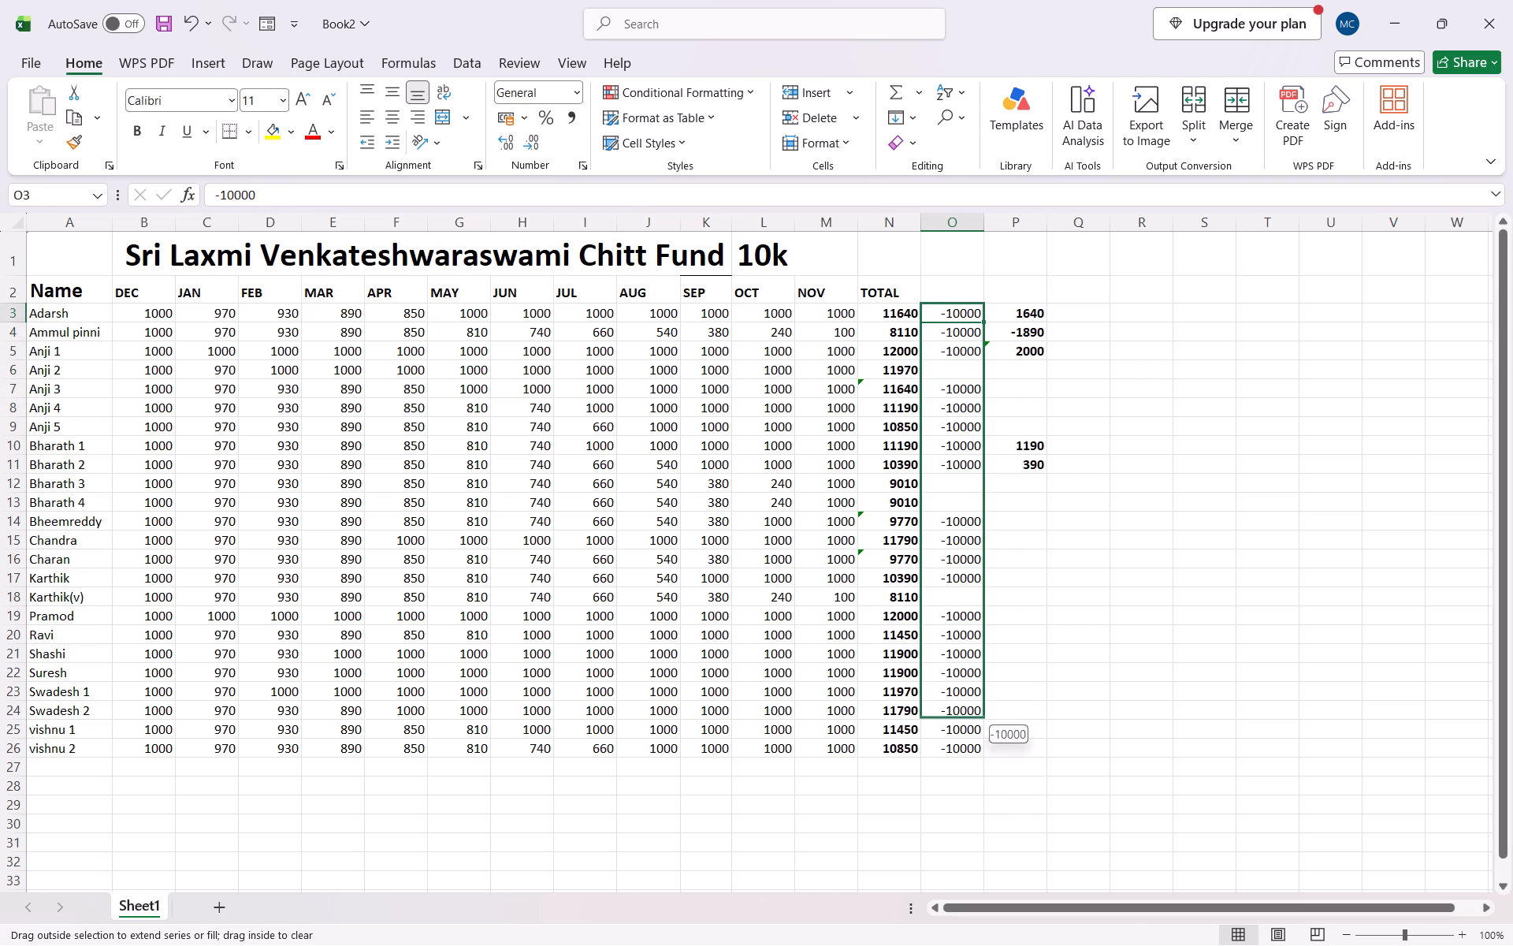
{"action": "left_click_drag", "start_coordinate": [1023, 717], "coordinate": [1032, 758]}
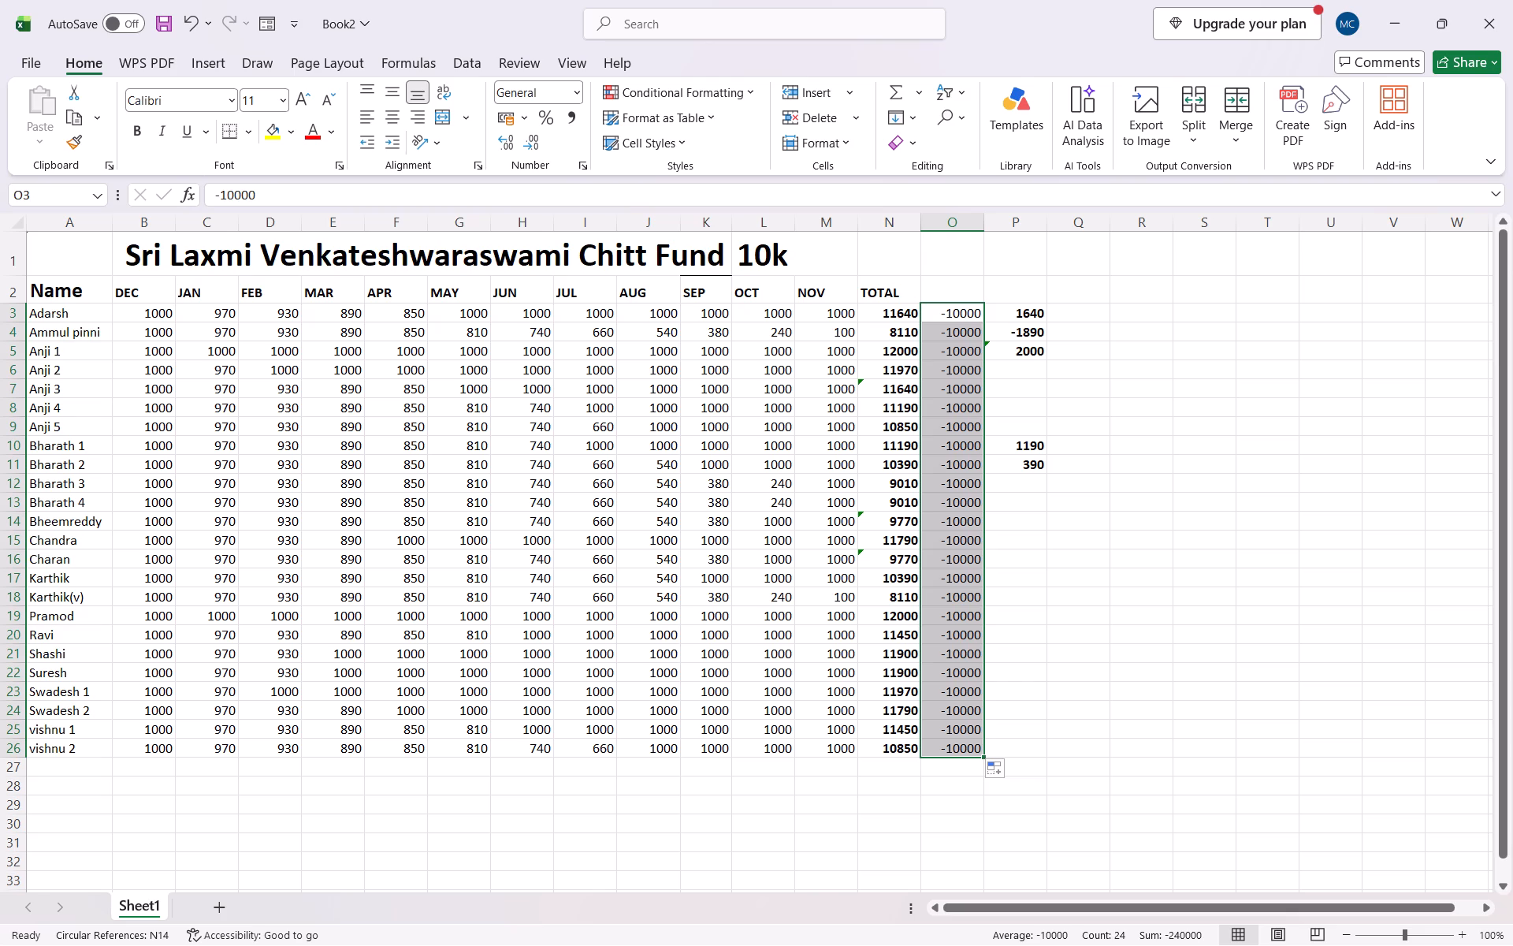
Clear the partial balance formulas in column P, from P3 to P12.
{"action": "left_click", "coordinate": [1006, 368]}
{"action": "left_click_drag", "start_coordinate": [998, 309], "coordinate": [1015, 312]}
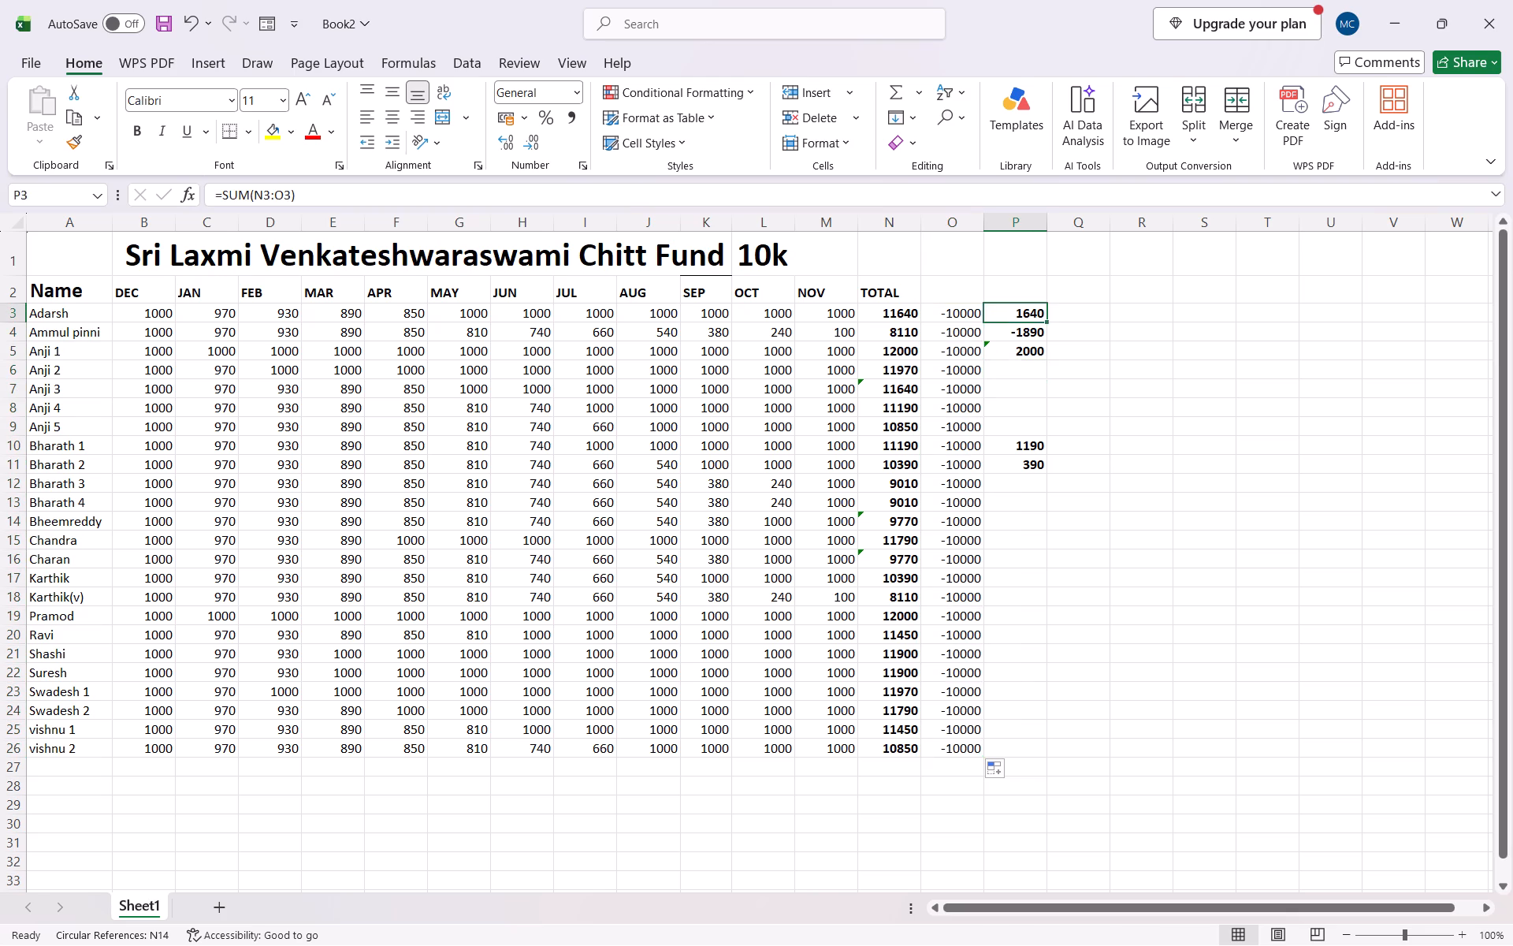
{"action": "left_click_drag", "start_coordinate": [1015, 312], "coordinate": [1040, 480]}
{"action": "key", "text": "Delete"}
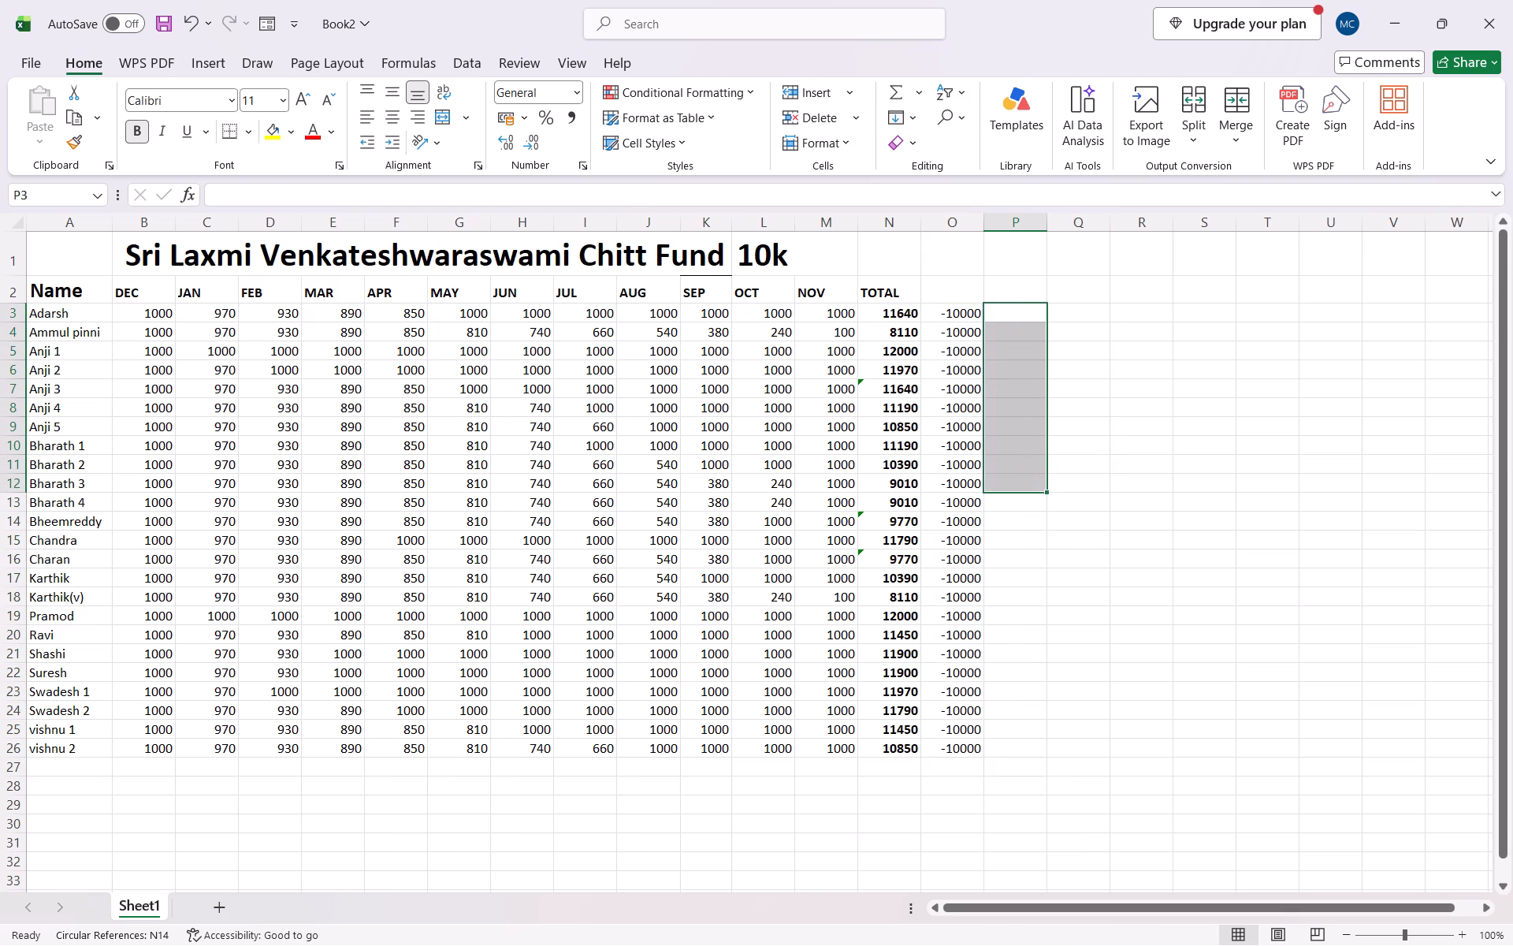
Add row Sums of N3:P26 in column Q to give each member's balance after the deduction.
{"action": "left_click", "coordinate": [983, 300]}
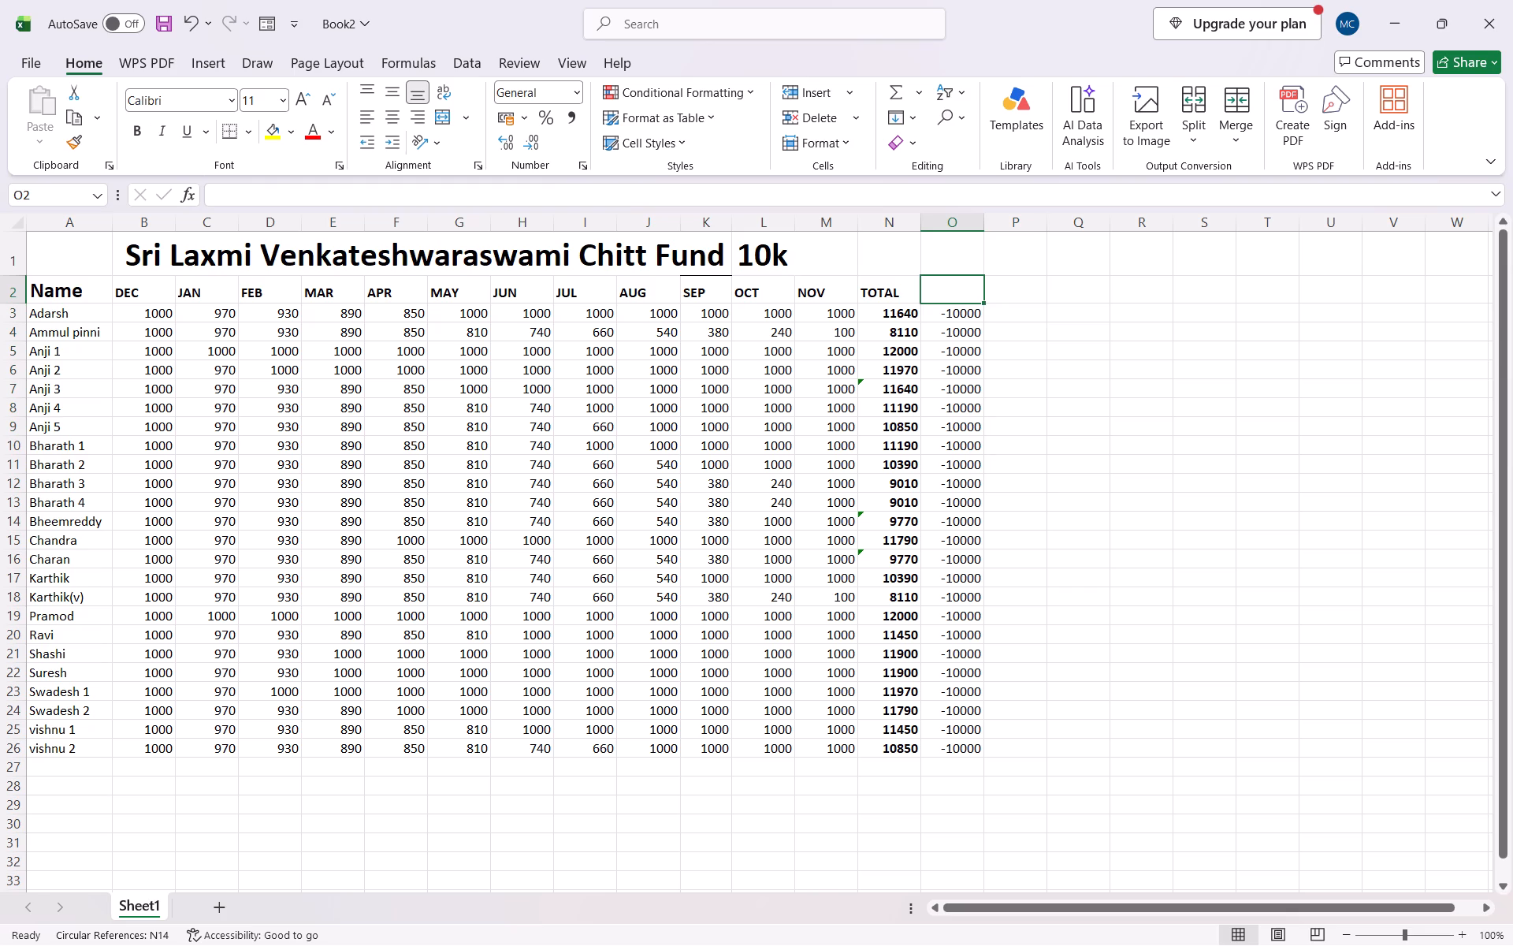
{"action": "left_click_drag", "start_coordinate": [858, 309], "coordinate": [1047, 631]}
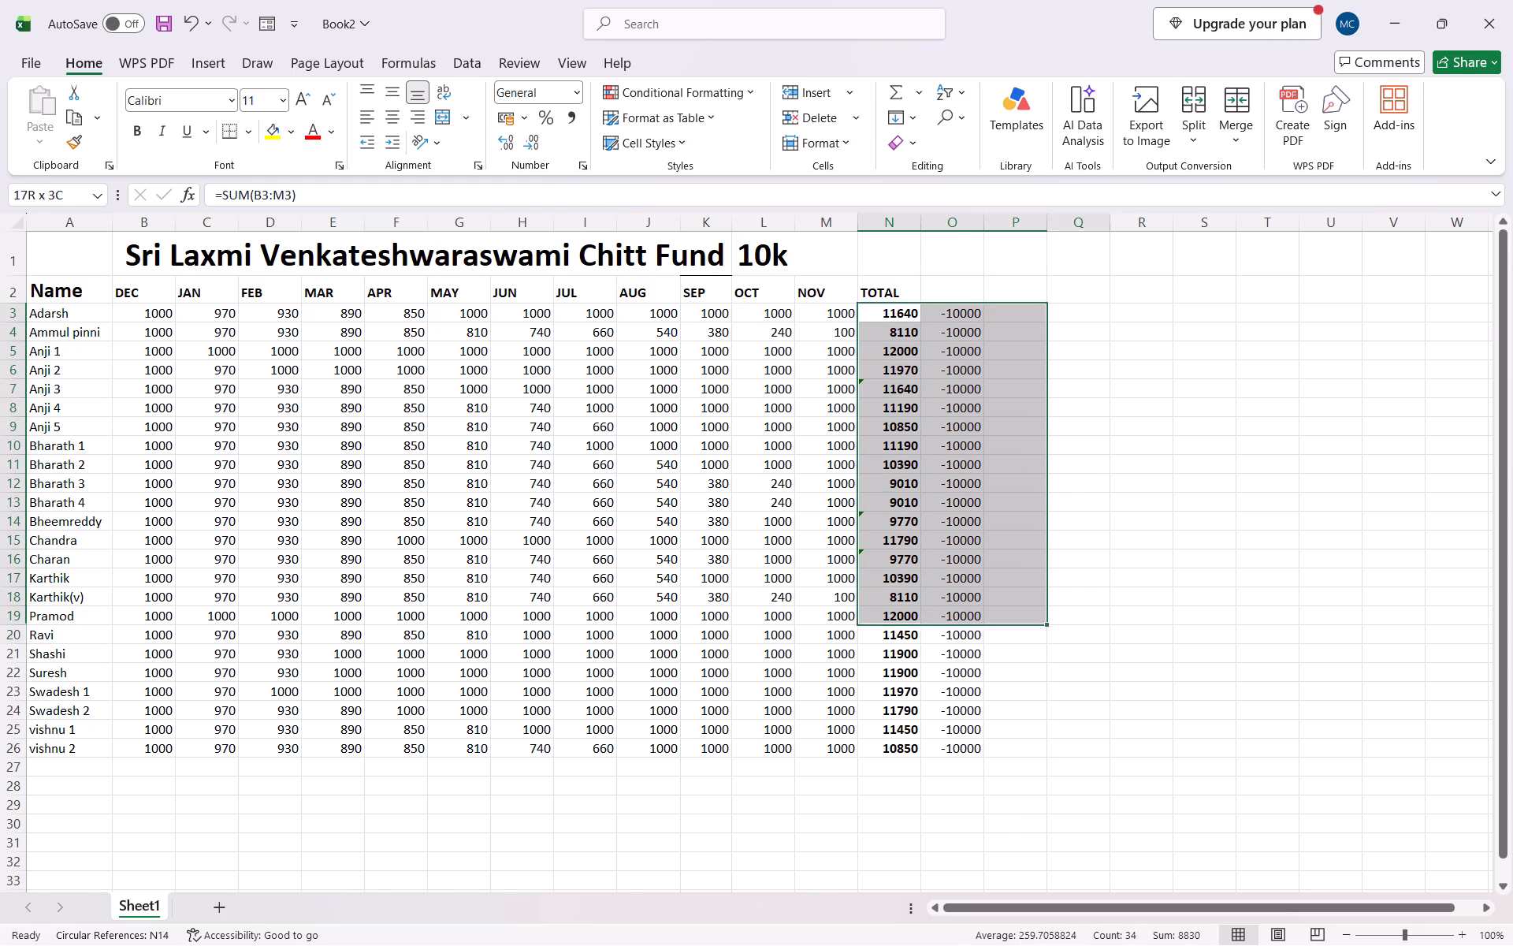
{"action": "left_click_drag", "start_coordinate": [1047, 631], "coordinate": [1035, 754]}
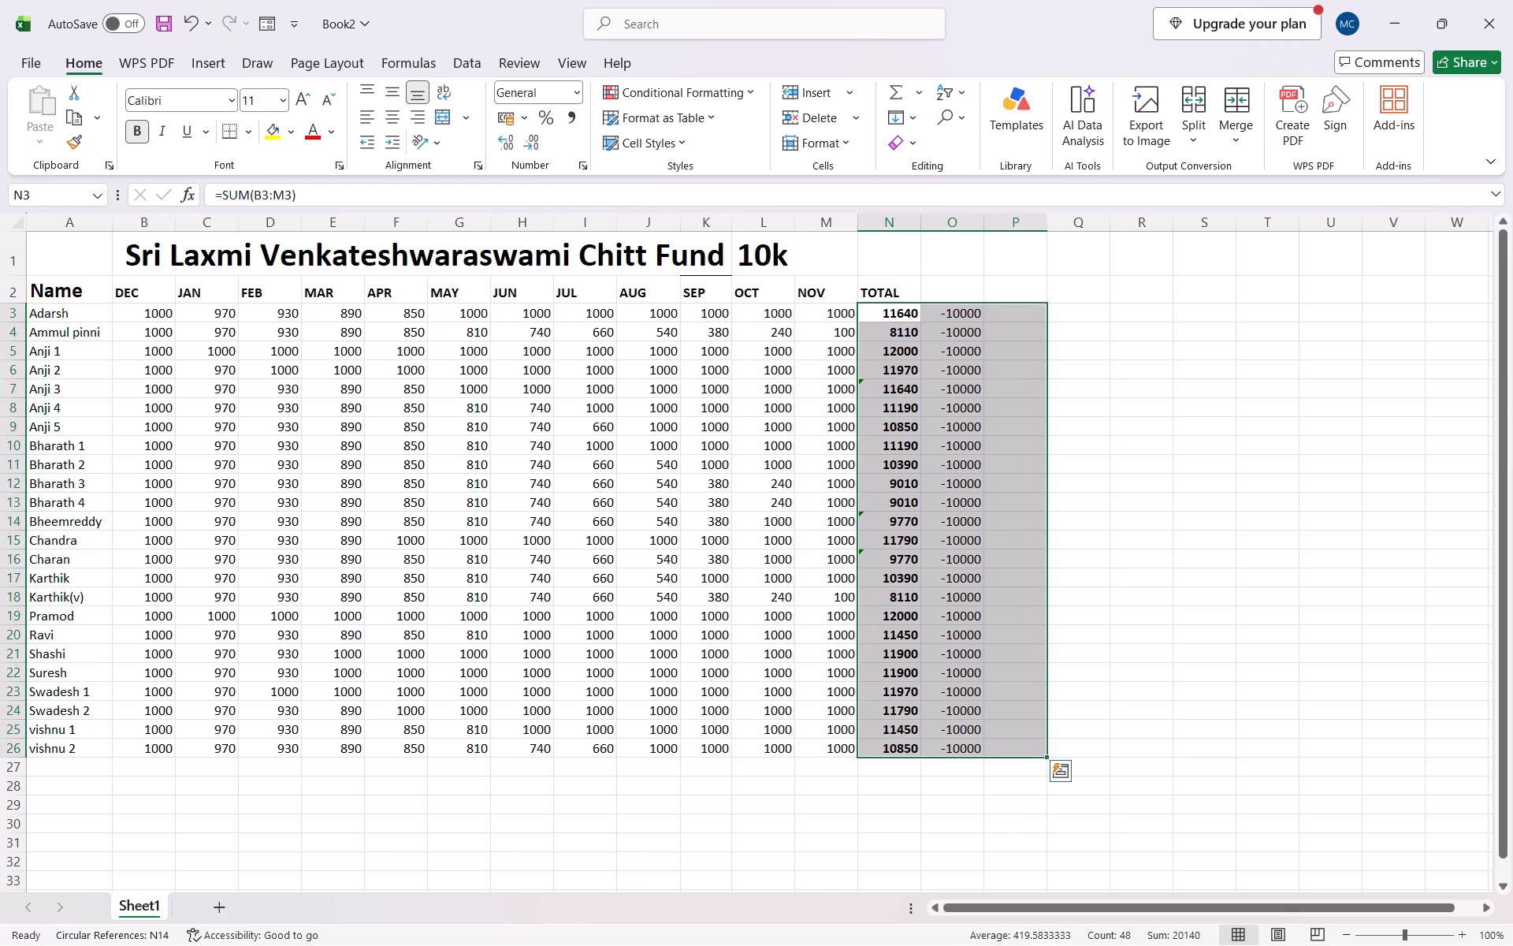
{"action": "left_click", "coordinate": [1062, 772]}
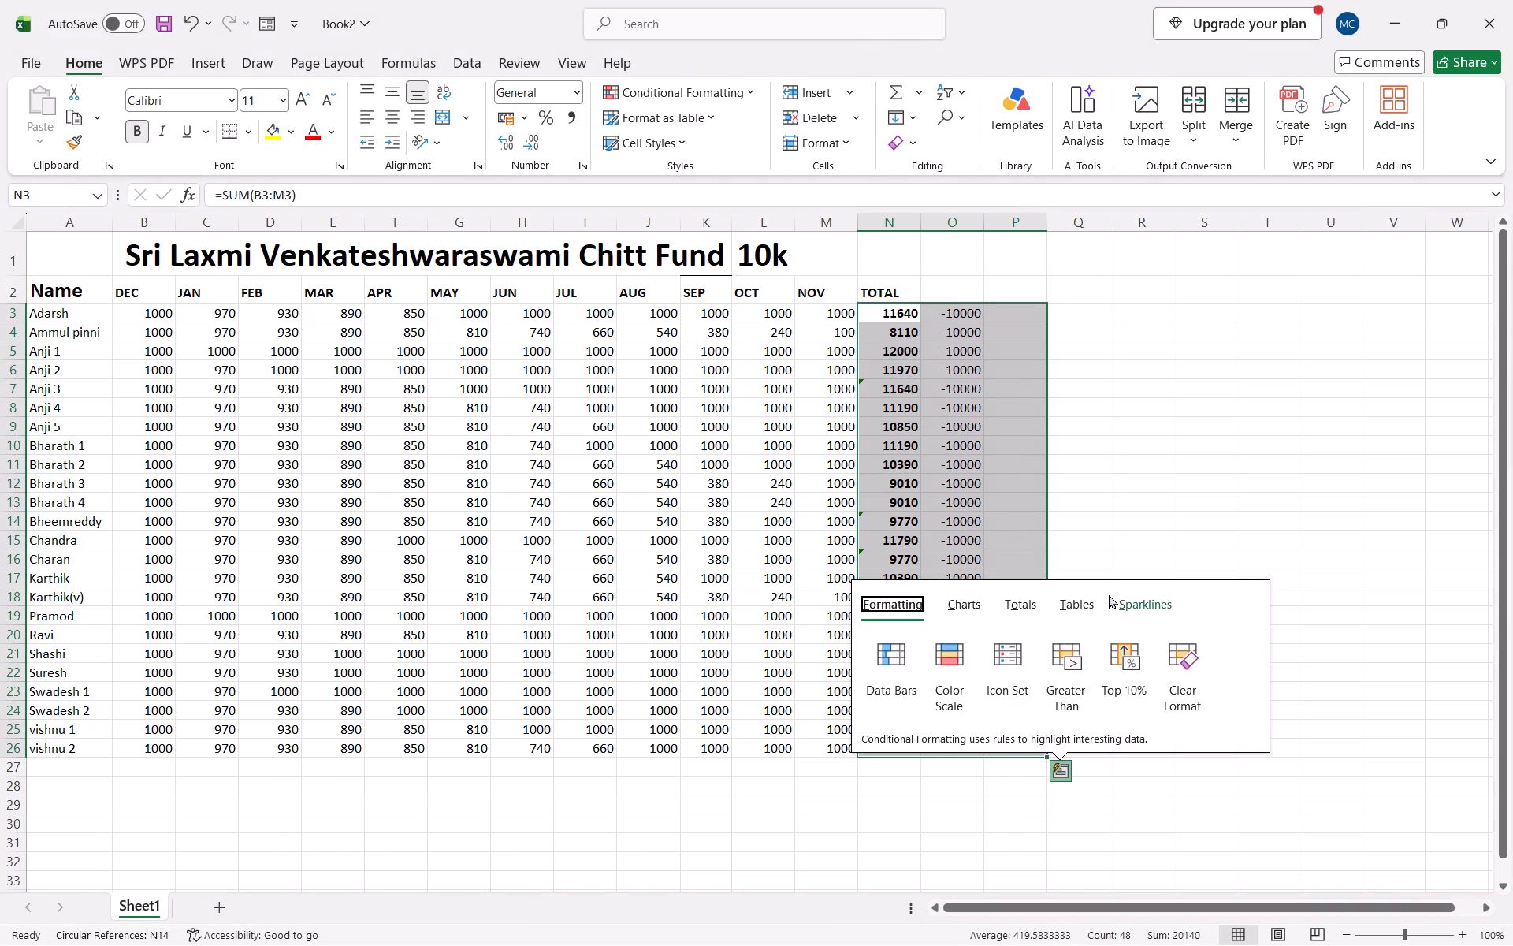
{"action": "left_click", "coordinate": [1027, 606]}
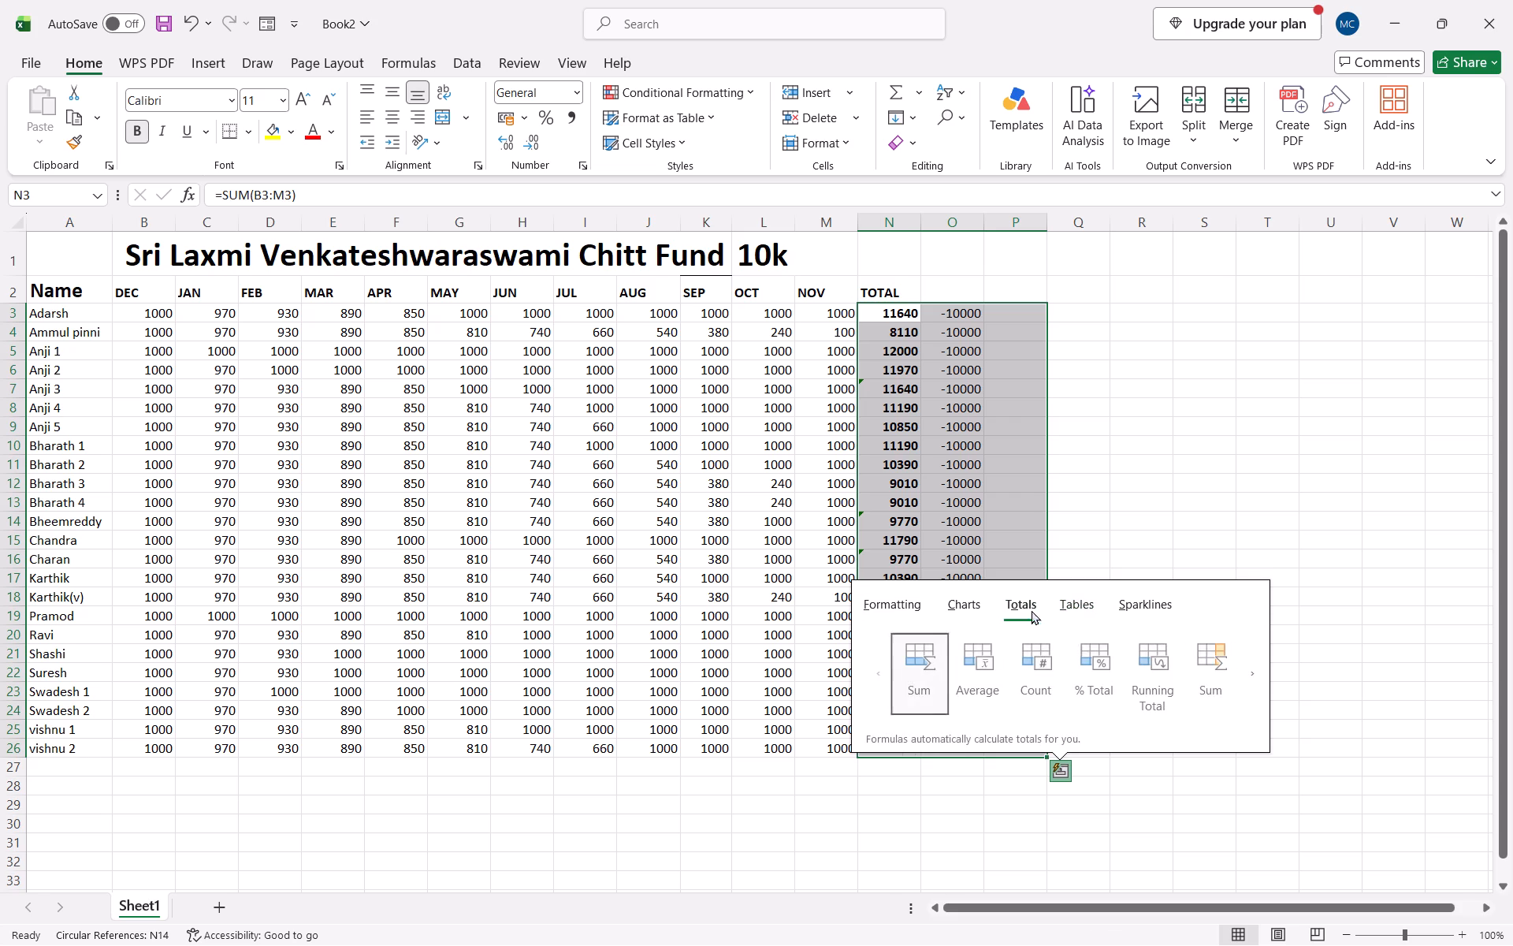
{"action": "left_click", "coordinate": [1186, 654]}
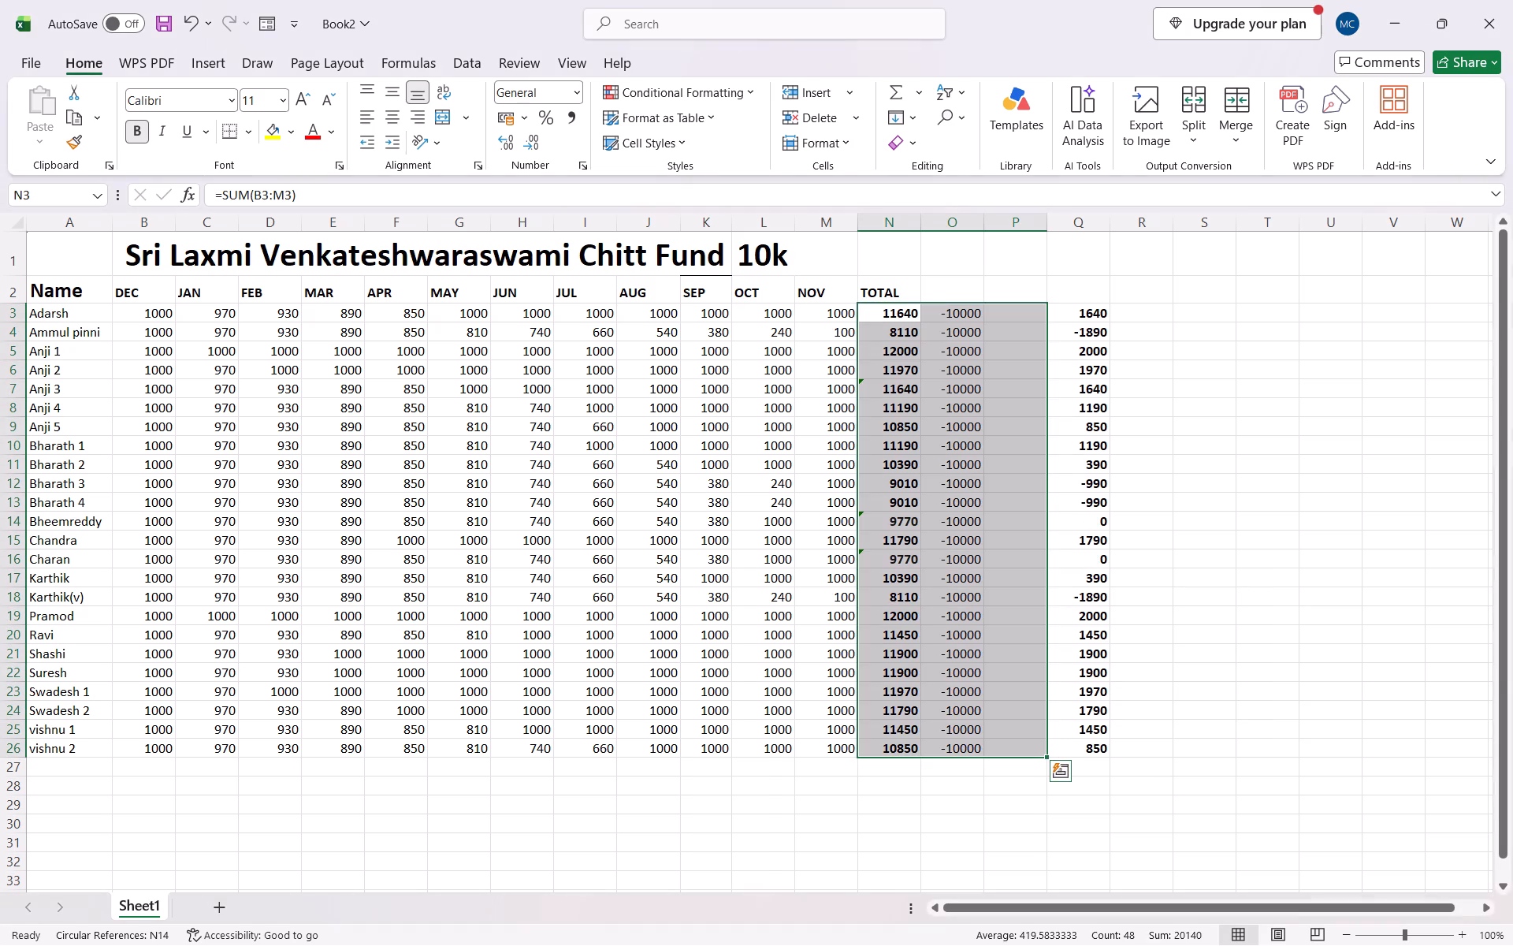
{"action": "left_click", "coordinate": [1140, 480]}
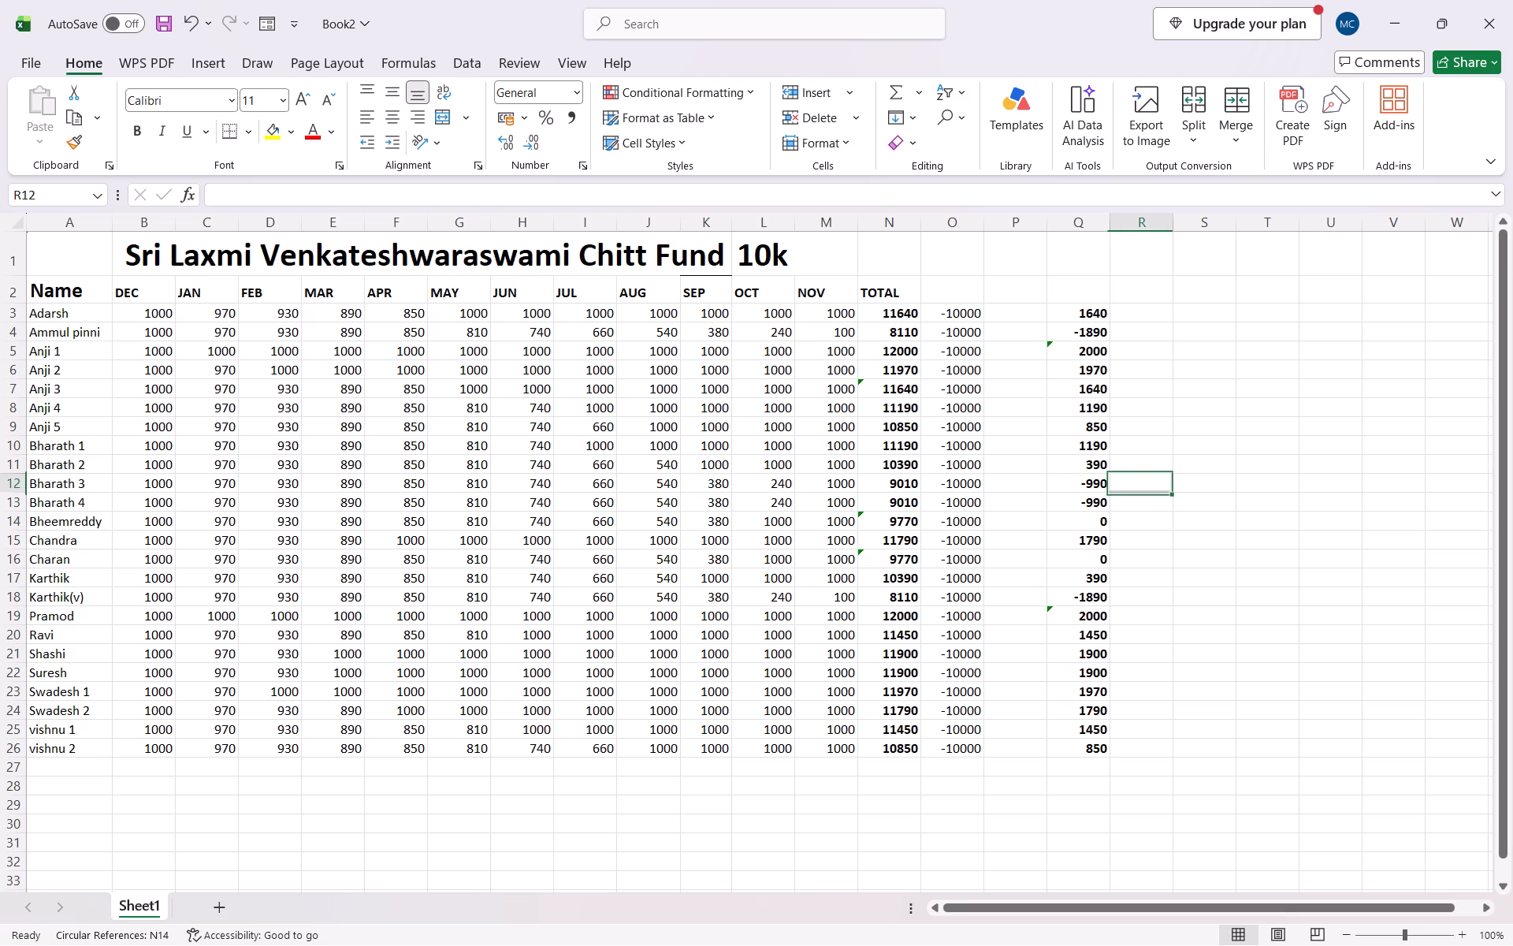
Overwrite the column Q balances of Bheemreddy (Q14) and Charan (Q16) with -230 each.
{"action": "left_click", "coordinate": [1099, 524]}
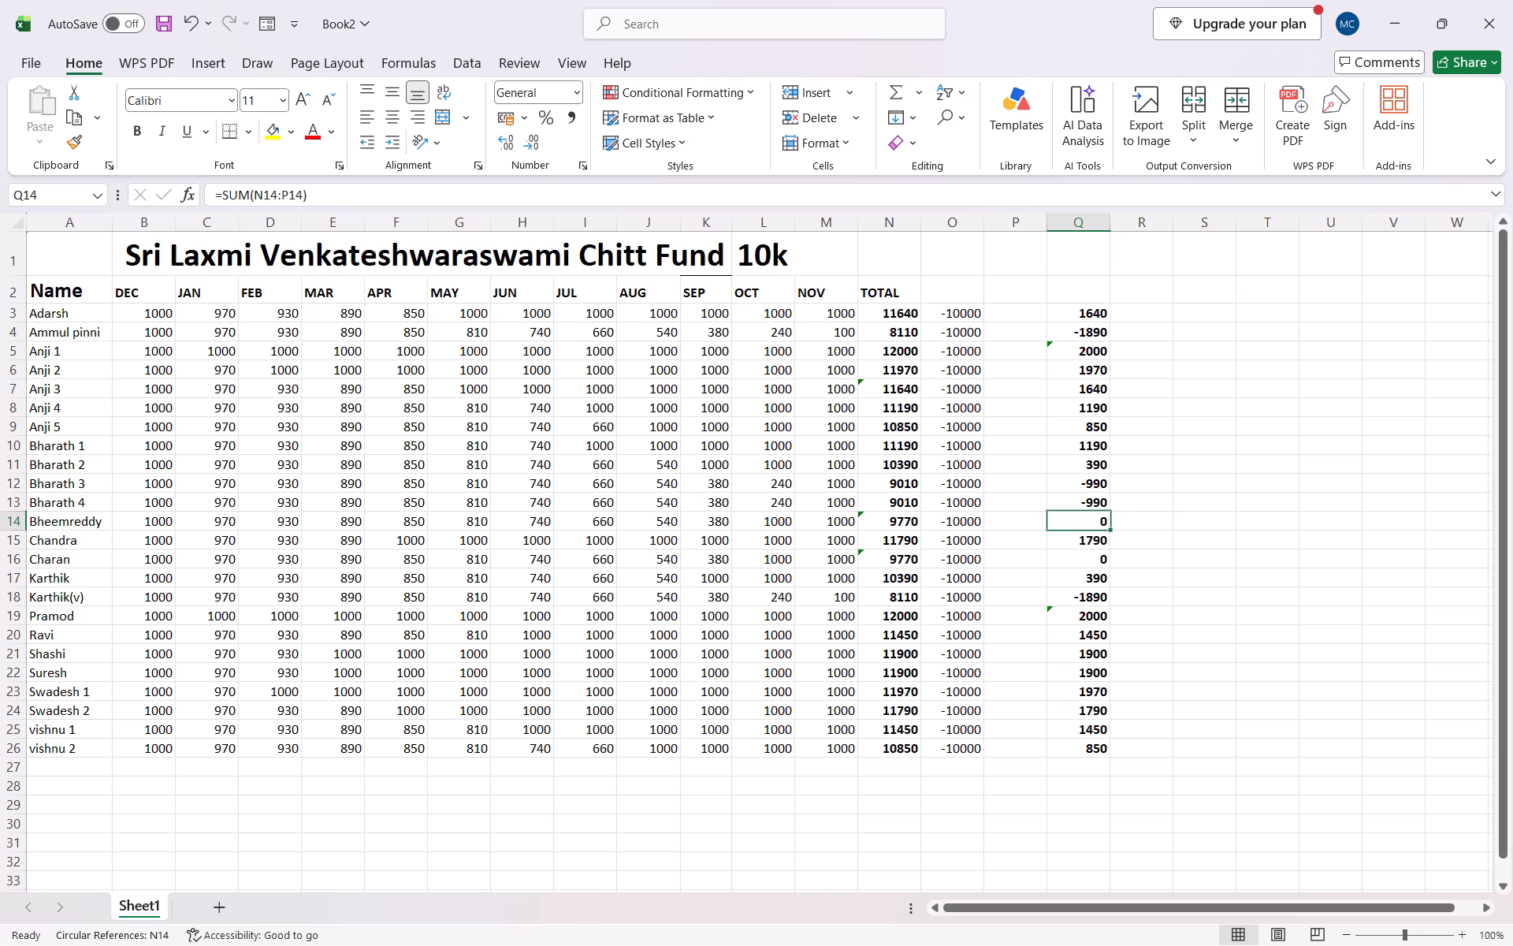
{"action": "key", "text": "BackSpace"}
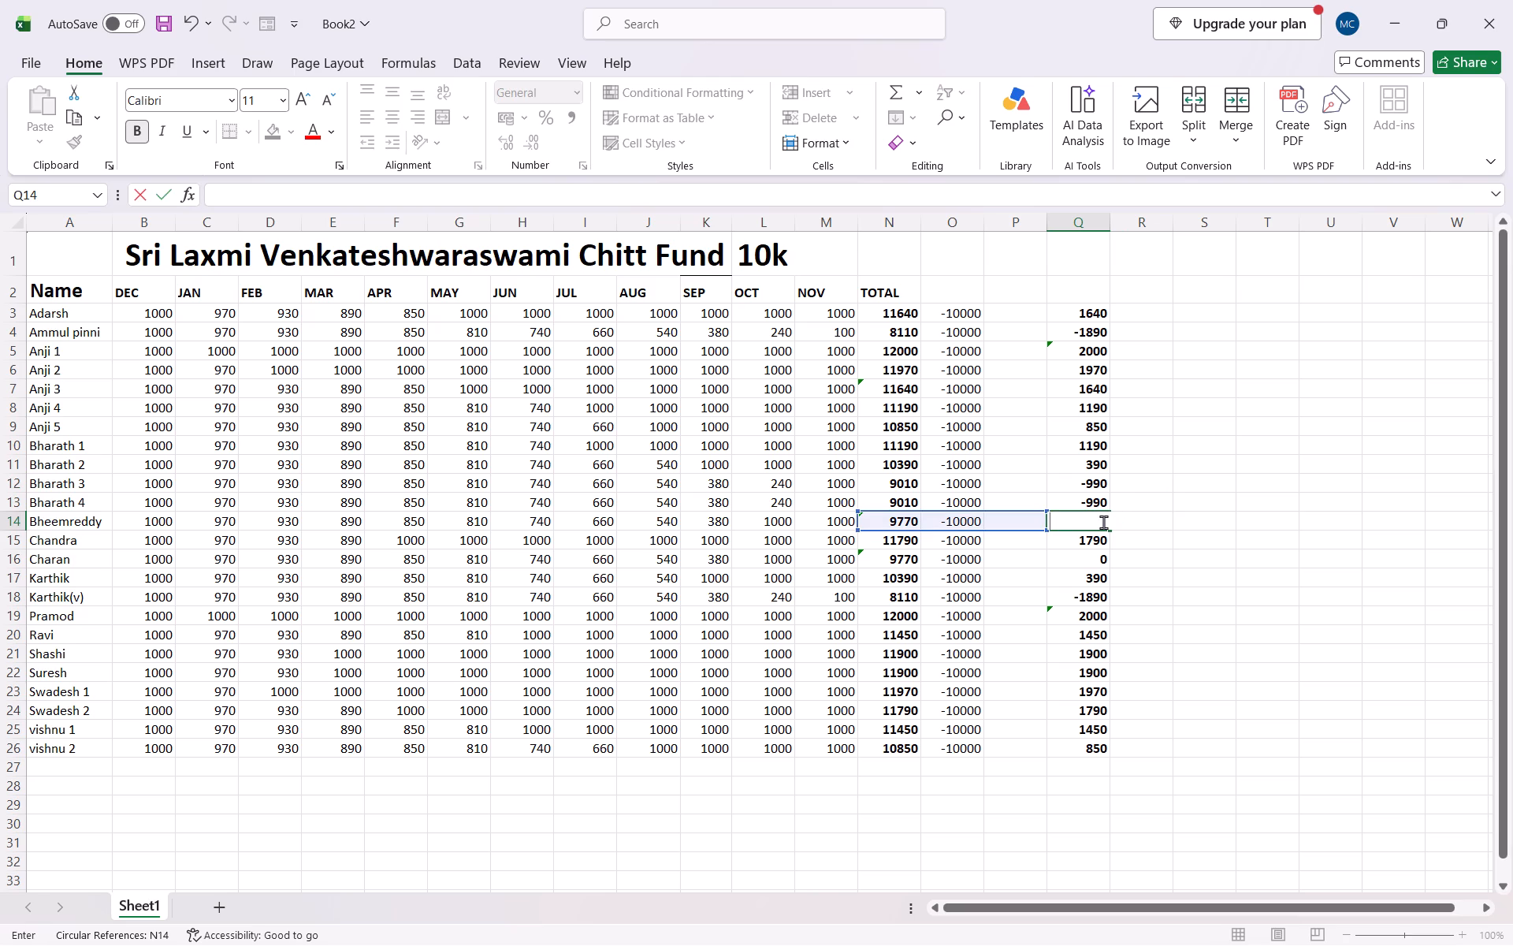
{"action": "type", "text": "-230"}
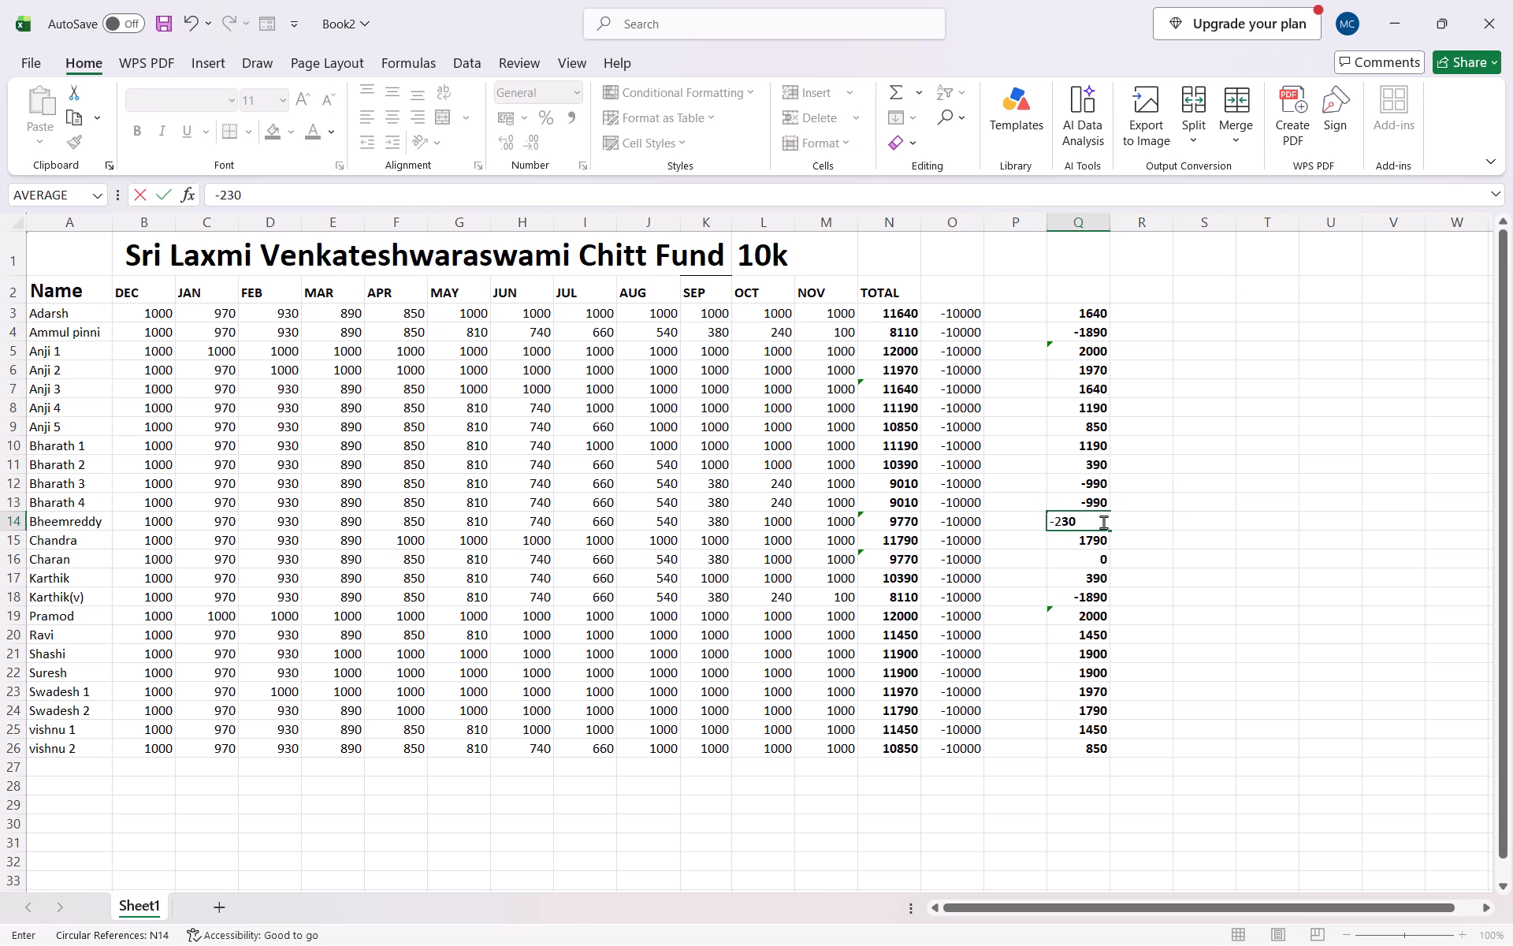
{"action": "left_click", "coordinate": [1101, 569]}
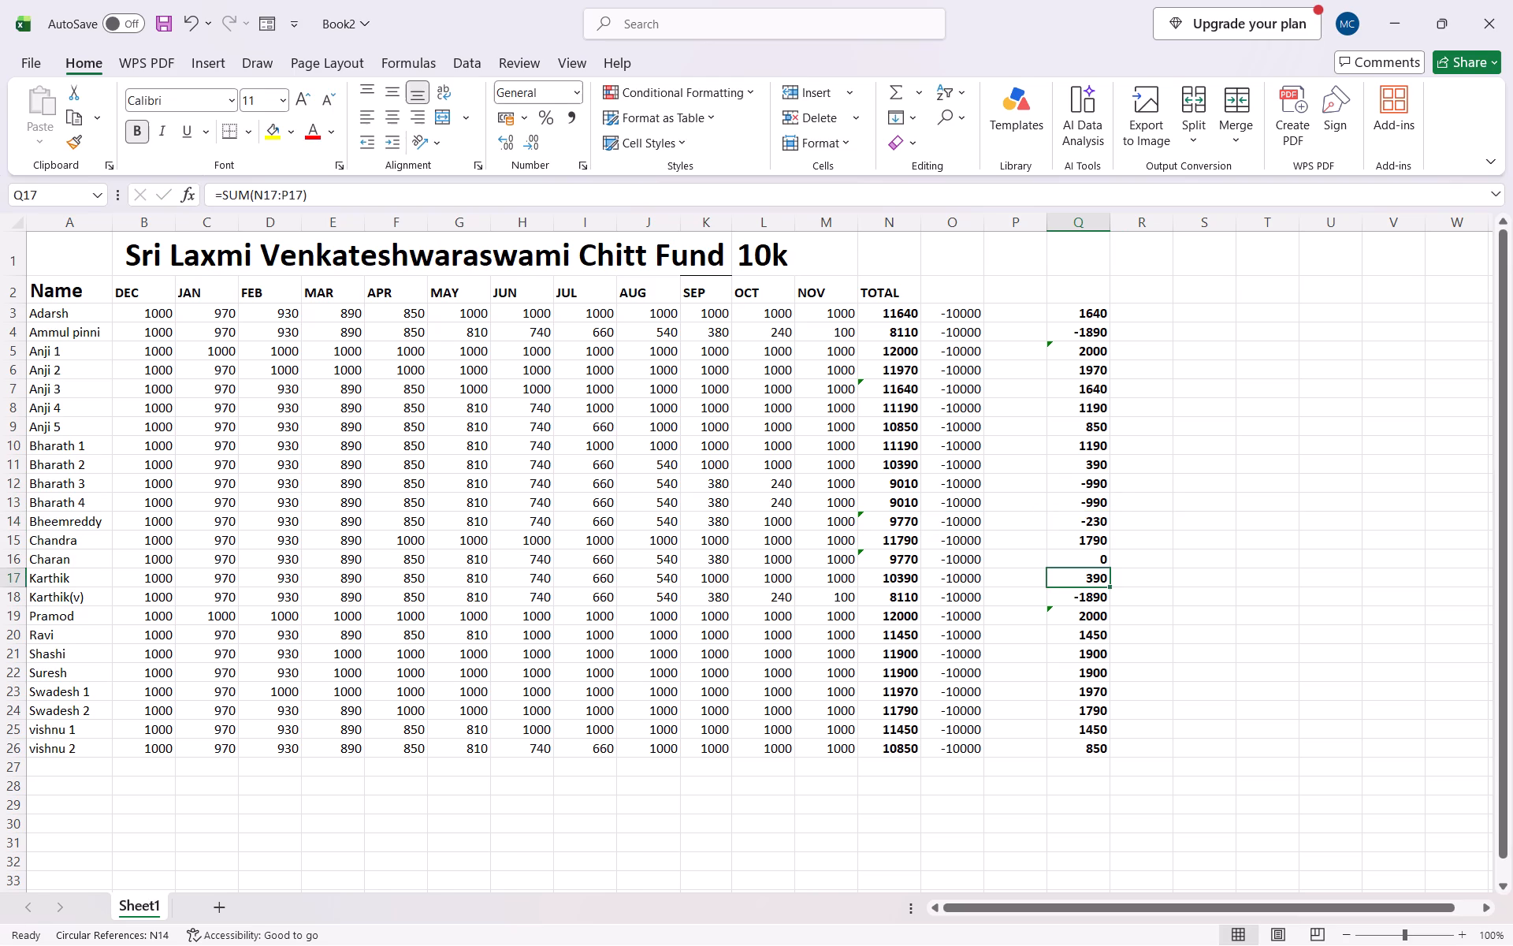
{"action": "left_click", "coordinate": [1099, 558]}
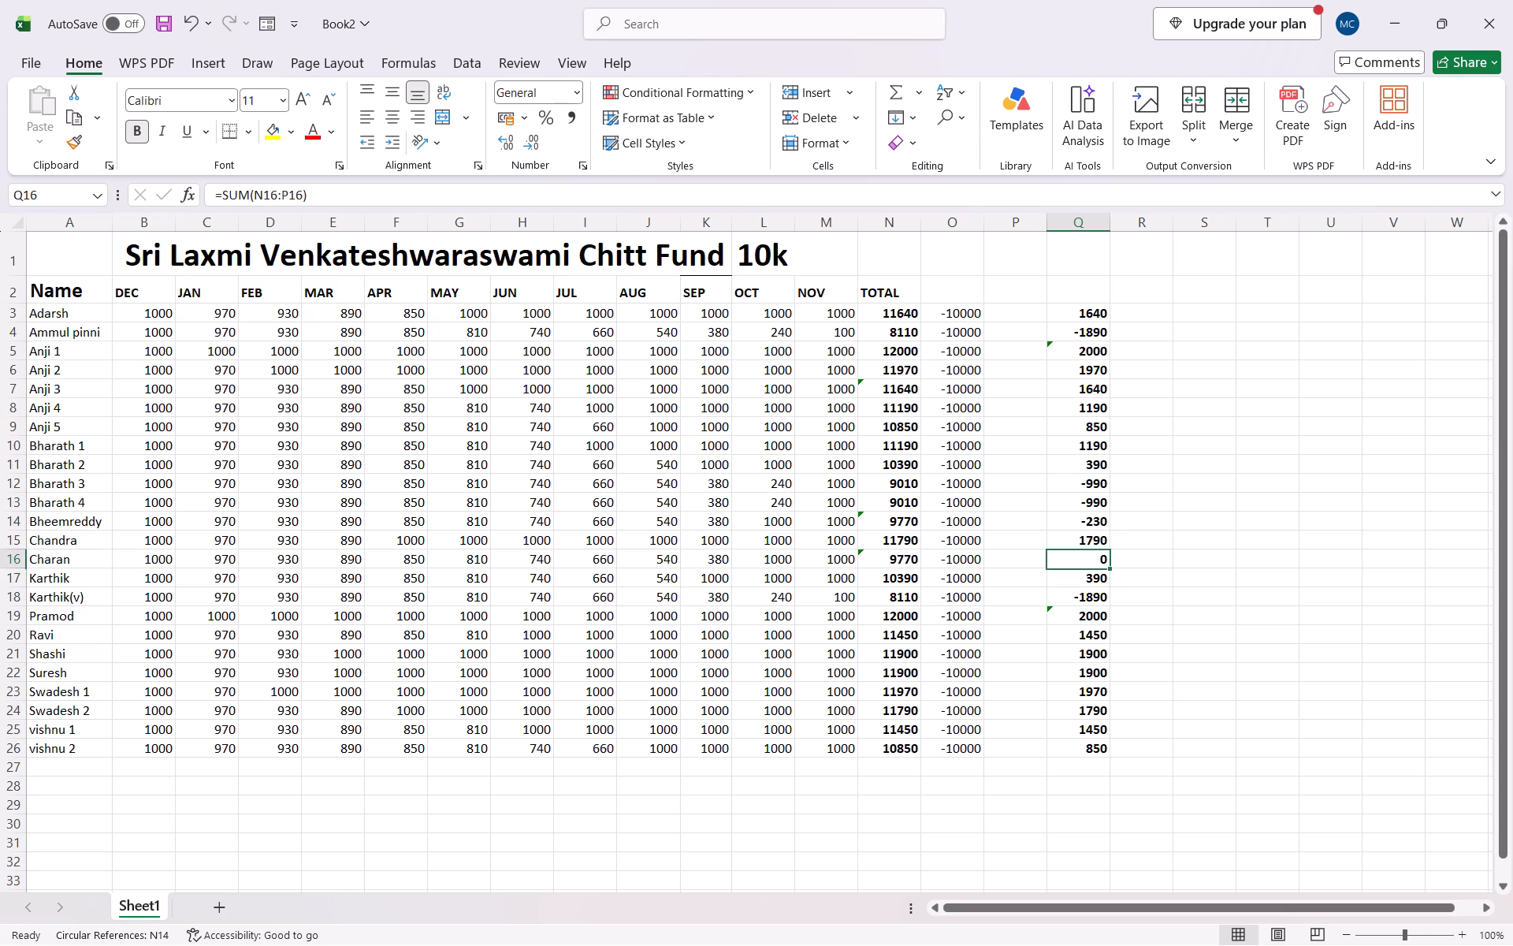
{"action": "key", "text": "BackSpace"}
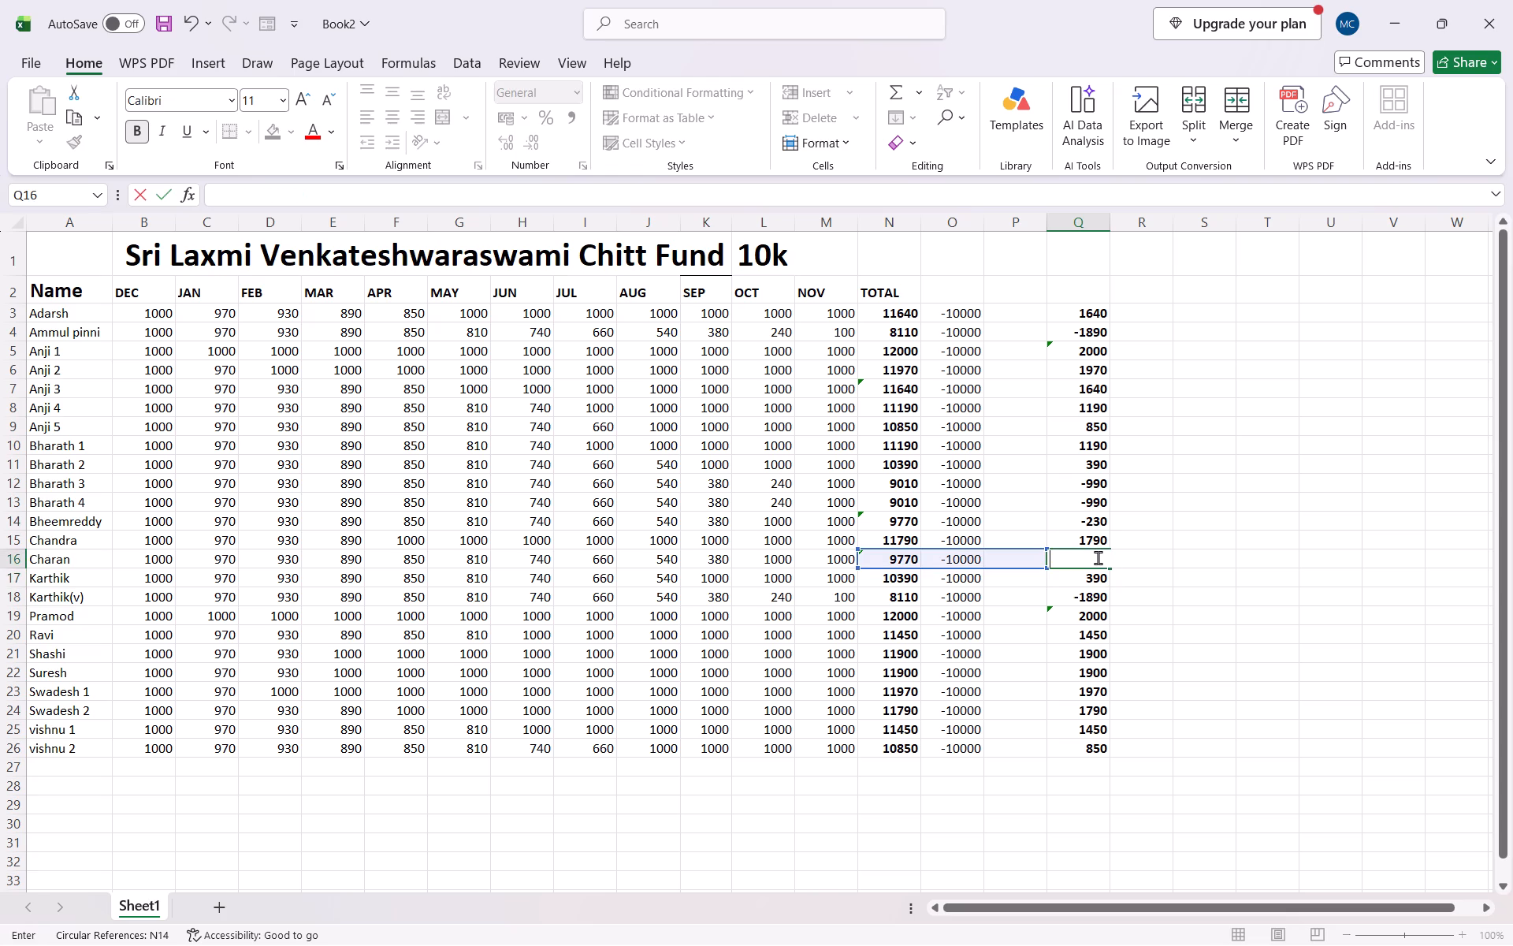
{"action": "key", "text": "minus"}
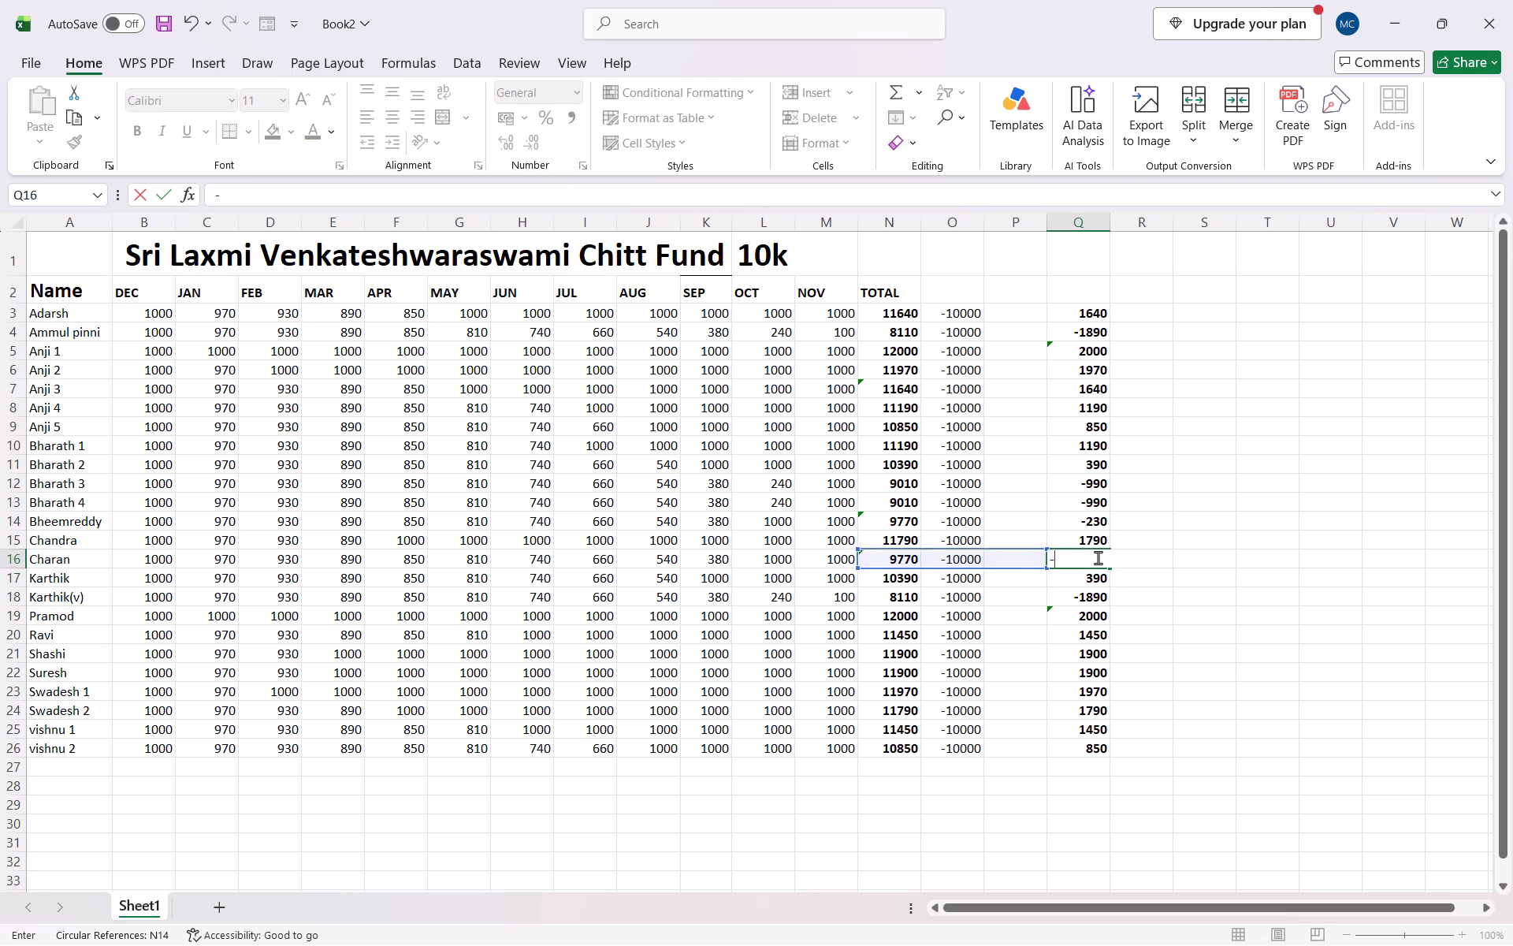
{"action": "type", "text": "230"}
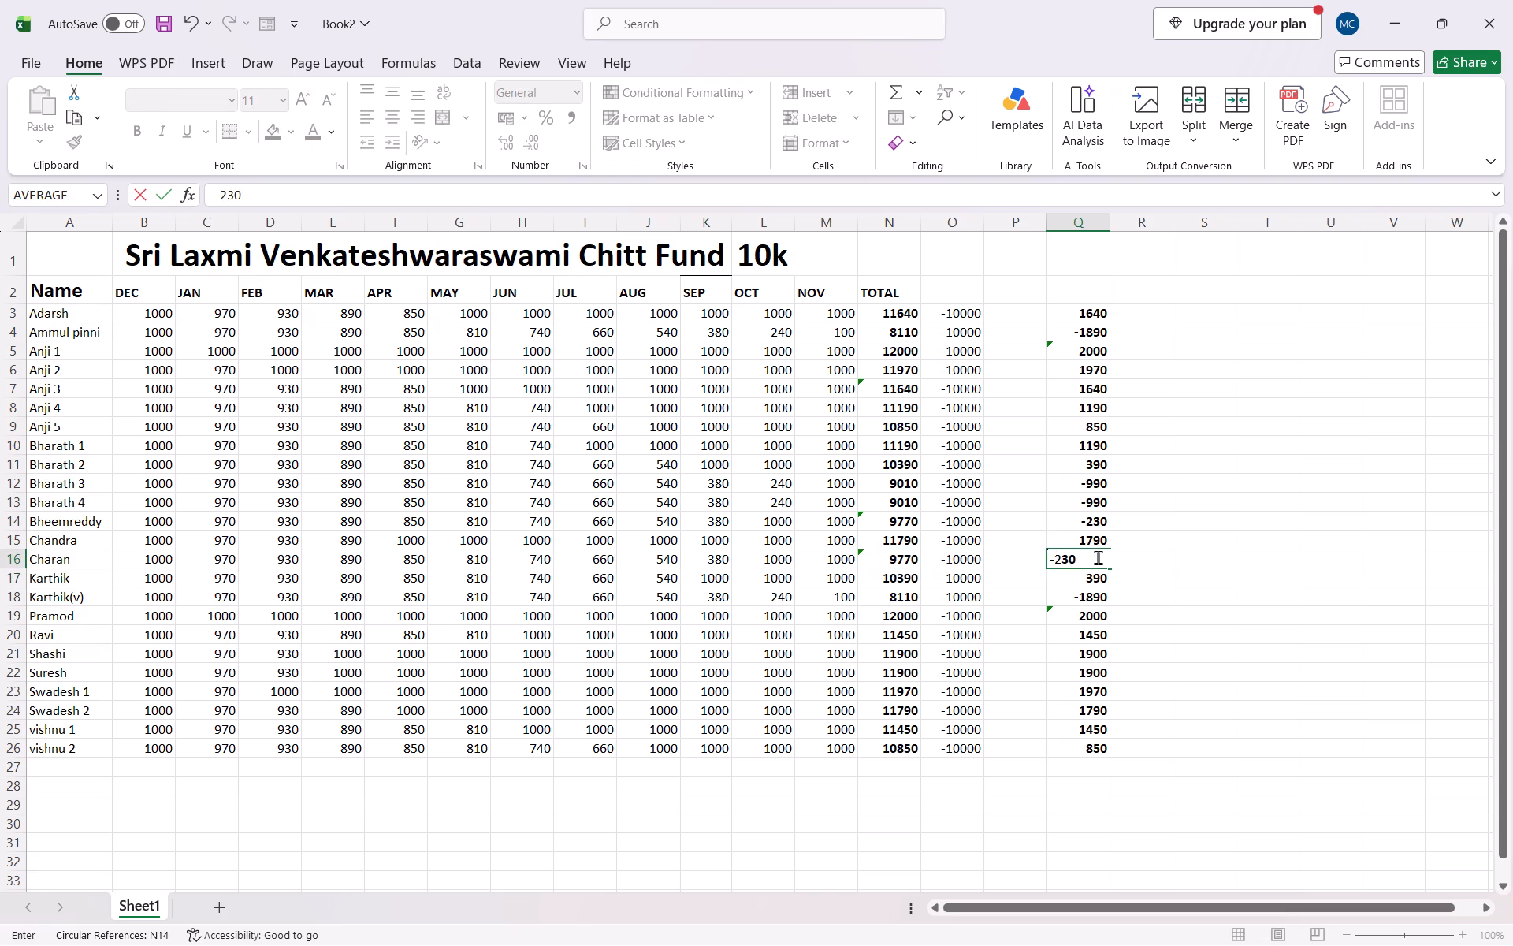
{"action": "left_click", "coordinate": [1099, 558]}
{"action": "left_click", "coordinate": [1124, 567]}
{"action": "left_click", "coordinate": [1139, 555]}
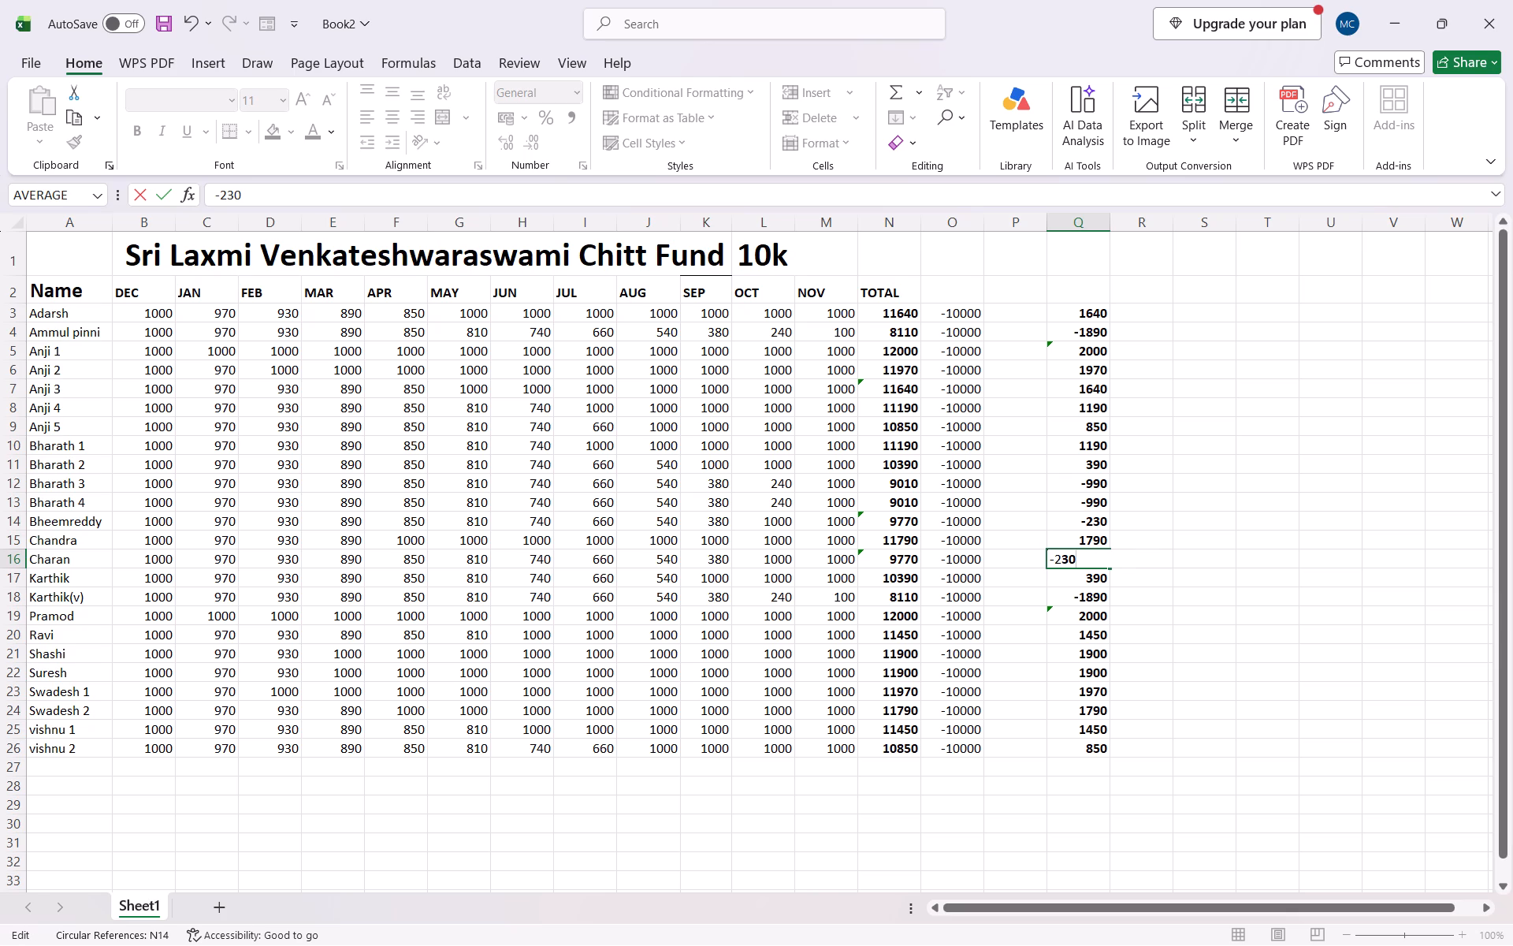
{"action": "left_click", "coordinate": [1050, 529]}
{"action": "key", "text": "Return"}
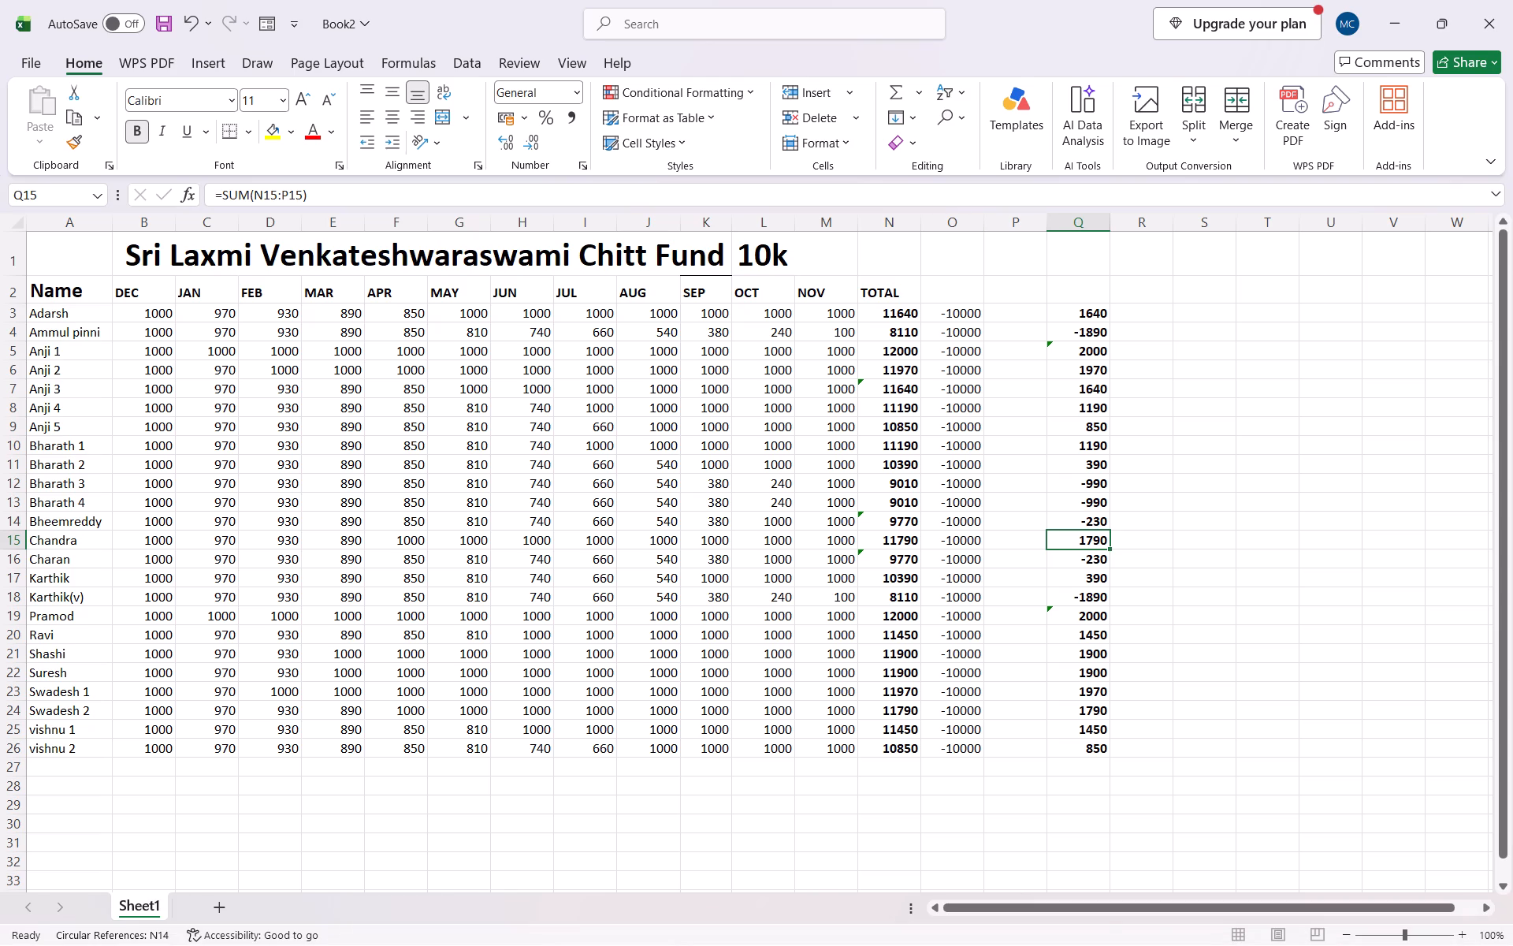
Add a column Sum of all member balances, Q3:Q26, below the list in Q27.
{"action": "left_click_drag", "start_coordinate": [1077, 305], "coordinate": [1115, 668]}
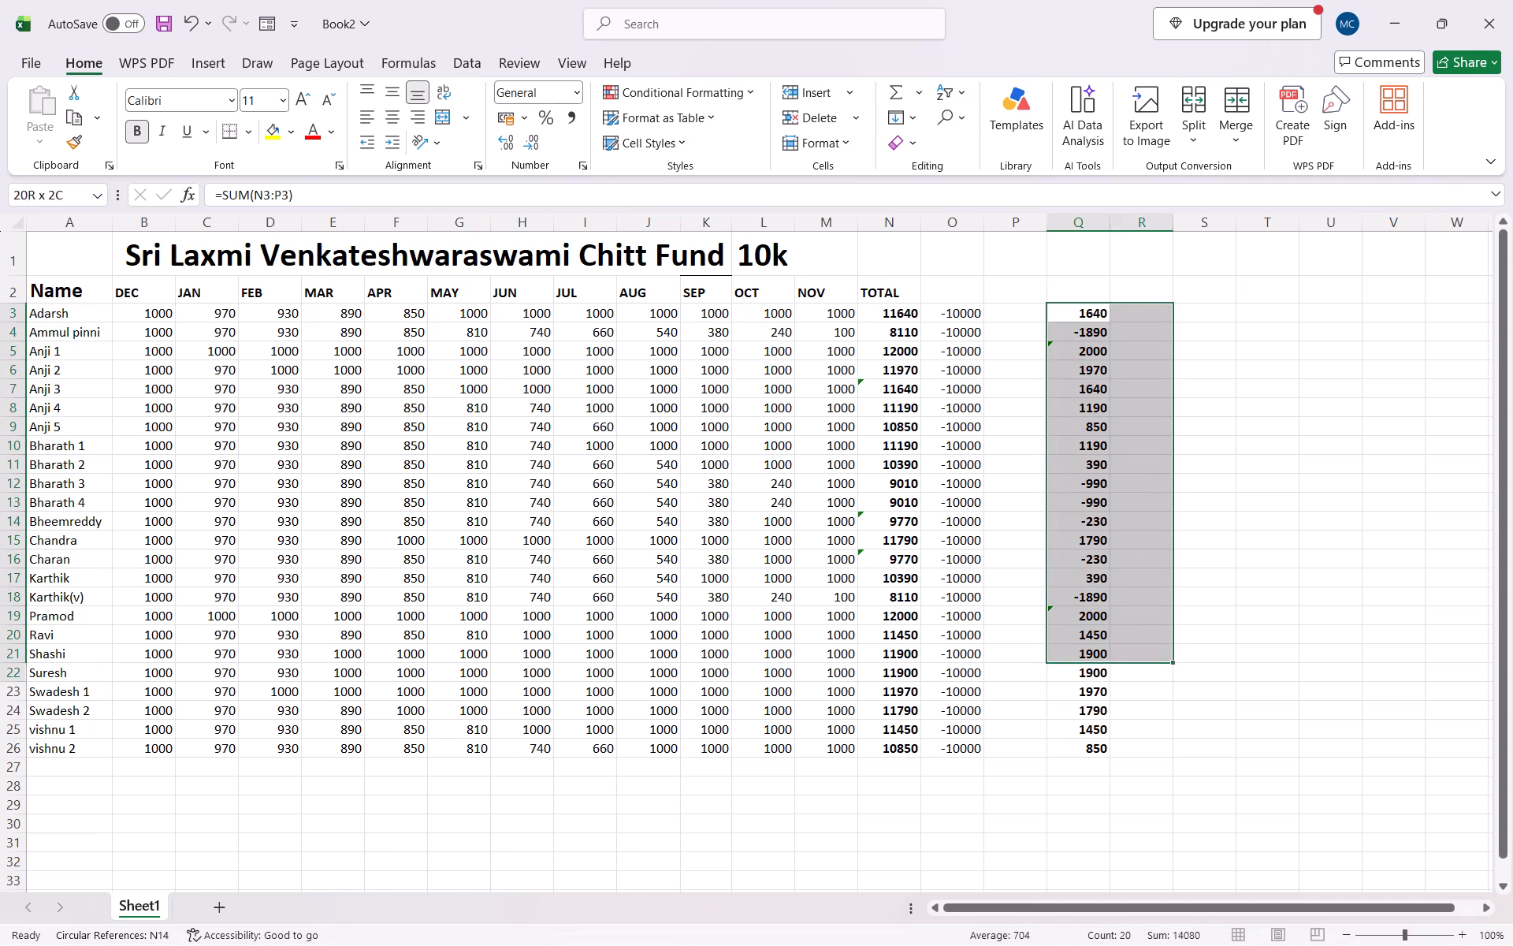
{"action": "left_click_drag", "start_coordinate": [1115, 668], "coordinate": [1102, 754]}
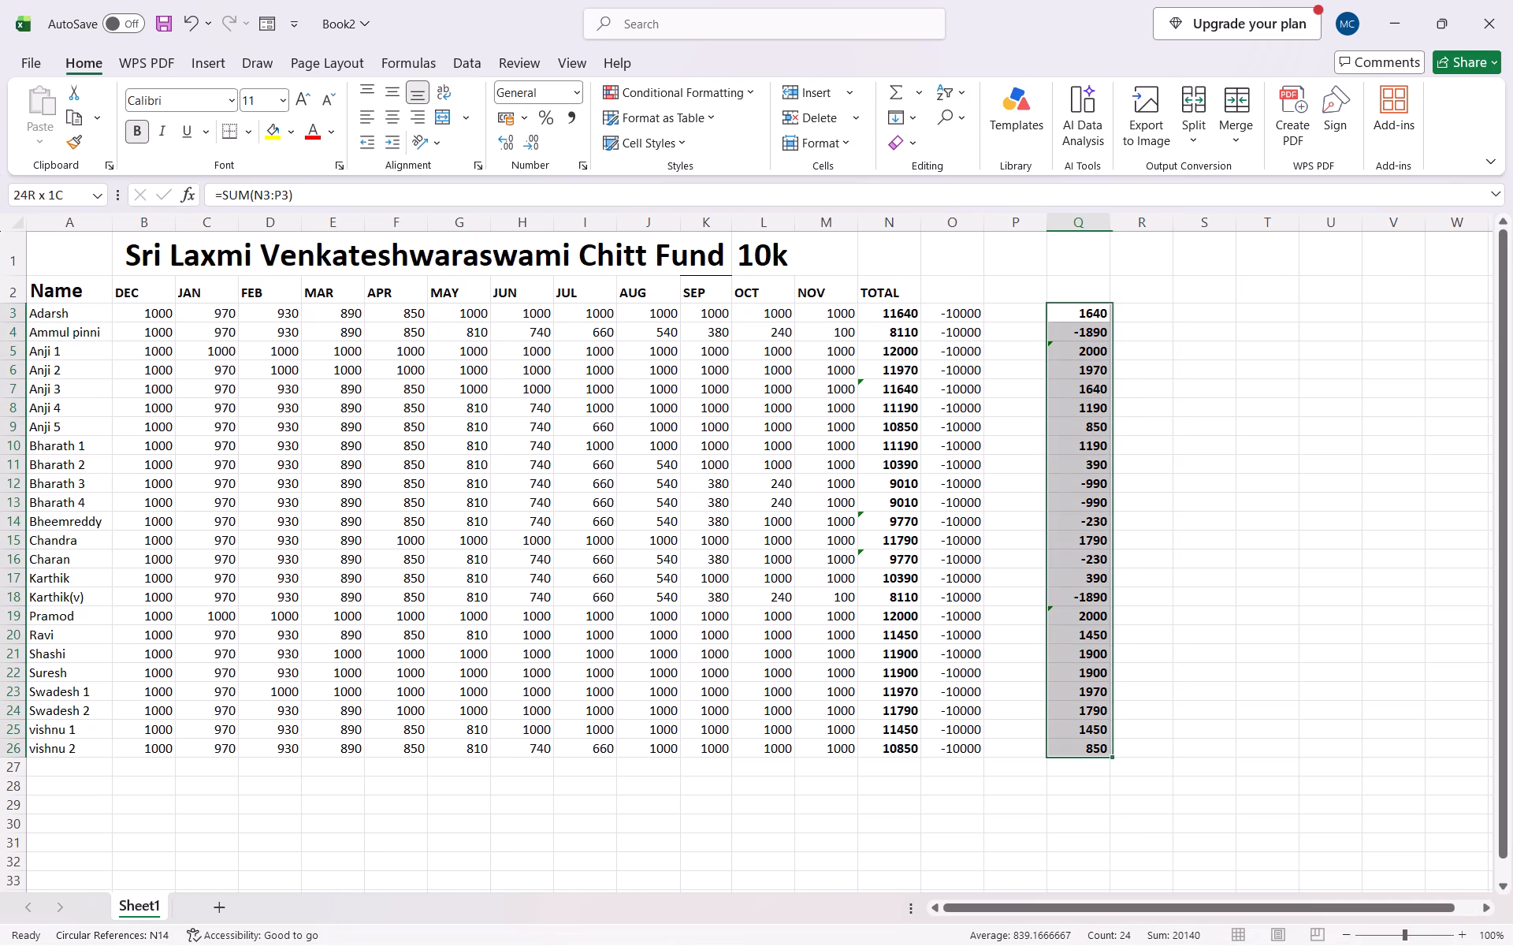
{"action": "left_click_drag", "start_coordinate": [1102, 754], "coordinate": [1104, 753]}
{"action": "left_click", "coordinate": [1125, 773]}
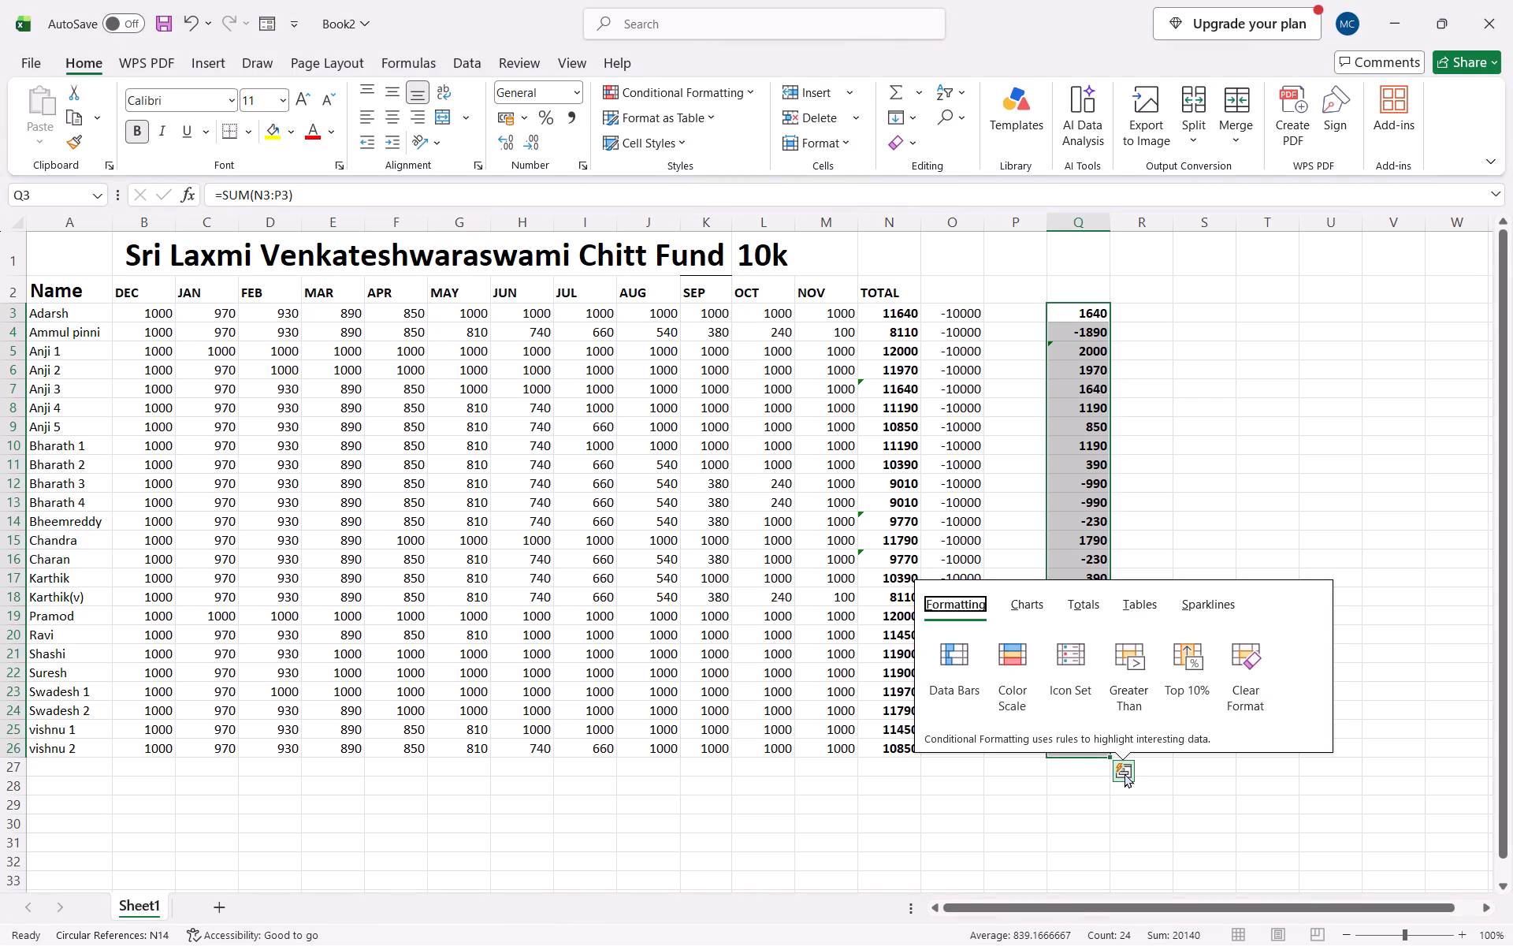
{"action": "left_click", "coordinate": [1074, 606]}
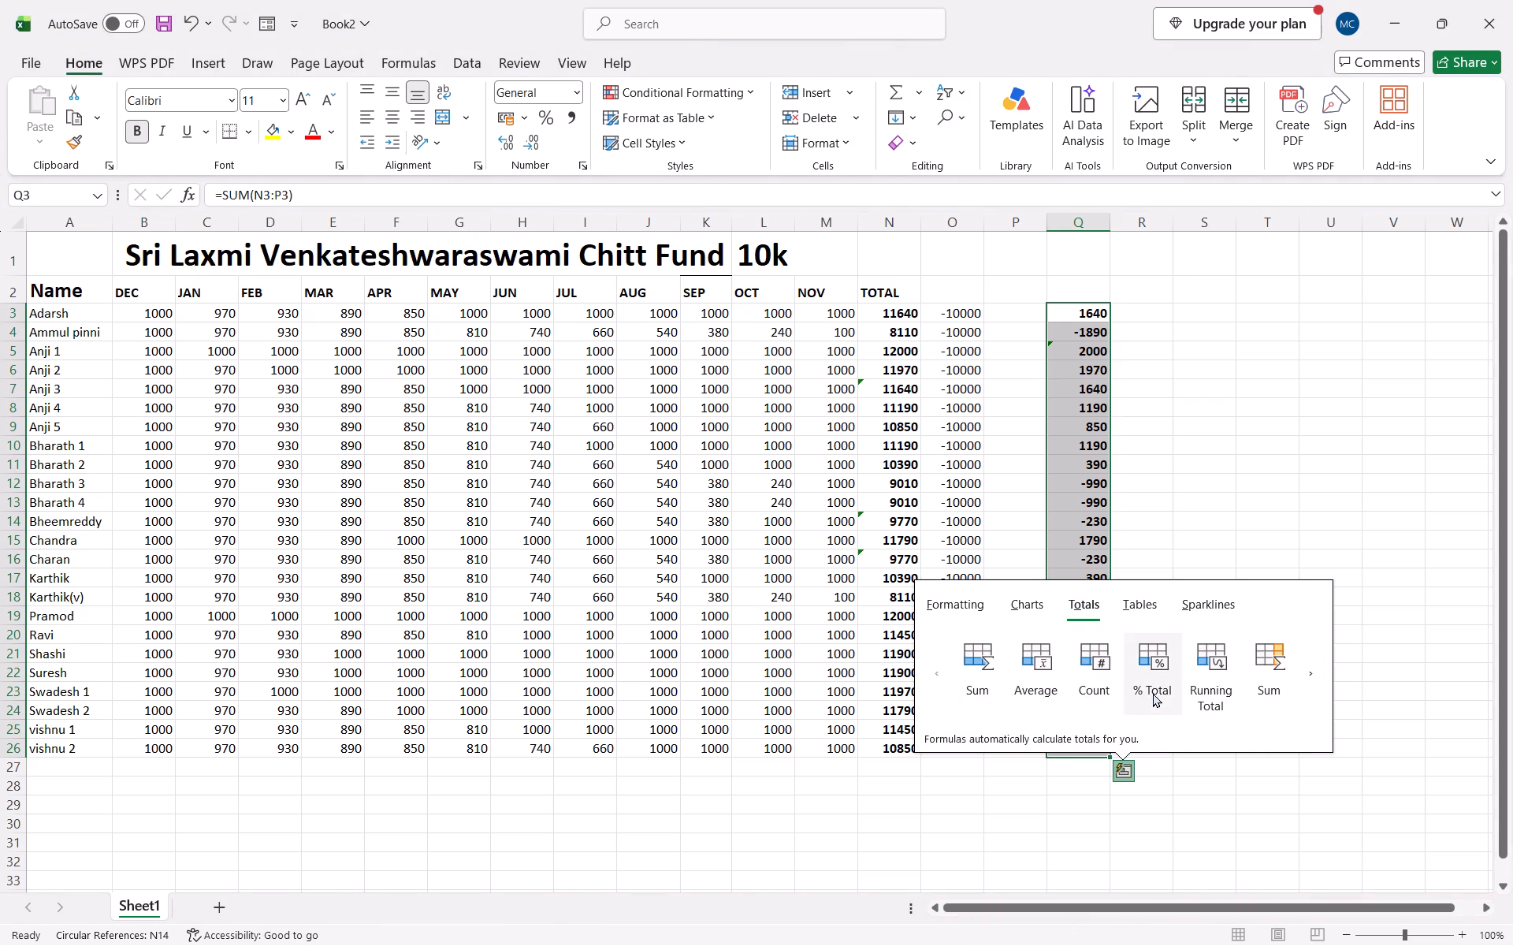
{"action": "left_click", "coordinate": [990, 670]}
{"action": "left_click", "coordinate": [1139, 723]}
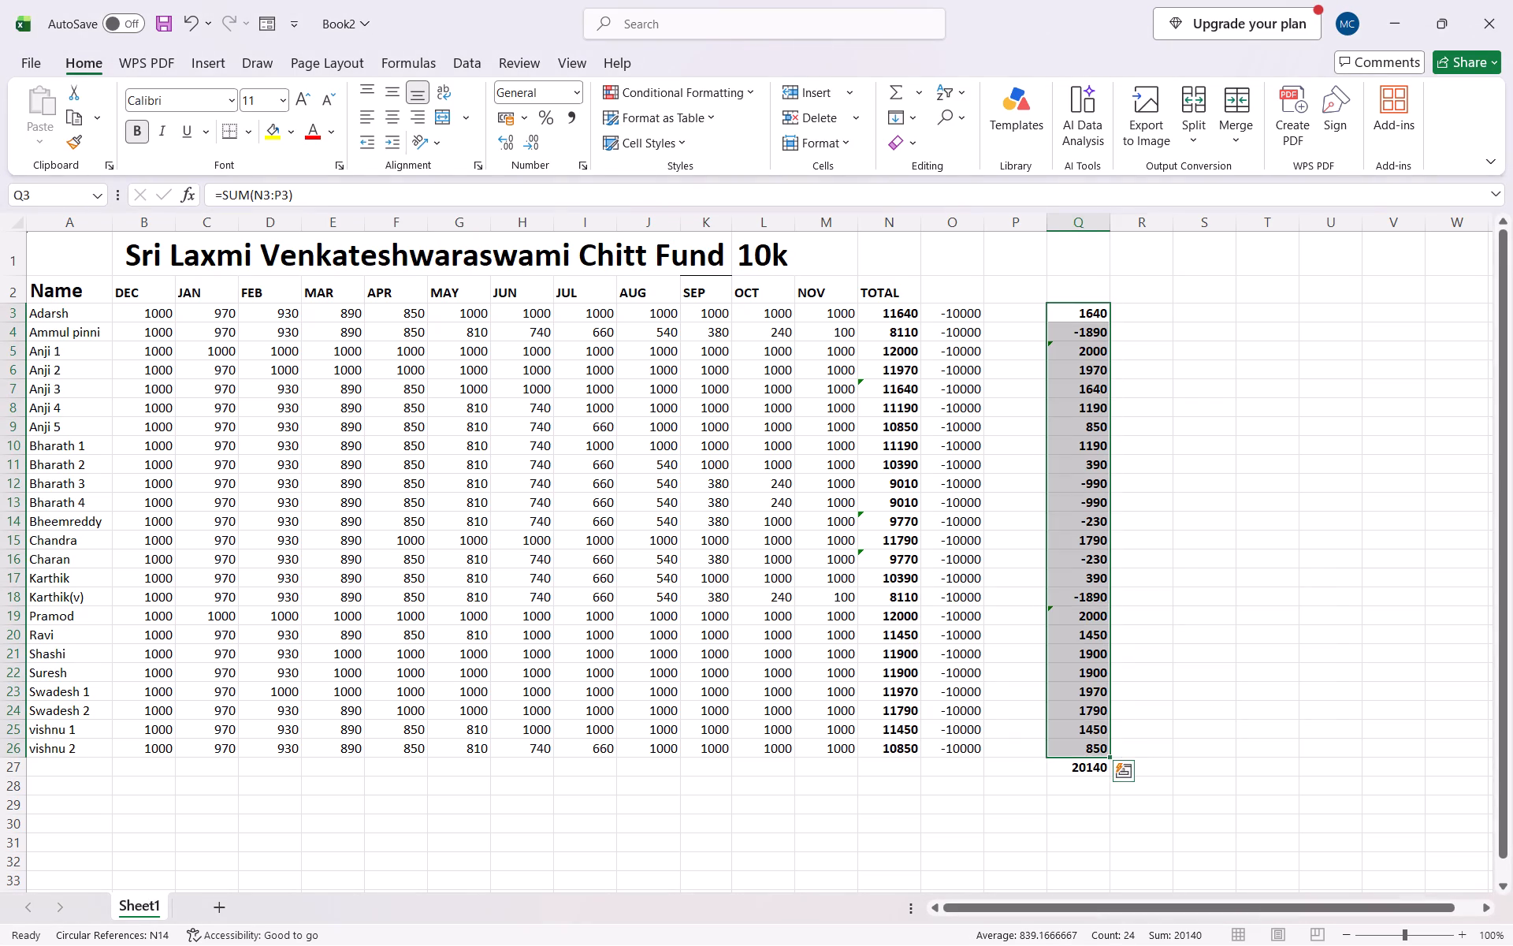
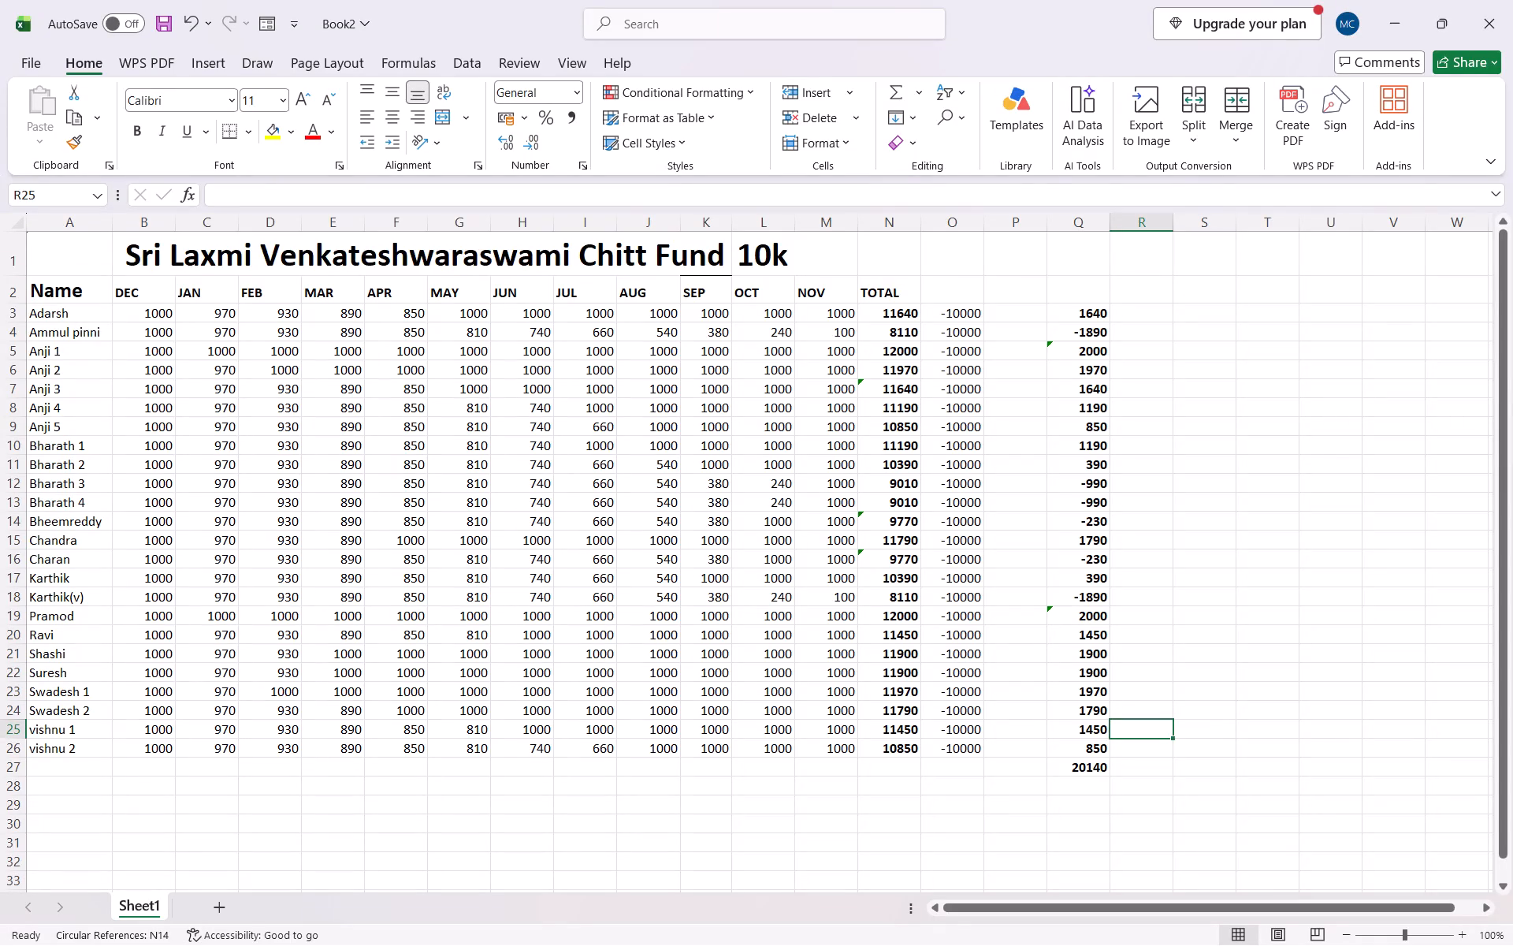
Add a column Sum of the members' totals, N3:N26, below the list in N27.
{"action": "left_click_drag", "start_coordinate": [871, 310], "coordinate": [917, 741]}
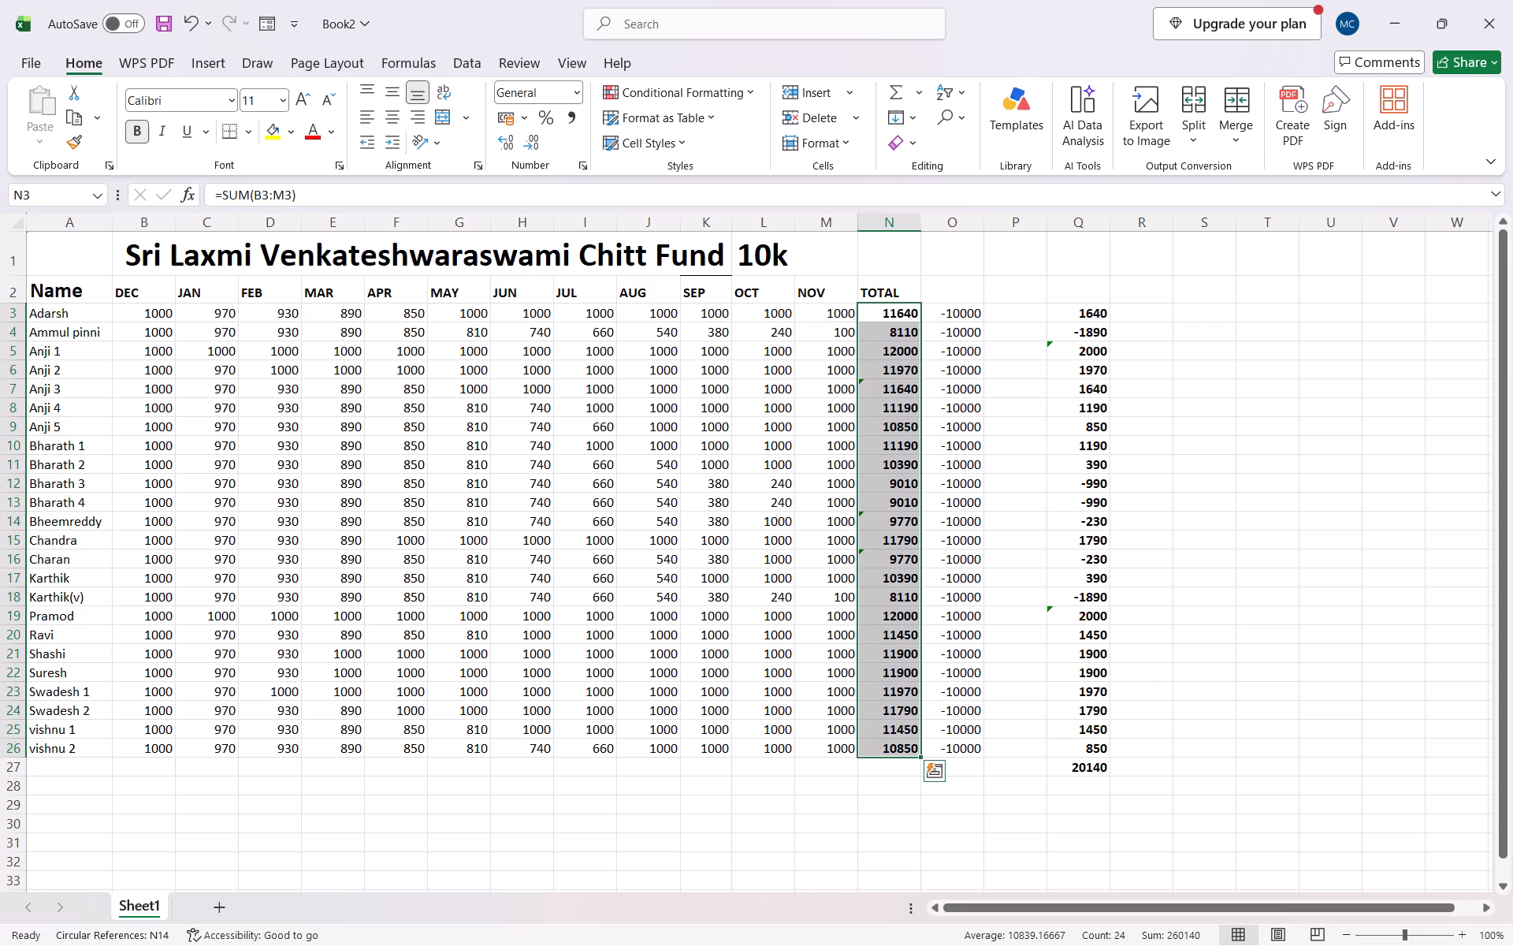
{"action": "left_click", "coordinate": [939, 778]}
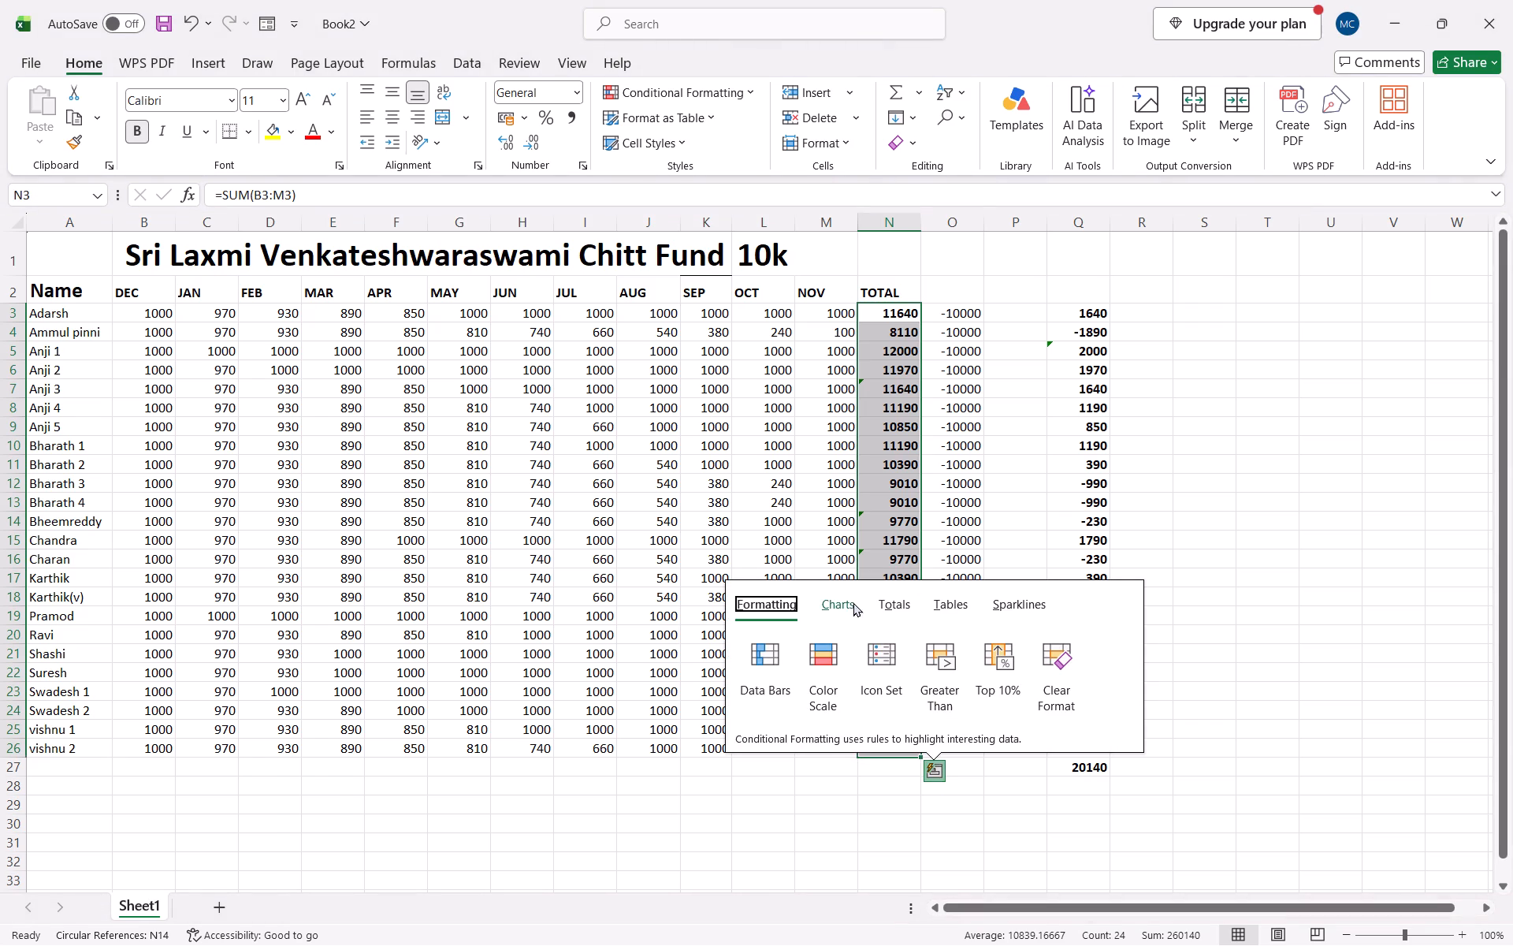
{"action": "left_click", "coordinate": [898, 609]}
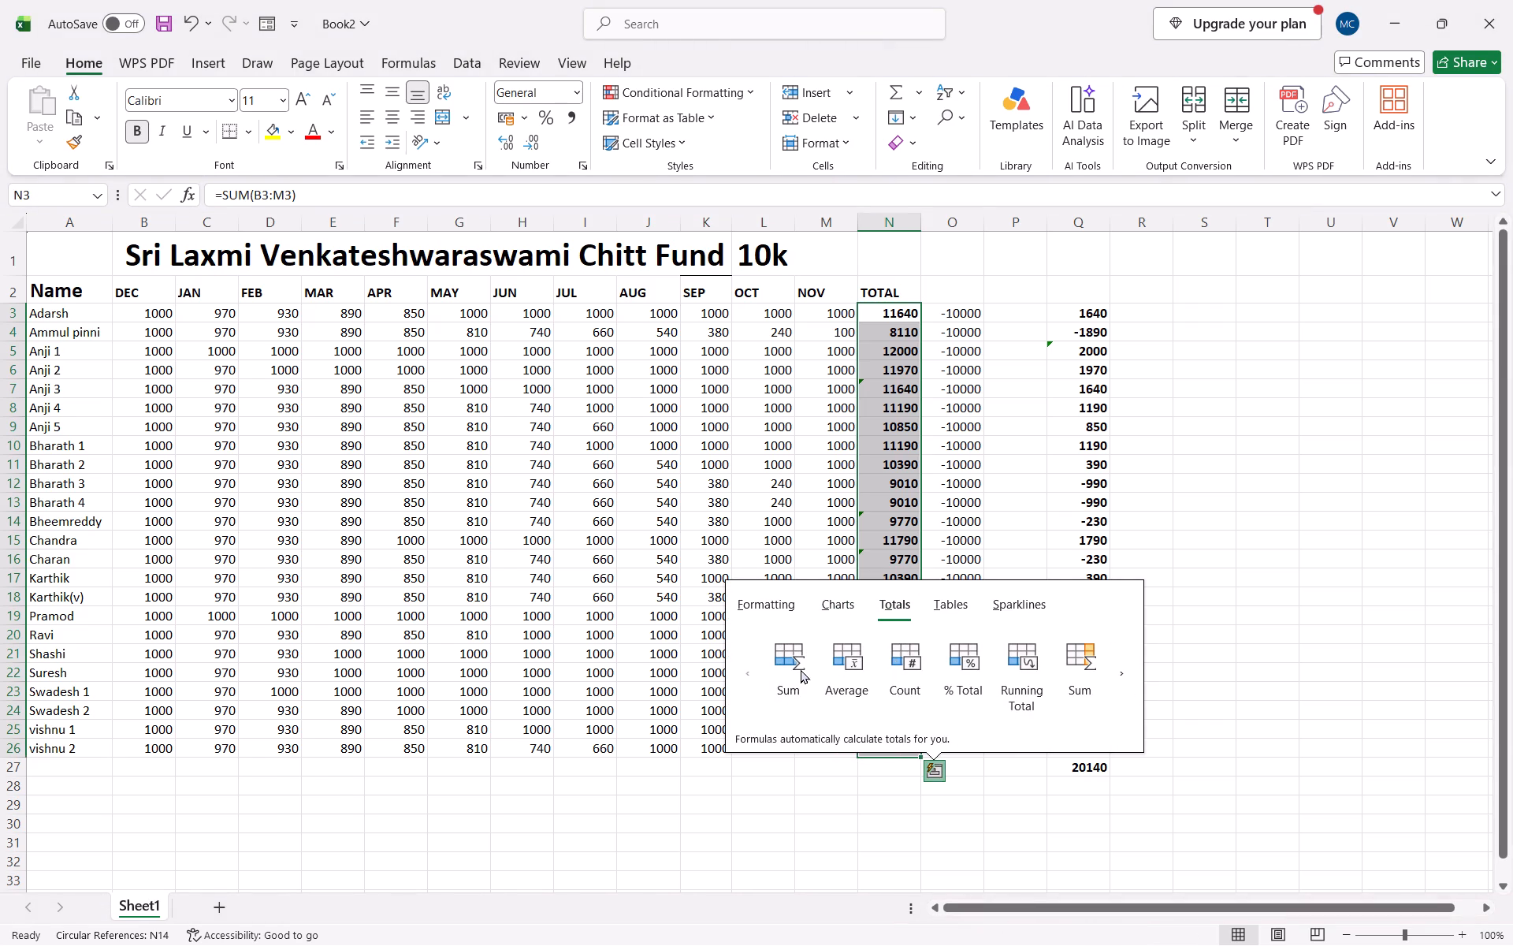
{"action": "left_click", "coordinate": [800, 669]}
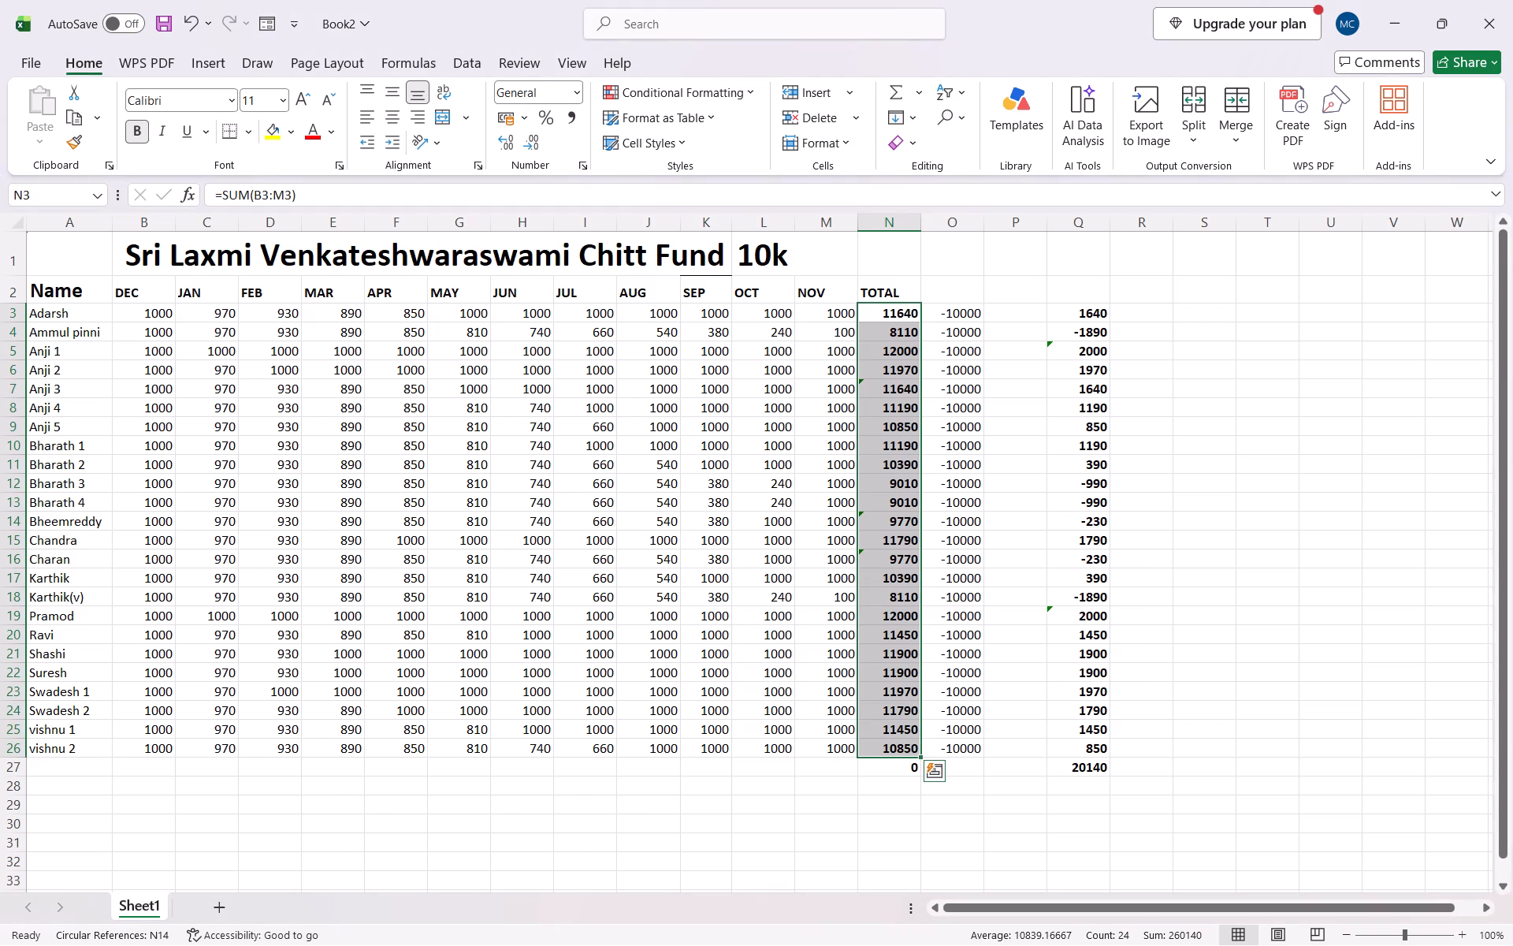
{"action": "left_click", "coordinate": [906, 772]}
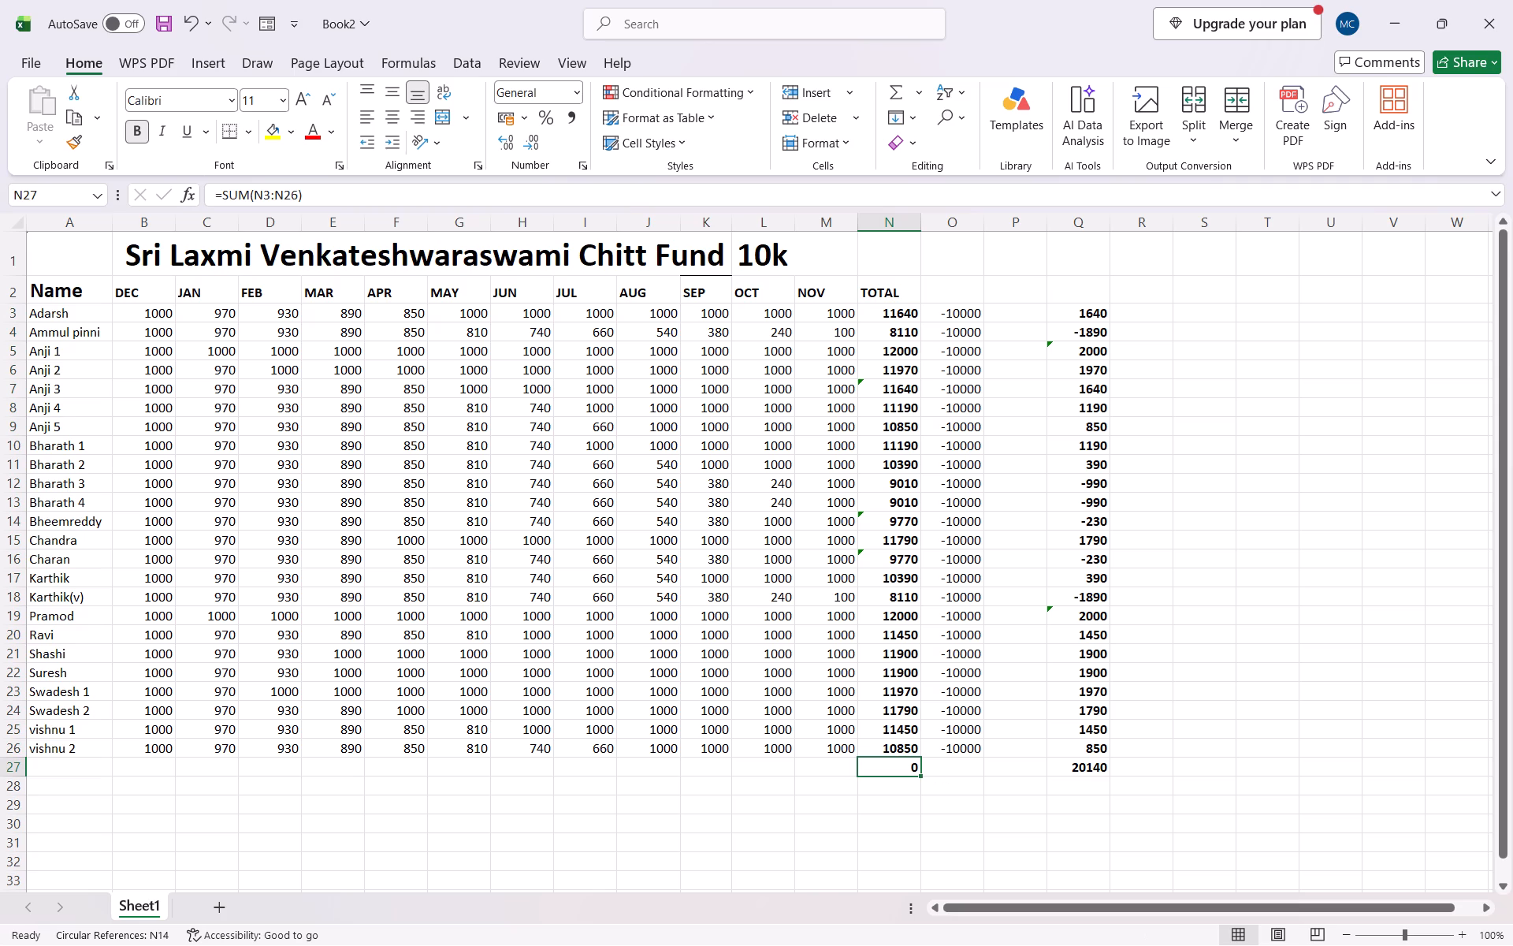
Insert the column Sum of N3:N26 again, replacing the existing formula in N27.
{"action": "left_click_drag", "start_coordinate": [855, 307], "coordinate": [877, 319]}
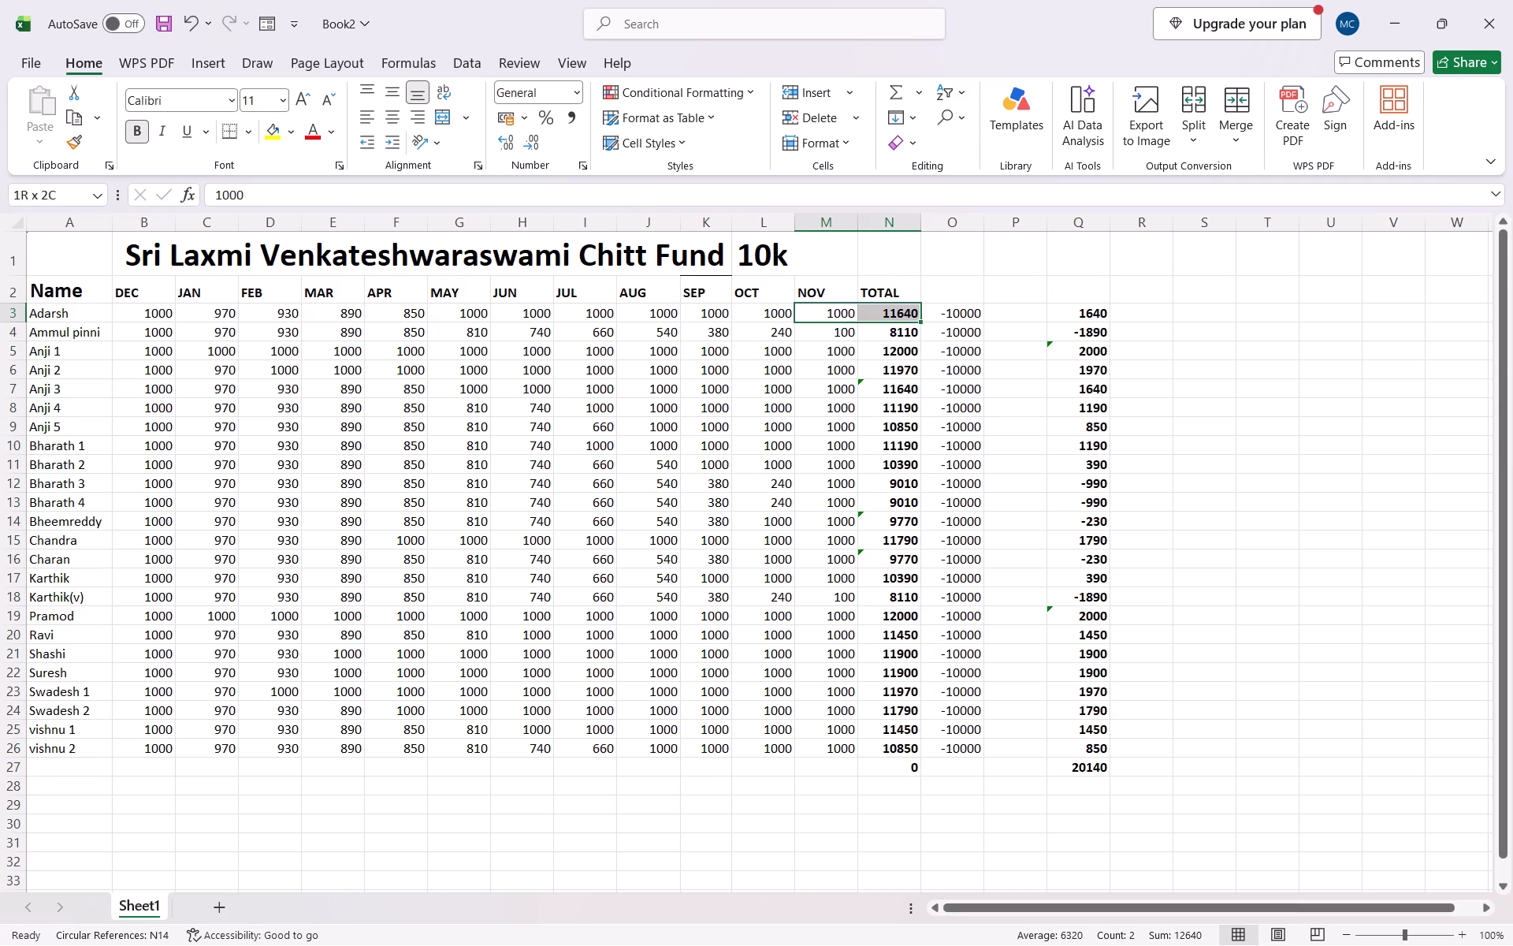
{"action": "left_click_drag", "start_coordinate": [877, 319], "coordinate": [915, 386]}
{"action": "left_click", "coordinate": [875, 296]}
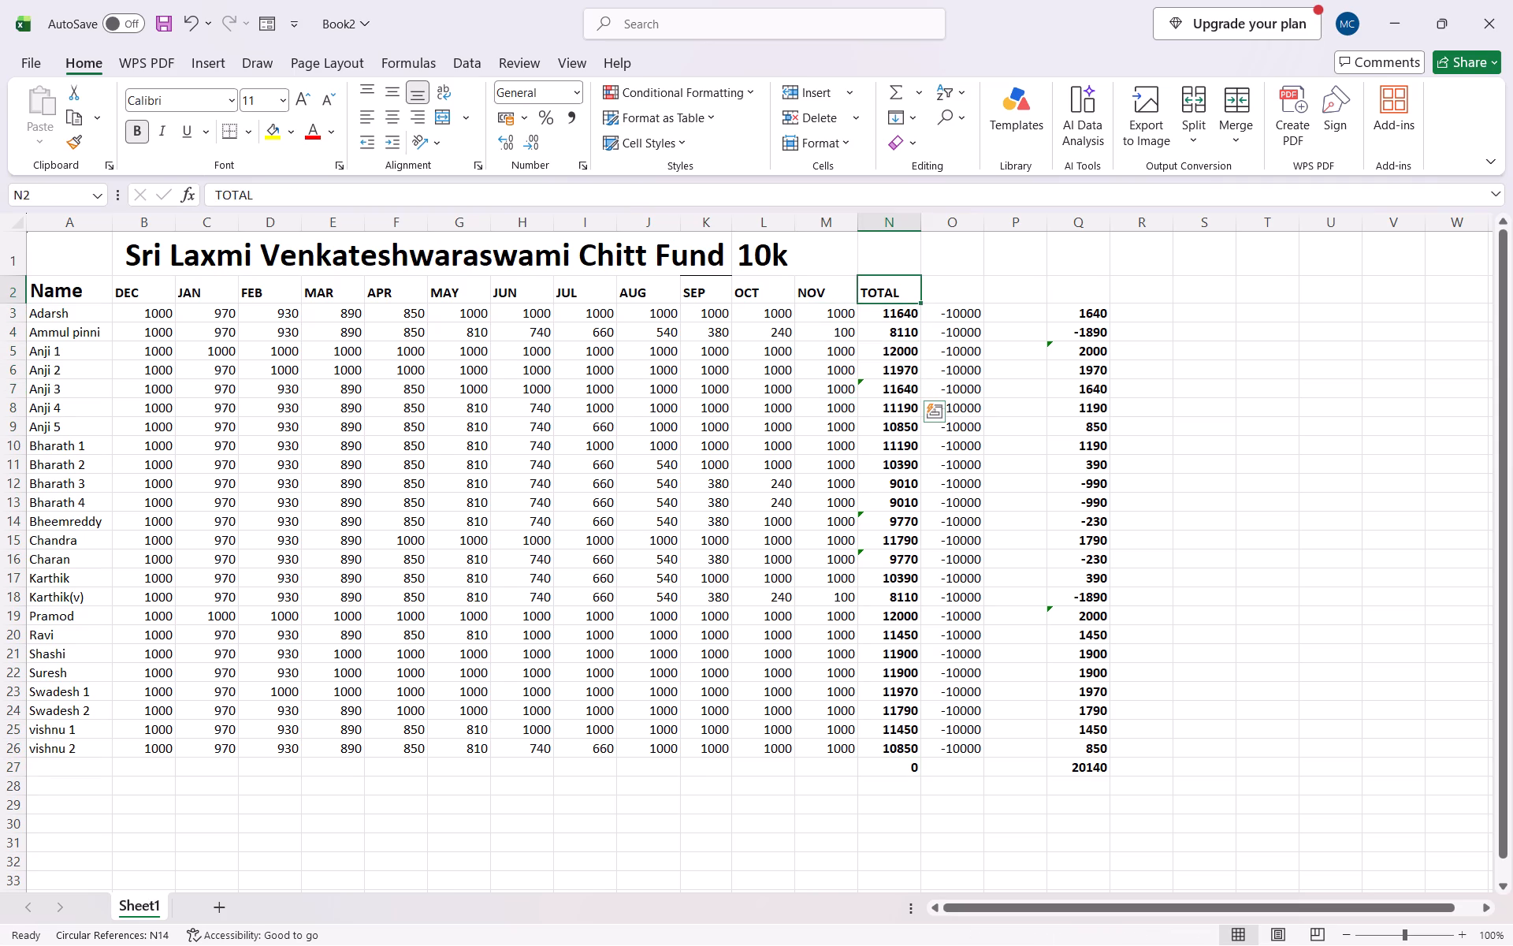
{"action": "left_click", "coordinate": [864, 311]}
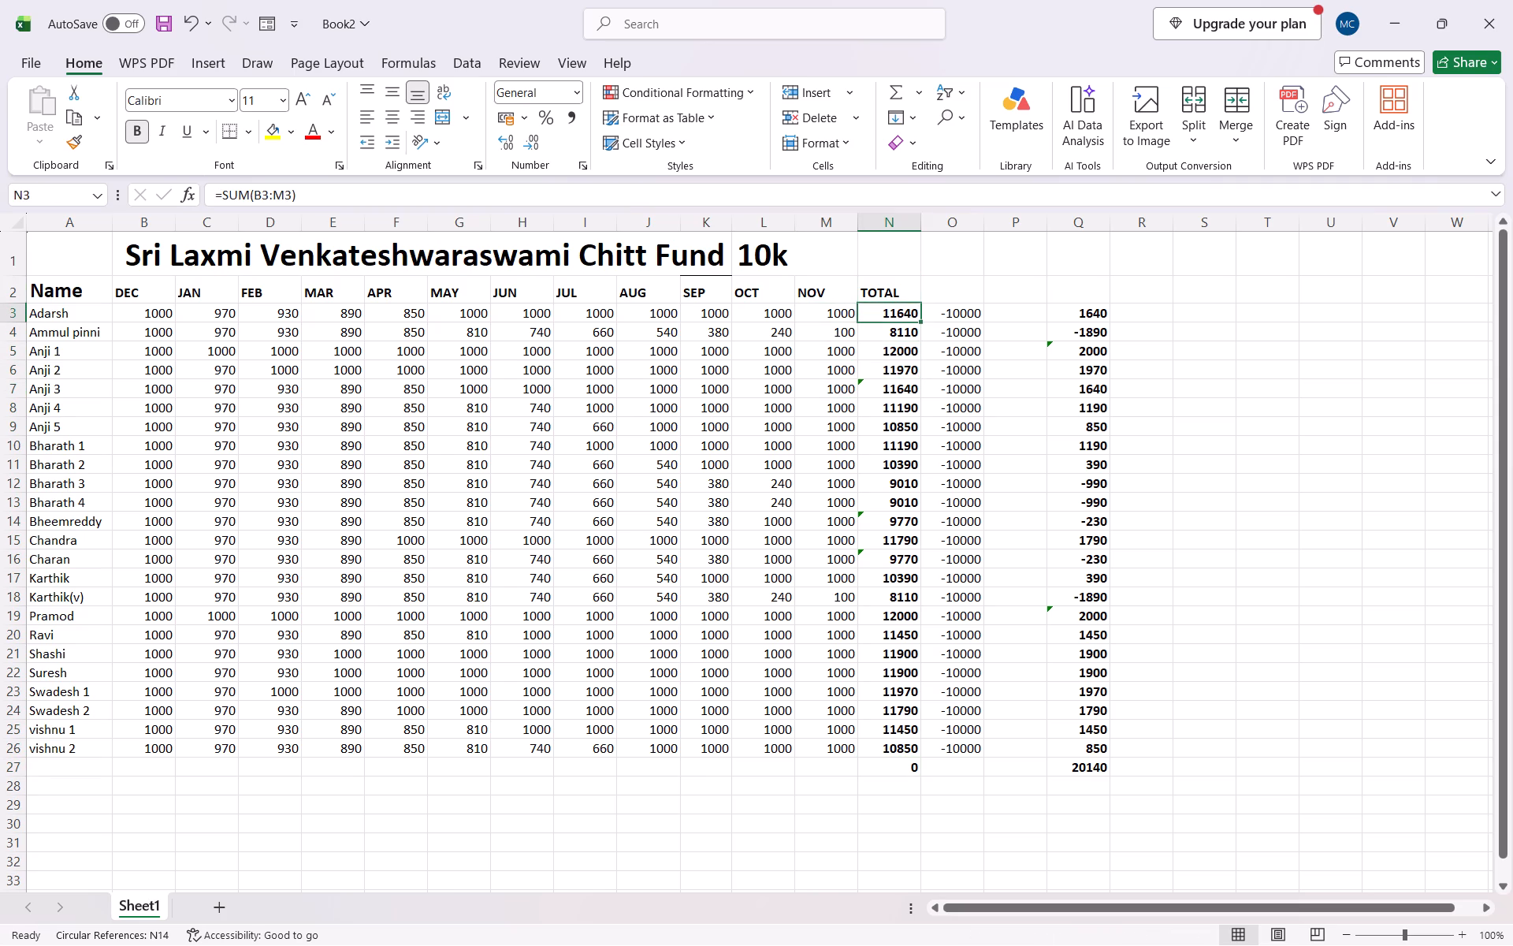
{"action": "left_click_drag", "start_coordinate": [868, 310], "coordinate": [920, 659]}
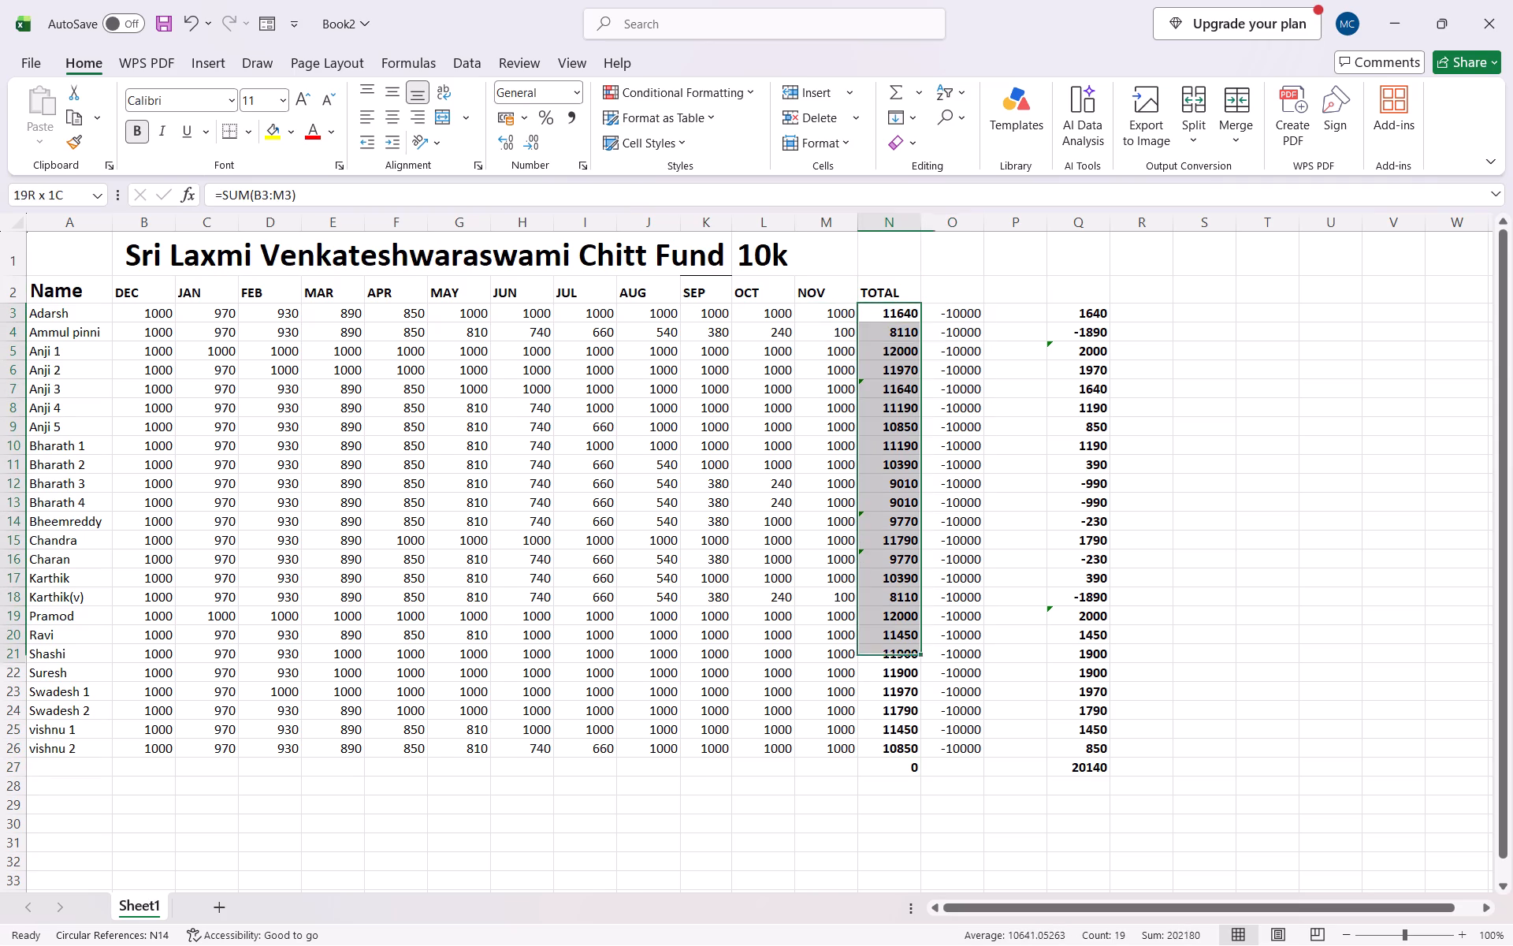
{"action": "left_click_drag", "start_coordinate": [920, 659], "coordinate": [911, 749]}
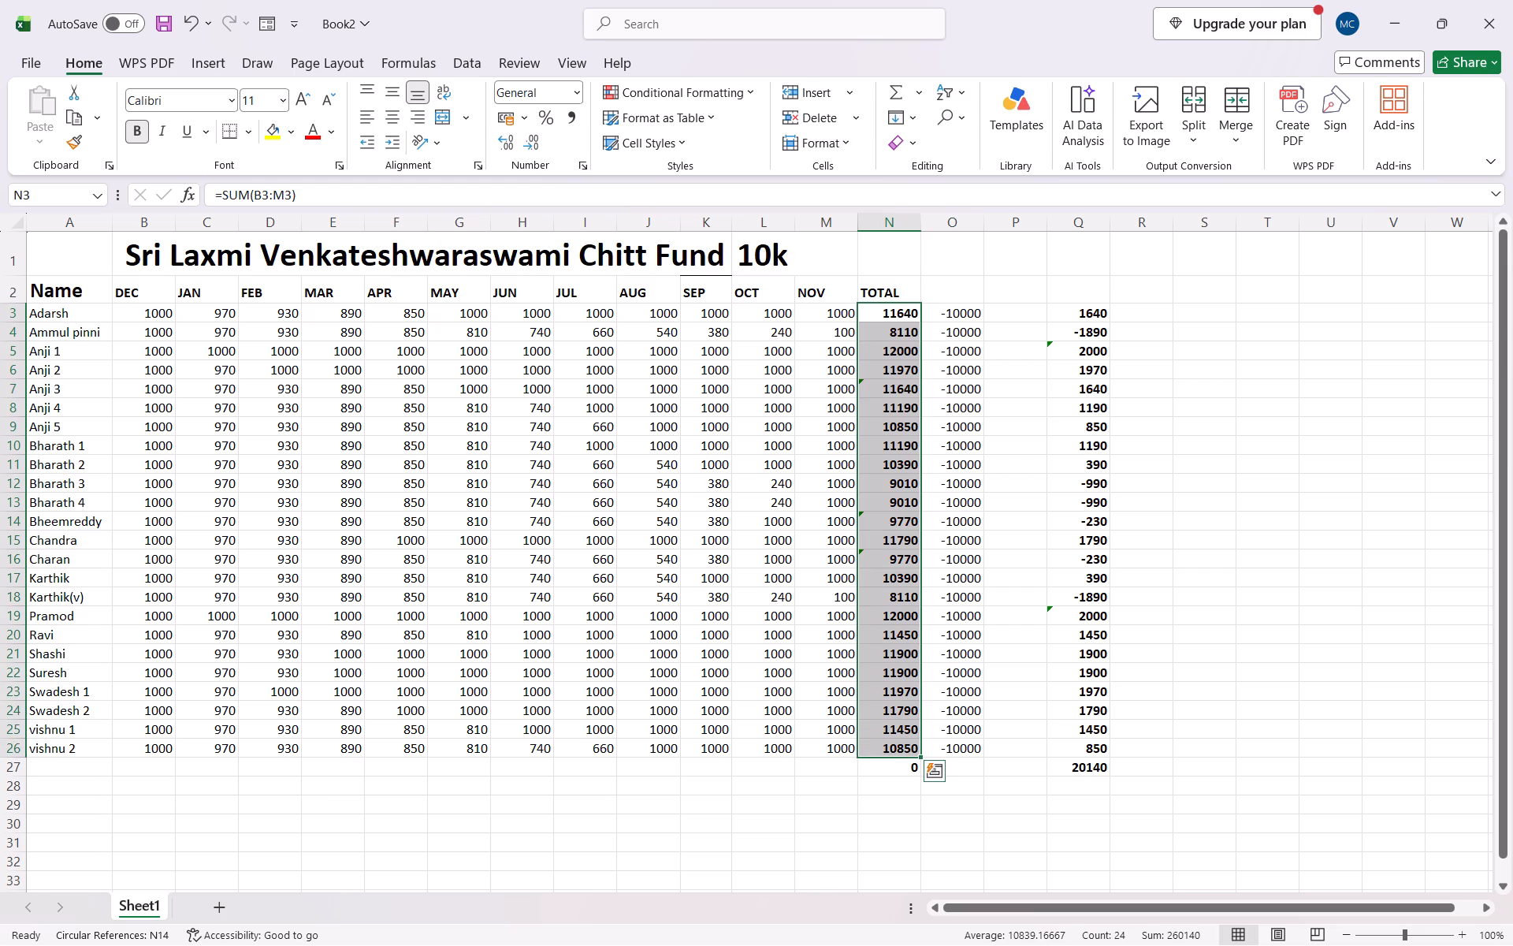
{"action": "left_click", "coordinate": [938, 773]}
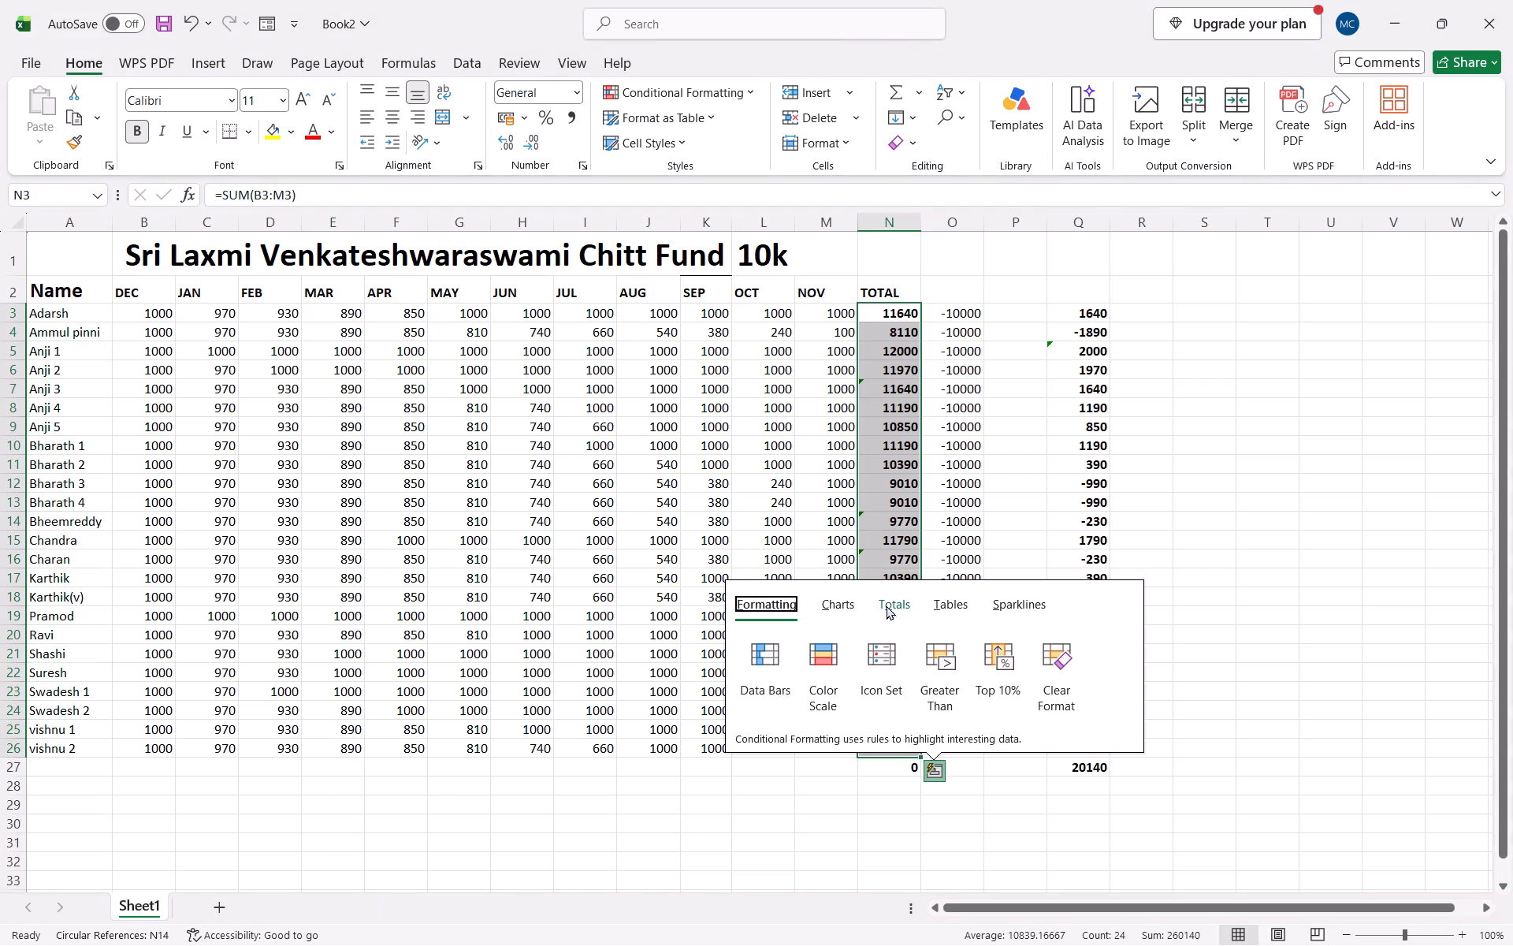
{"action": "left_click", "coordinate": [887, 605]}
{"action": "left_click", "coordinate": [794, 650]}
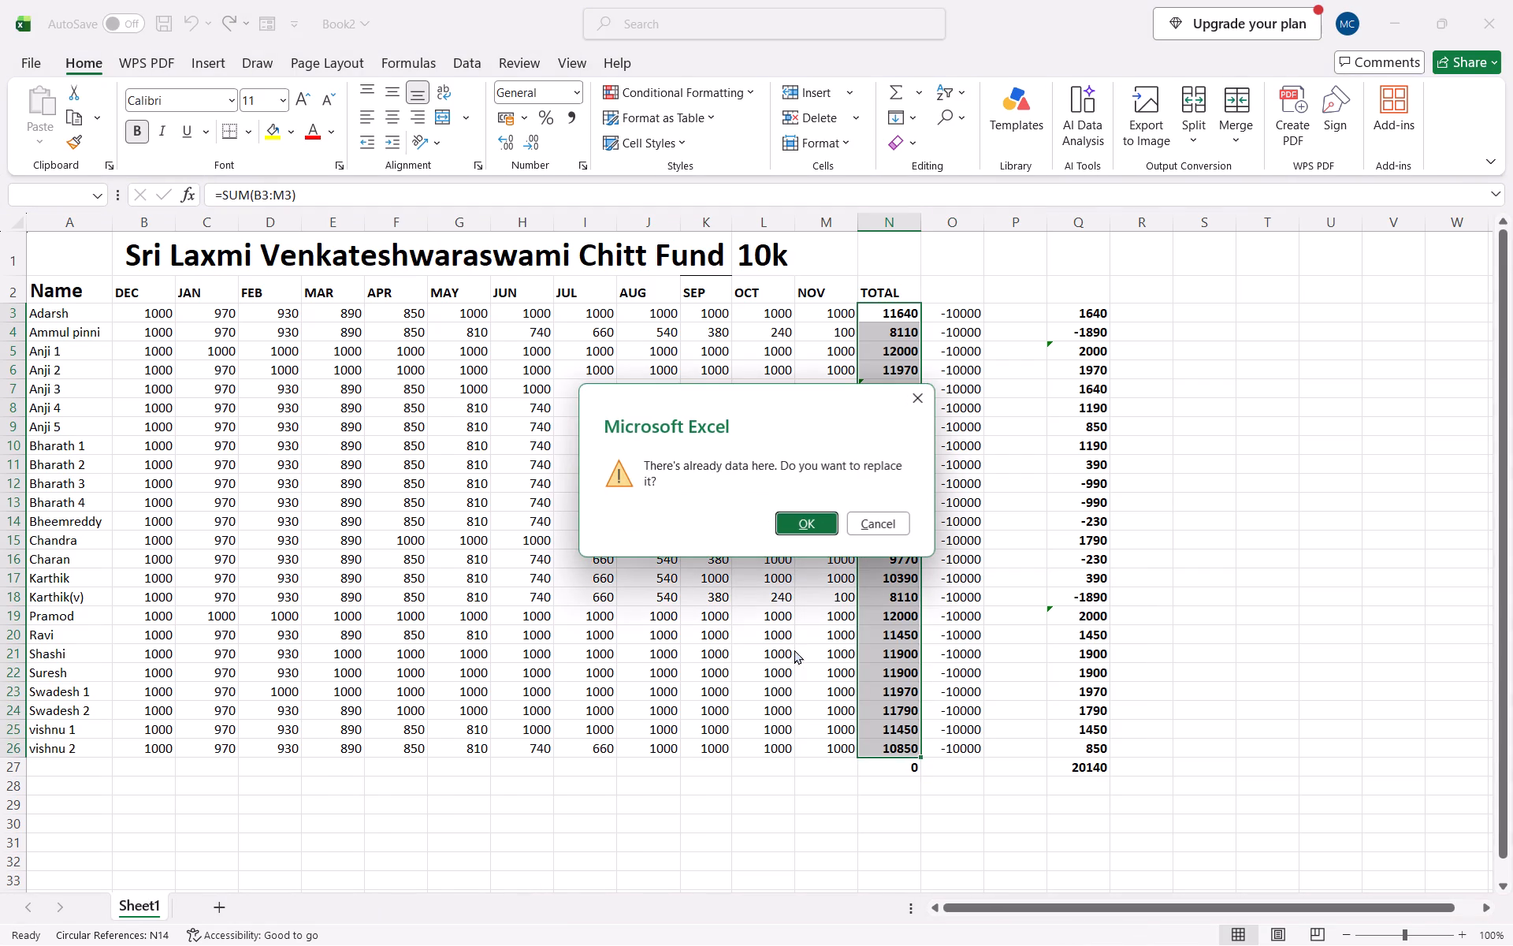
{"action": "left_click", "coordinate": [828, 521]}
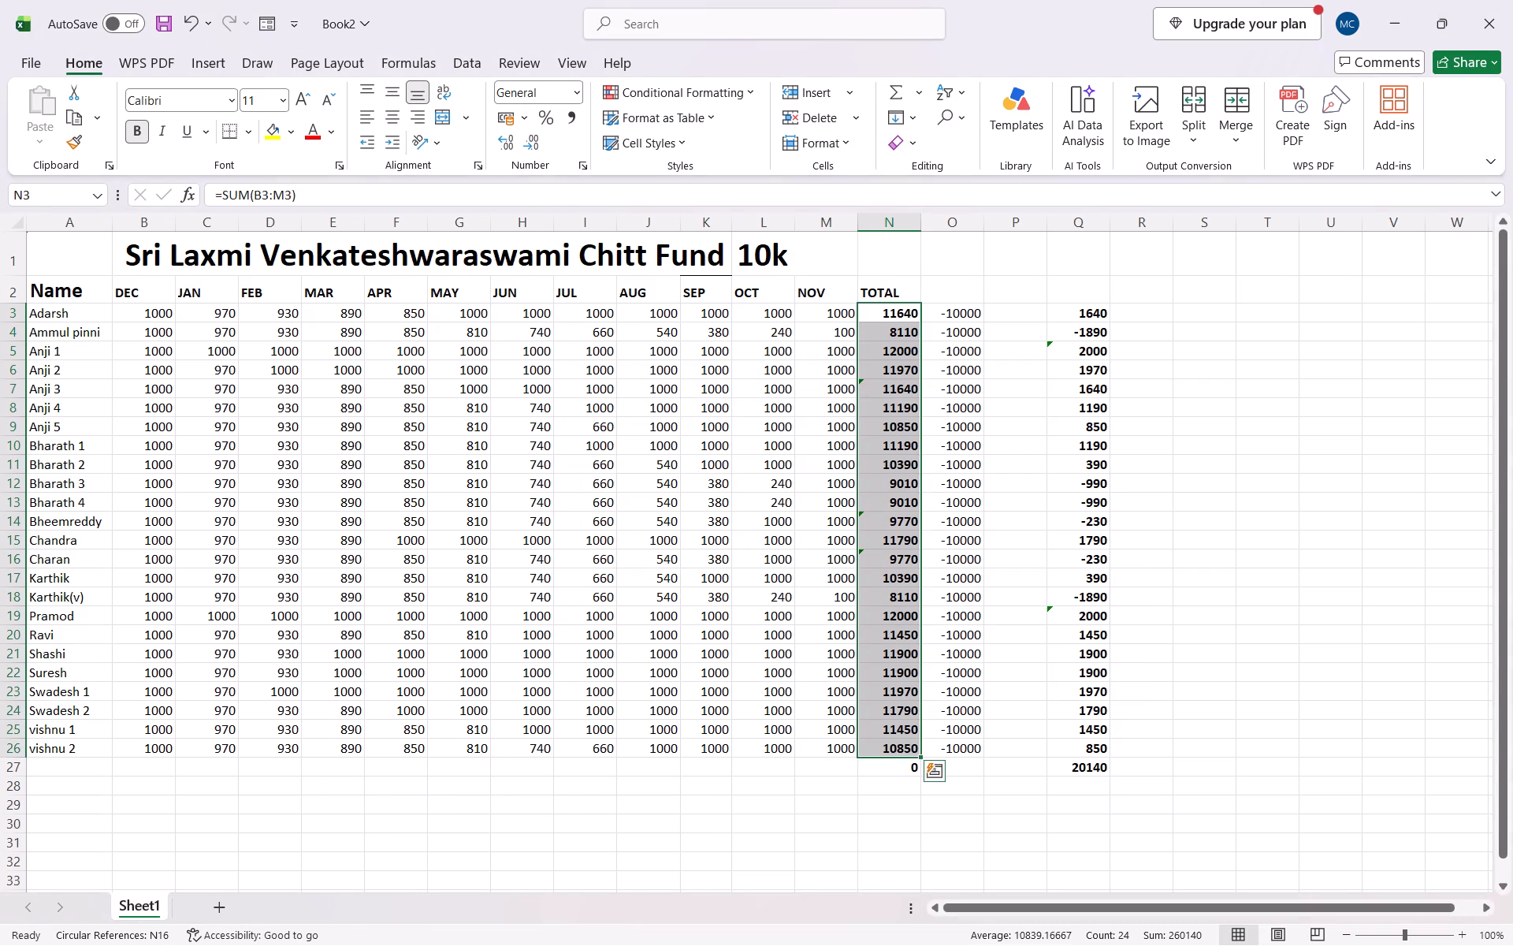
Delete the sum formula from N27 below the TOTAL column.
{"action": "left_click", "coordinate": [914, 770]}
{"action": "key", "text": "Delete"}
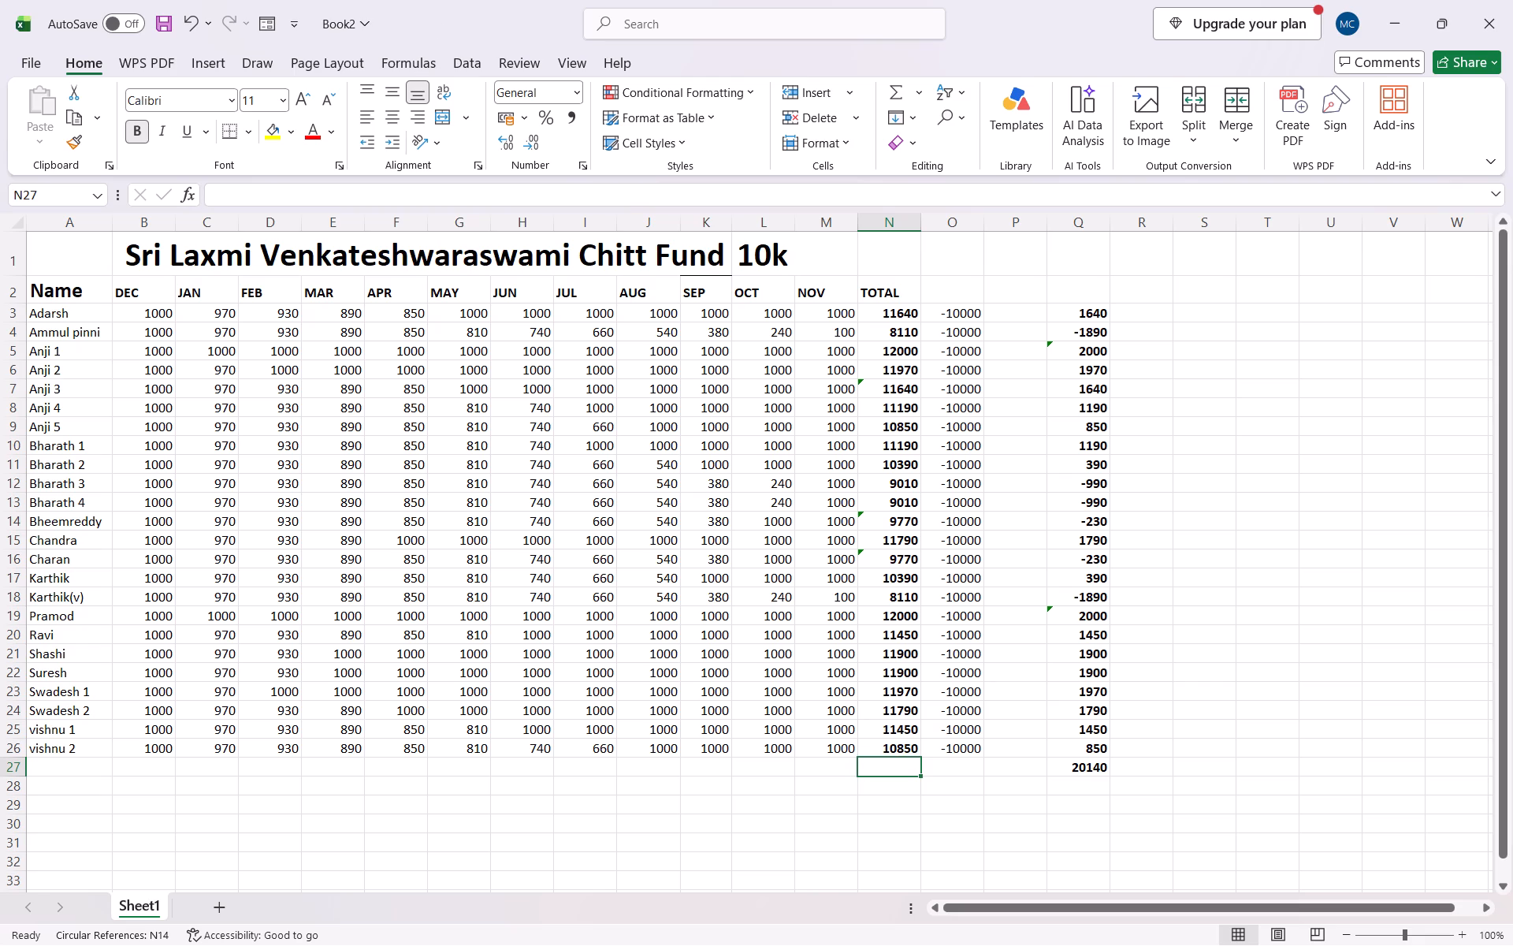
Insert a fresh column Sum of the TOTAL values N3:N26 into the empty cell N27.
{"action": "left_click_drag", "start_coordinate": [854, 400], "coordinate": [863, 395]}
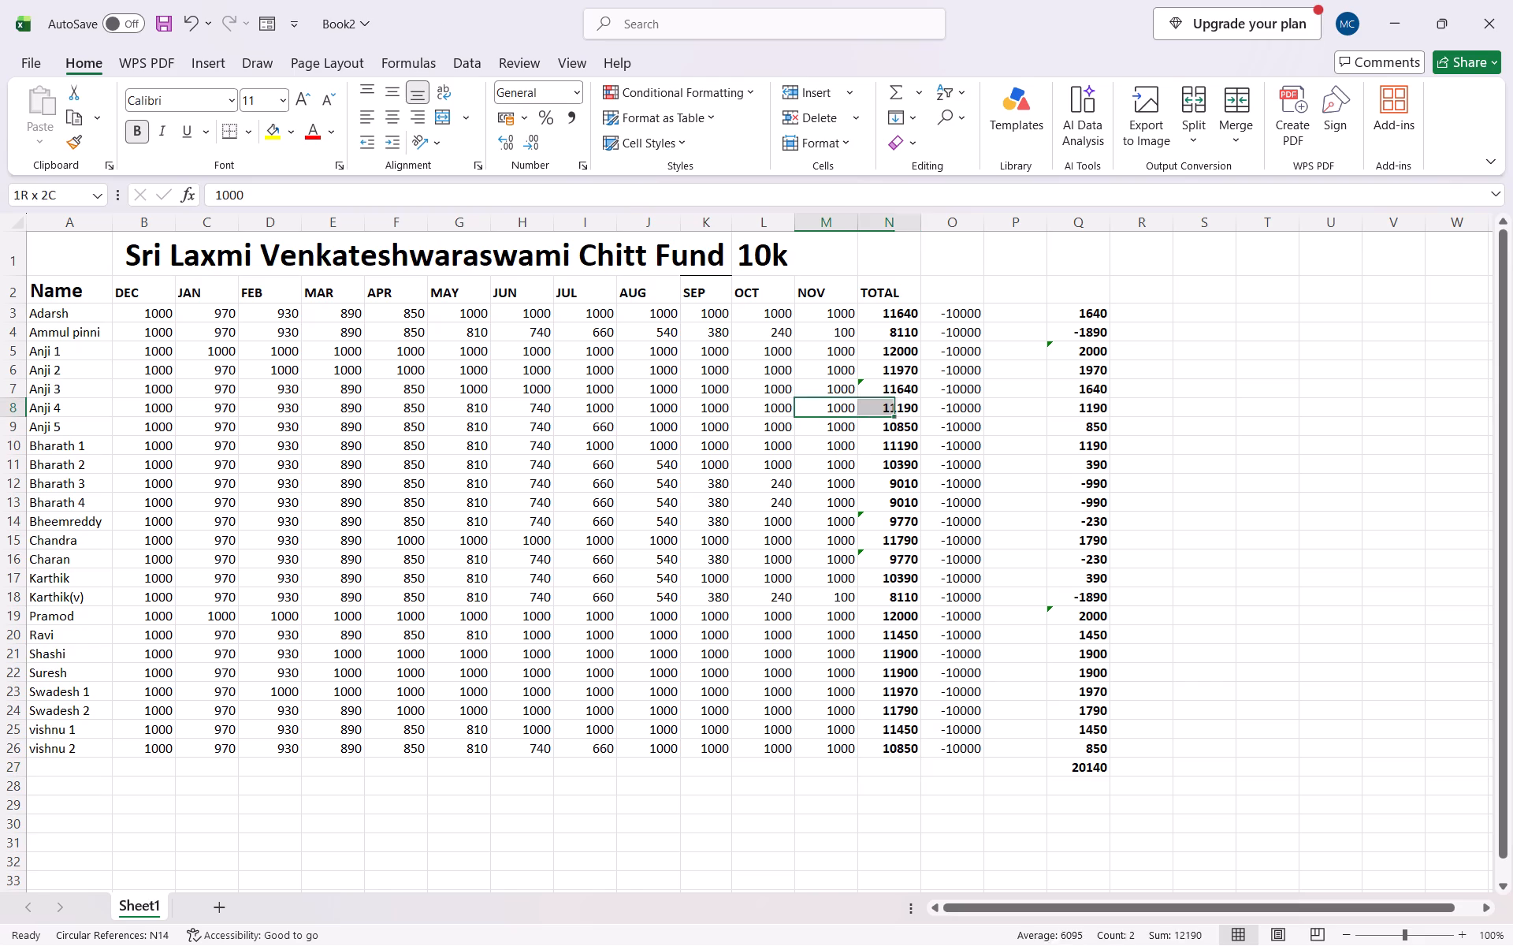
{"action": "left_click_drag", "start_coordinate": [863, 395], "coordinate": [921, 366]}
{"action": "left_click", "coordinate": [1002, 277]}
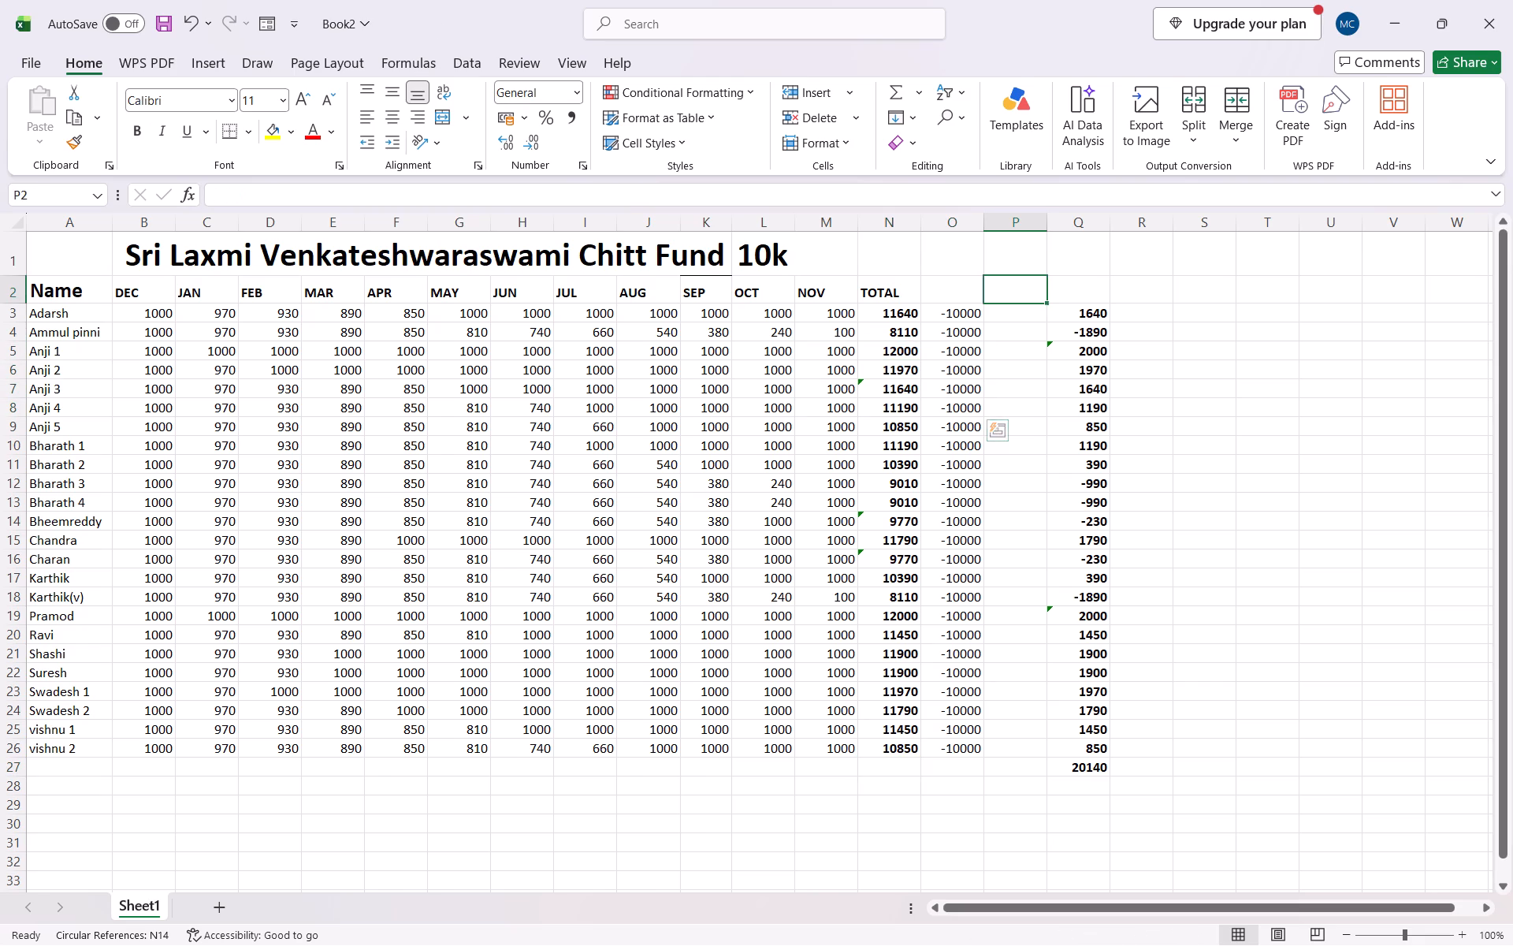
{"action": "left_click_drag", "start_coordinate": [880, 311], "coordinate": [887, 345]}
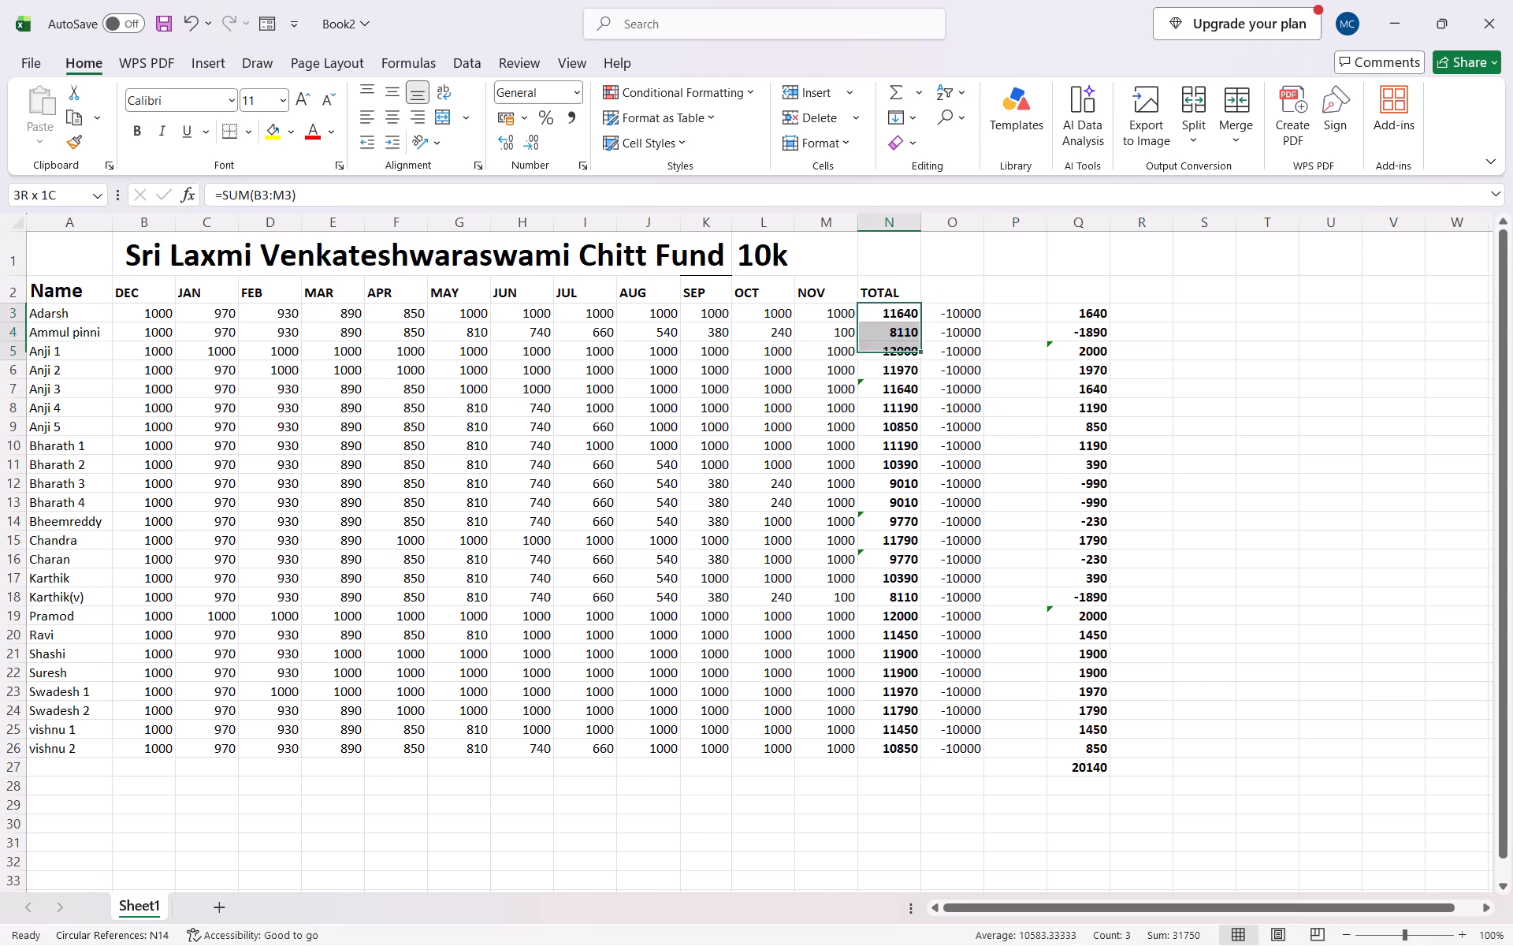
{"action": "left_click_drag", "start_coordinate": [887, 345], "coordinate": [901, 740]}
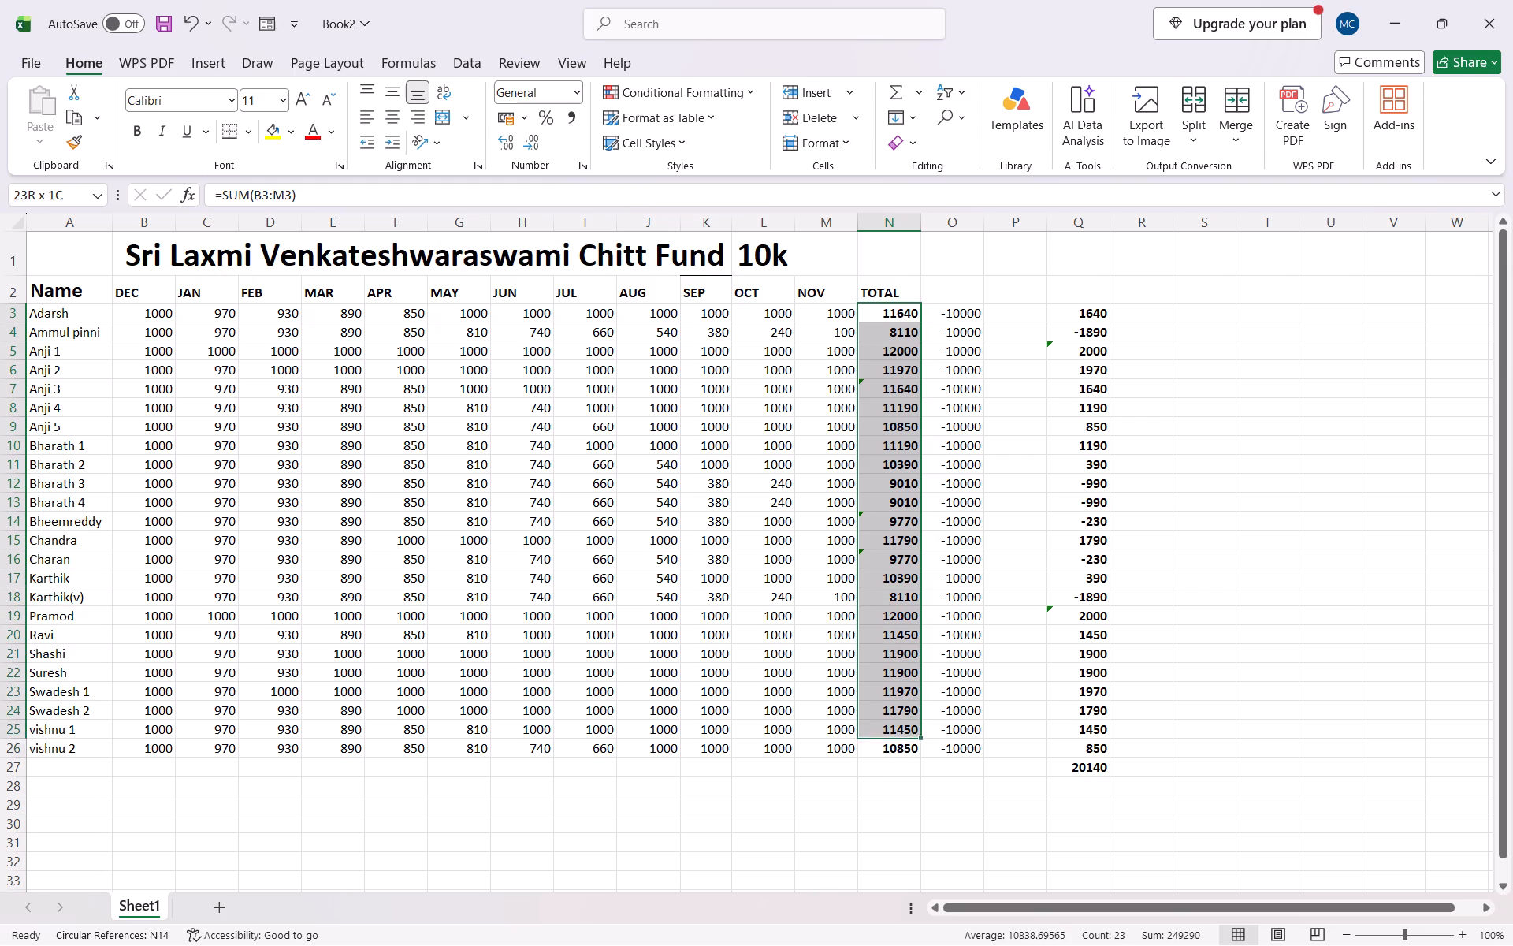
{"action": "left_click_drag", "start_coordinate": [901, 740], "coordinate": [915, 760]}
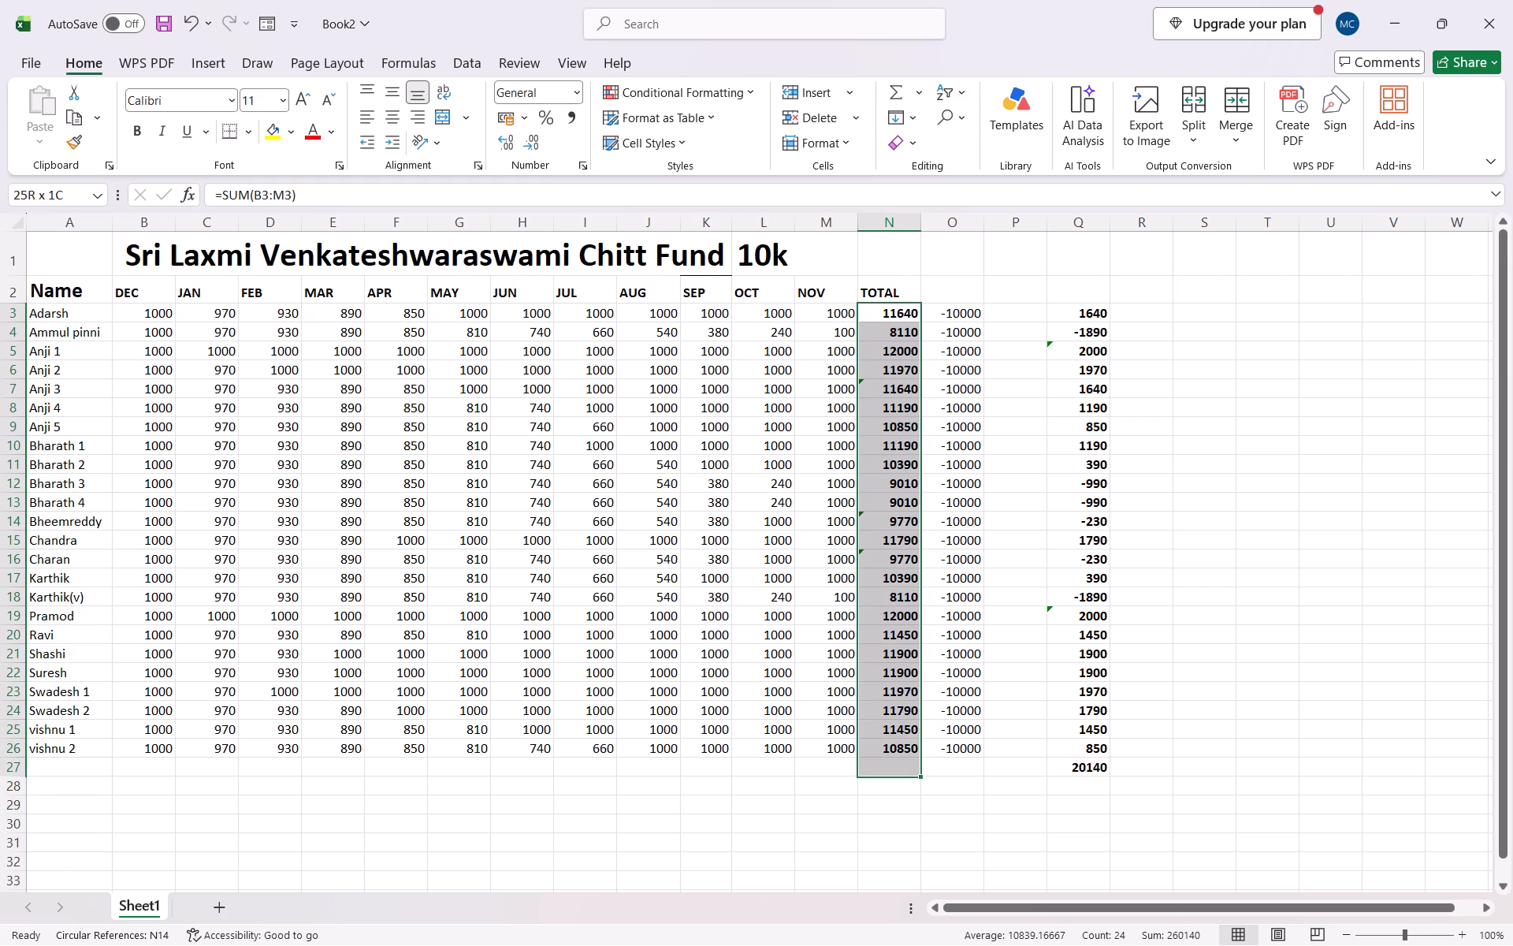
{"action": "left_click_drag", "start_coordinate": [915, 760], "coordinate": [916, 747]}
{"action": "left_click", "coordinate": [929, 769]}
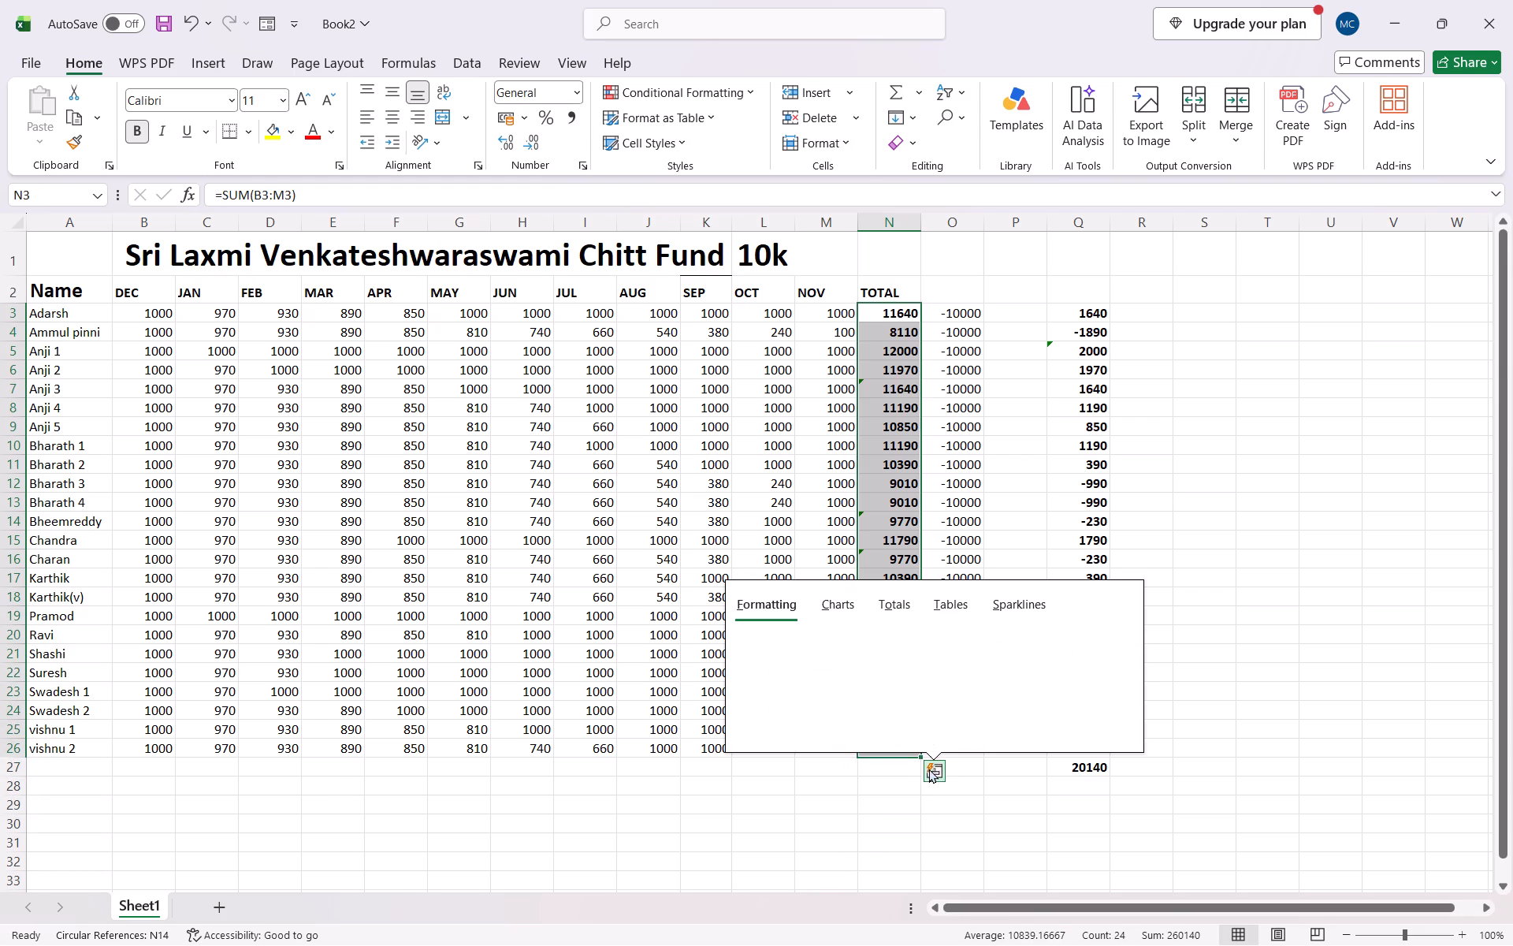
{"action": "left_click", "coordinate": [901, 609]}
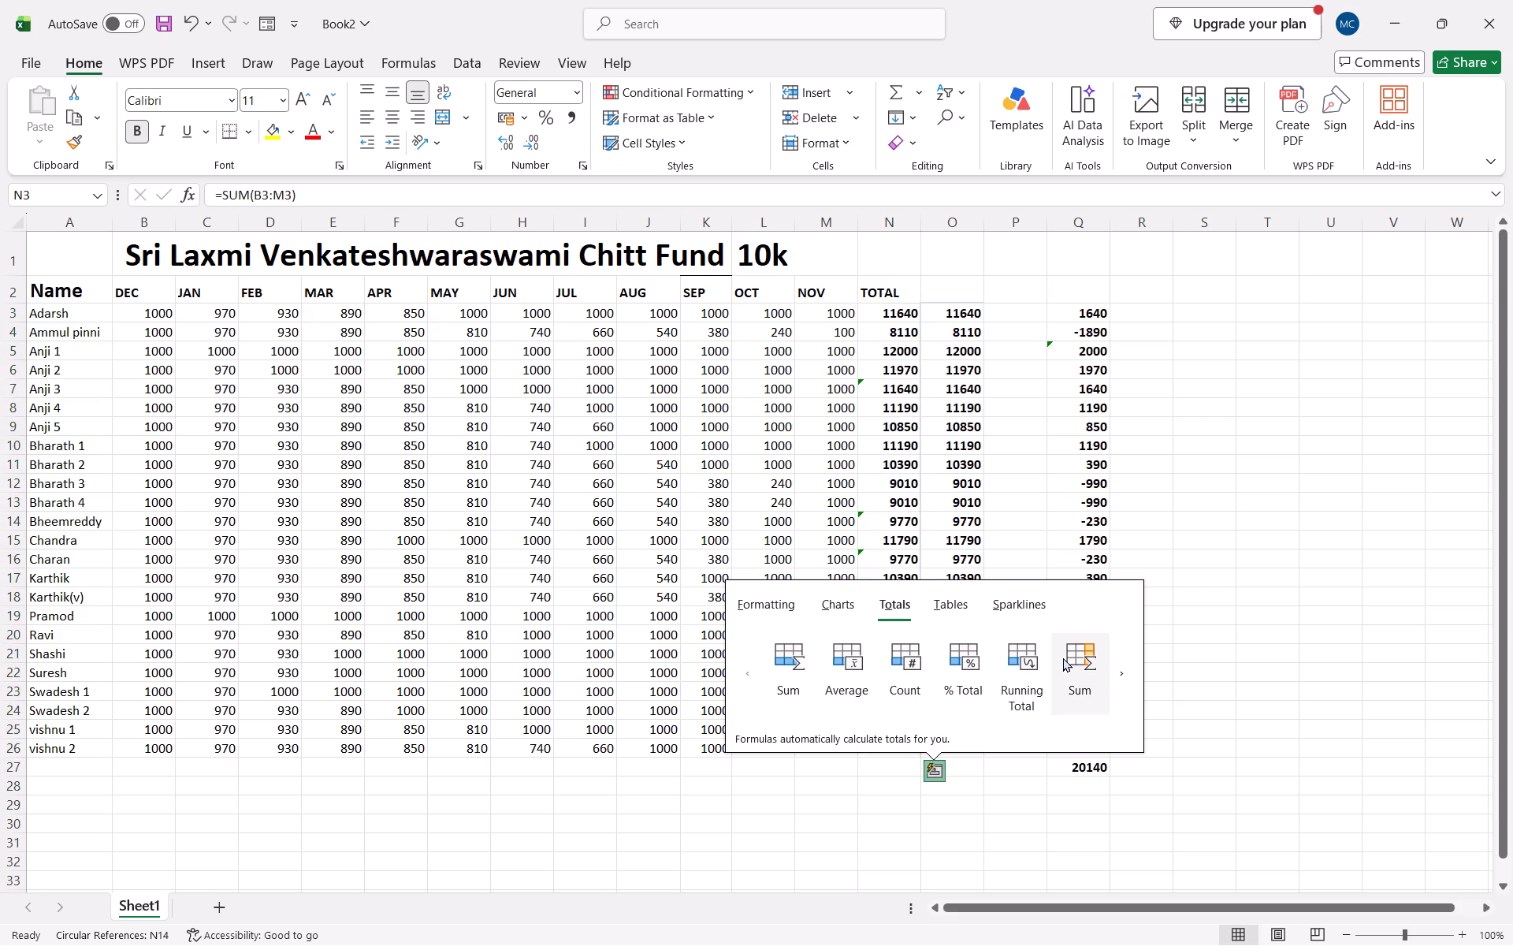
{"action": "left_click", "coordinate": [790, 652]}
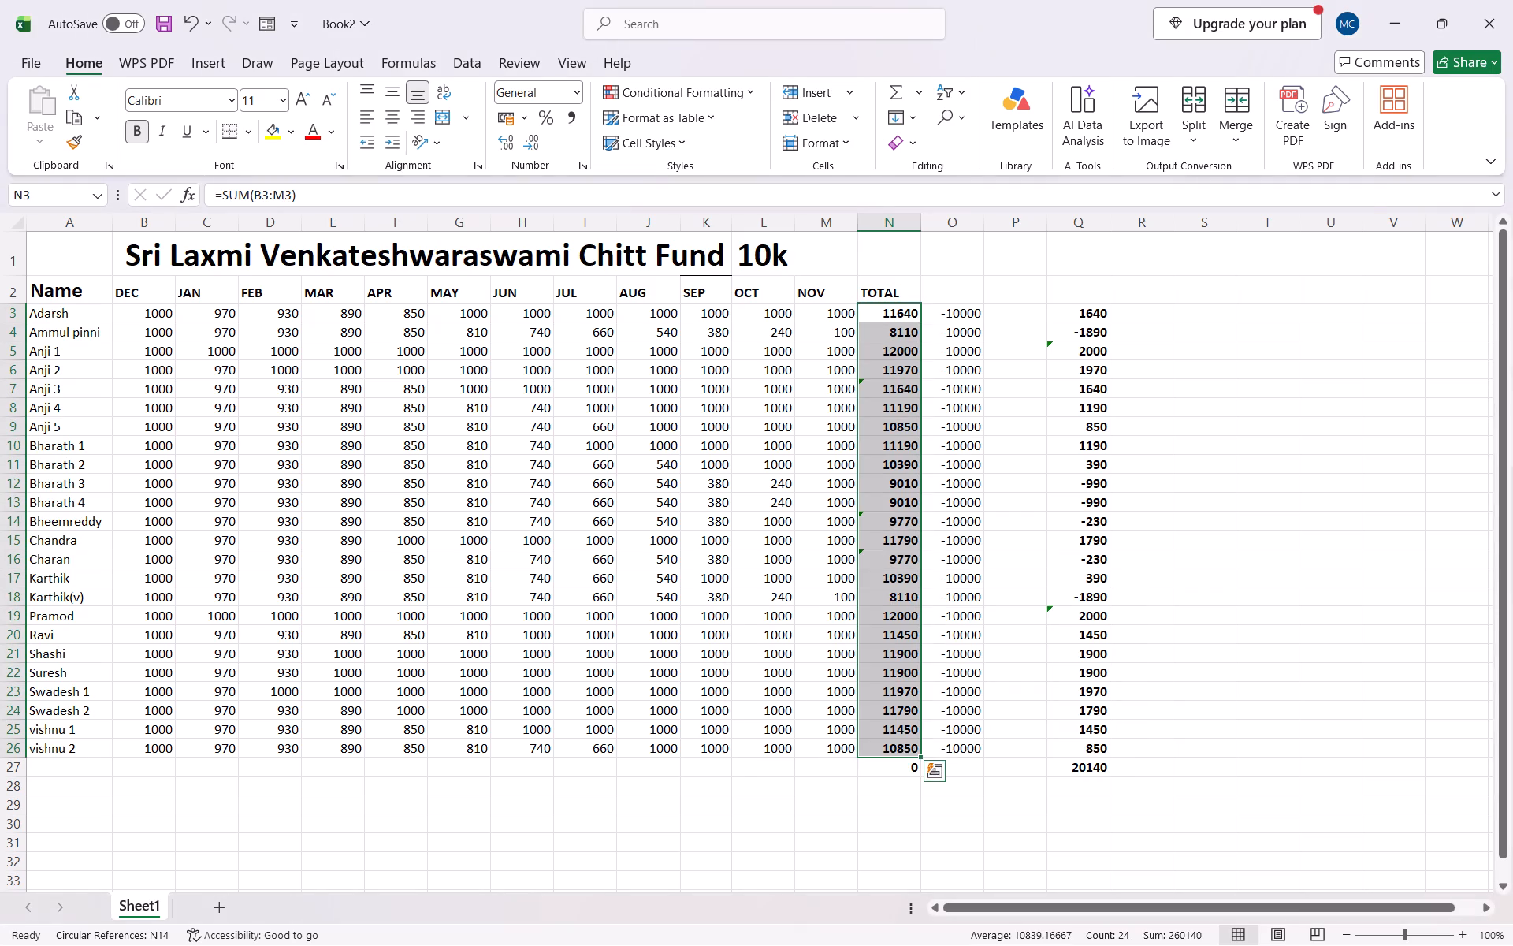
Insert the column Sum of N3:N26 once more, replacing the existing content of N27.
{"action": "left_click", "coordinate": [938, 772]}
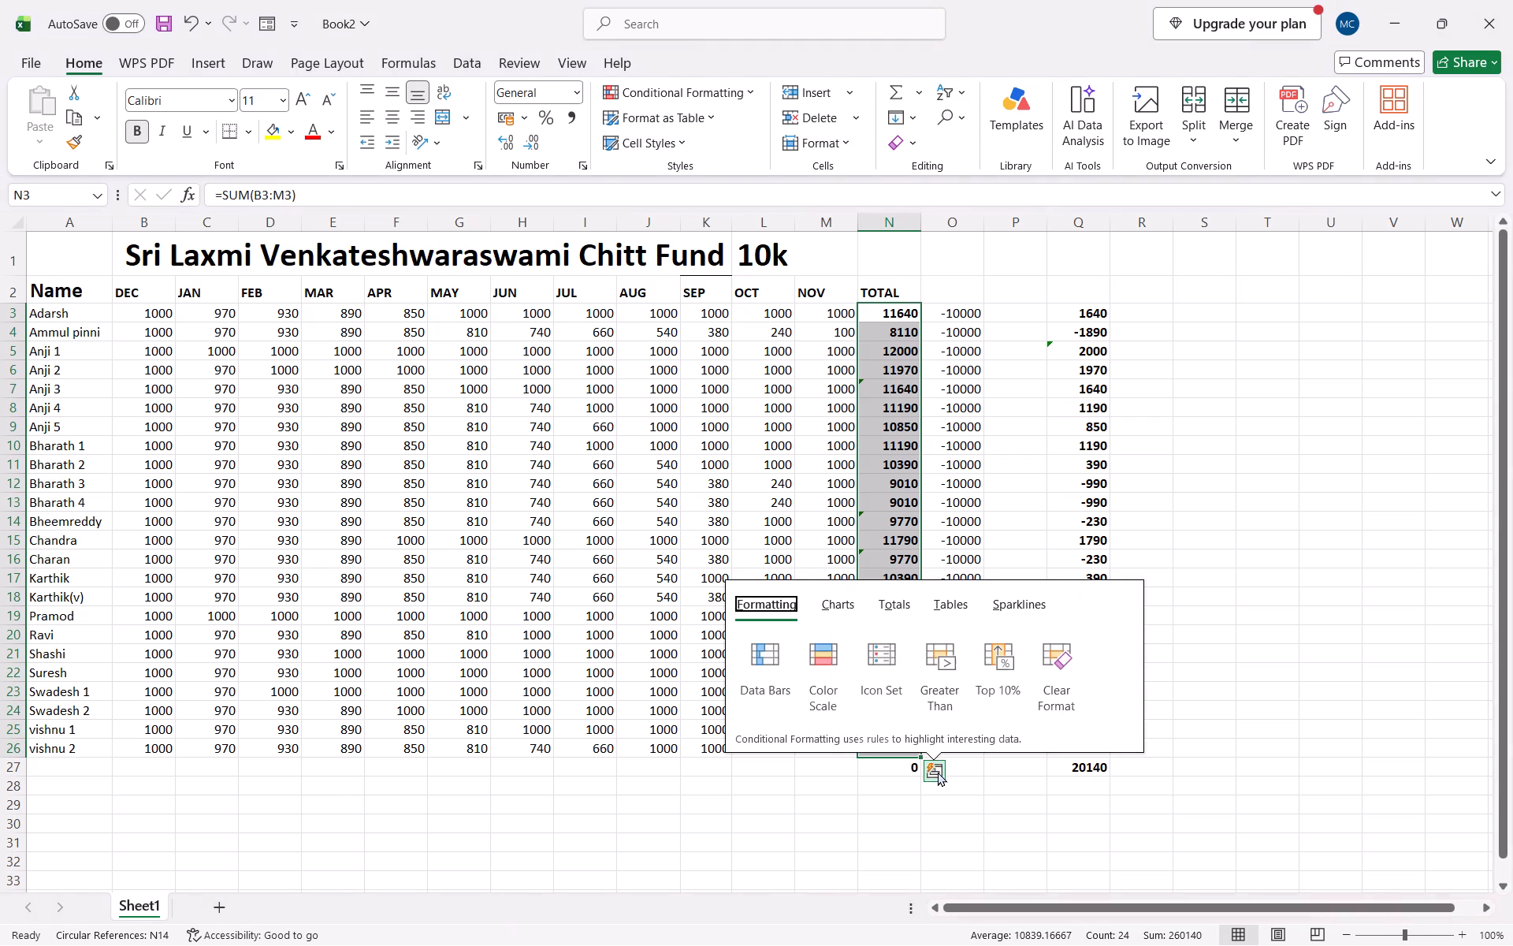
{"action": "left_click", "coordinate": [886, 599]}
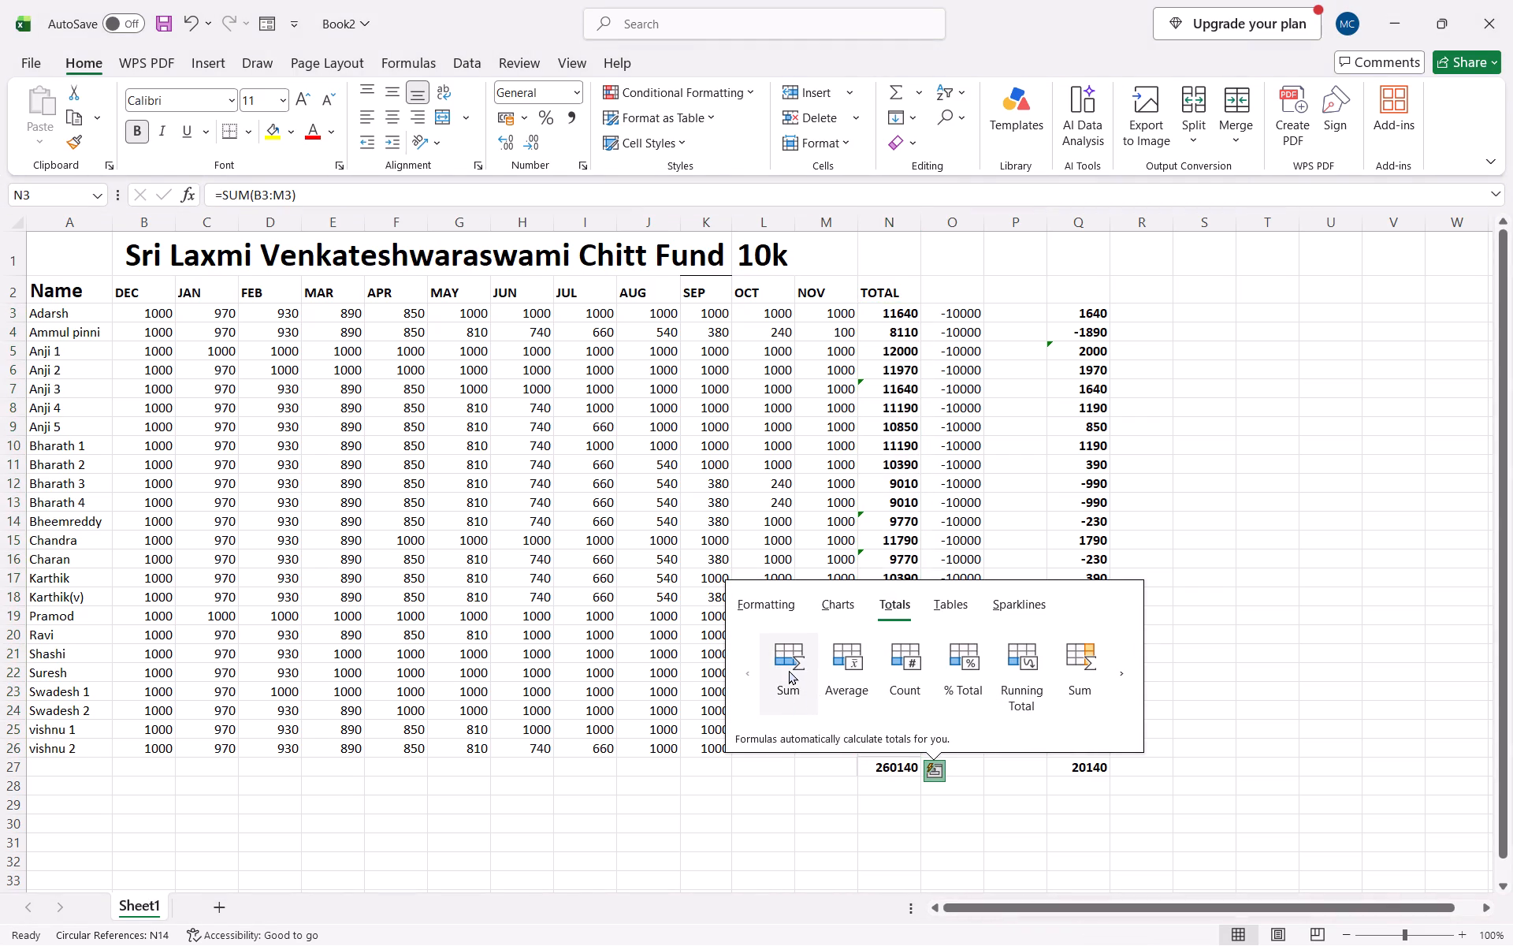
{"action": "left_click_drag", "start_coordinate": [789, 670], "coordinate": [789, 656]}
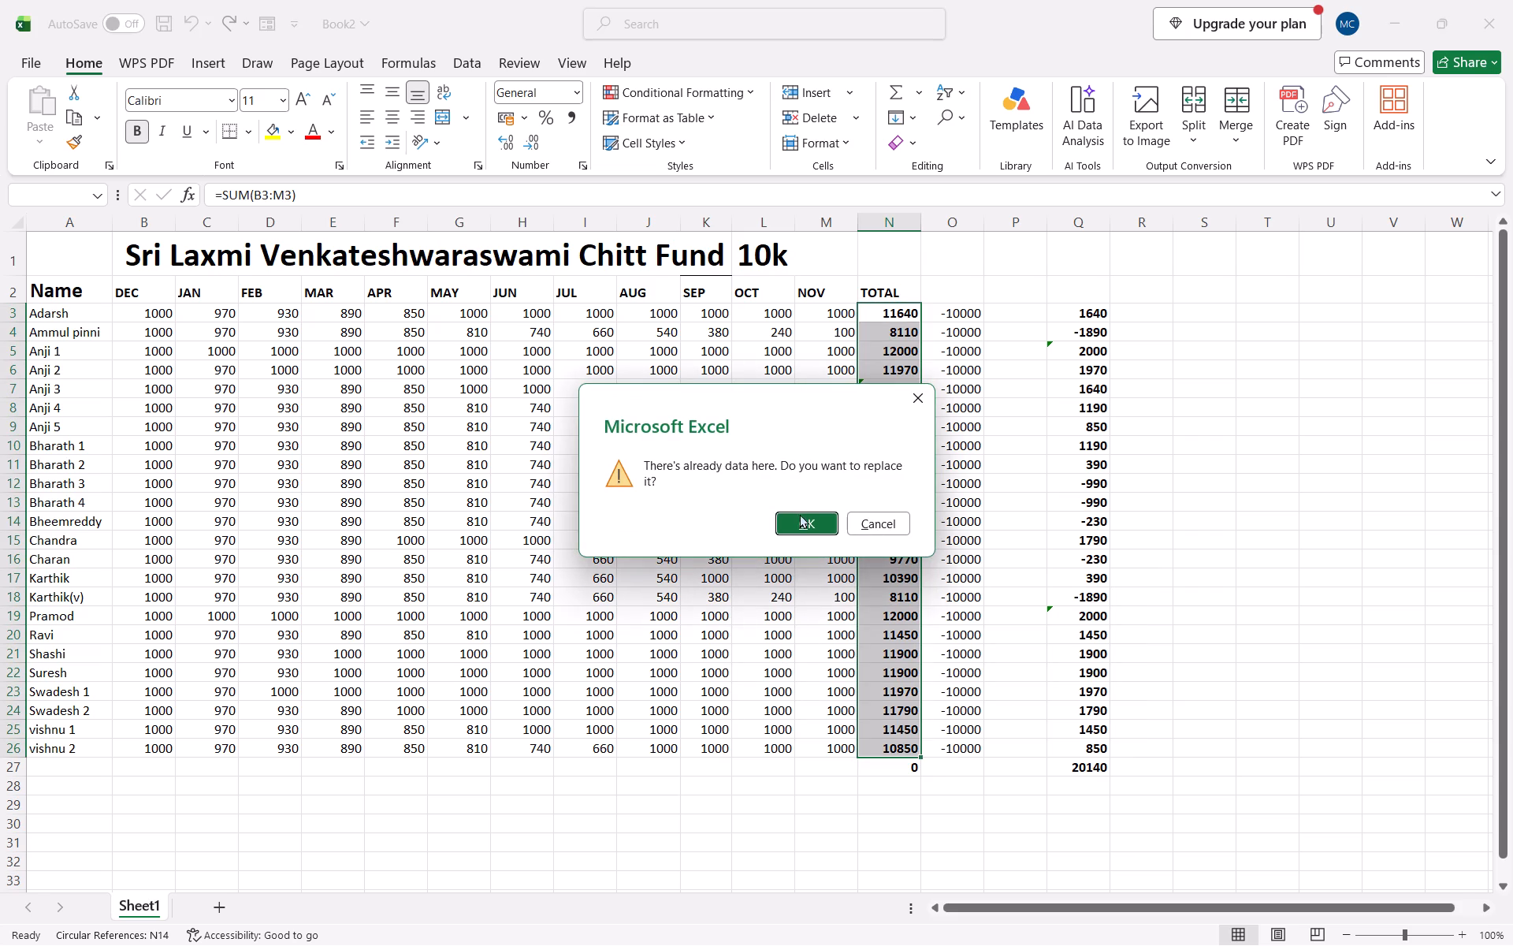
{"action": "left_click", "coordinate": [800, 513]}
Delete the sum formula from N27 below the TOTAL column.
{"action": "left_click", "coordinate": [911, 767]}
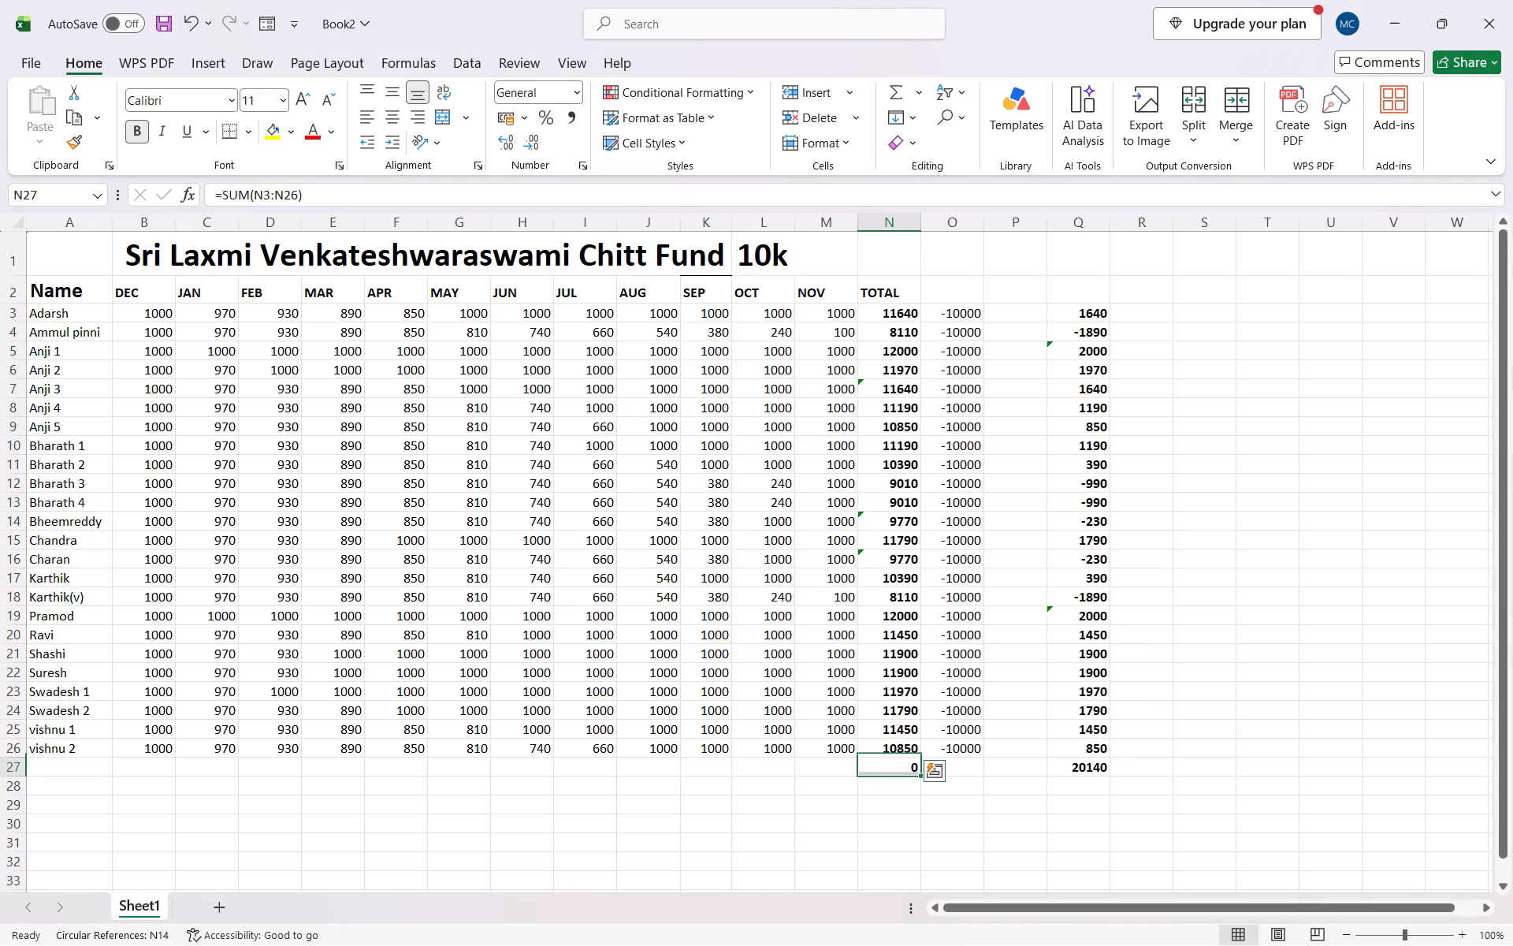
{"action": "key", "text": "Delete"}
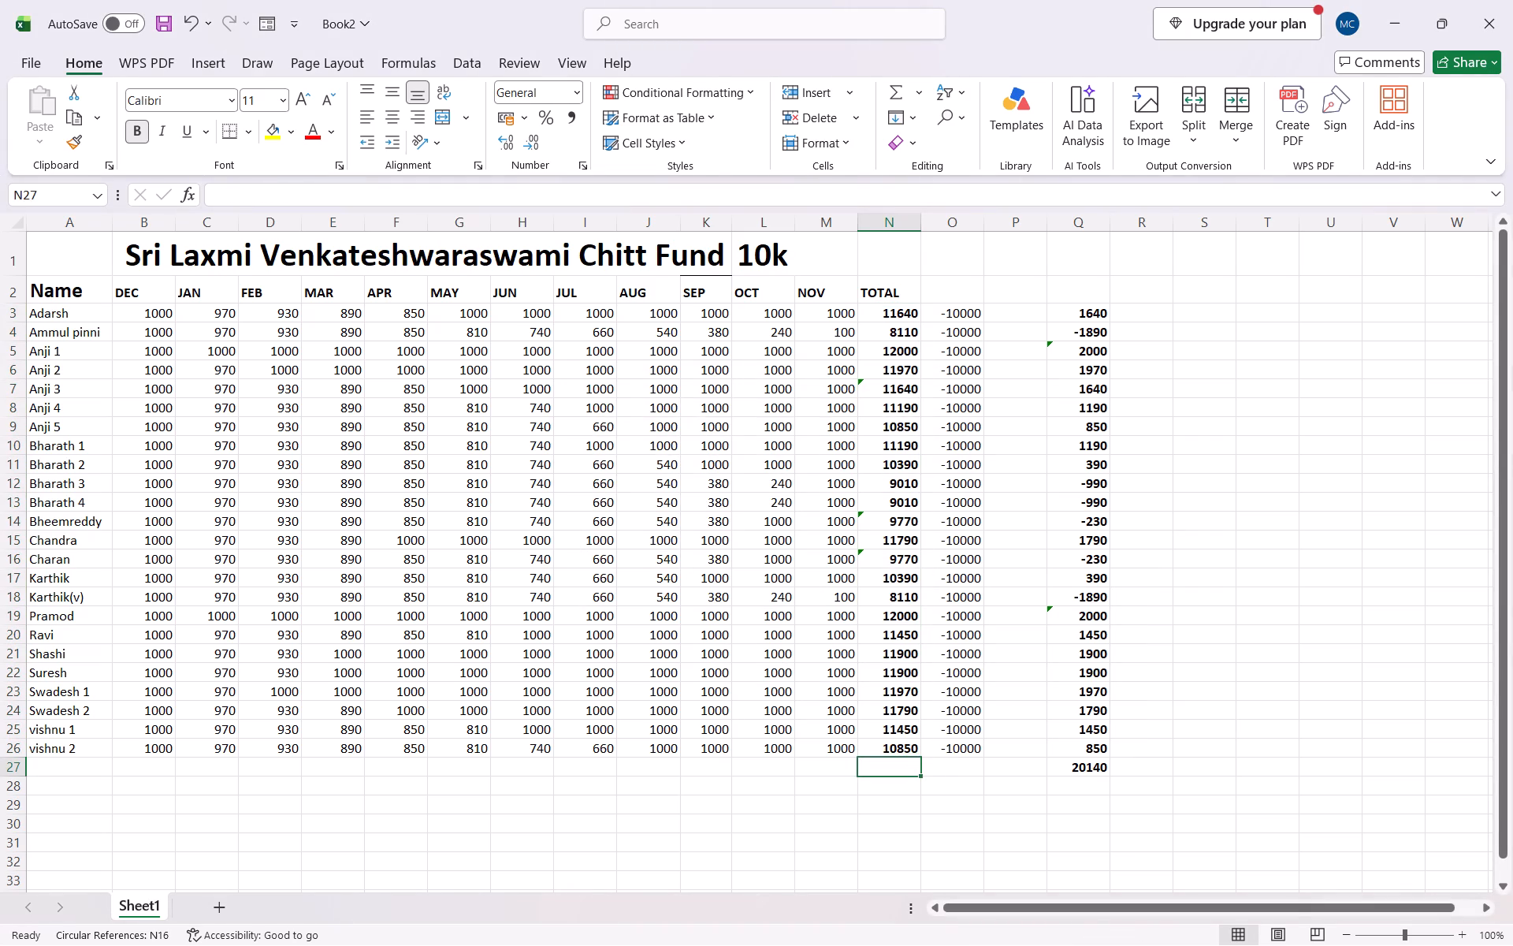
Add a column Sum of the extended TOTAL range N3:N29, placing it in N30.
{"action": "left_click_drag", "start_coordinate": [866, 306], "coordinate": [913, 748]}
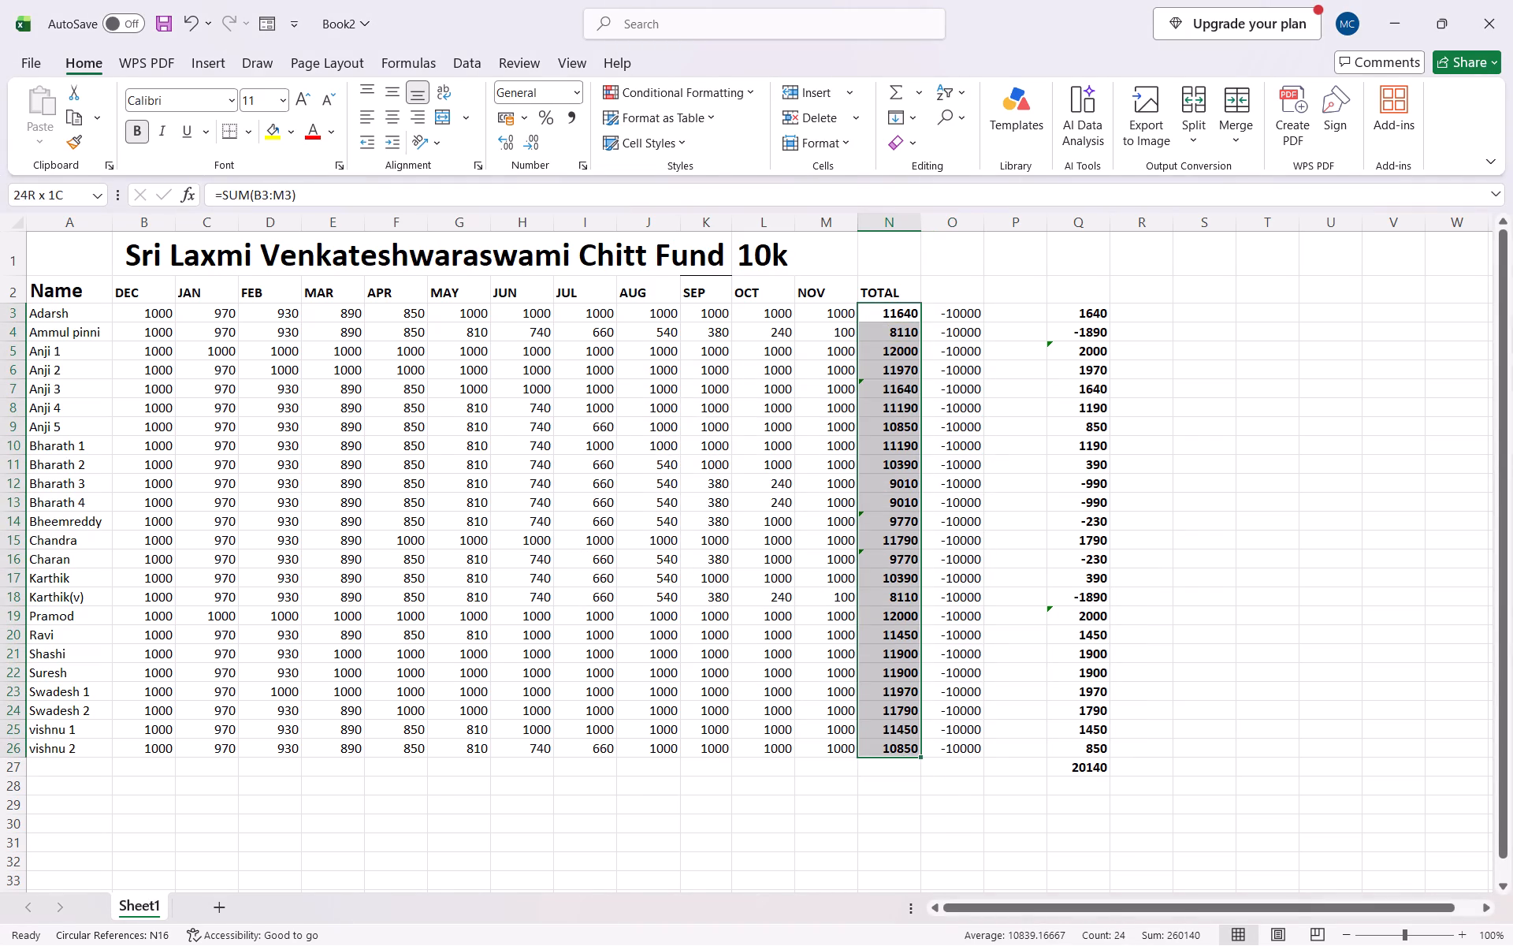
{"action": "left_click_drag", "start_coordinate": [913, 748], "coordinate": [916, 750]}
{"action": "left_click_drag", "start_coordinate": [916, 750], "coordinate": [922, 788]}
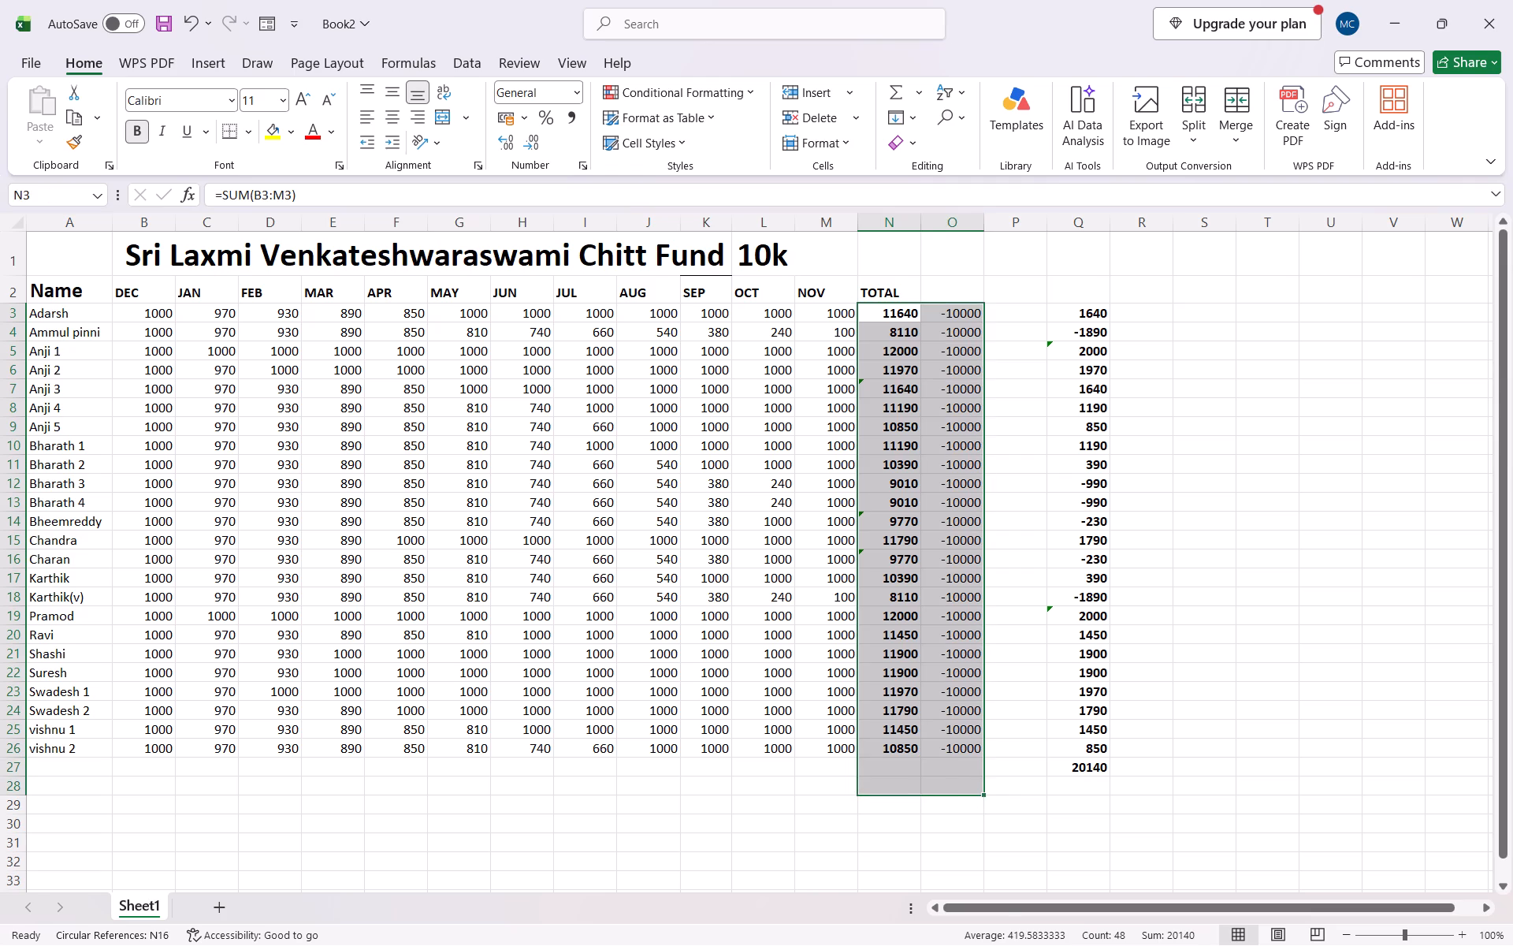
{"action": "left_click", "coordinate": [866, 307]}
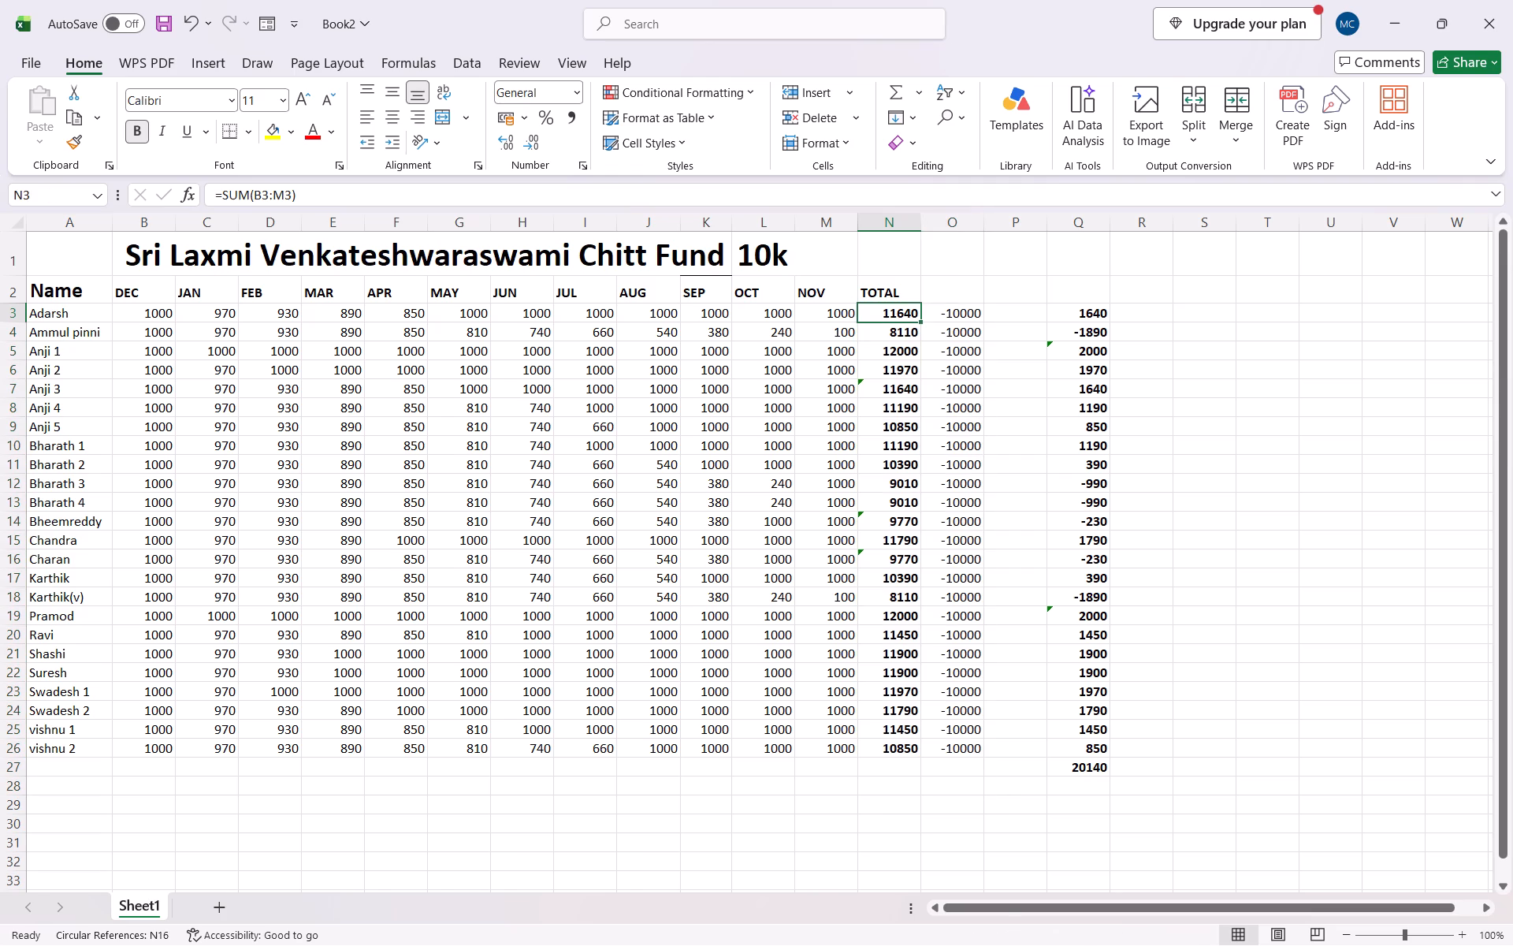
{"action": "left_click_drag", "start_coordinate": [869, 311], "coordinate": [915, 416]}
{"action": "left_click_drag", "start_coordinate": [864, 321], "coordinate": [864, 322]}
{"action": "left_click_drag", "start_coordinate": [864, 322], "coordinate": [888, 487]}
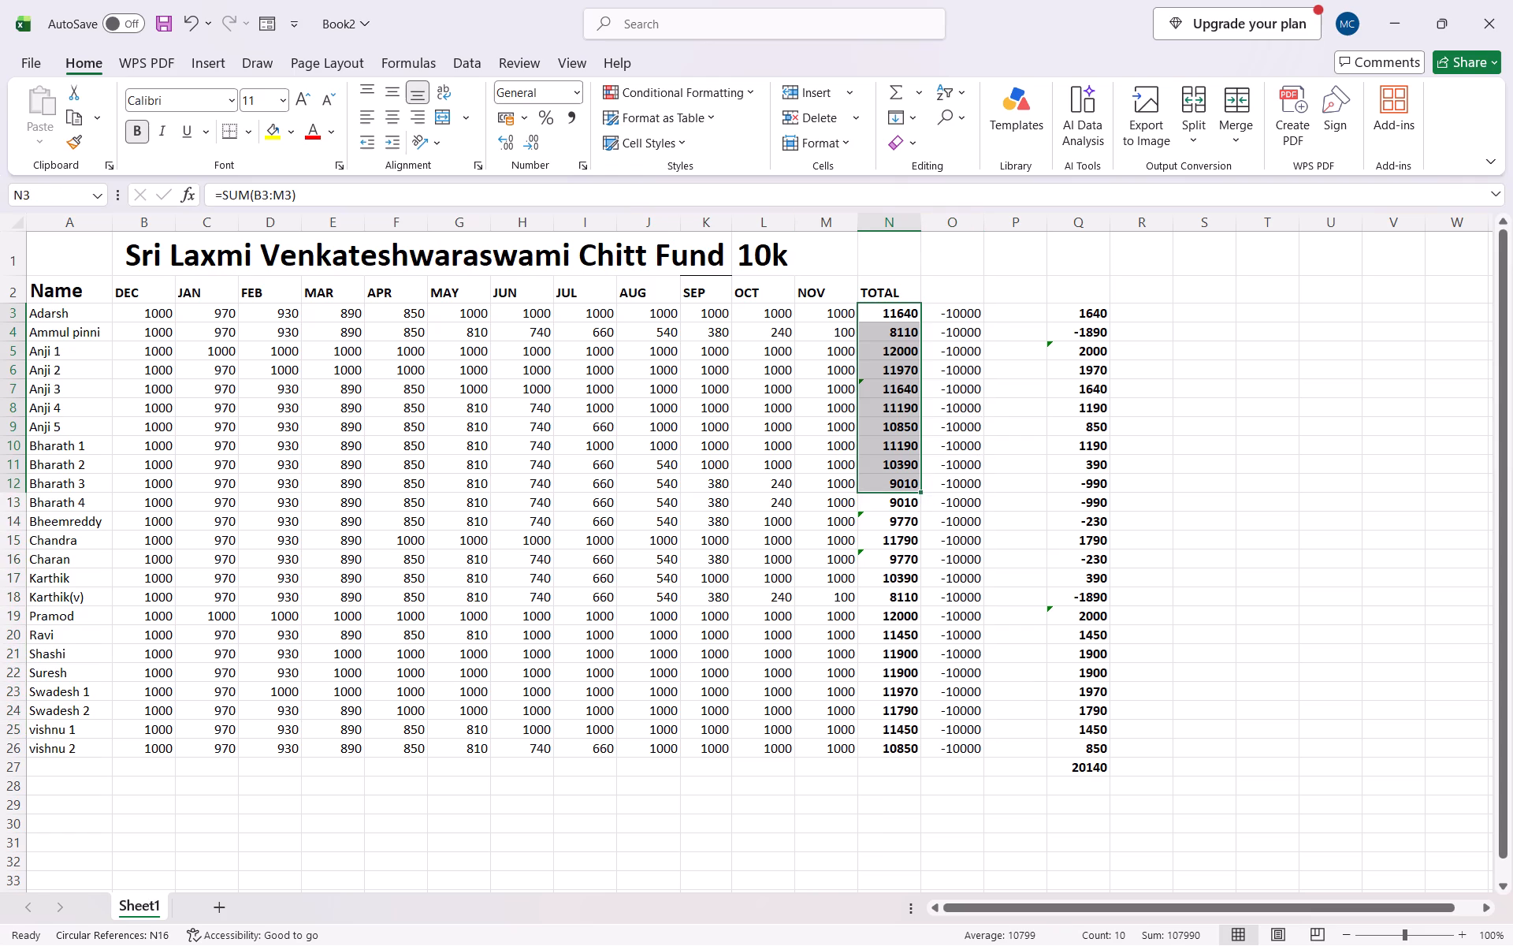
{"action": "left_click_drag", "start_coordinate": [867, 306], "coordinate": [916, 695]}
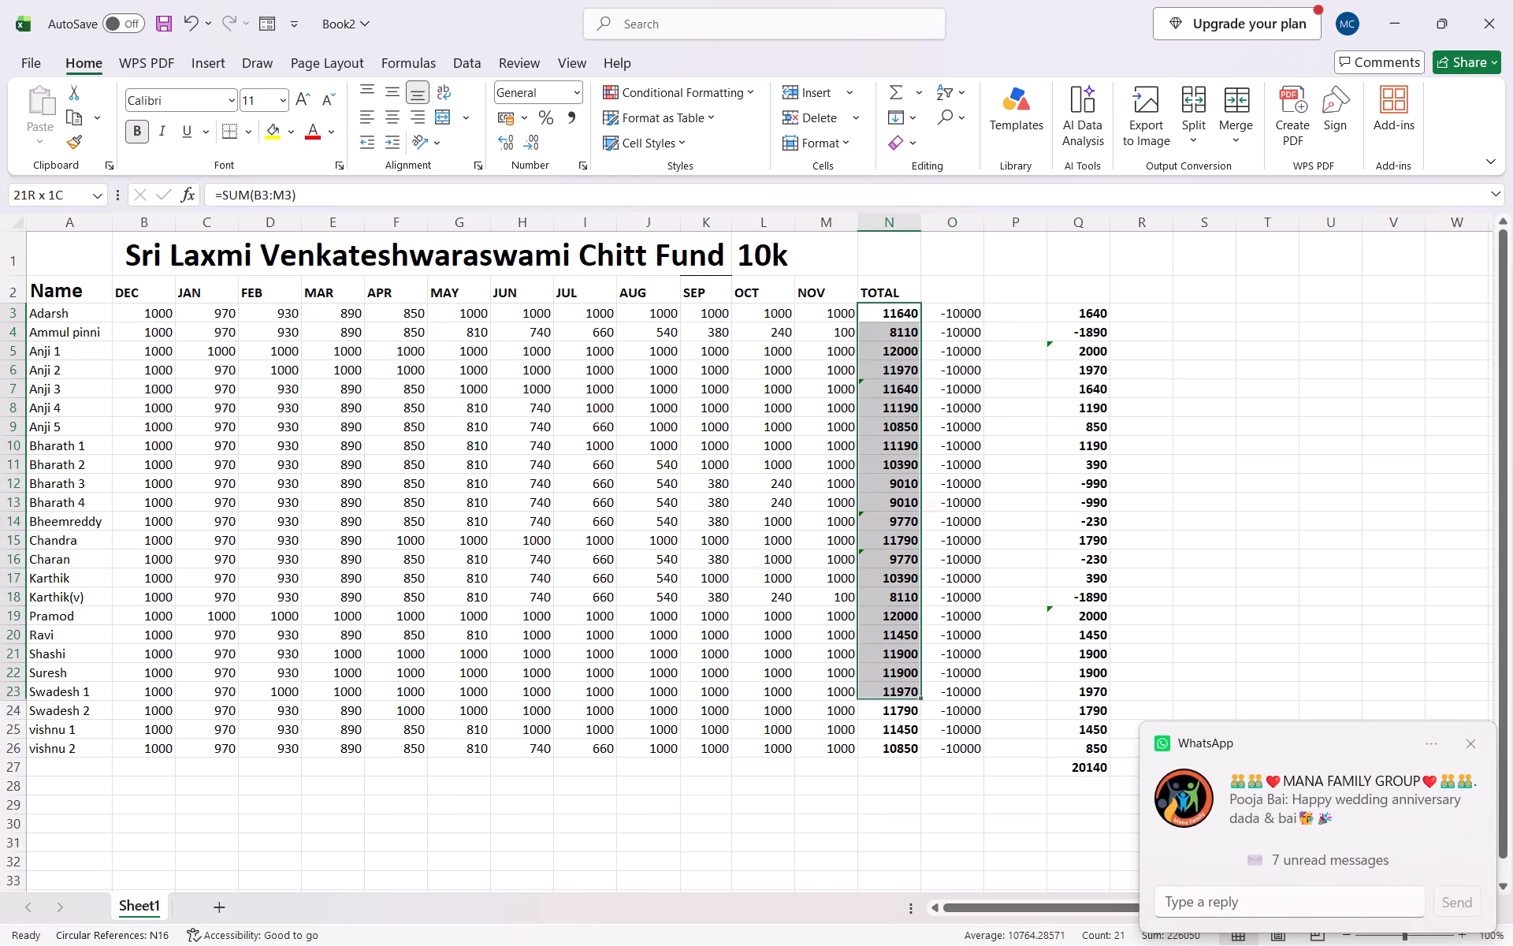
{"action": "left_click_drag", "start_coordinate": [916, 695], "coordinate": [912, 757]}
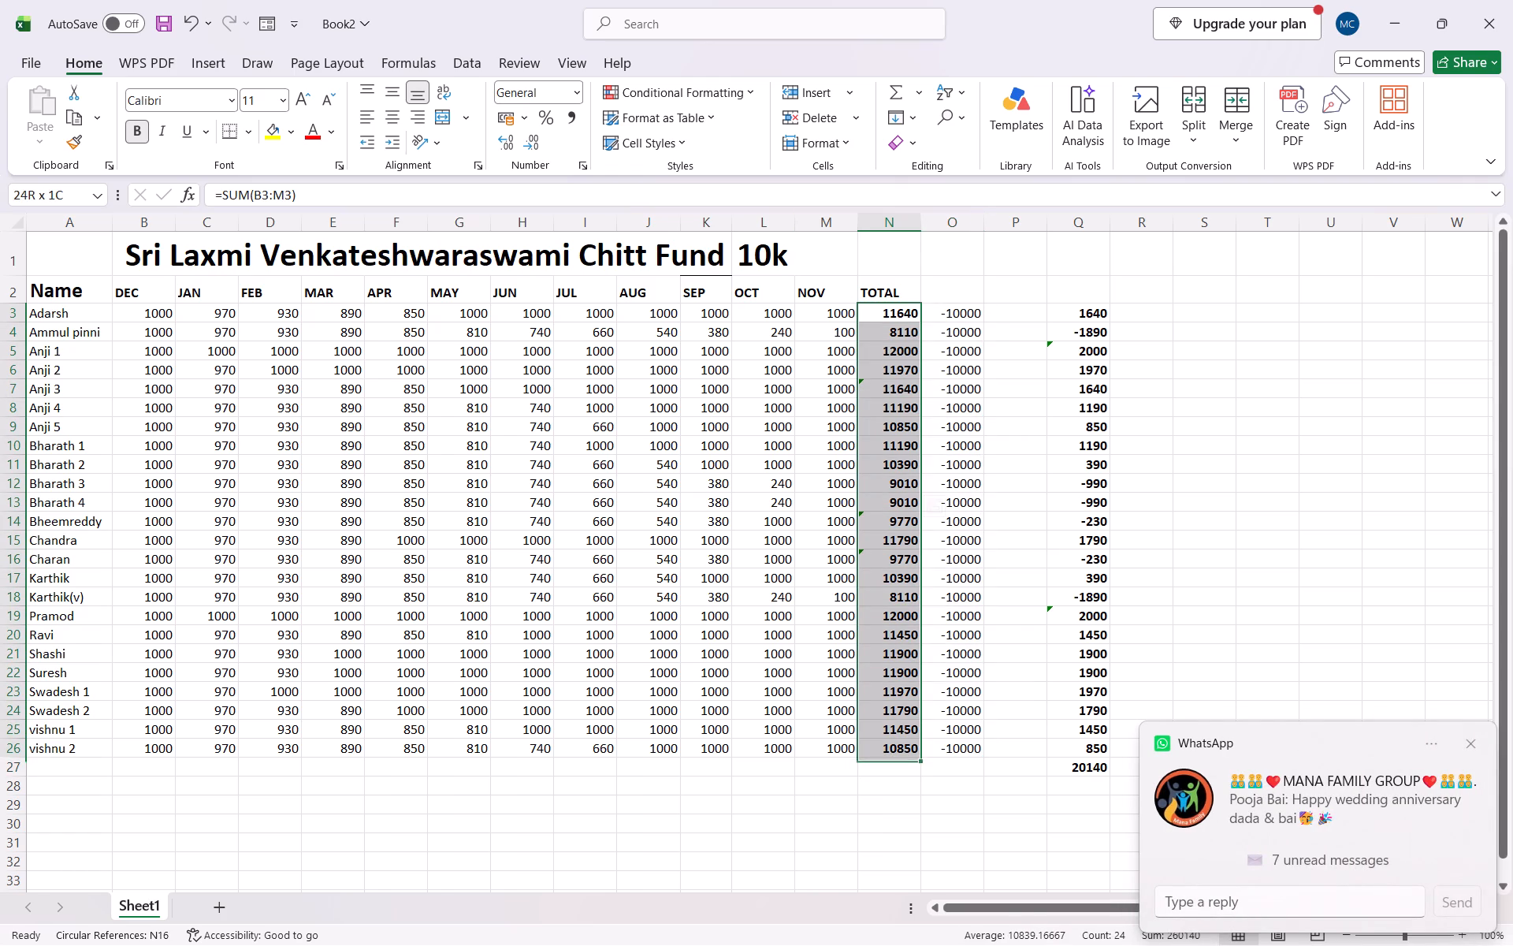
{"action": "left_click_drag", "start_coordinate": [912, 757], "coordinate": [919, 811]}
{"action": "left_click", "coordinate": [939, 832]}
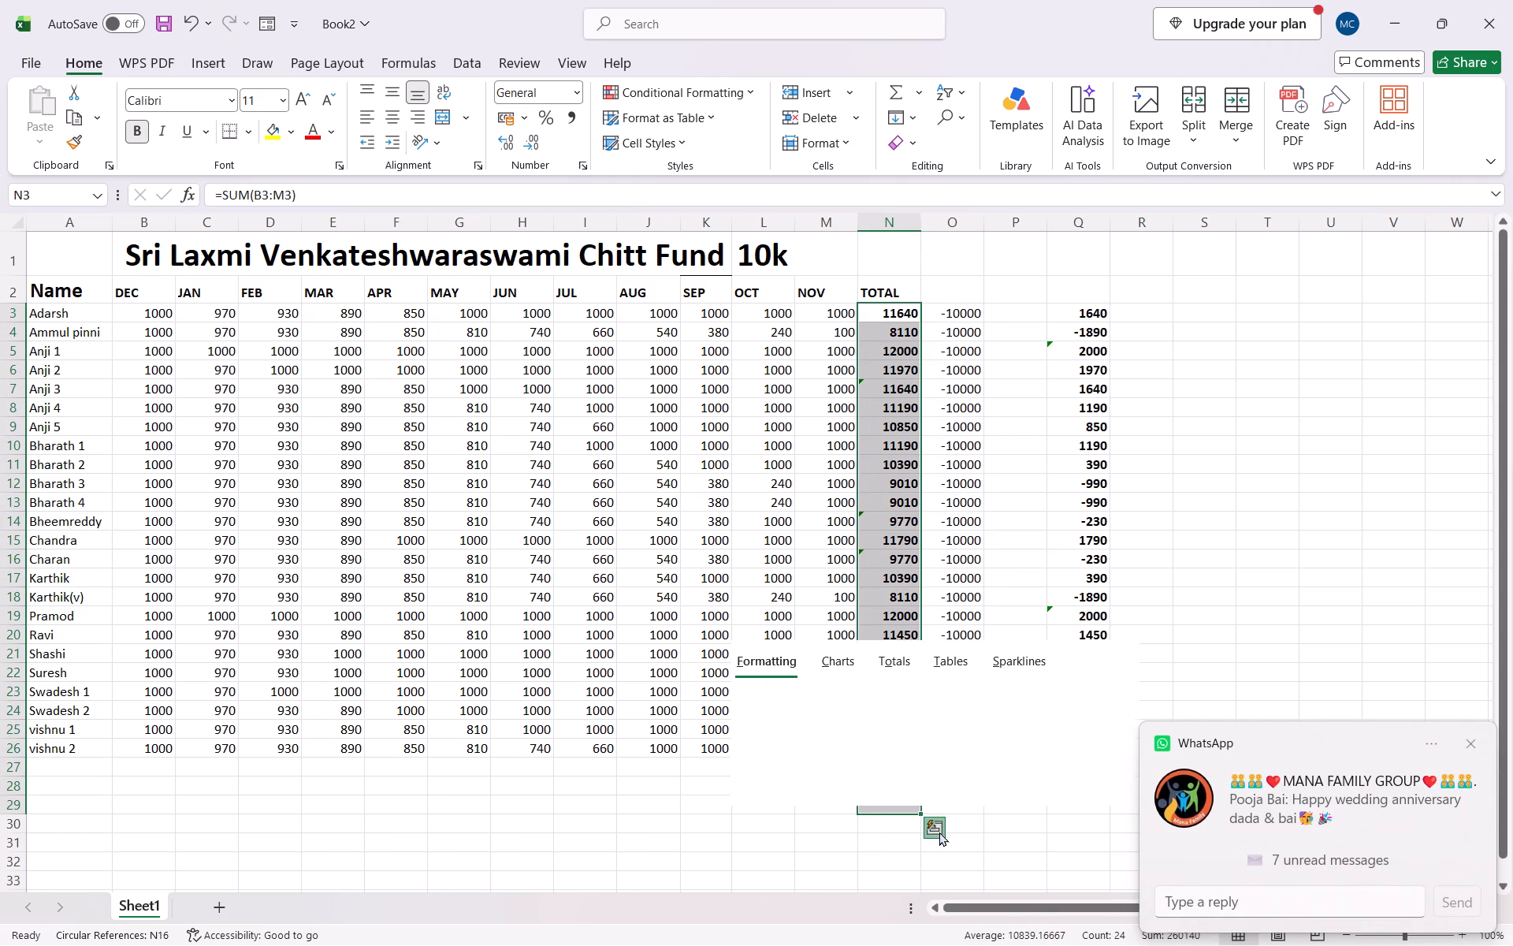
{"action": "left_click", "coordinate": [894, 663]}
{"action": "left_click", "coordinate": [800, 723]}
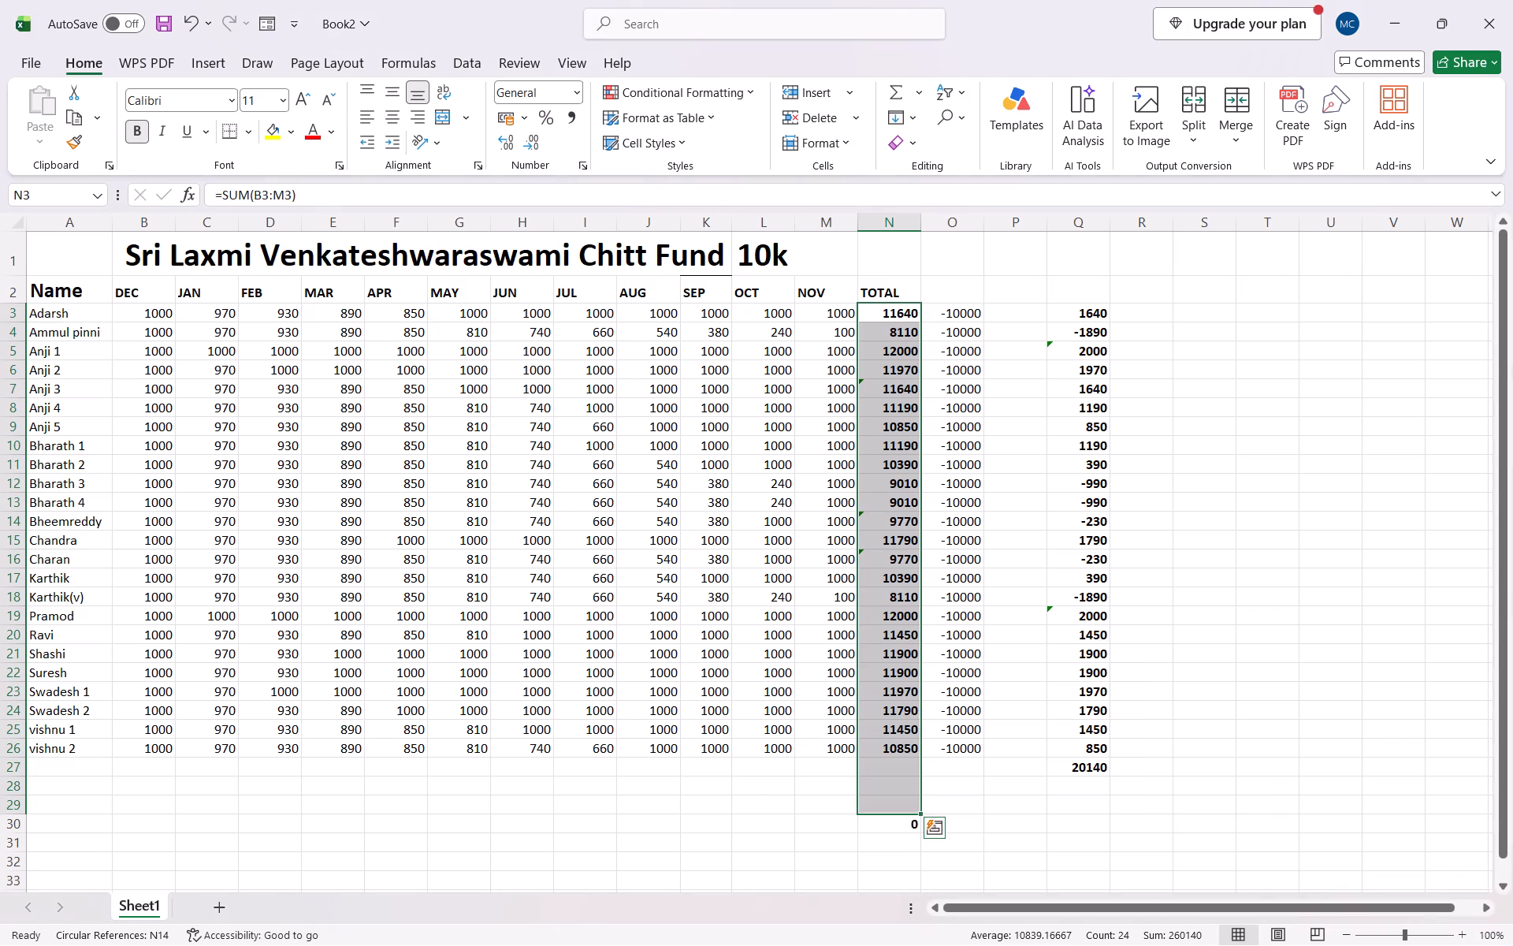
{"action": "left_click", "coordinate": [939, 827]}
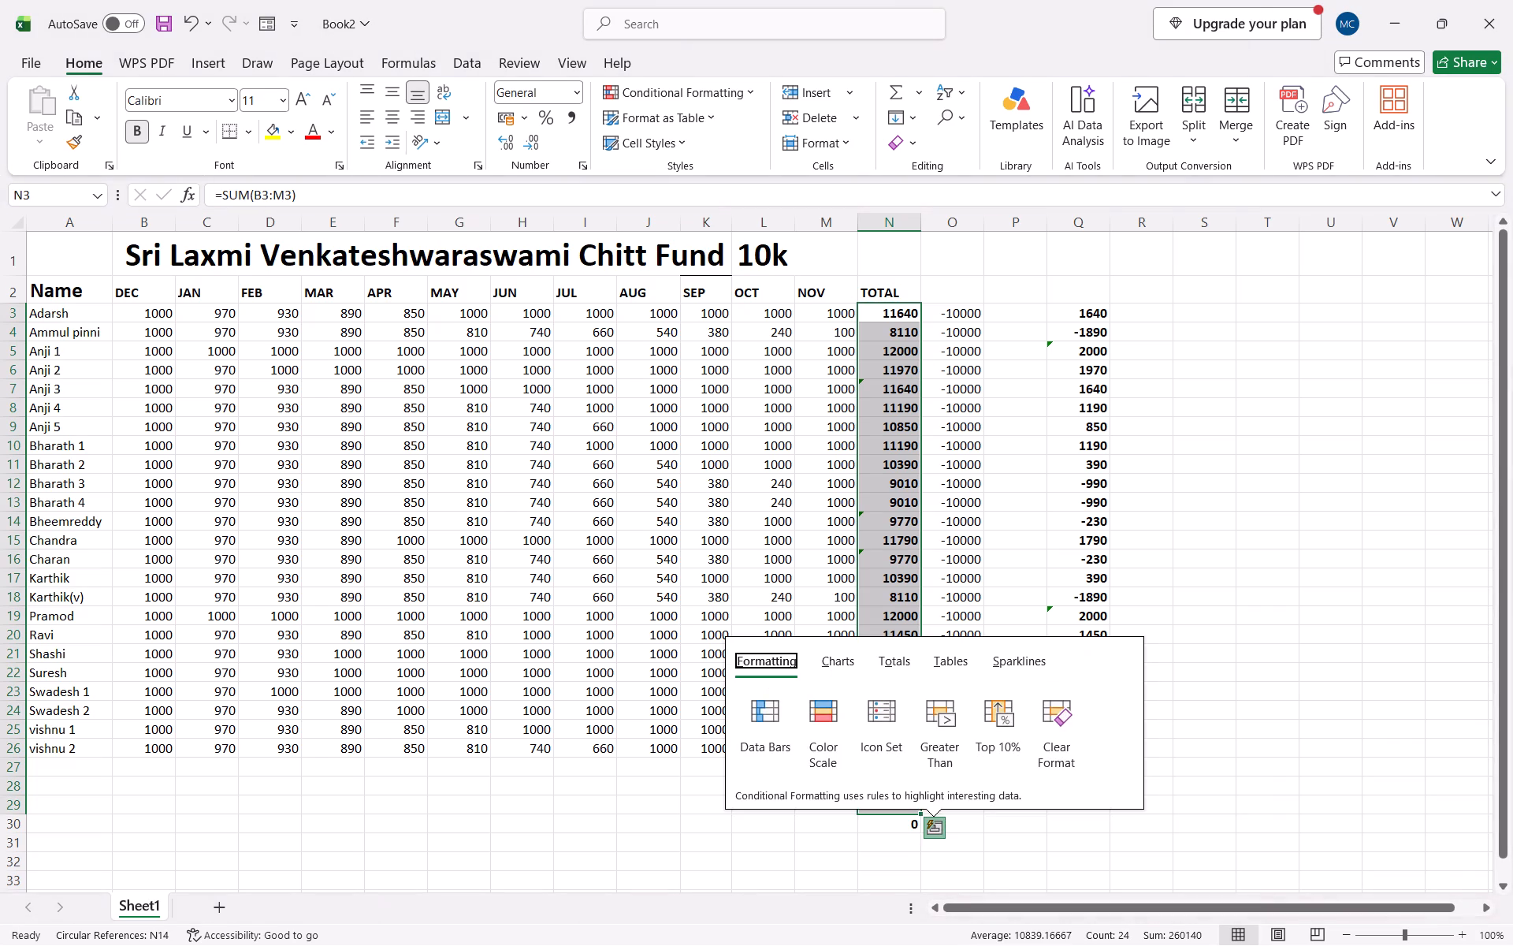
{"action": "left_click", "coordinate": [891, 833]}
Check the sum of the TOTAL values N3:N26 and enter 260140 as a plain number in N27.
{"action": "left_click", "coordinate": [894, 773]}
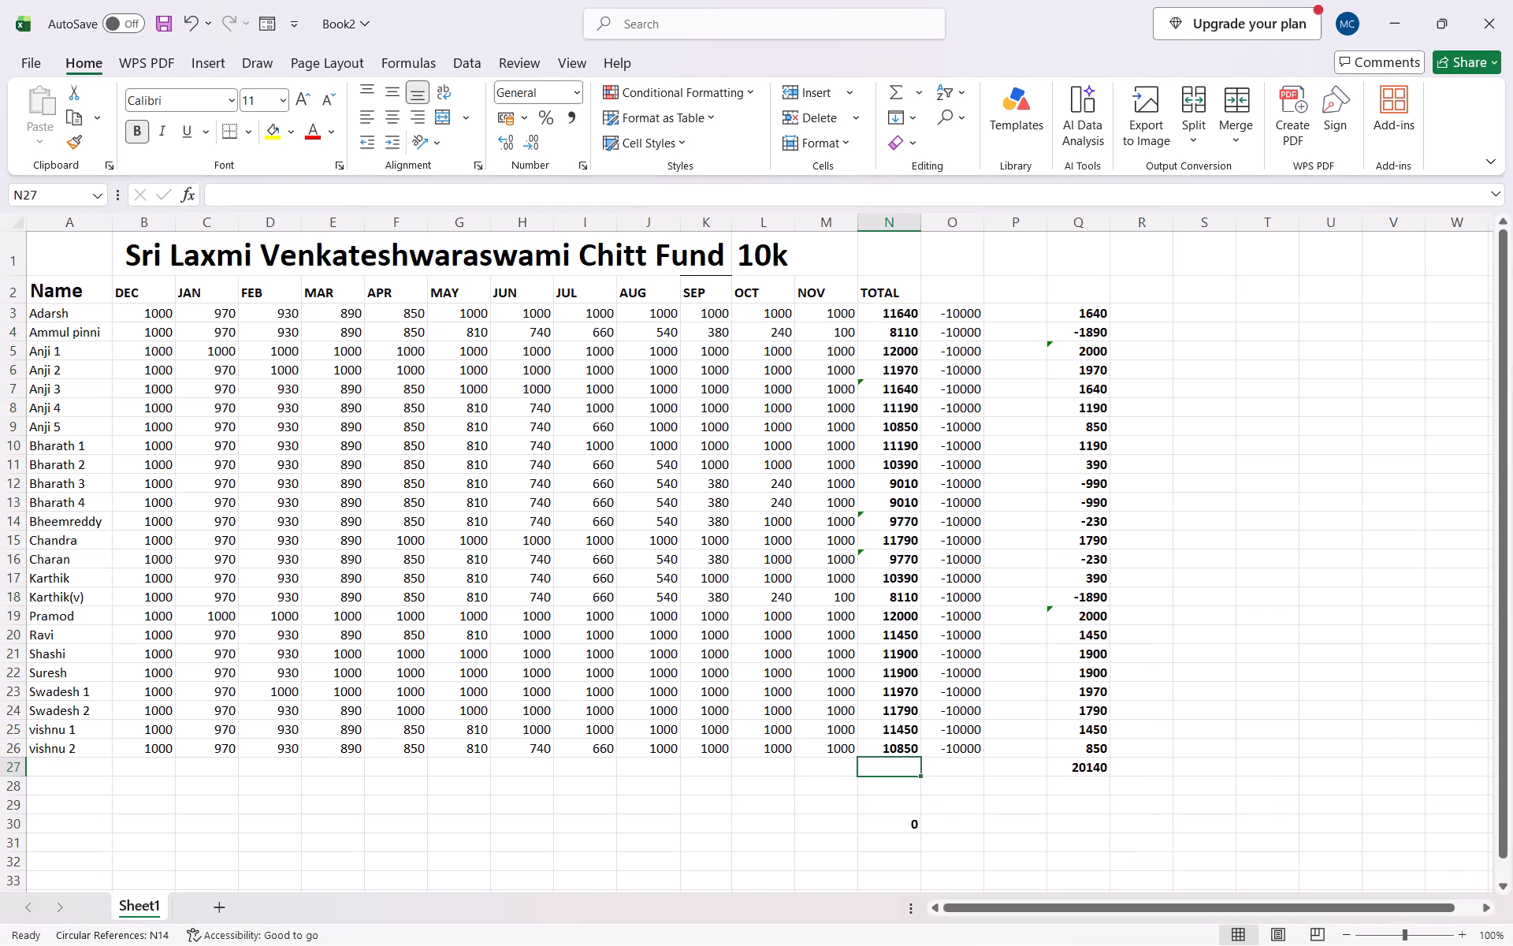
{"action": "left_click_drag", "start_coordinate": [868, 316], "coordinate": [939, 546]}
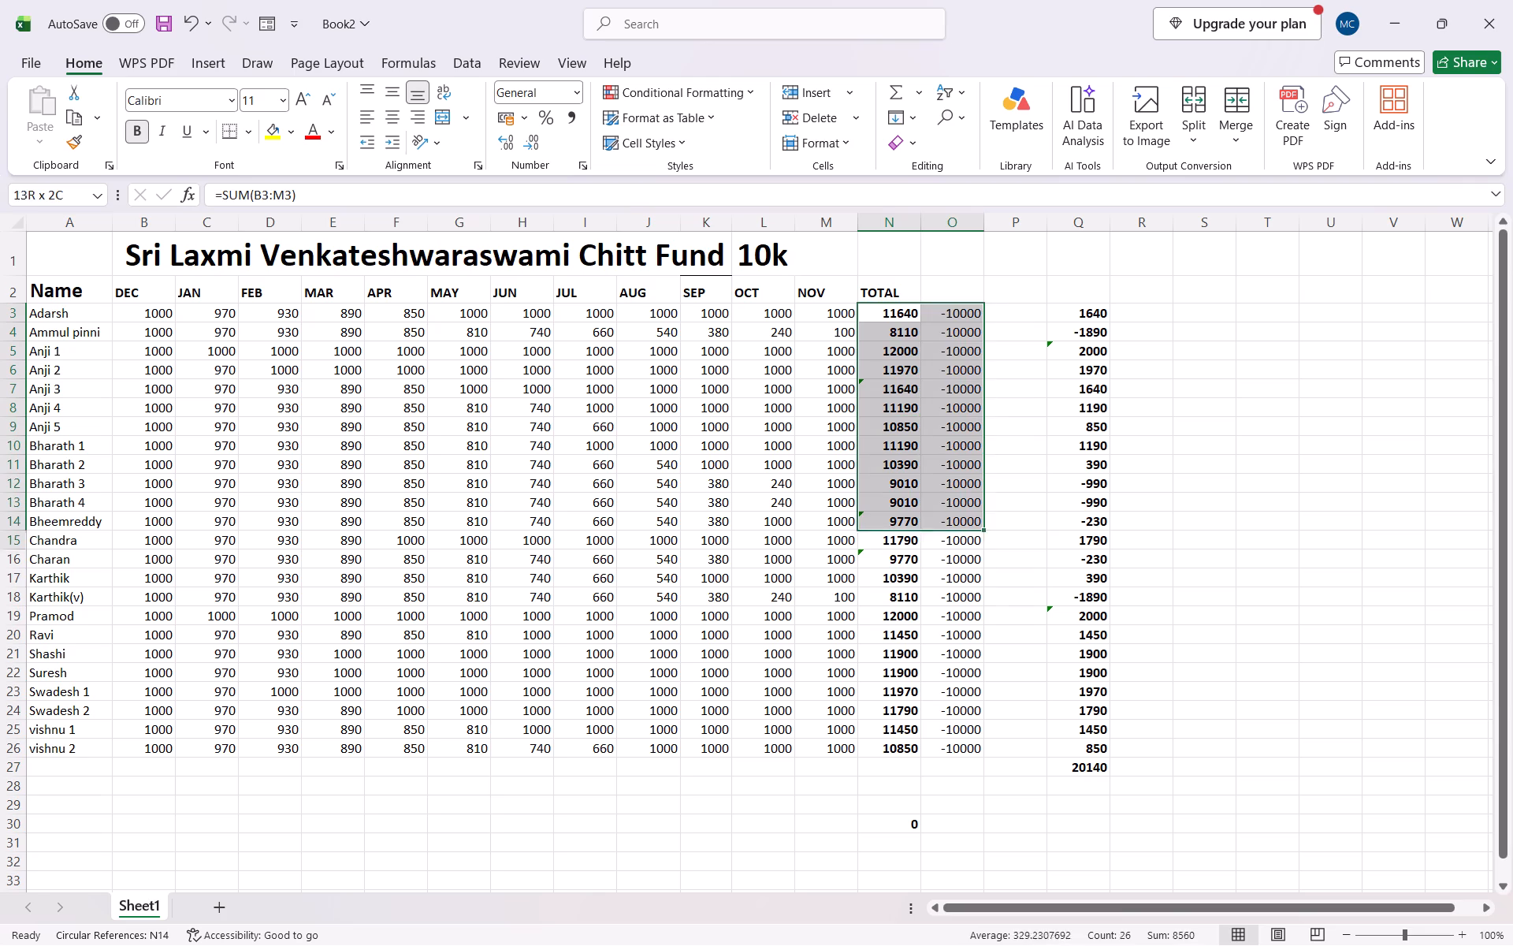
{"action": "left_click_drag", "start_coordinate": [939, 546], "coordinate": [909, 752]}
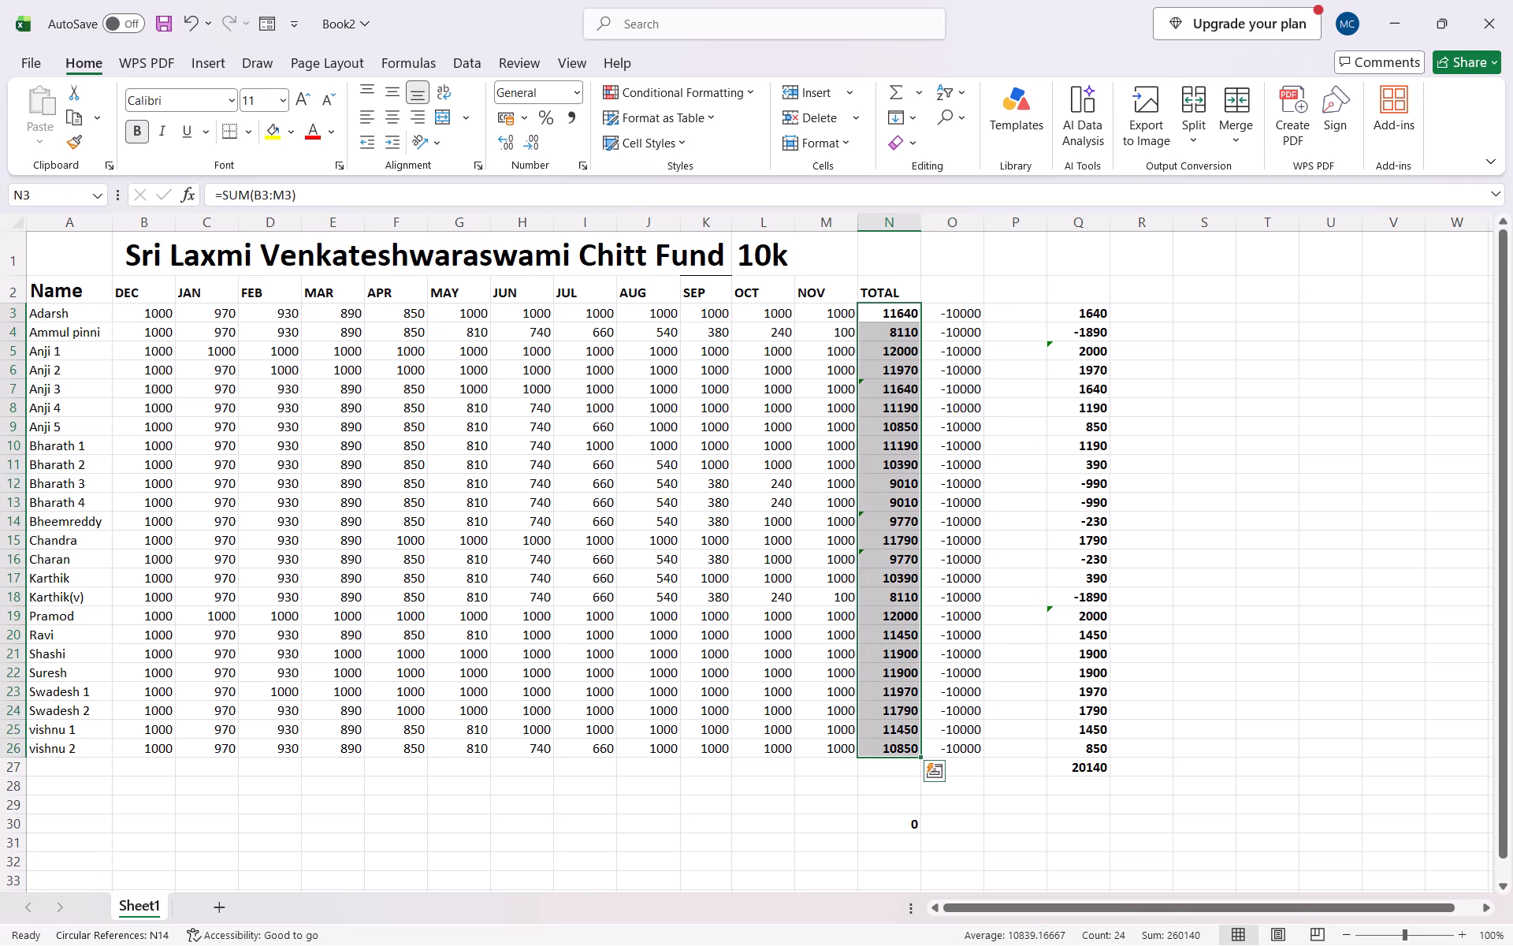
{"action": "left_click", "coordinate": [890, 767]}
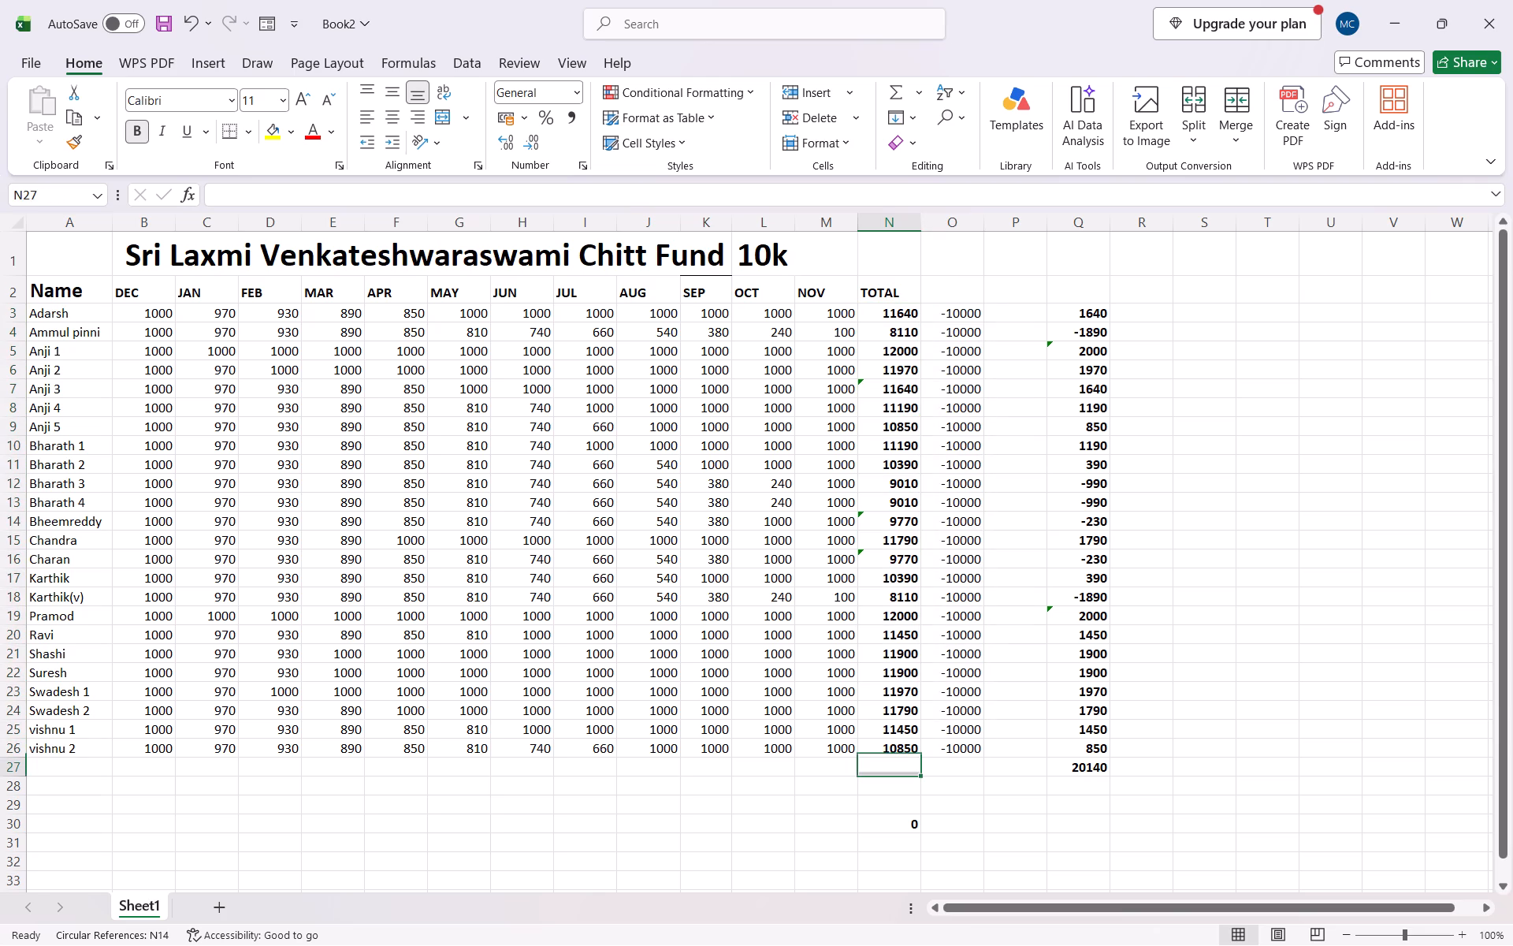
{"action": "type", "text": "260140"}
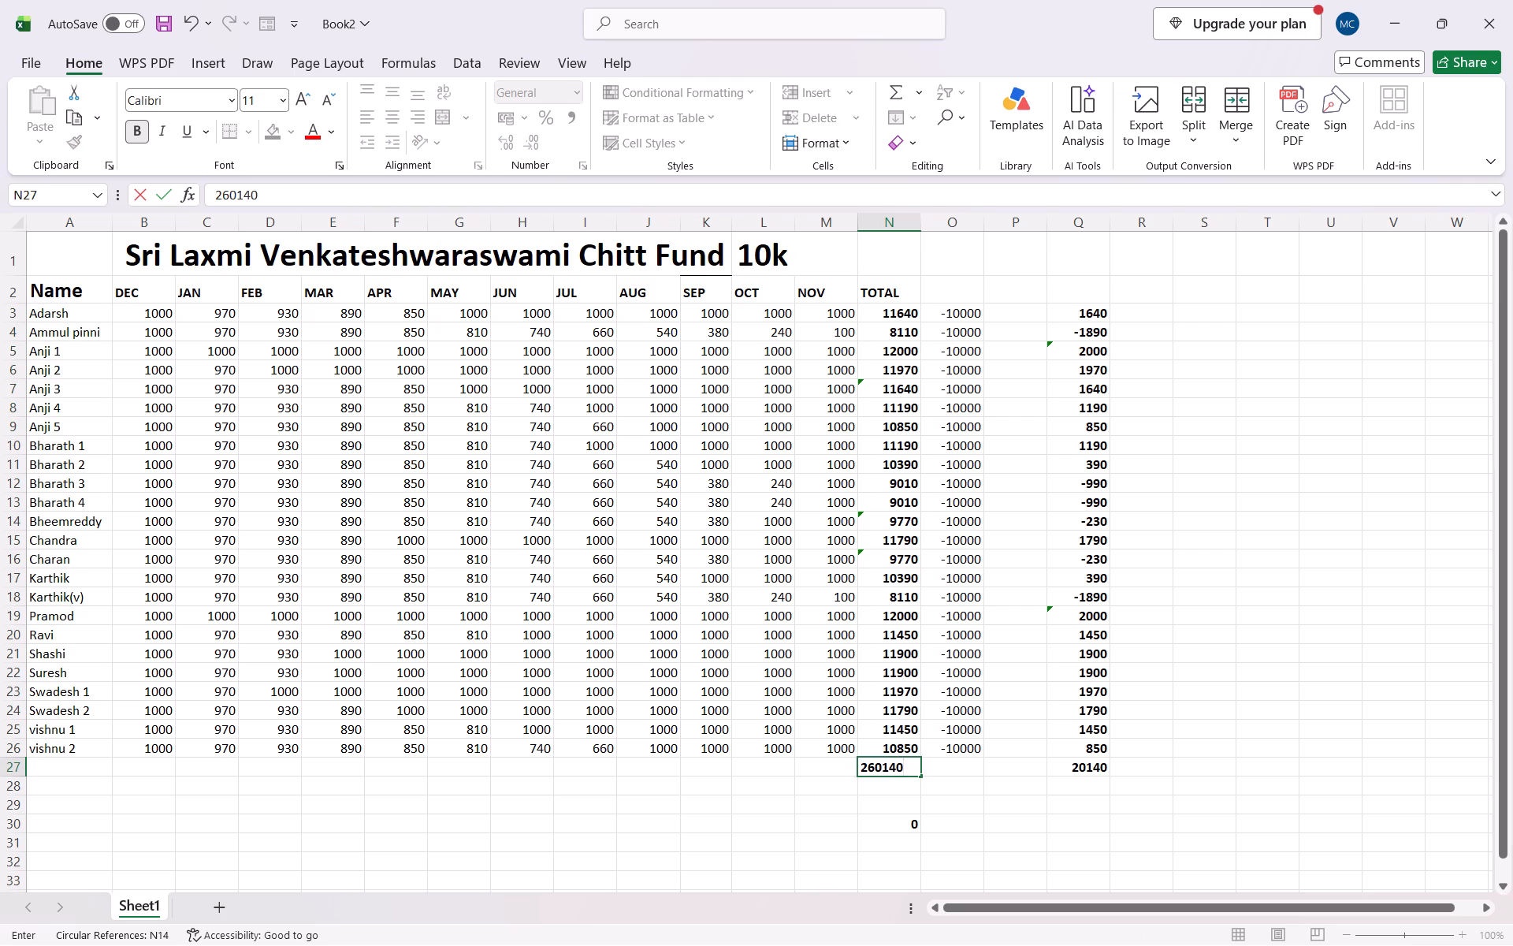
{"action": "left_click", "coordinate": [971, 771]}
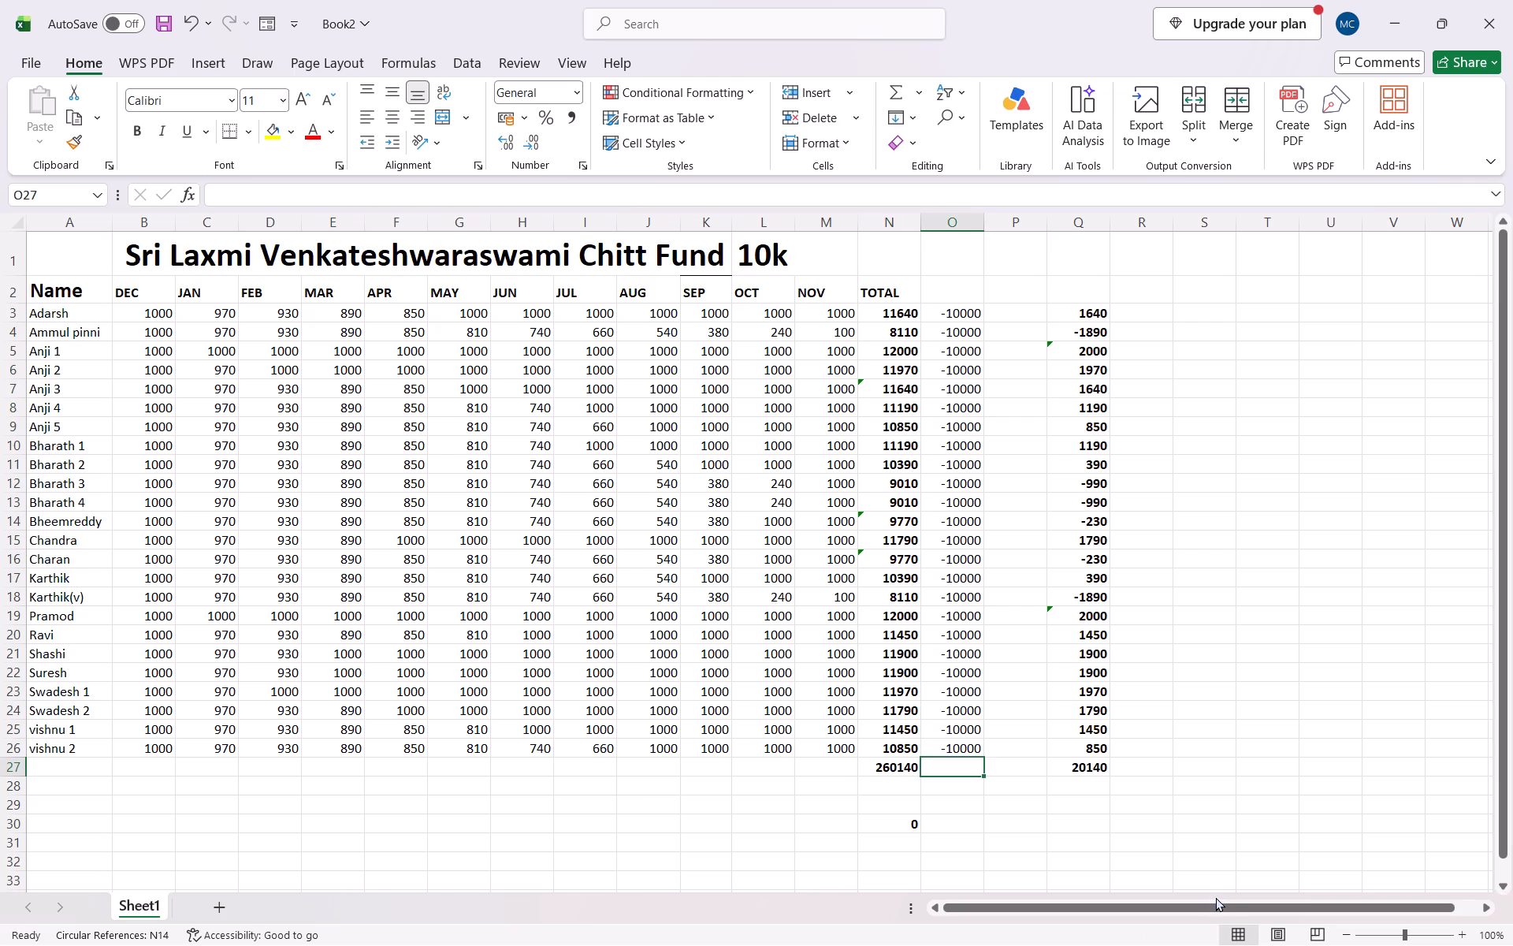
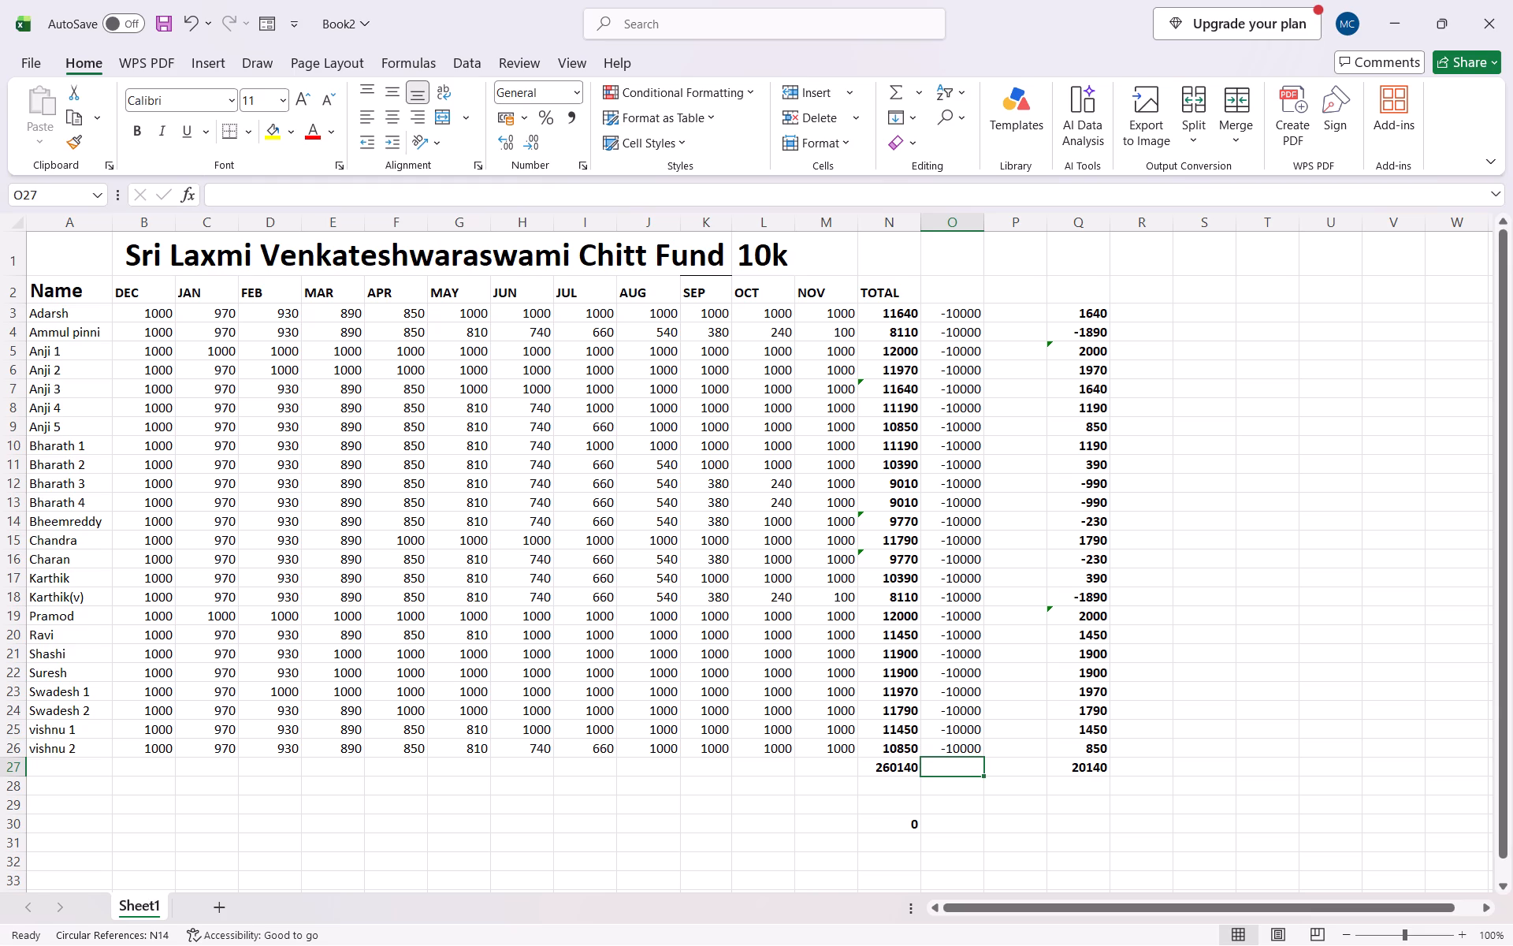
Enter the header TOTAL(P) in Q2 above the member balances.
{"action": "left_click", "coordinate": [1058, 292]}
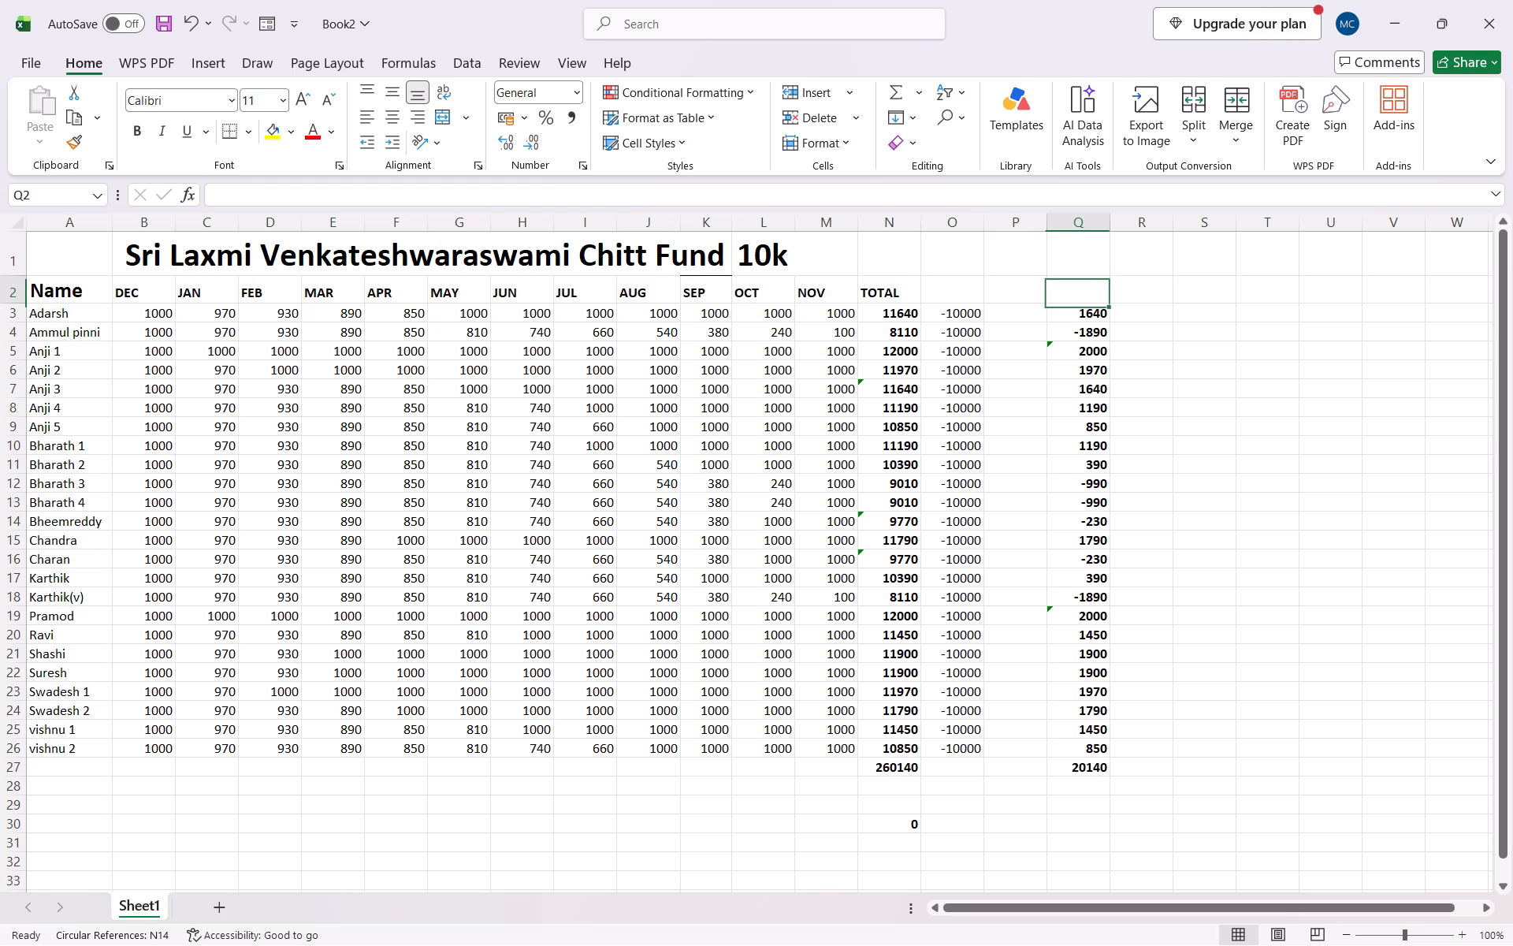
{"action": "key", "text": "y"}
{"action": "key", "text": "BackSpace"}
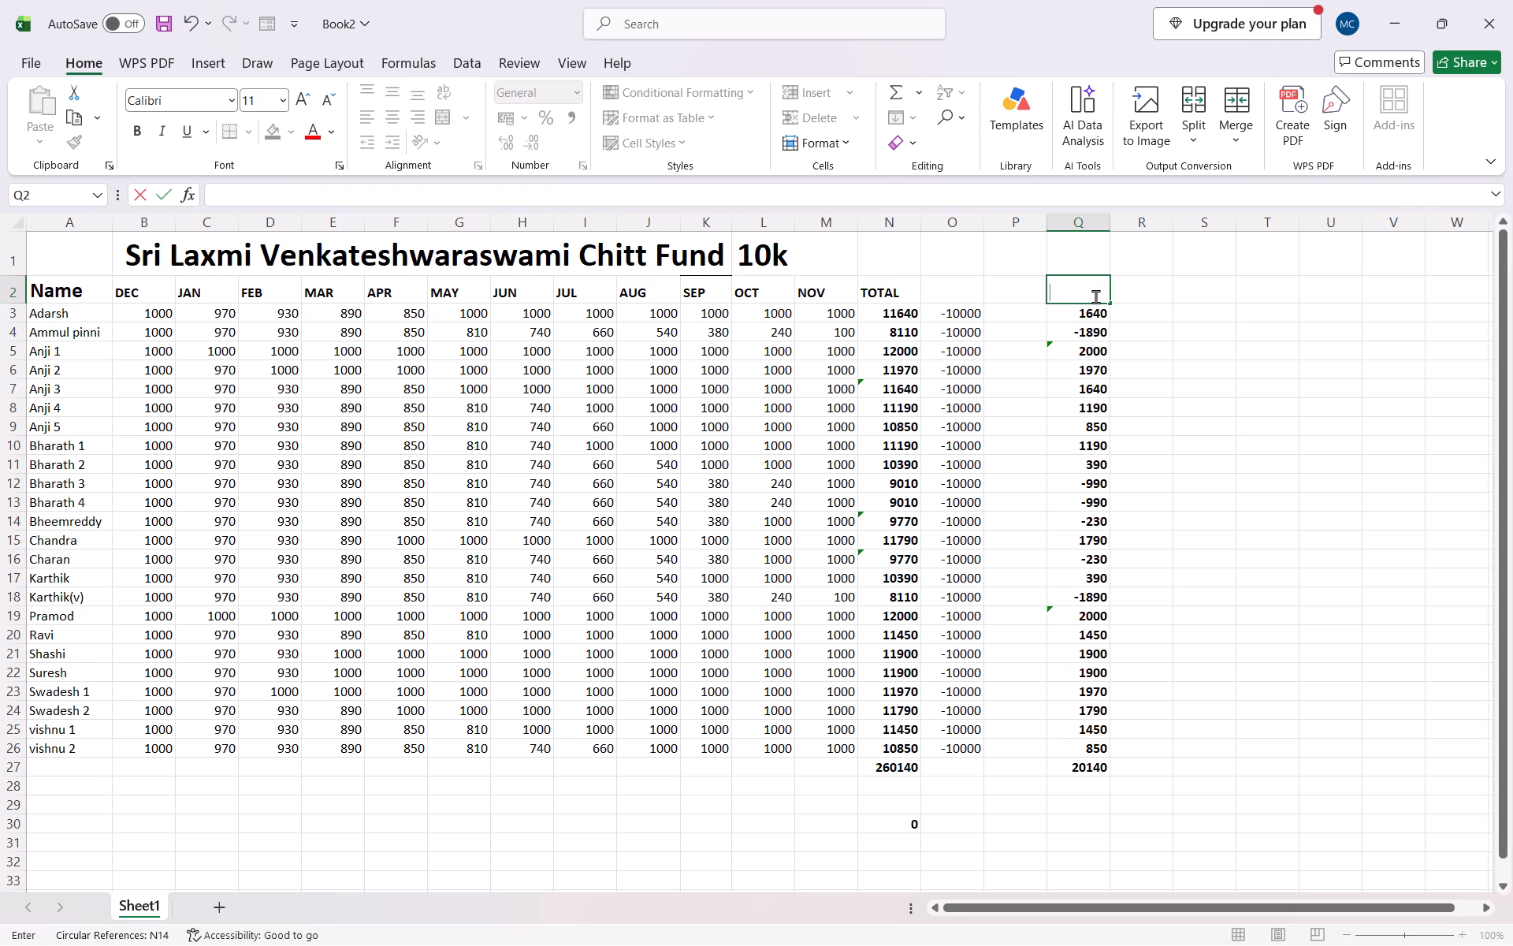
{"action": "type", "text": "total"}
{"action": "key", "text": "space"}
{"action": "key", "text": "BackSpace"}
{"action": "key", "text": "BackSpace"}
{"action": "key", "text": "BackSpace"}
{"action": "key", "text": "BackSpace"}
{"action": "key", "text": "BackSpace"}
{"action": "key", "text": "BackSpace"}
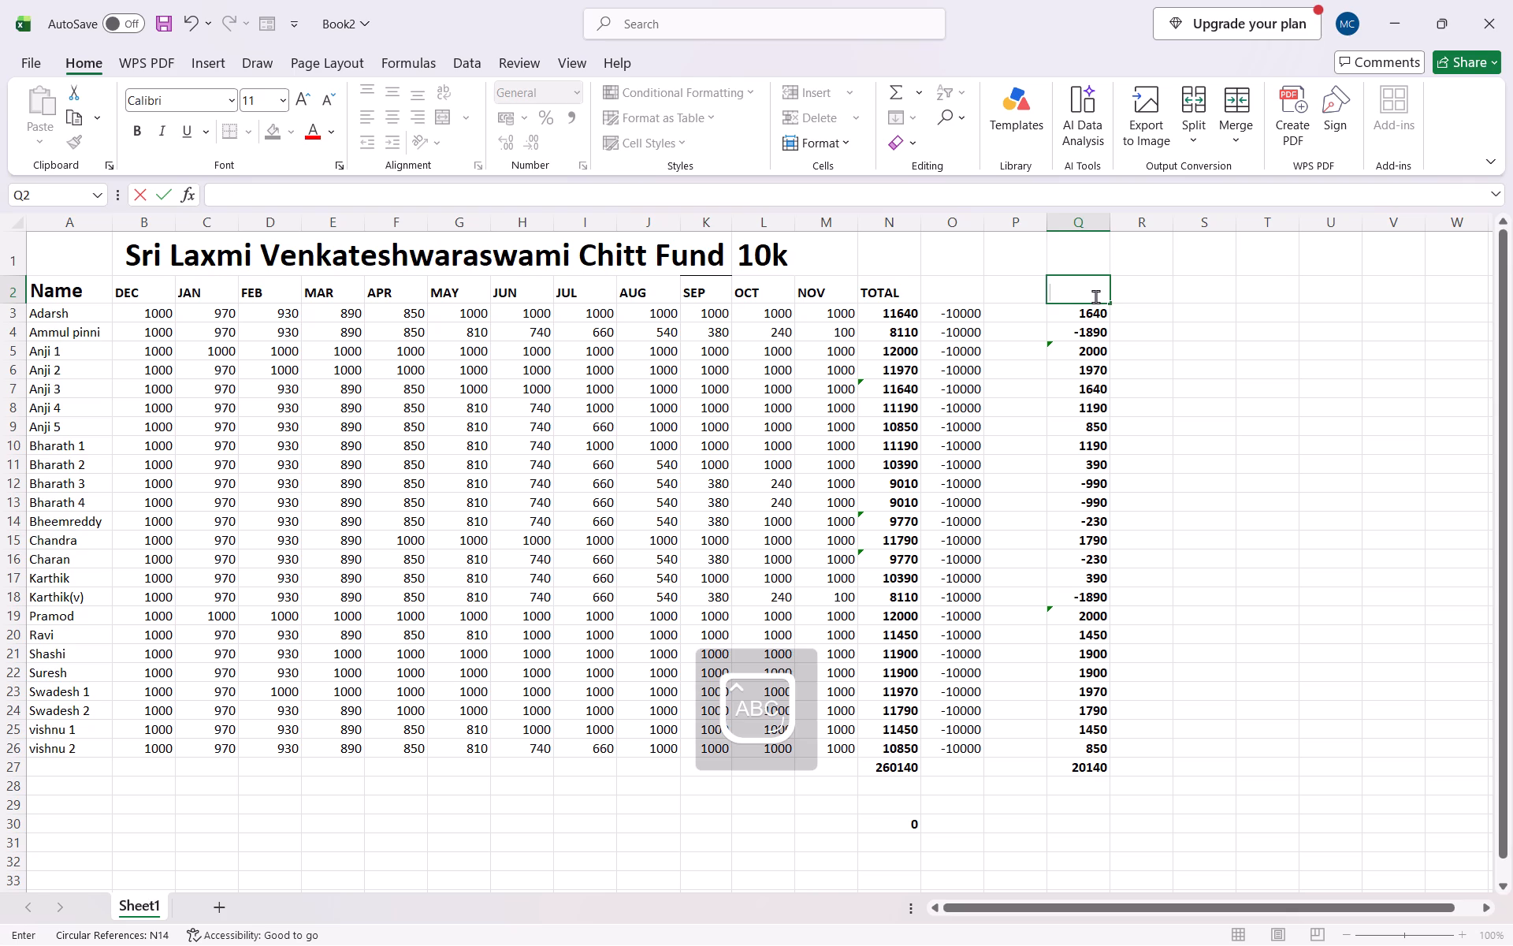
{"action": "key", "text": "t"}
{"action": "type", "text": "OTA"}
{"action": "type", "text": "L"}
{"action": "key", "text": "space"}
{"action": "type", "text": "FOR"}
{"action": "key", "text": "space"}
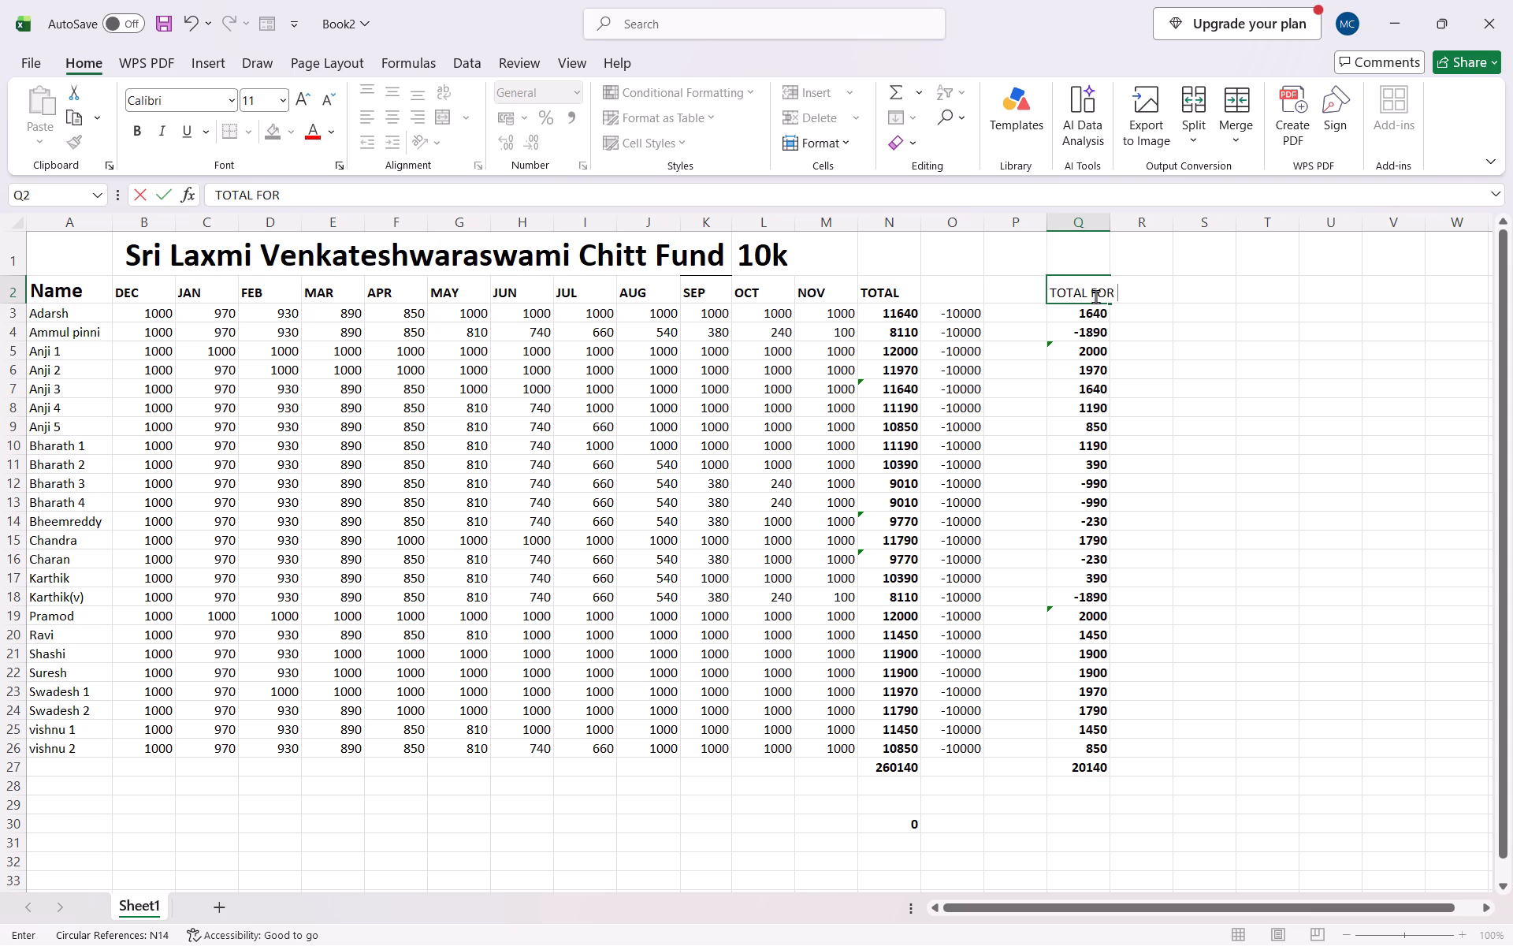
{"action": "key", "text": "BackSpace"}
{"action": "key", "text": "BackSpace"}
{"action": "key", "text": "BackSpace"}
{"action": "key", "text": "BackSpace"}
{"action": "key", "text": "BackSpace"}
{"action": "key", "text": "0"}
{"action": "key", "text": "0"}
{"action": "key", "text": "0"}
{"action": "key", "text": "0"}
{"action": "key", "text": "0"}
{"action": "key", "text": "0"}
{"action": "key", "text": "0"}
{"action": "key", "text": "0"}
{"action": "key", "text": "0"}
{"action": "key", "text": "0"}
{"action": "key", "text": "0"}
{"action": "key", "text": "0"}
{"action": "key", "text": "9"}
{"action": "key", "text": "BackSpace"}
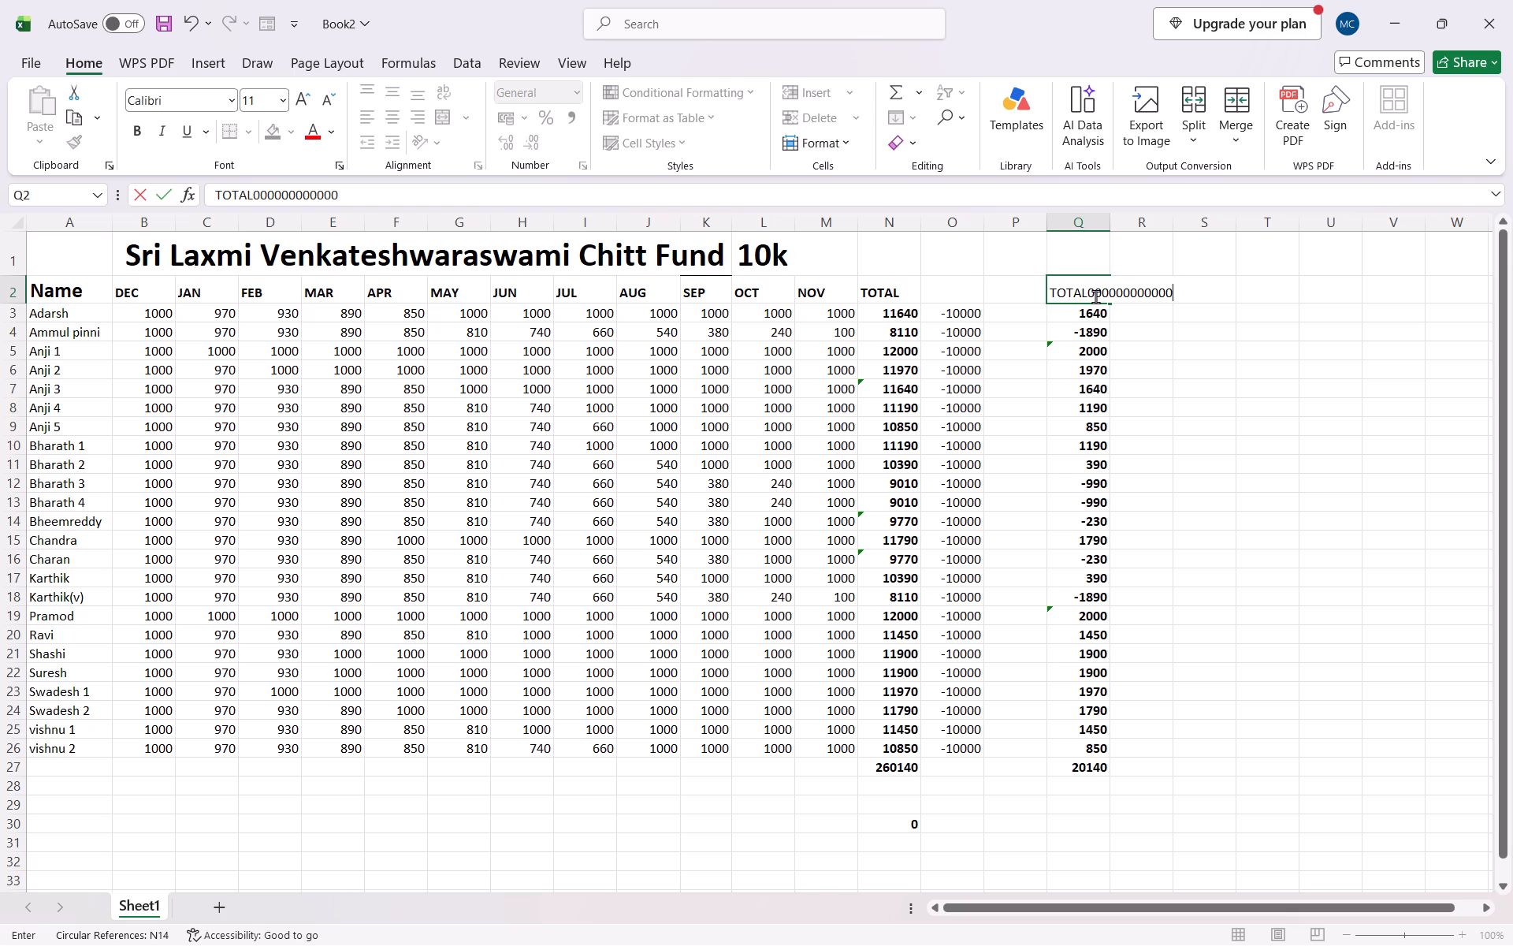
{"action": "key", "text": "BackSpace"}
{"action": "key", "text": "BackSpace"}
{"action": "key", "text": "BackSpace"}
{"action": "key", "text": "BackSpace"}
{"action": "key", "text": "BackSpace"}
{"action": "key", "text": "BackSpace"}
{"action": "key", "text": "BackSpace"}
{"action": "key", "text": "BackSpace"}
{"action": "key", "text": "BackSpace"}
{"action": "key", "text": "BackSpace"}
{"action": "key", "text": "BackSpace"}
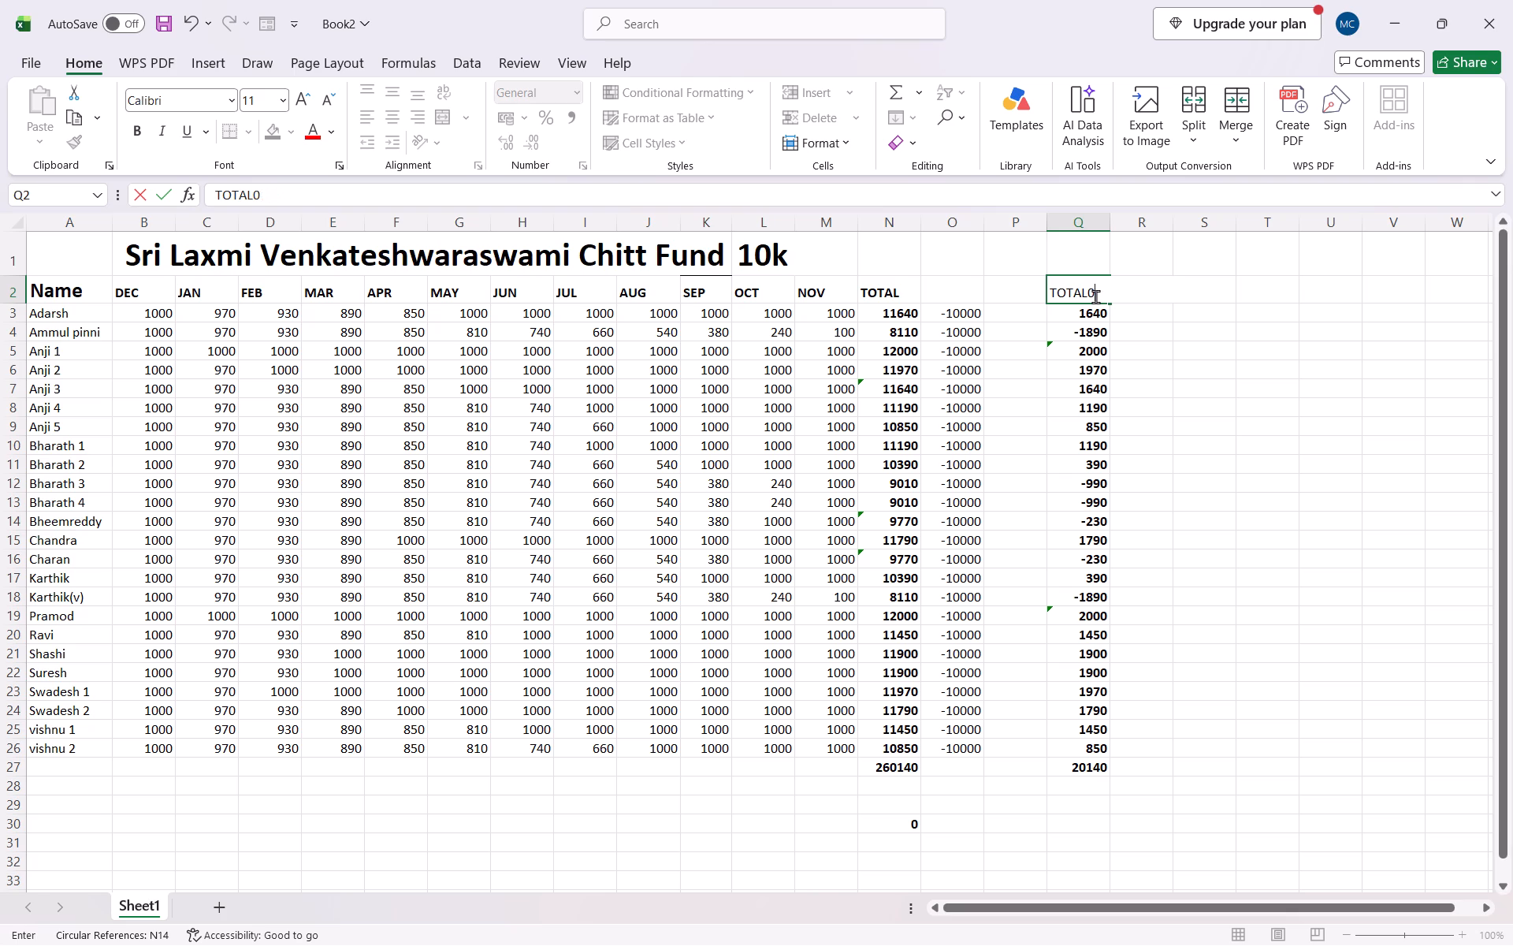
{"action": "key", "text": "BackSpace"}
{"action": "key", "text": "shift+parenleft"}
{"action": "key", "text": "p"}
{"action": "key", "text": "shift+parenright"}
{"action": "left_click", "coordinate": [1119, 312]}
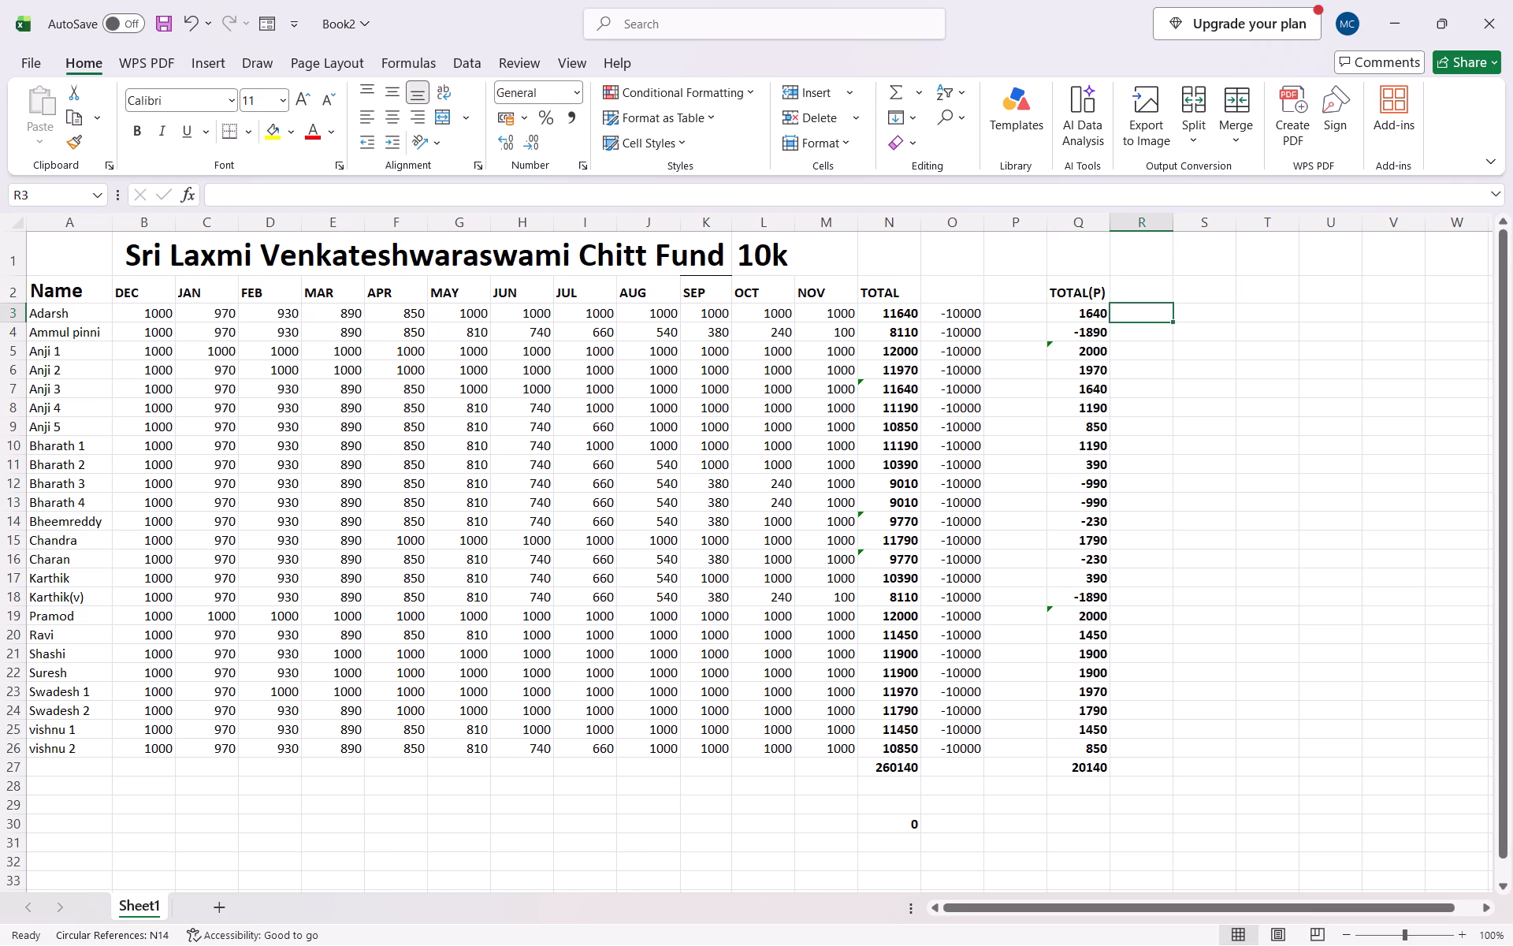
Enter the header AMT GVN in O2 above the -10000 deductions.
{"action": "left_click", "coordinate": [951, 293]}
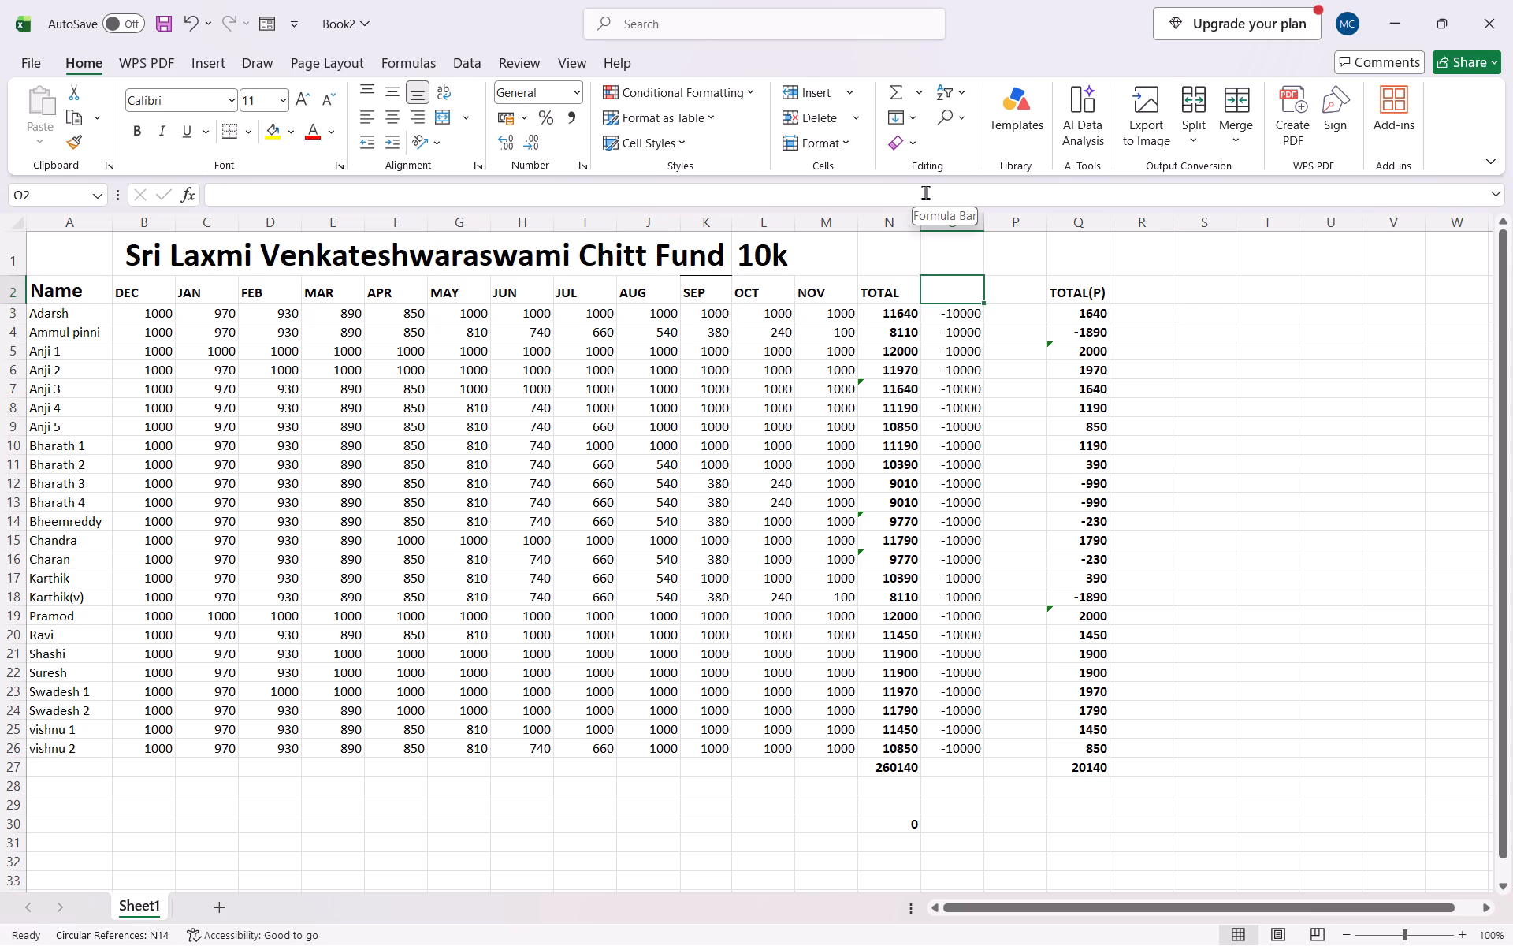
{"action": "key", "text": "a"}
{"action": "type", "text": "MT"}
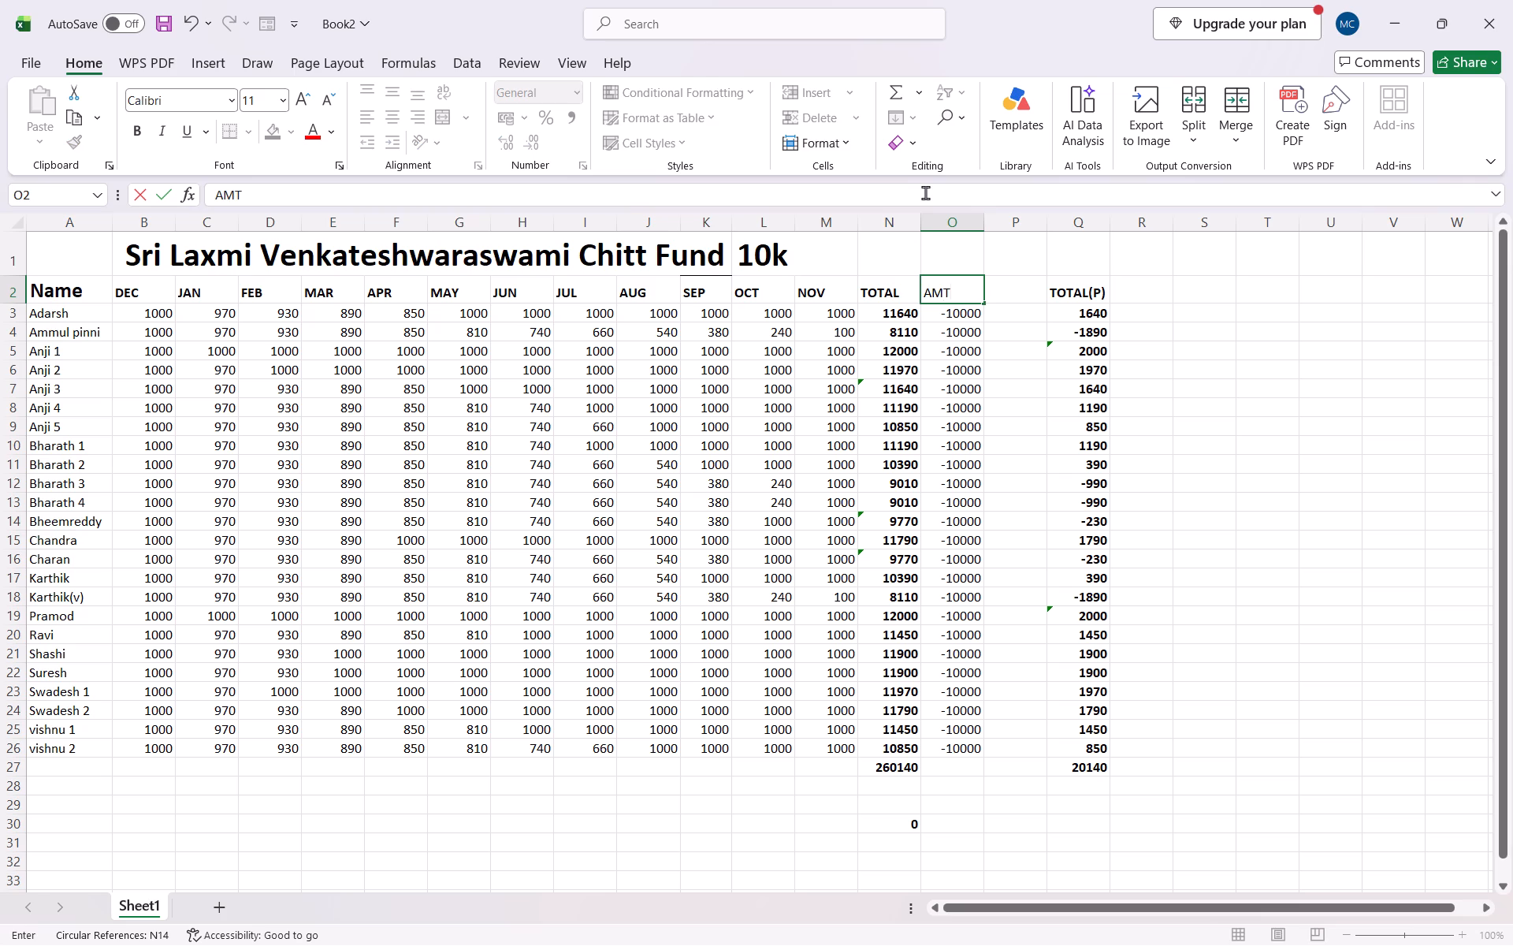
{"action": "key", "text": "space"}
{"action": "type", "text": "GVN"}
{"action": "left_click", "coordinate": [972, 294]}
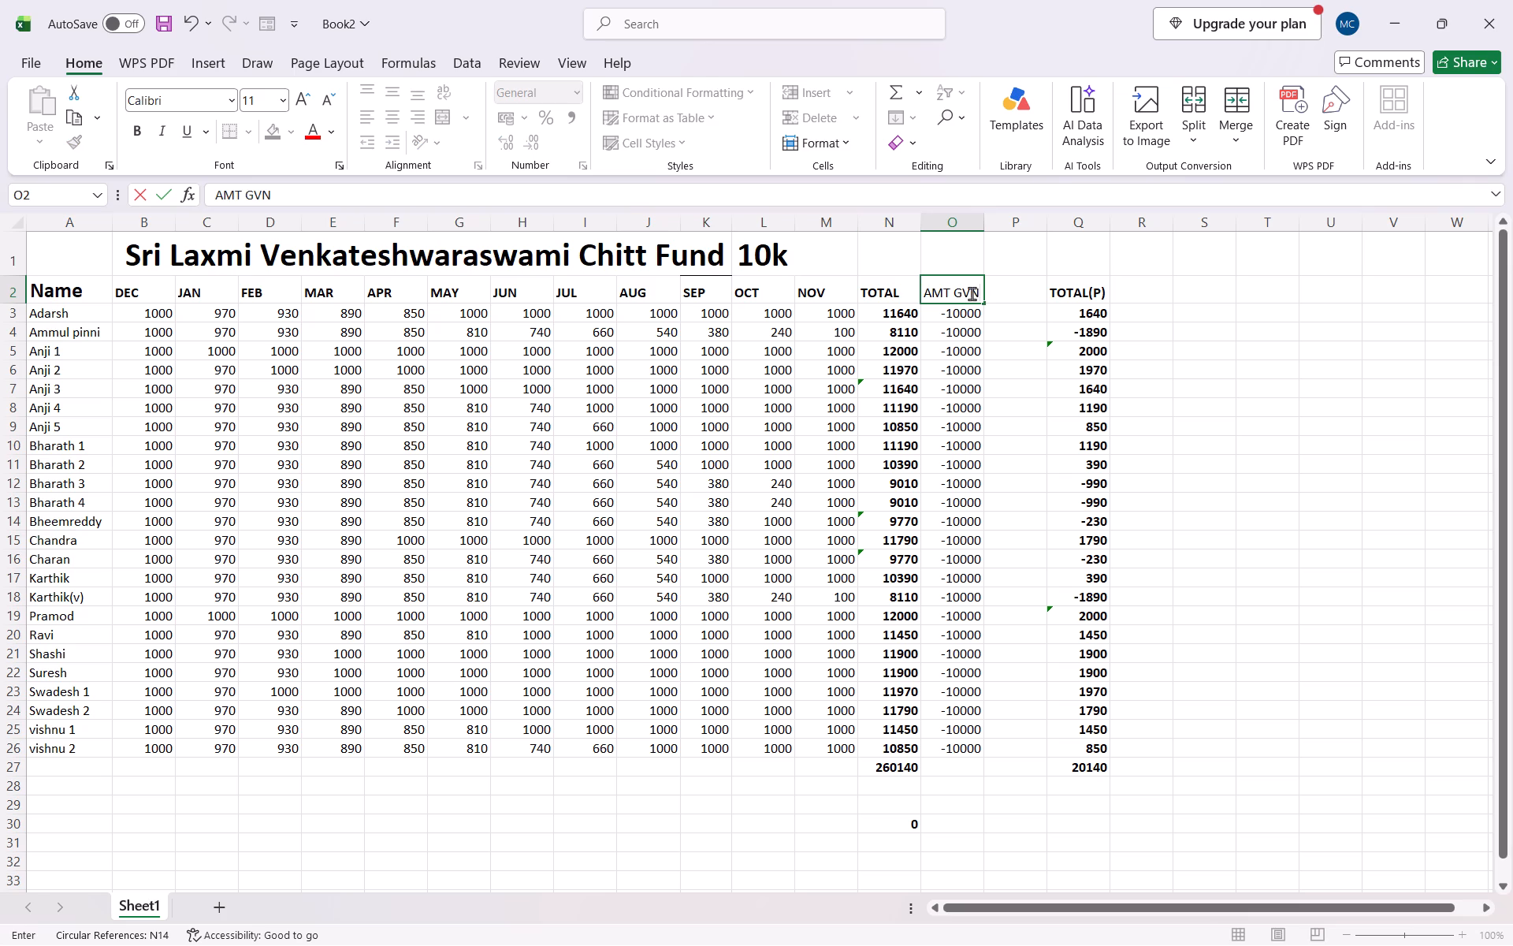
{"action": "left_click", "coordinate": [969, 295]}
{"action": "left_click", "coordinate": [1004, 297]}
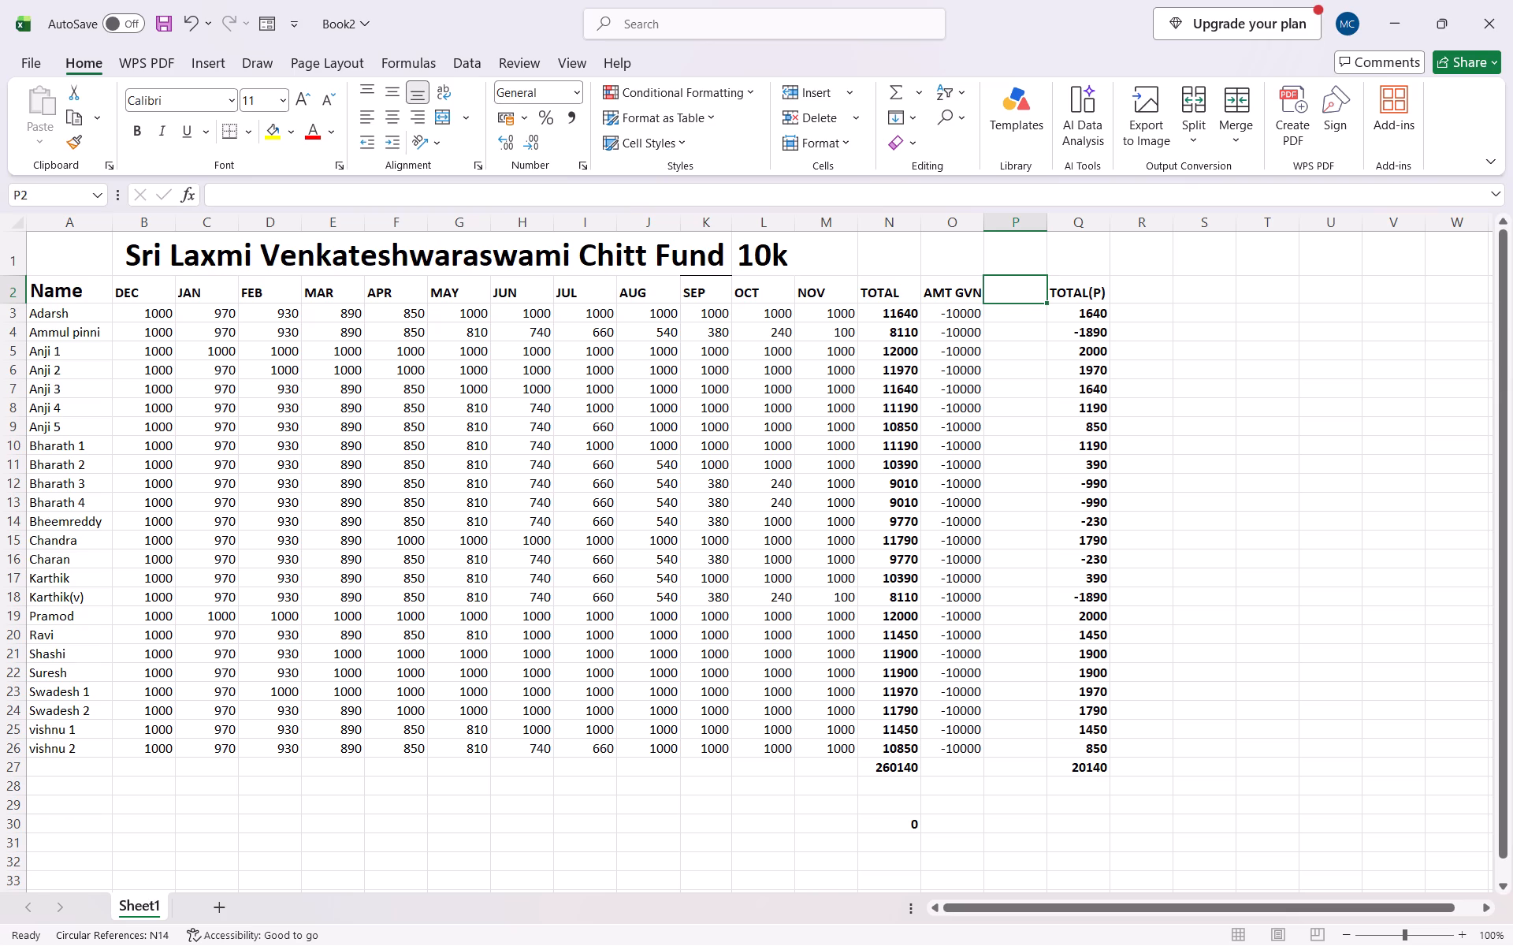
{"action": "left_click", "coordinate": [1155, 286]}
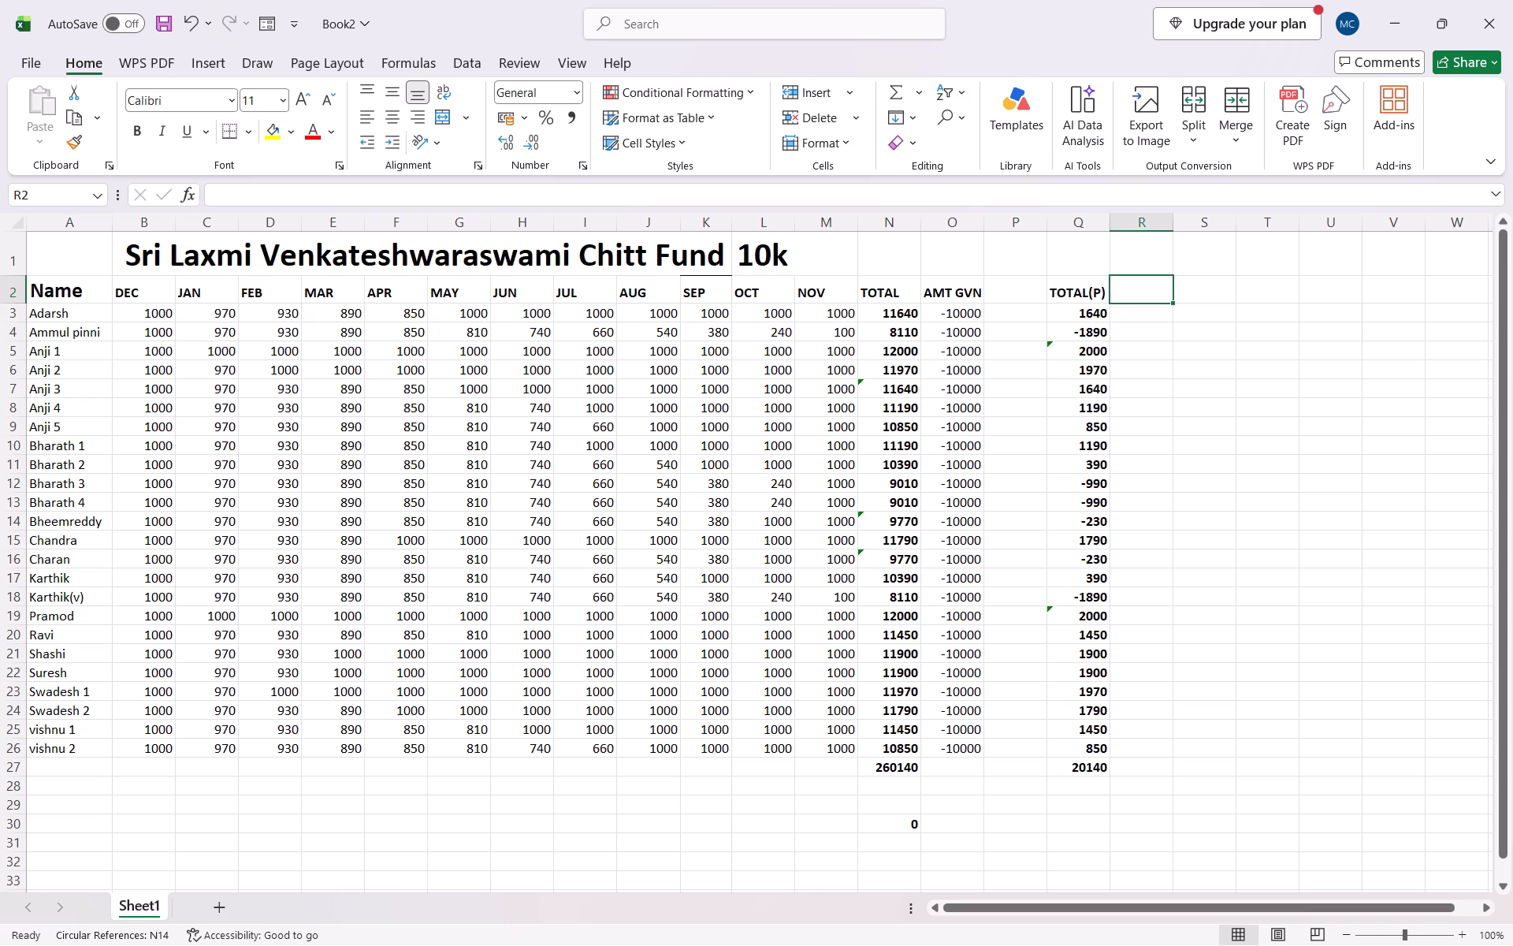
Save the workbook under its existing name and location.
{"action": "left_click", "coordinate": [32, 61]}
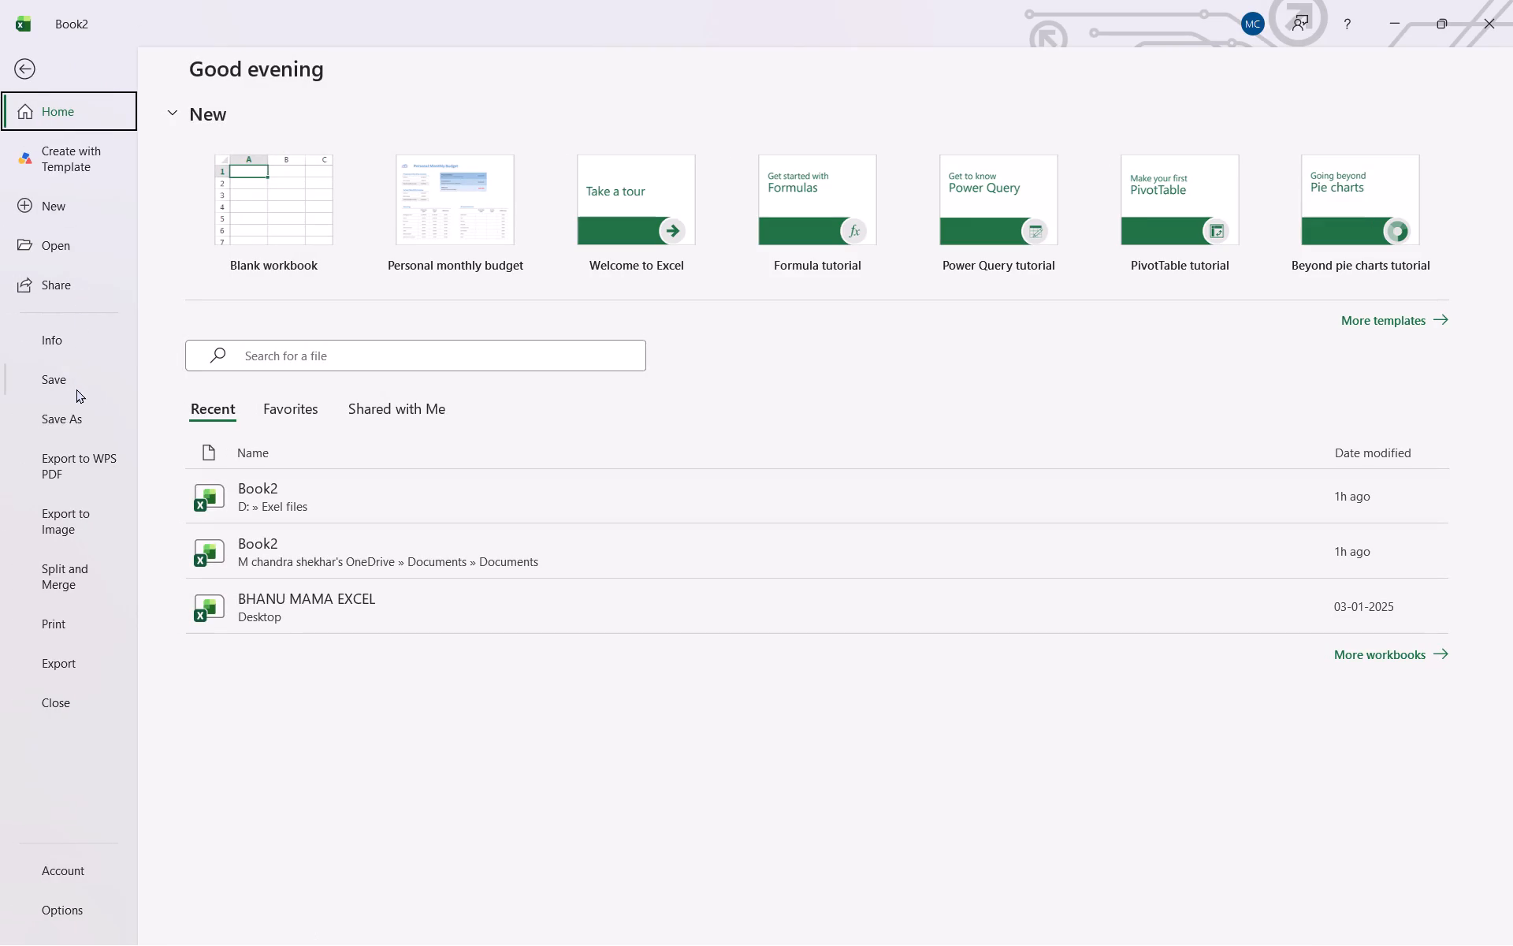
{"action": "left_click", "coordinate": [76, 374]}
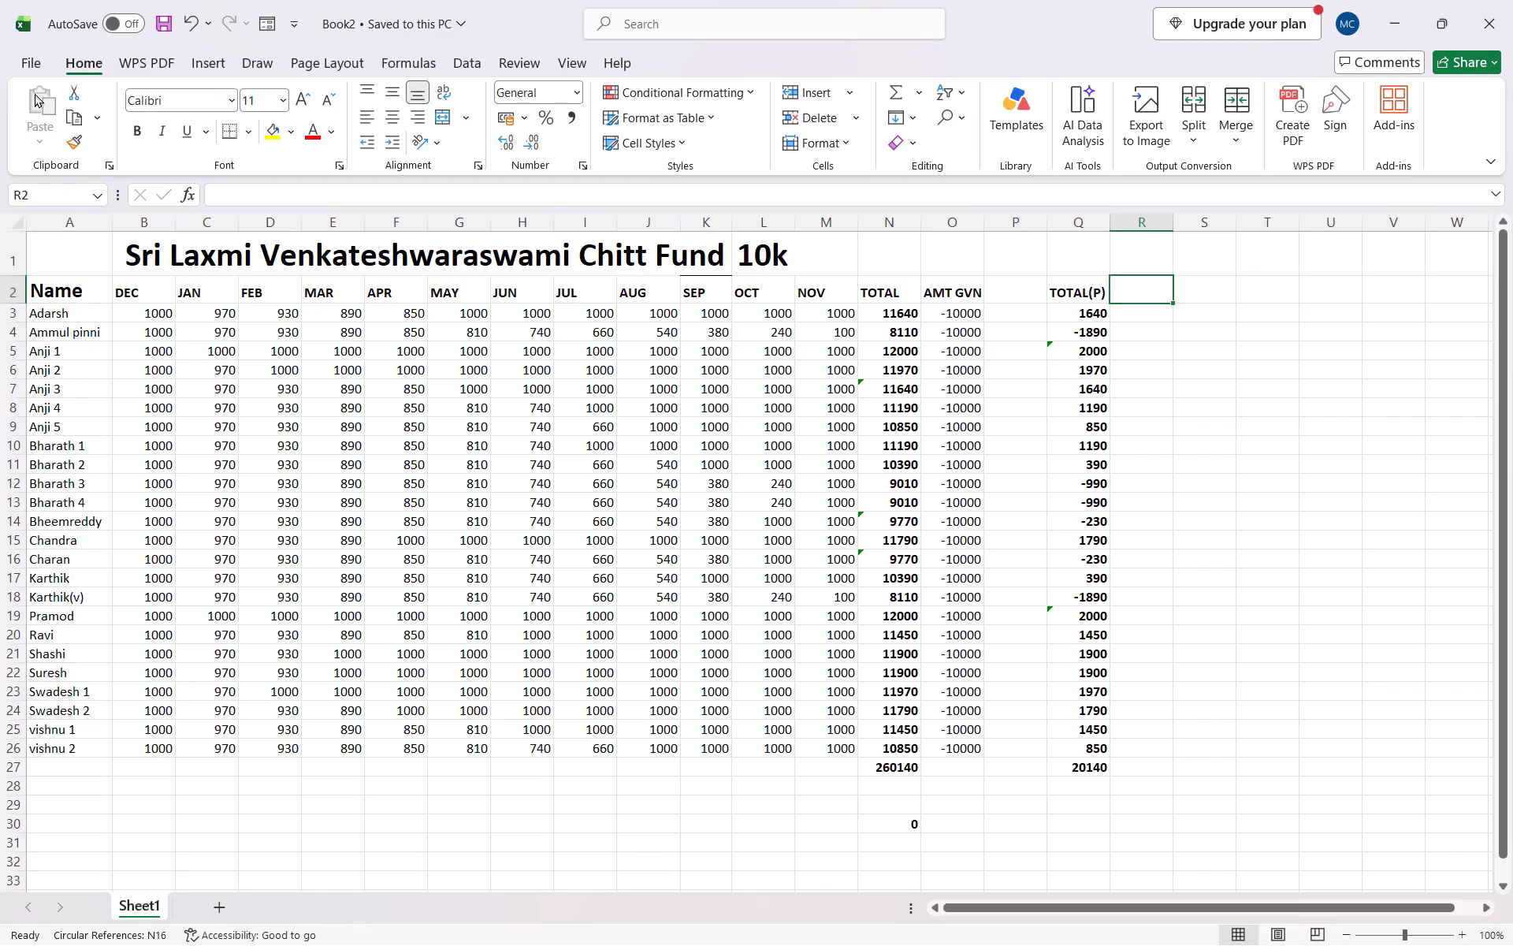
Turn on AutoSave by uploading the workbook to the personal OneDrive.
{"action": "left_click", "coordinate": [121, 16]}
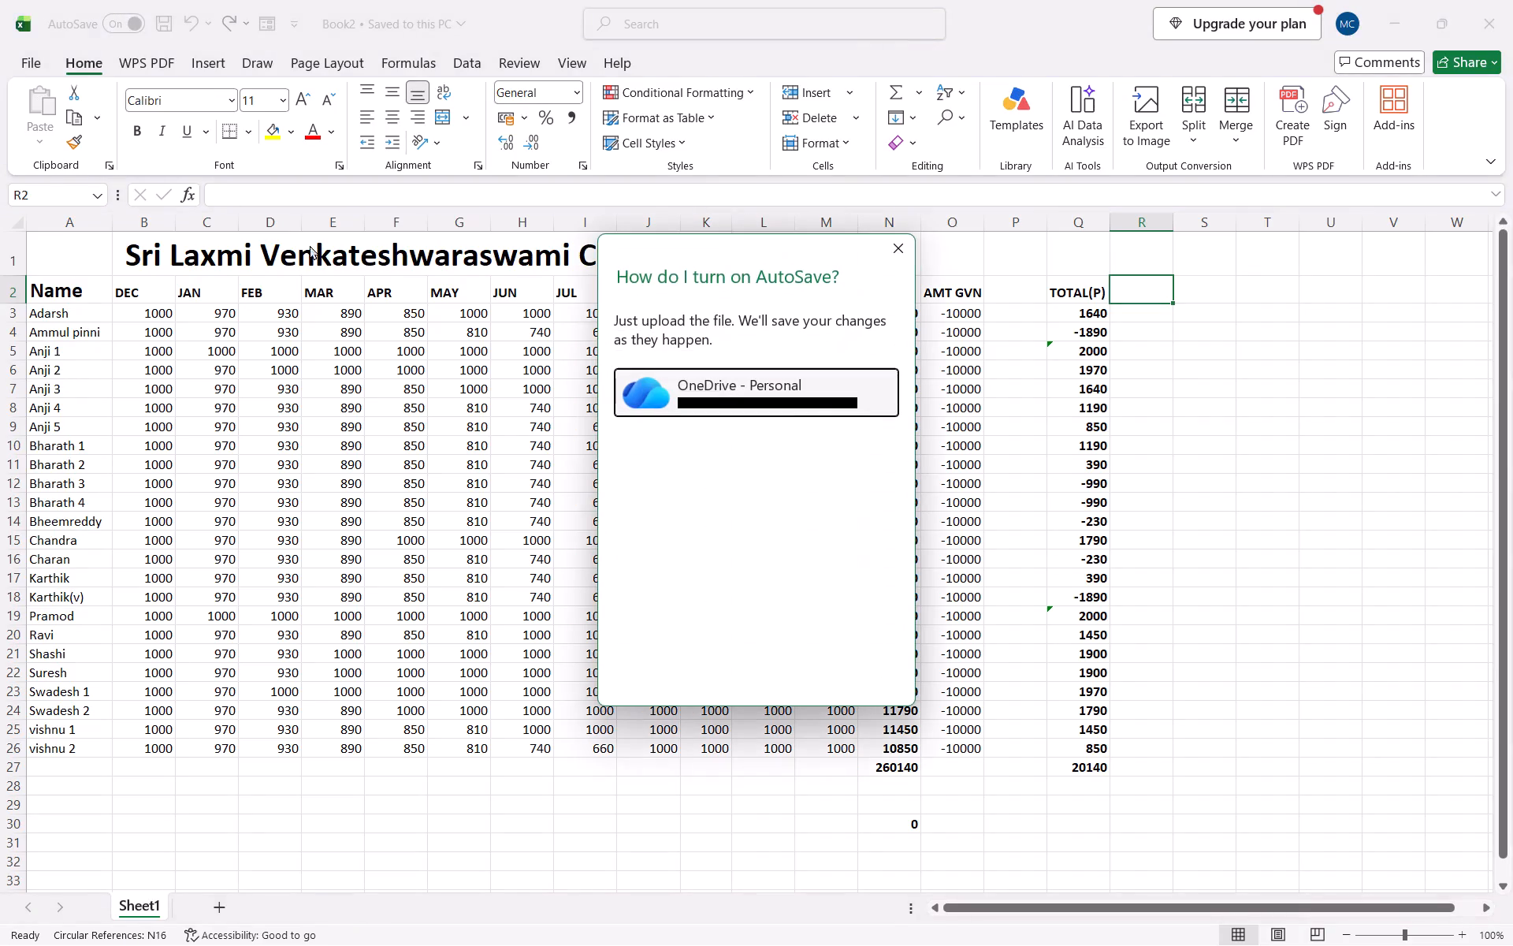
{"action": "left_click", "coordinate": [626, 383]}
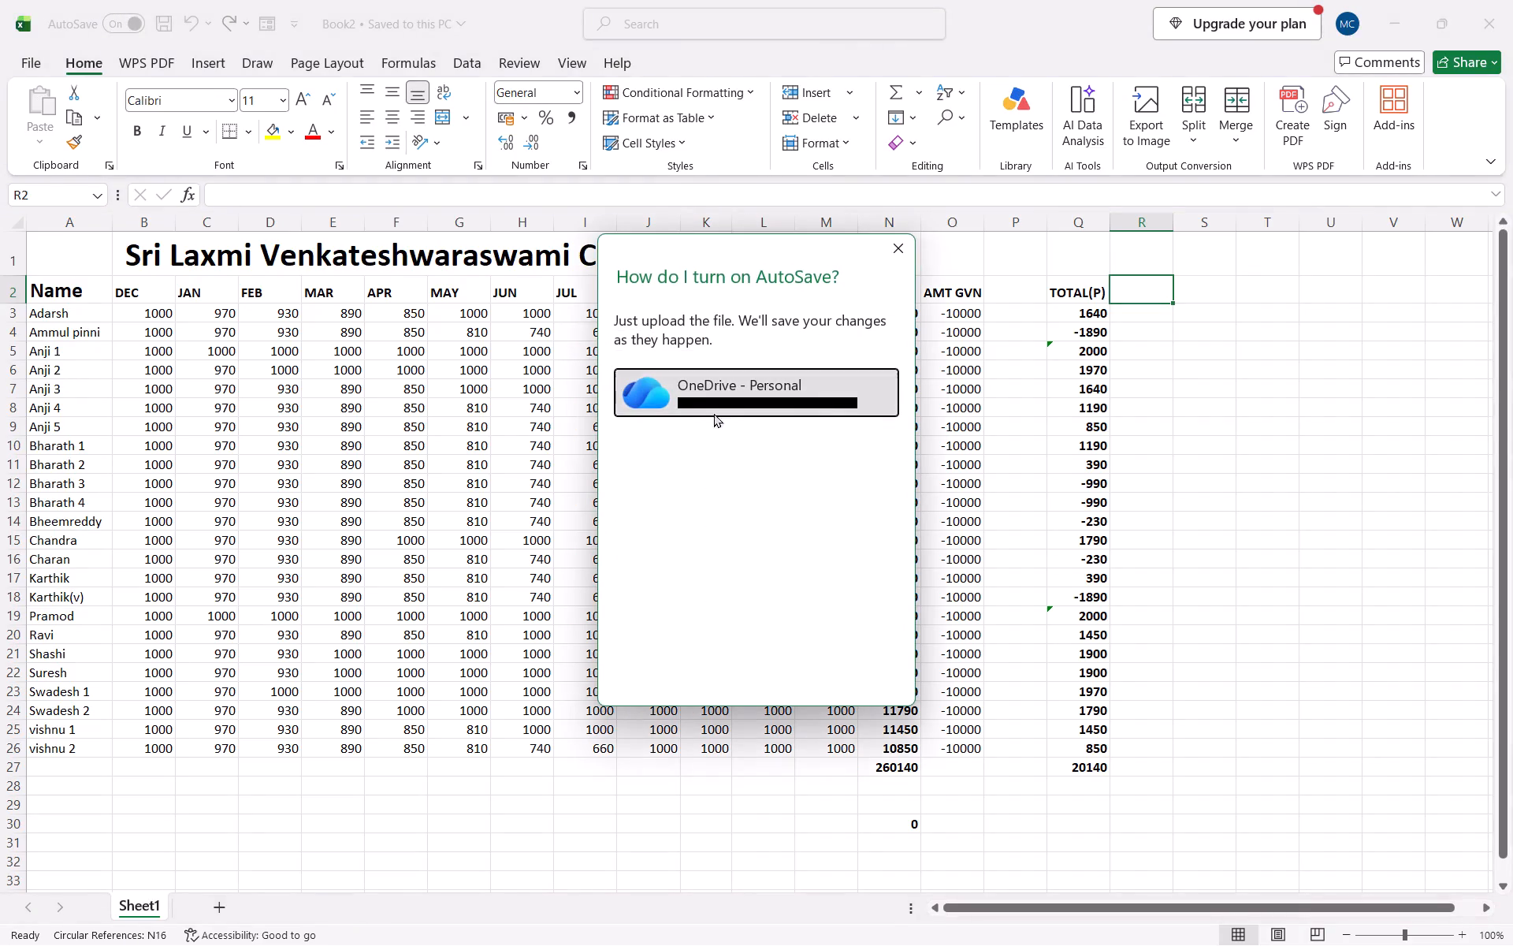
{"action": "left_click", "coordinate": [831, 385]}
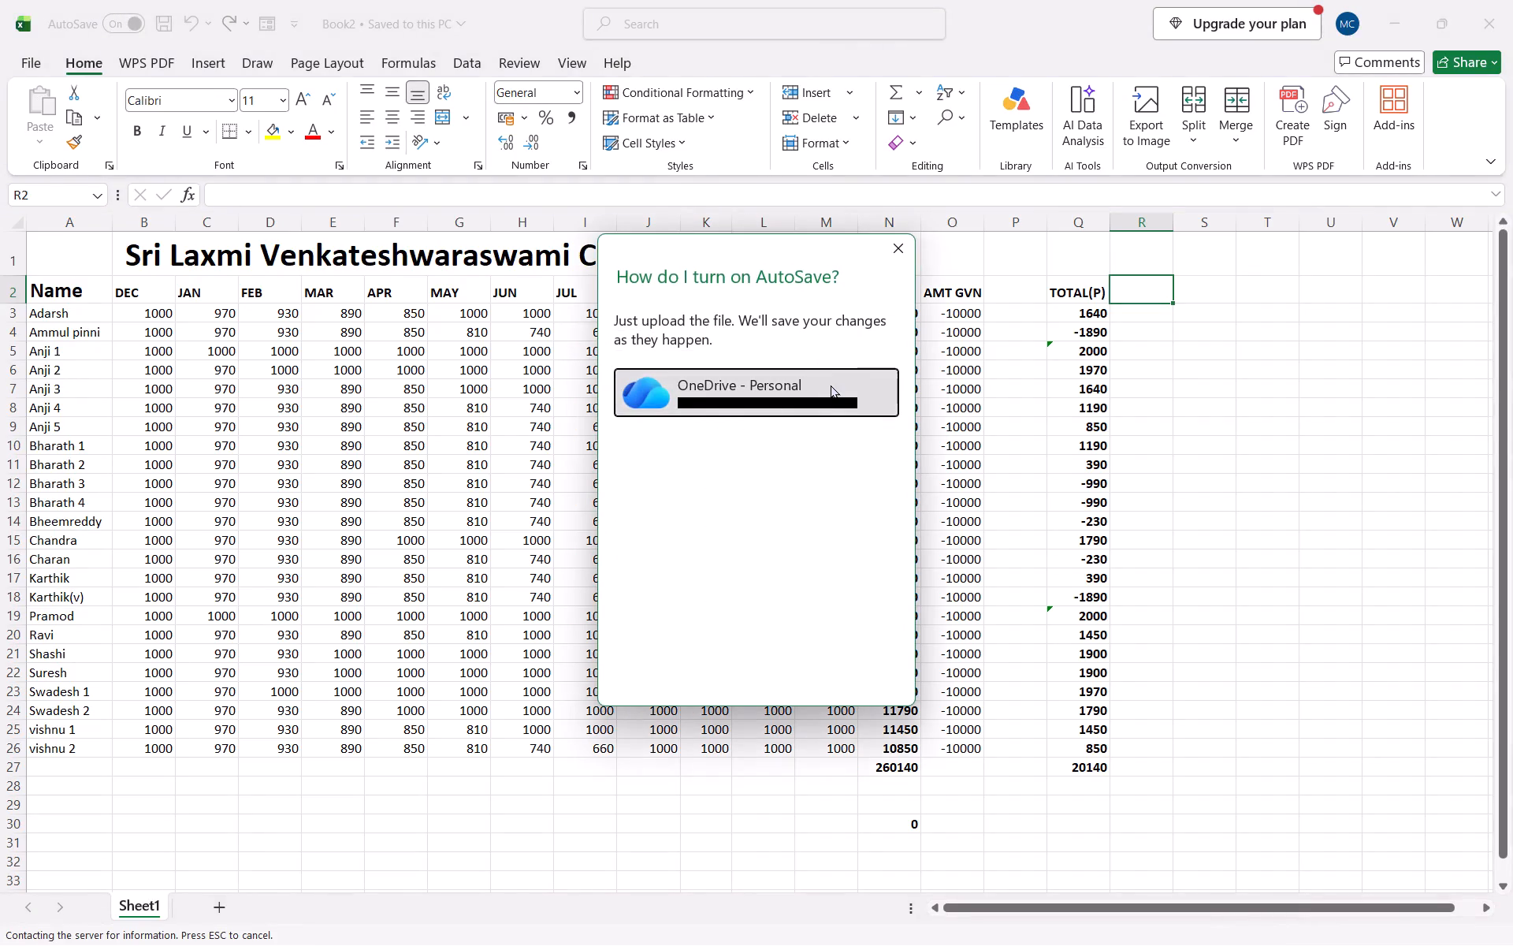
{"action": "left_click", "coordinate": [906, 253]}
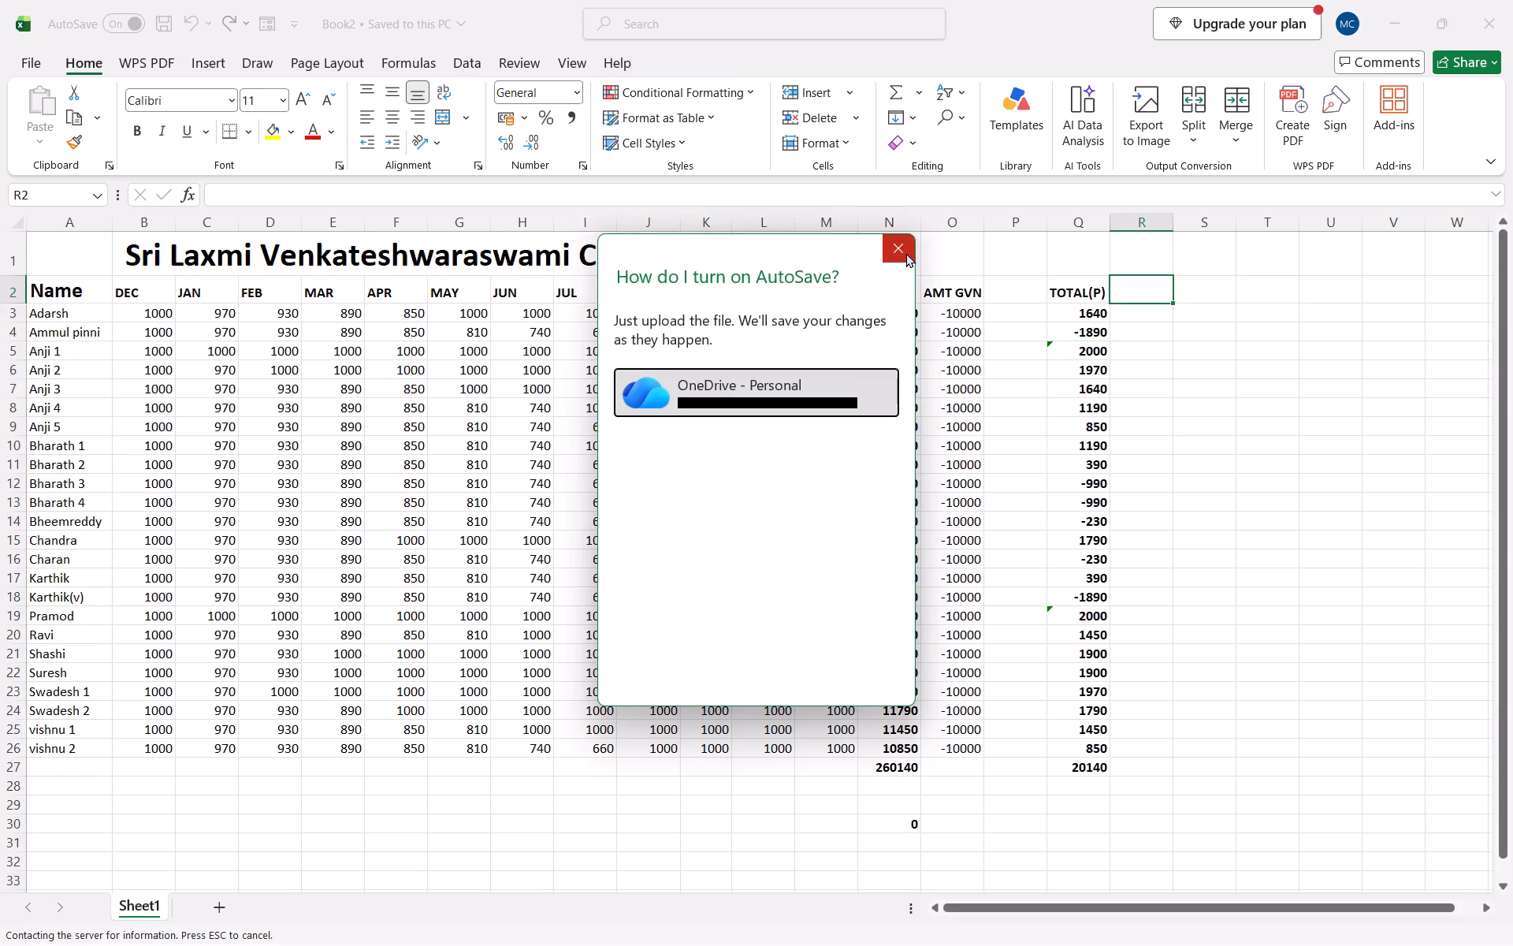
{"action": "left_click", "coordinate": [894, 244]}
{"action": "left_click", "coordinate": [1001, 266]}
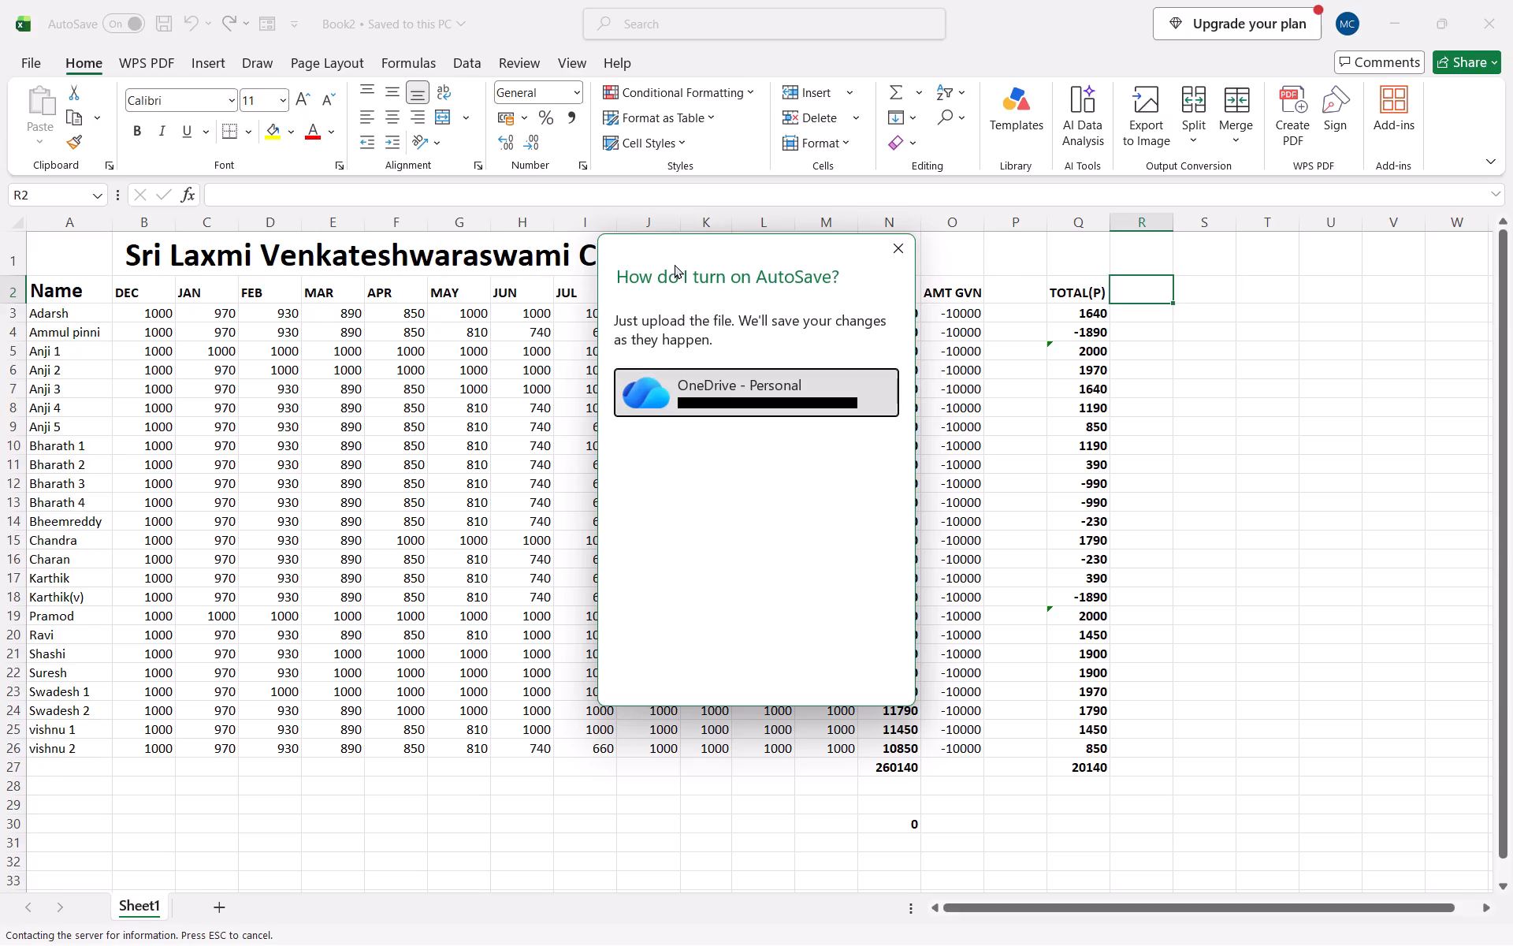
{"action": "left_click", "coordinate": [894, 251]}
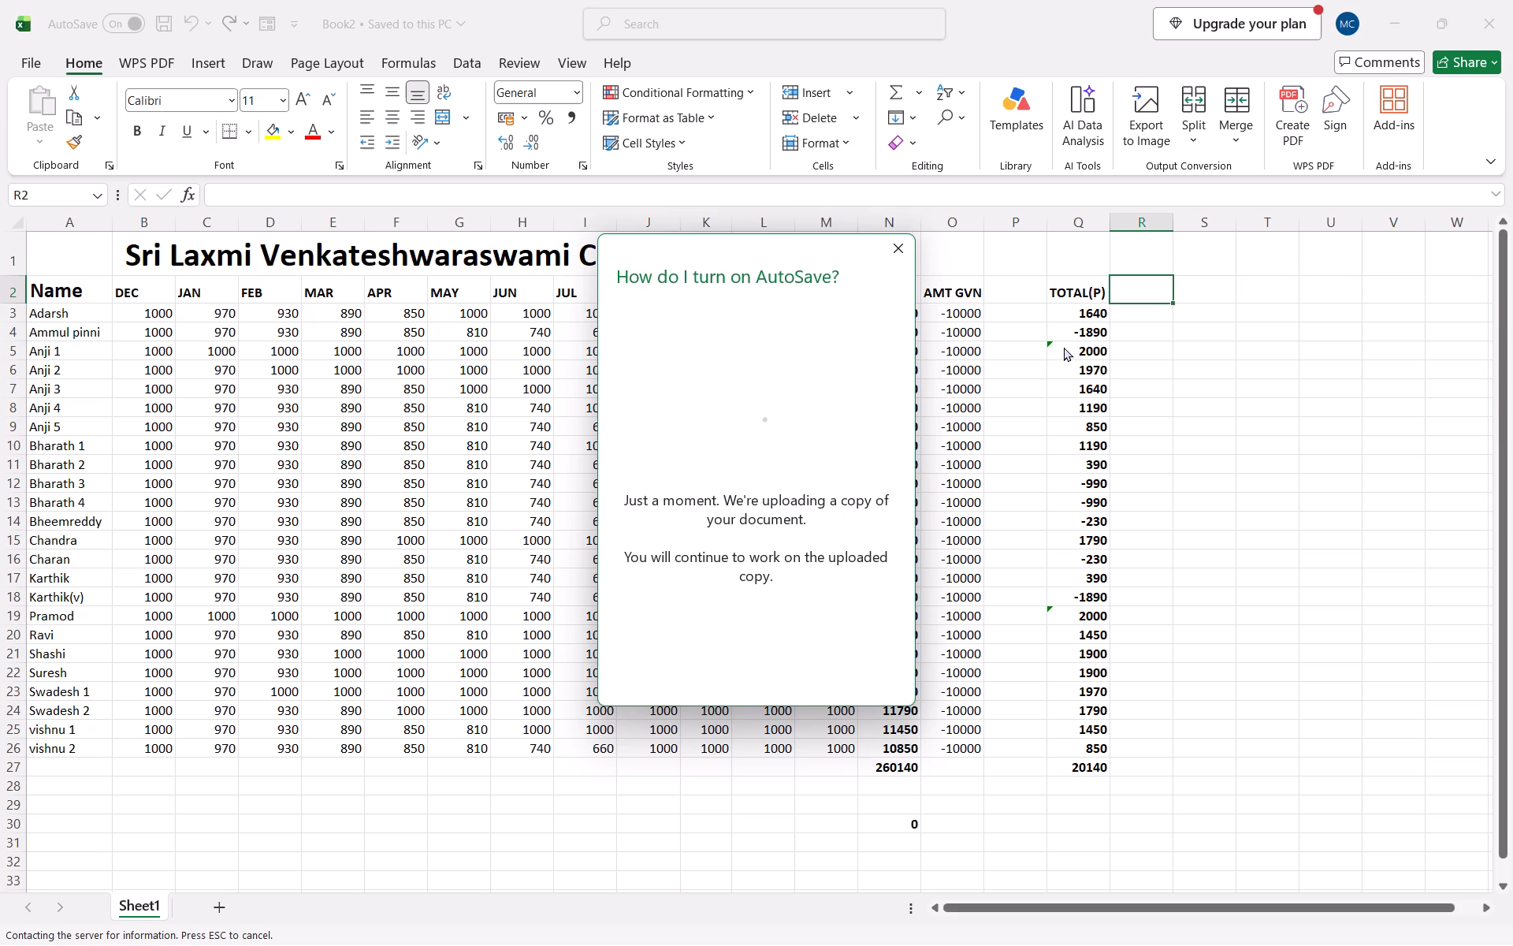
{"action": "left_click", "coordinate": [1009, 364]}
{"action": "left_click", "coordinate": [902, 251]}
{"action": "left_click", "coordinate": [1164, 390]}
{"action": "left_click_drag", "start_coordinate": [799, 253], "coordinate": [839, 308]}
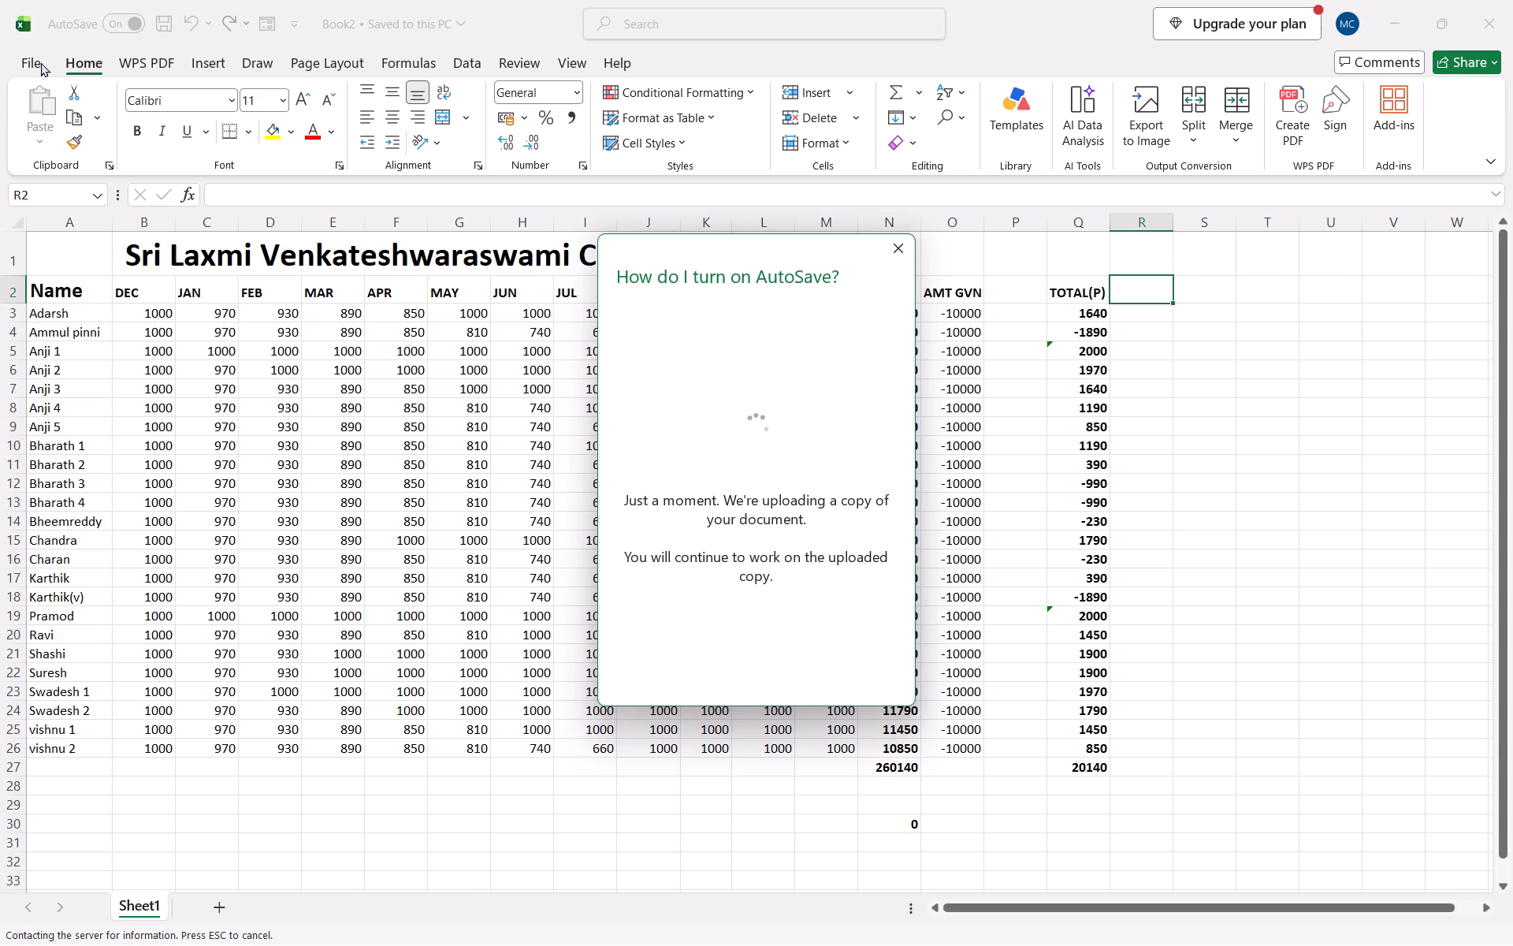
{"action": "left_click", "coordinate": [41, 62]}
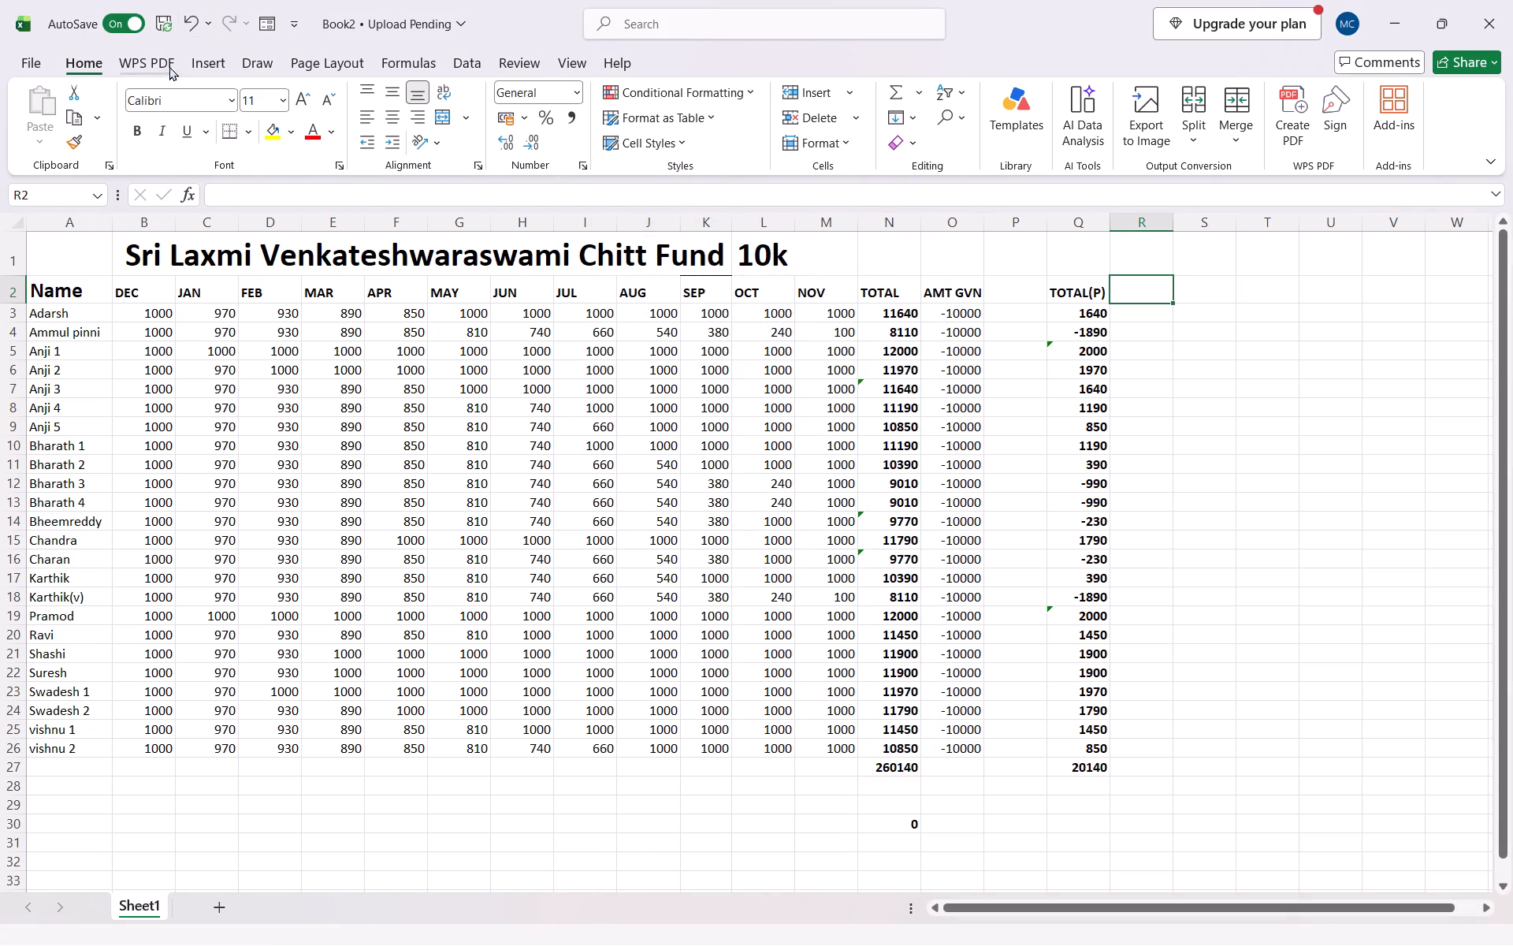
Save a copy of the workbook as Book2A in the Exel files folder on drive D.
{"action": "left_click", "coordinate": [31, 69]}
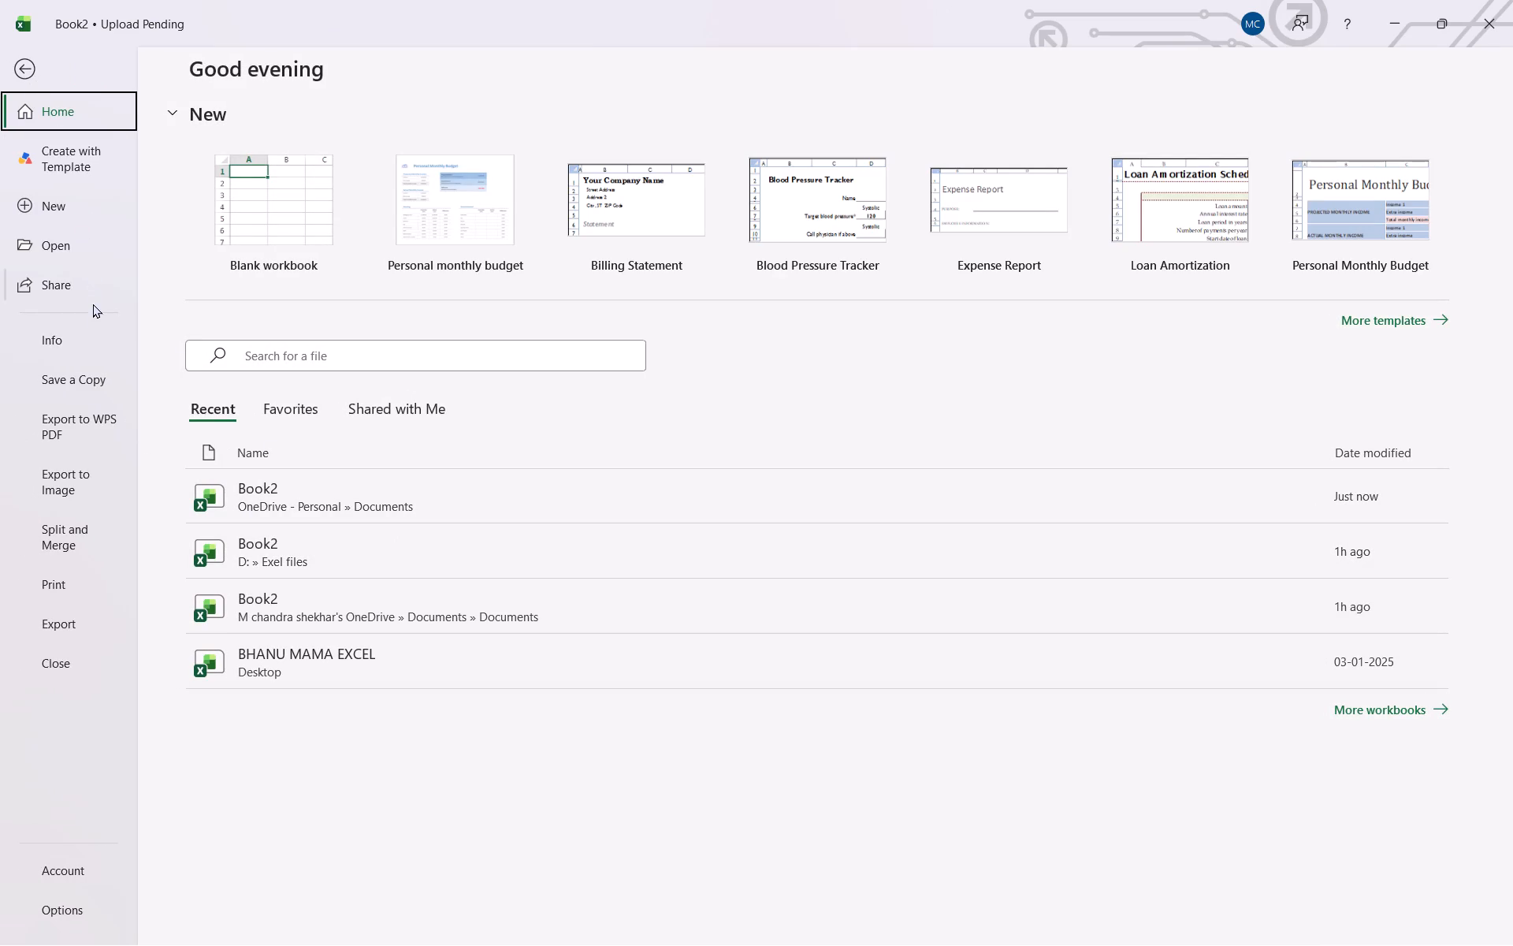
{"action": "left_click", "coordinate": [72, 374]}
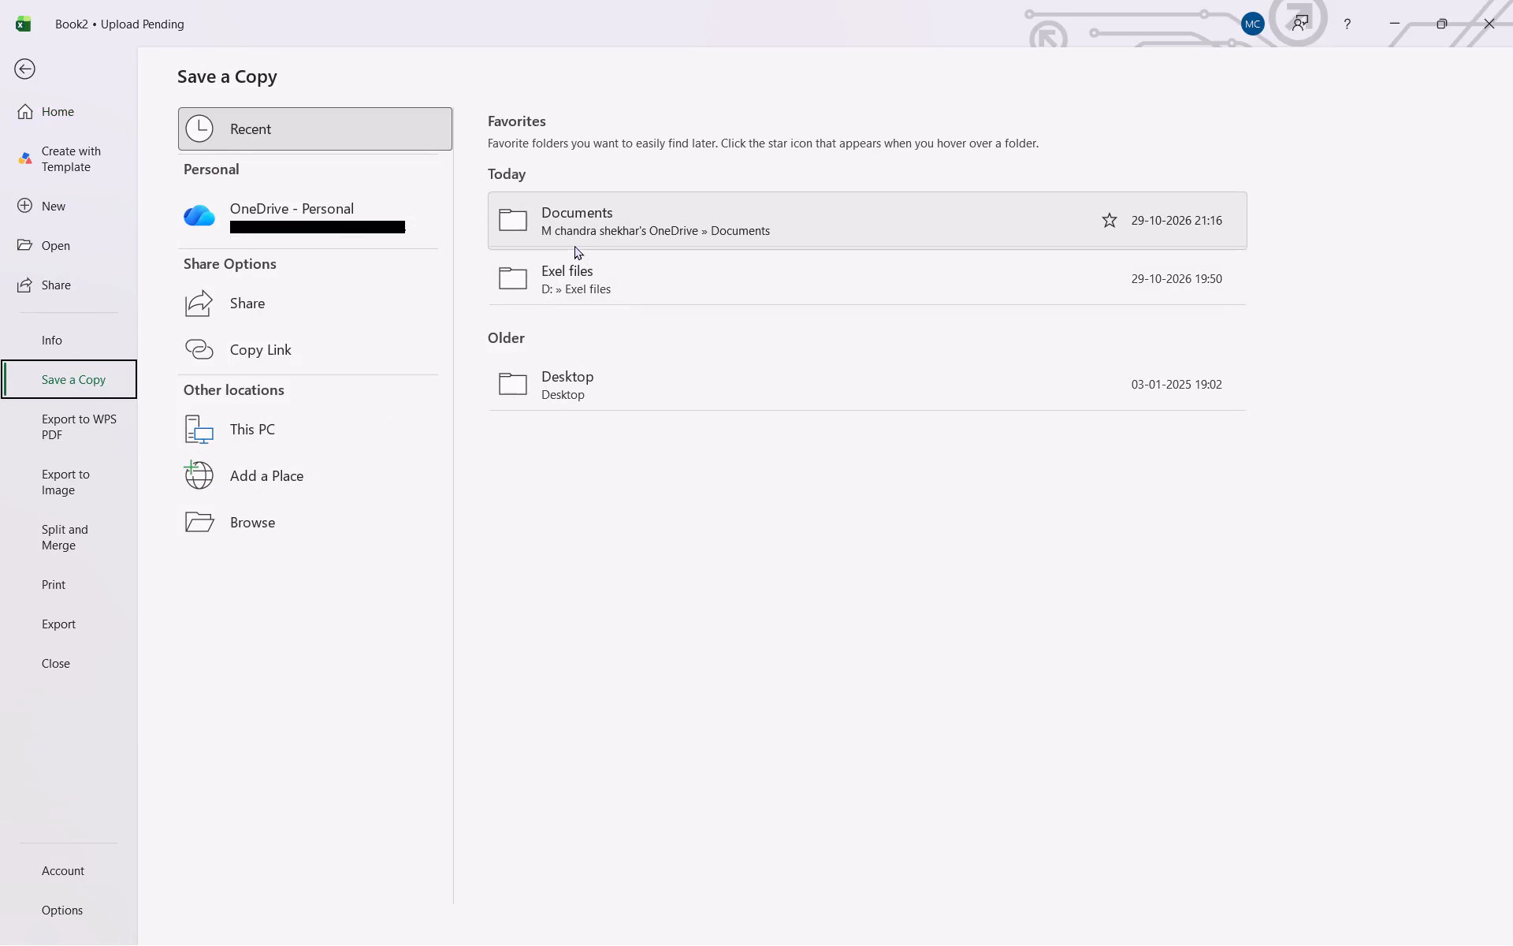
{"action": "left_click", "coordinate": [310, 437]}
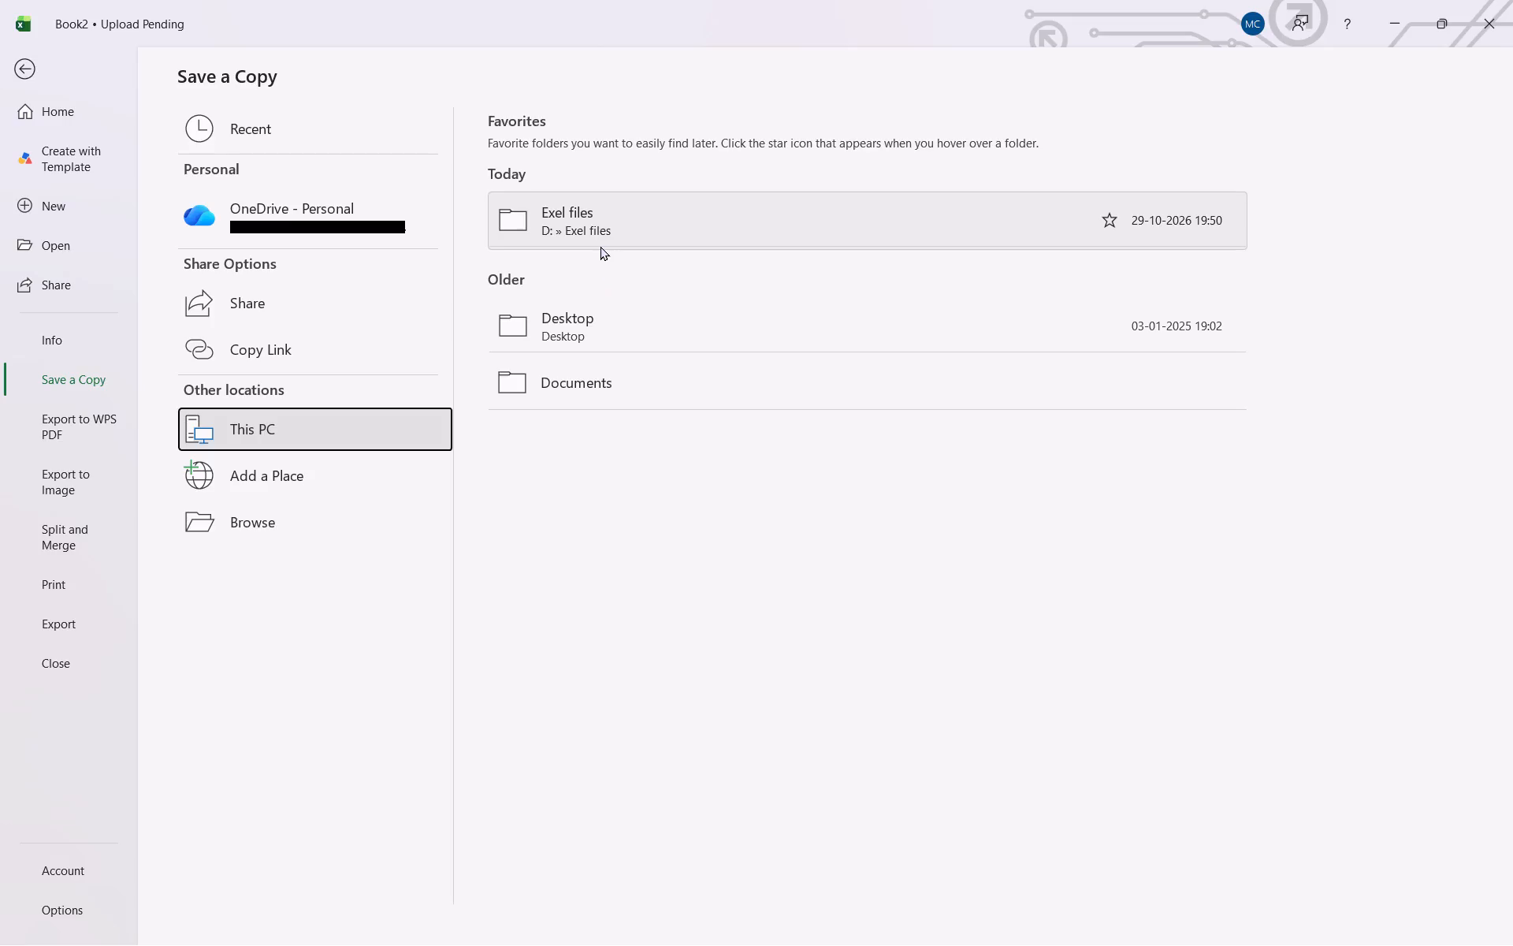
{"action": "left_click", "coordinate": [598, 228]}
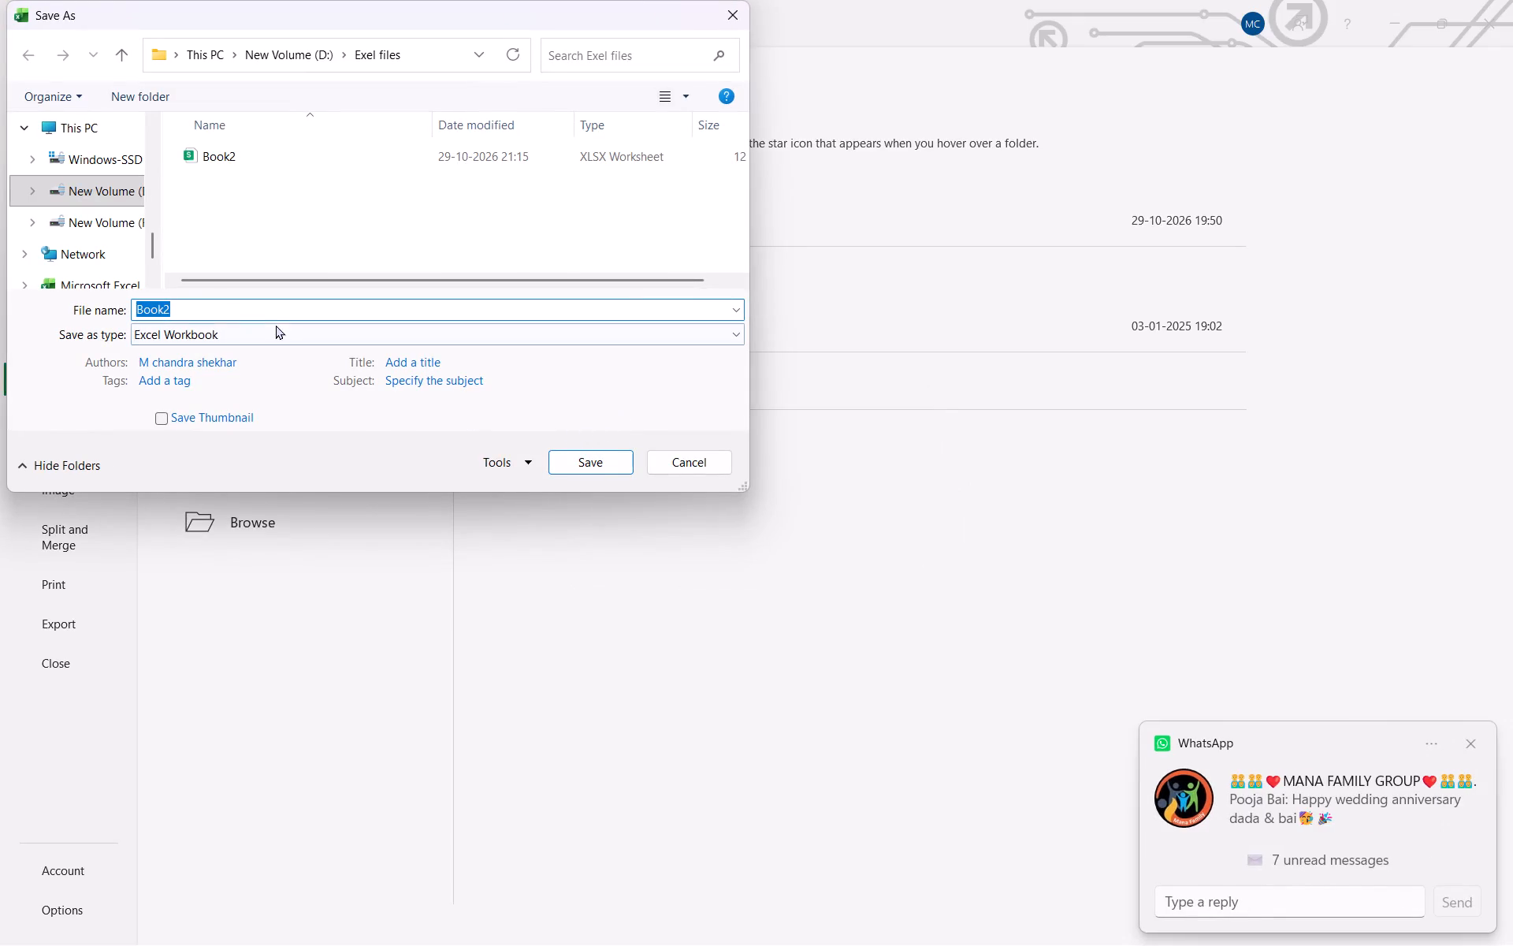
{"action": "left_click", "coordinate": [181, 306]}
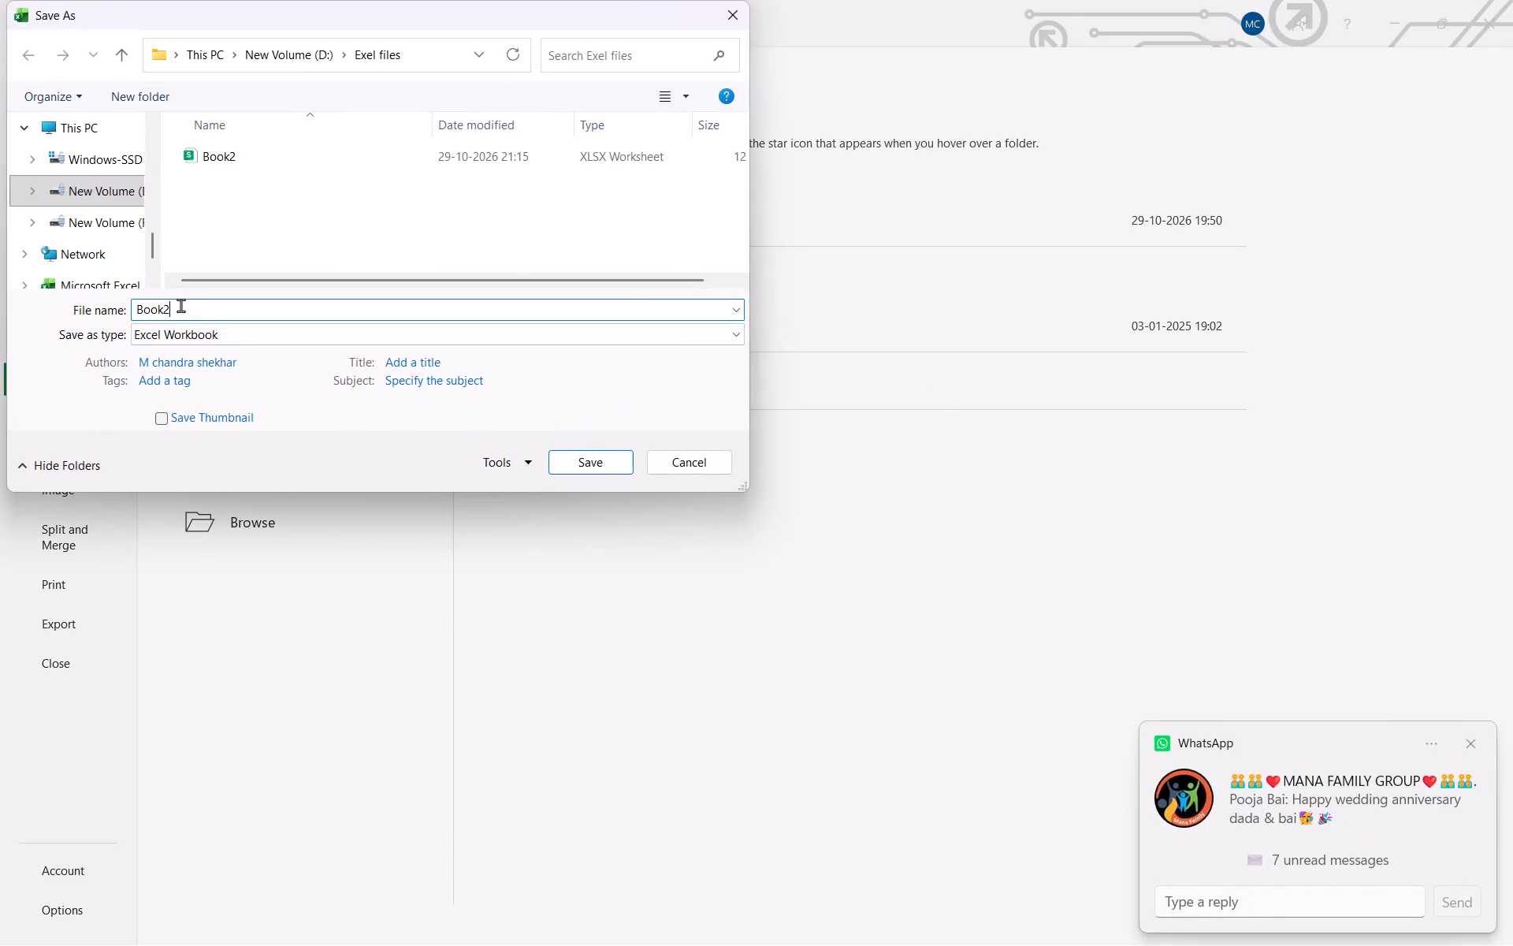
{"action": "key", "text": "a"}
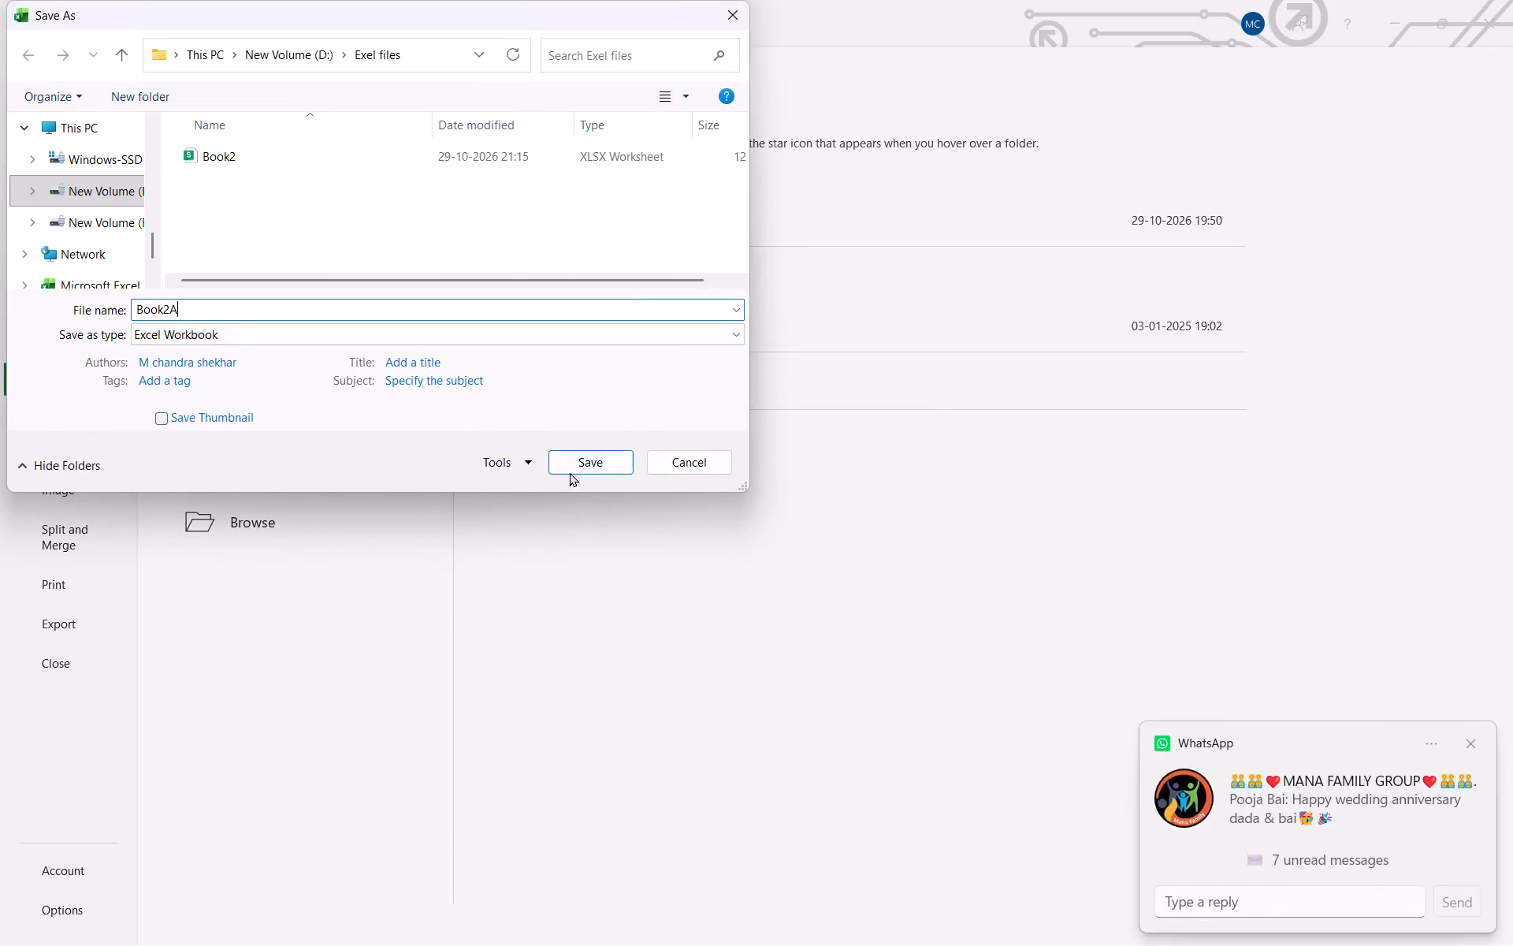
{"action": "left_click", "coordinate": [574, 468]}
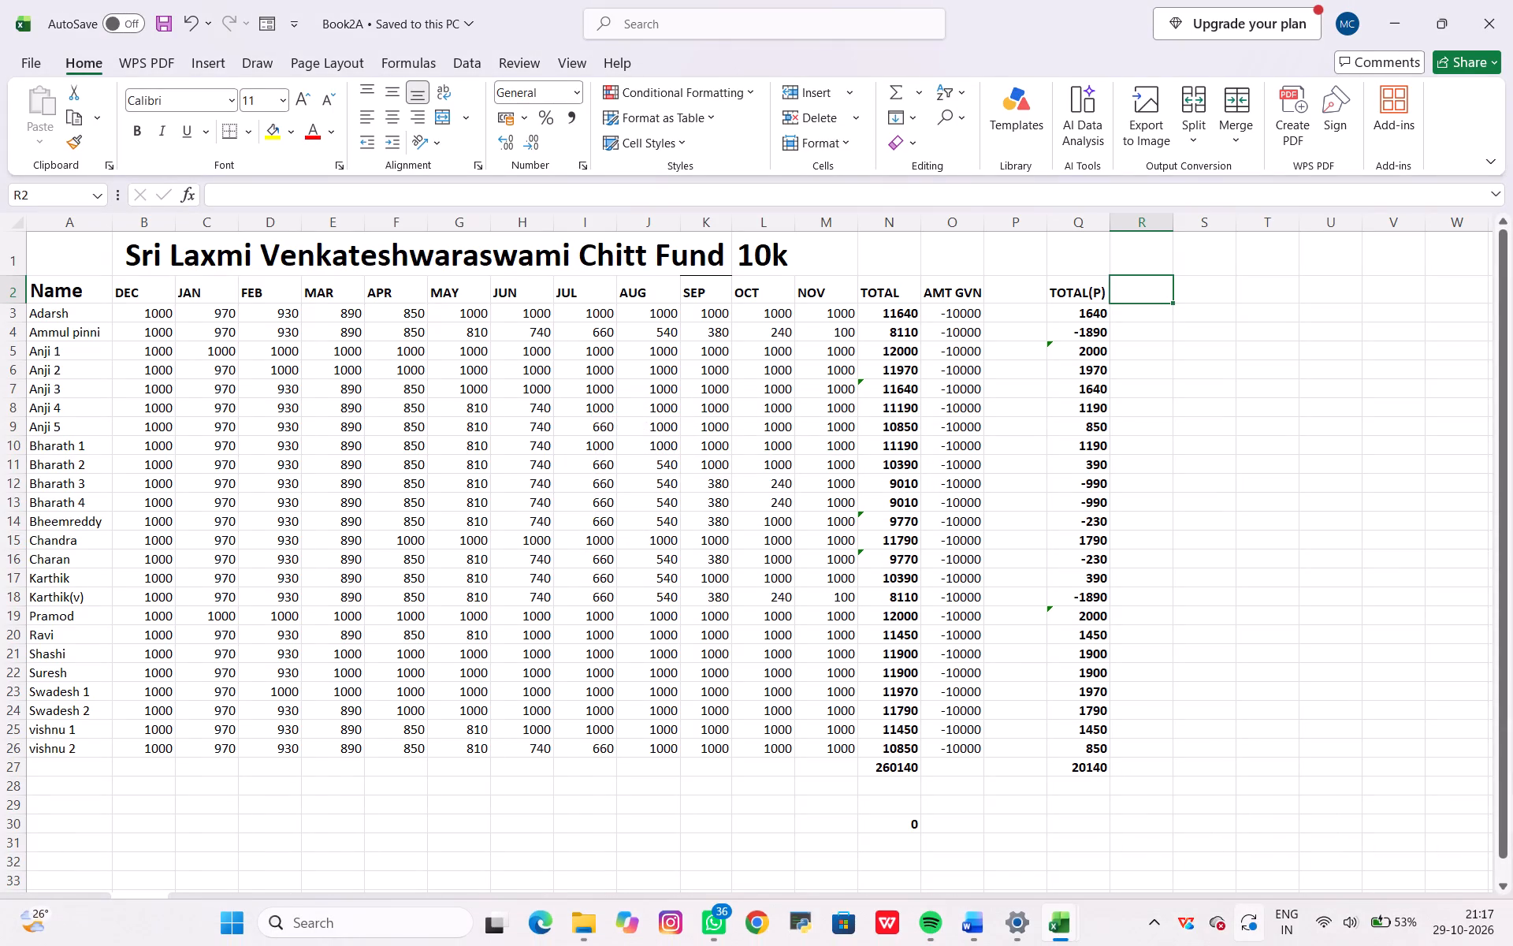
Minimise all open windows, including the Personal monthly budget workbook, to reach the desktop.
{"action": "left_click", "coordinate": [1391, 20]}
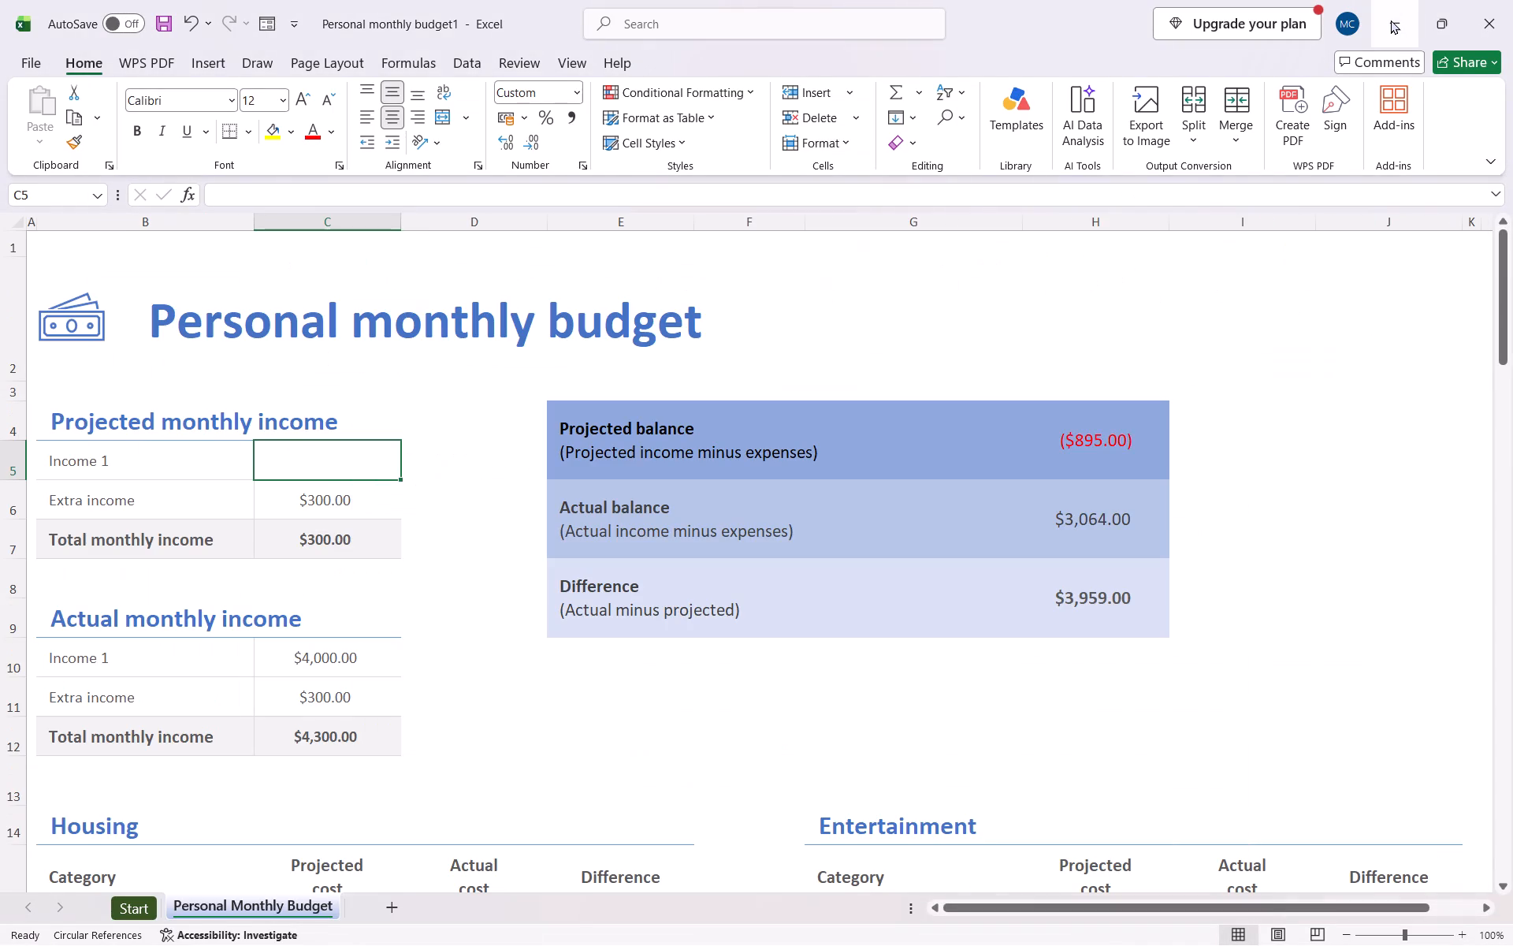
{"action": "left_click", "coordinate": [1391, 20]}
{"action": "left_click", "coordinate": [1391, 20]}
{"action": "left_click", "coordinate": [1391, 20]}
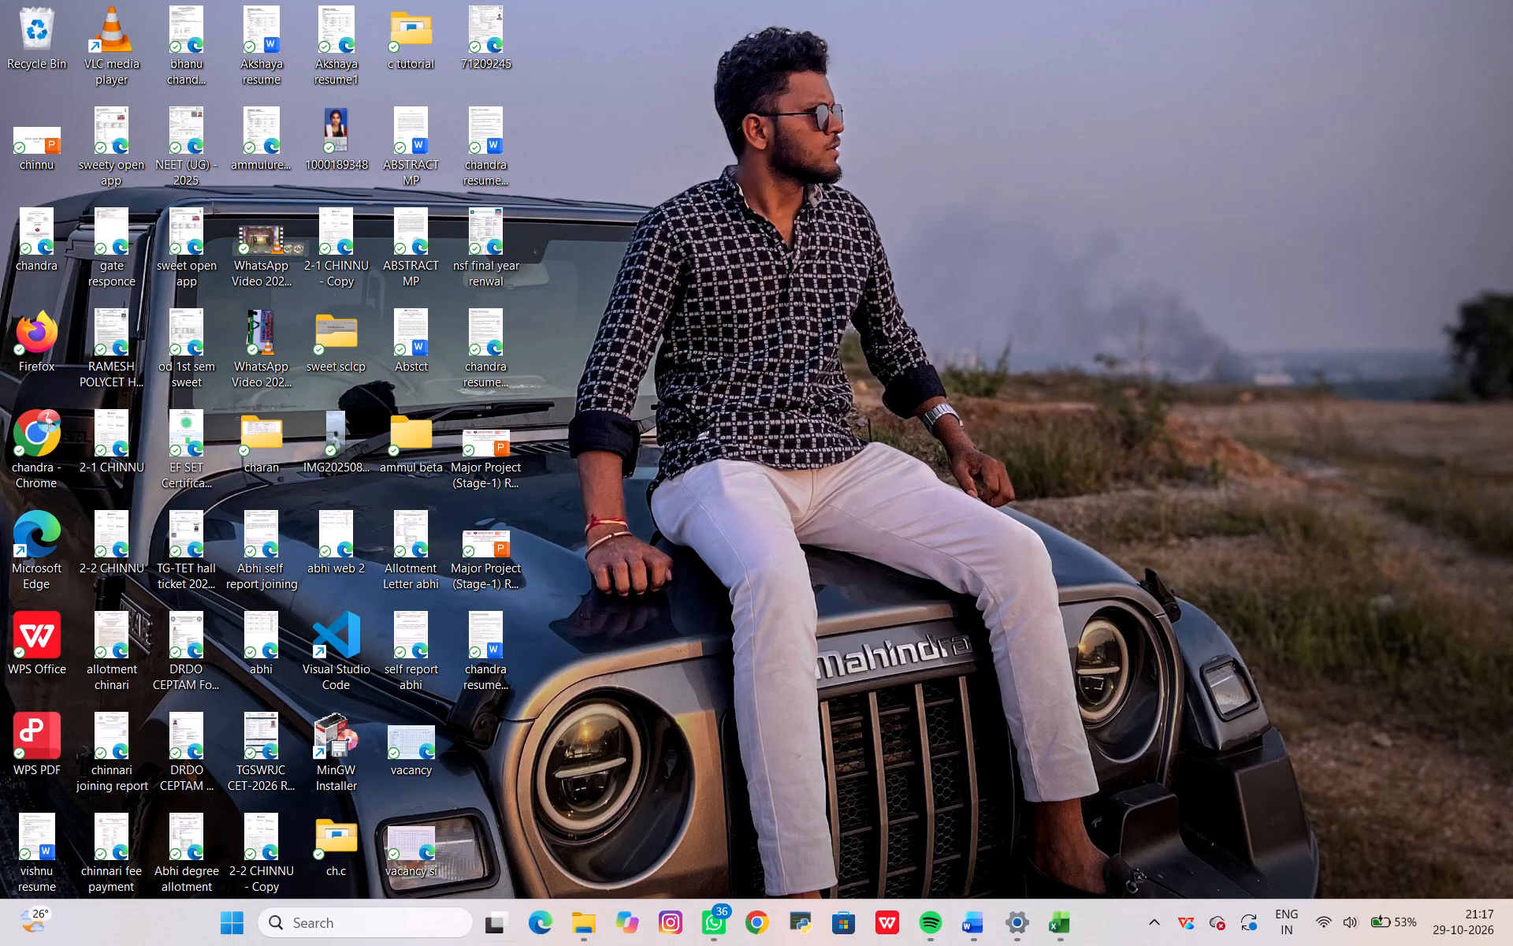
Launch an application from the list of all installed apps.
{"action": "left_click", "coordinate": [237, 922]}
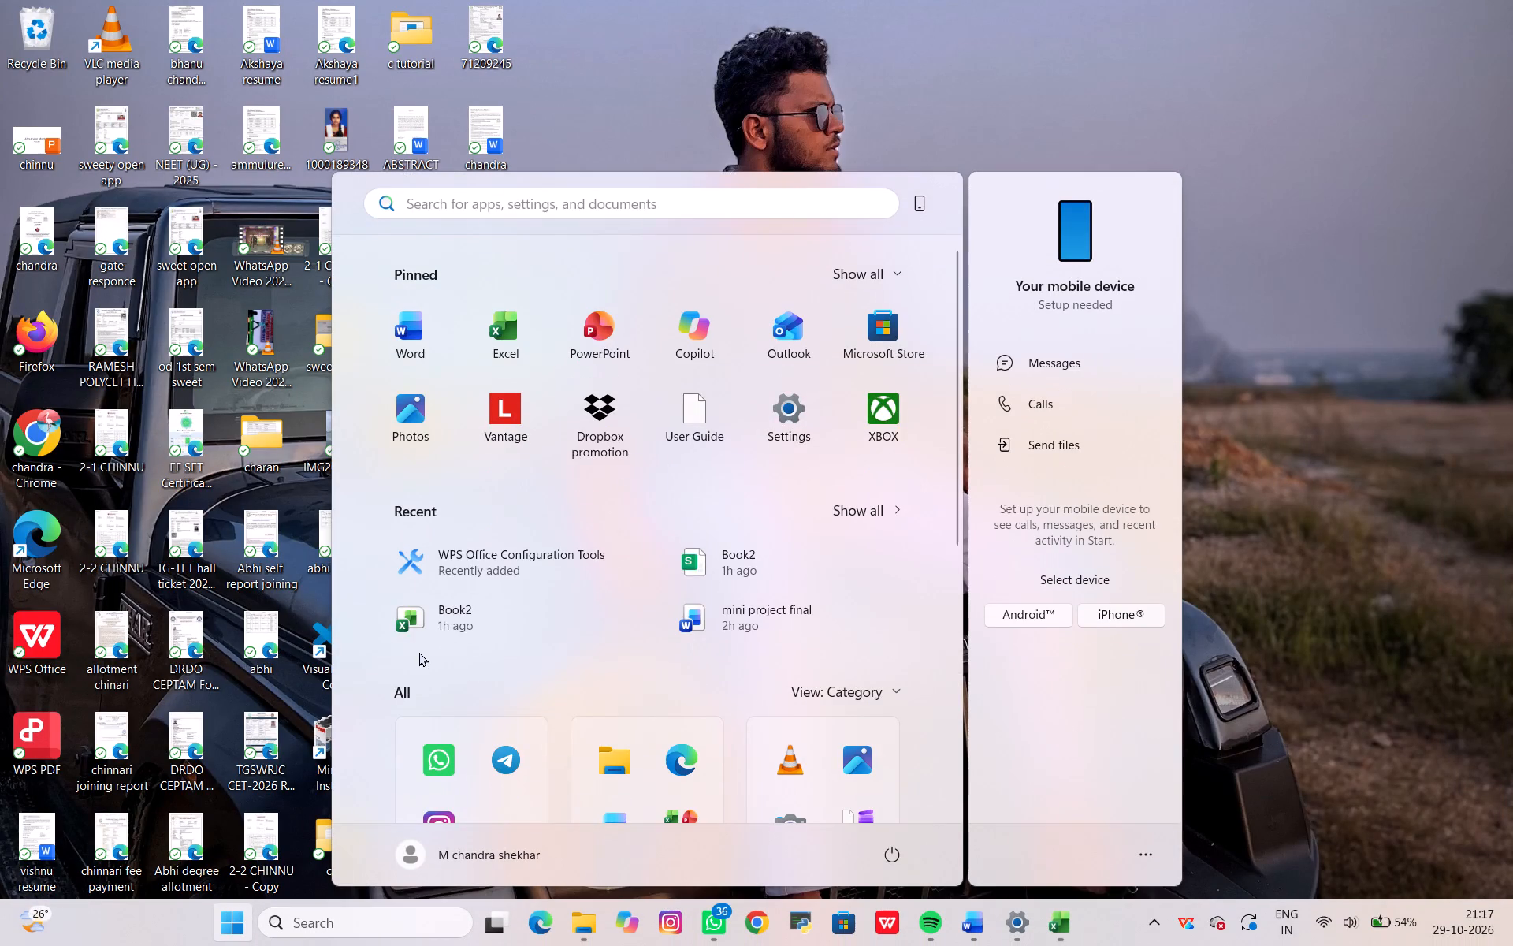
{"action": "scroll", "coordinate": [422, 654], "scroll_direction": "down", "scroll_amount": 3}
{"action": "left_click", "coordinate": [440, 703]}
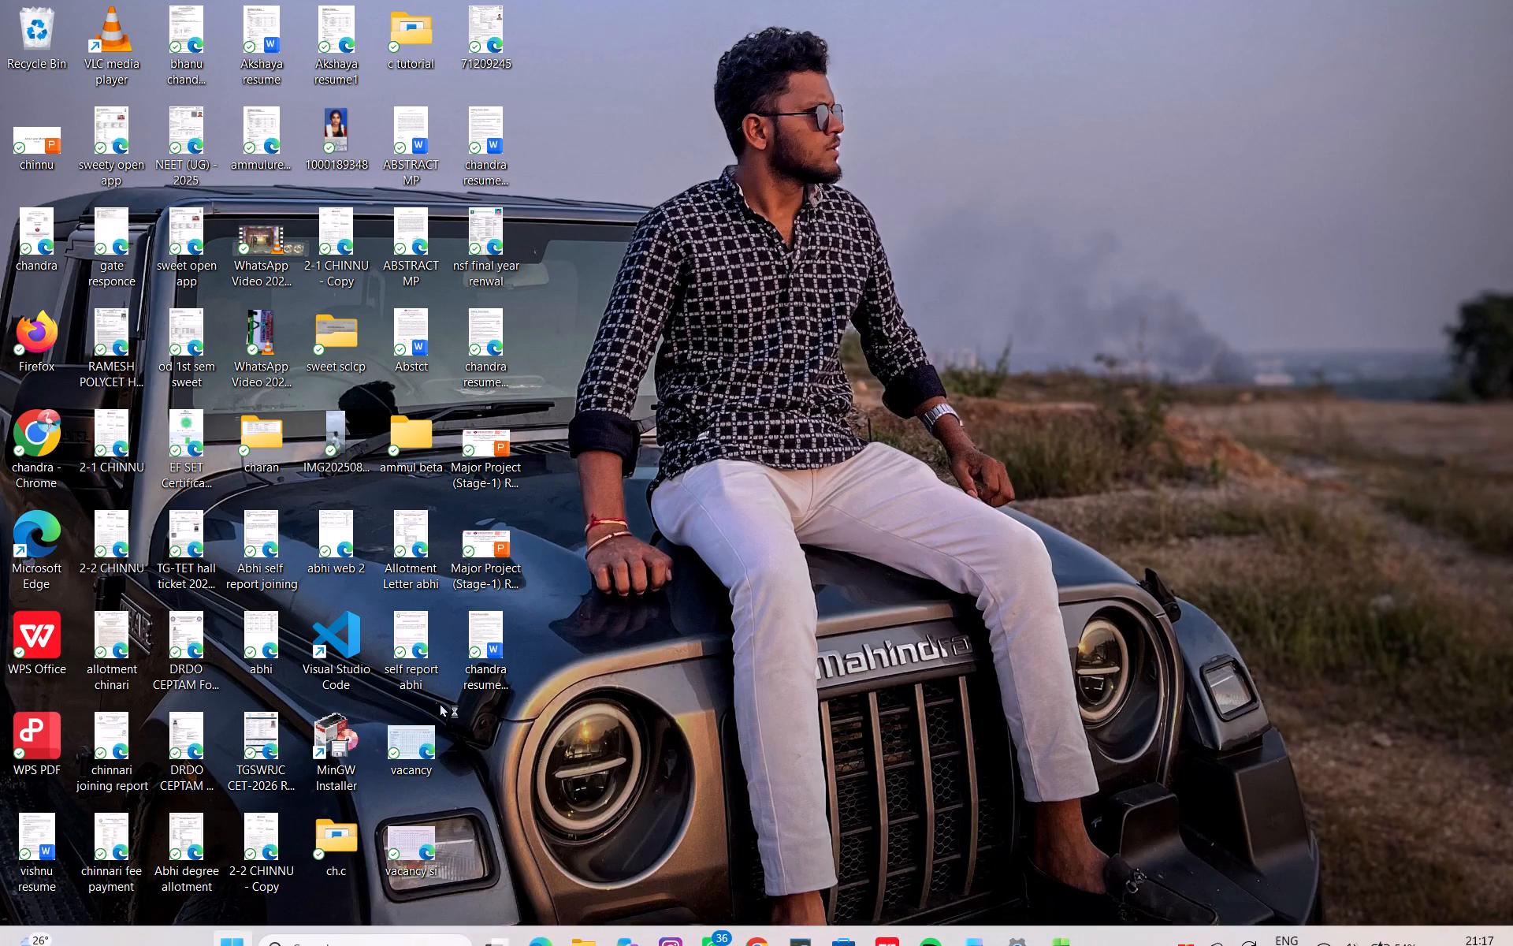
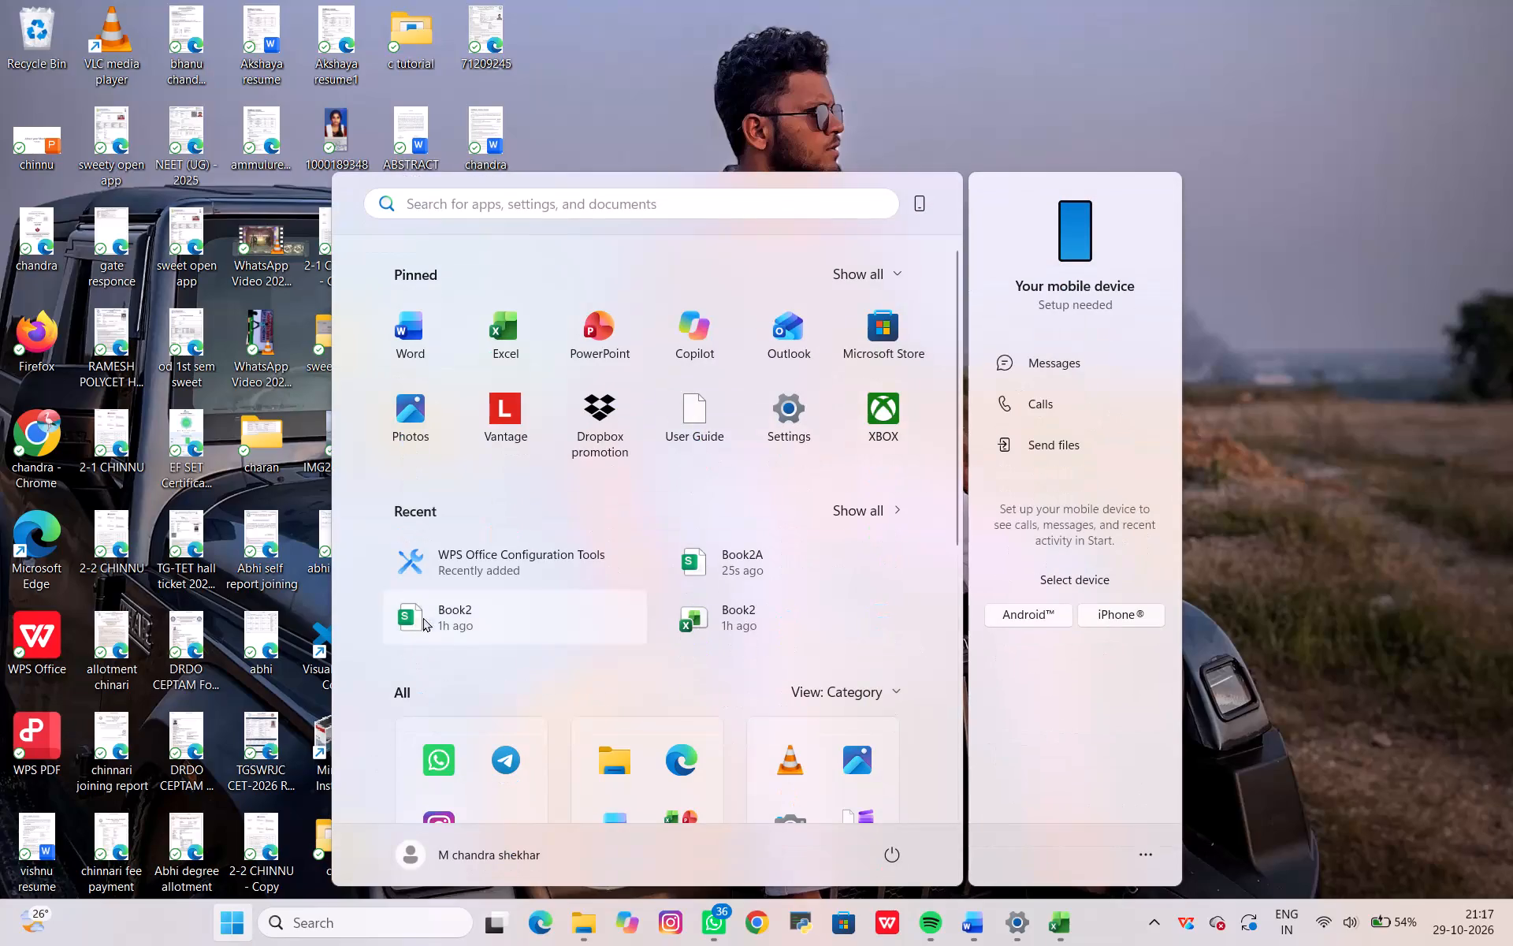
Launch an application from the categorised list of all installed apps.
{"action": "scroll", "coordinate": [451, 686], "scroll_direction": "down", "scroll_amount": 2}
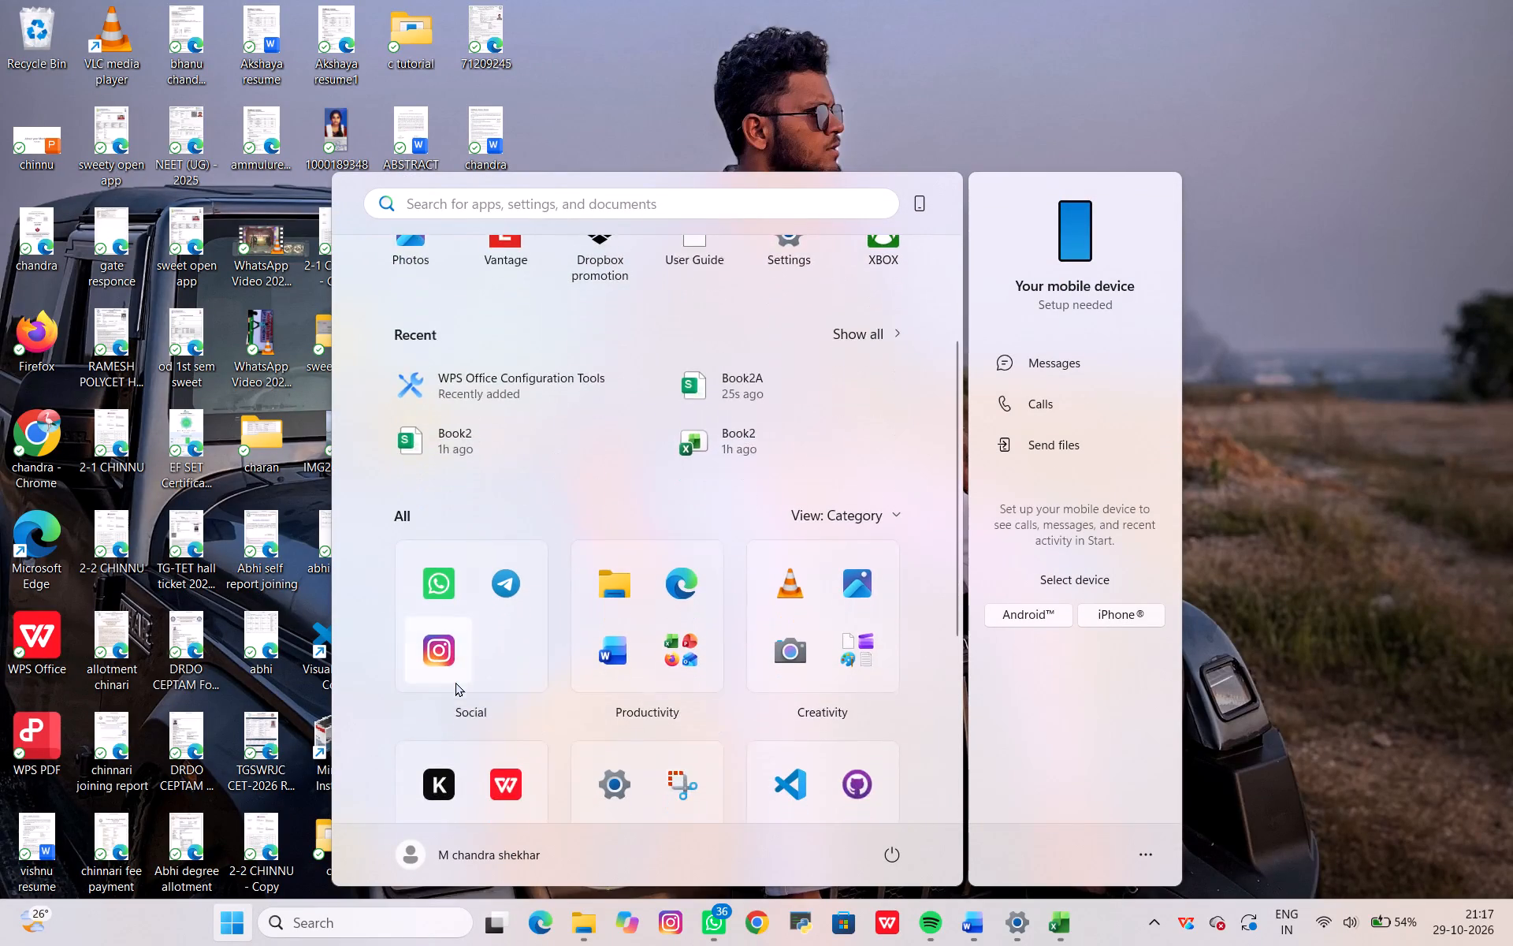
{"action": "scroll", "coordinate": [465, 721], "scroll_direction": "down", "scroll_amount": 1}
{"action": "left_click", "coordinate": [434, 709]}
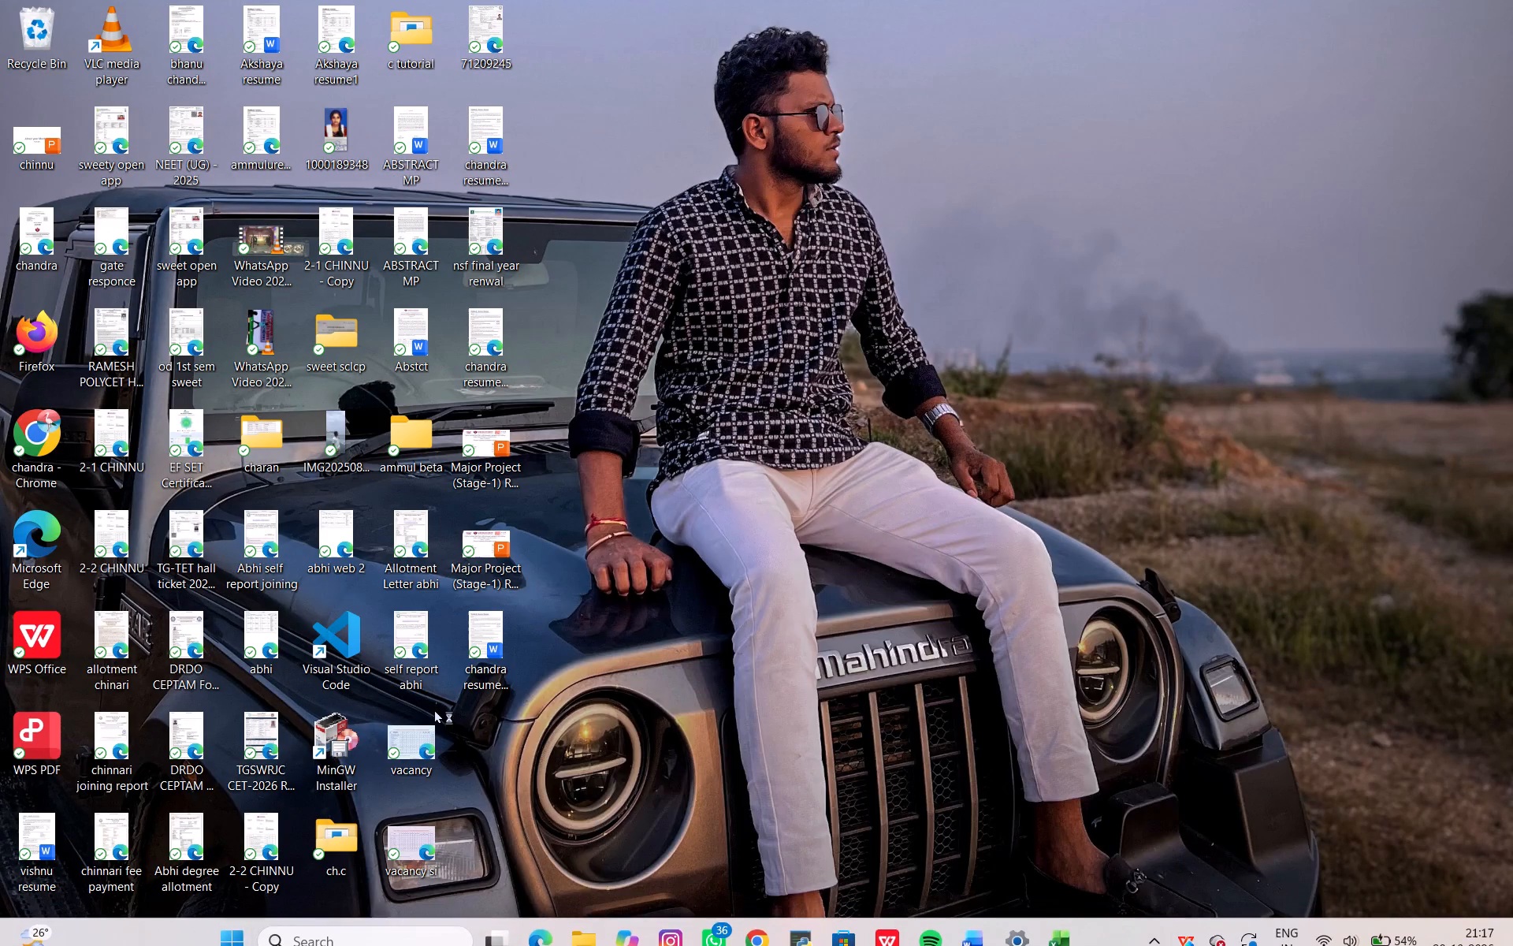